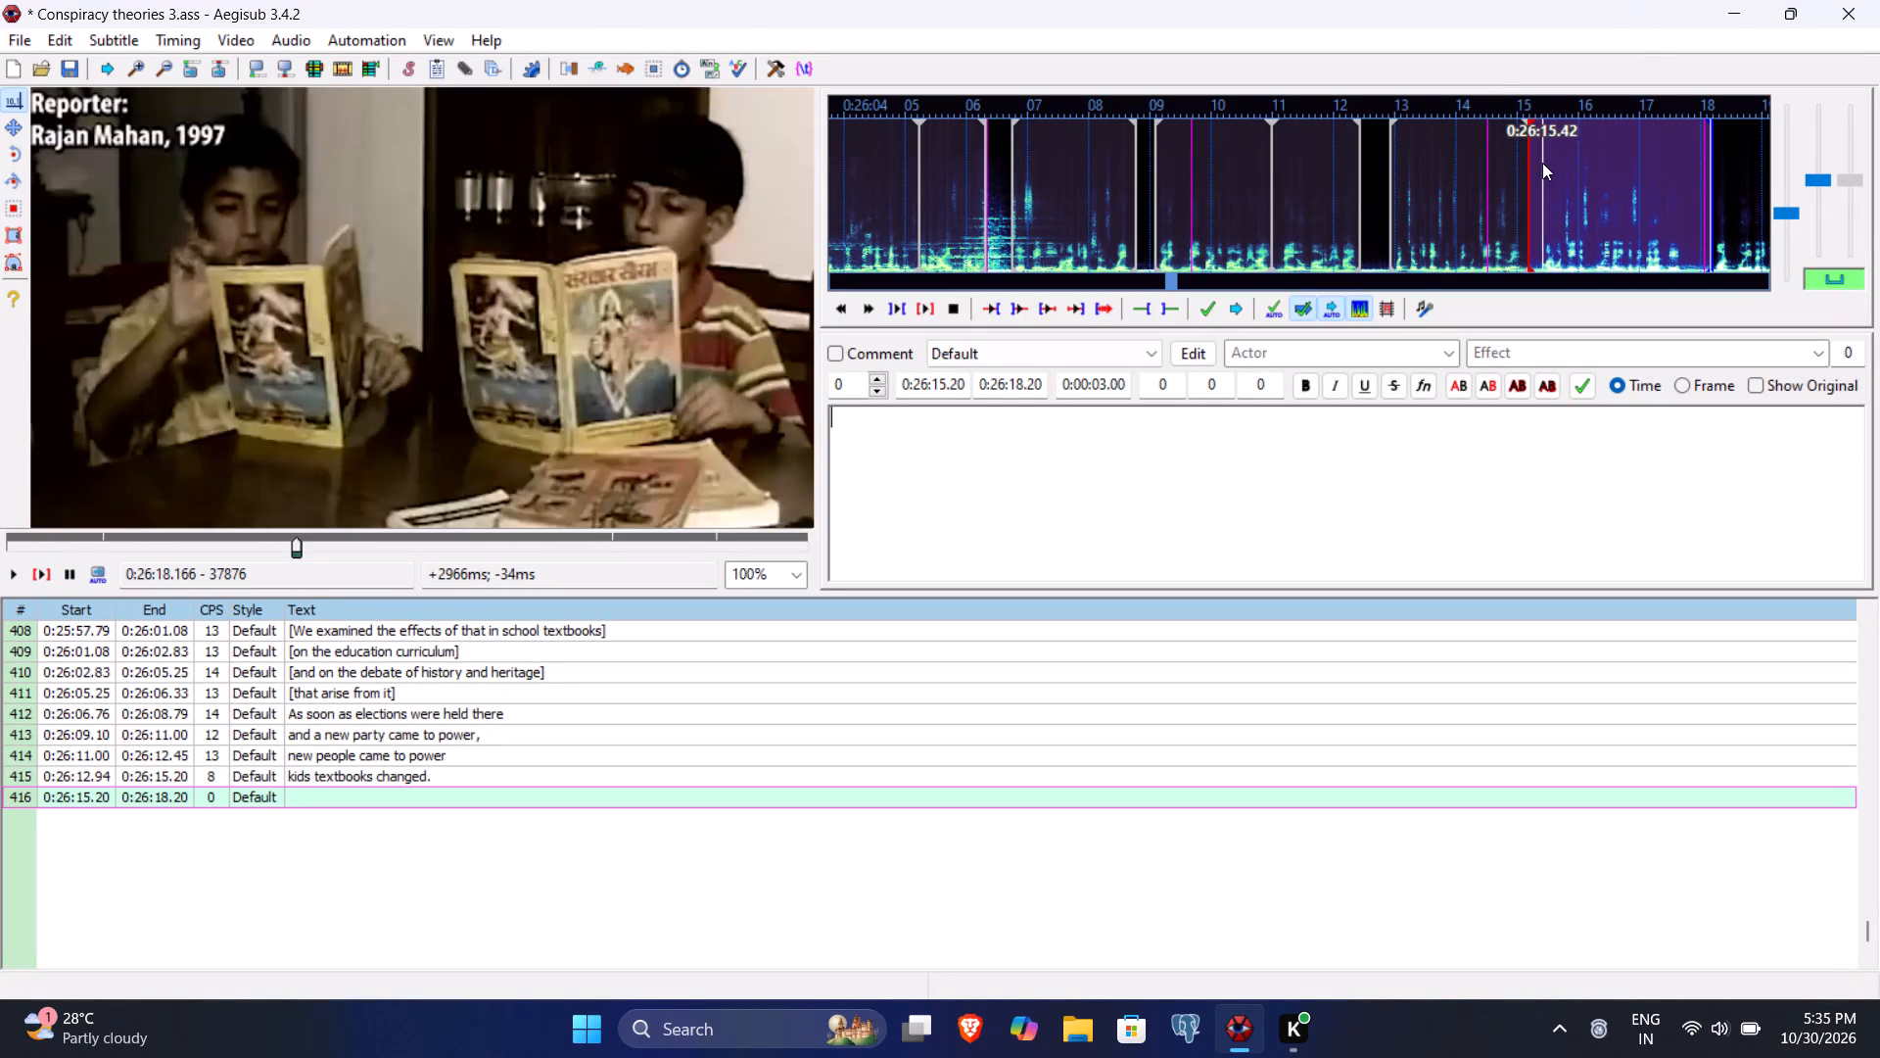
Time subtitle line 416 from 0:26:15.42 to 0:26:17.70, enter the text "And those changes were totally false." and commit it.
click(943, 381)
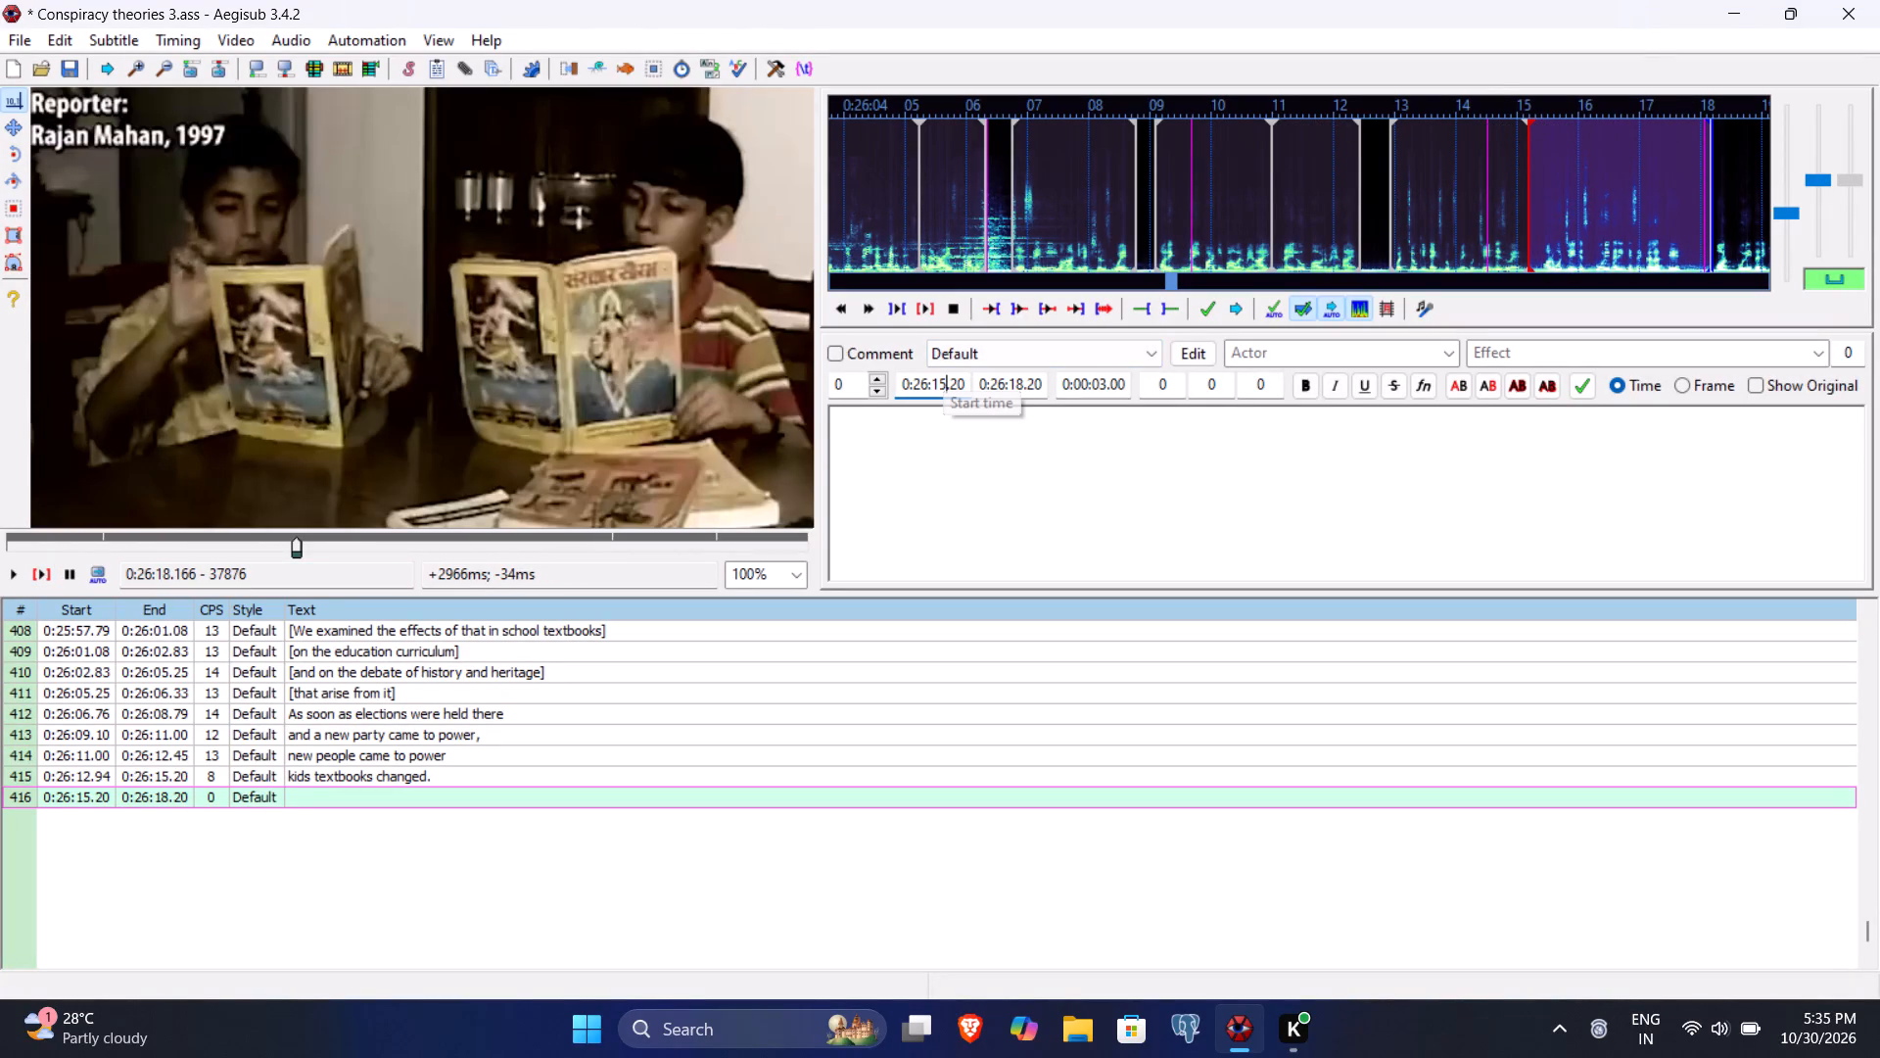
text(42)
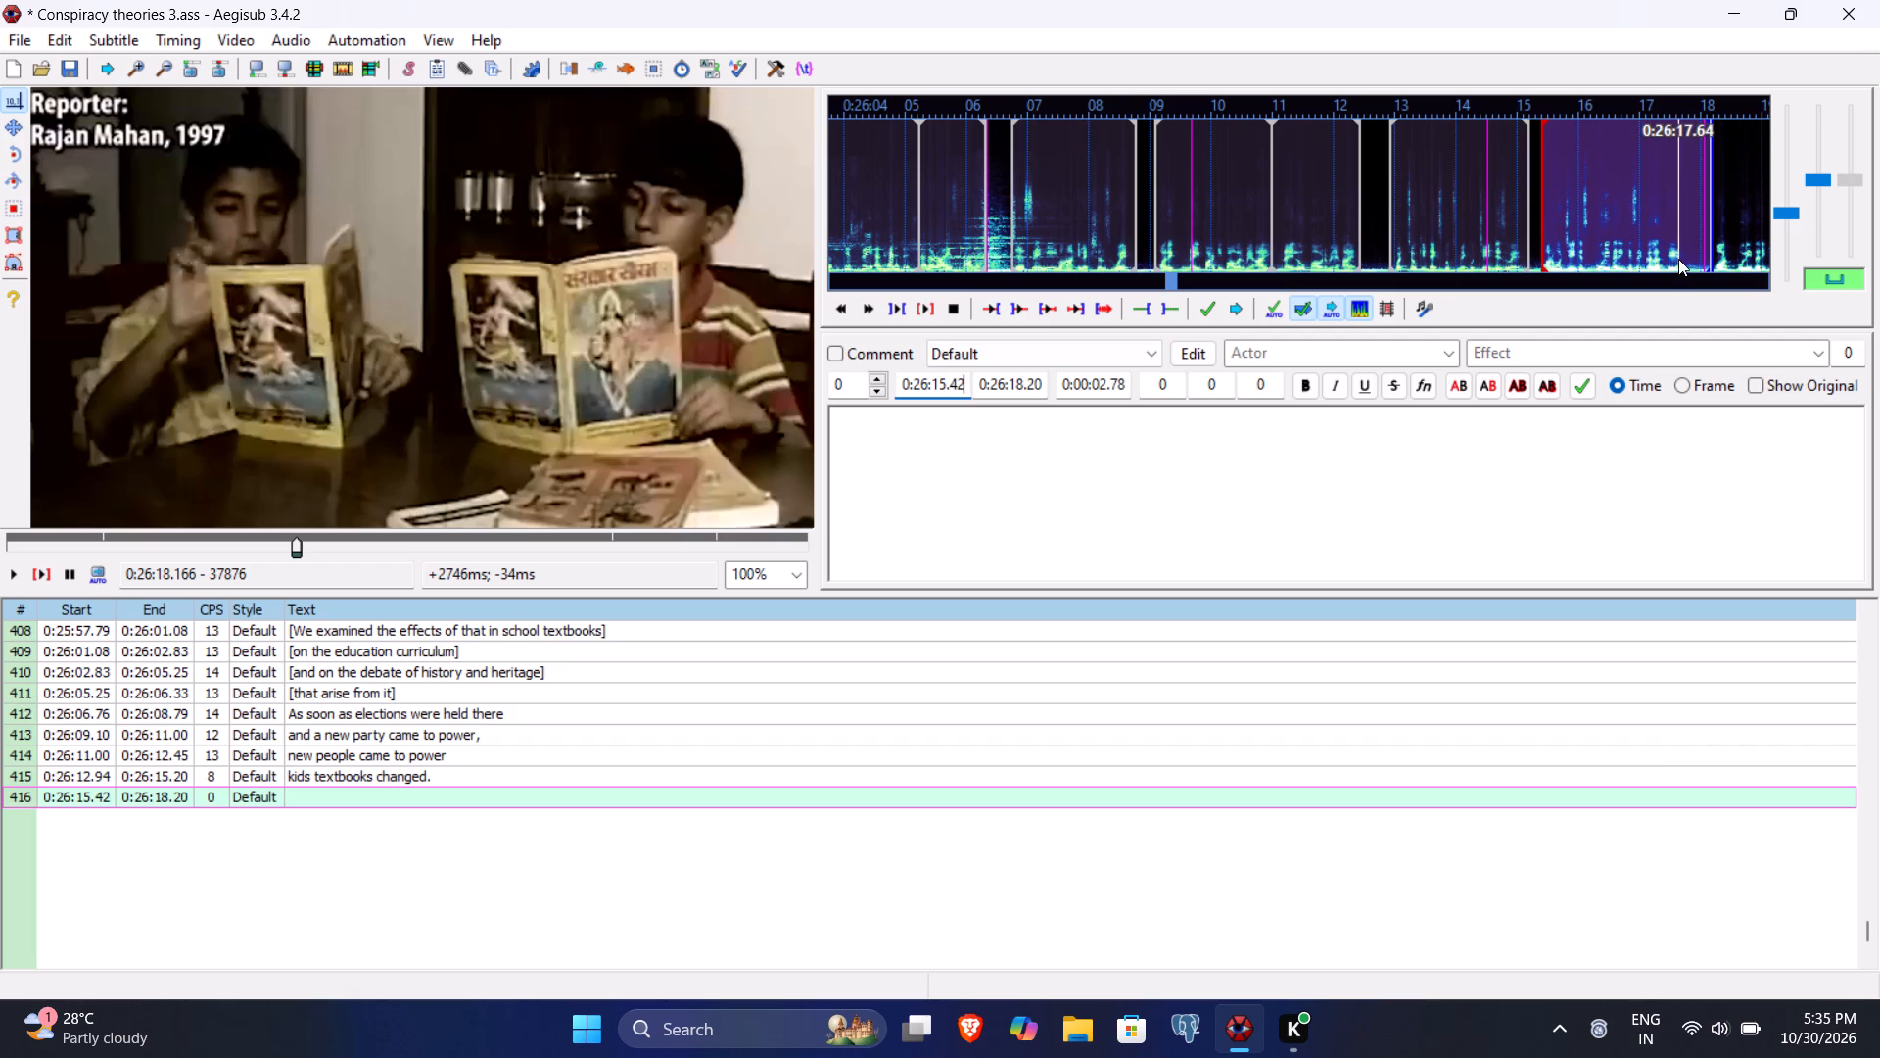
click(1018, 389)
text(770)
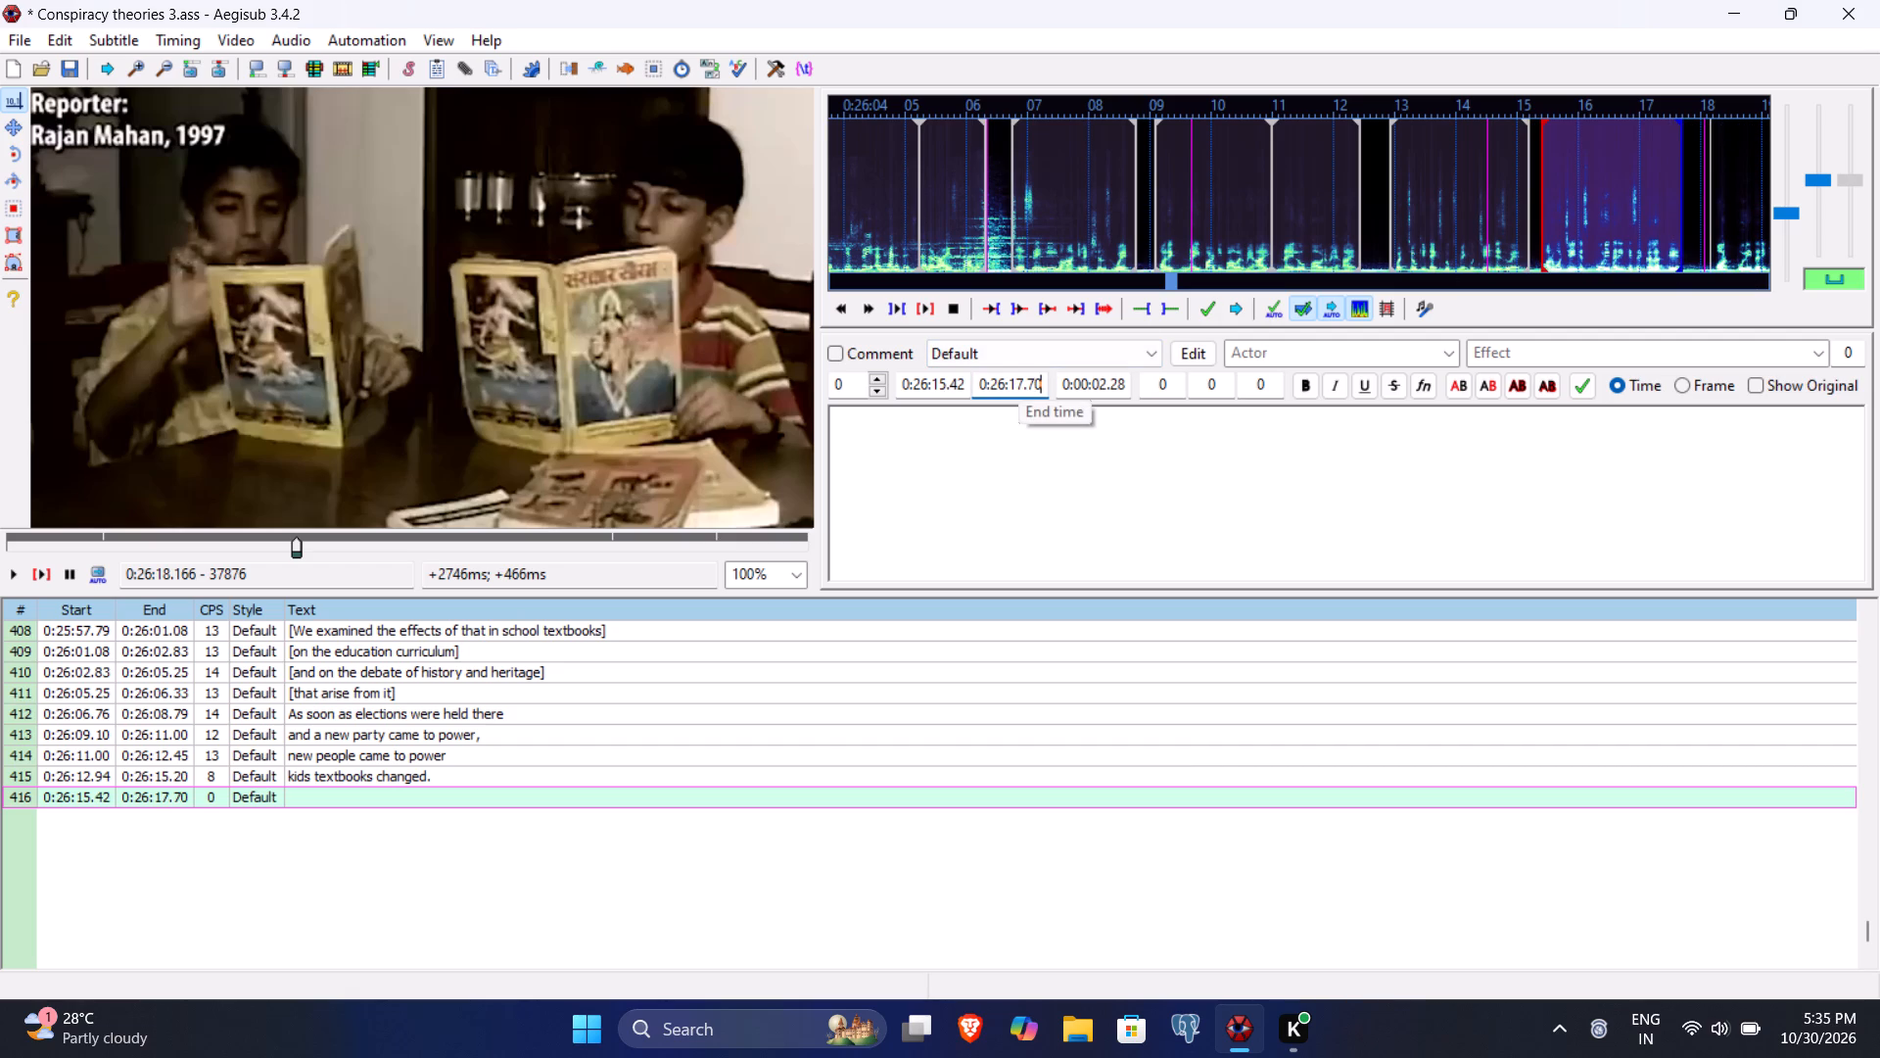
click(1010, 496)
text(And those changes were totally)
key(space)
text(false)
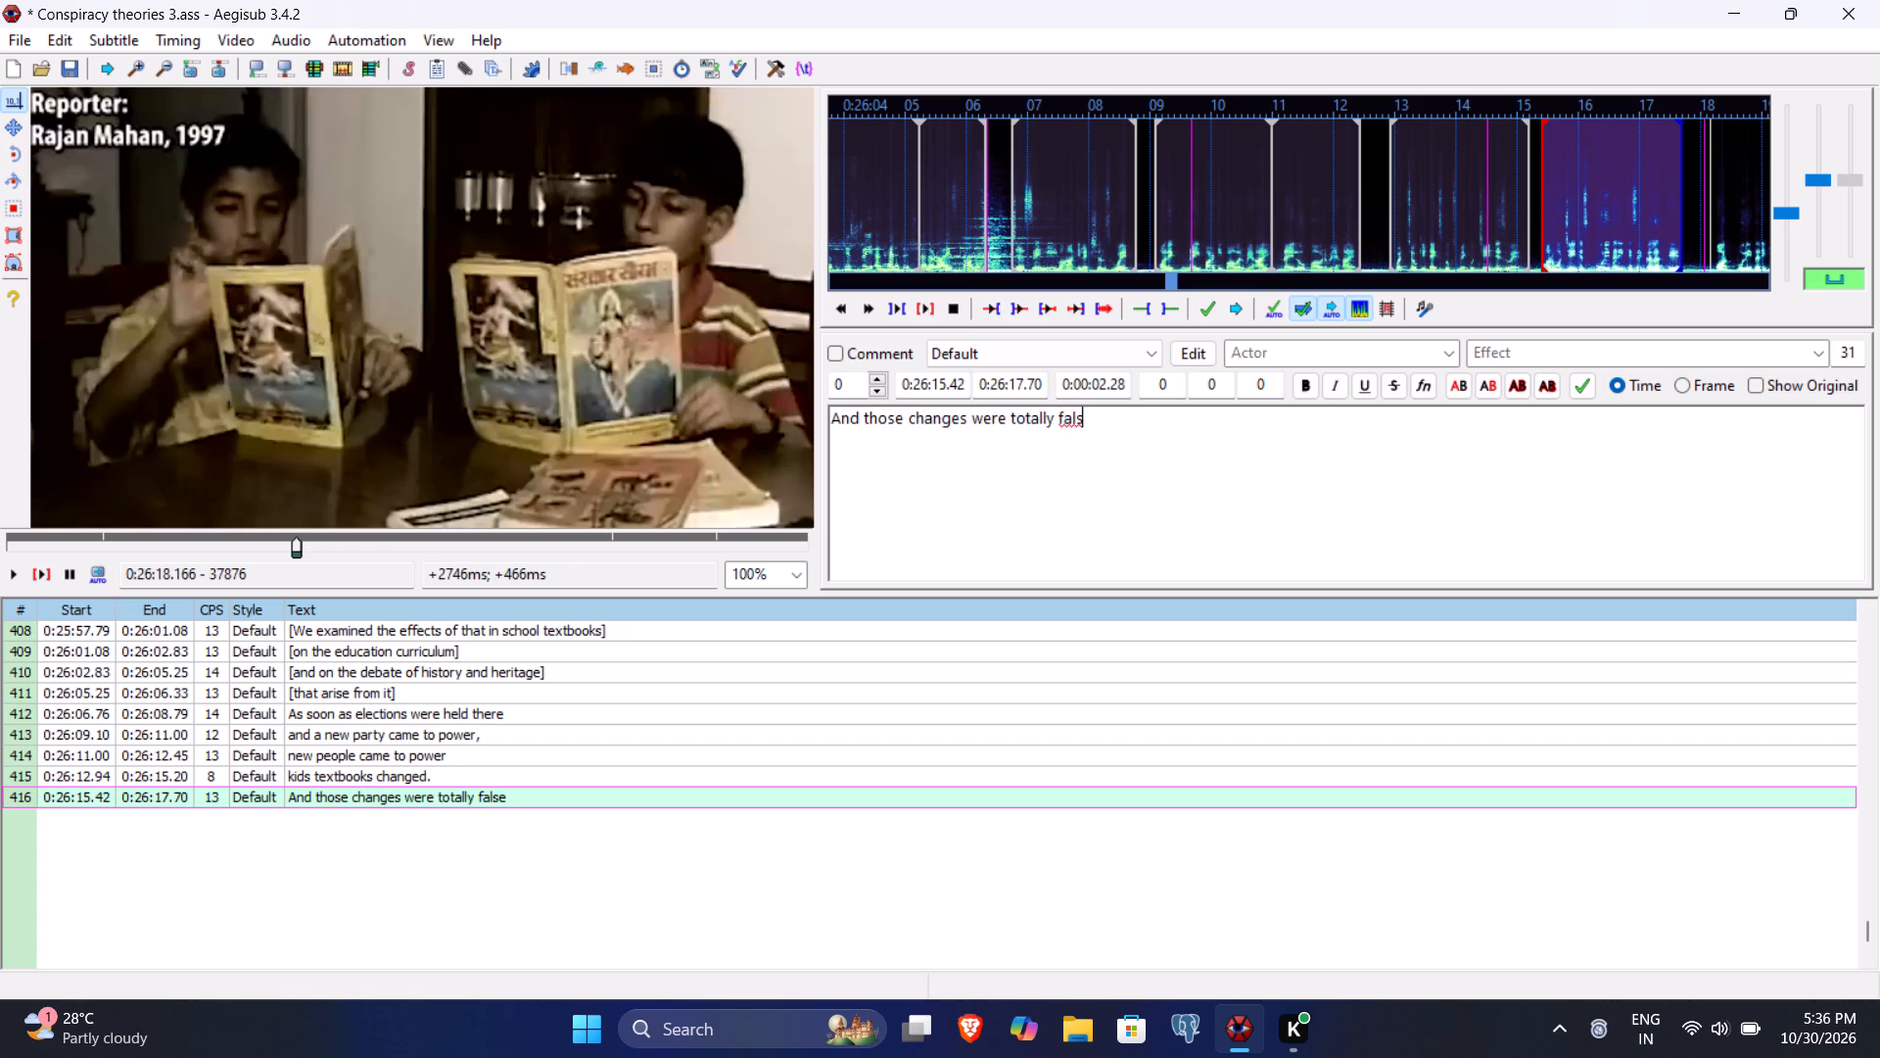
key(period)
key(Return)
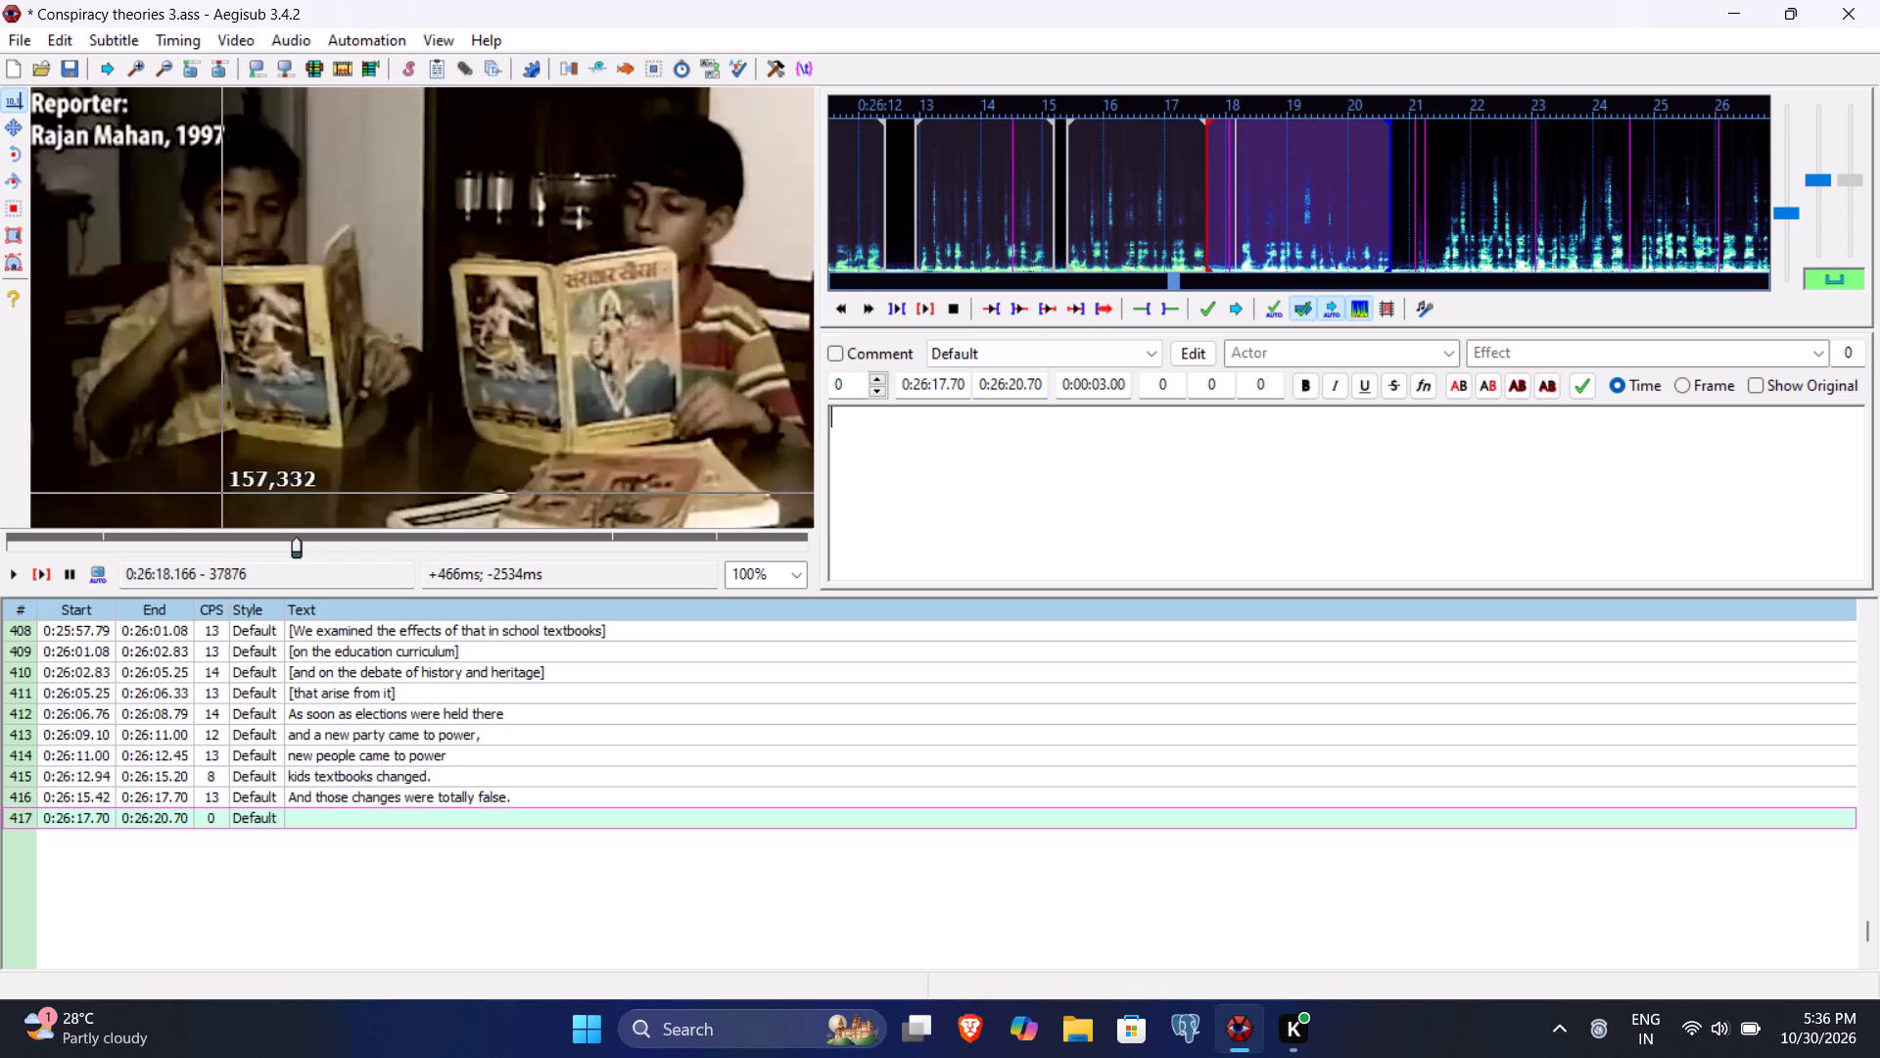
Play line 417, set its start to 0:26:18.22, and commit the text "And completely manipulating the kids.".
click(44, 571)
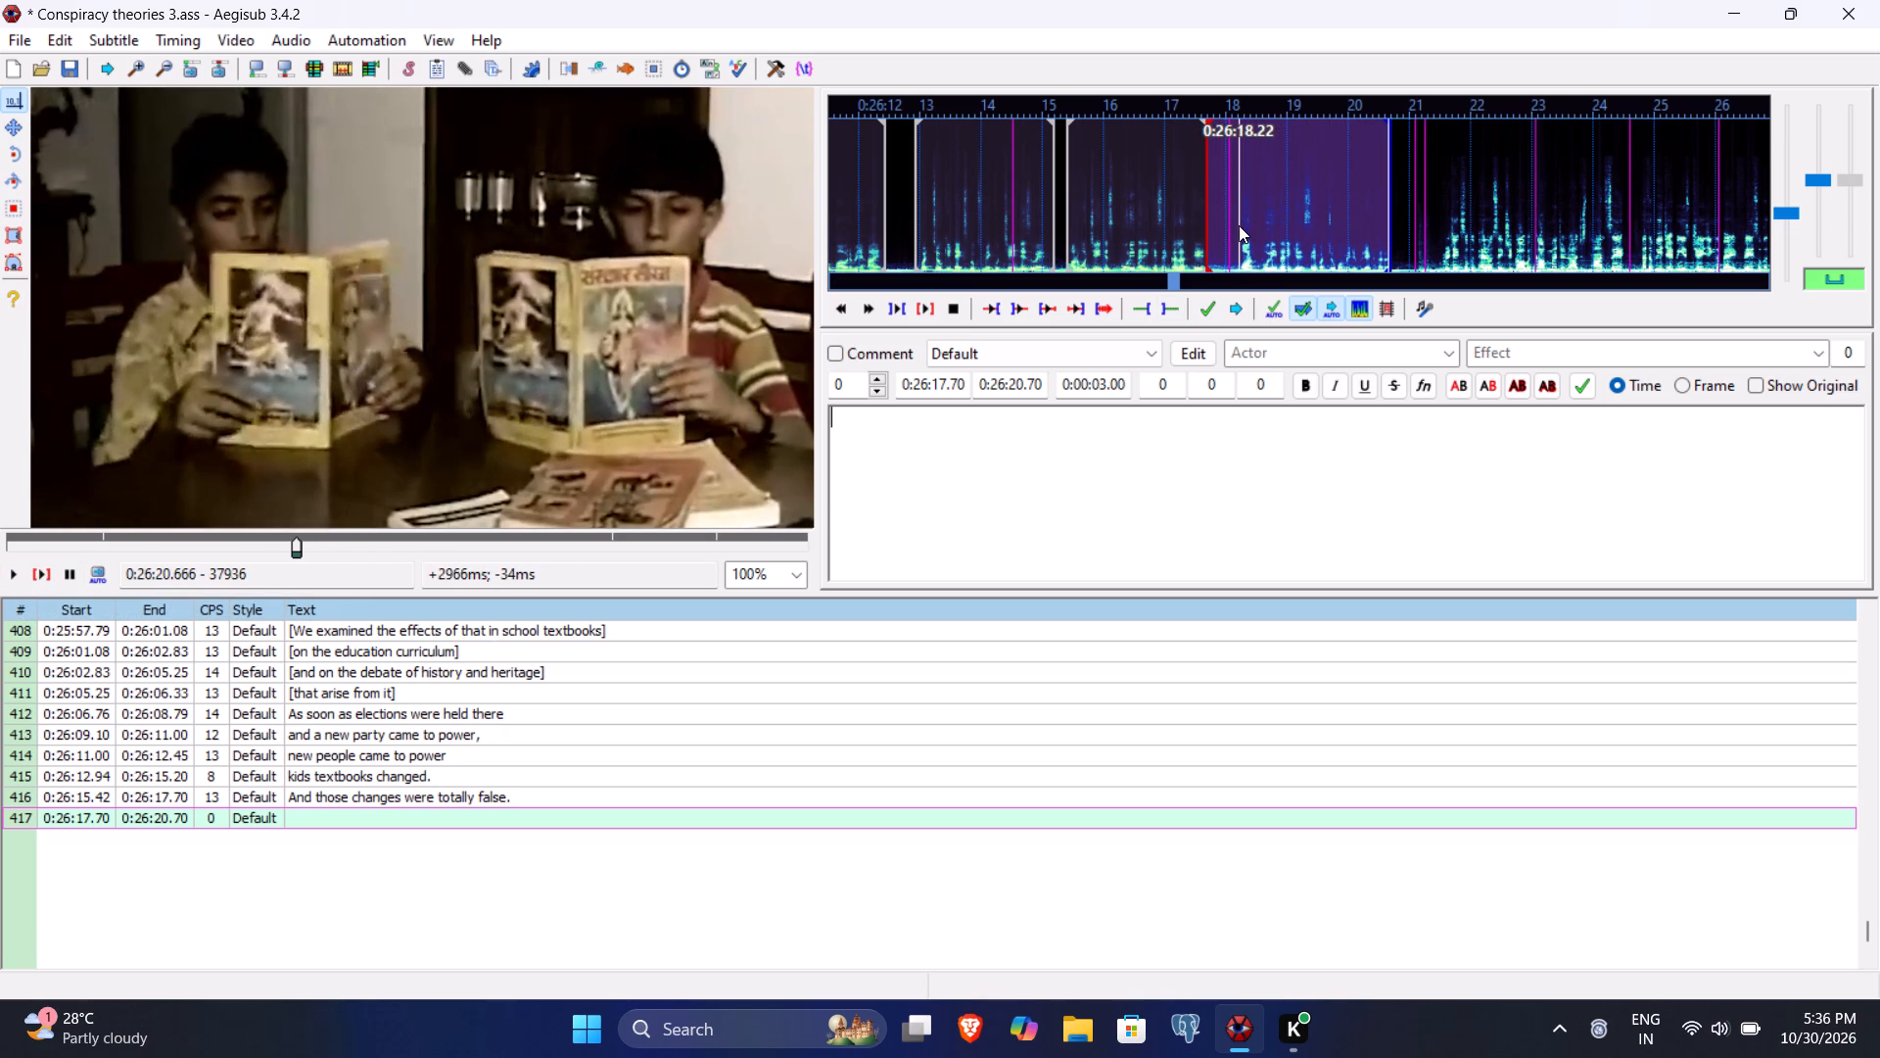
click(938, 386)
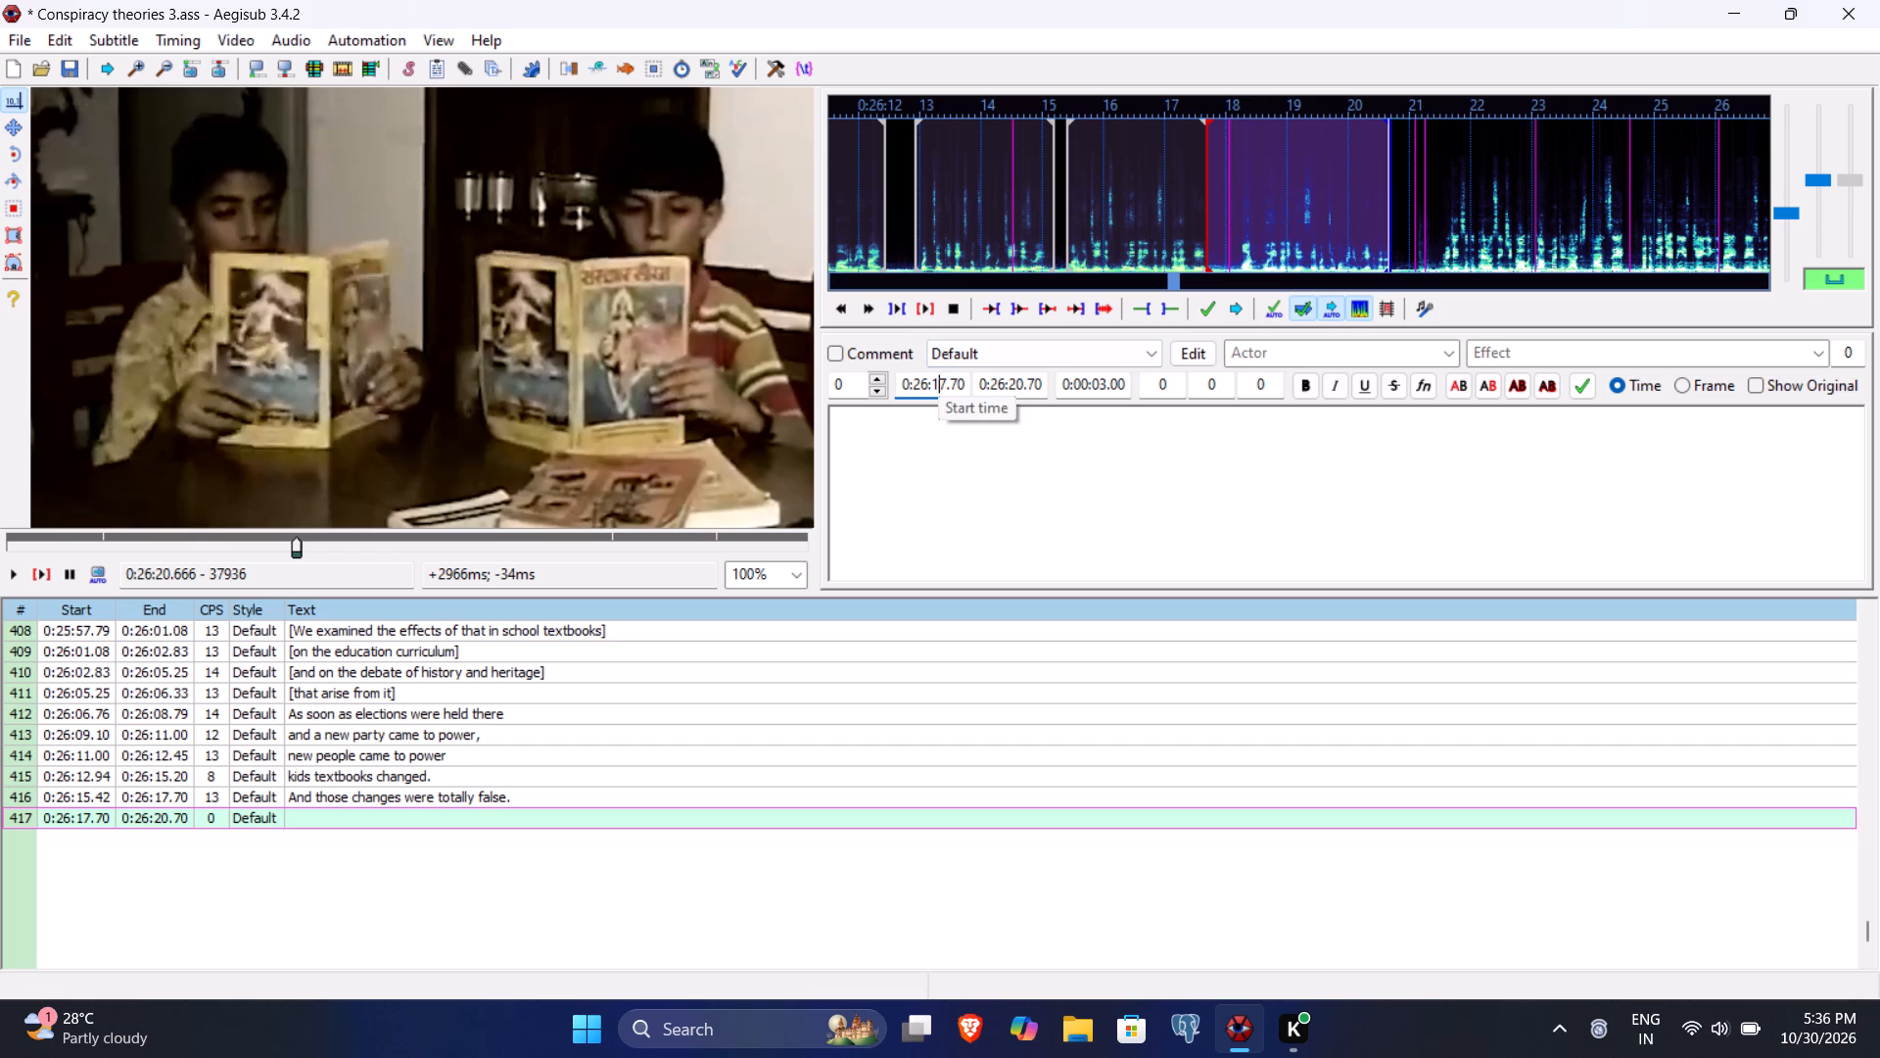
text(822)
click(951, 489)
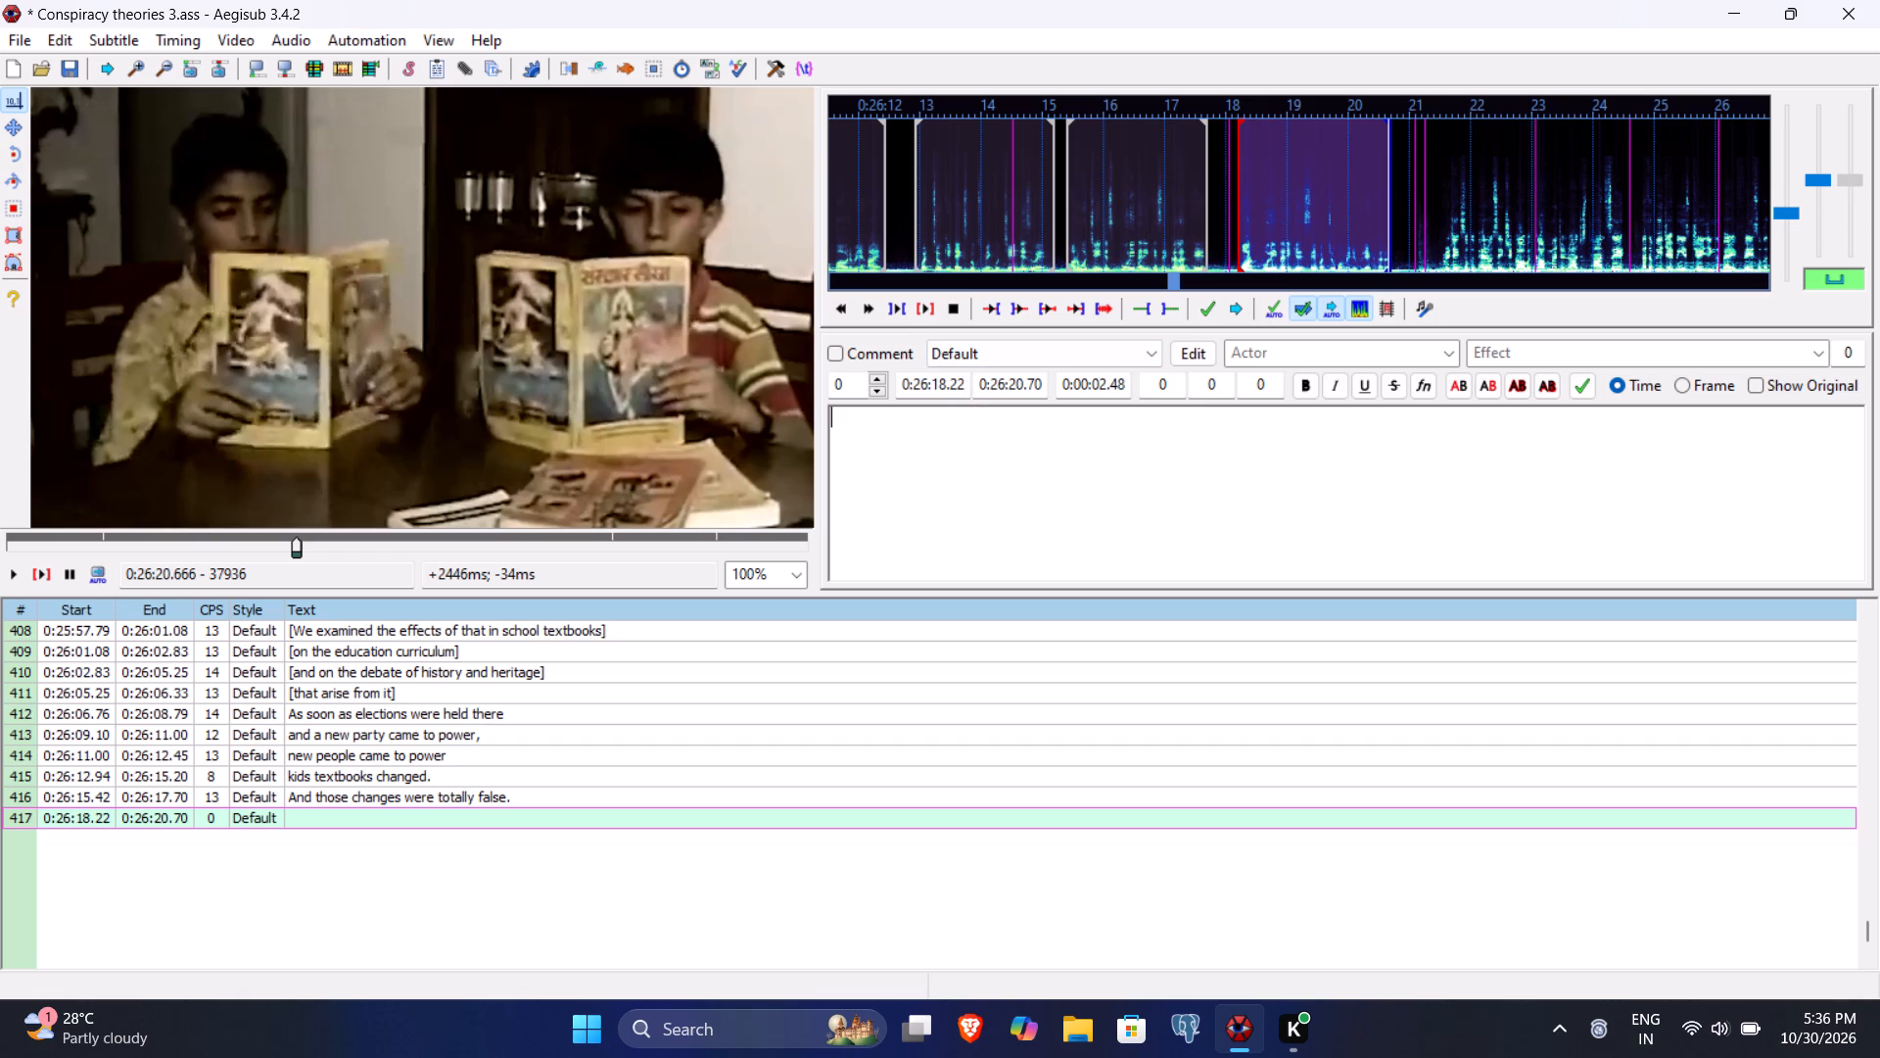
text(And completely)
key(space)
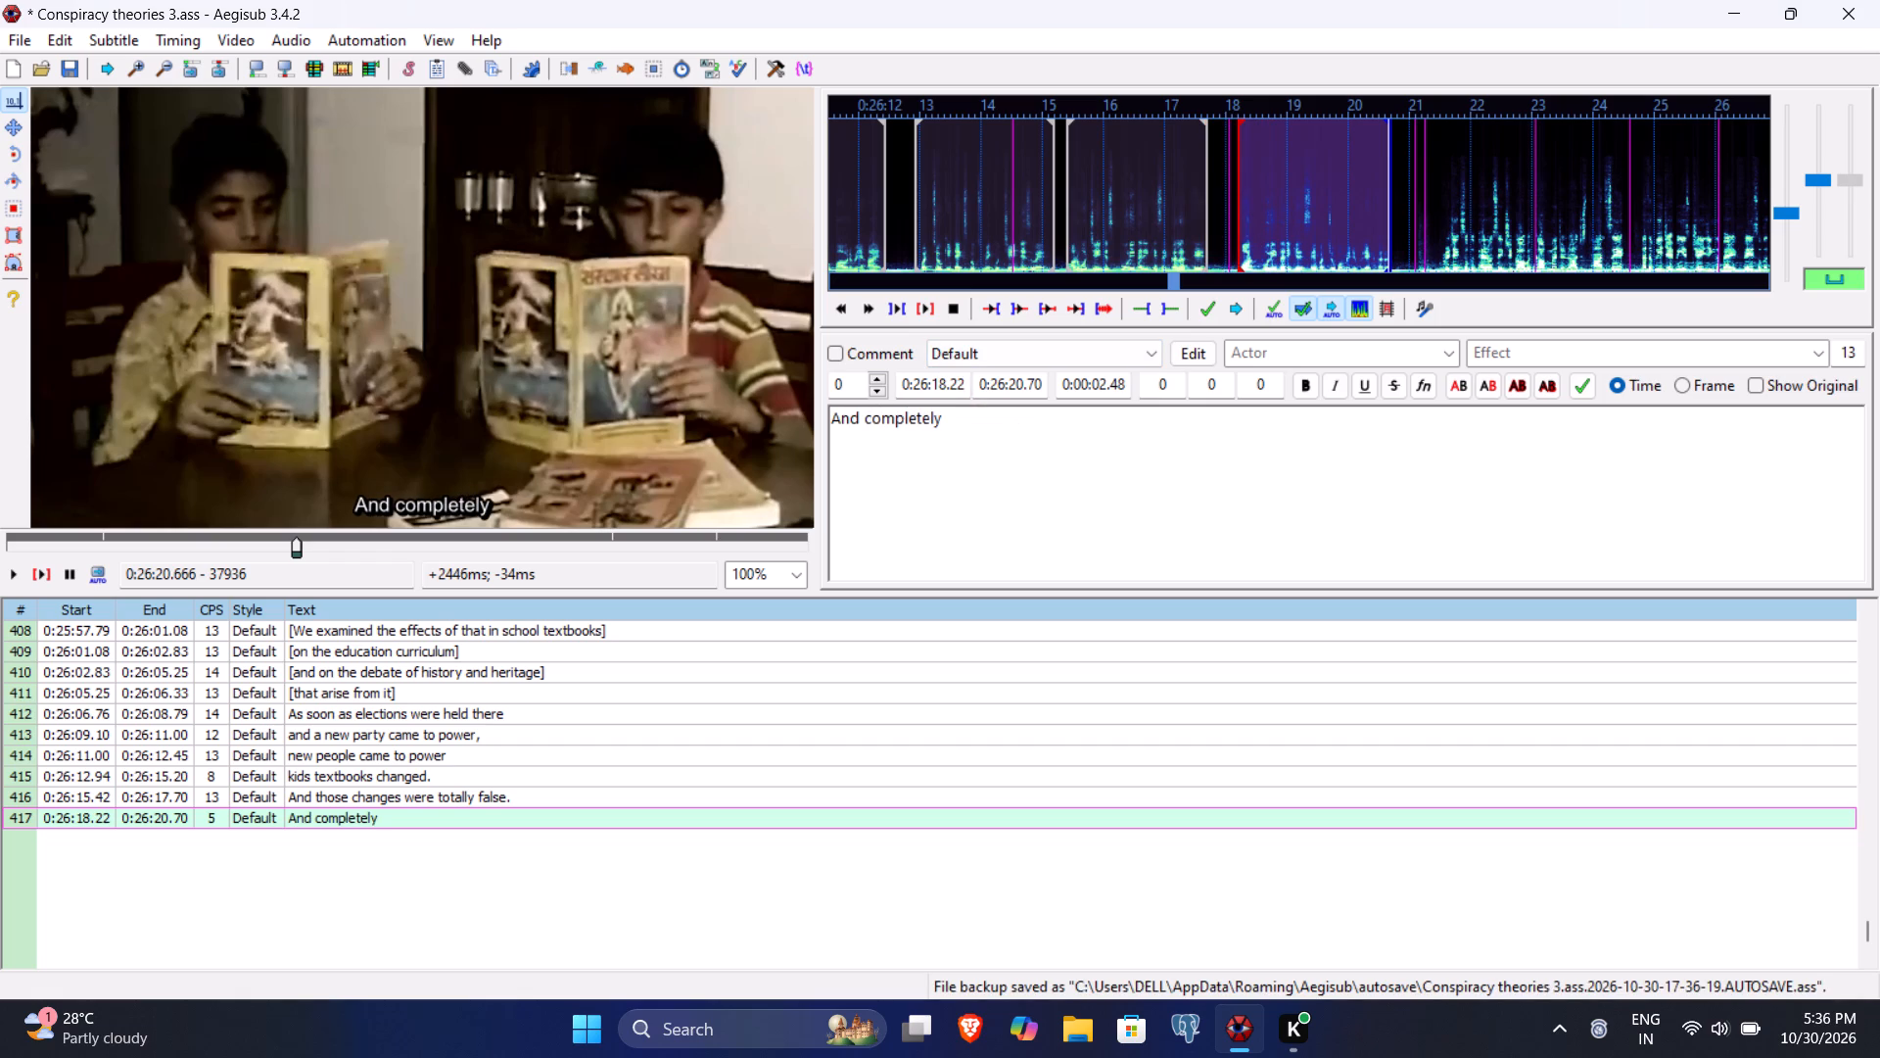
text(manipulating the kids.)
key(Return)
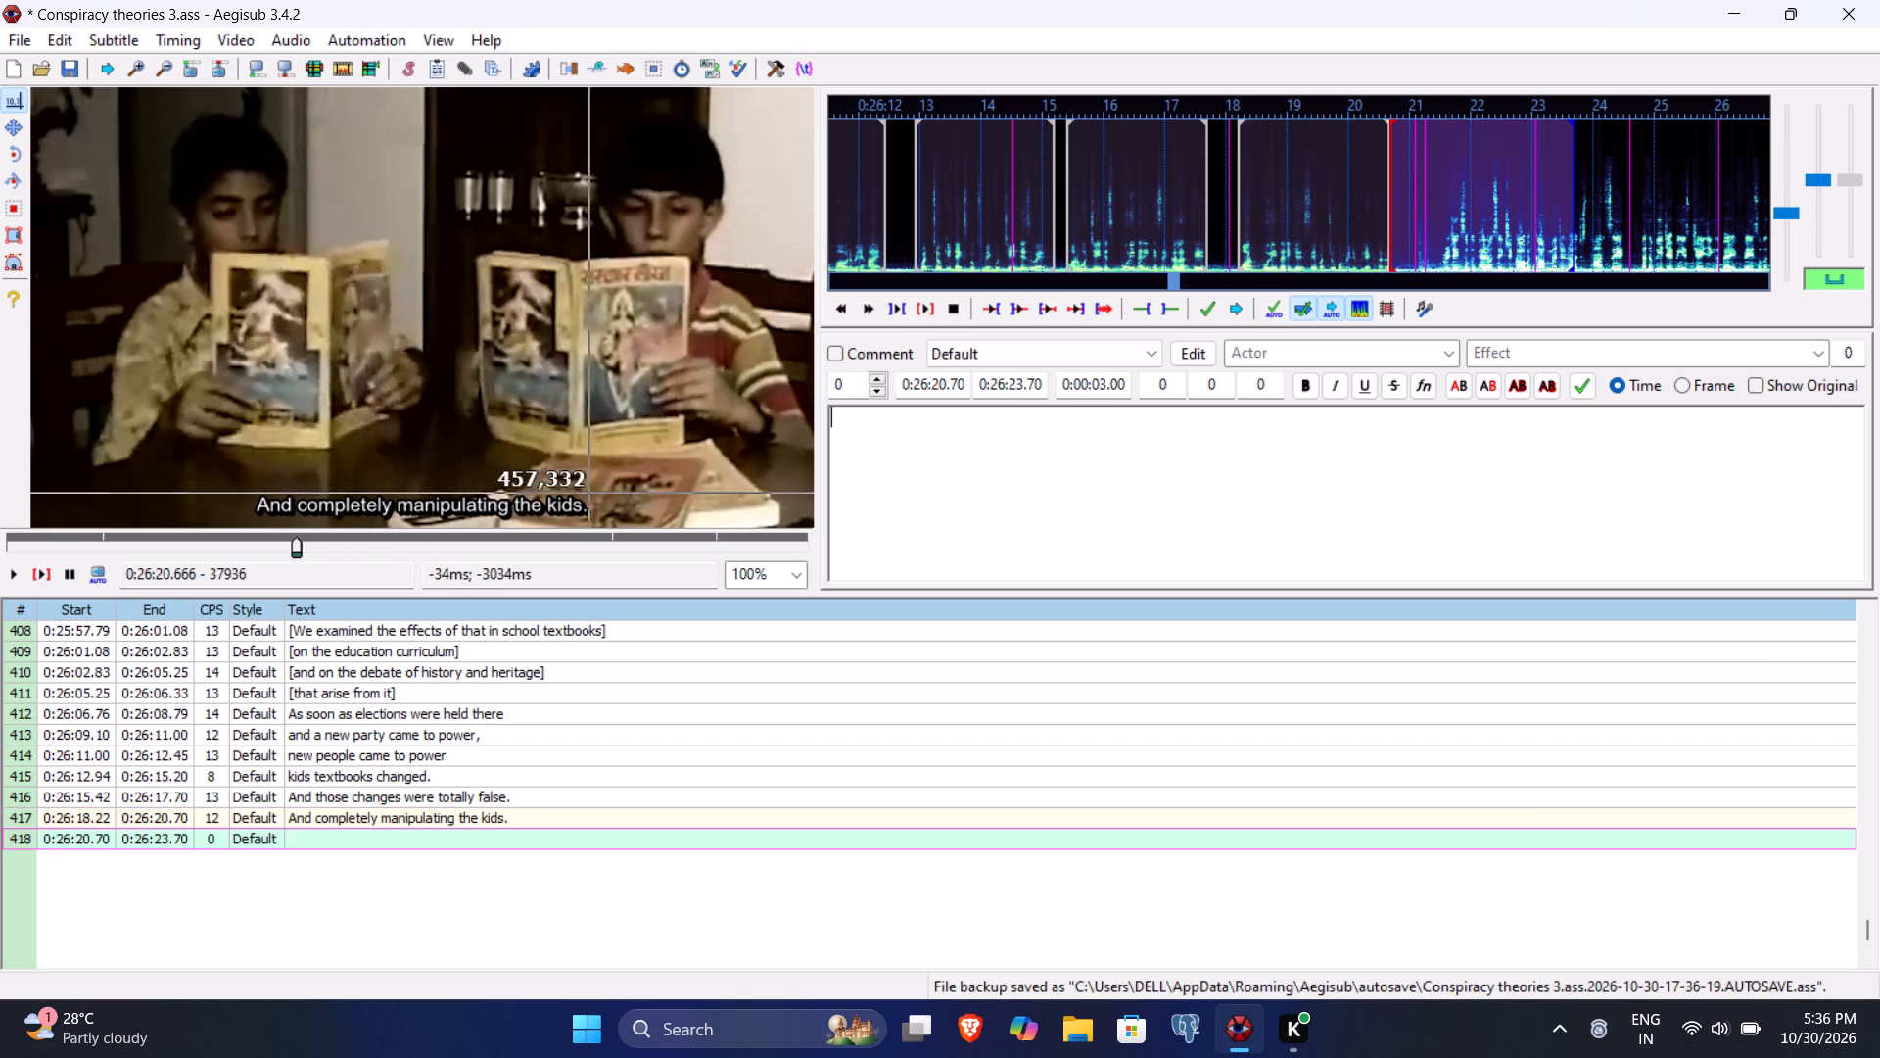
Play the video around subtitle line 418 and set its timing from 0:26:21.50 to 0:26:24.50.
click(40, 571)
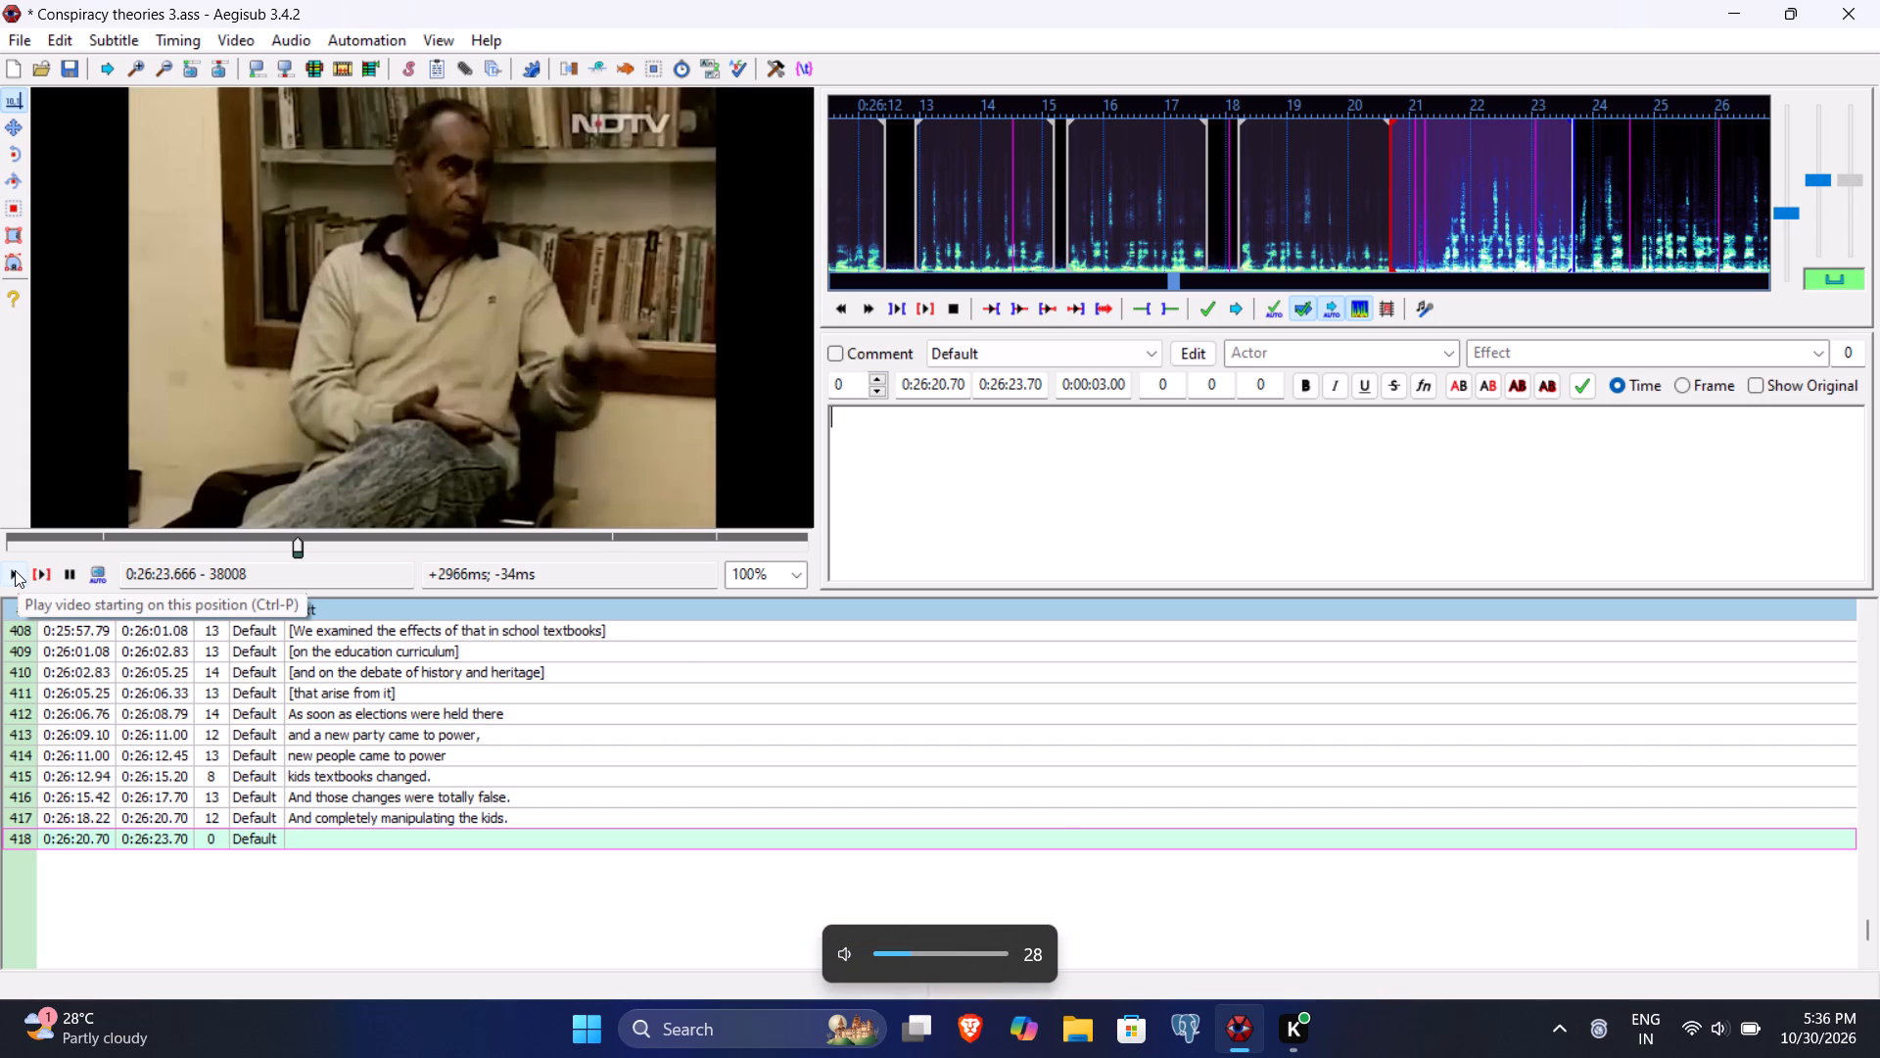
click(43, 568)
double_click(0, 570)
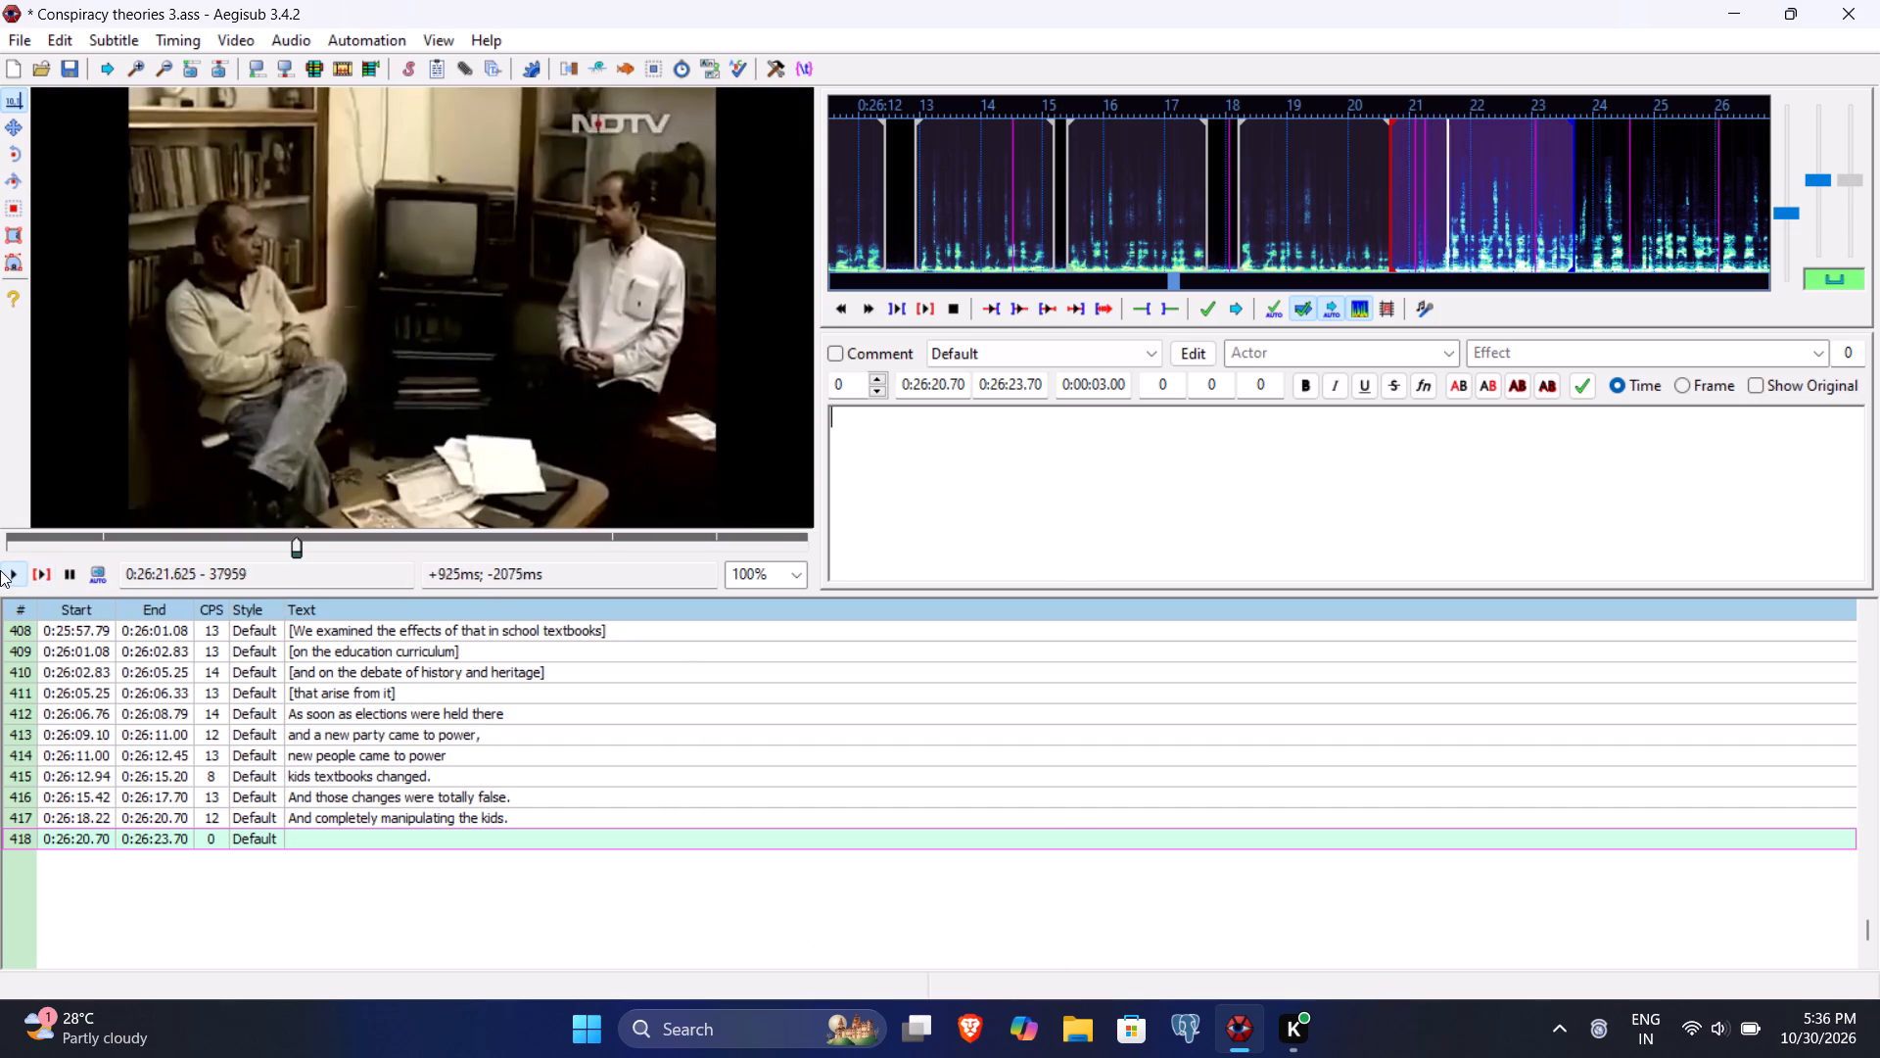
click(0, 570)
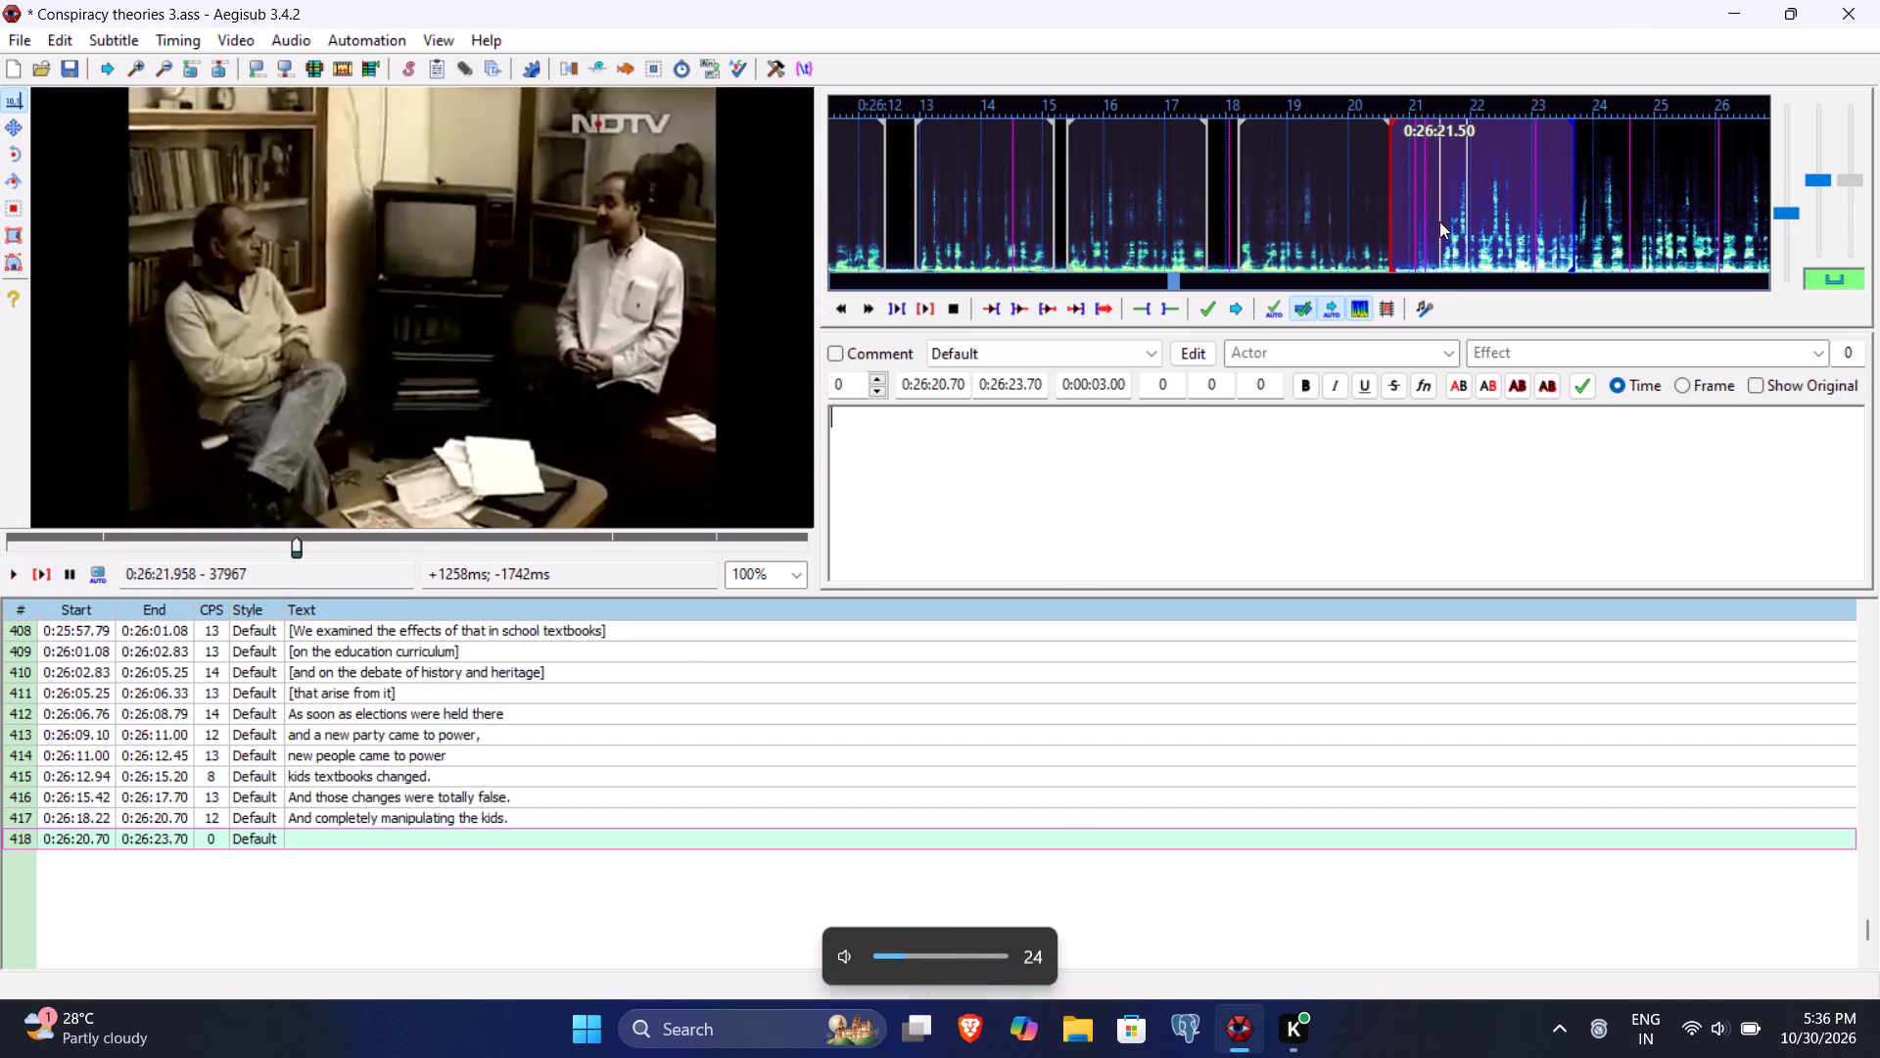
click(934, 386)
text(2150)
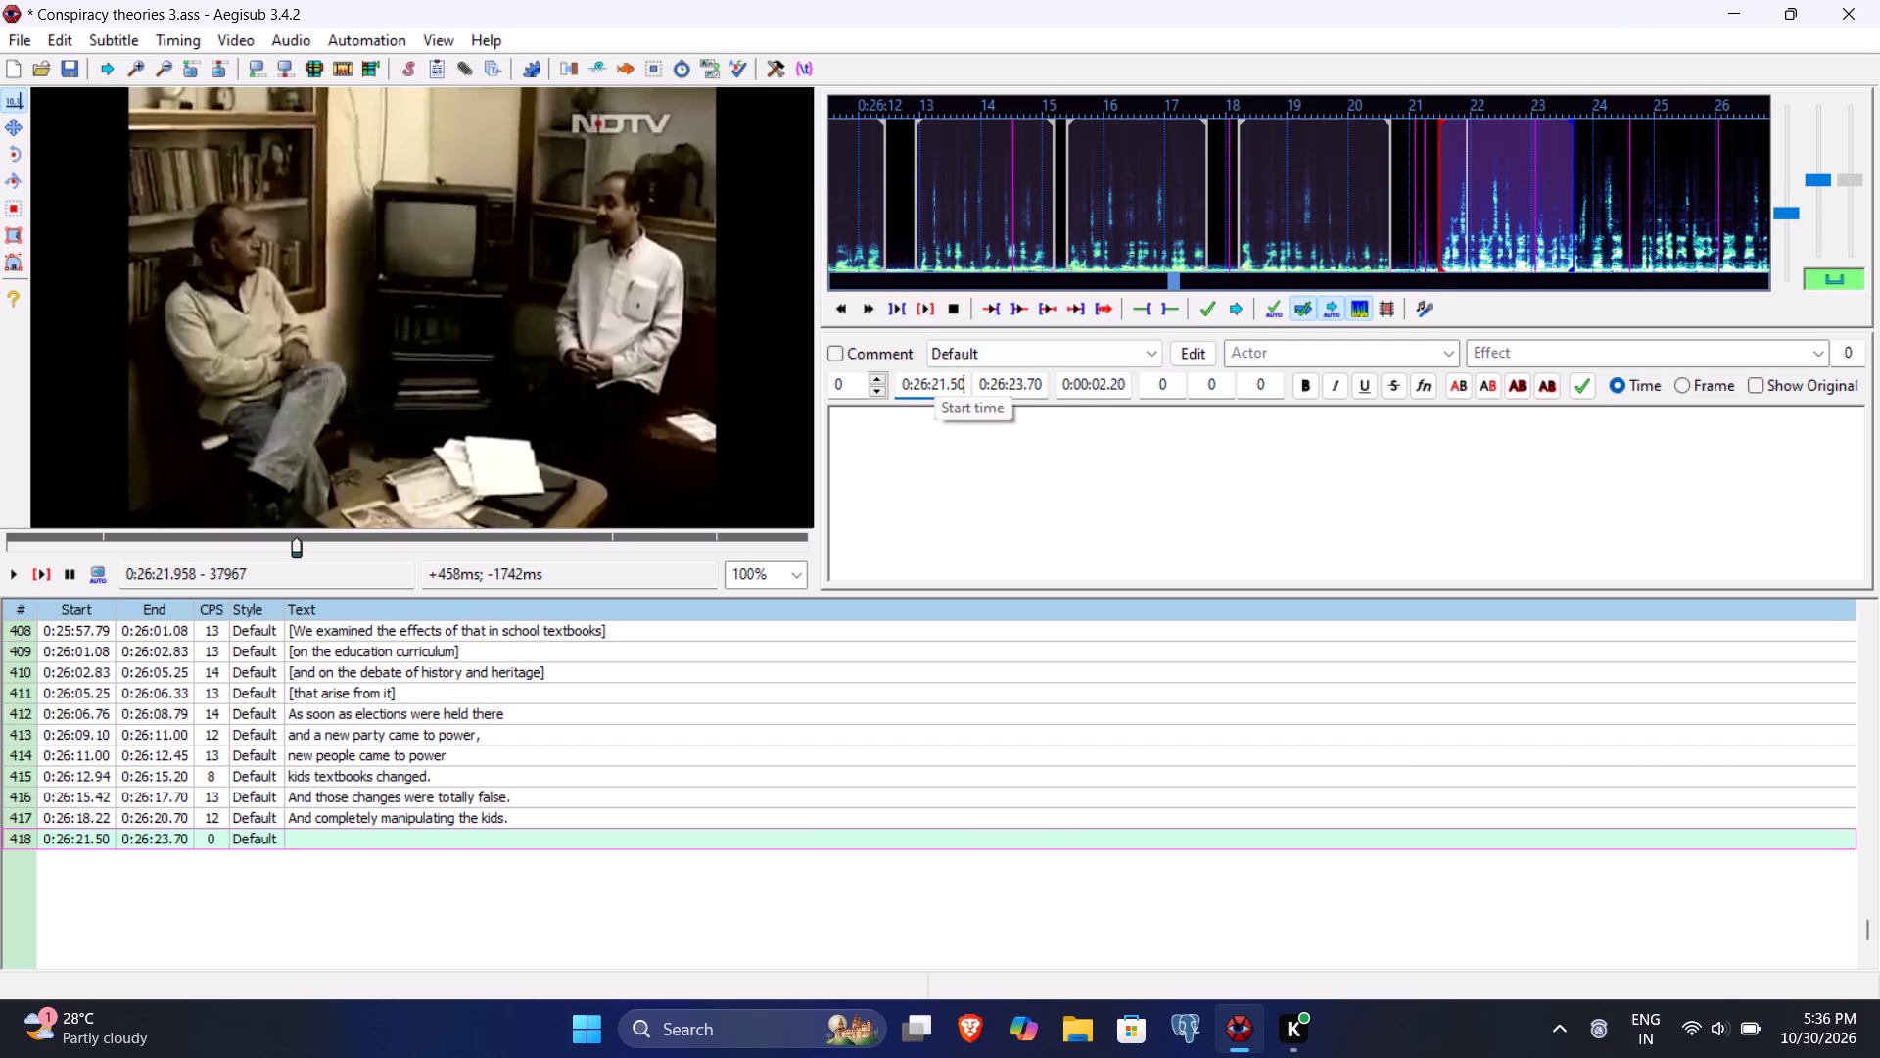
click(13, 572)
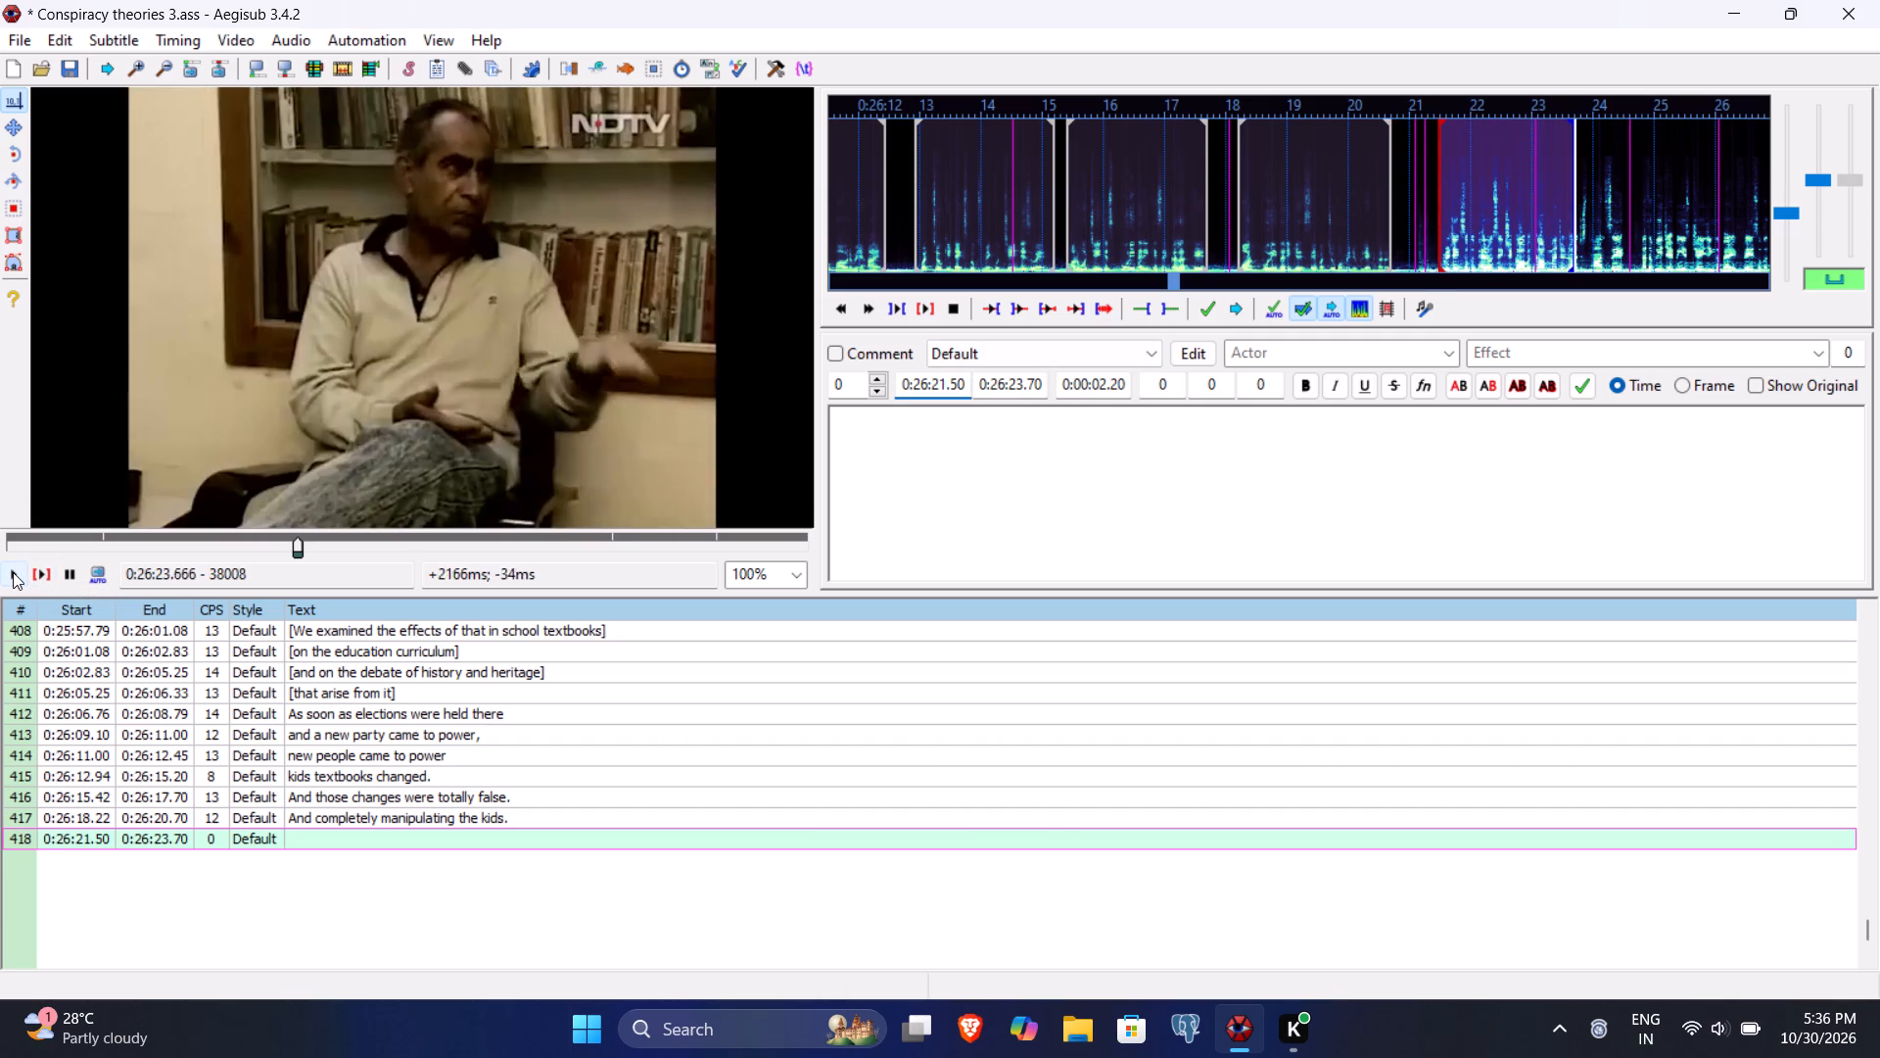
click(13, 572)
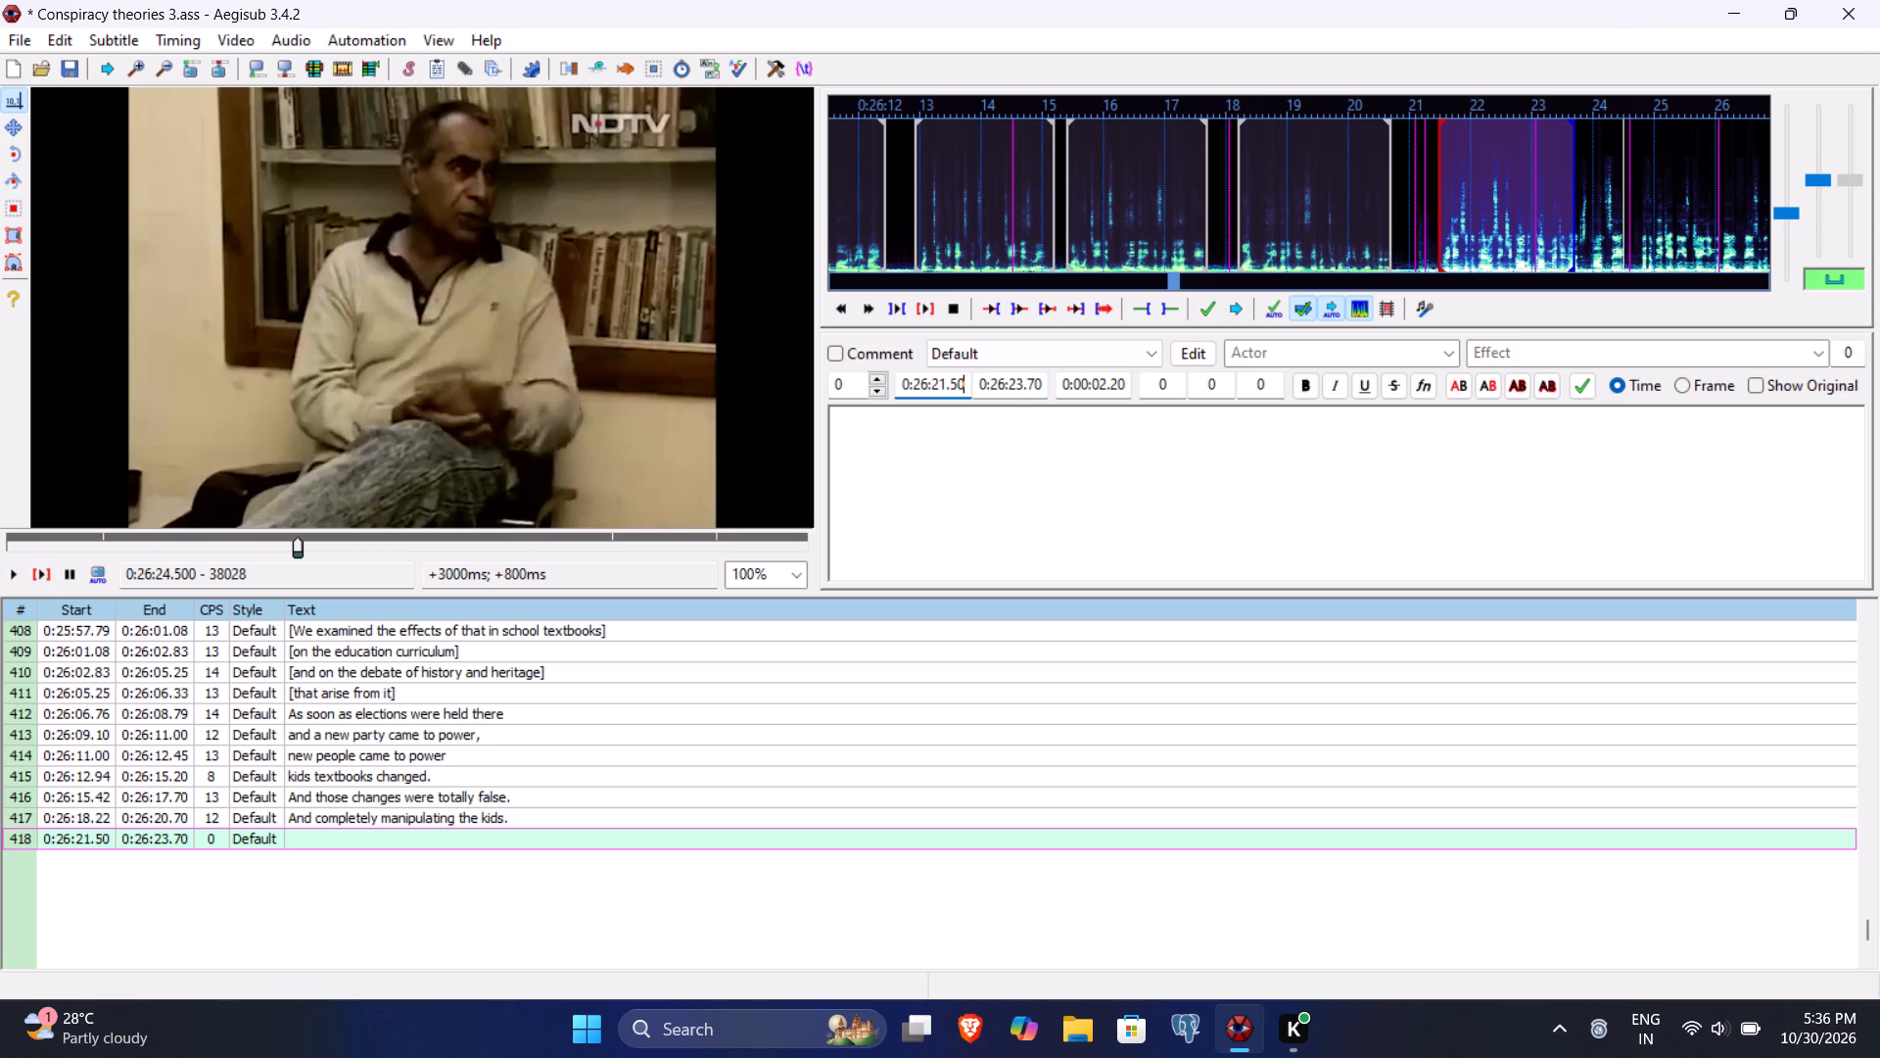
click(1014, 388)
text(450)
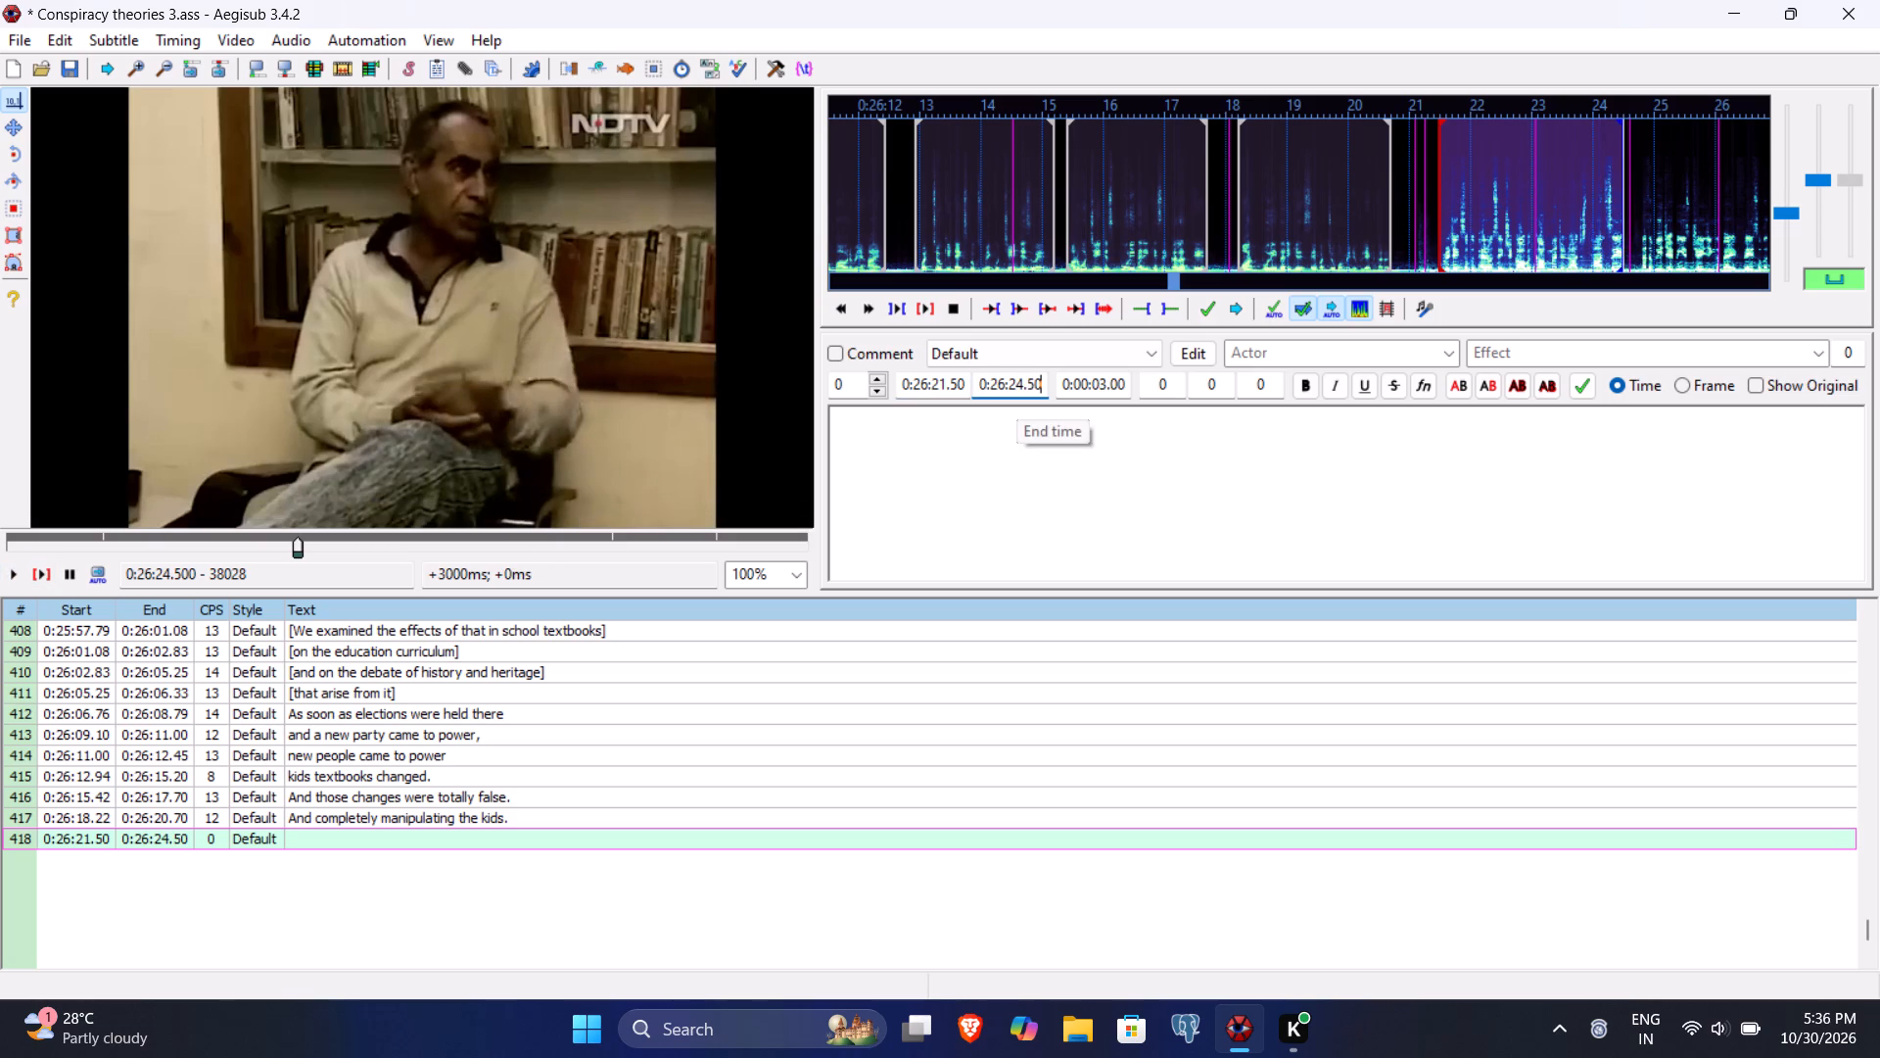
Enter "Critics of the government in Rajastan are saying" as the text of line 418 and commit it.
click(997, 520)
text(Critics in)
key(space)
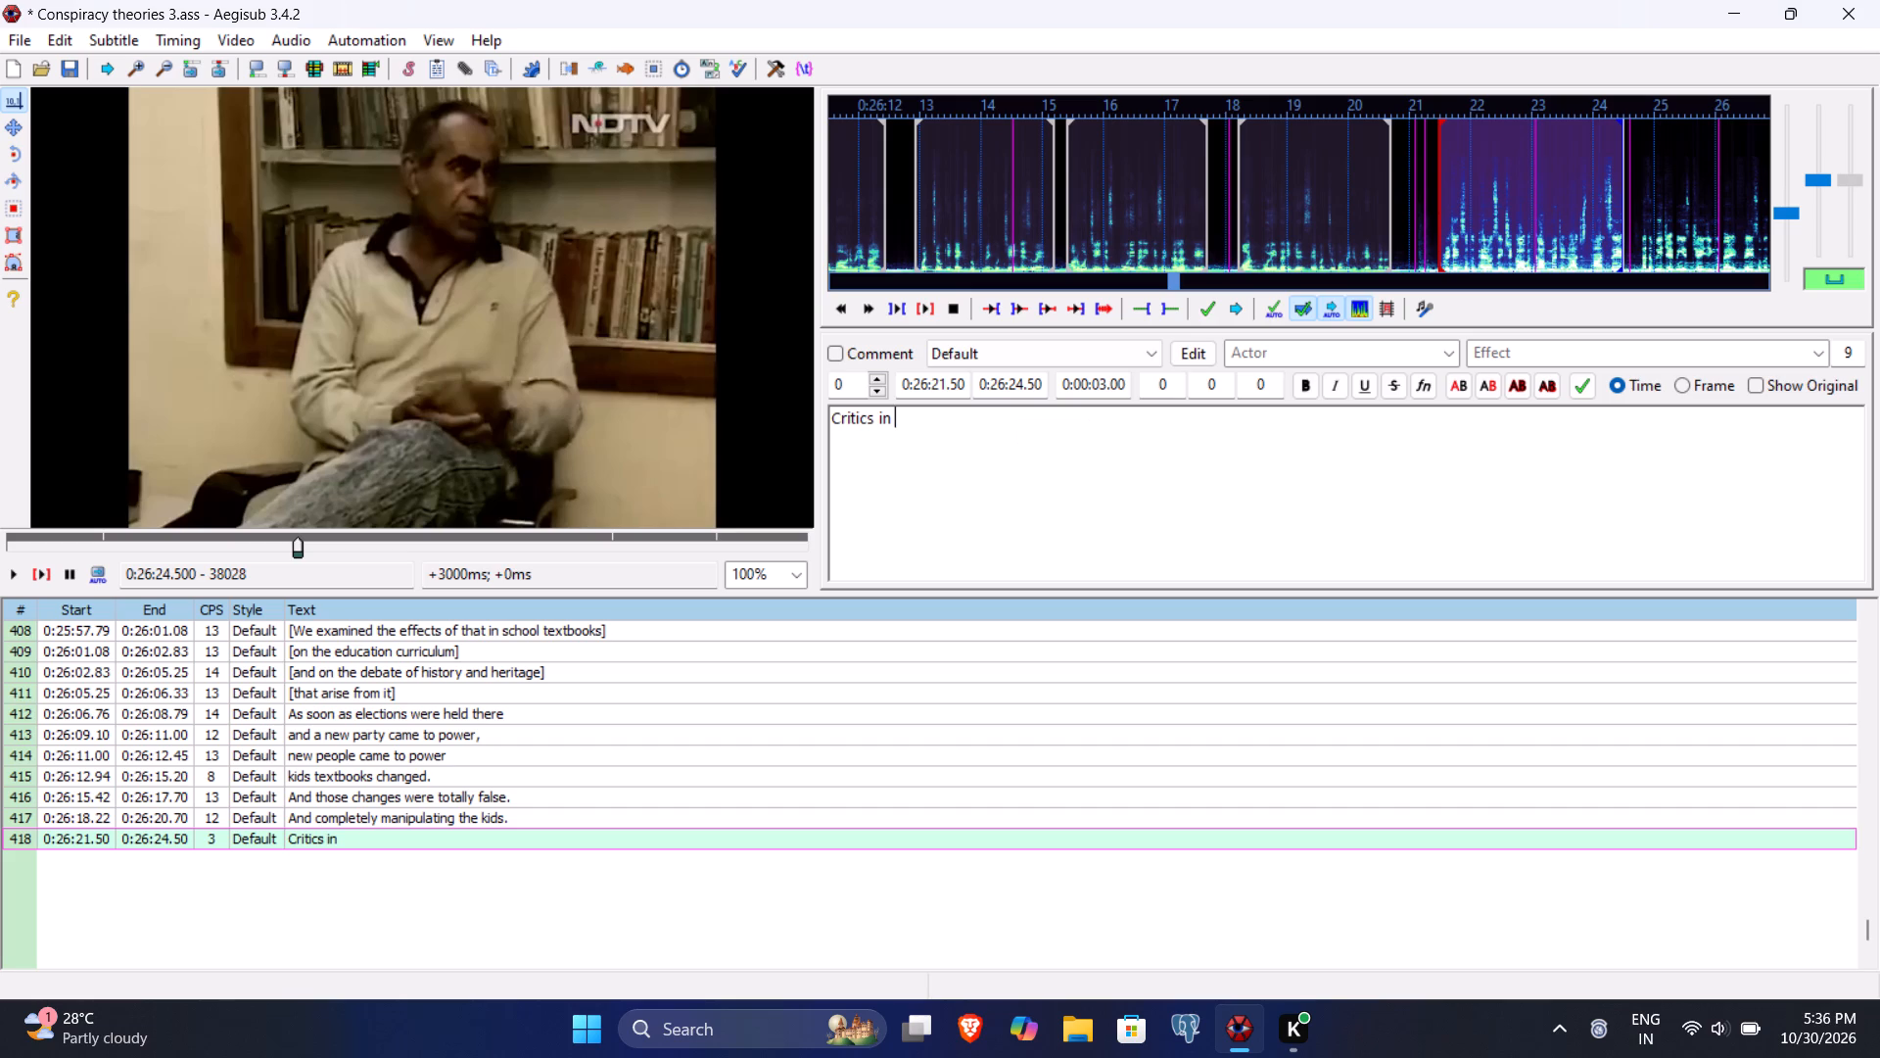
key(shift+r)
key(BackSpace)
key(BackSpace)
key(BackSpace)
key(BackSpace)
text(of the government is)
key(BackSpace)
text(n Rajastan)
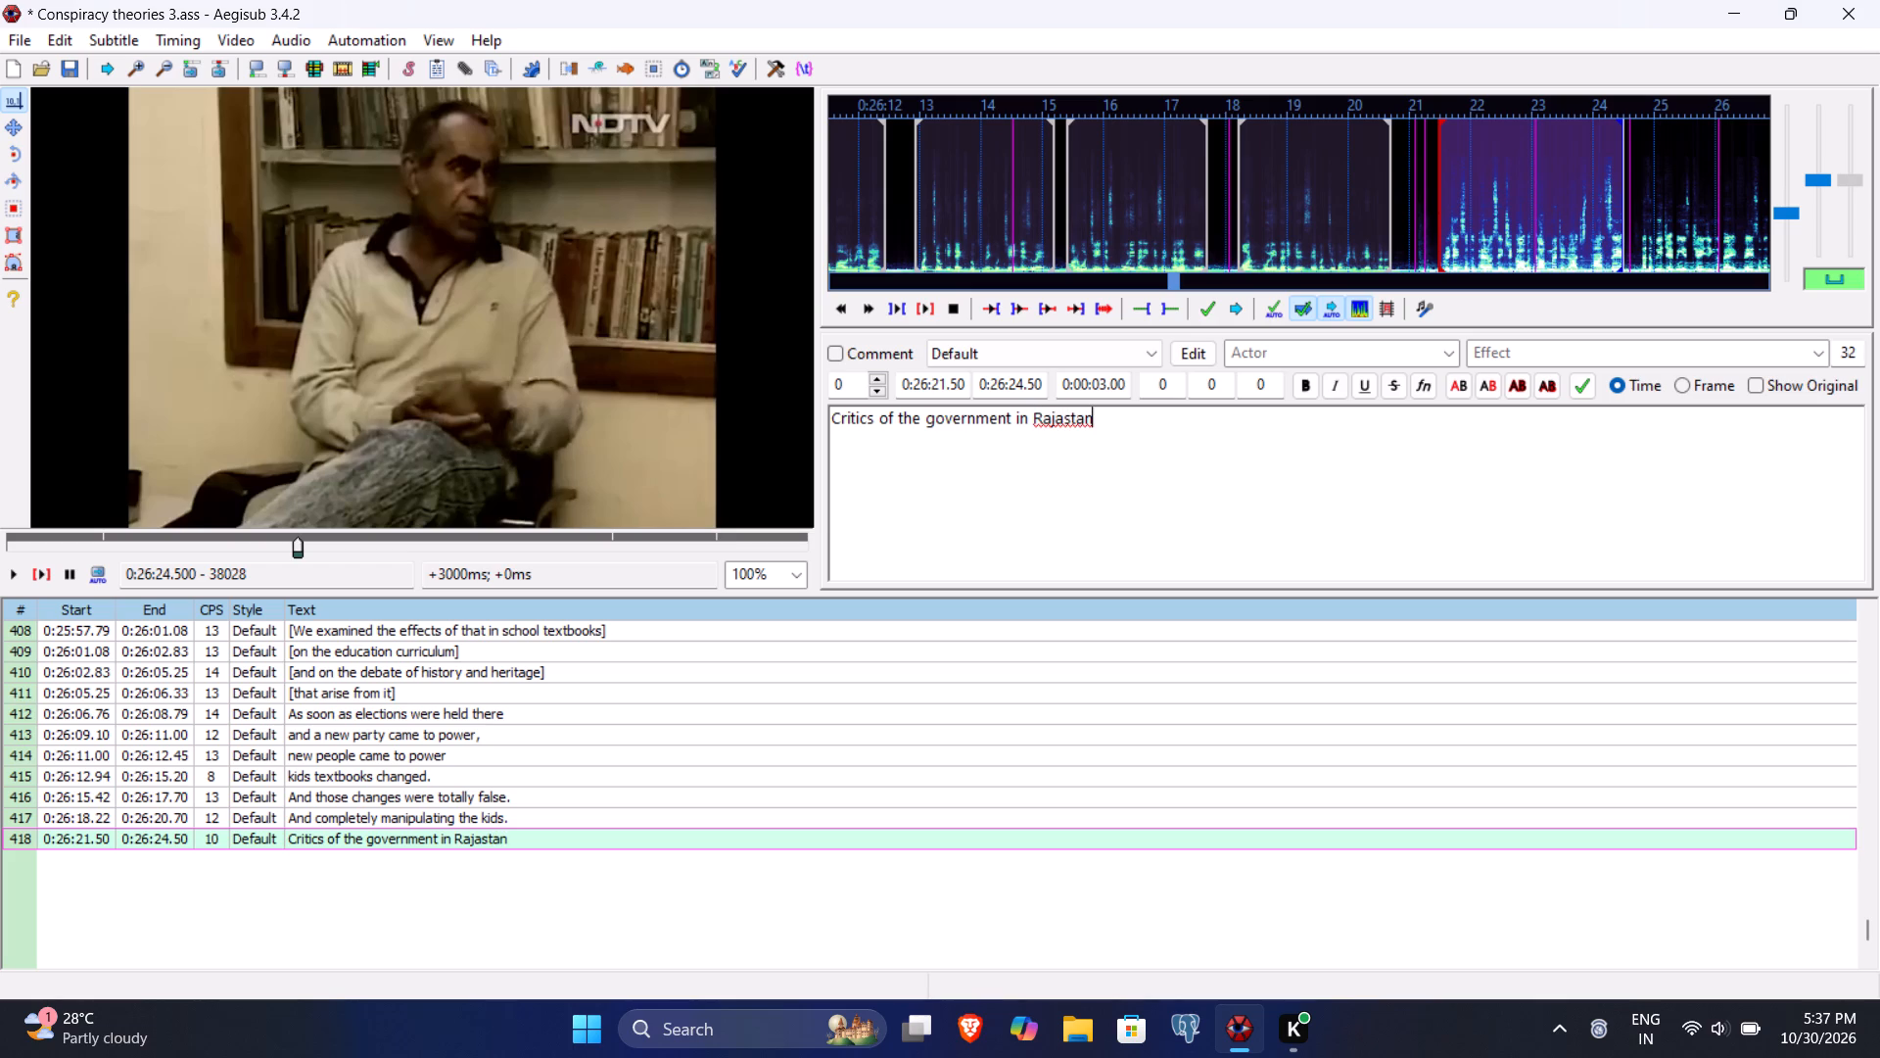
key(space)
text(are saying)
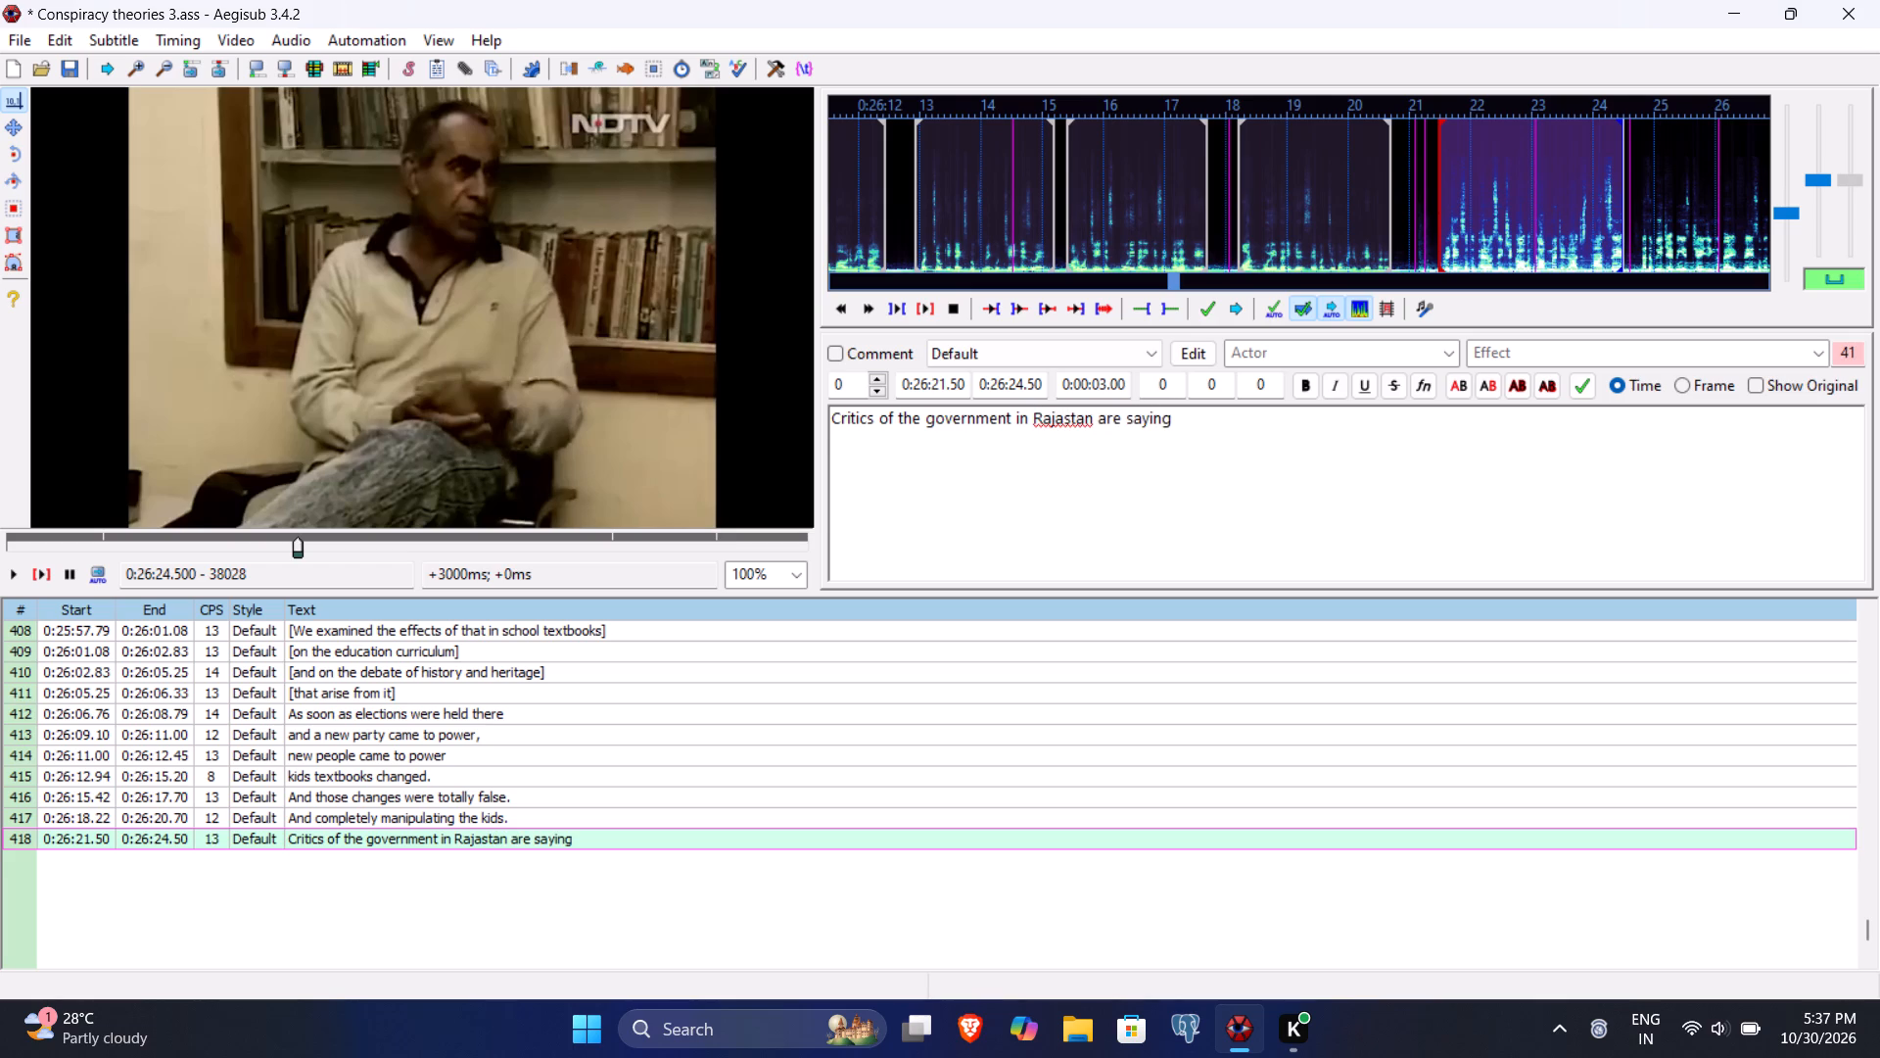
key(Return)
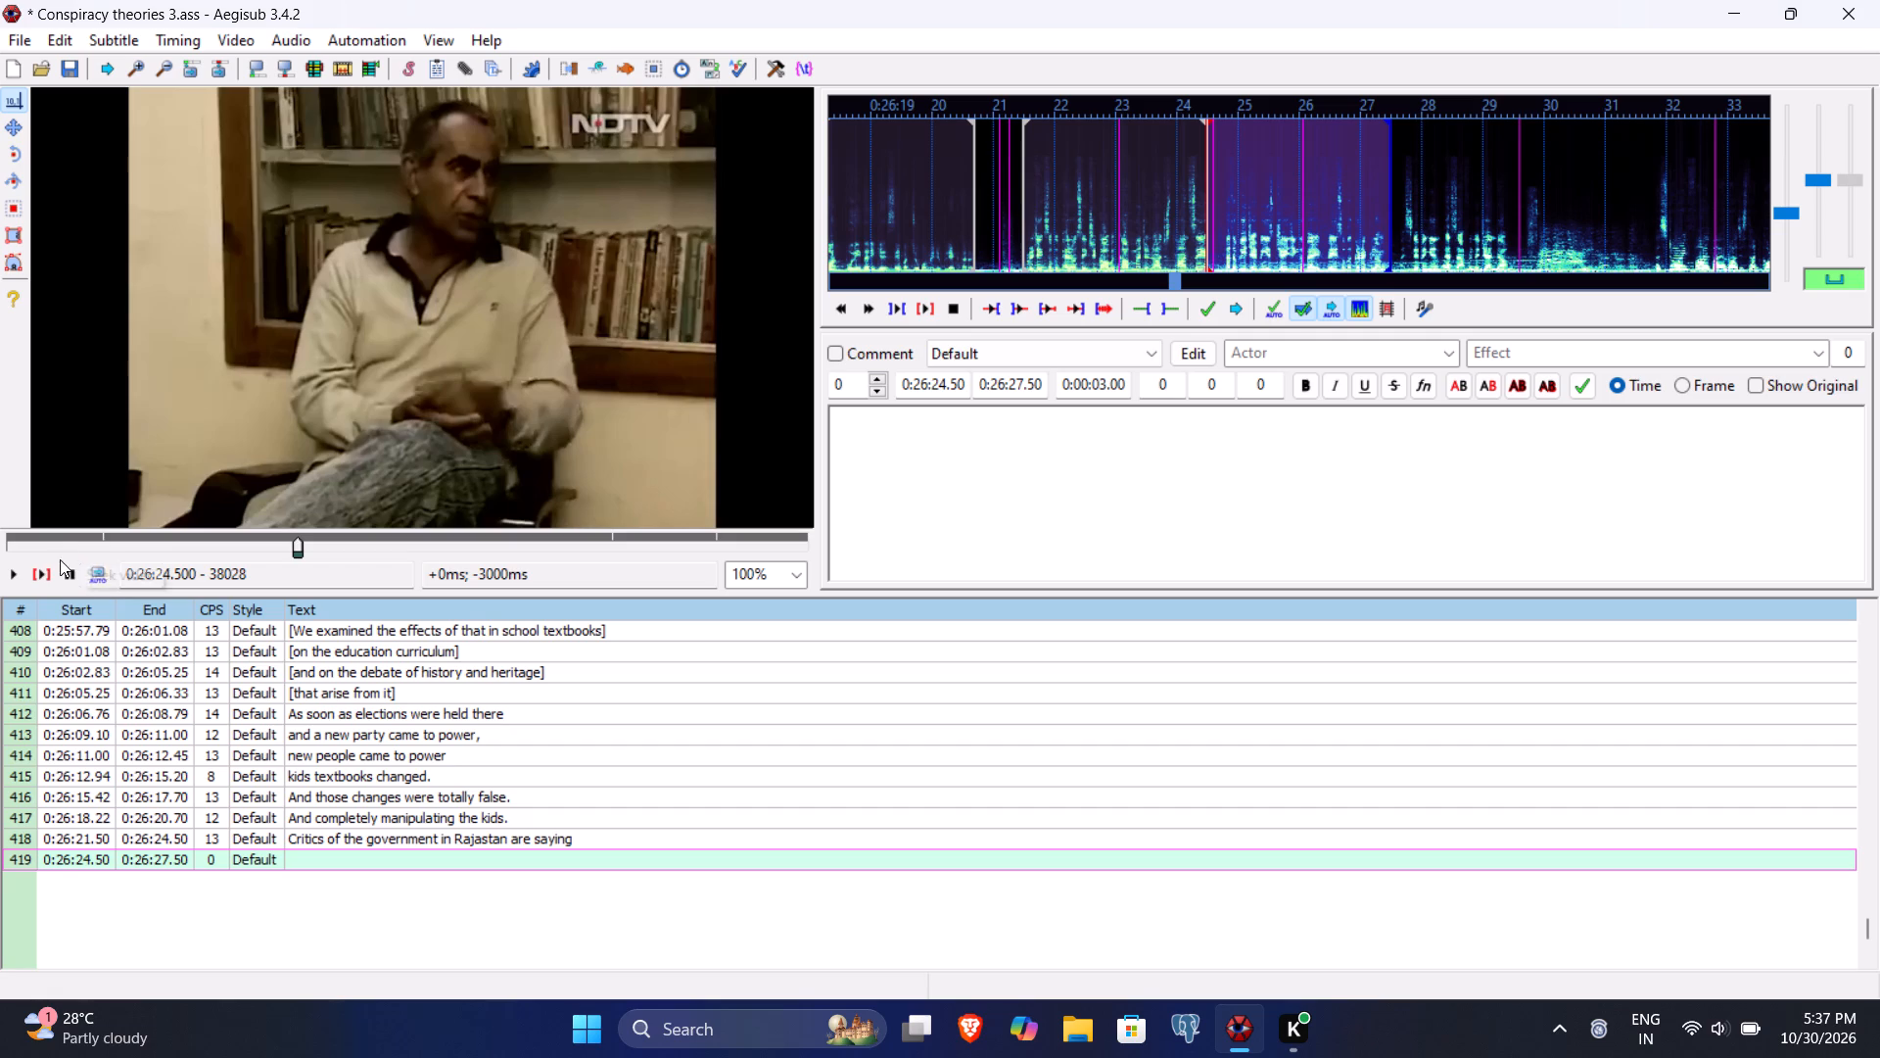
Play line 419, set its start to 0:26:24.78, and commit the text "that the BJP is changing the very face of the curriculum.".
click(40, 565)
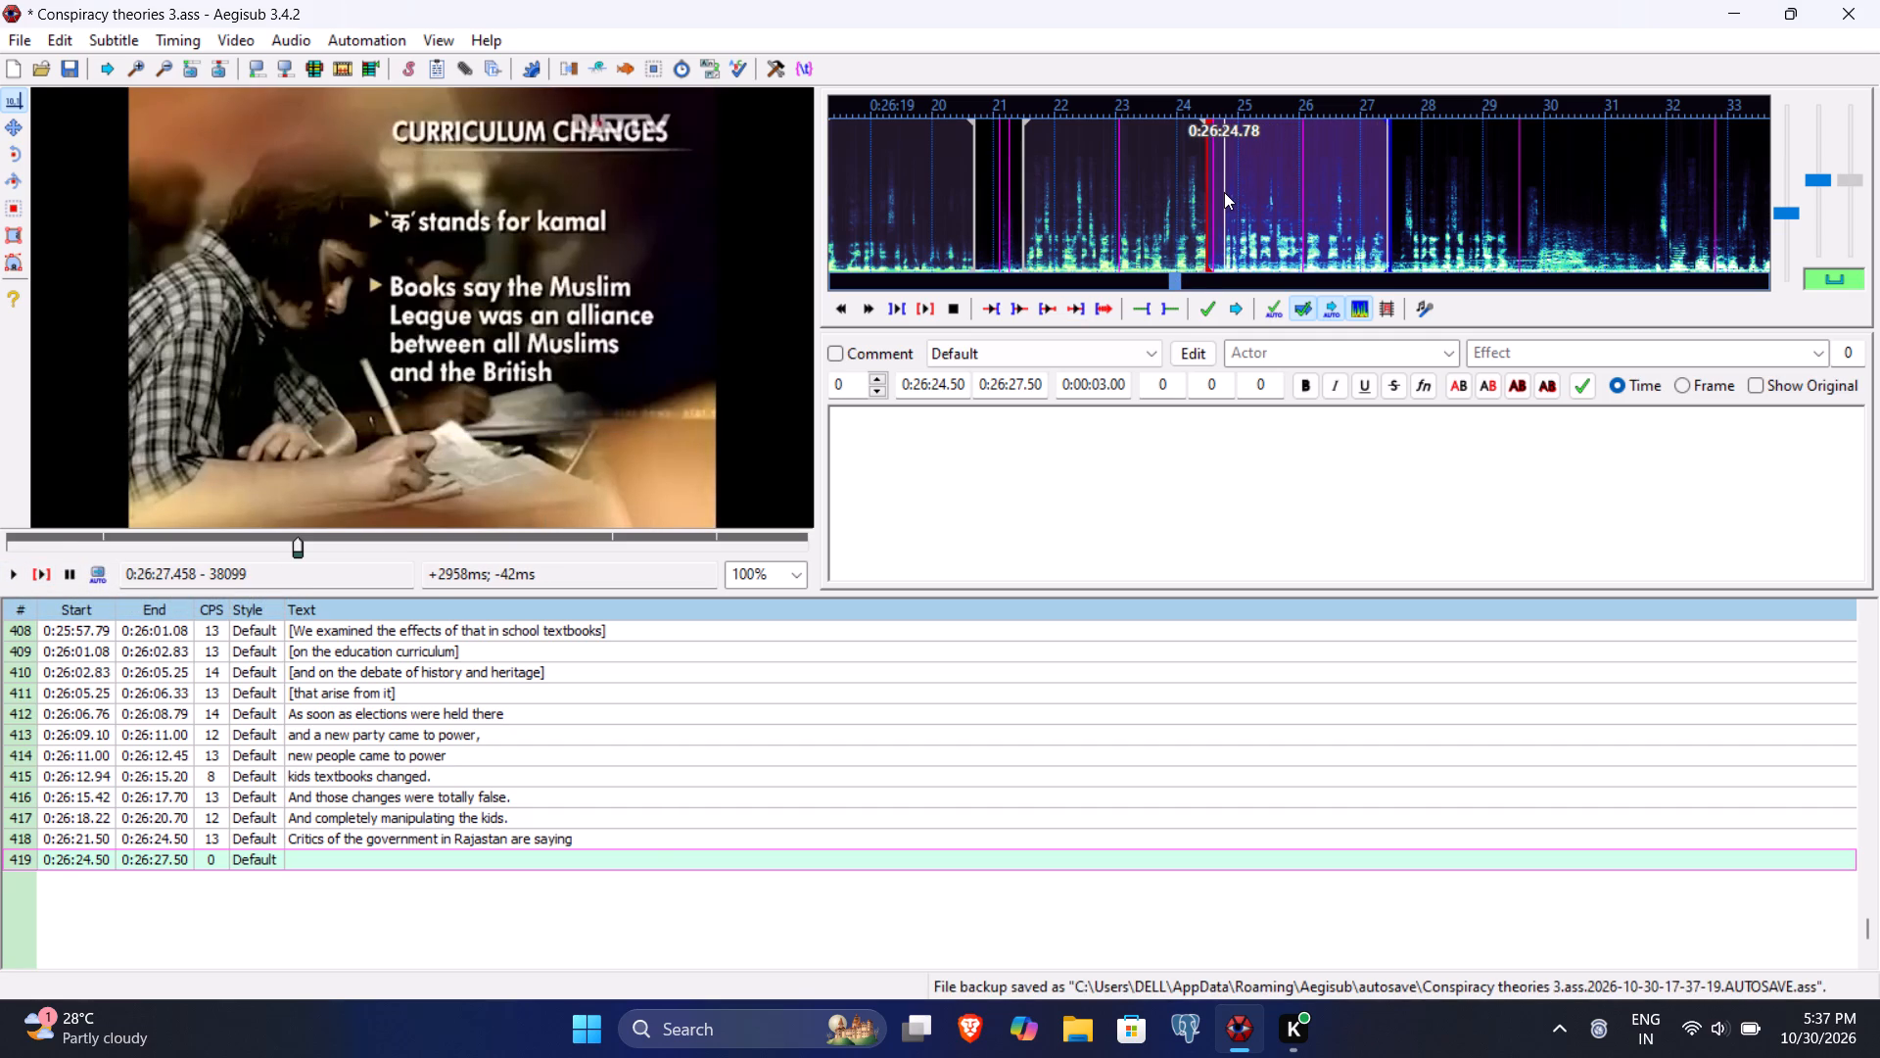
click(949, 379)
text(78)
click(933, 457)
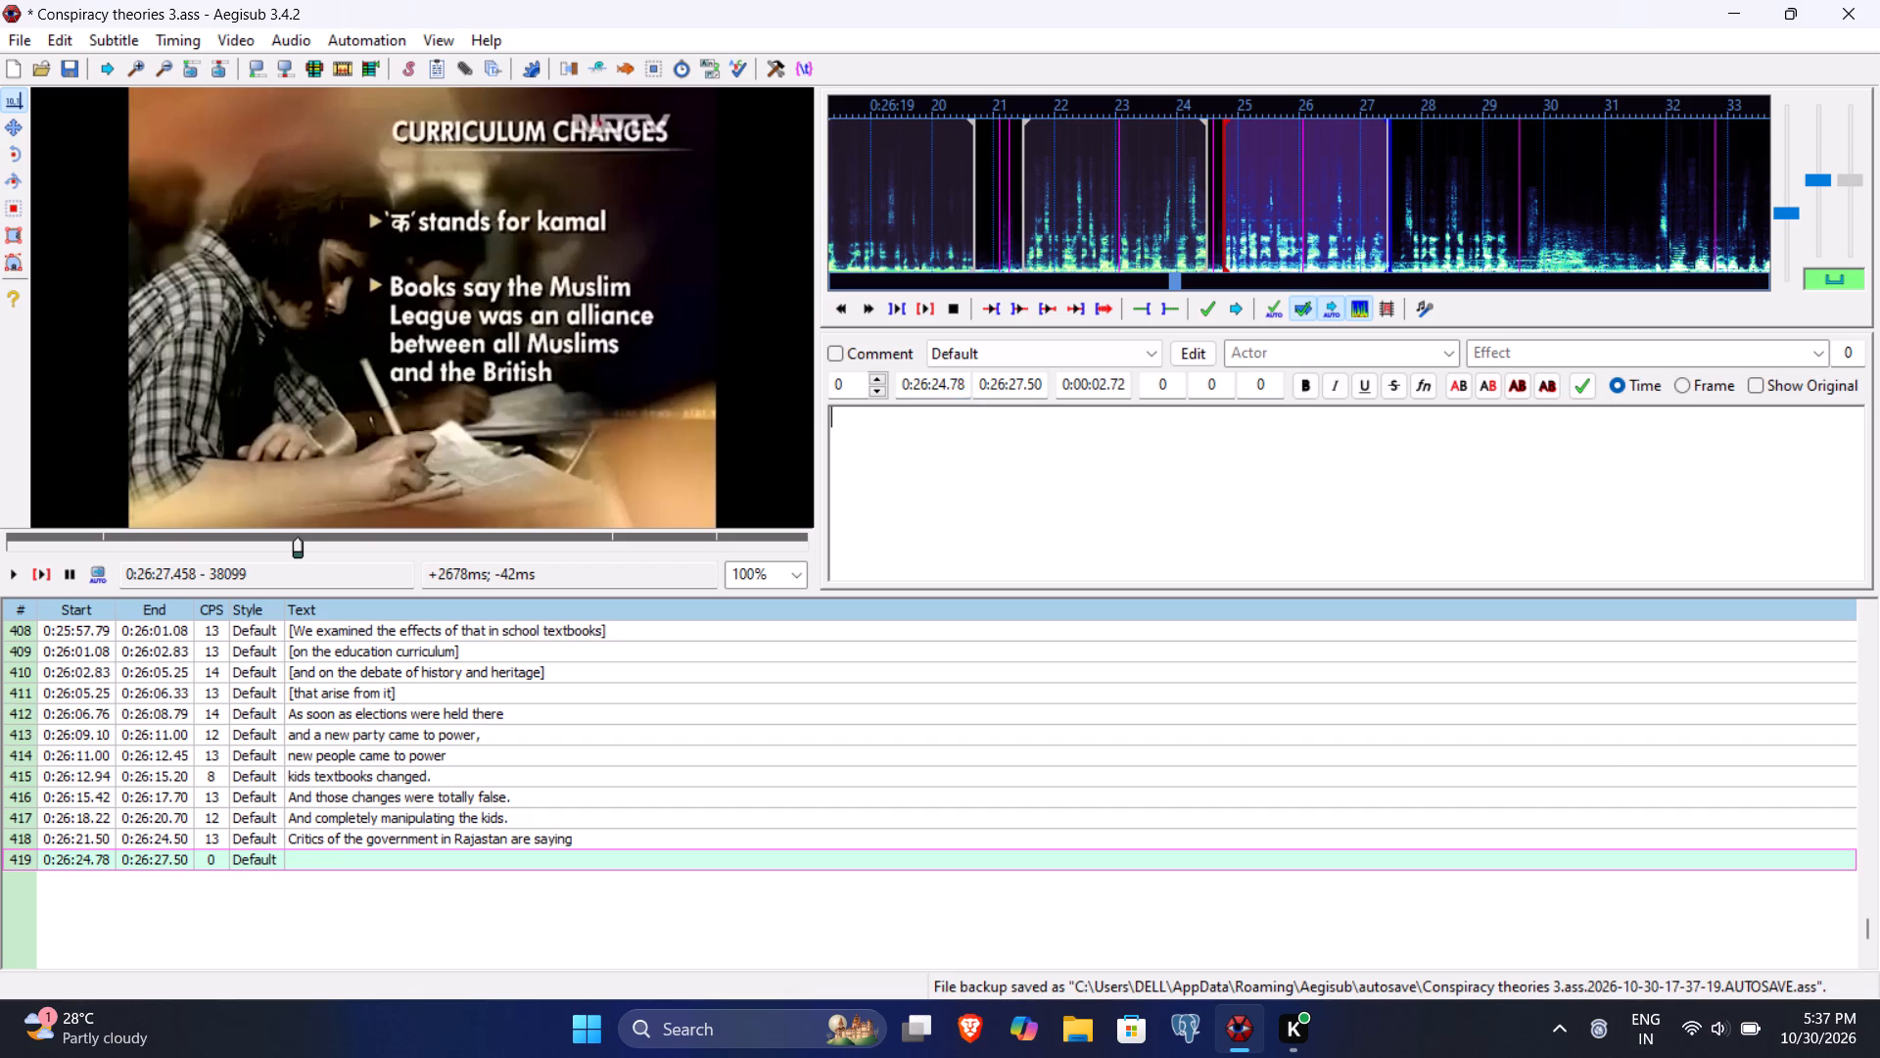
text(that the BJP is changing the very fa)
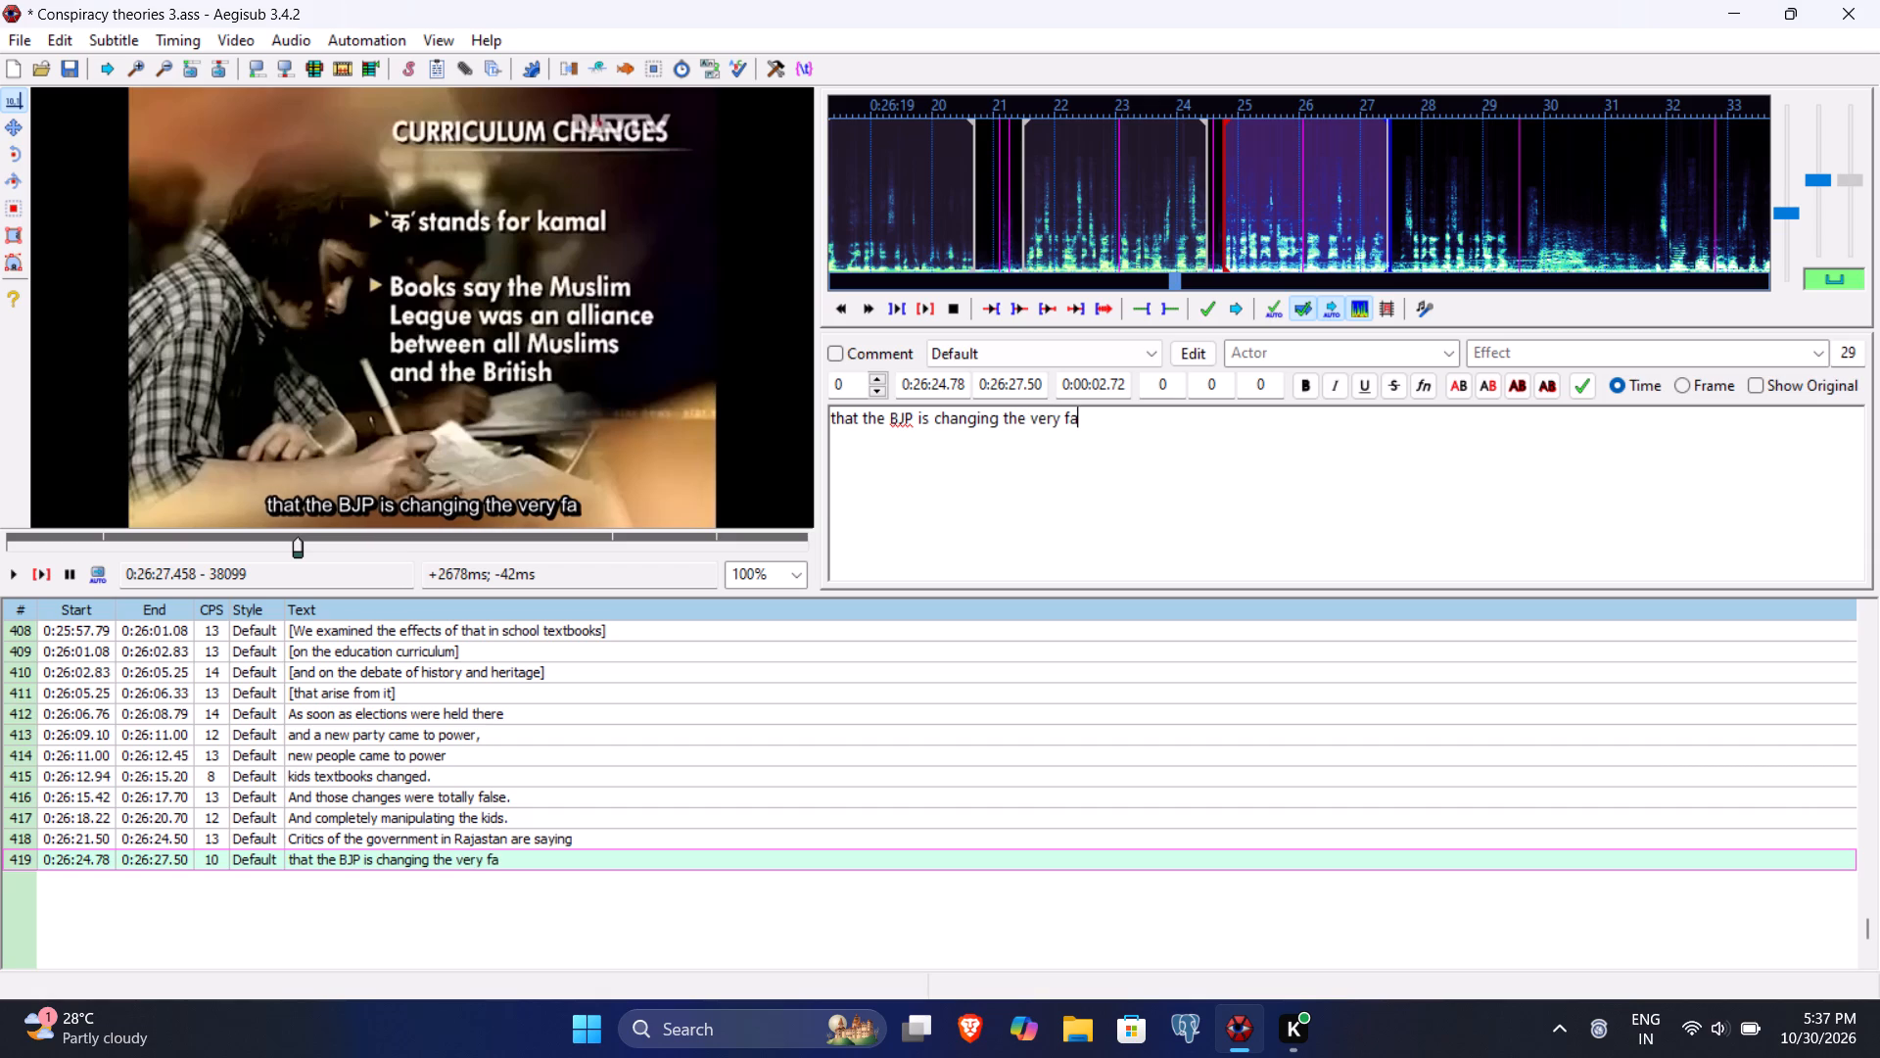
text(c)
key(space)
key(BackSpace)
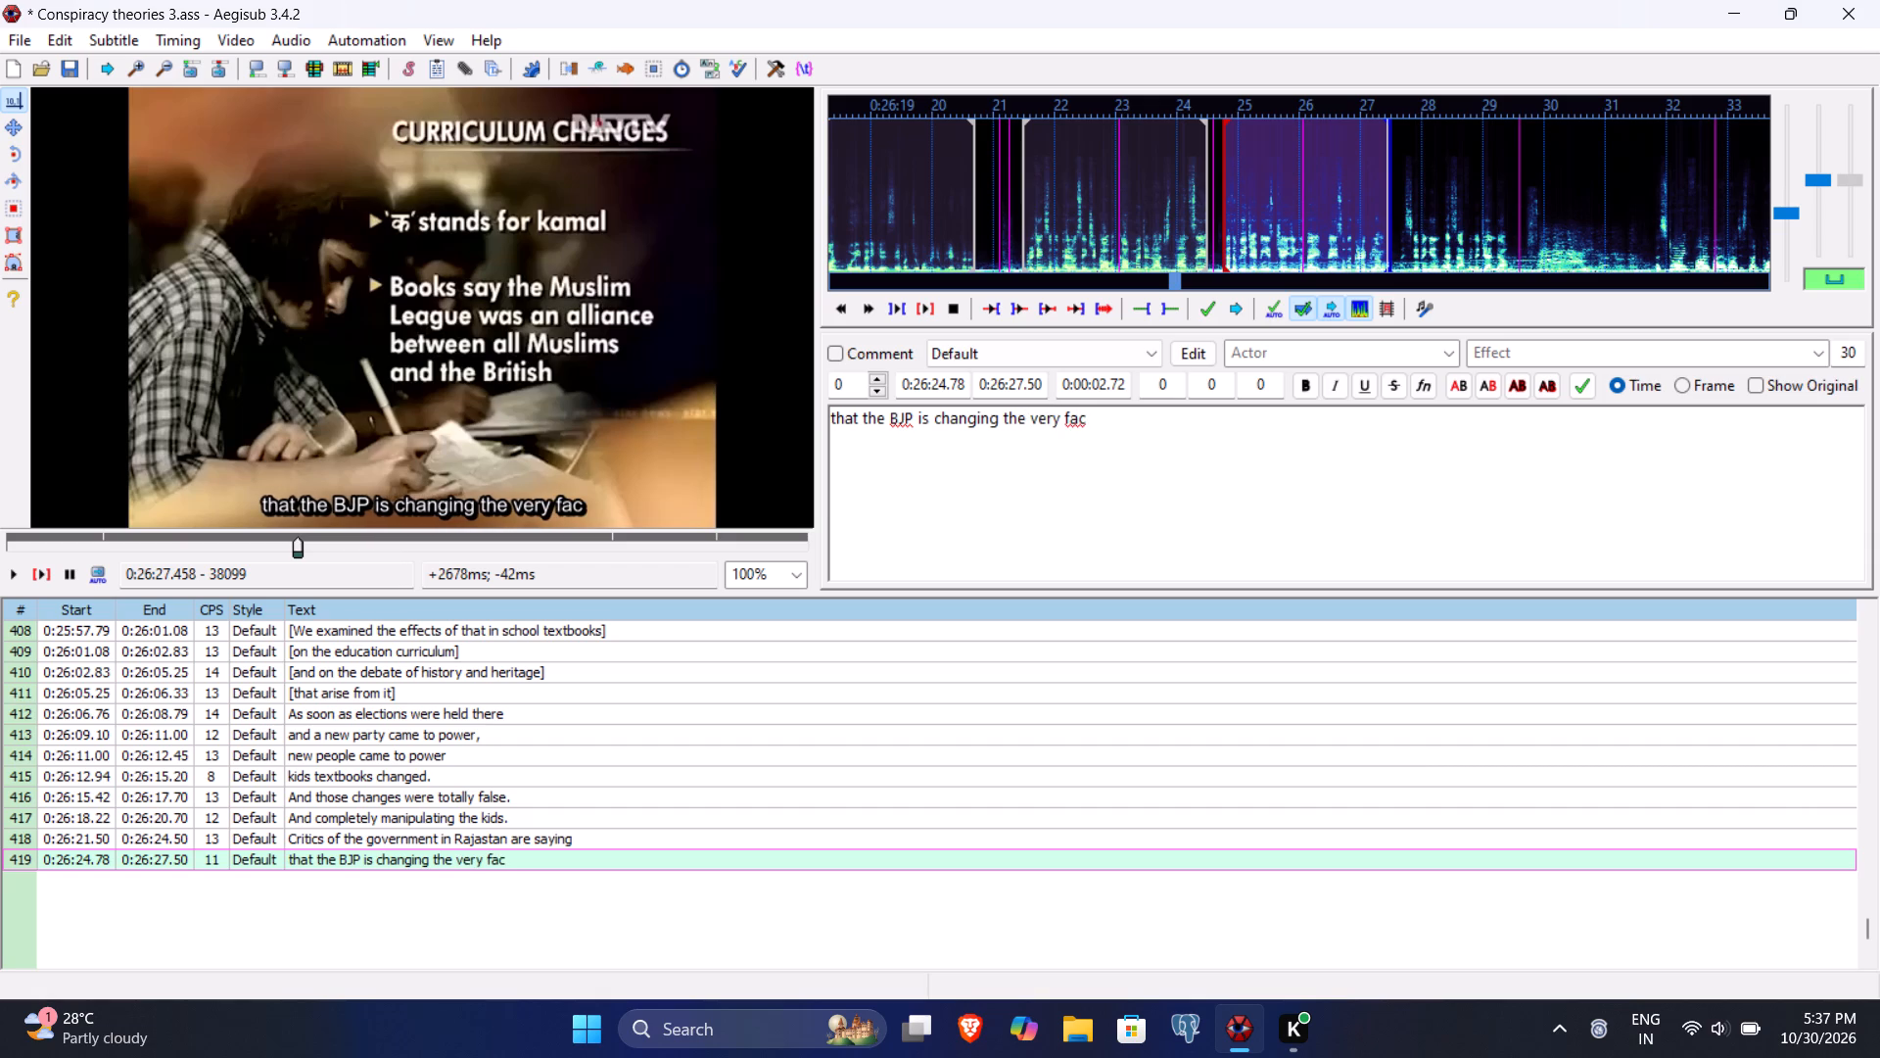
text(e of the curriculu)
key(comma)
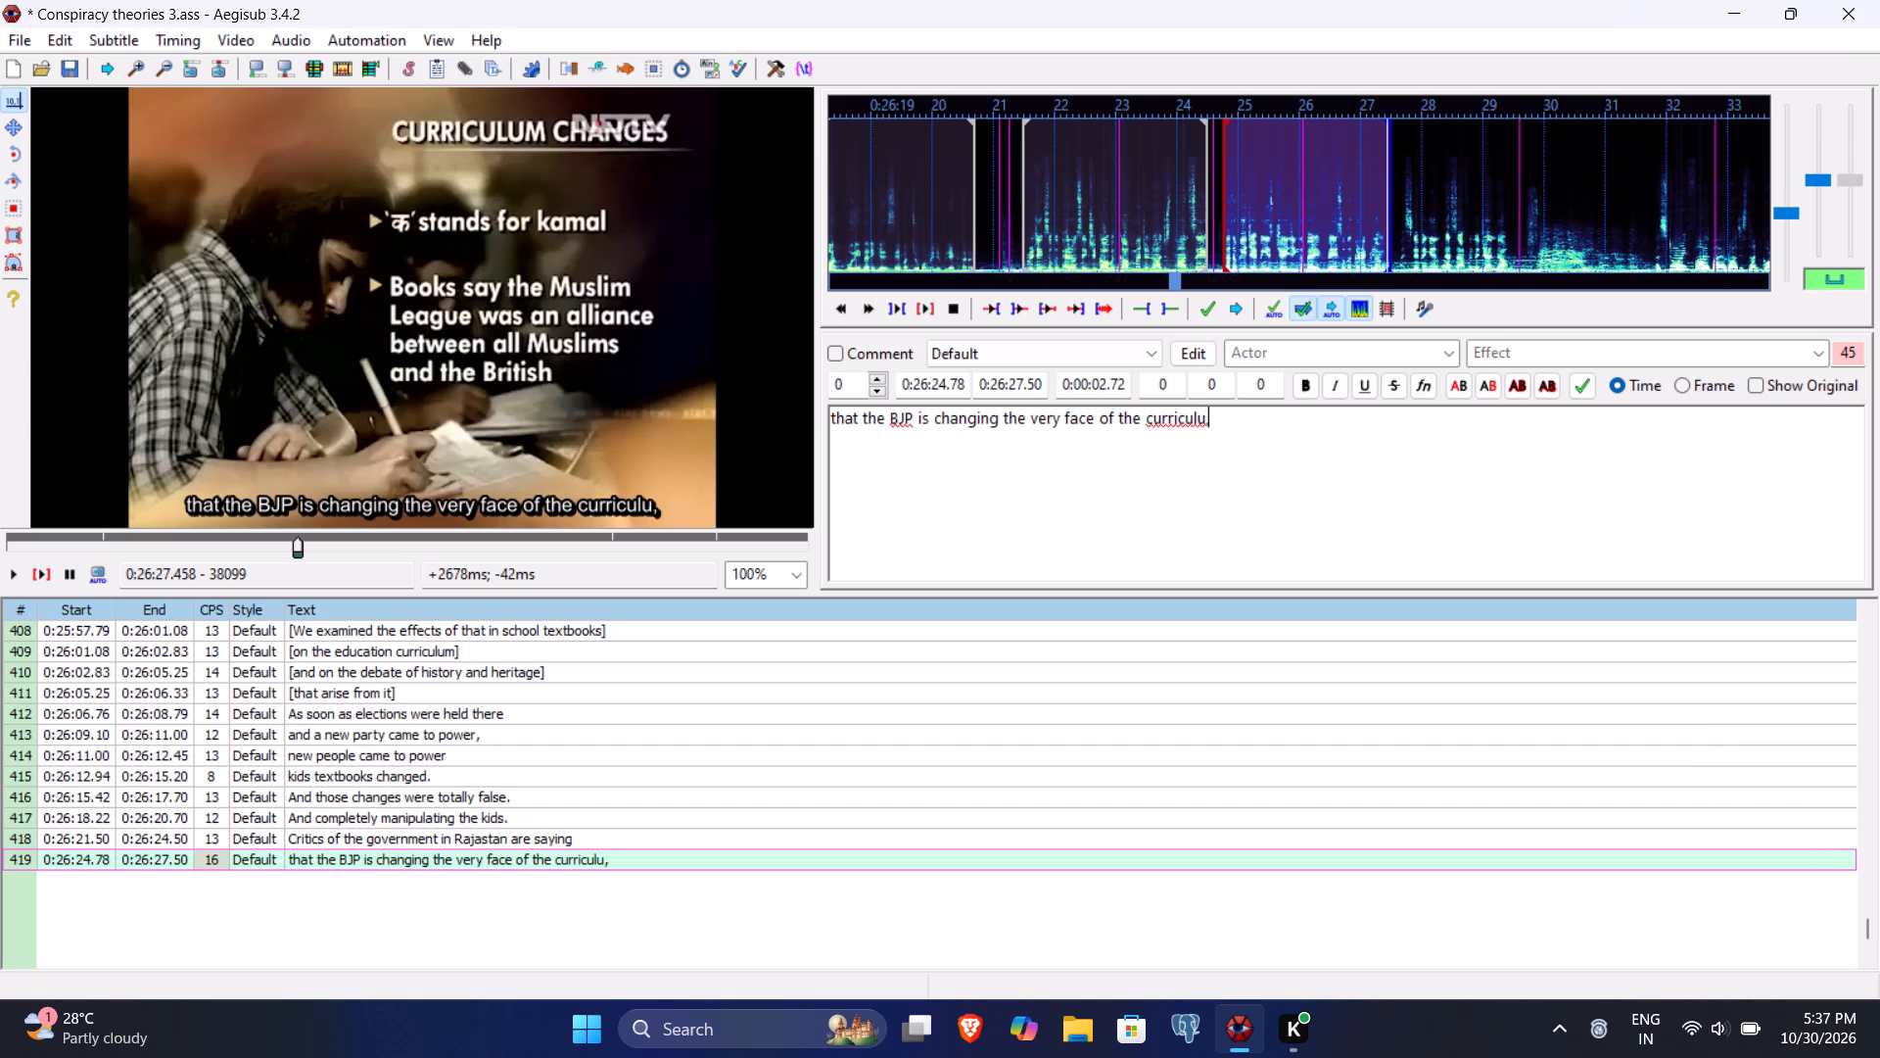
key(BackSpace)
text(m.)
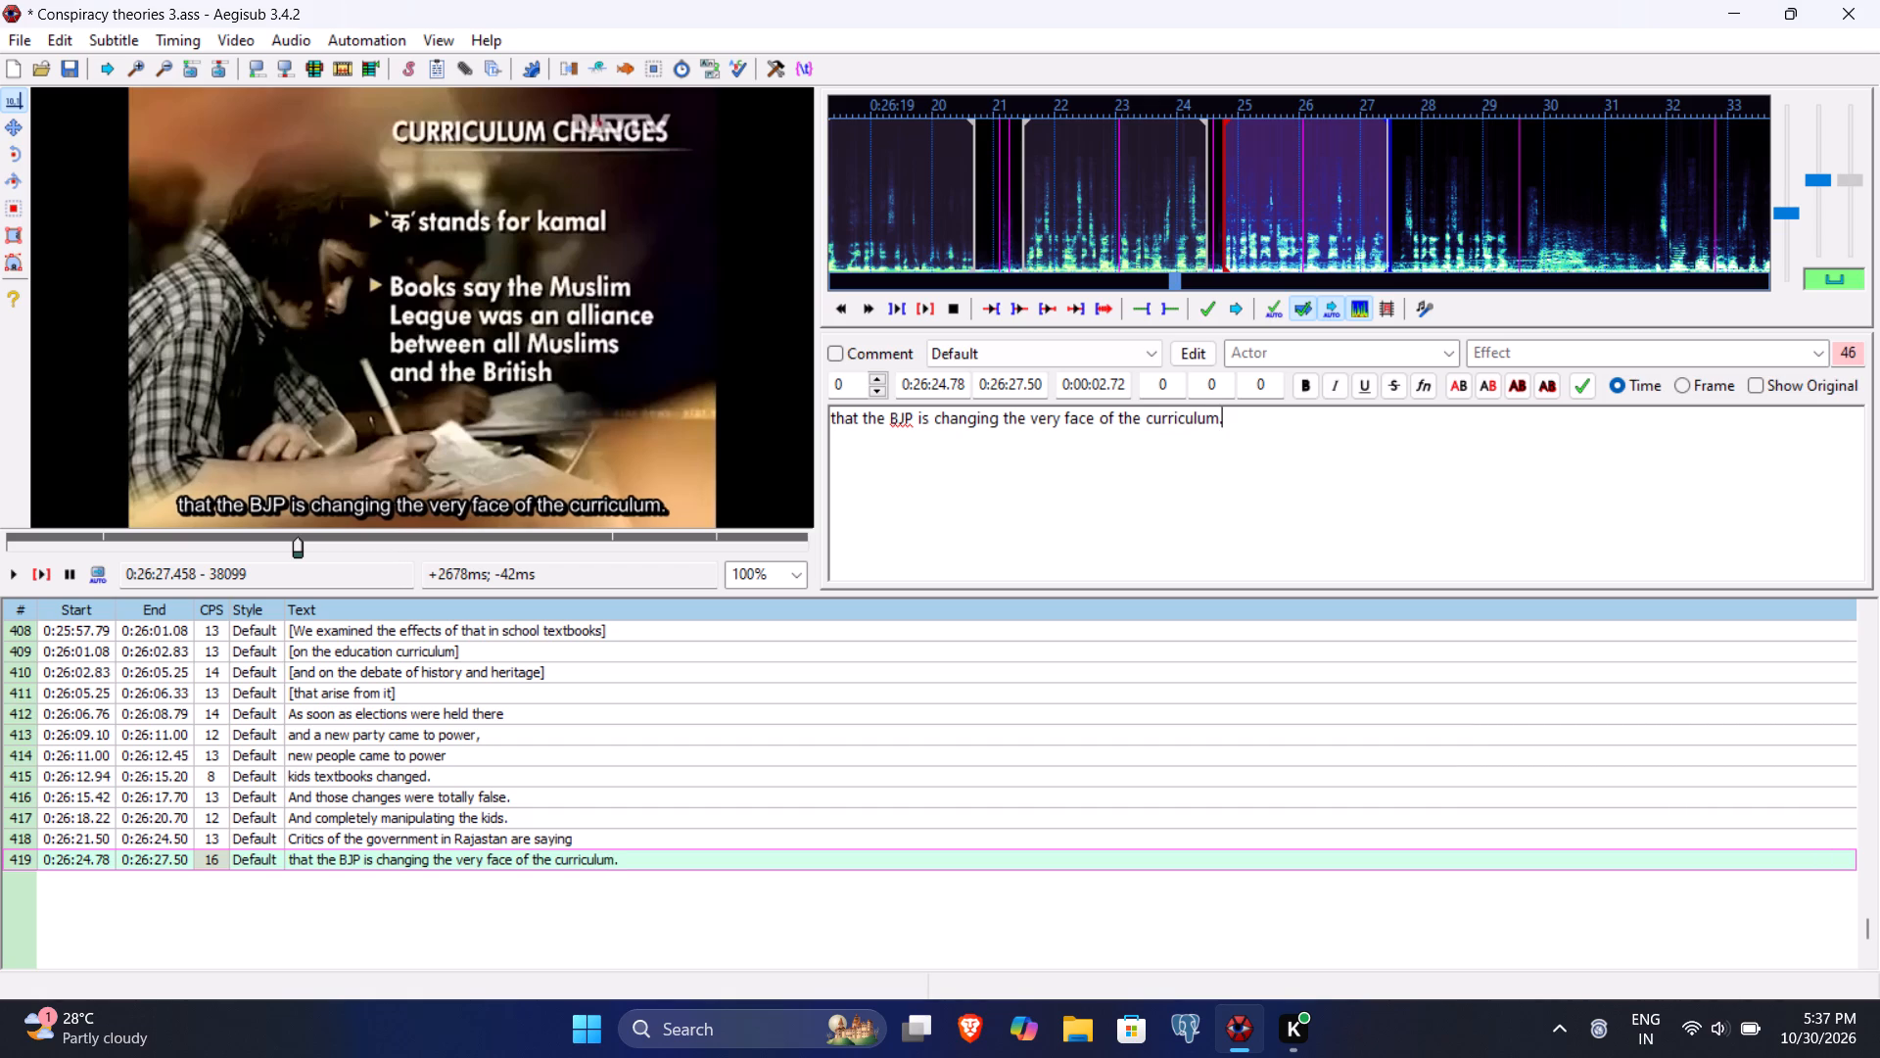
key(Return)
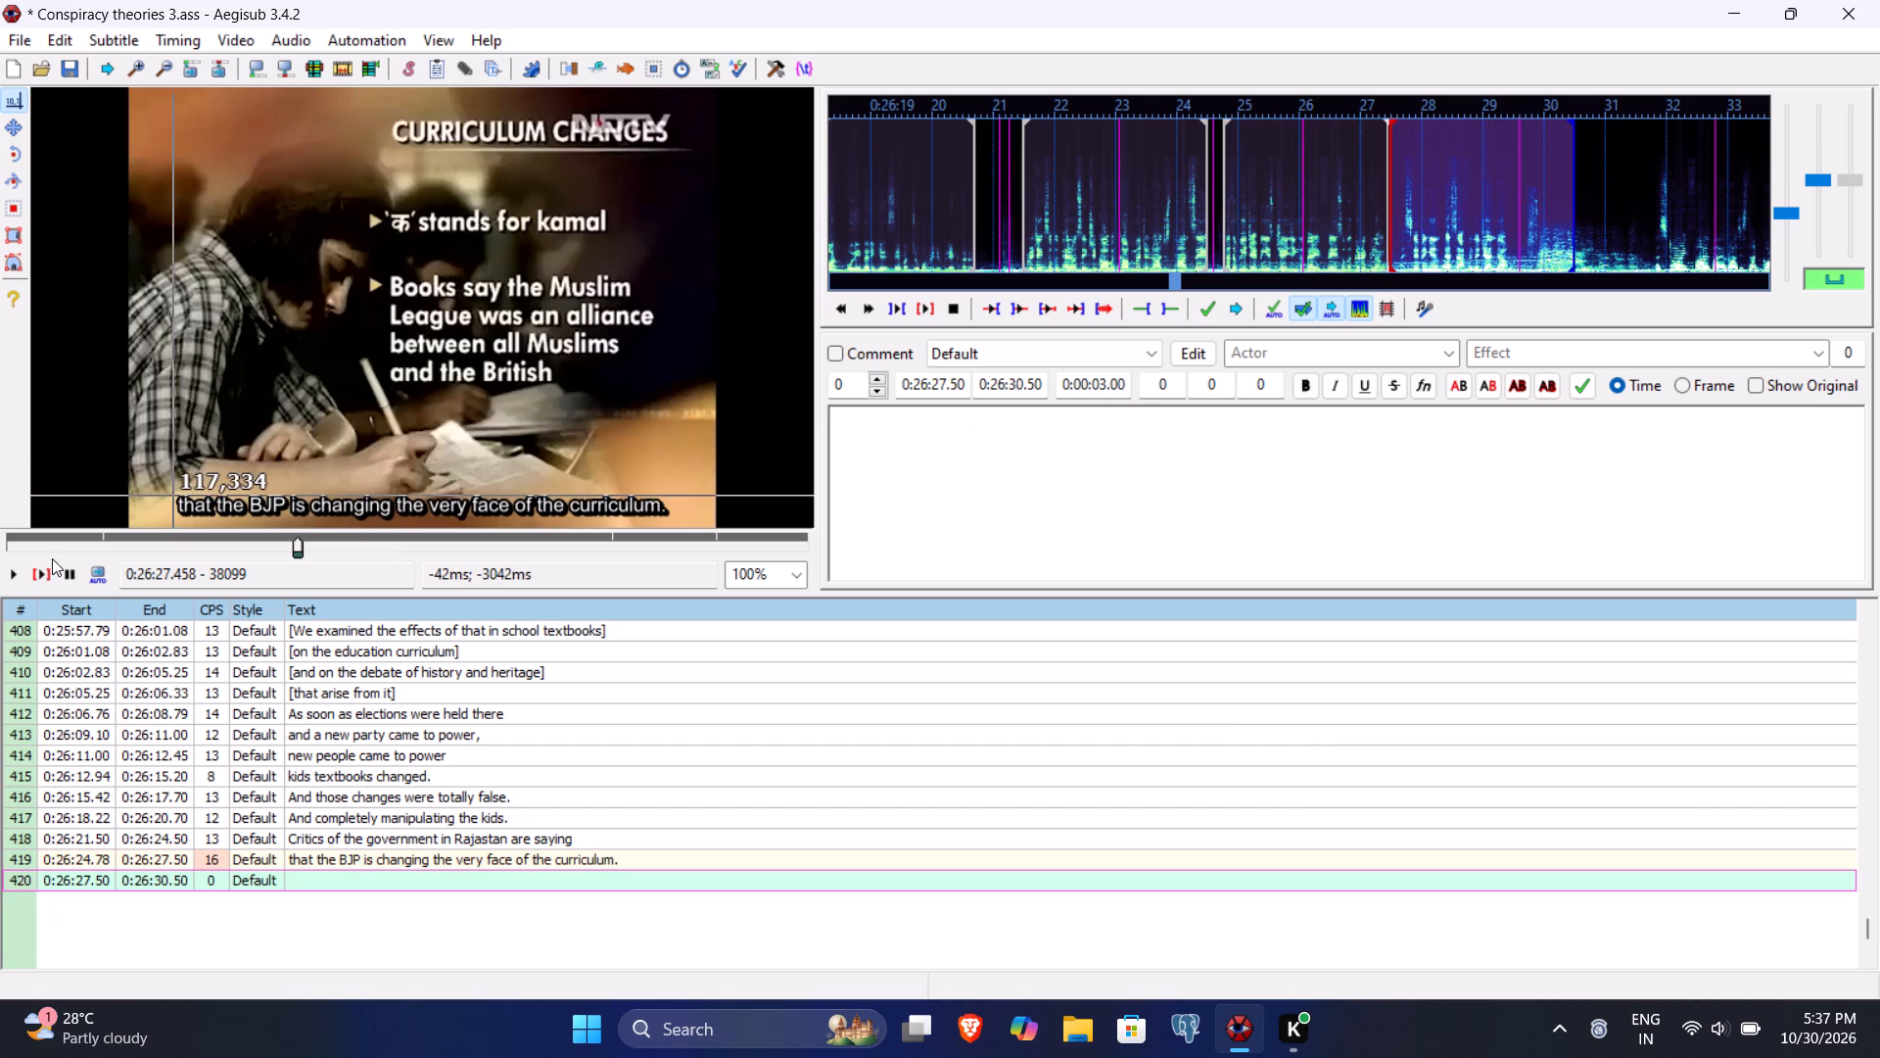
Play the video around subtitle line 420 and set its timing from 0:26:27.72 to 0:26:29.54.
click(37, 570)
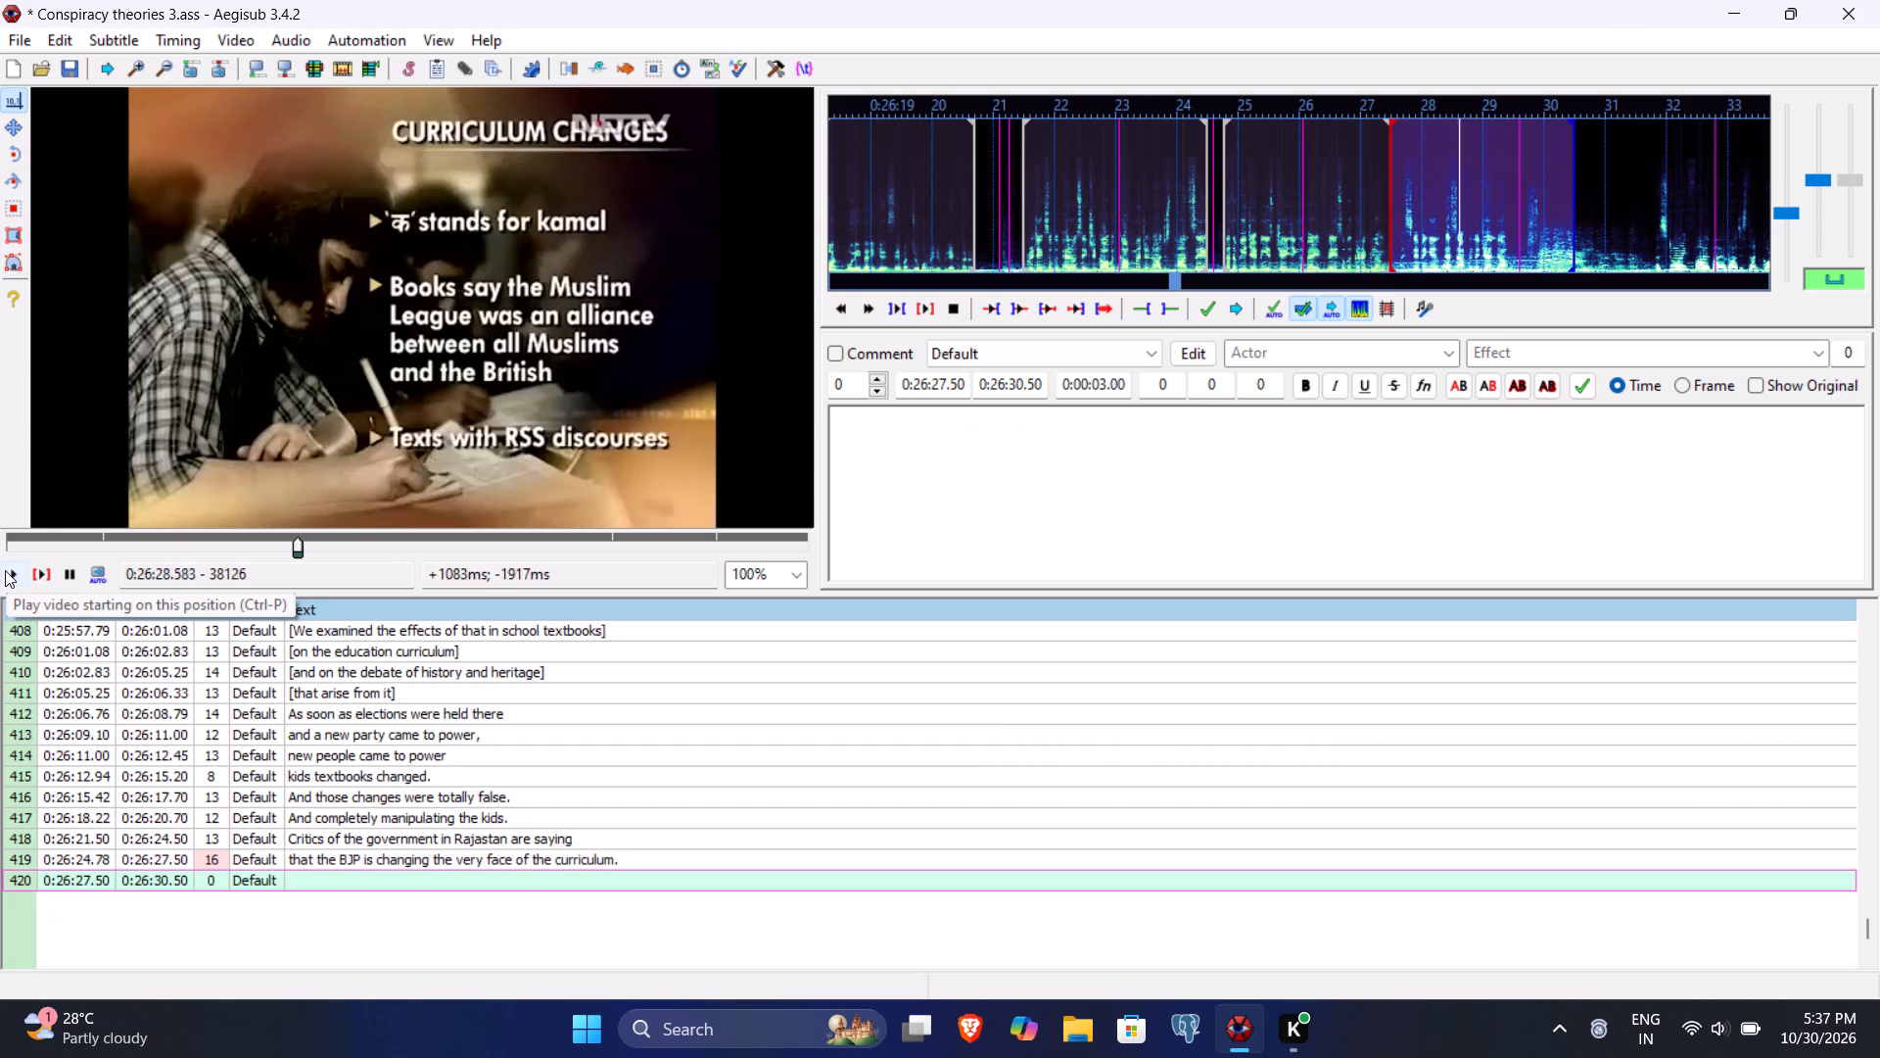
click(5, 570)
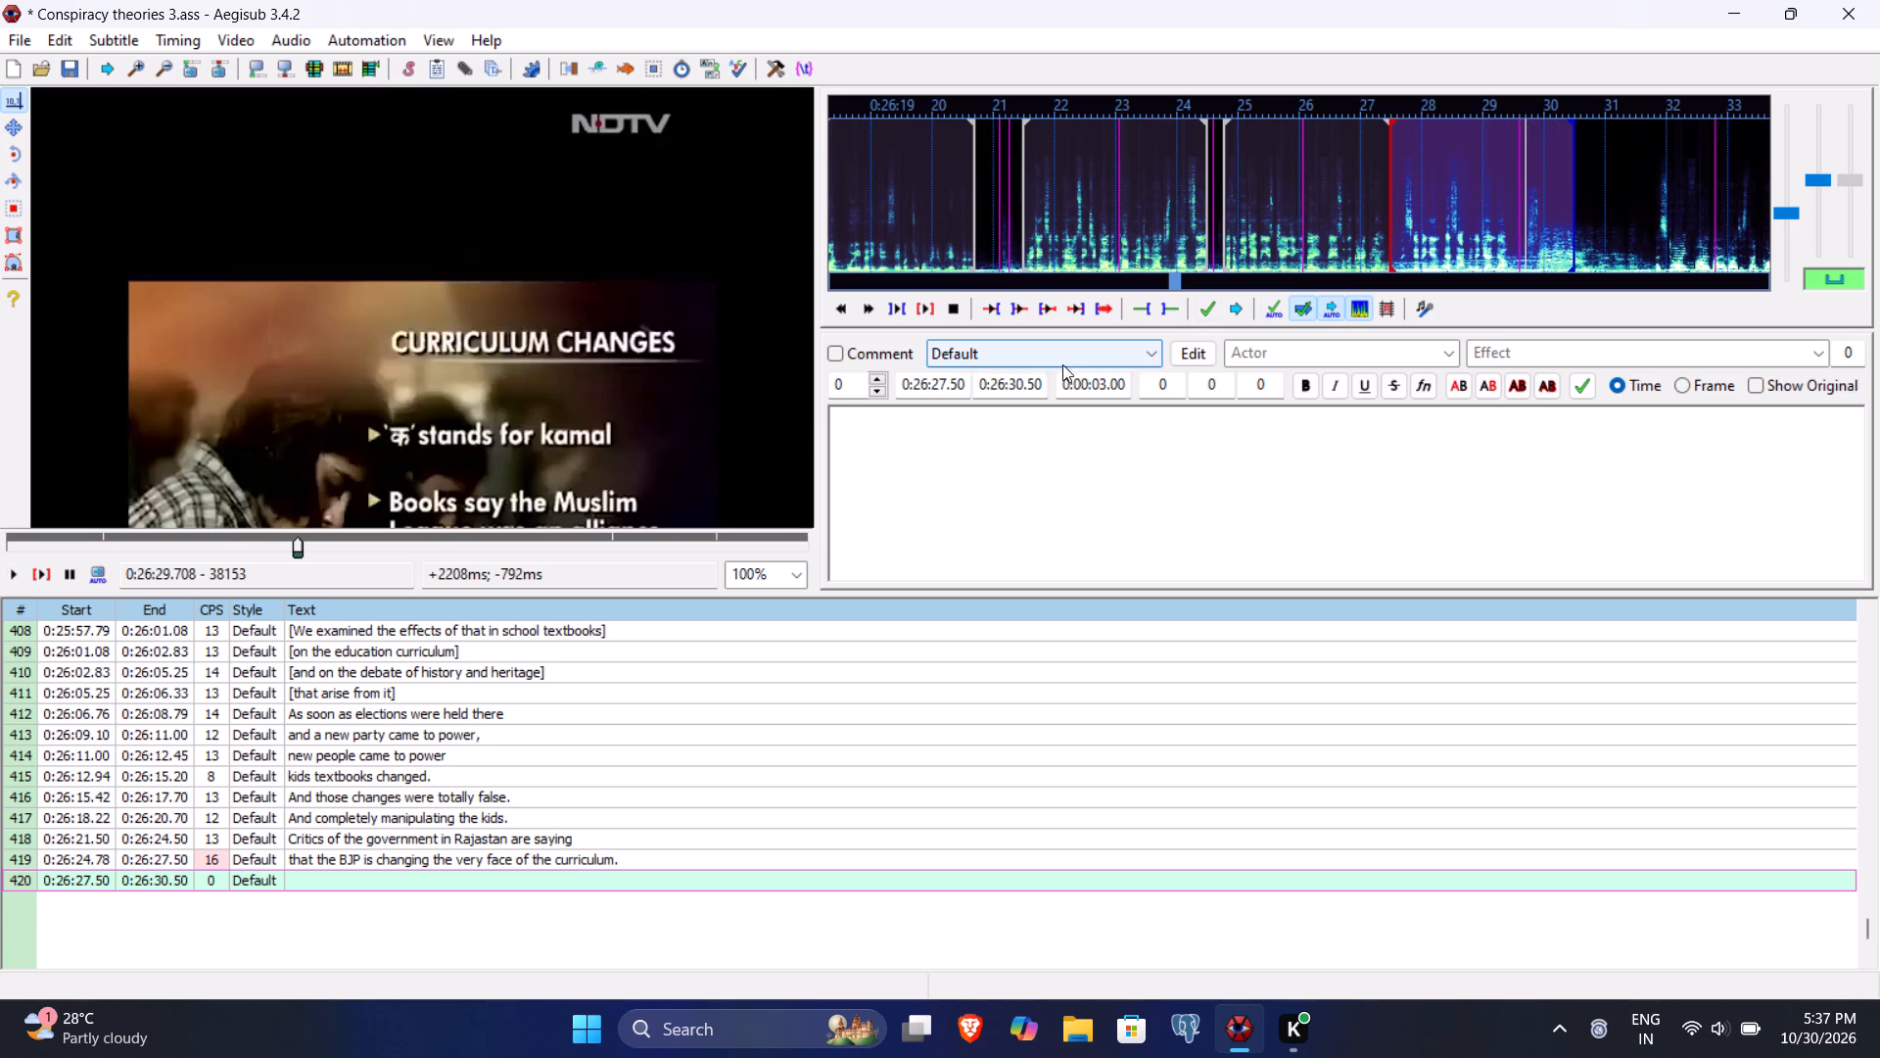
click(1009, 385)
text(2954)
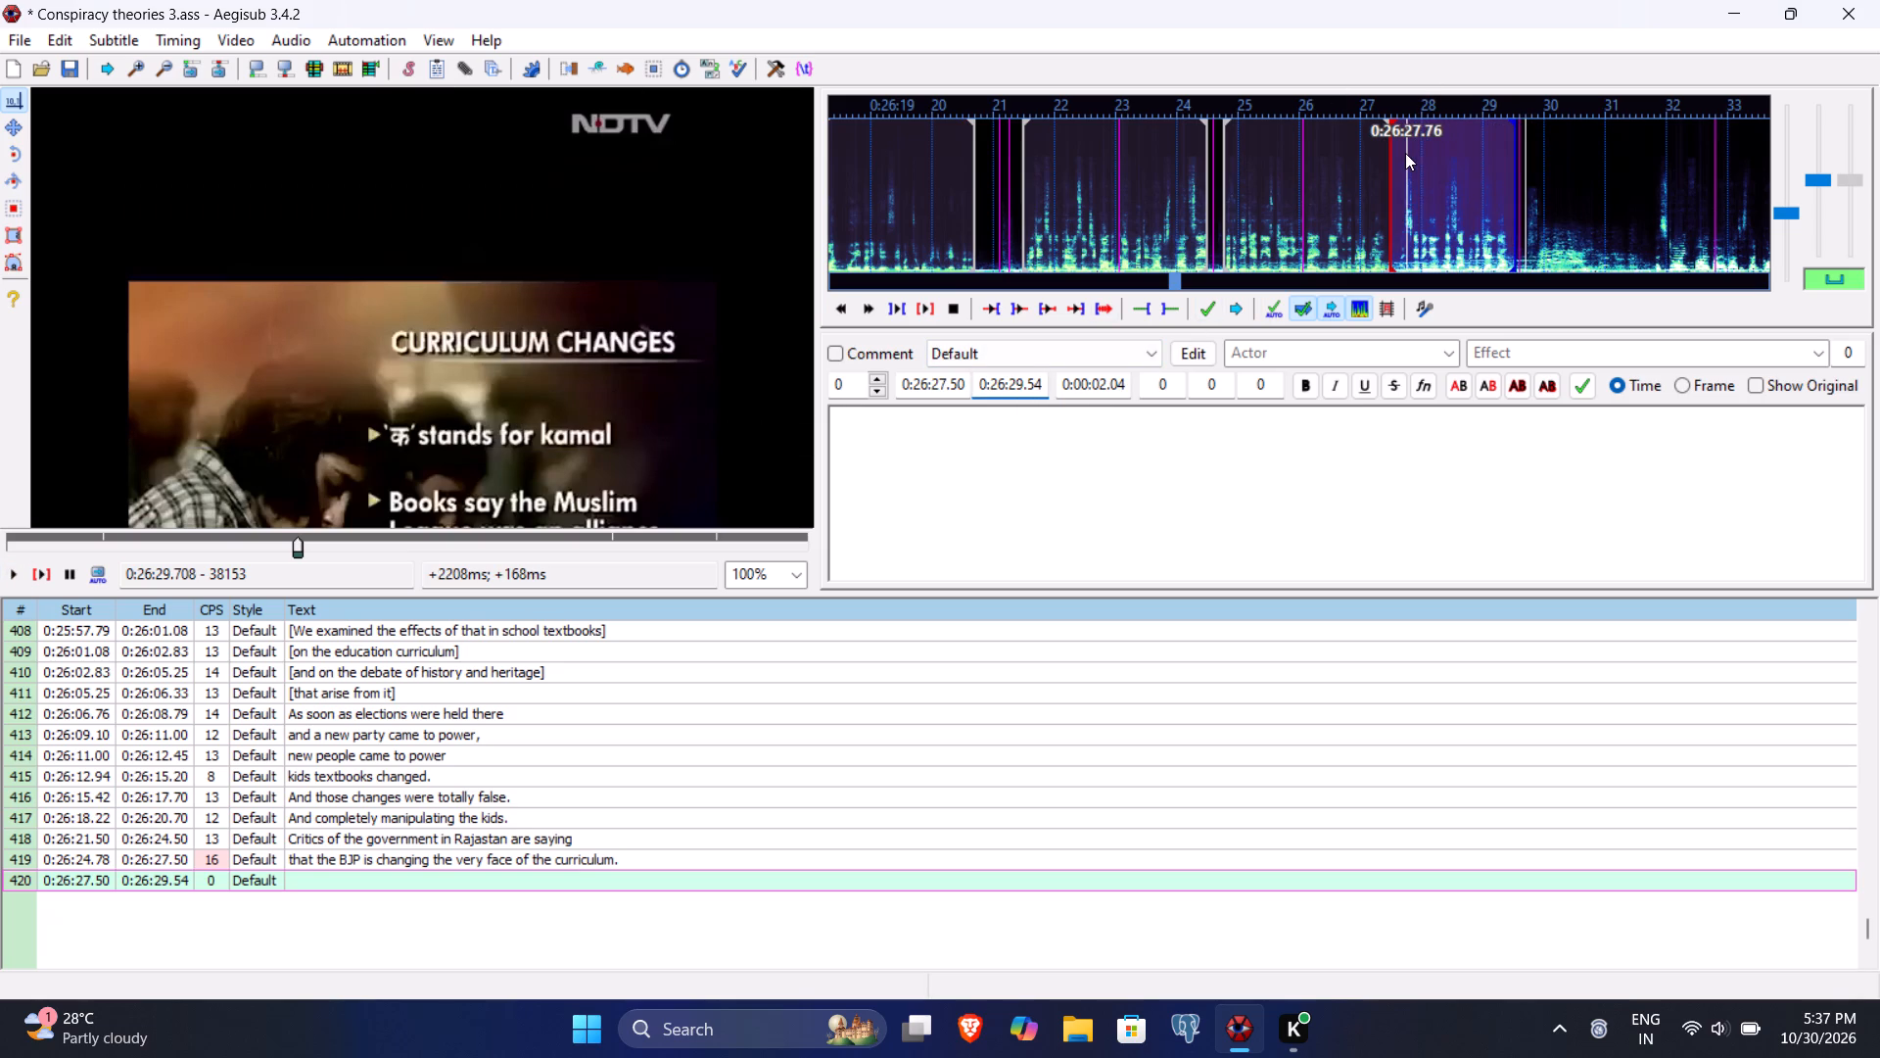
click(955, 388)
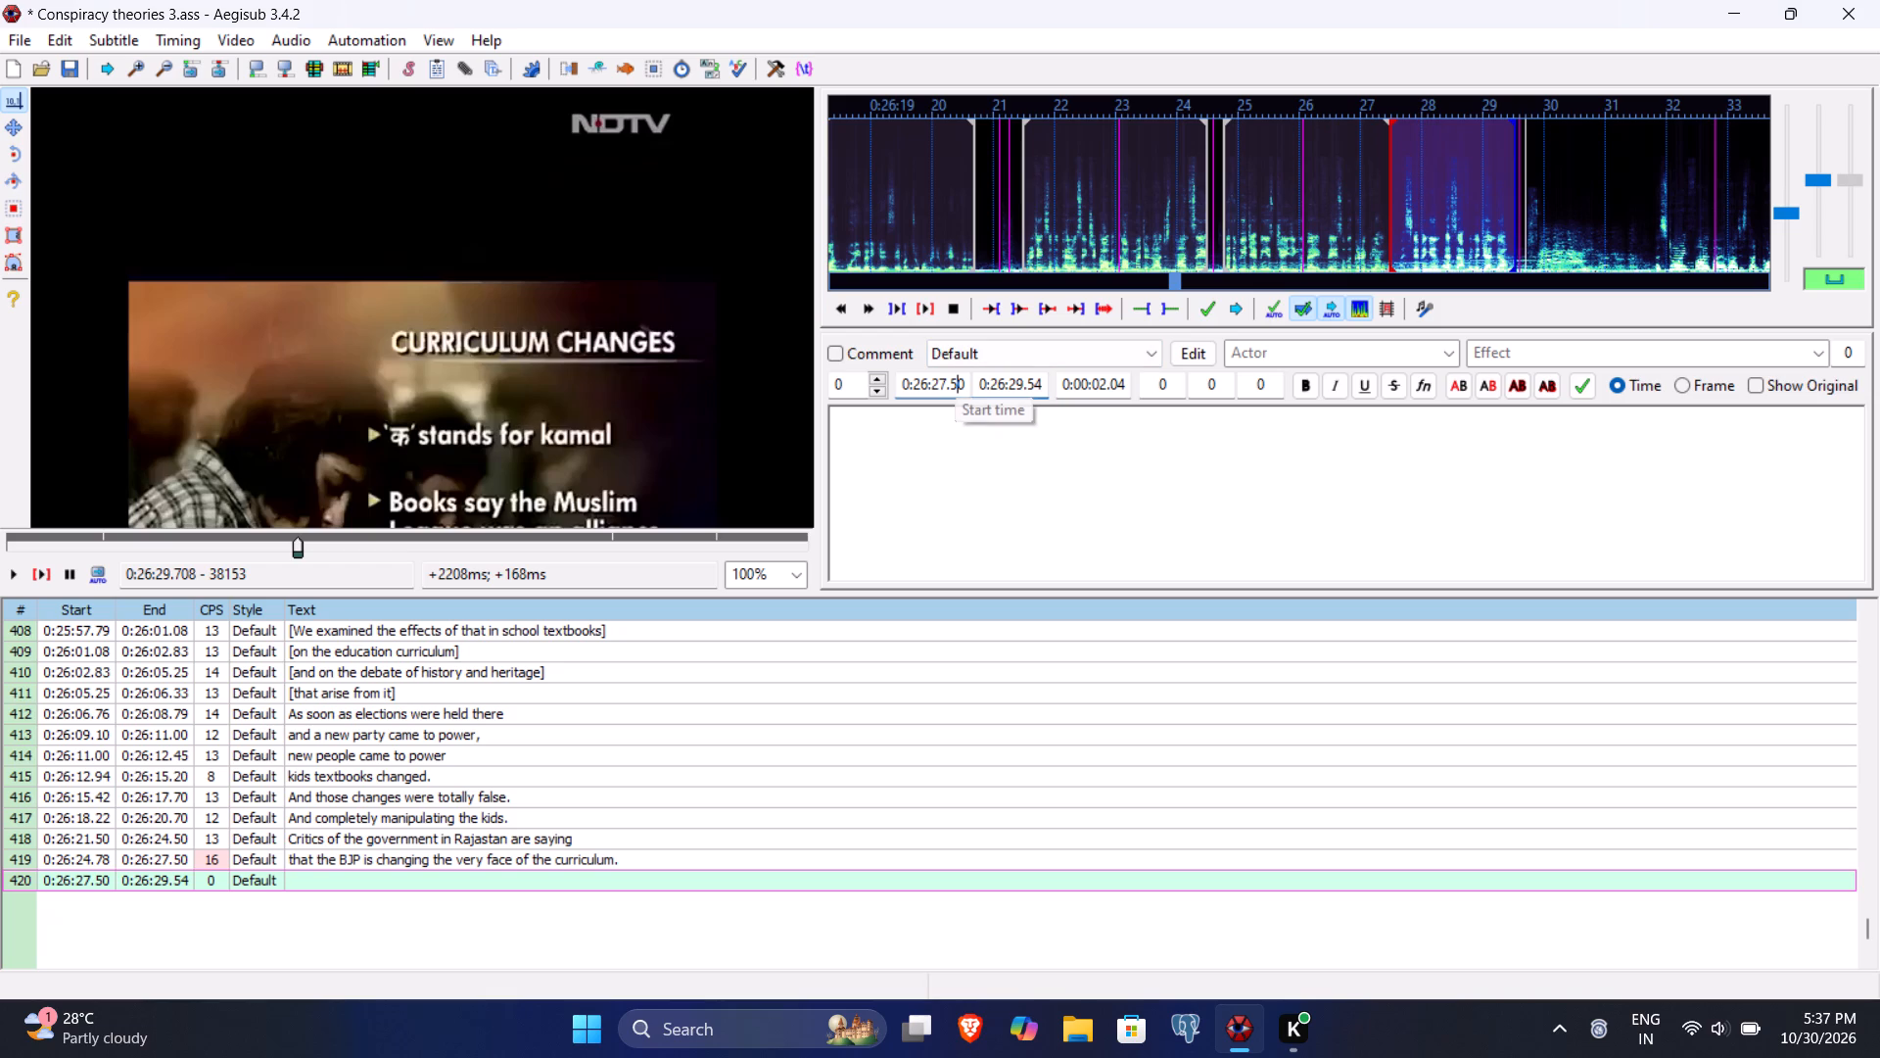
key(BackSpace)
text(72)
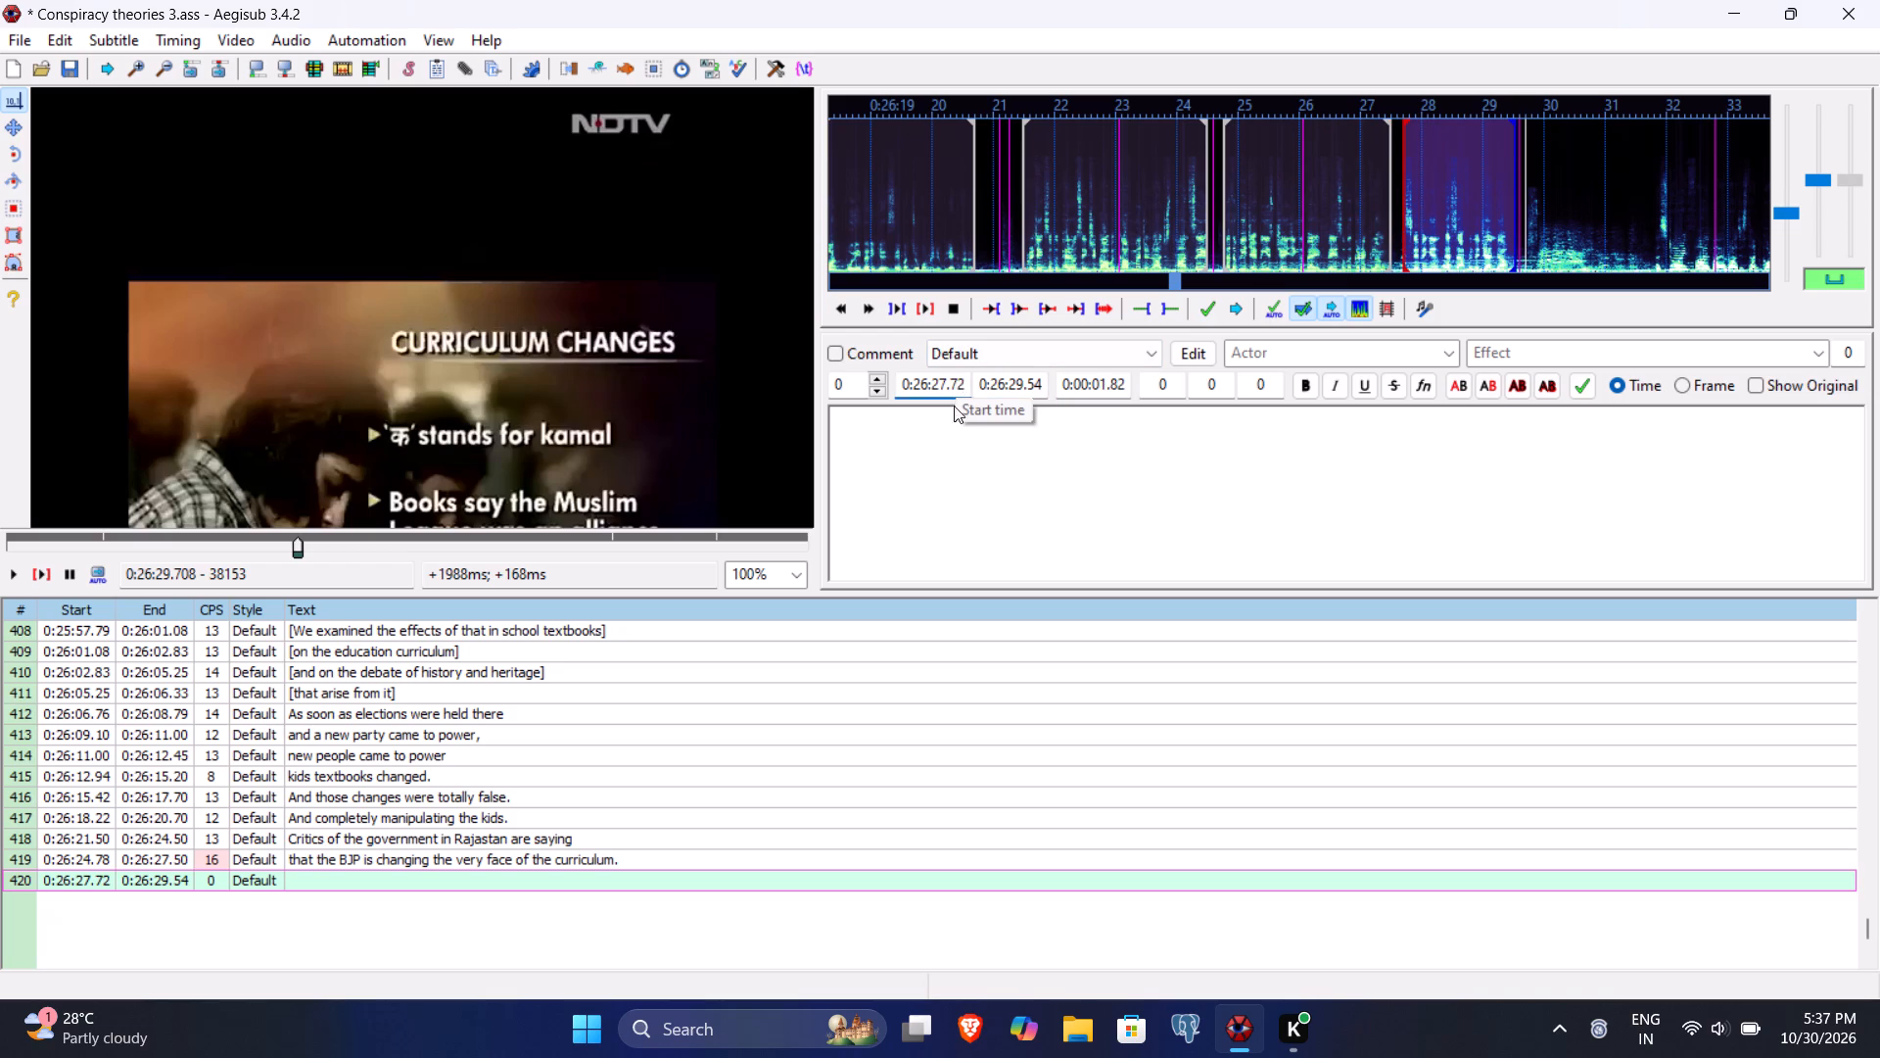
Enter "By sneaking in their saffron agenda." as the text of line 420 and commit it.
click(946, 459)
text(By sneaking in their saffron agenda)
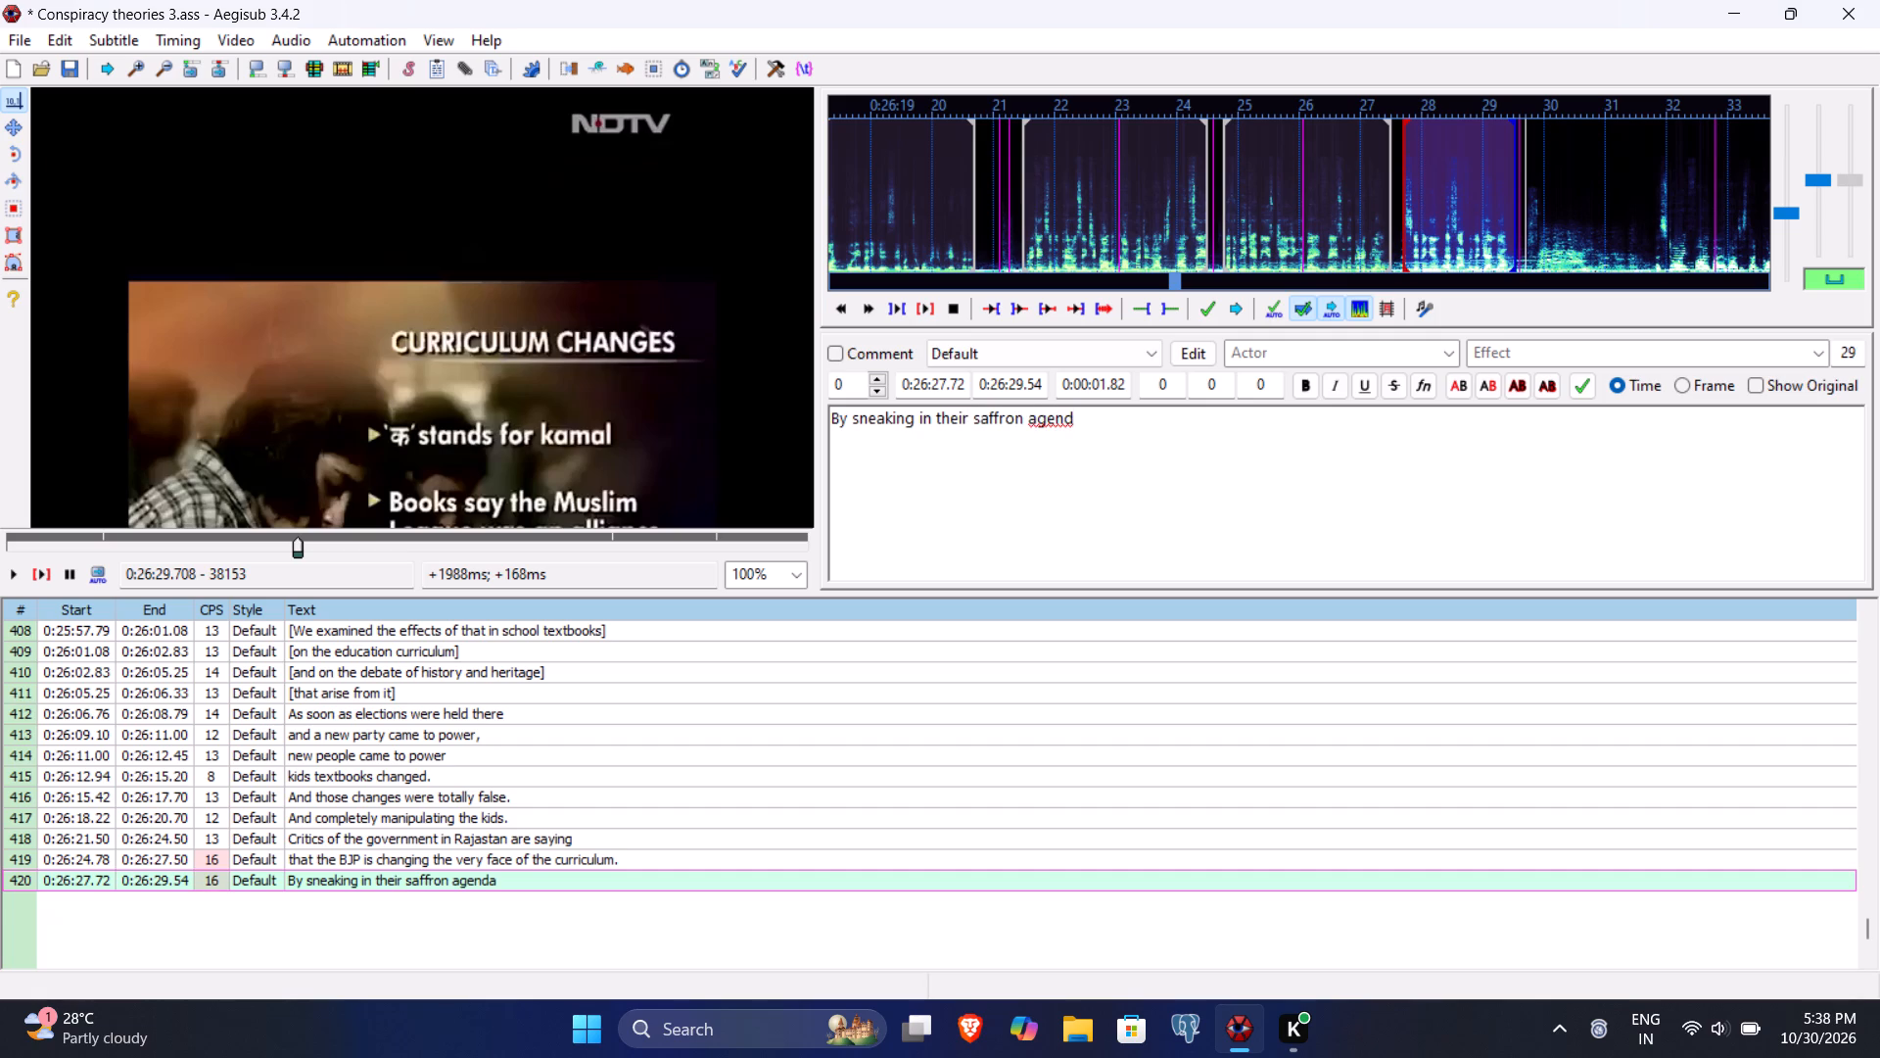
text(.)
key(Return)
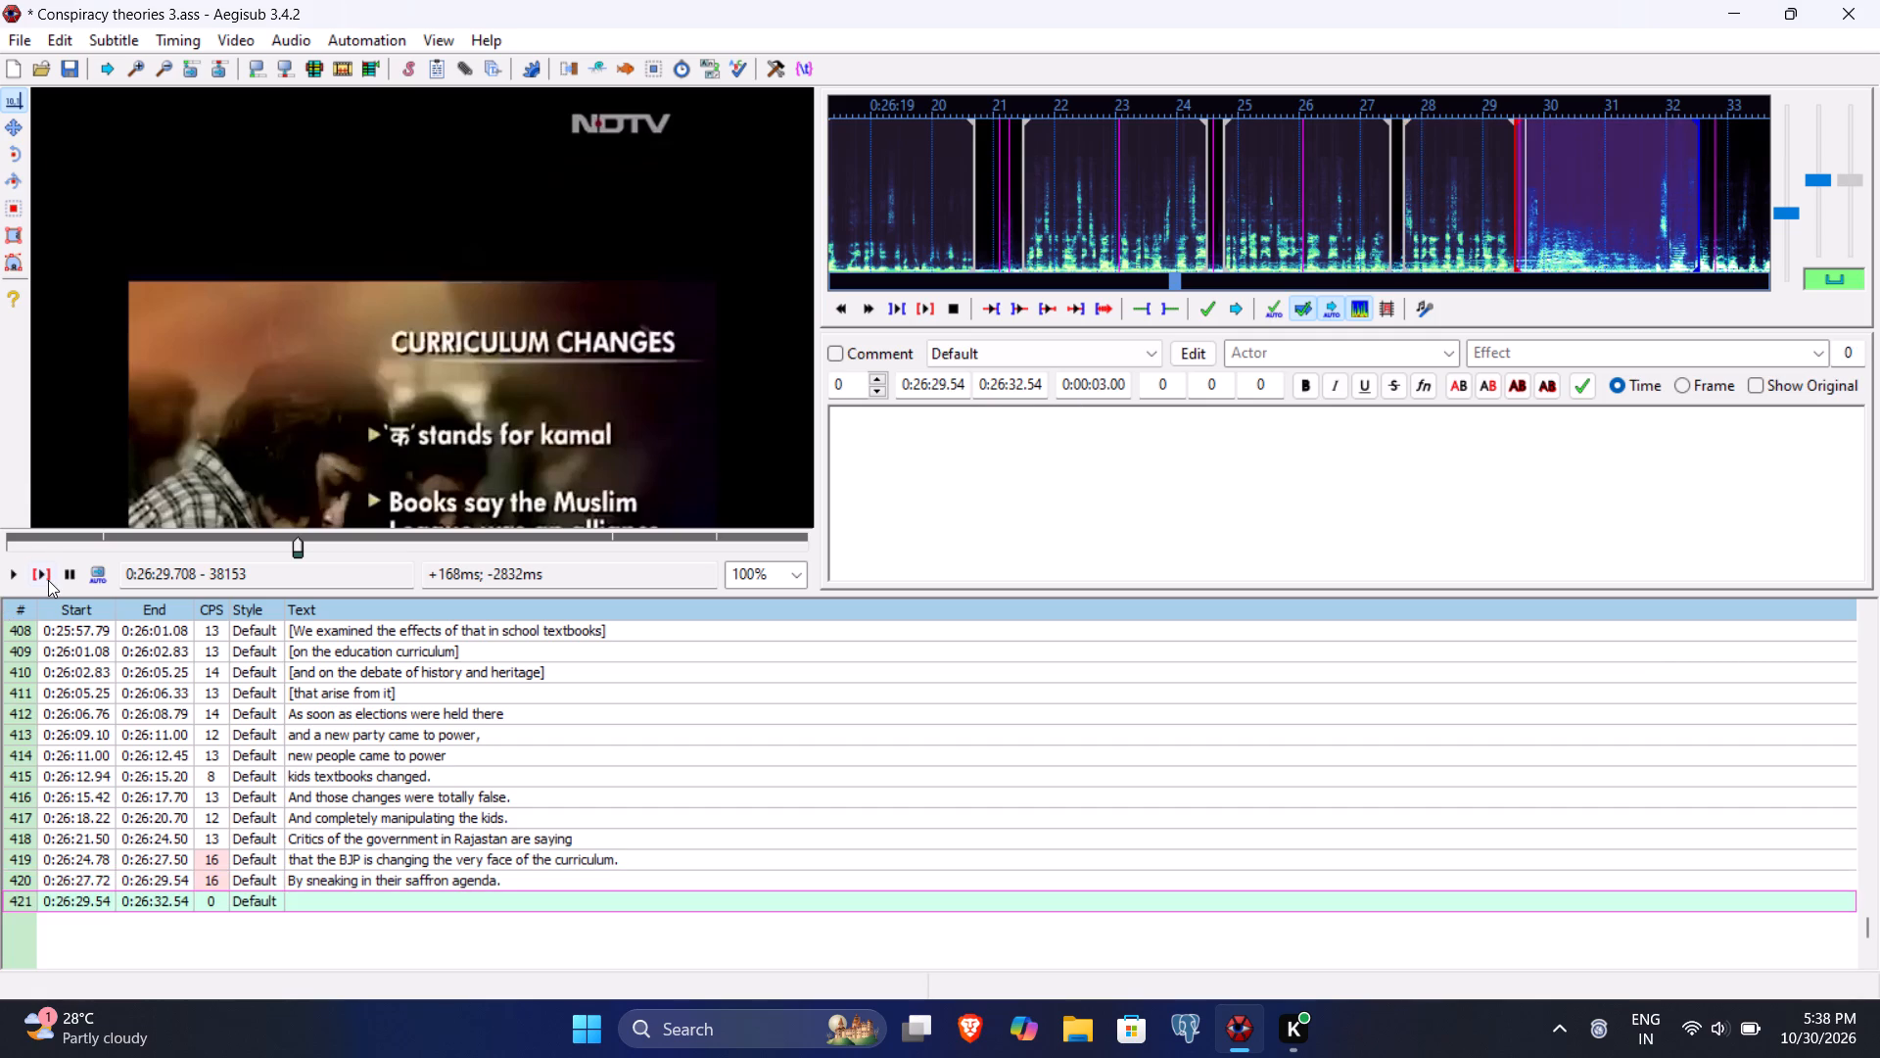
Play the video around subtitle line 421 and set its timing from 0:26:31.80 to 0:26:35.54.
click(44, 574)
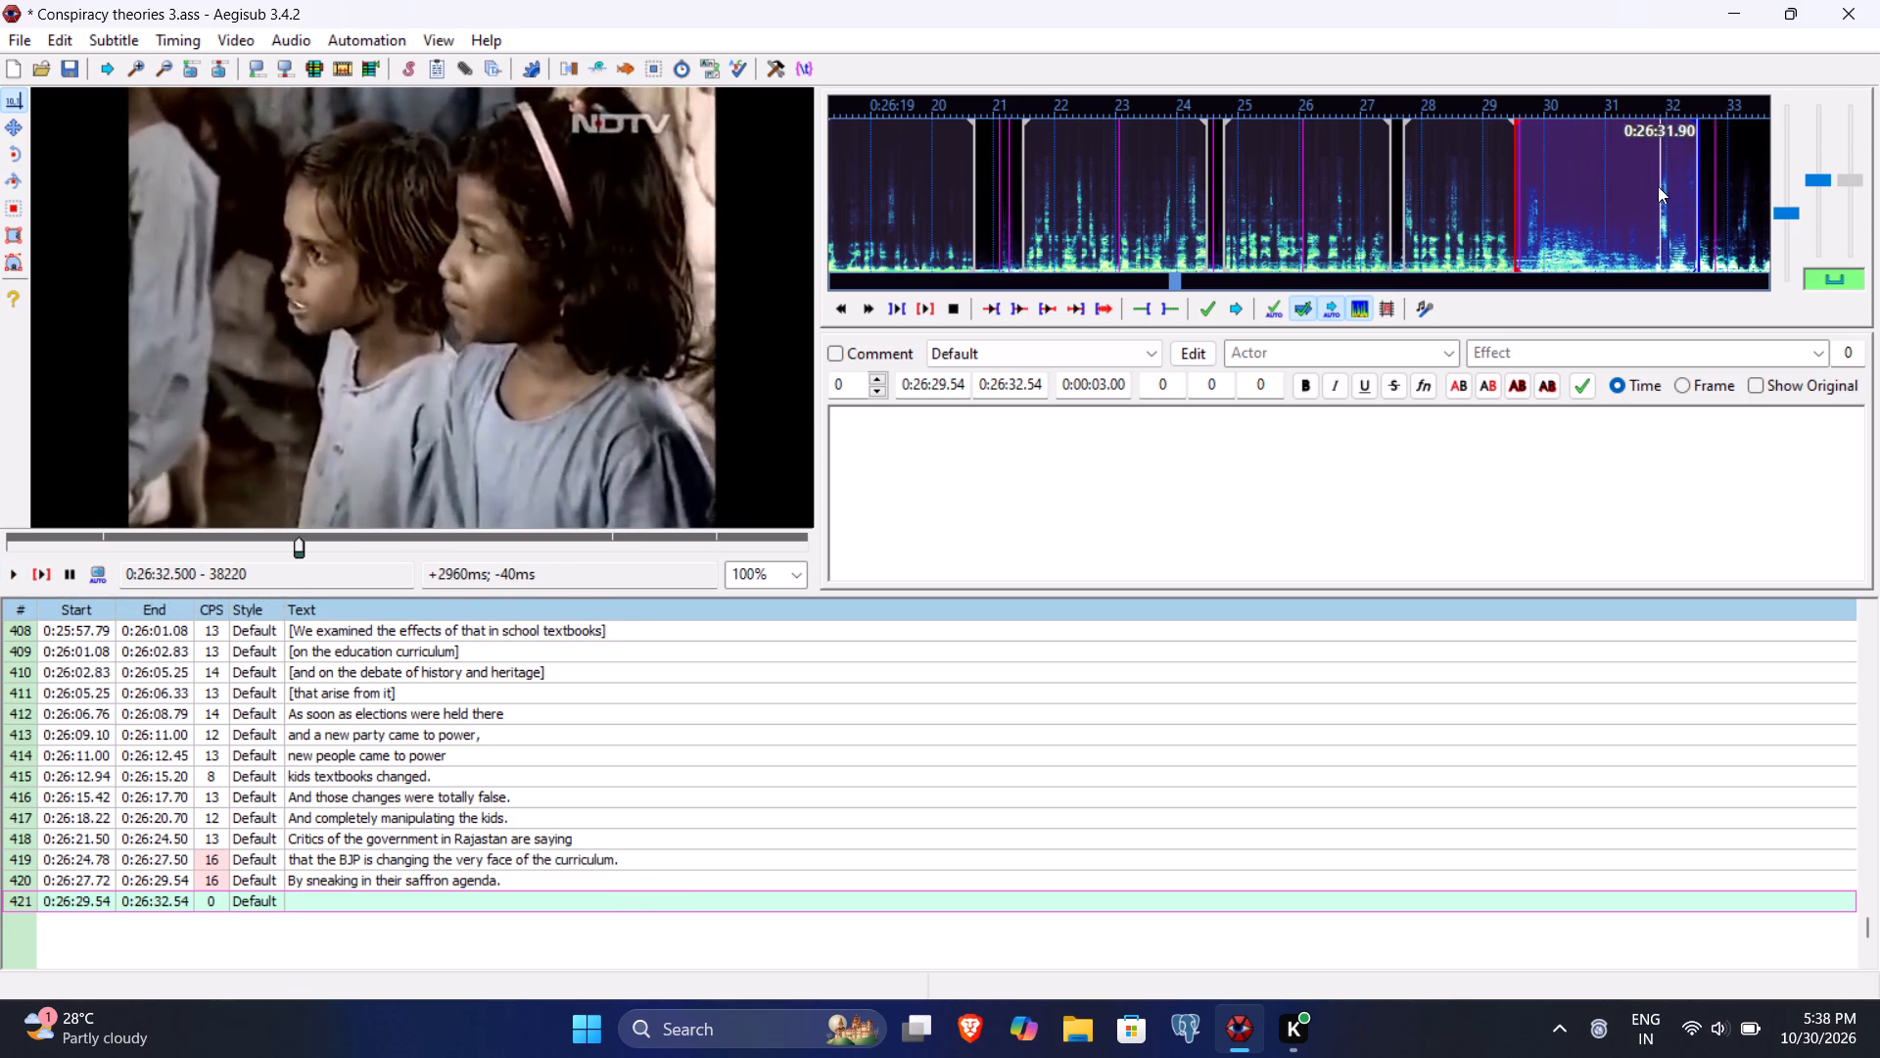
click(930, 389)
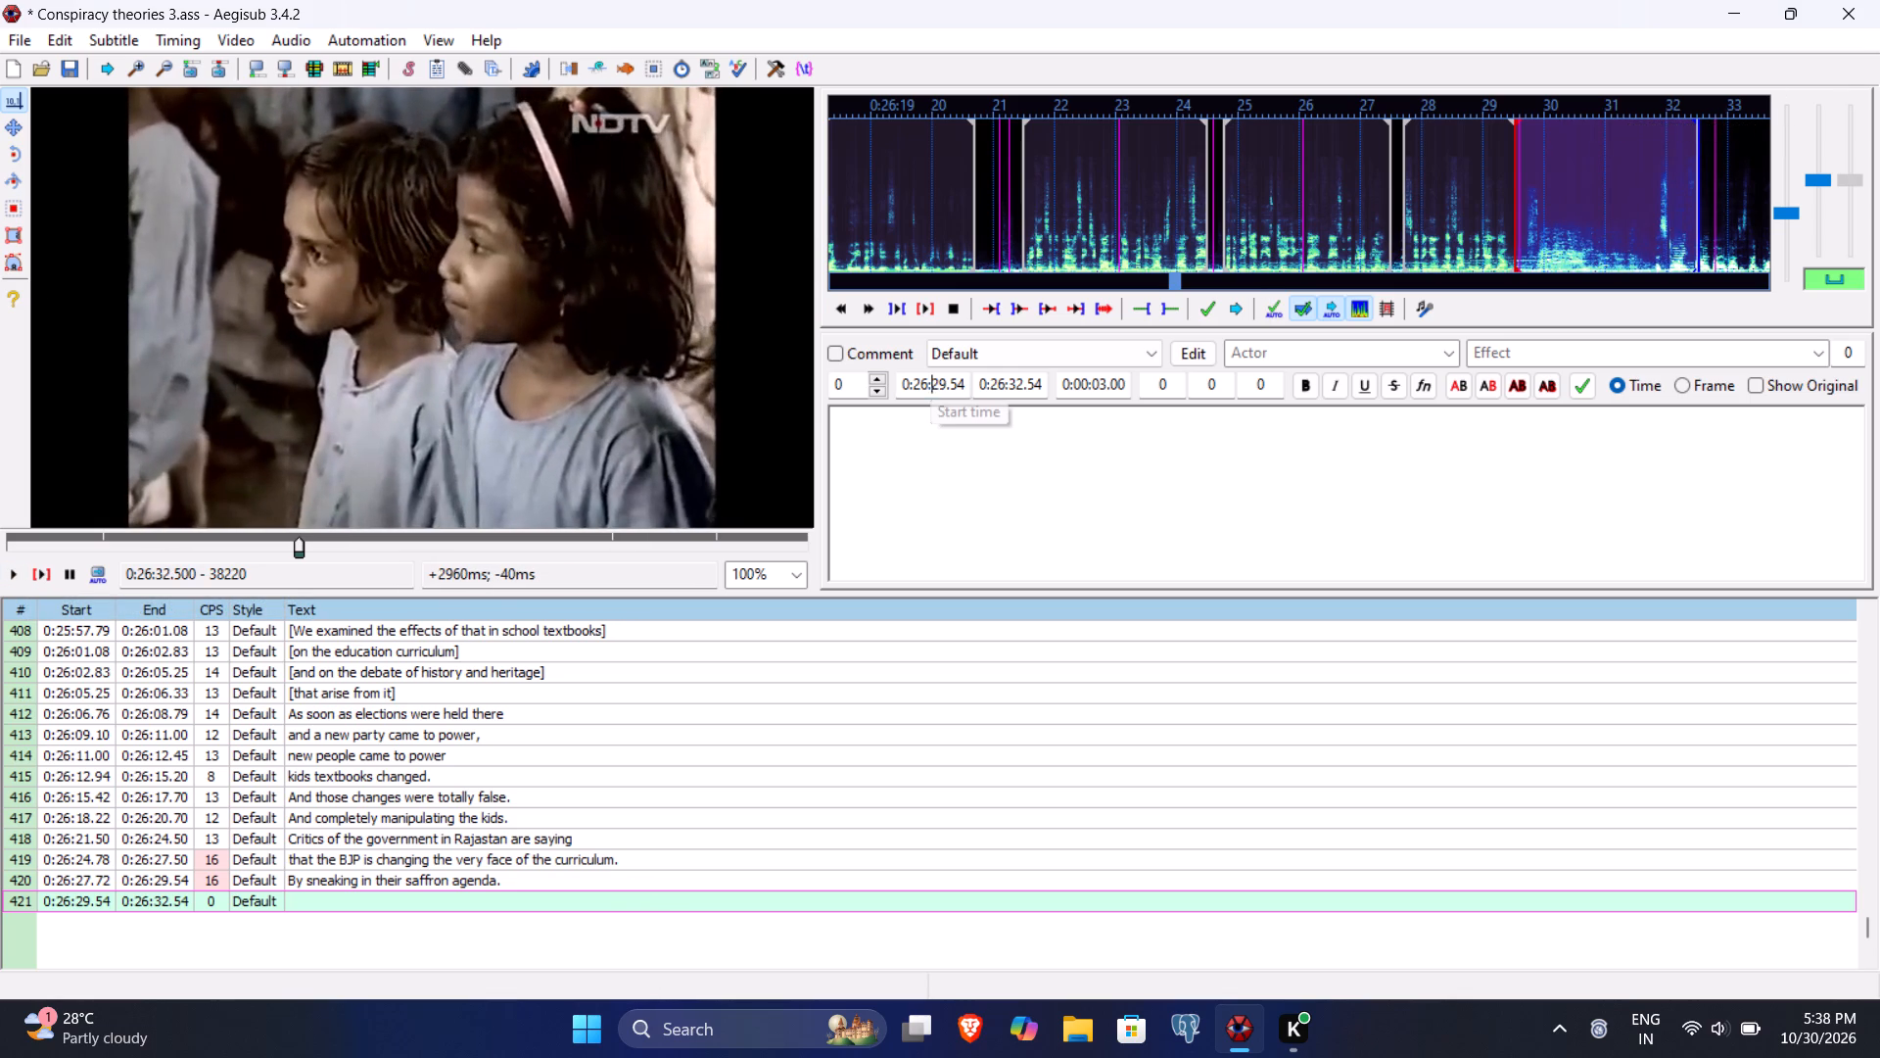
text(3180)
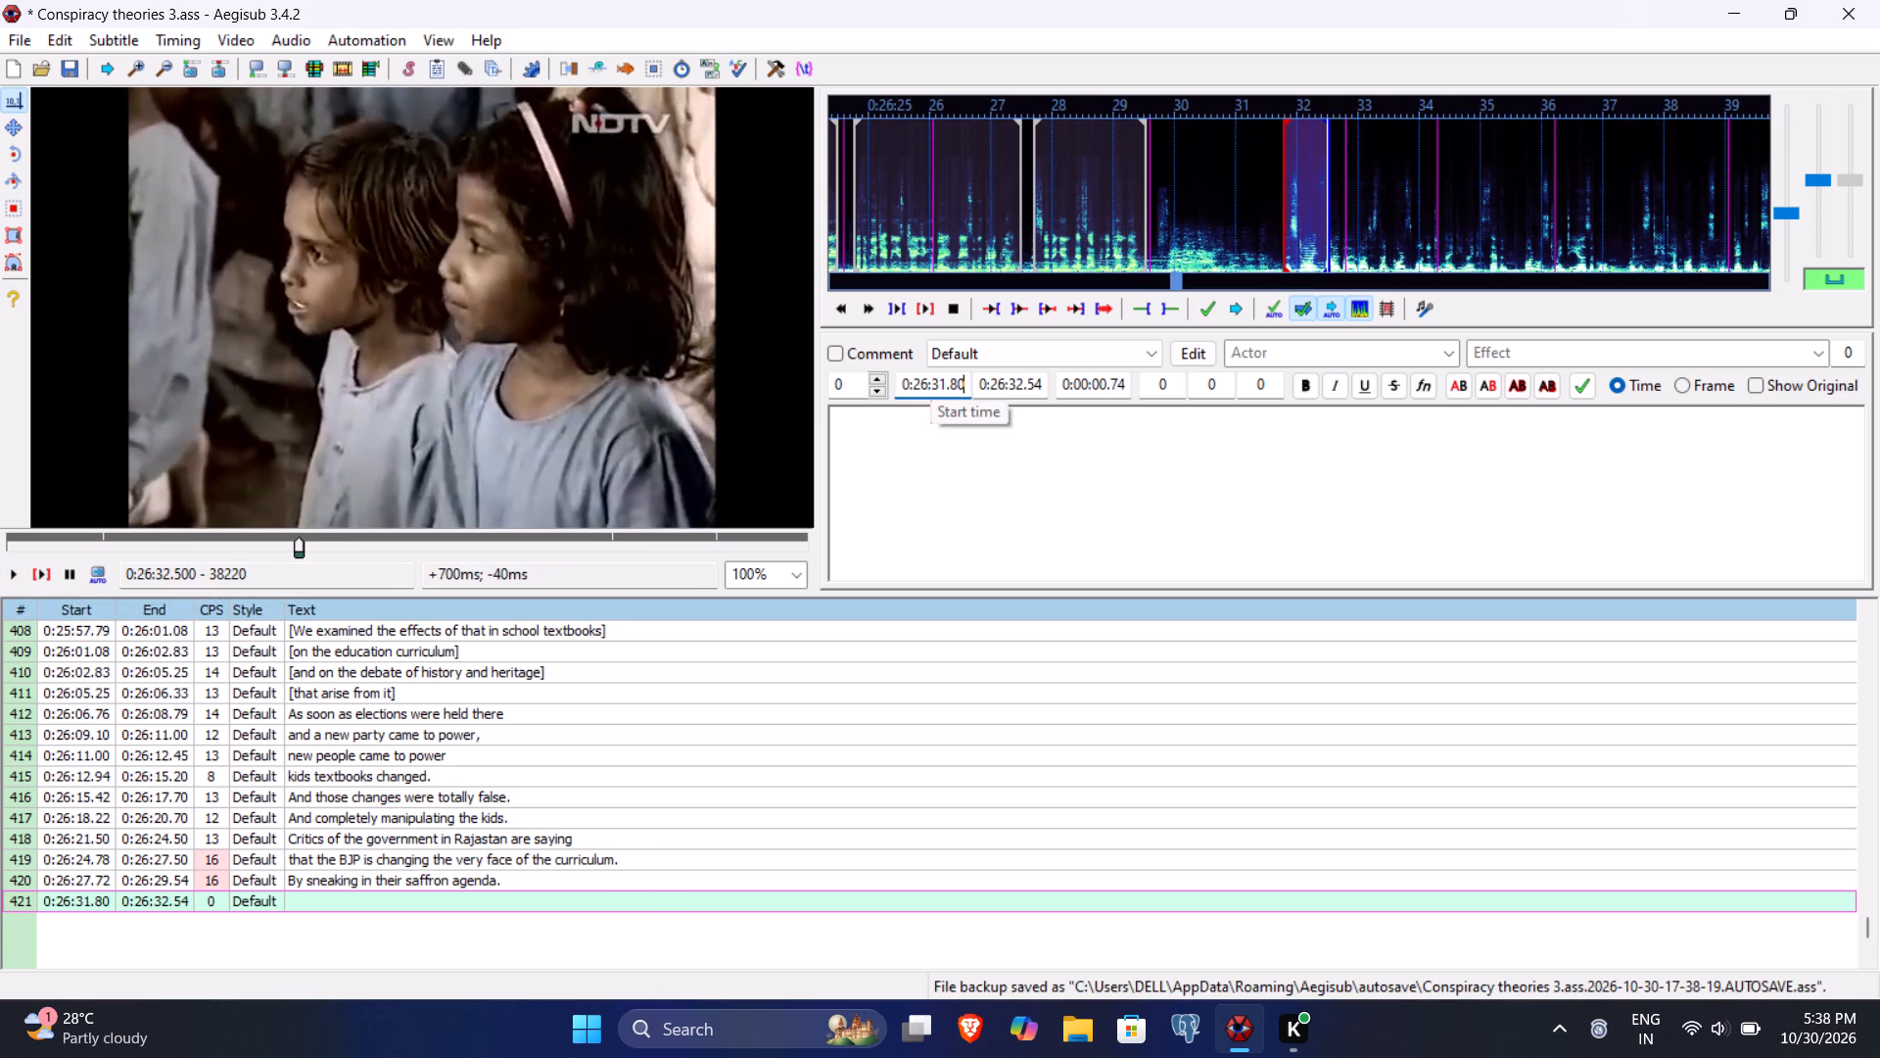
click(47, 573)
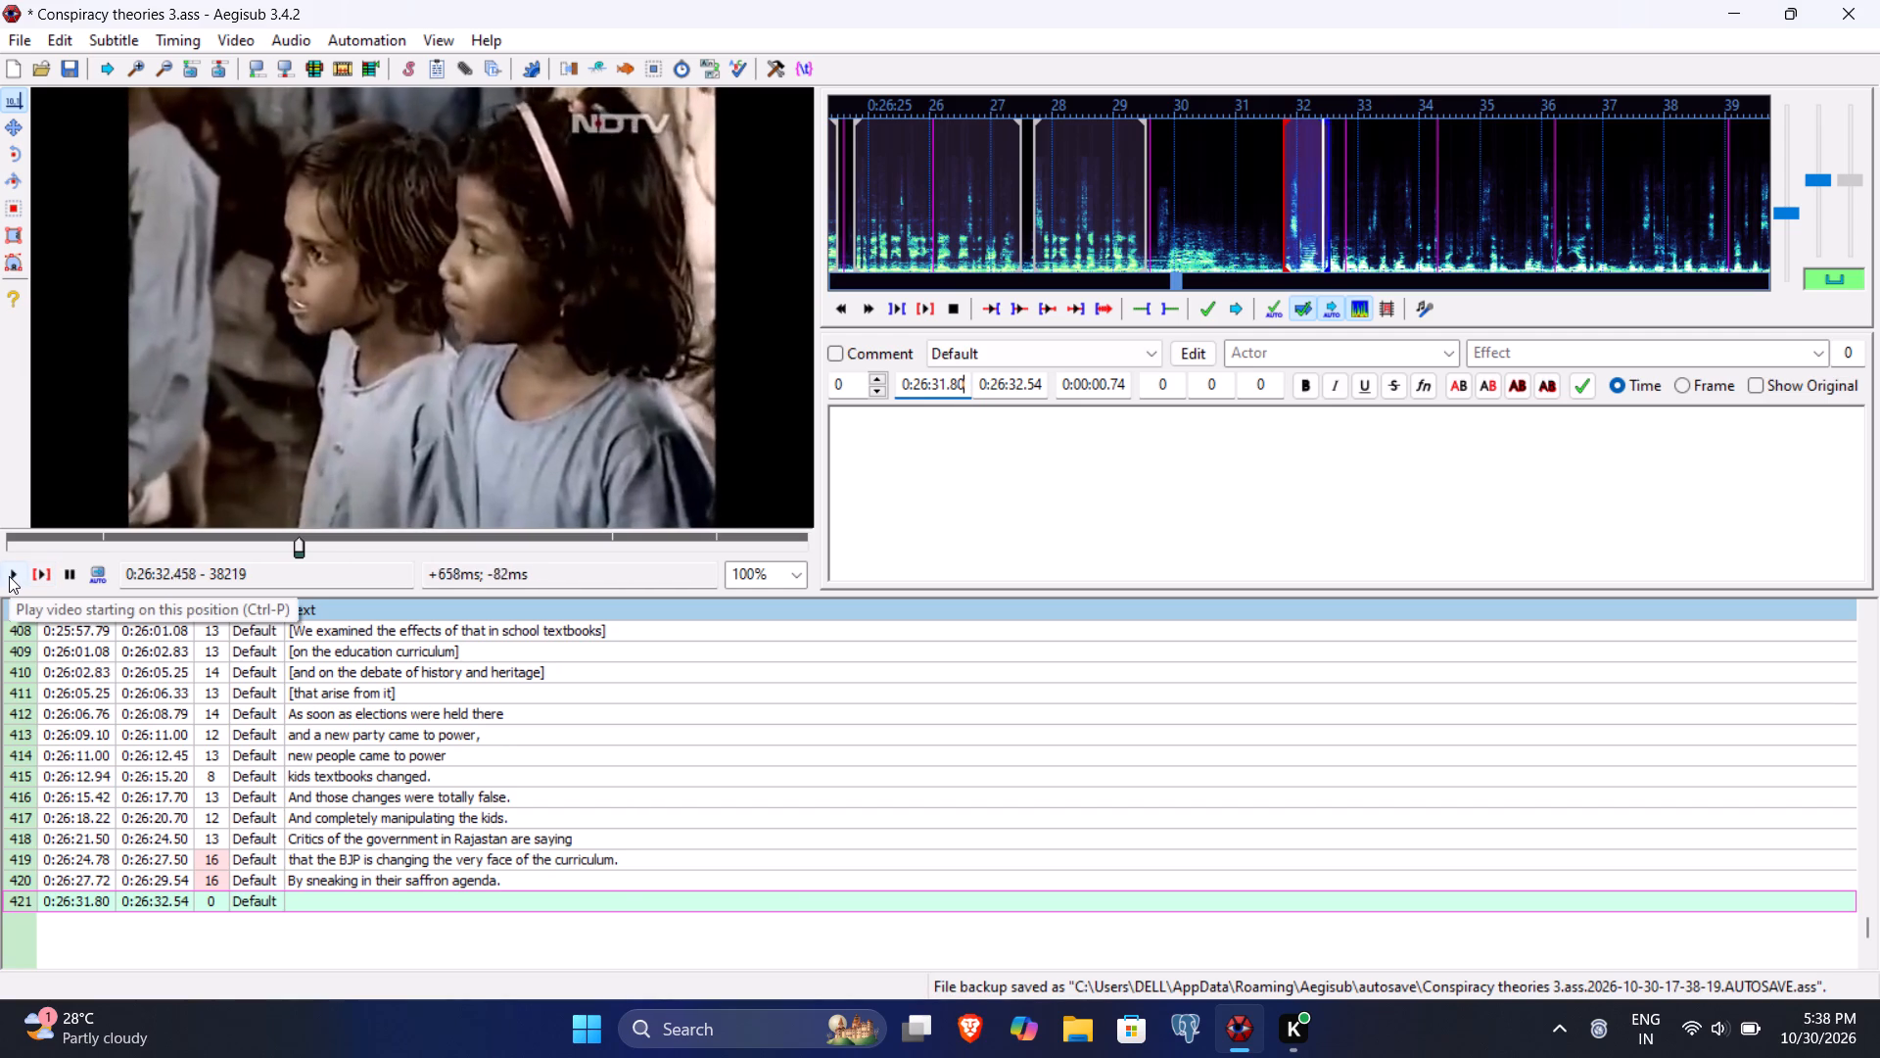
click(9, 576)
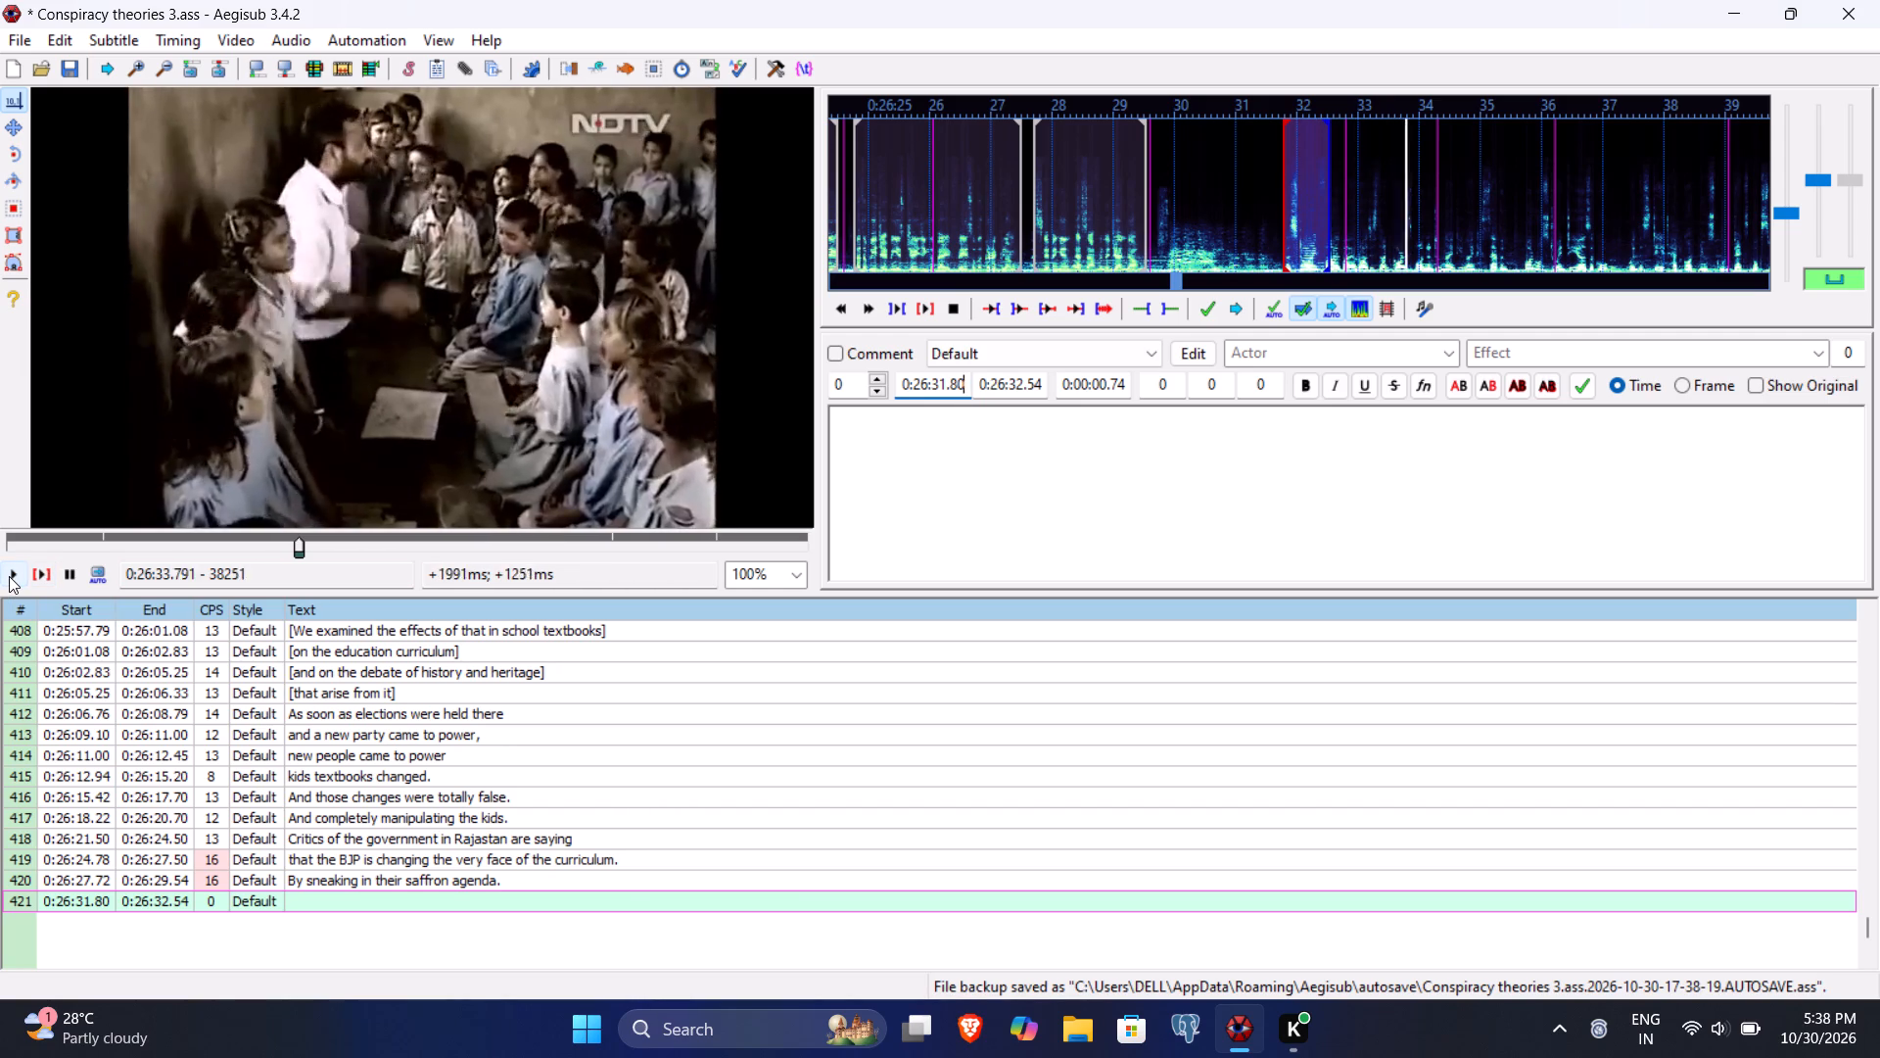
click(9, 576)
click(9, 576)
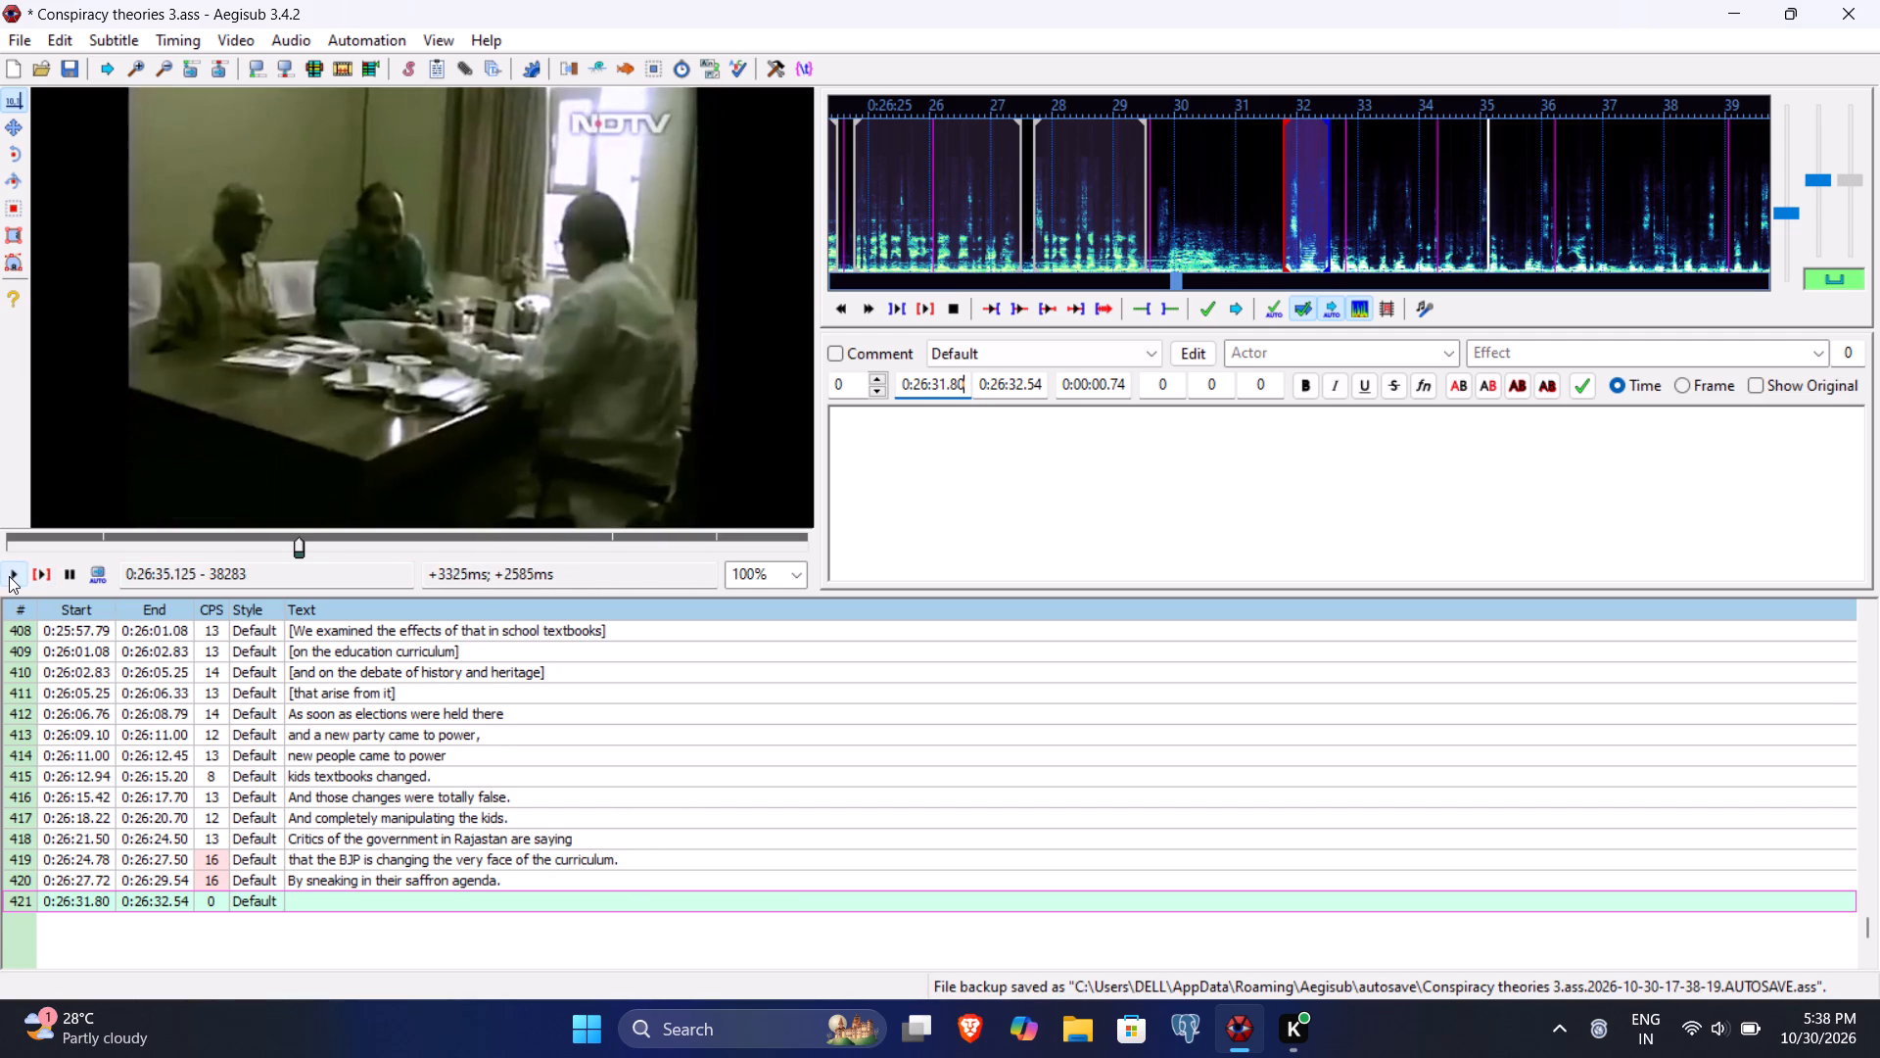
click(9, 576)
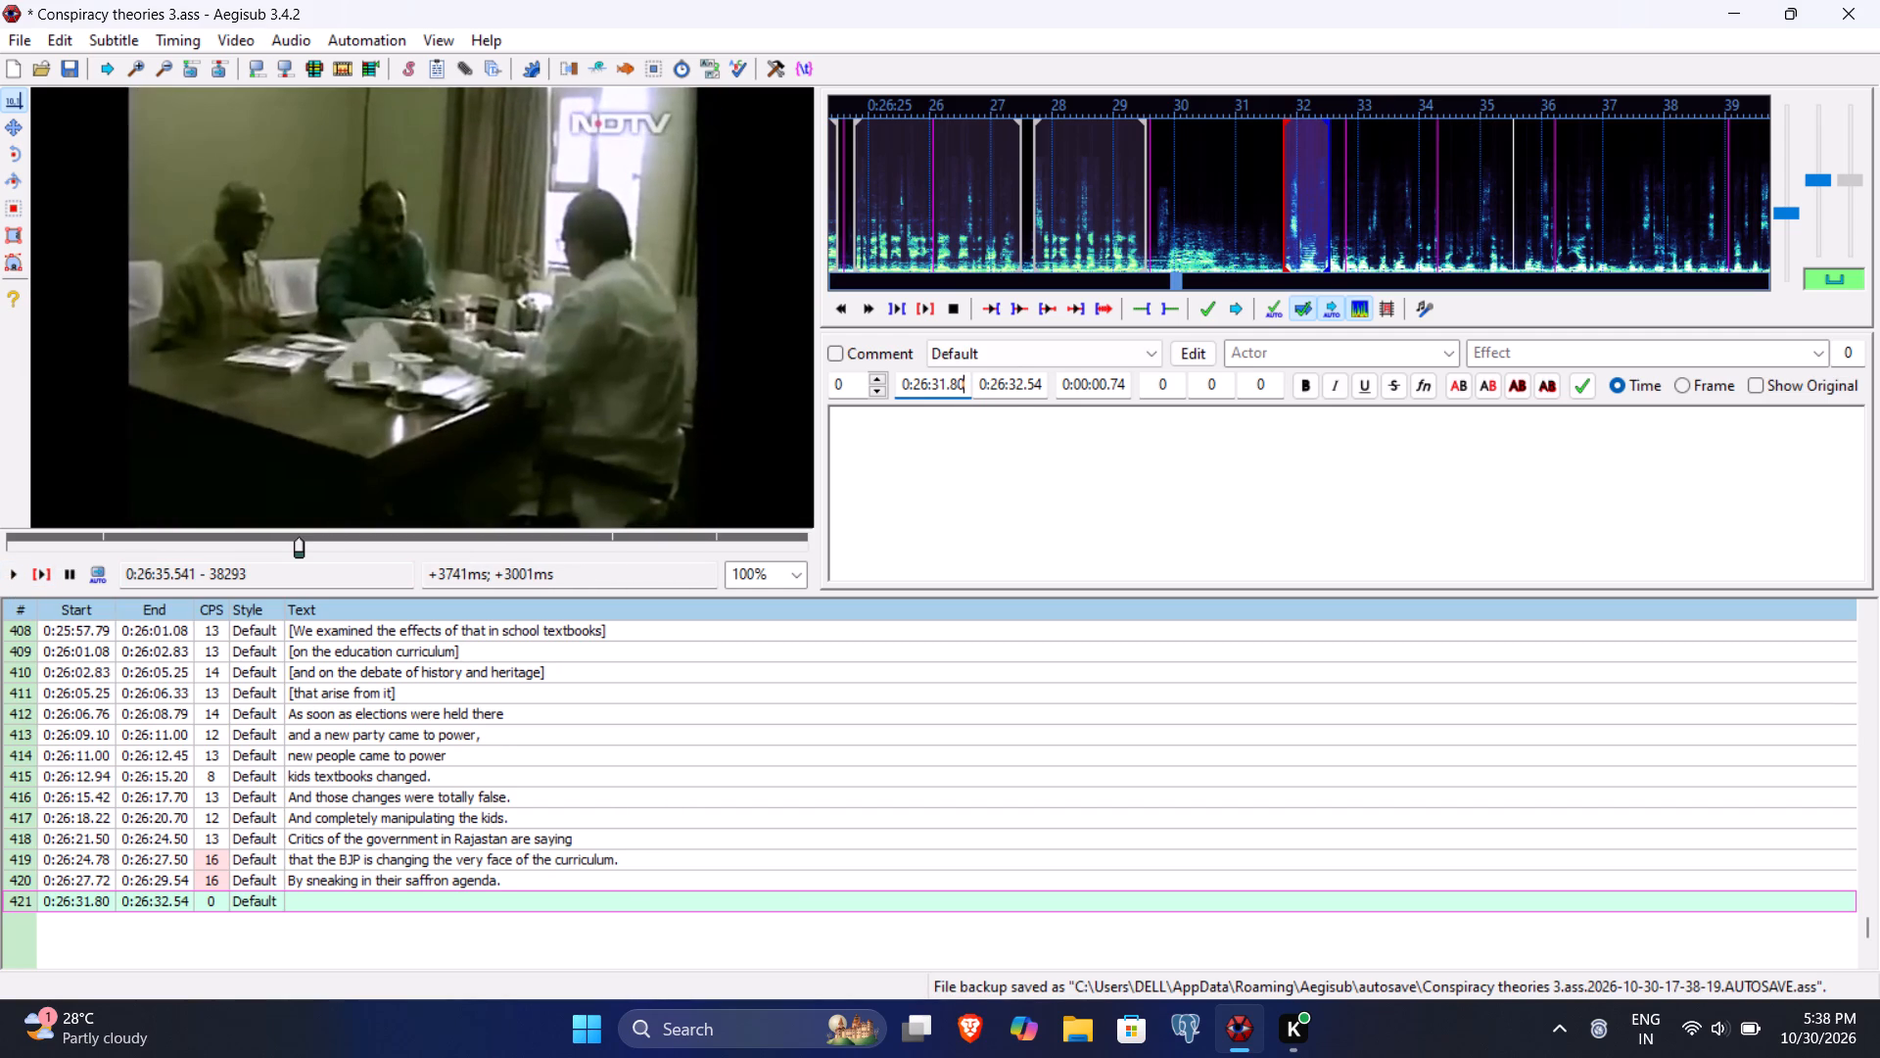
click(1015, 390)
text(554)
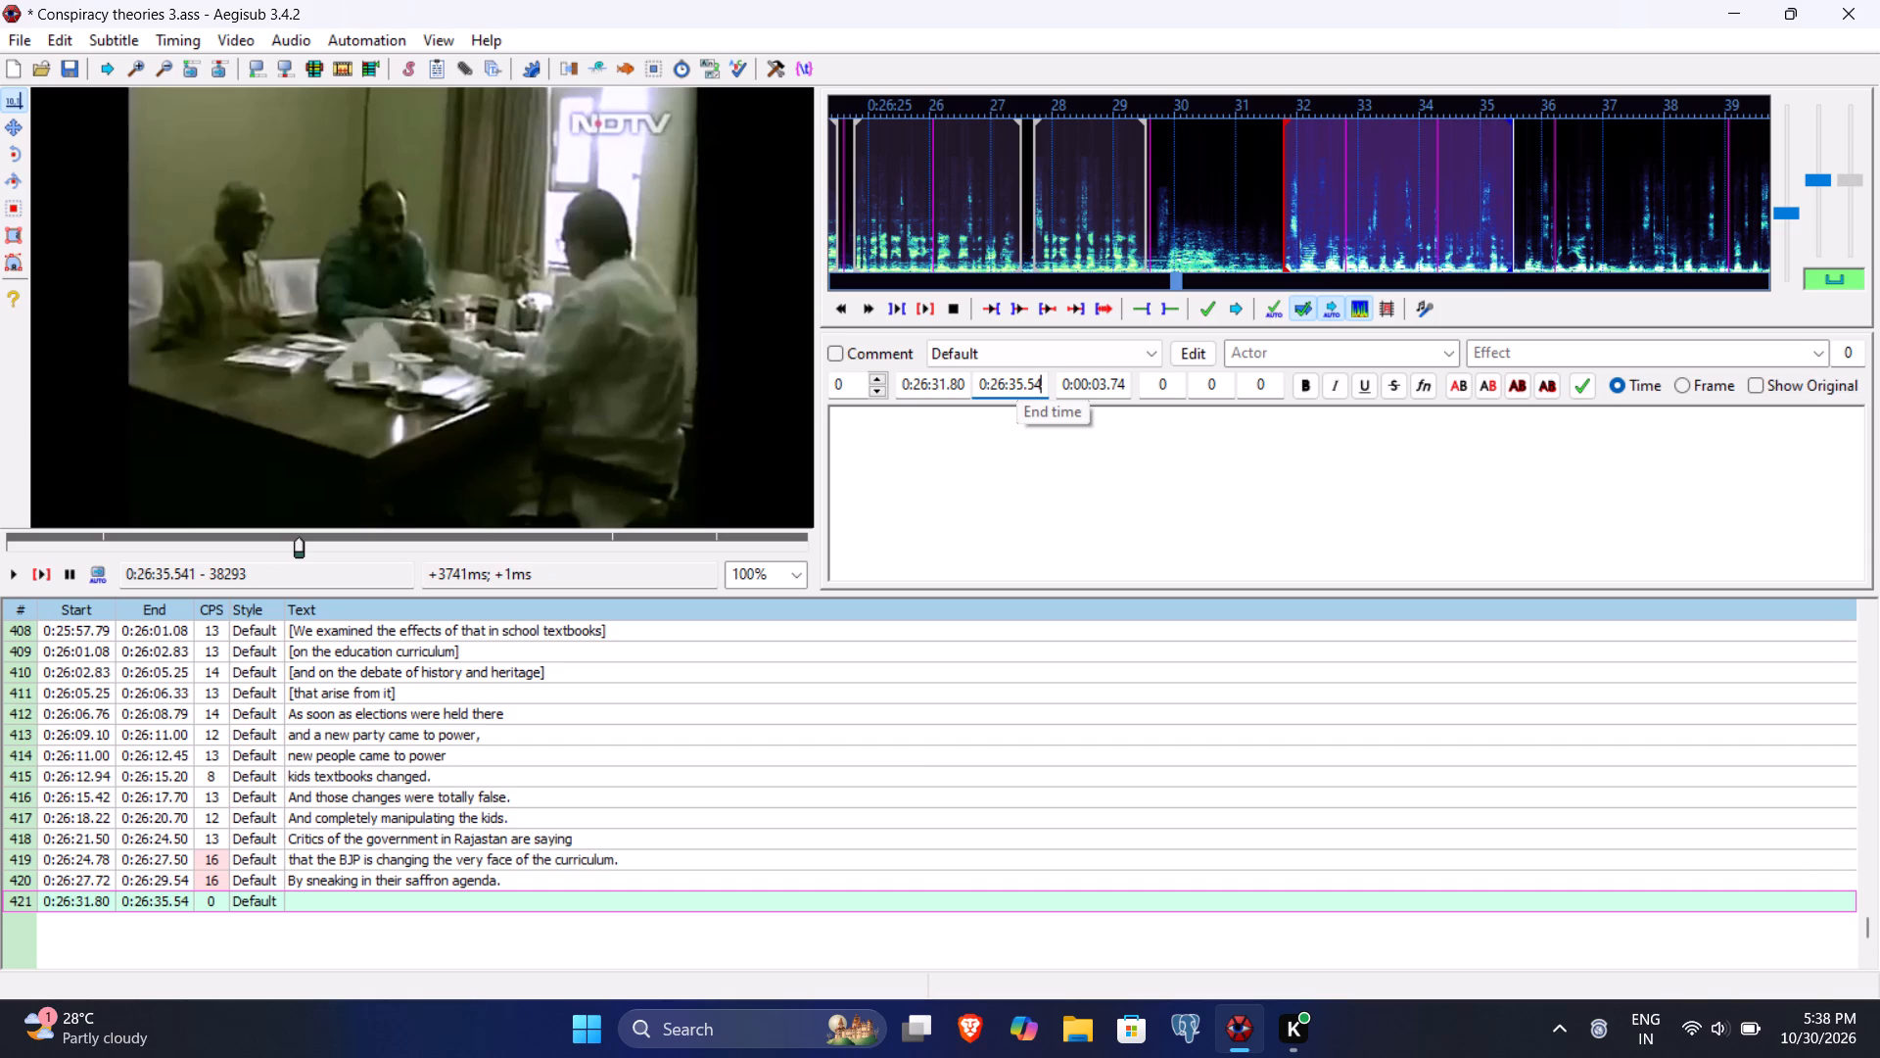
Enter "The story found by a correspondant in 1997" as the text of line 421 and commit it.
click(991, 461)
text(The story)
key(space)
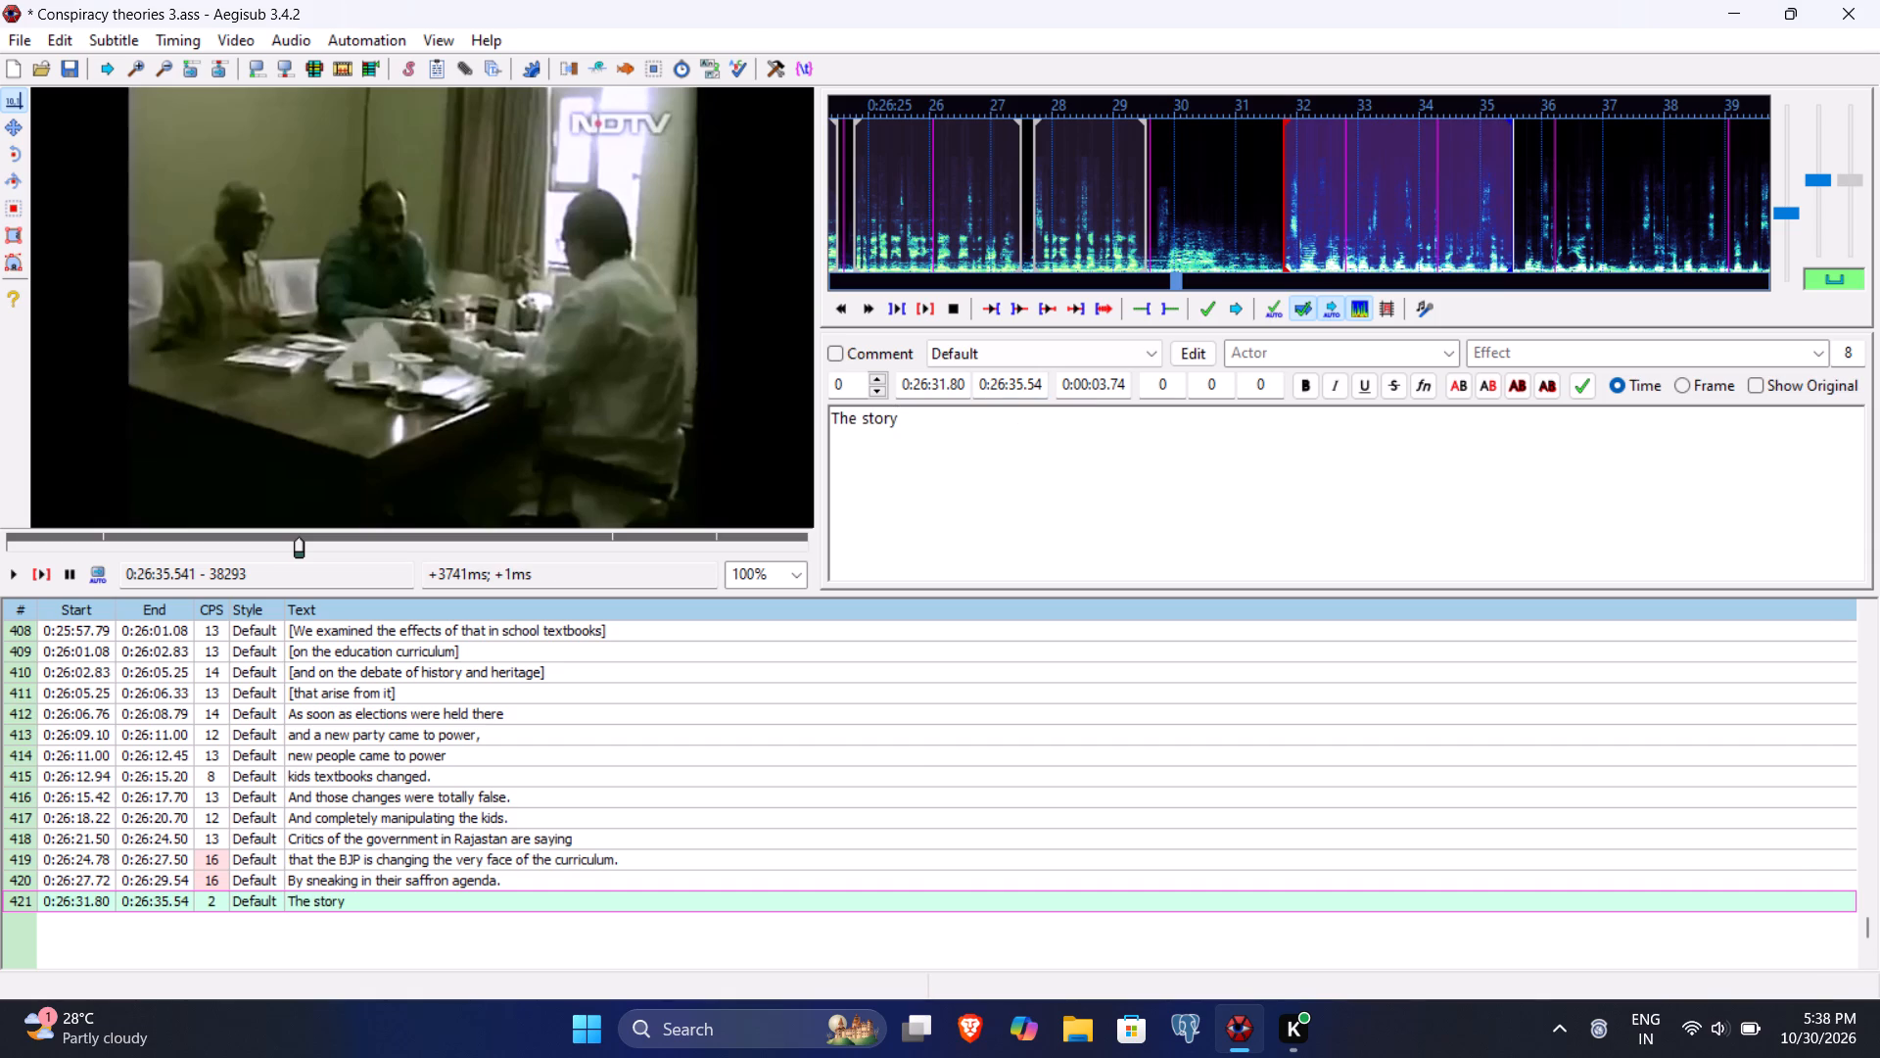
text(found t)
key(BackSpace)
text(by a correspond)
text(ant in)
key(space)
text(1997)
key(Return)
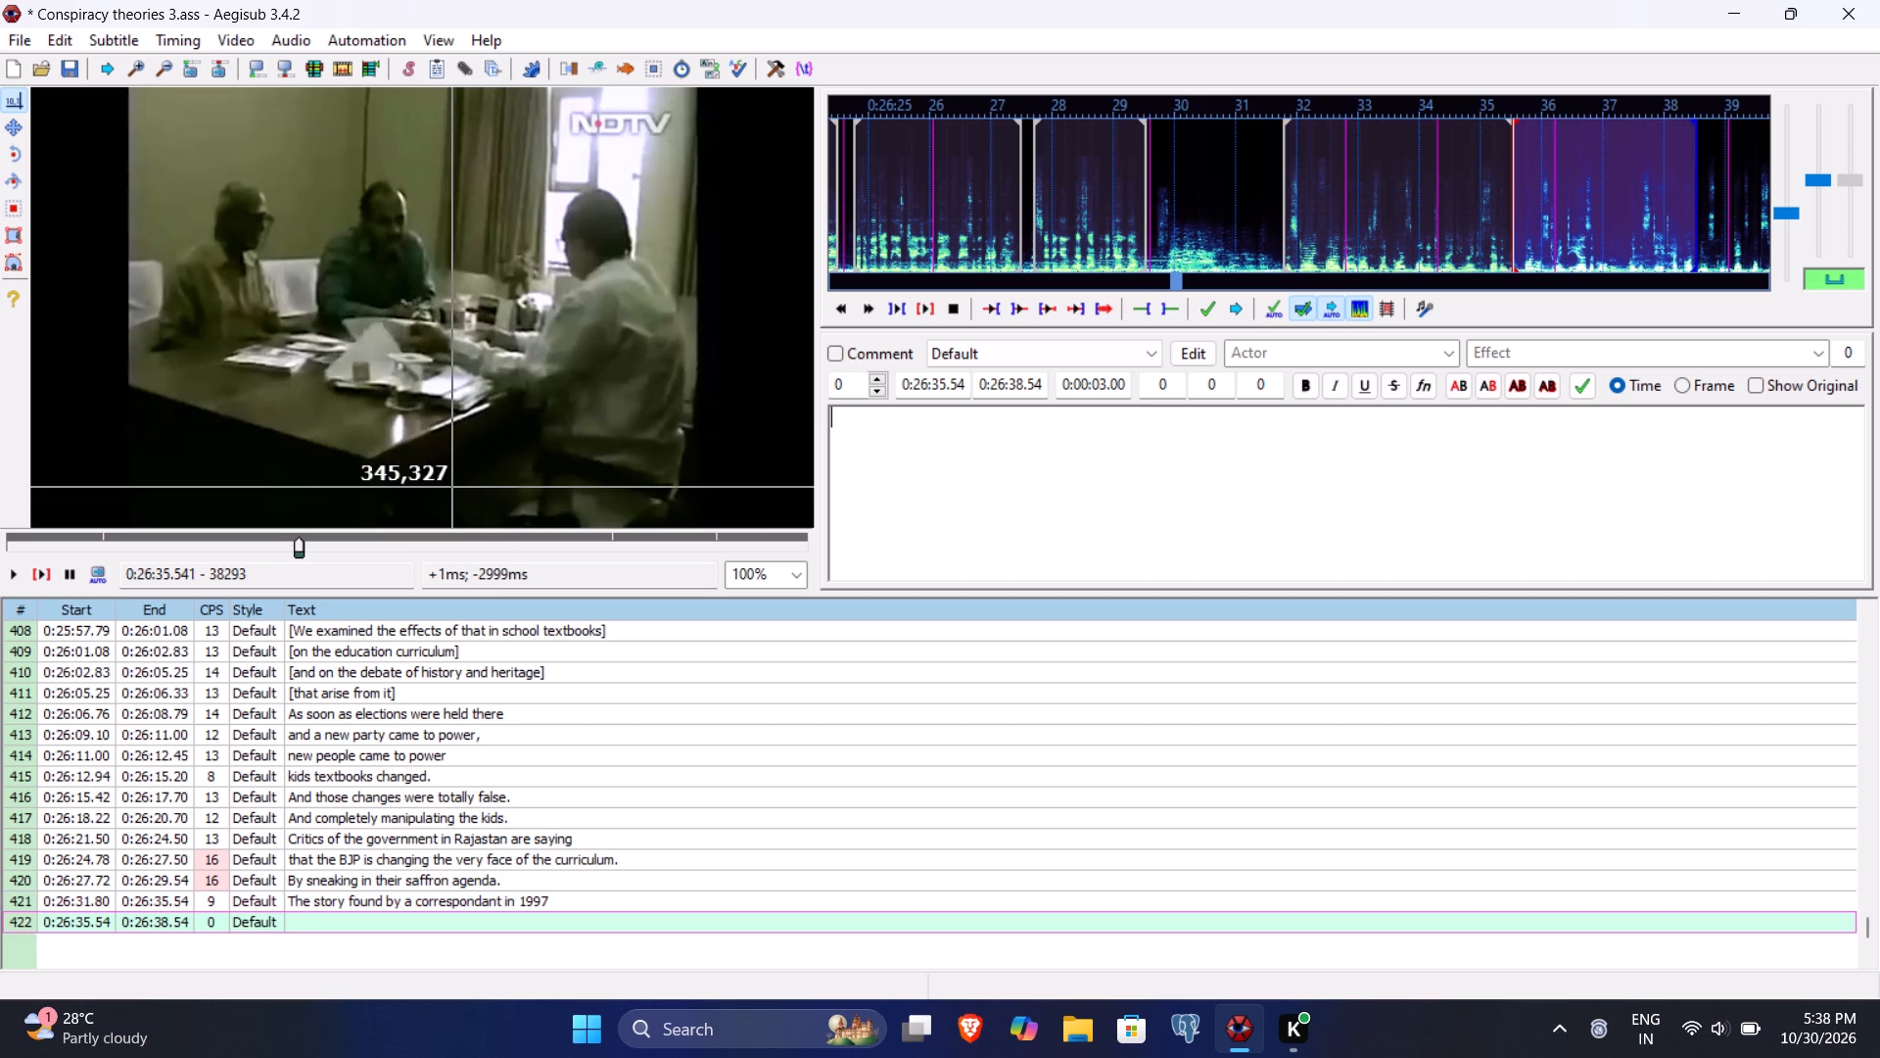
Play line 422, set its end to 0:26:37.12, and commit the text "almost 20 years ago.".
click(34, 576)
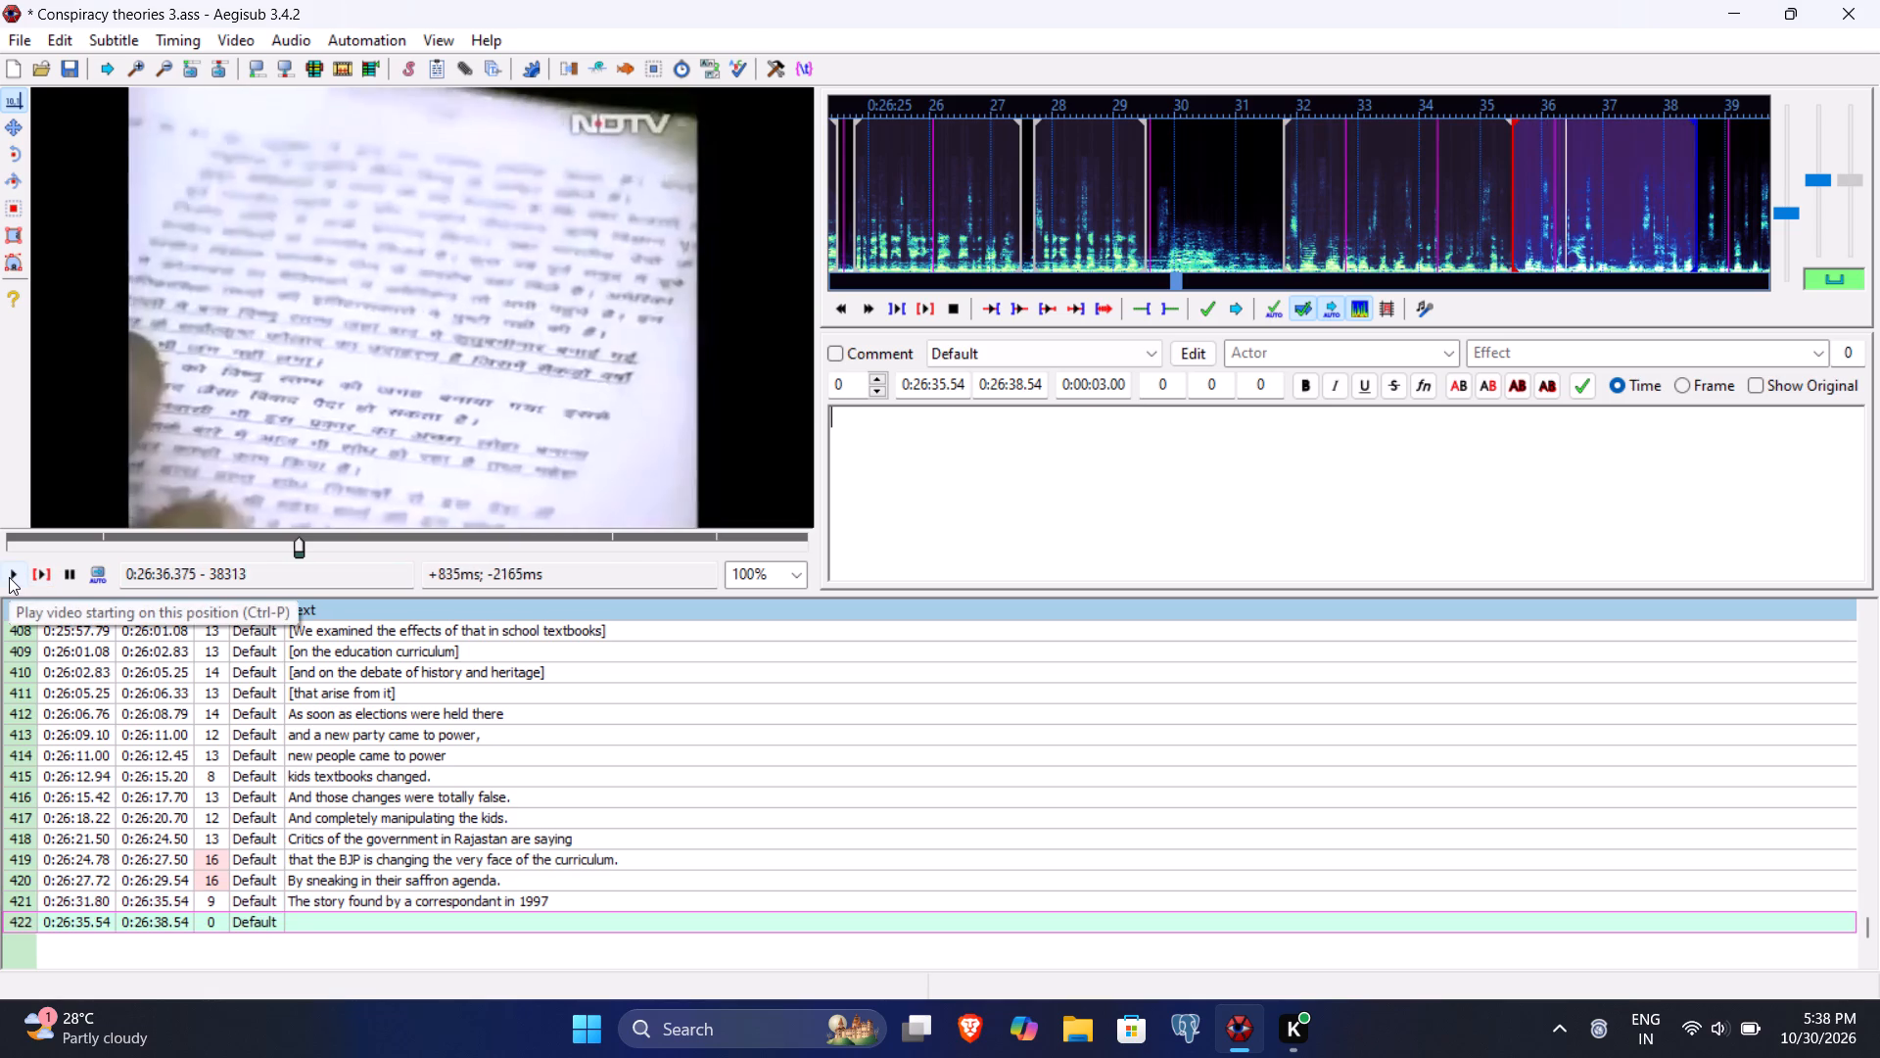
click(9, 577)
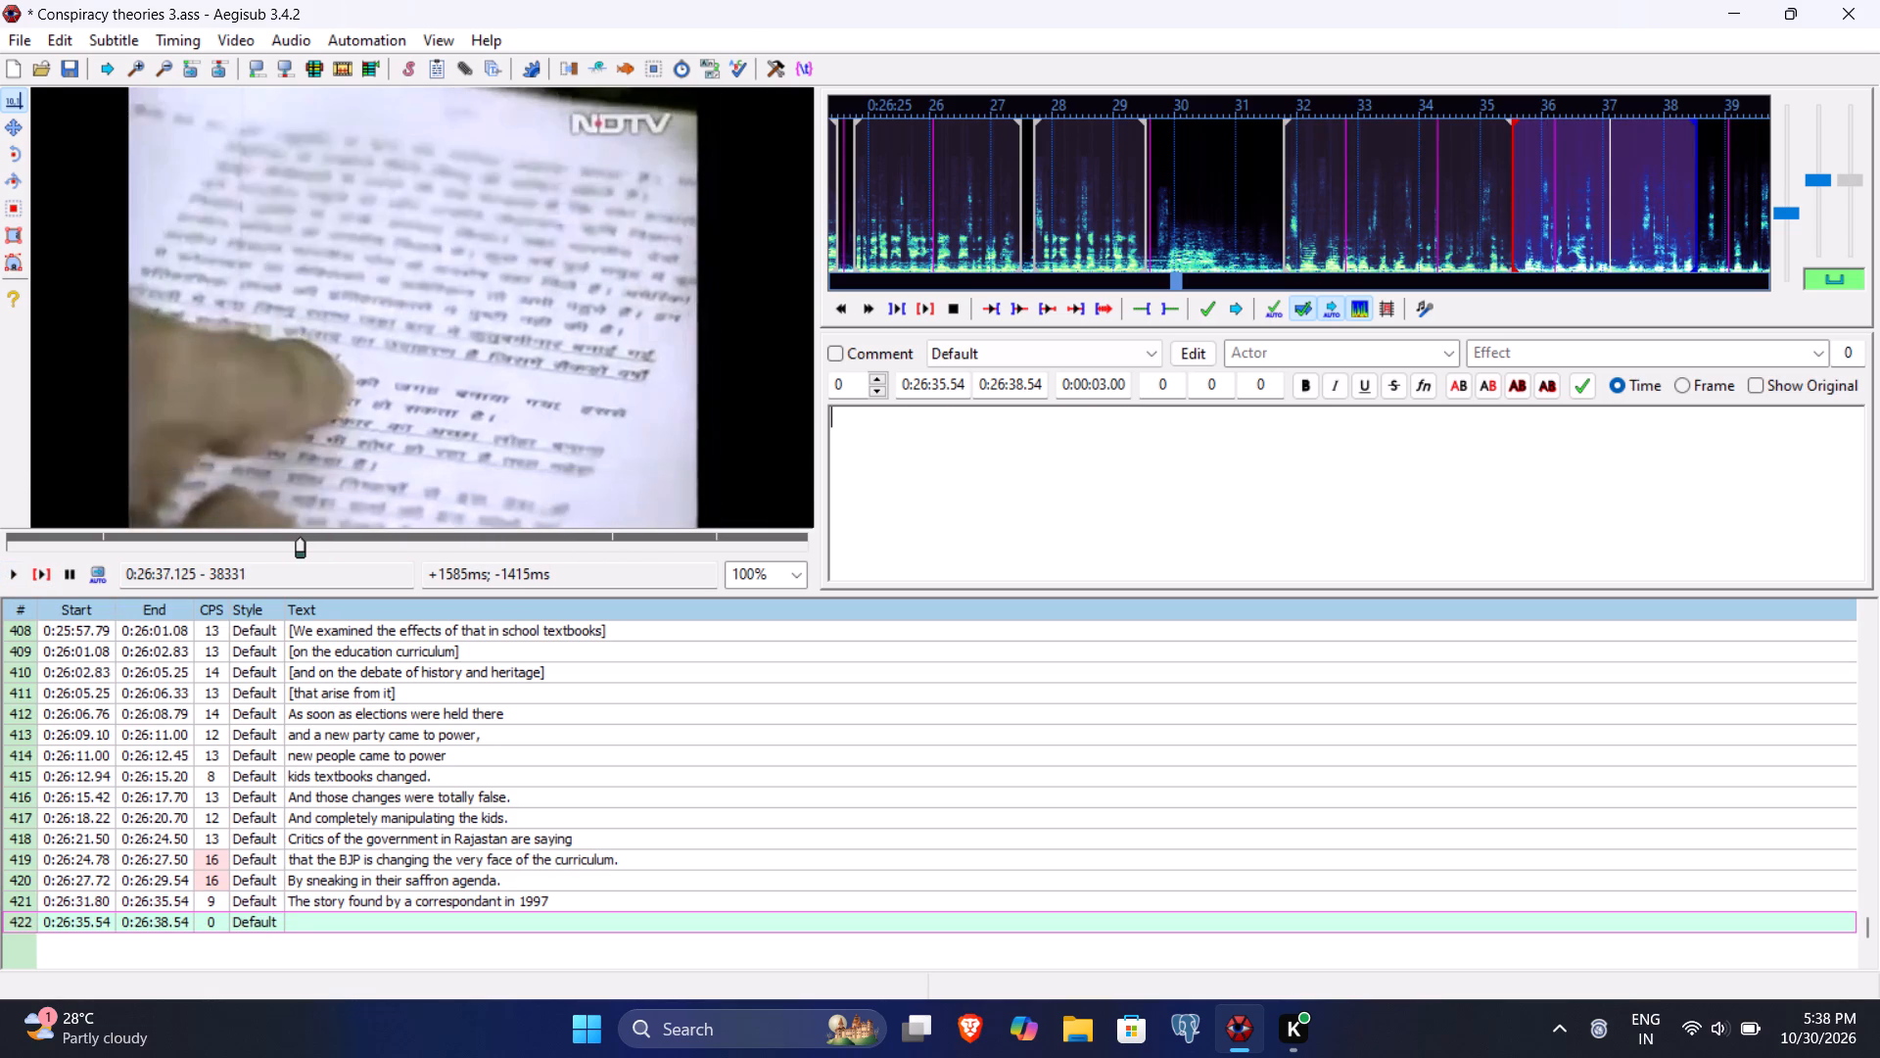
click(1012, 387)
text(712)
click(1010, 472)
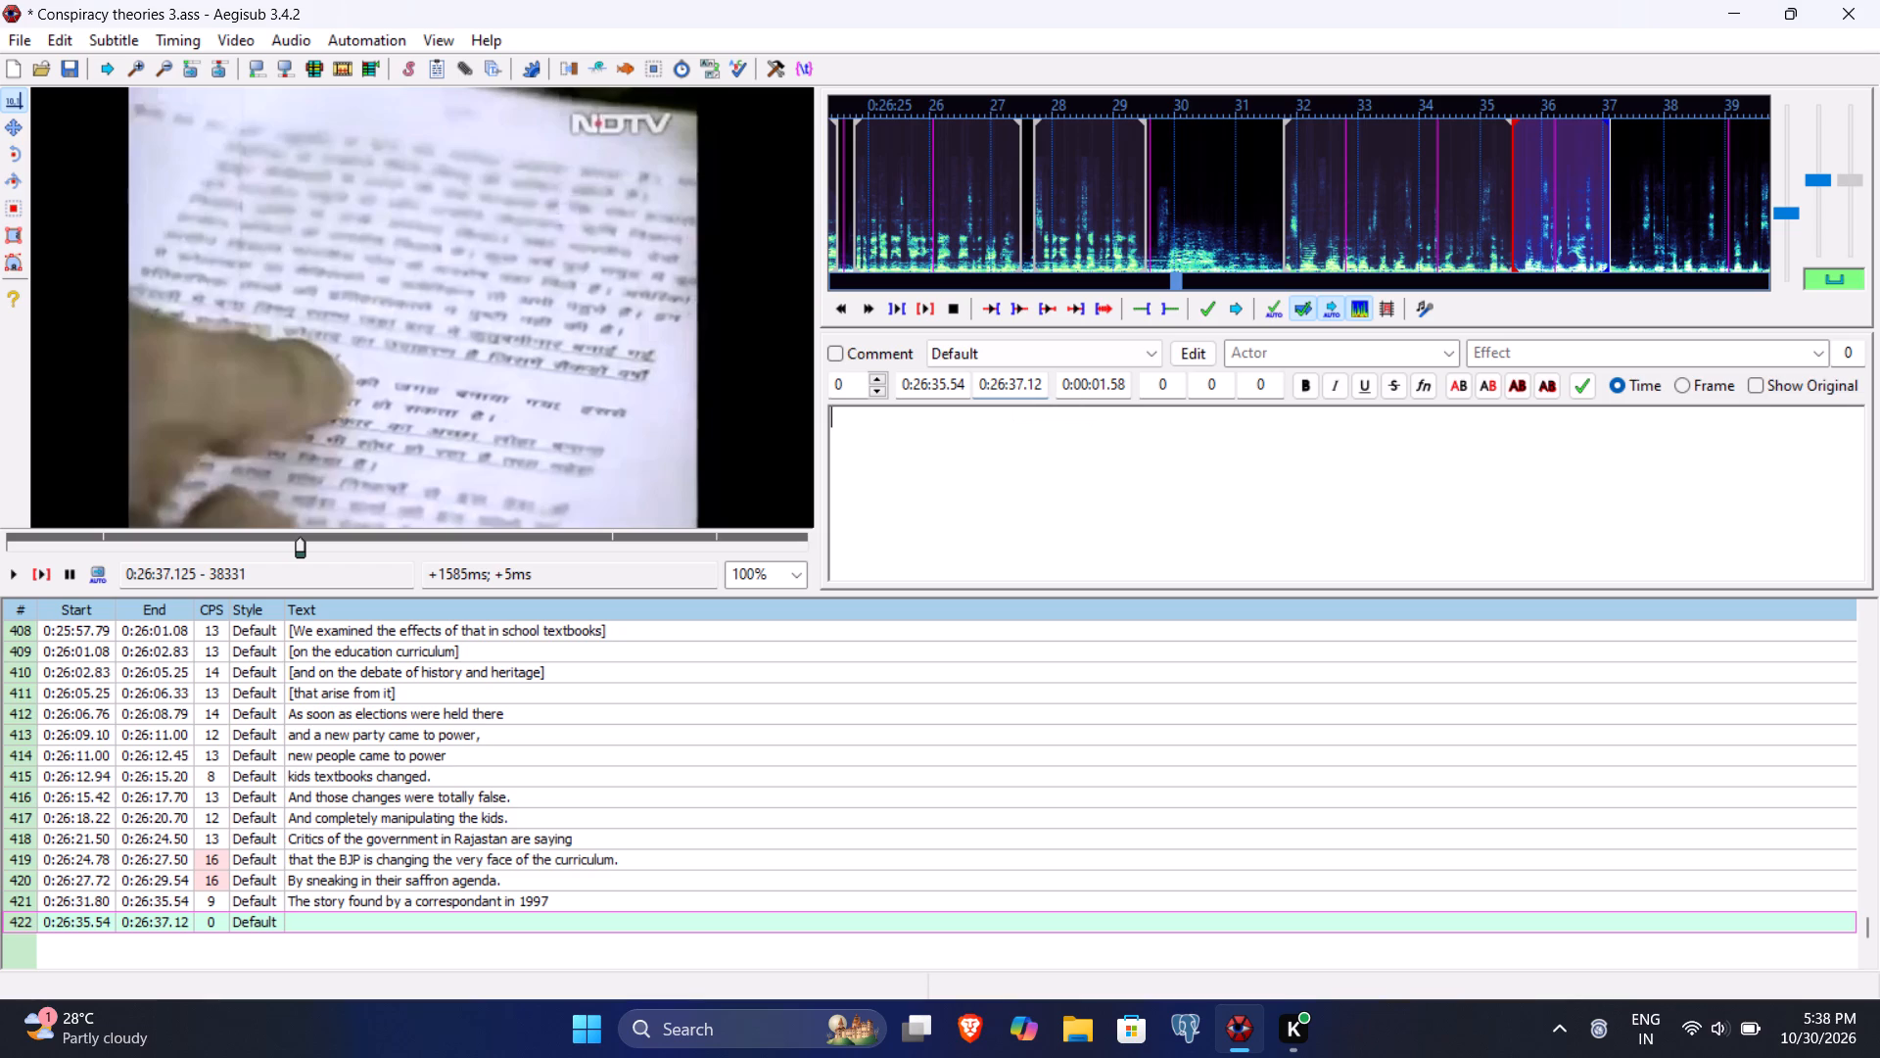
text(alm)
text(ost 20 years ago.)
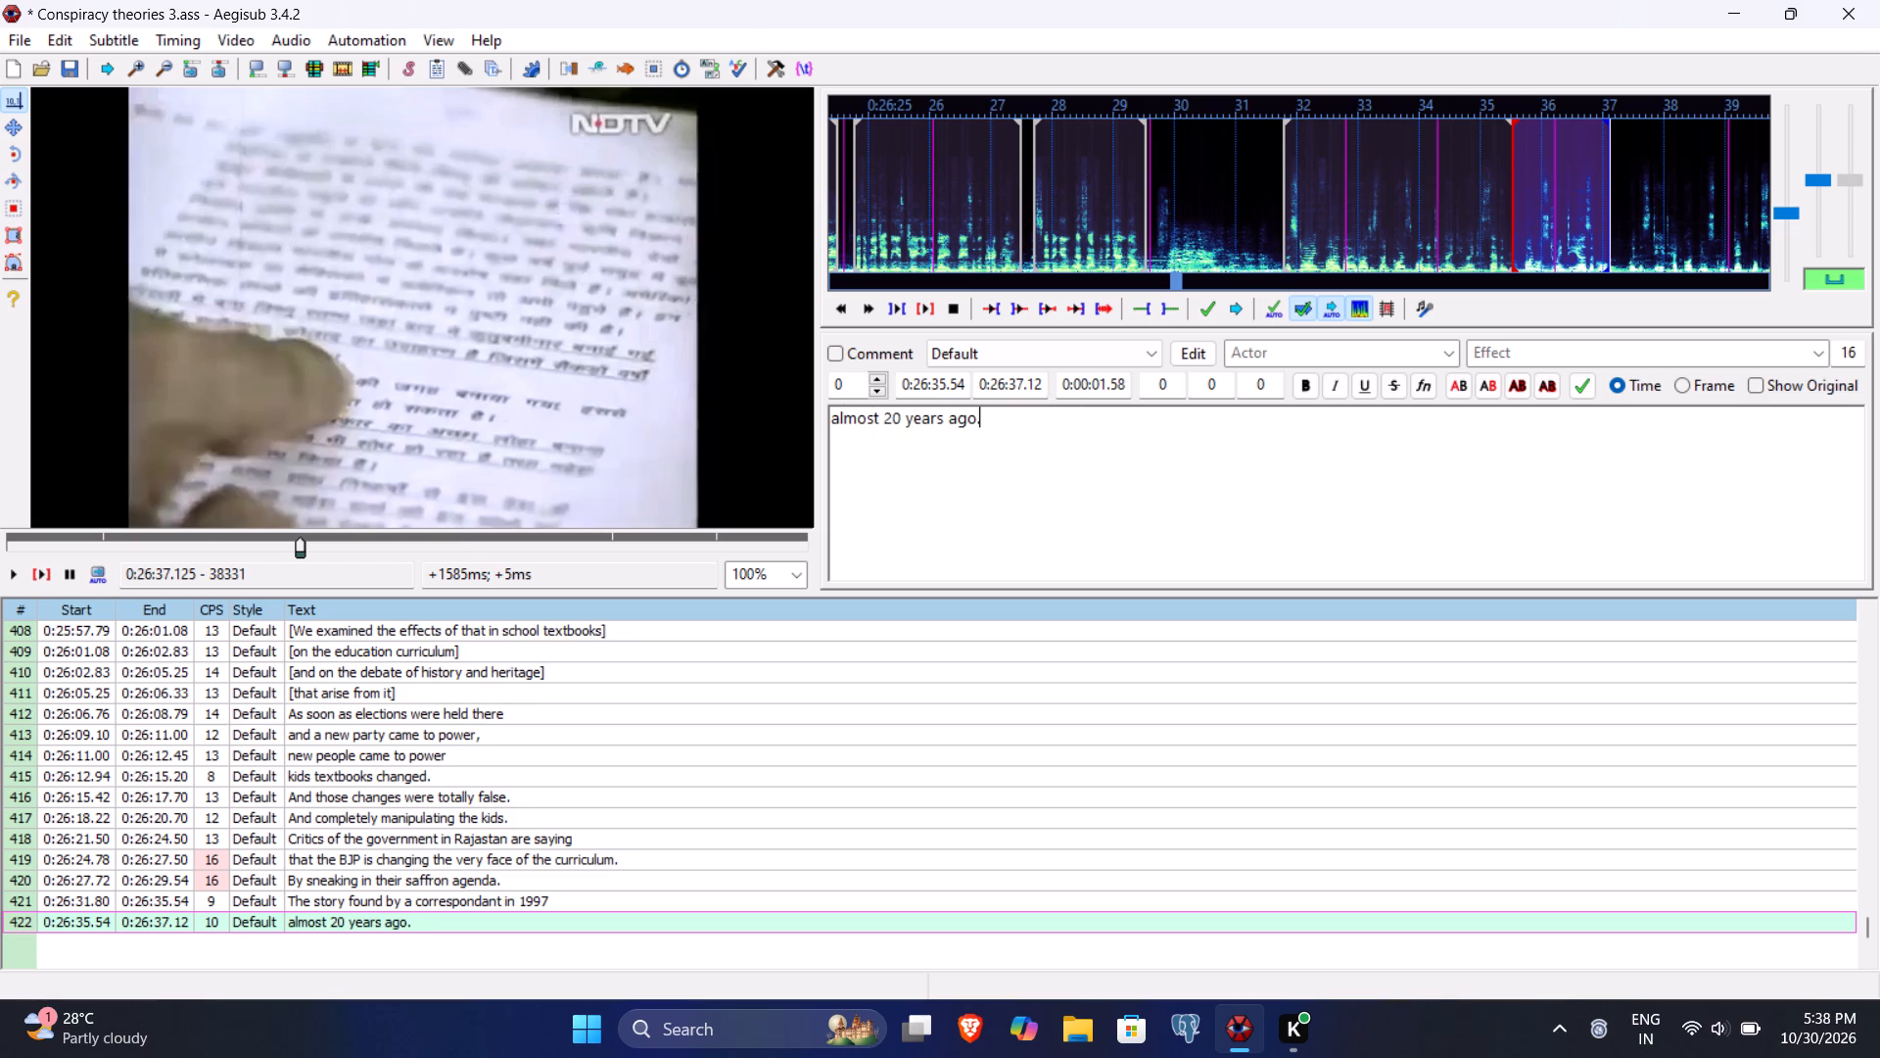
key(Return)
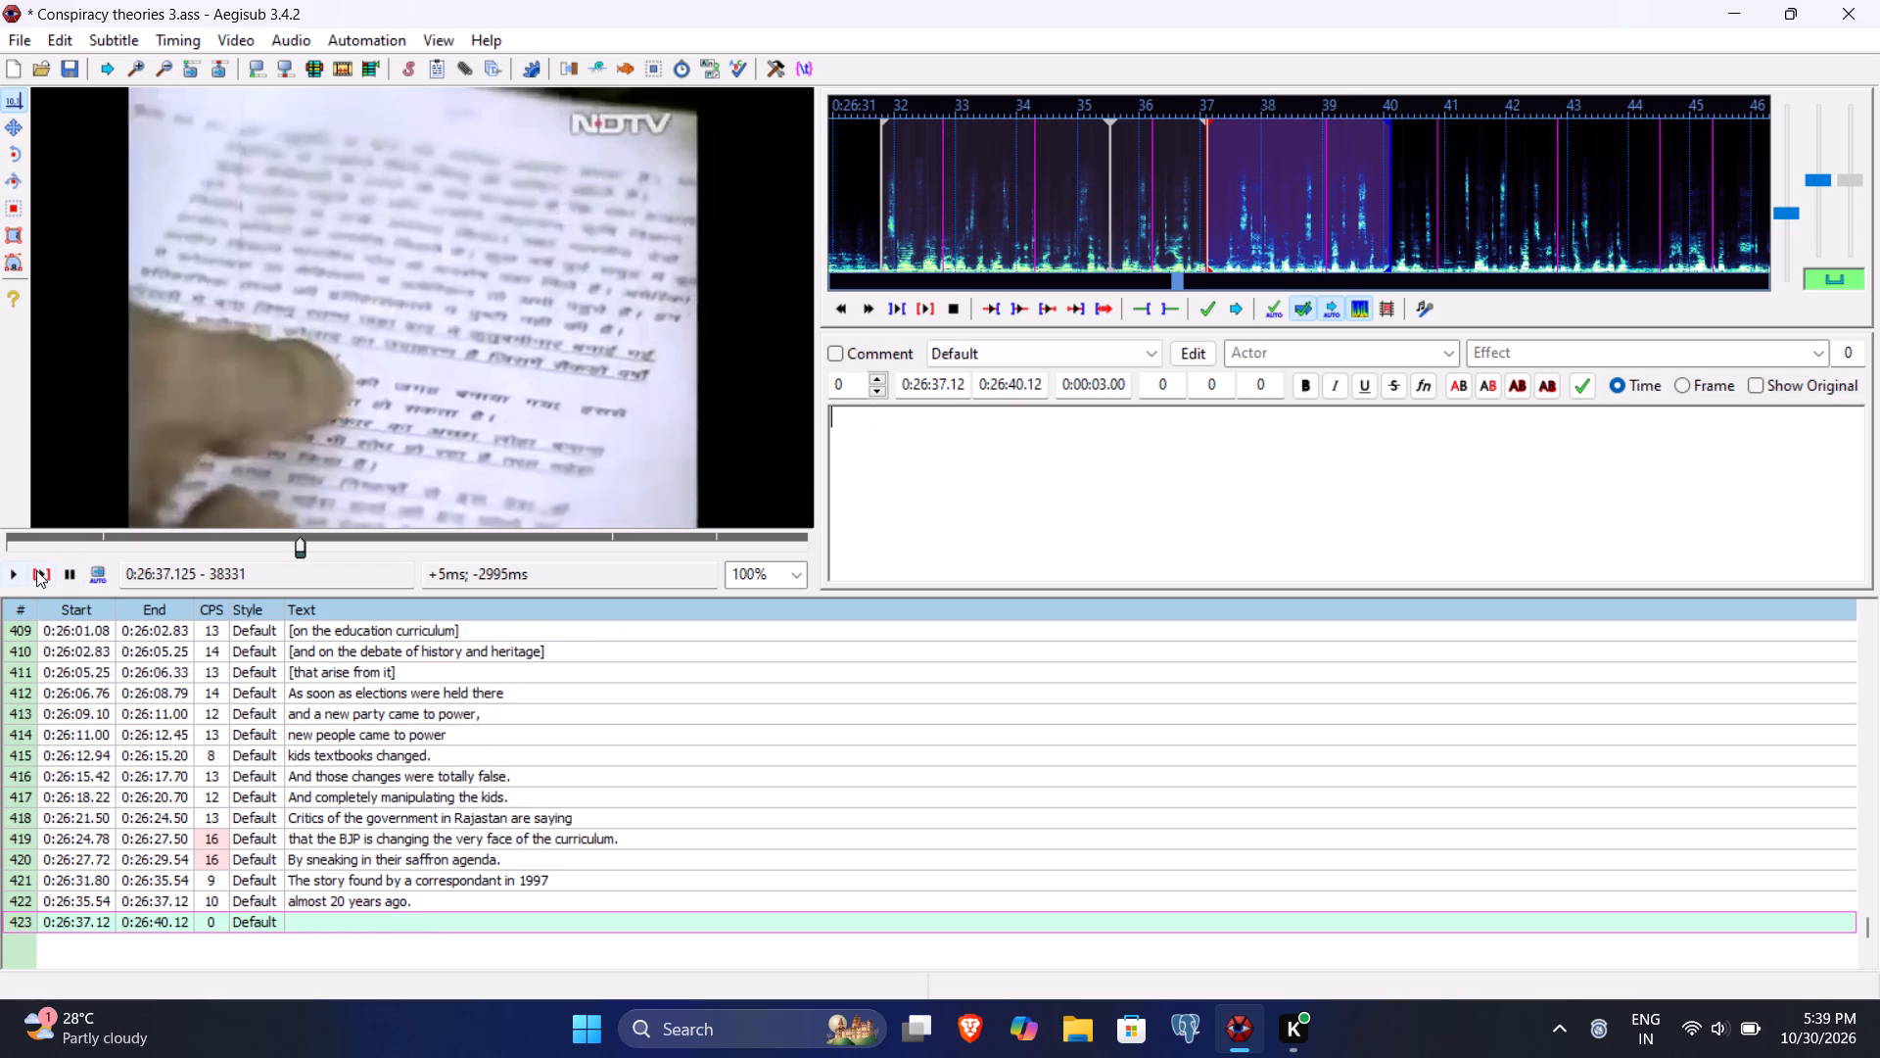
Play the video around subtitle line 423 and set its timing from 0:26:37.36 to 0:26:40.87.
click(36, 570)
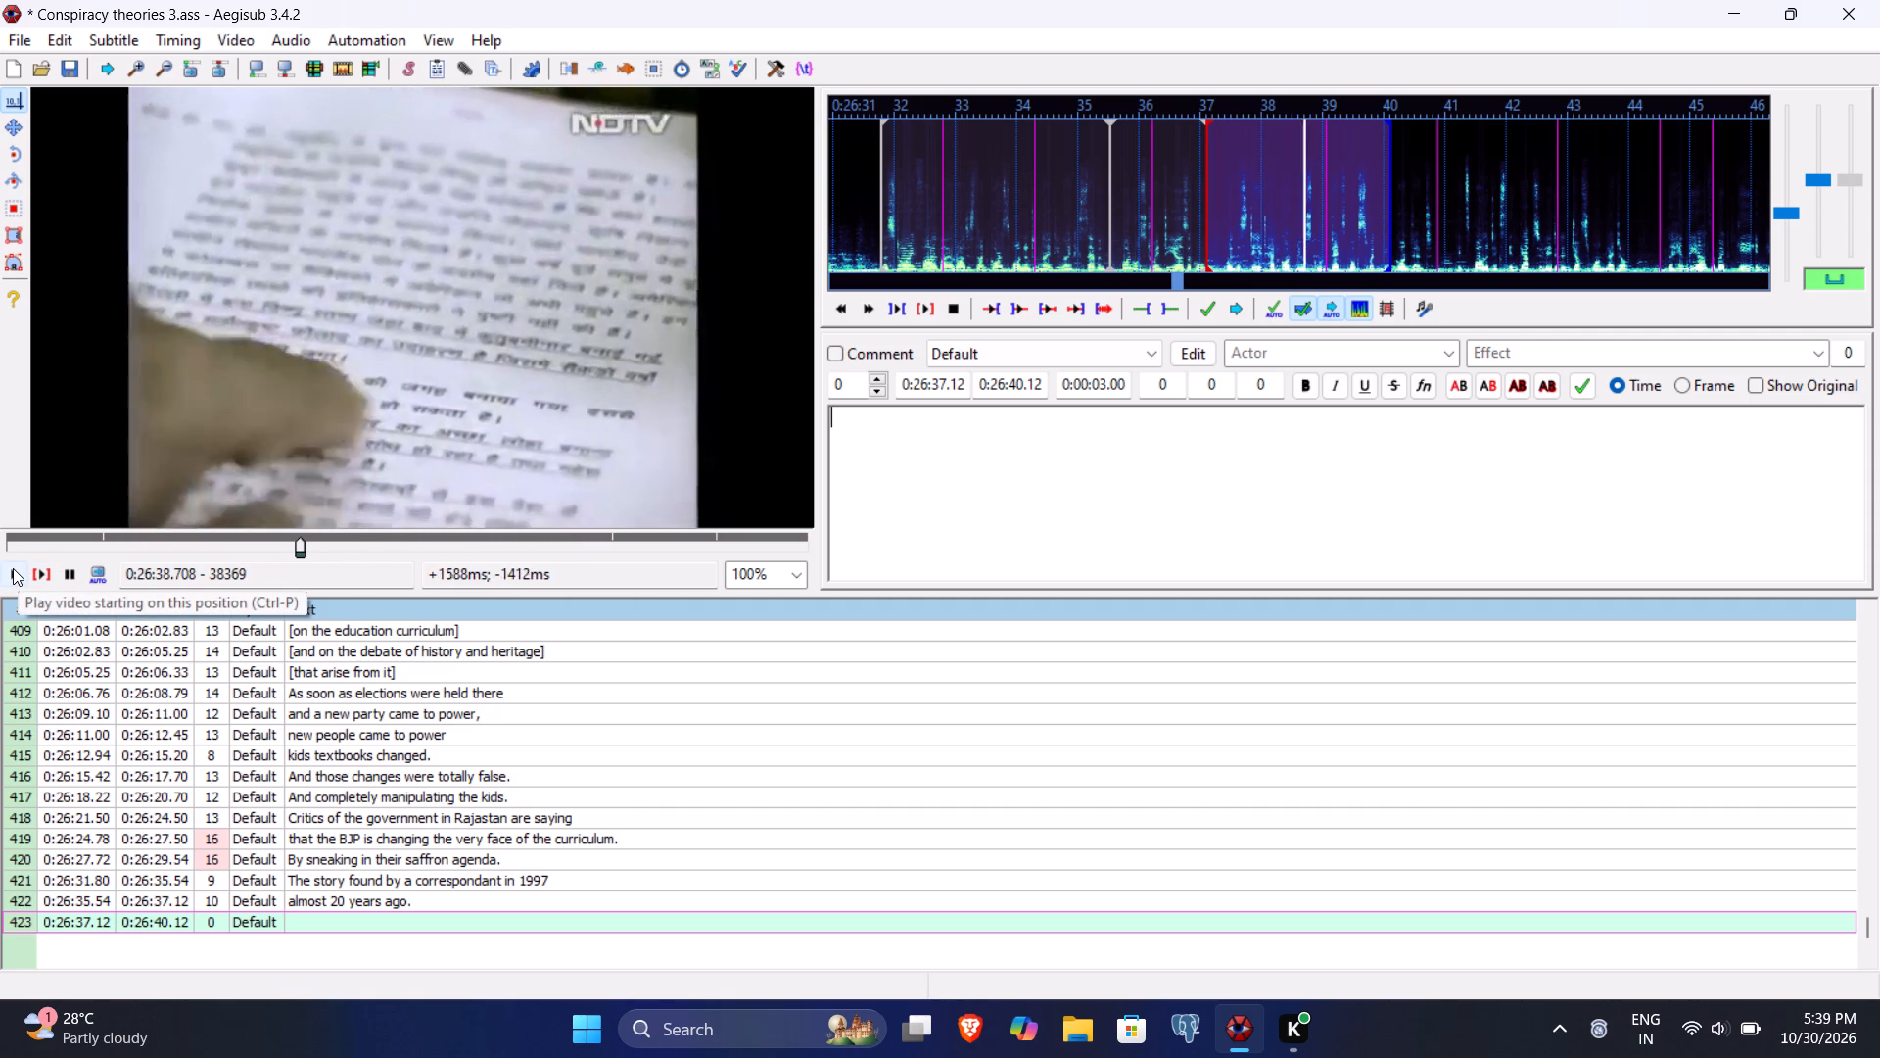
click(13, 568)
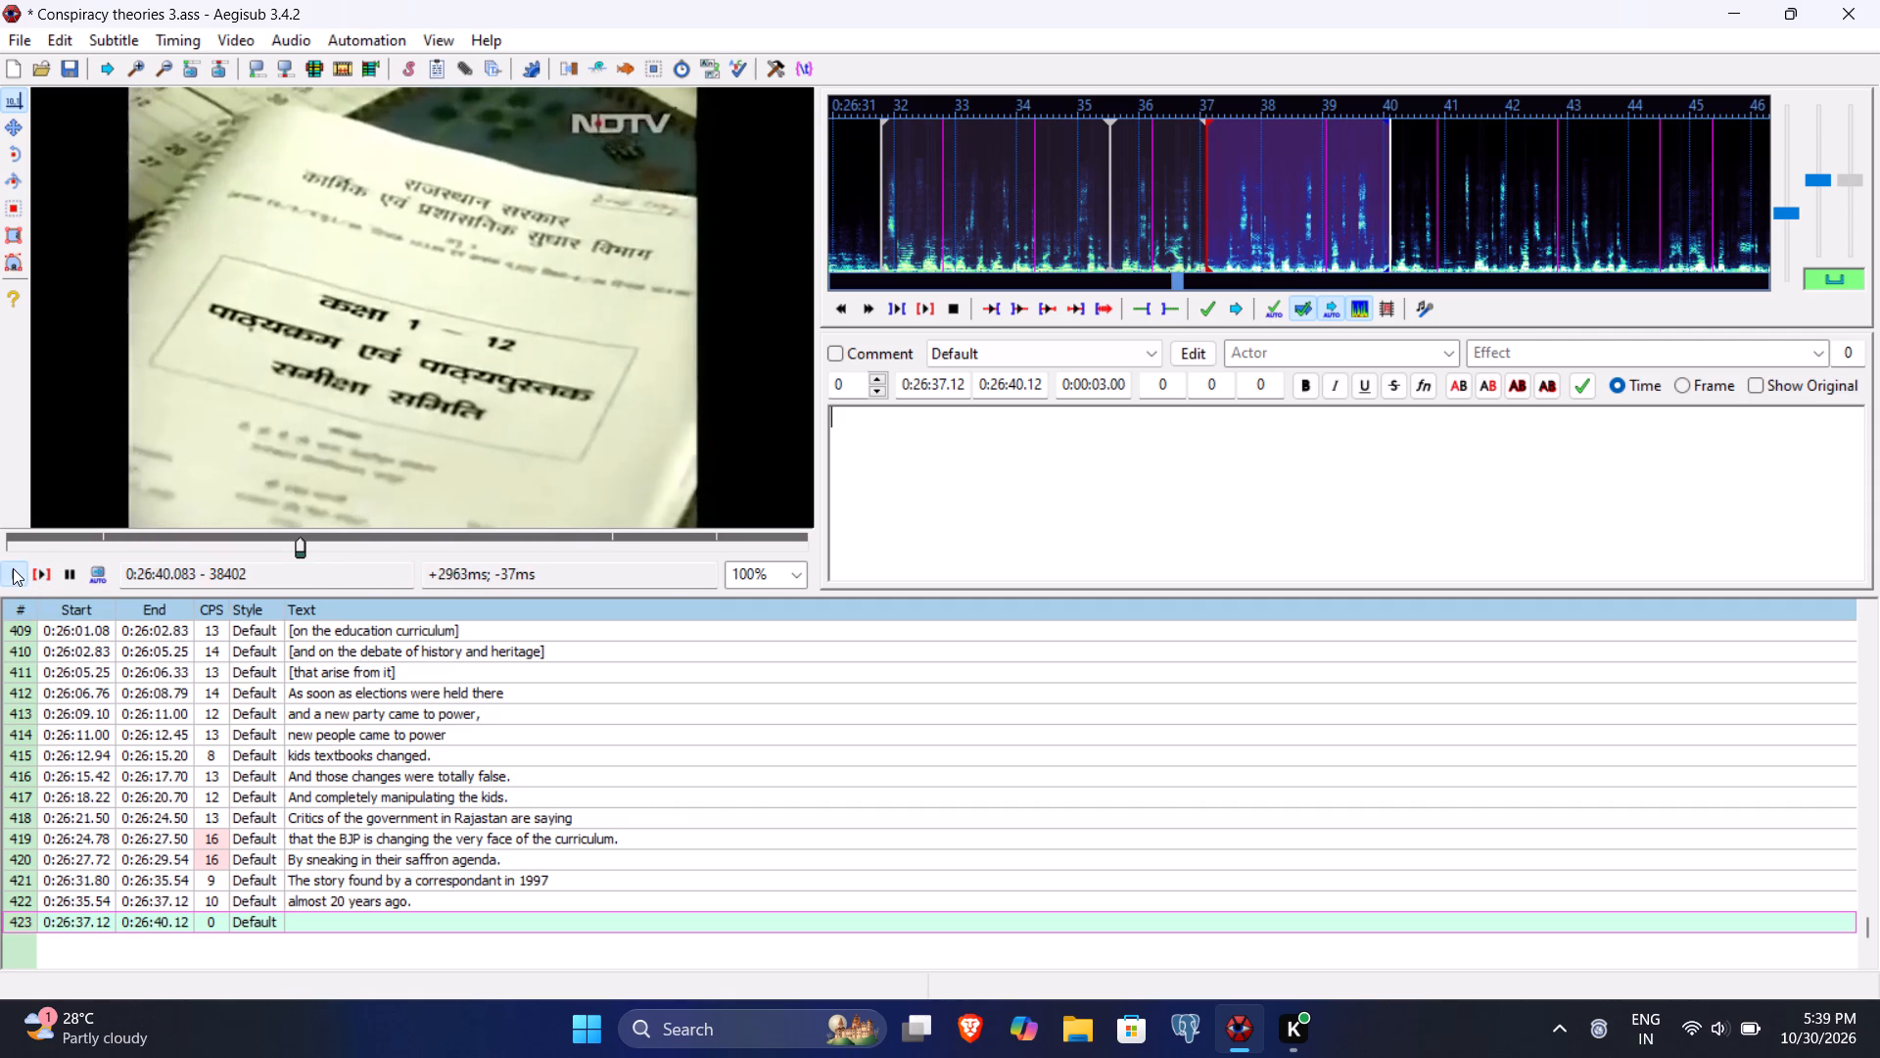
click(13, 568)
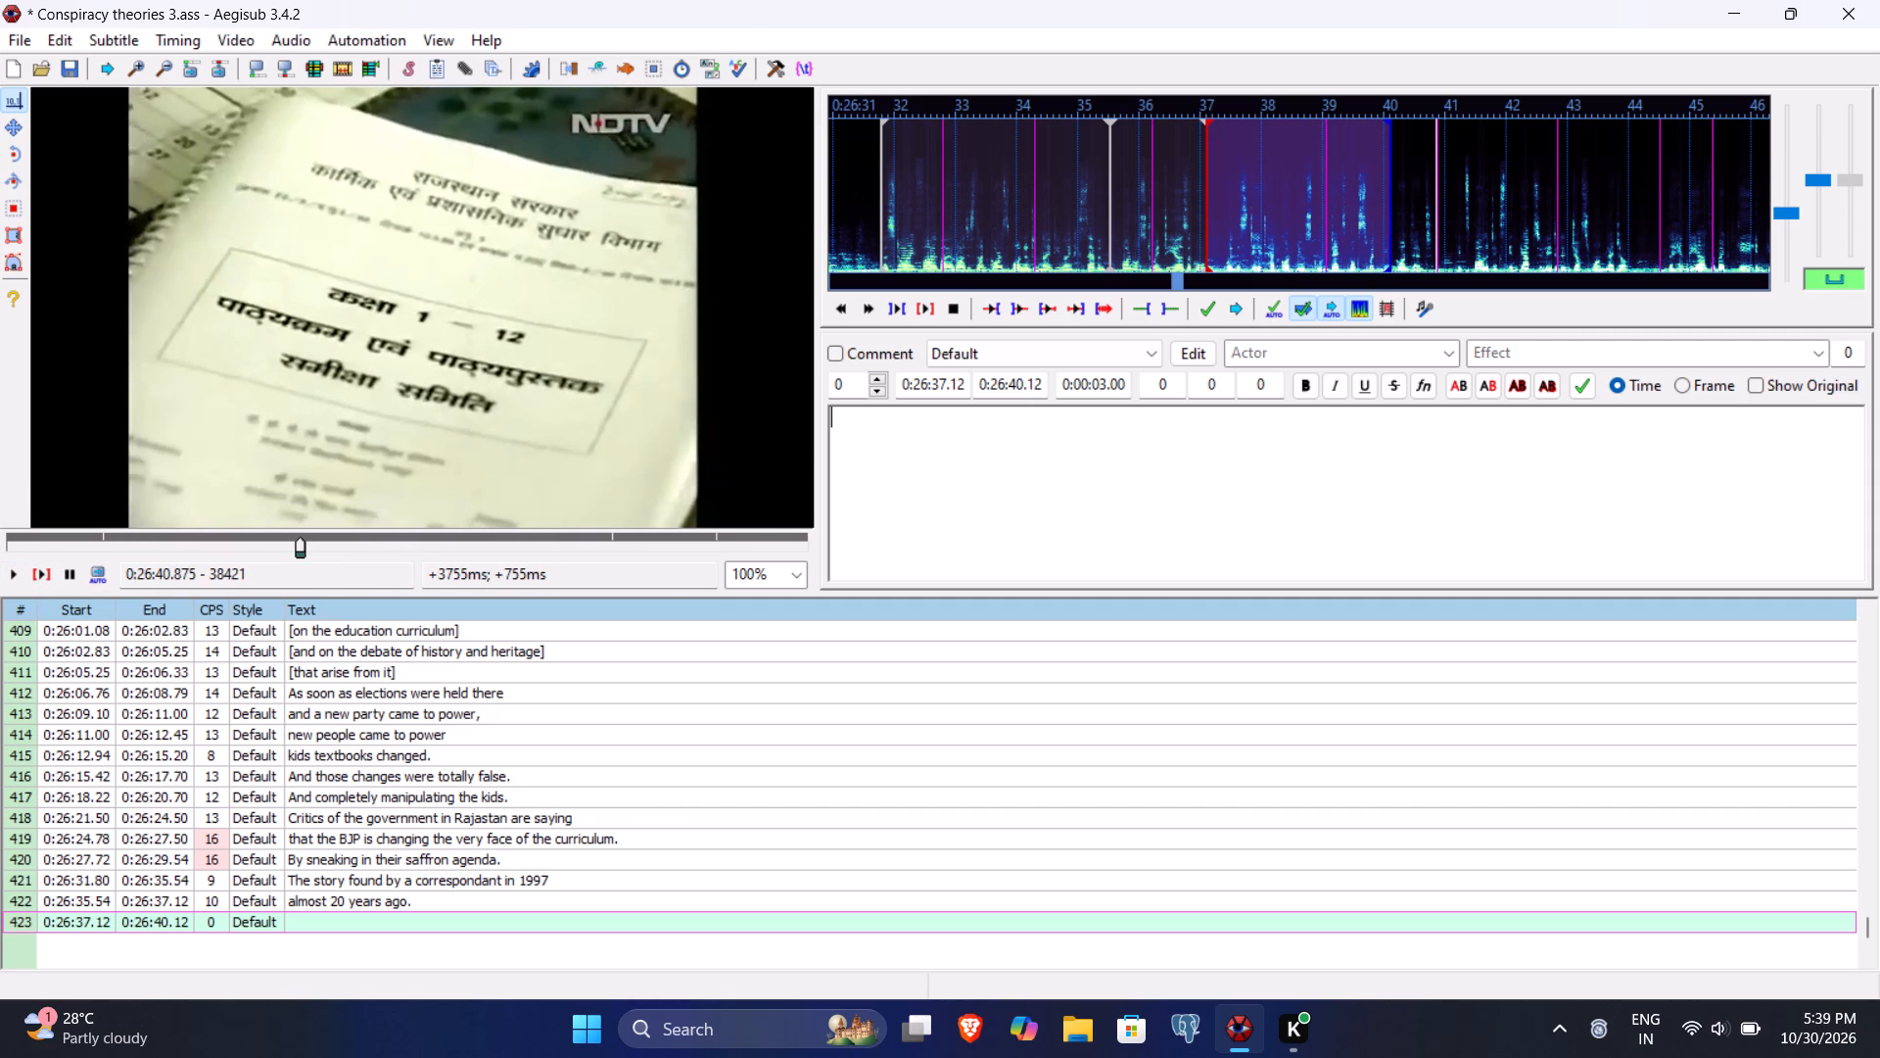
click(1025, 384)
text(87)
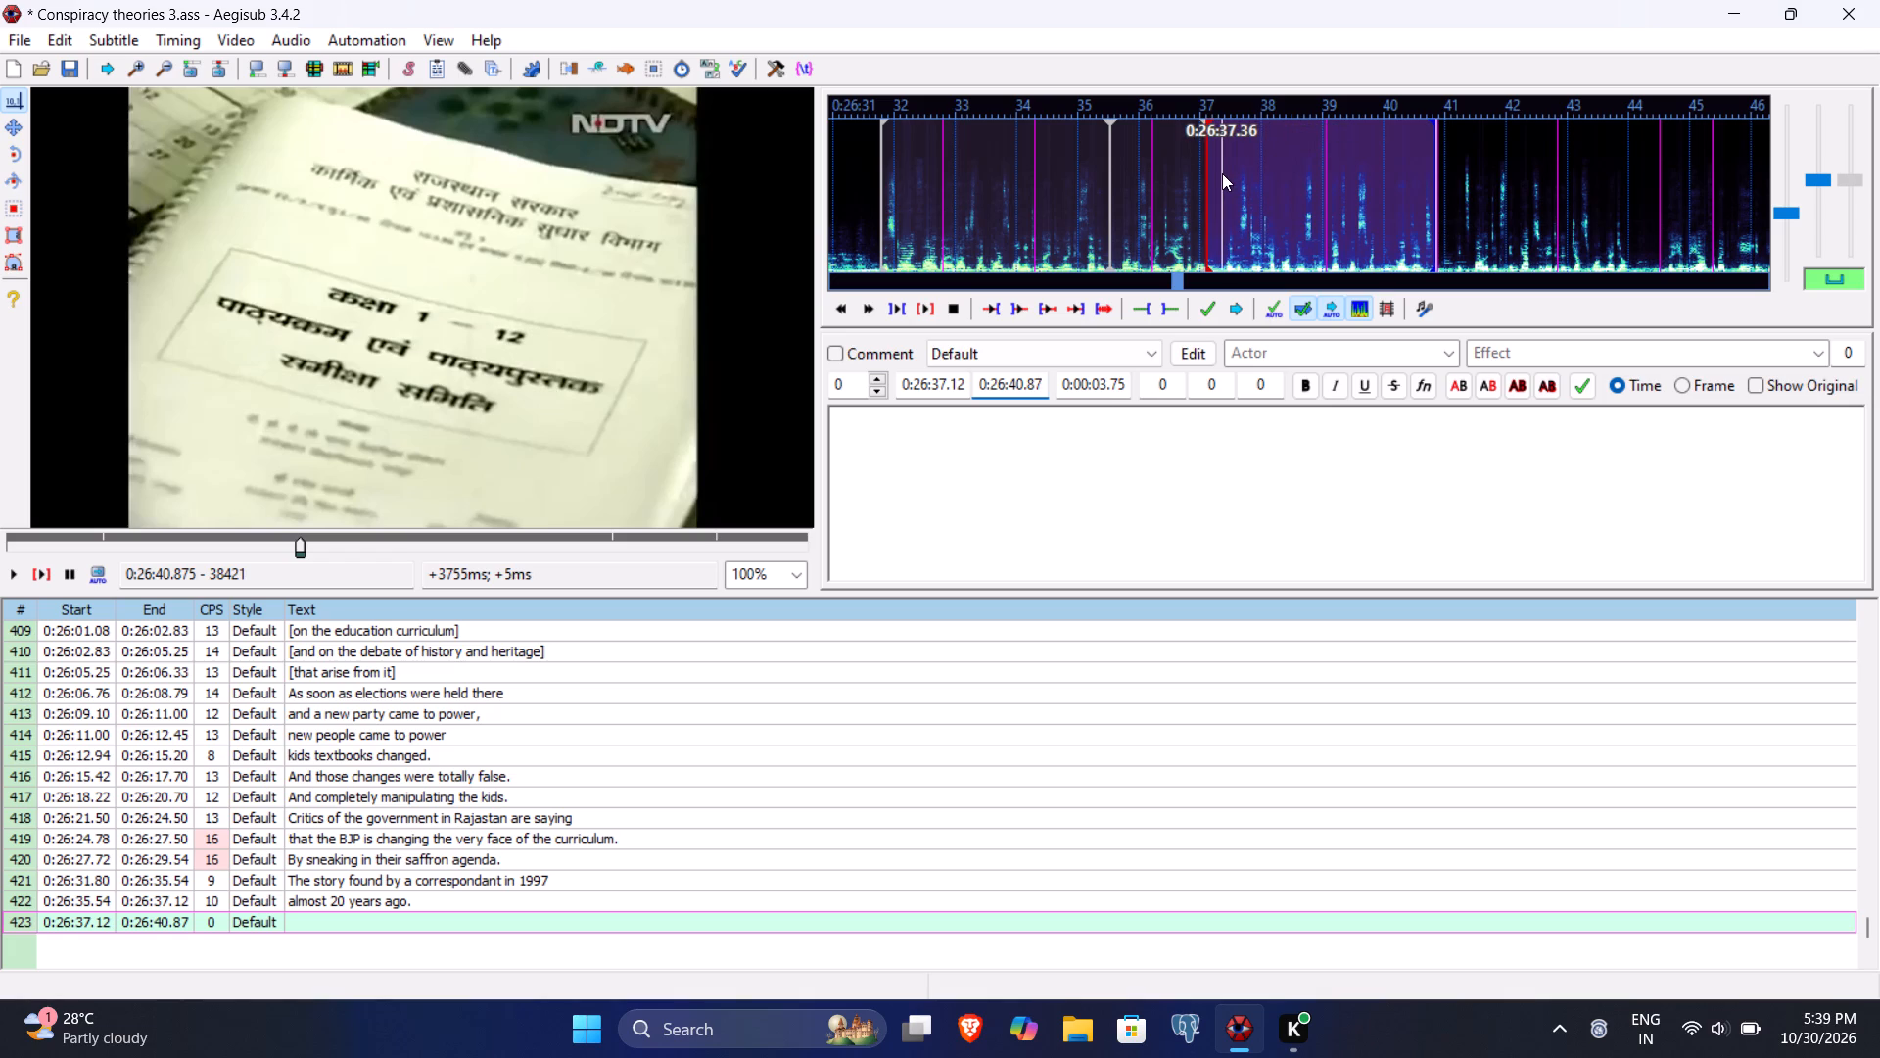
click(955, 384)
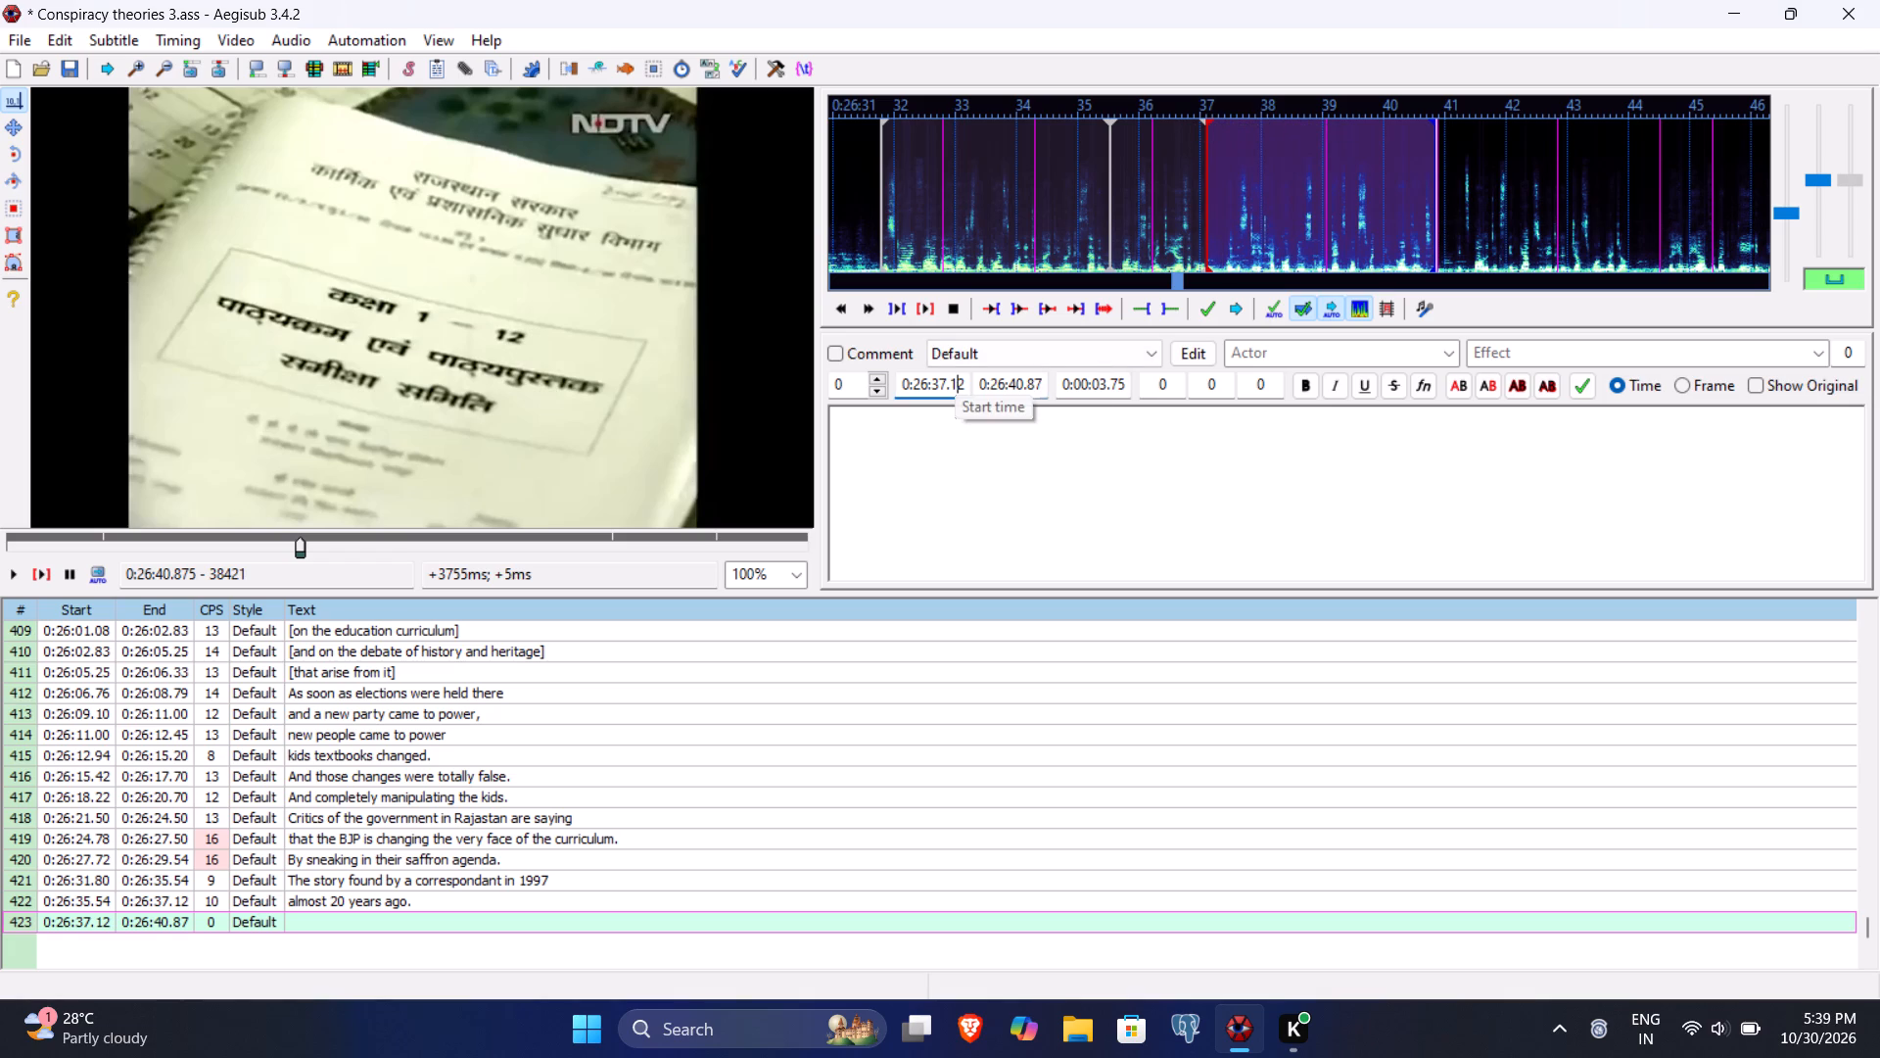
key(BackSpace)
text(36)
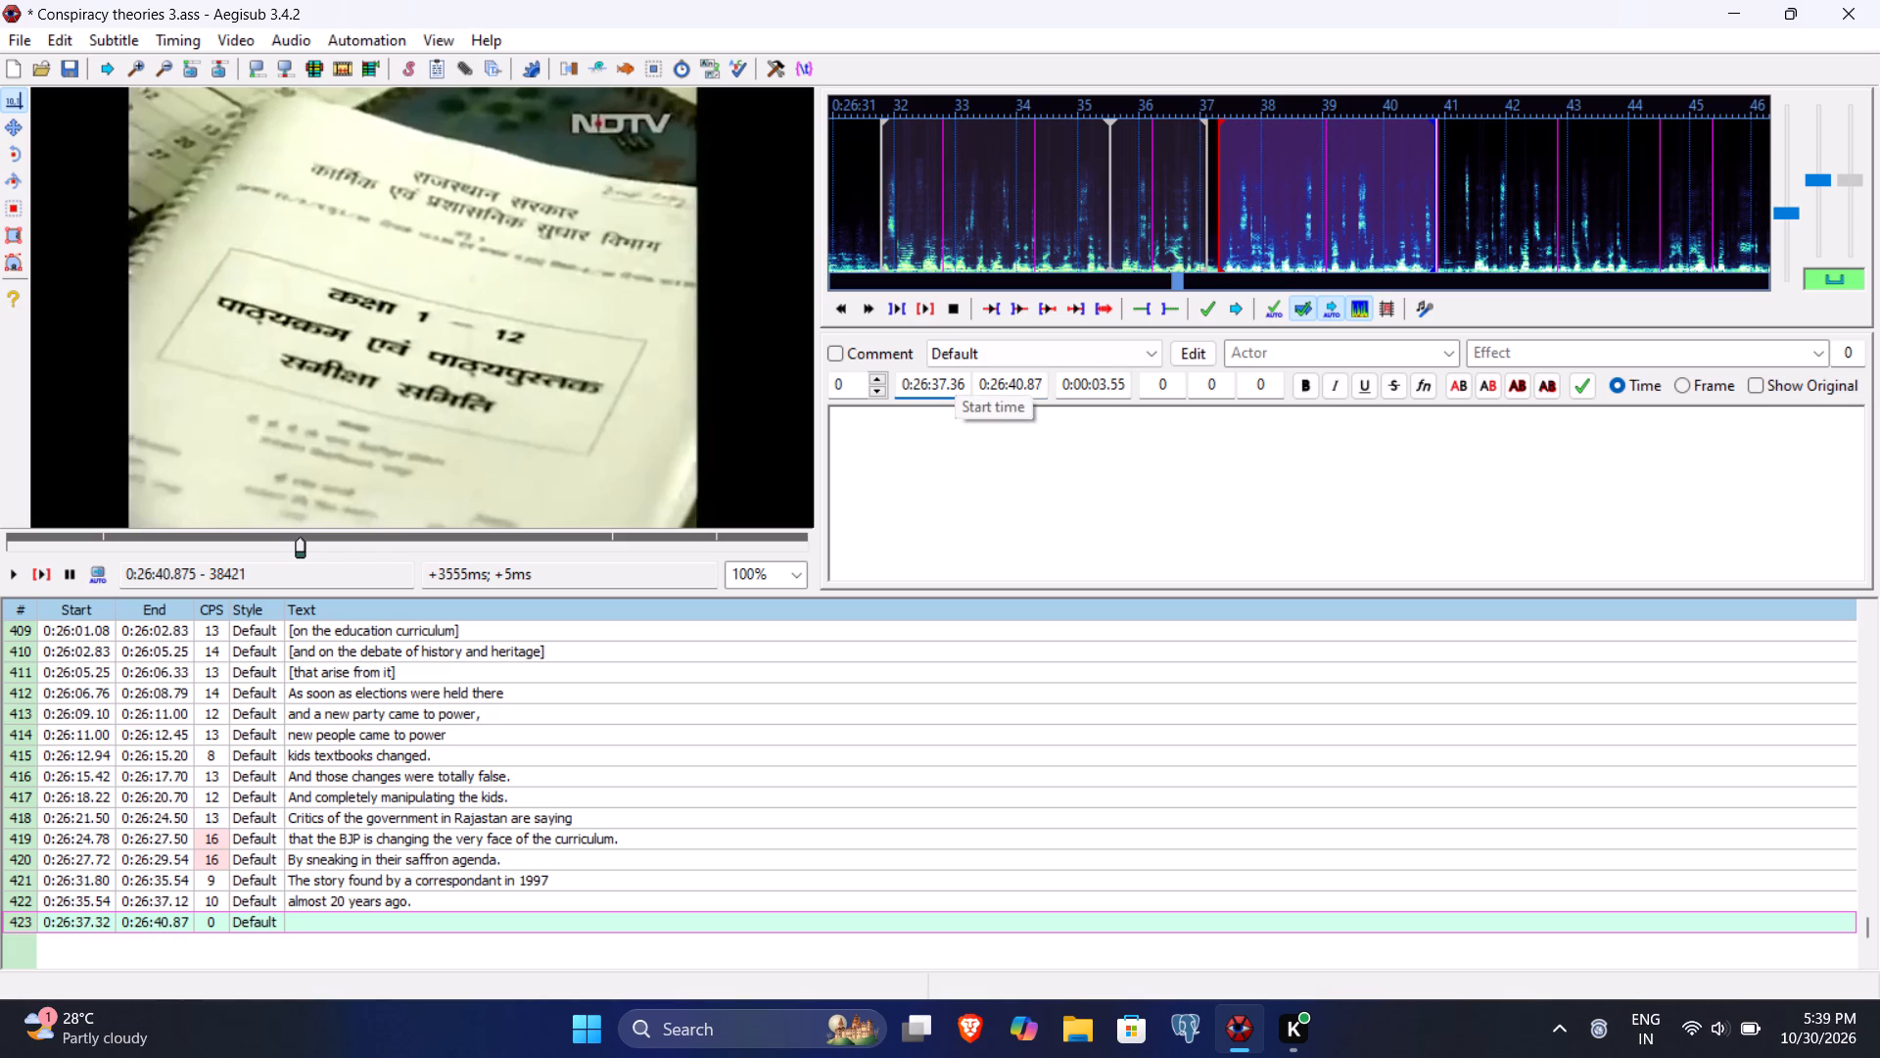
Draft the text of line 423 as "When the new schools got the new".
click(949, 456)
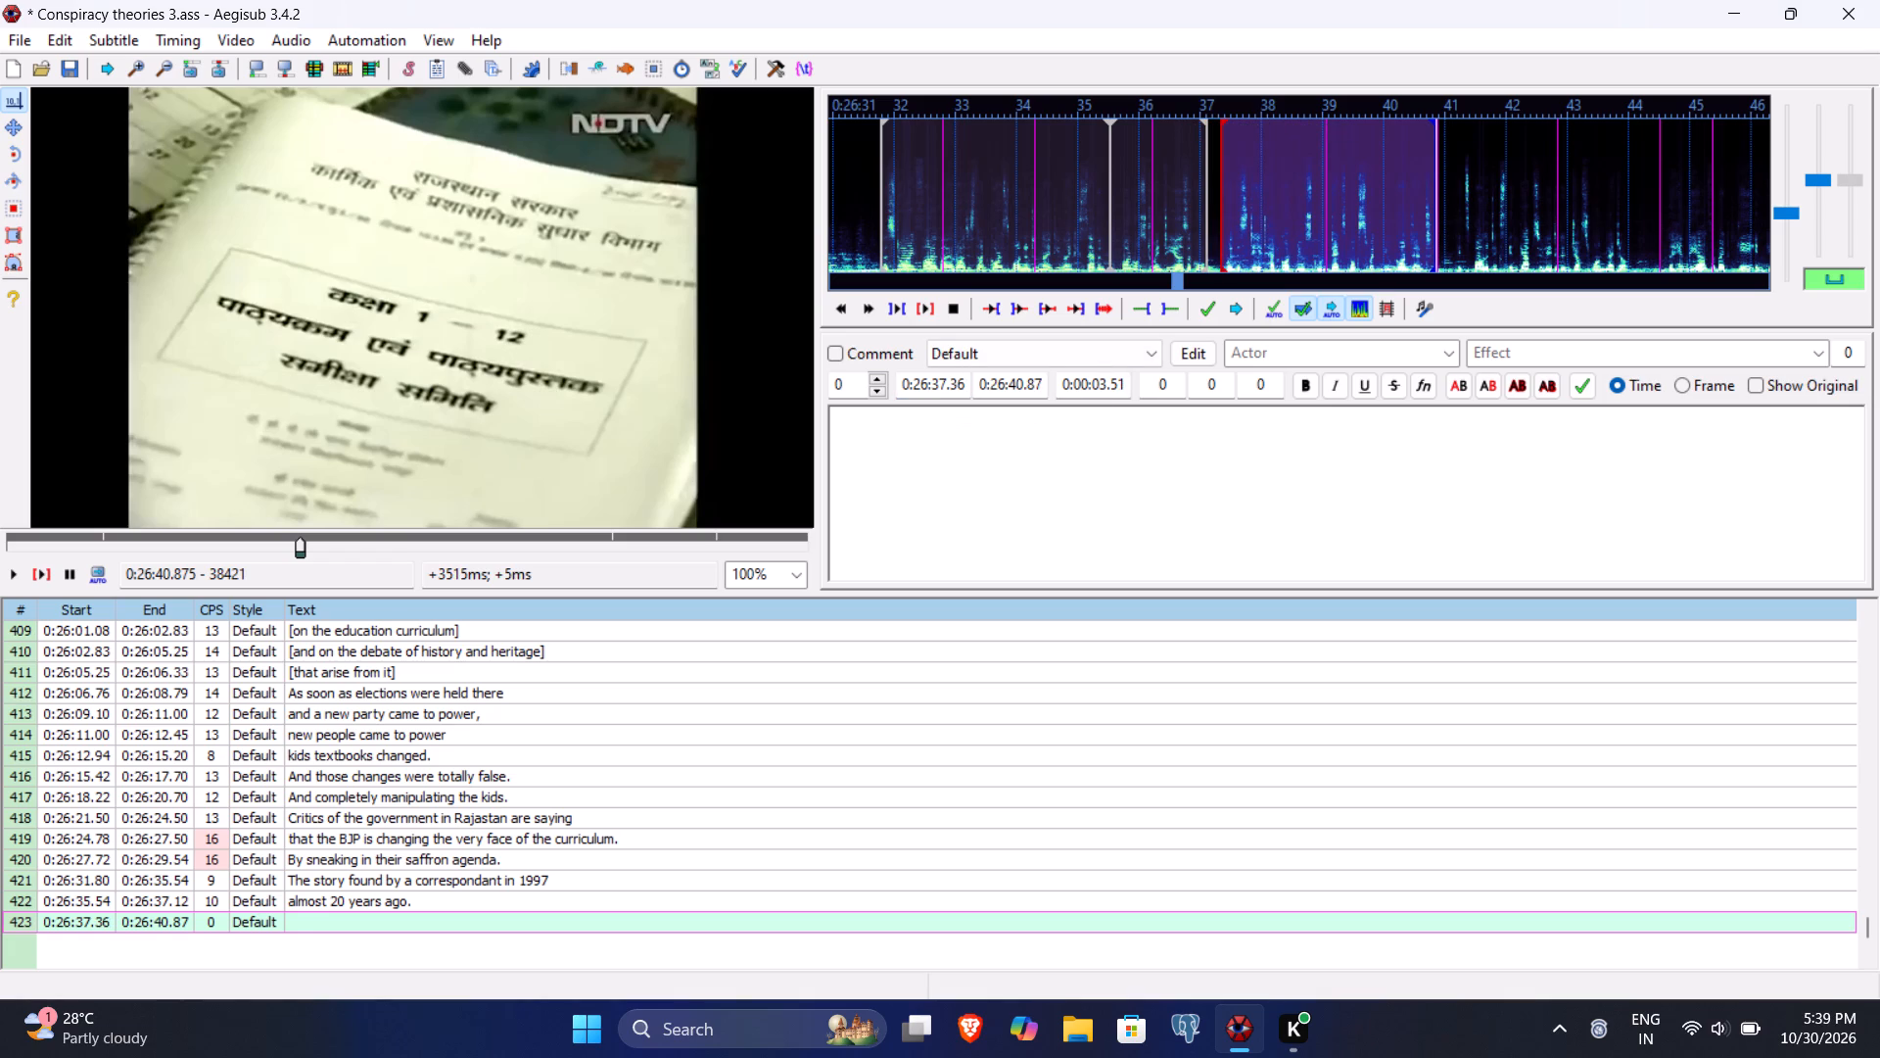
text(When the new school)
key(space)
key(BackSpace)
text(s got the new)
key(space)
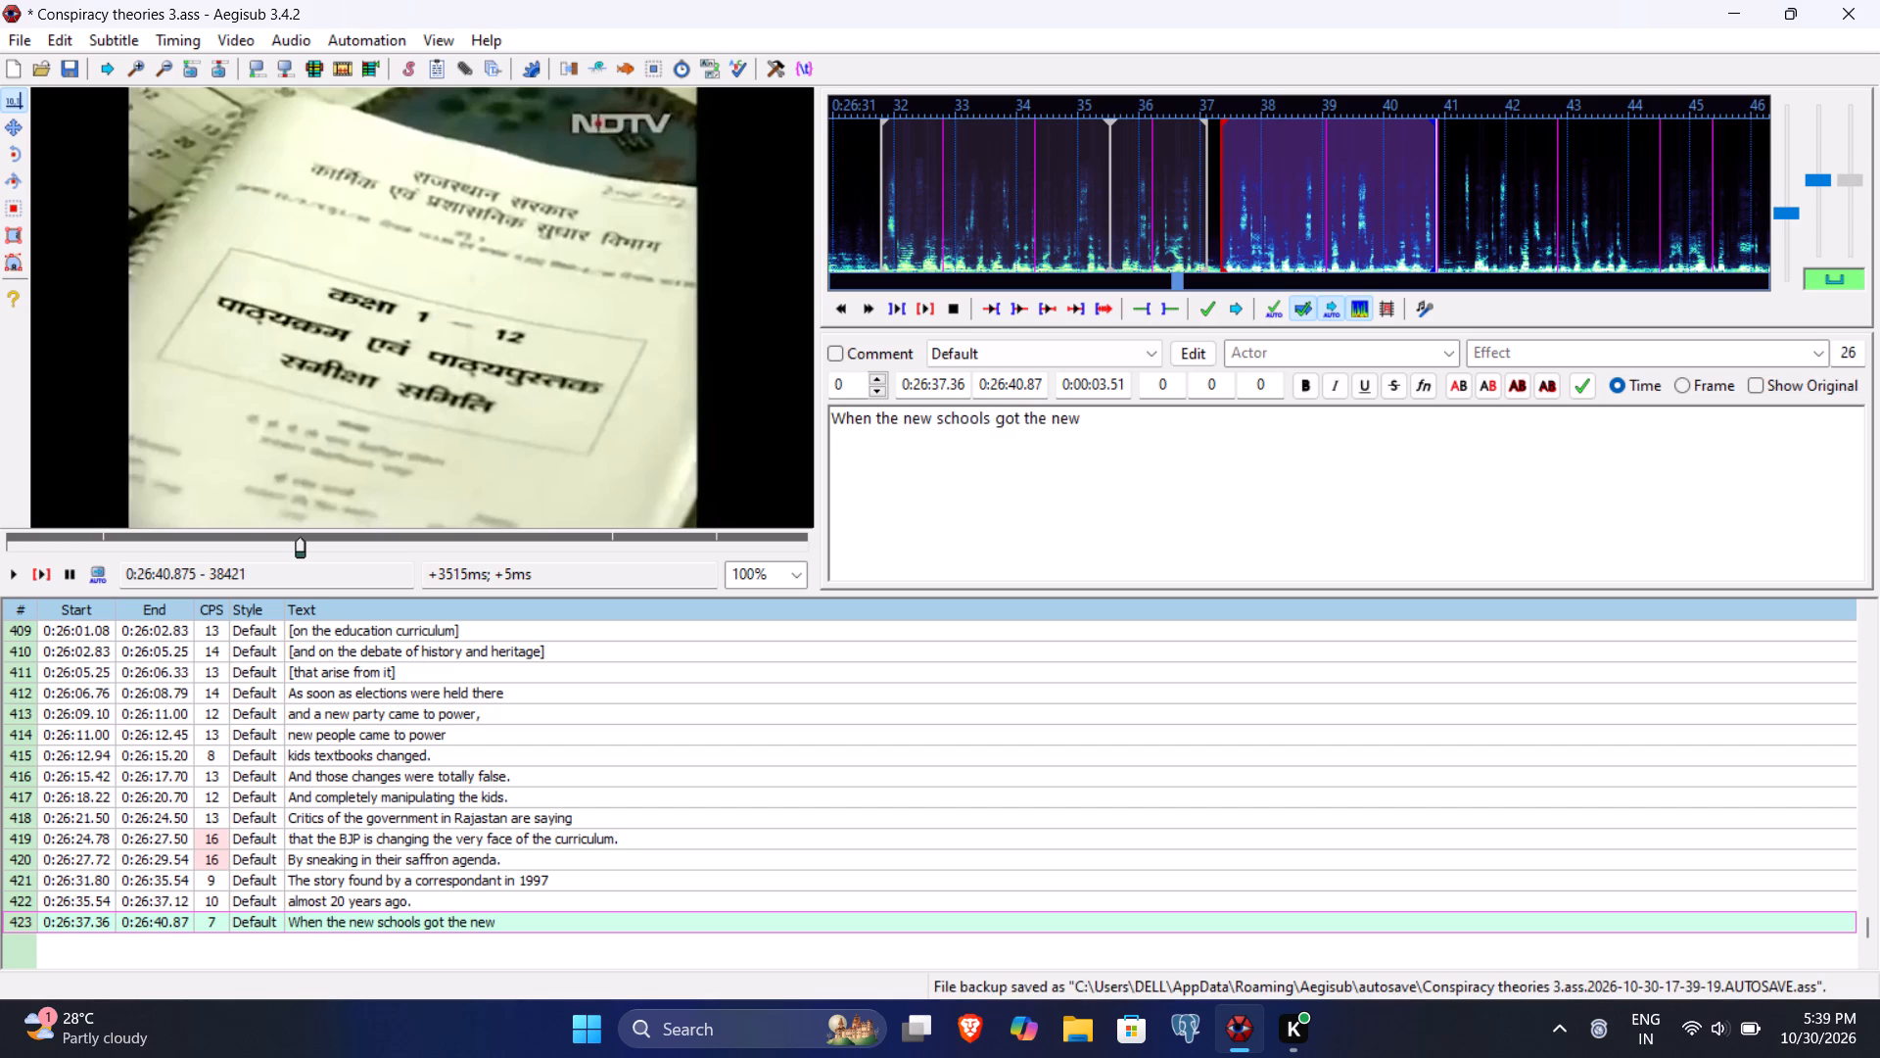
Replay line 423, revise its text to "When the state got new schools textbook with new content." and commit it.
click(44, 576)
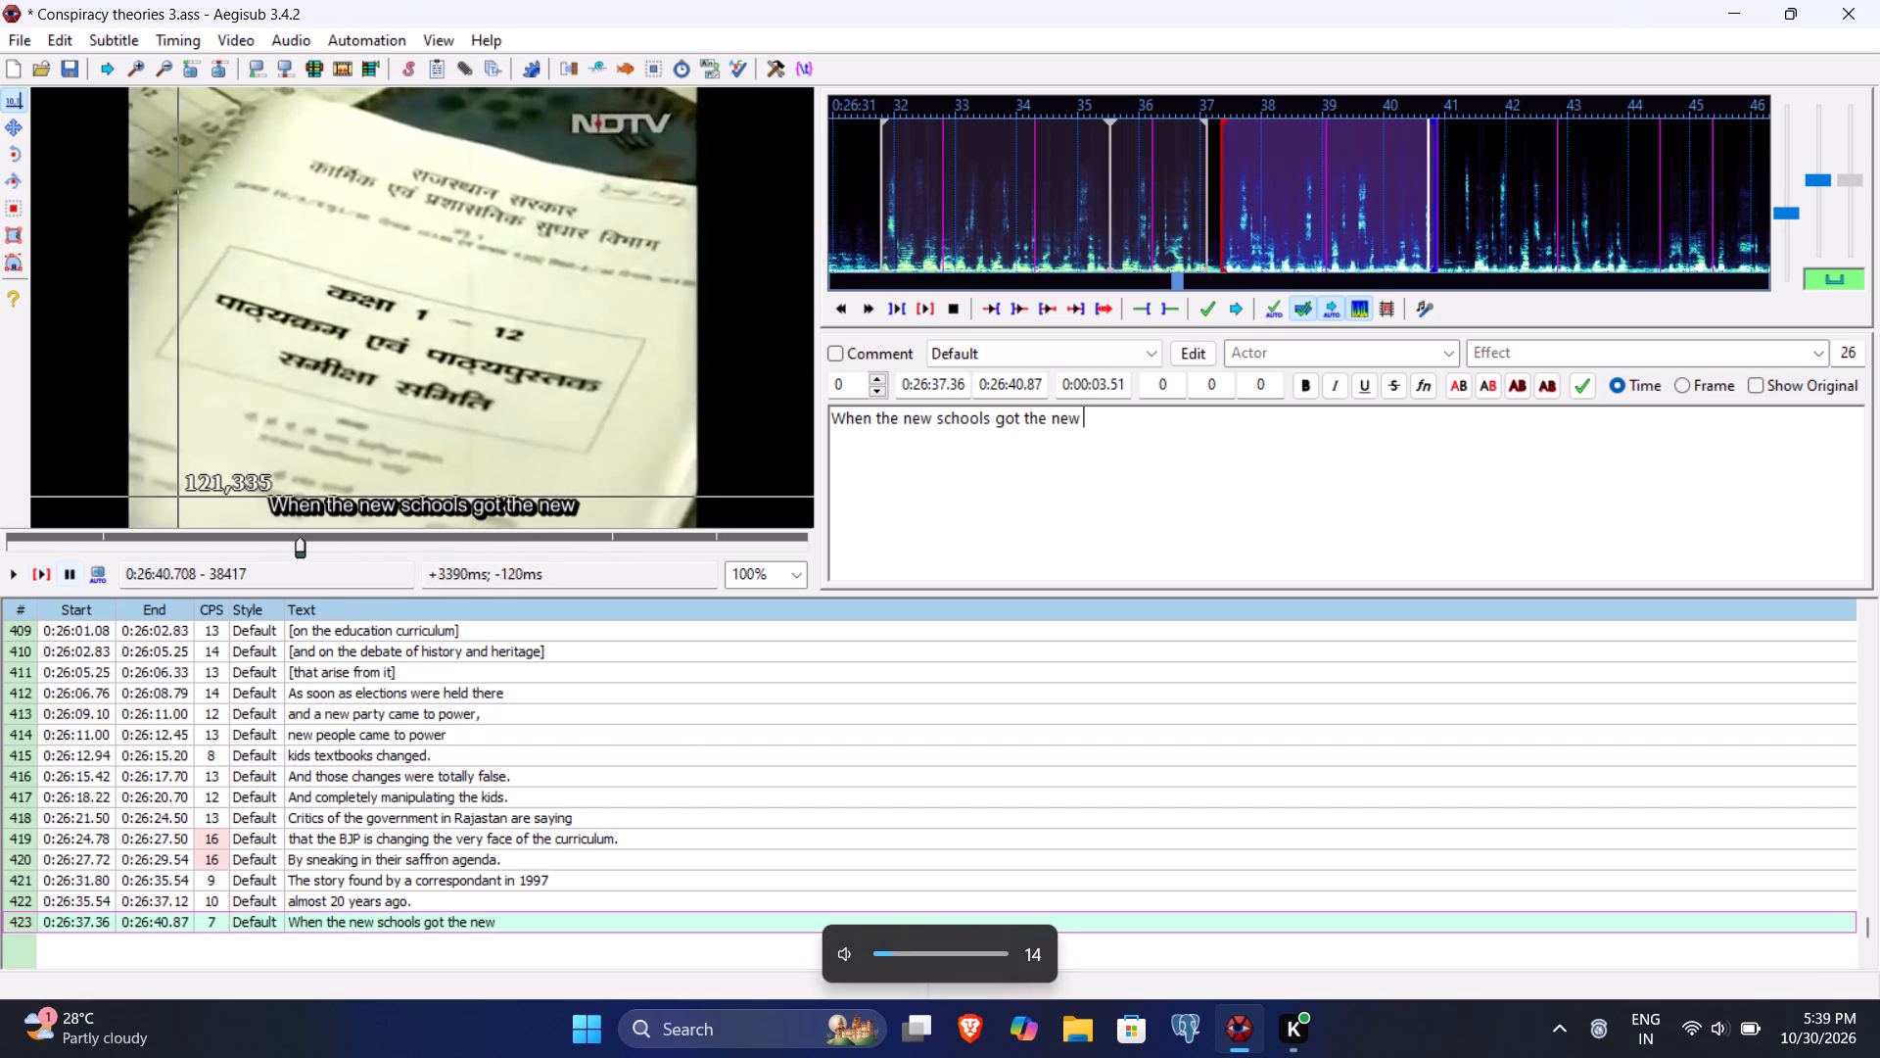
click(898, 418)
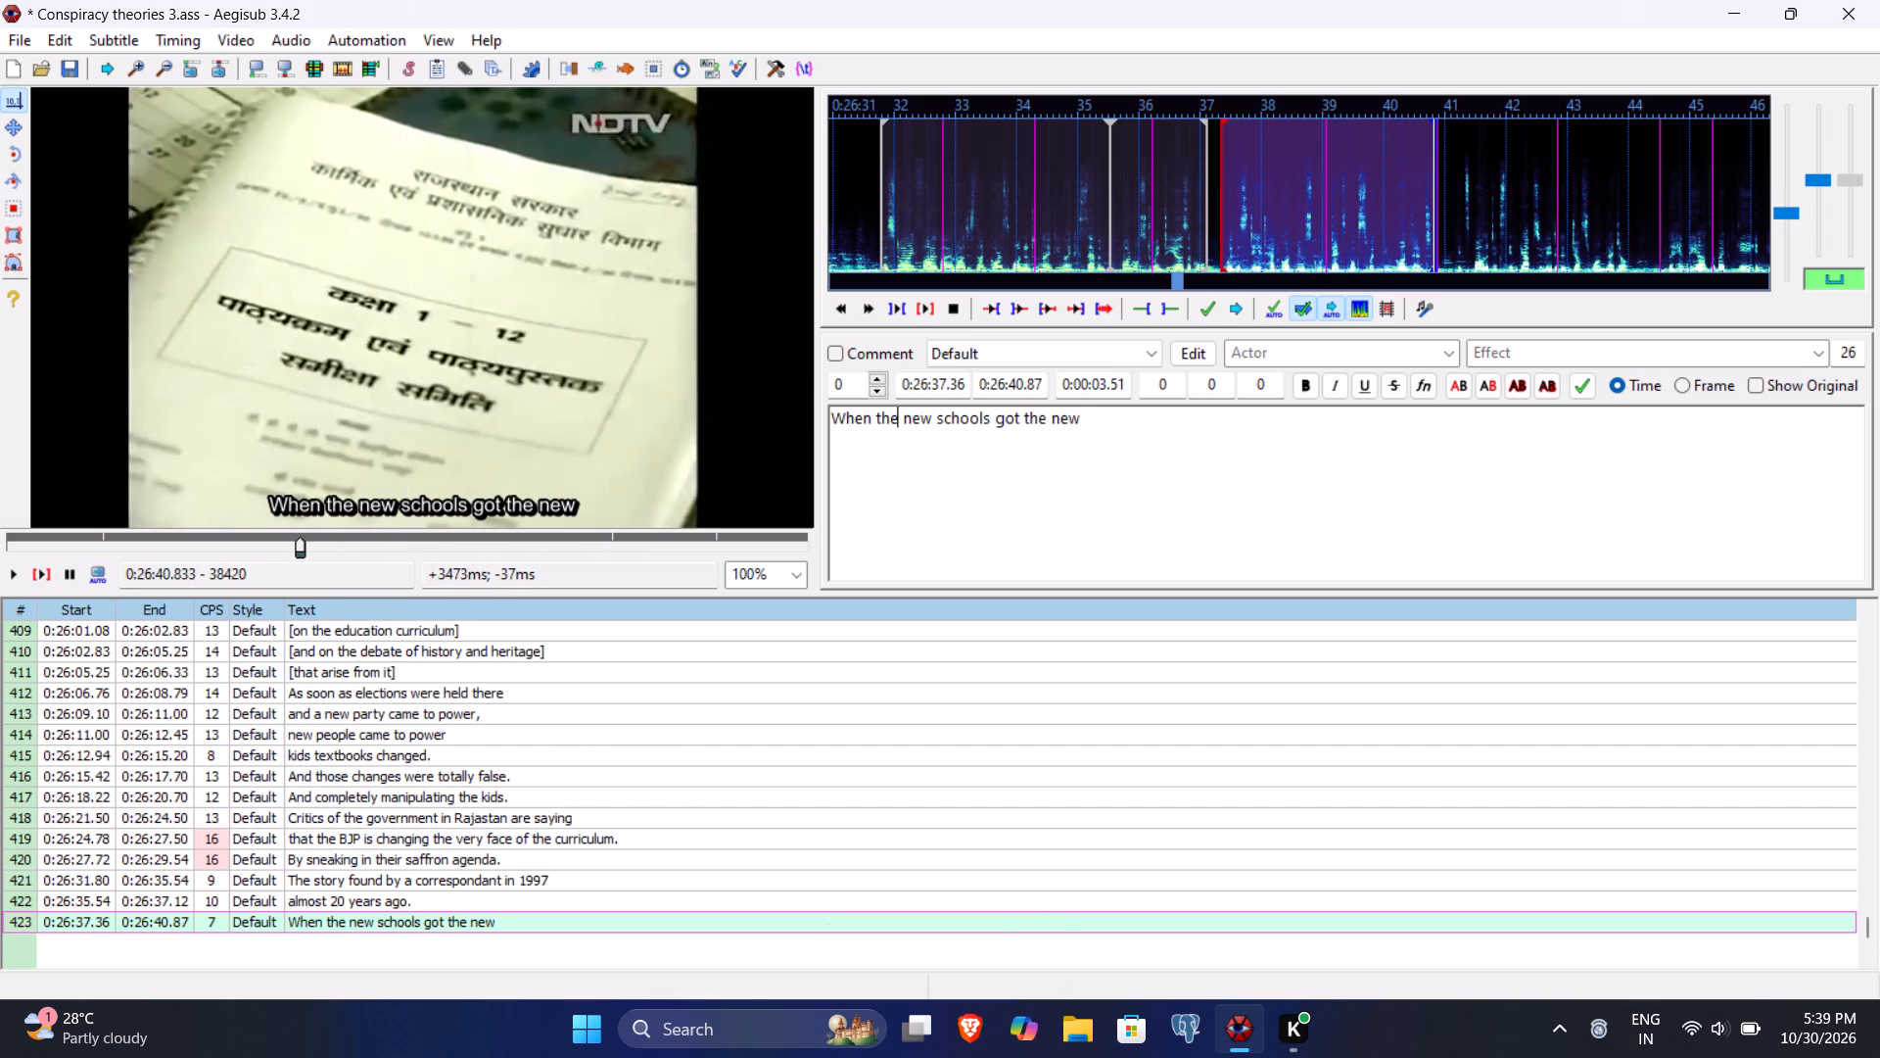
key(space)
text(sa)
key(BackSpace)
text(tate got)
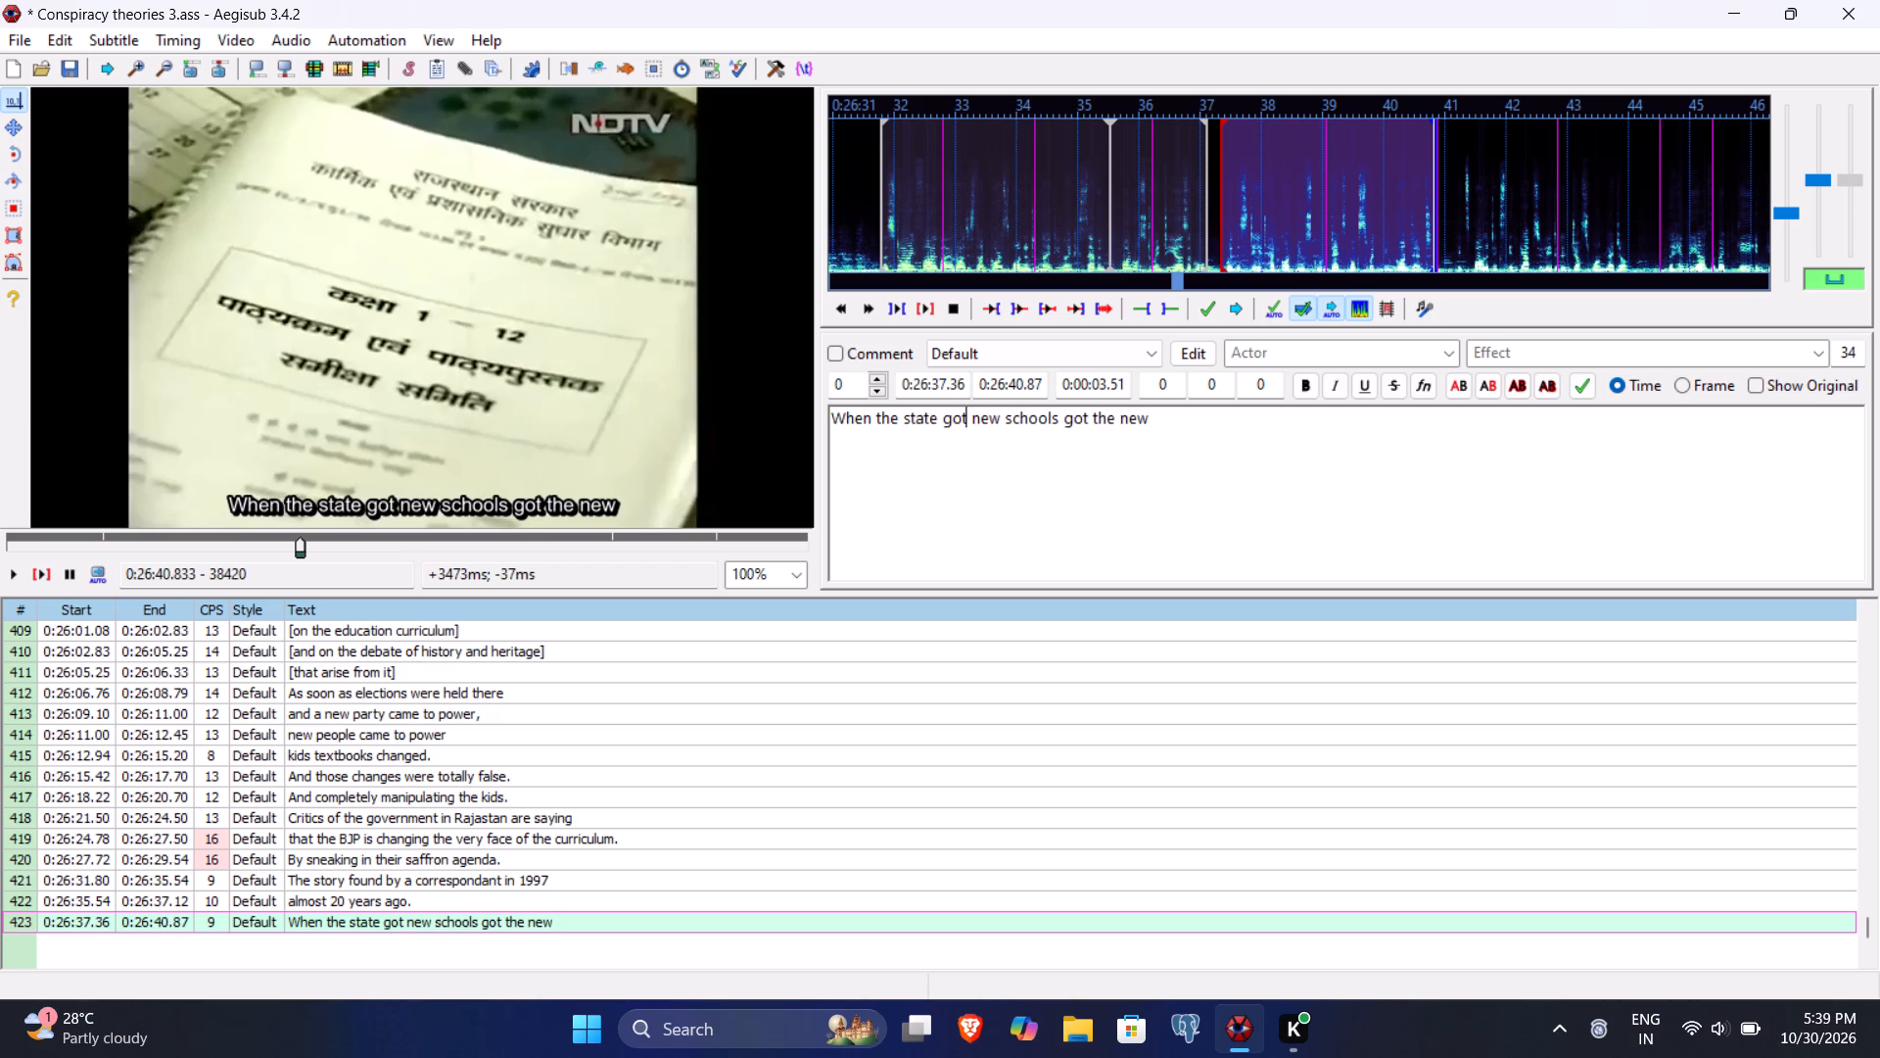
click(1066, 422)
key(e)
key(BackSpace)
text(textbook with)
key(Delete)
key(Delete)
key(Delete)
key(Delete)
key(Delete)
key(Delete)
key(Delete)
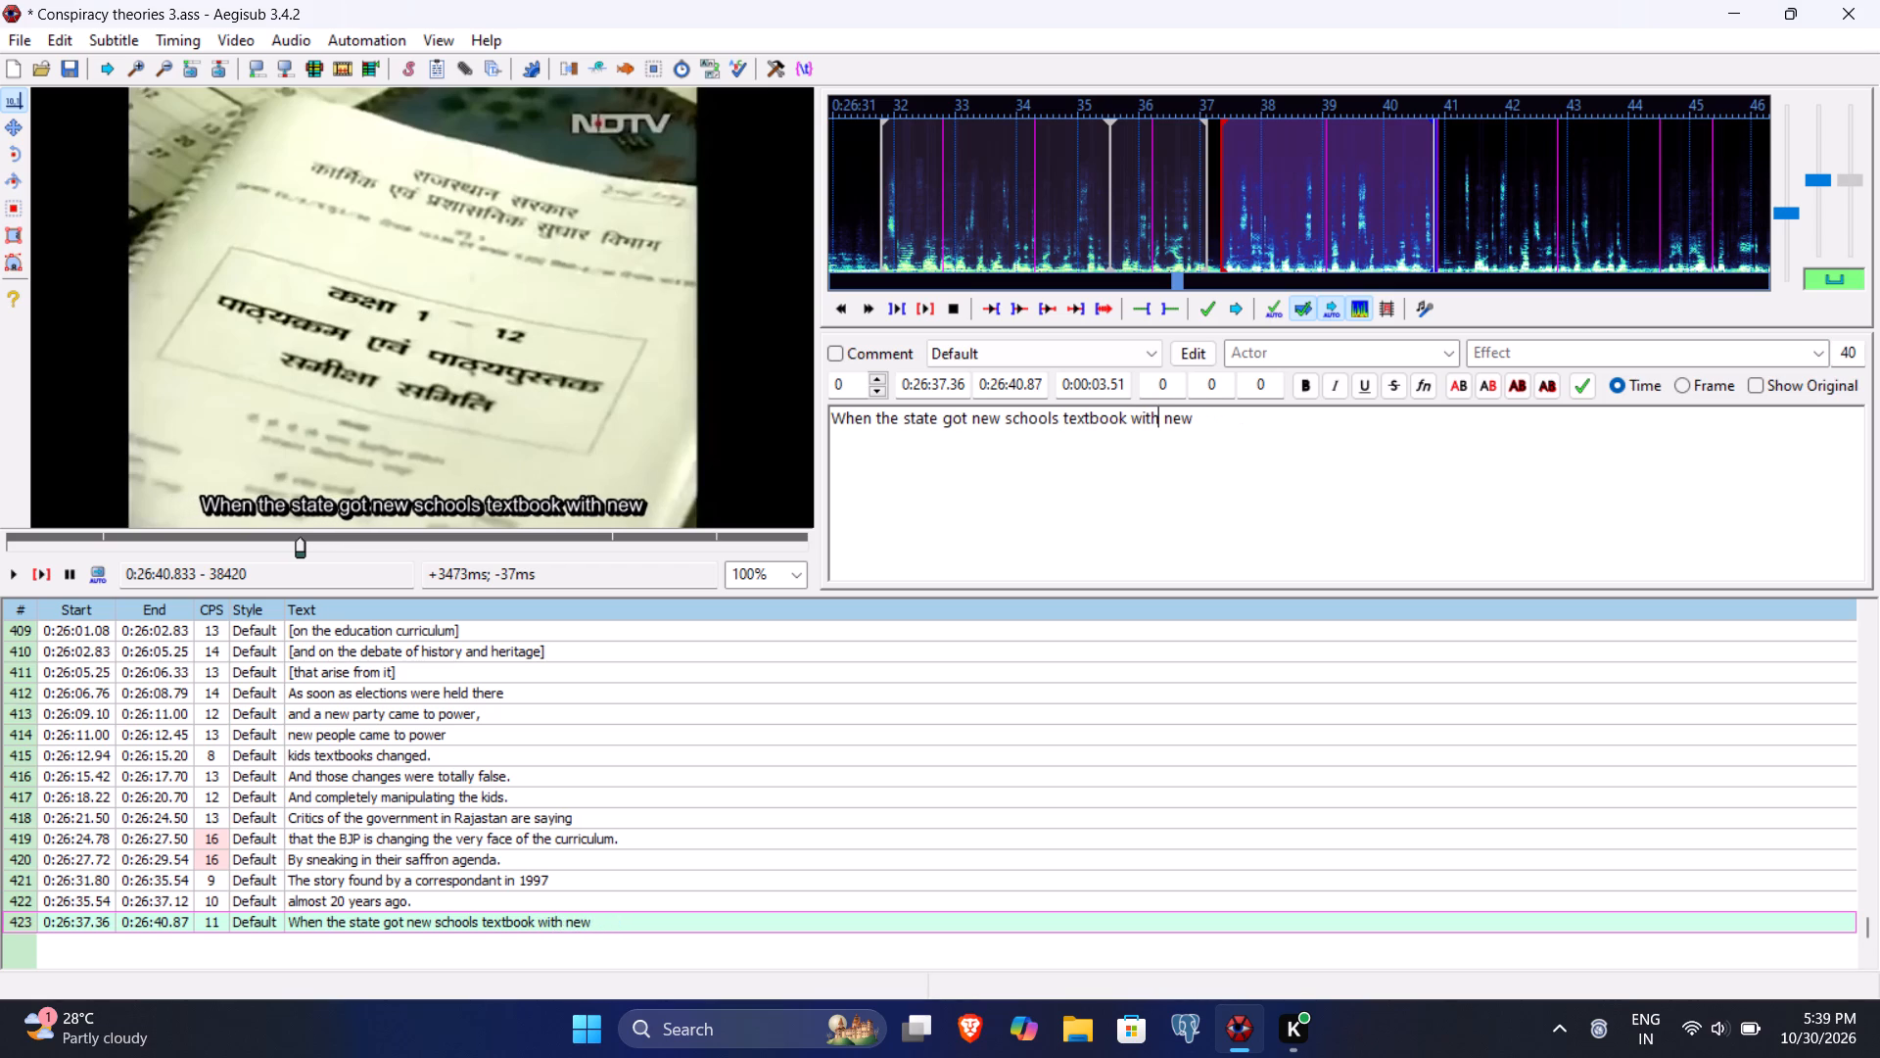
key(Down)
text(content)
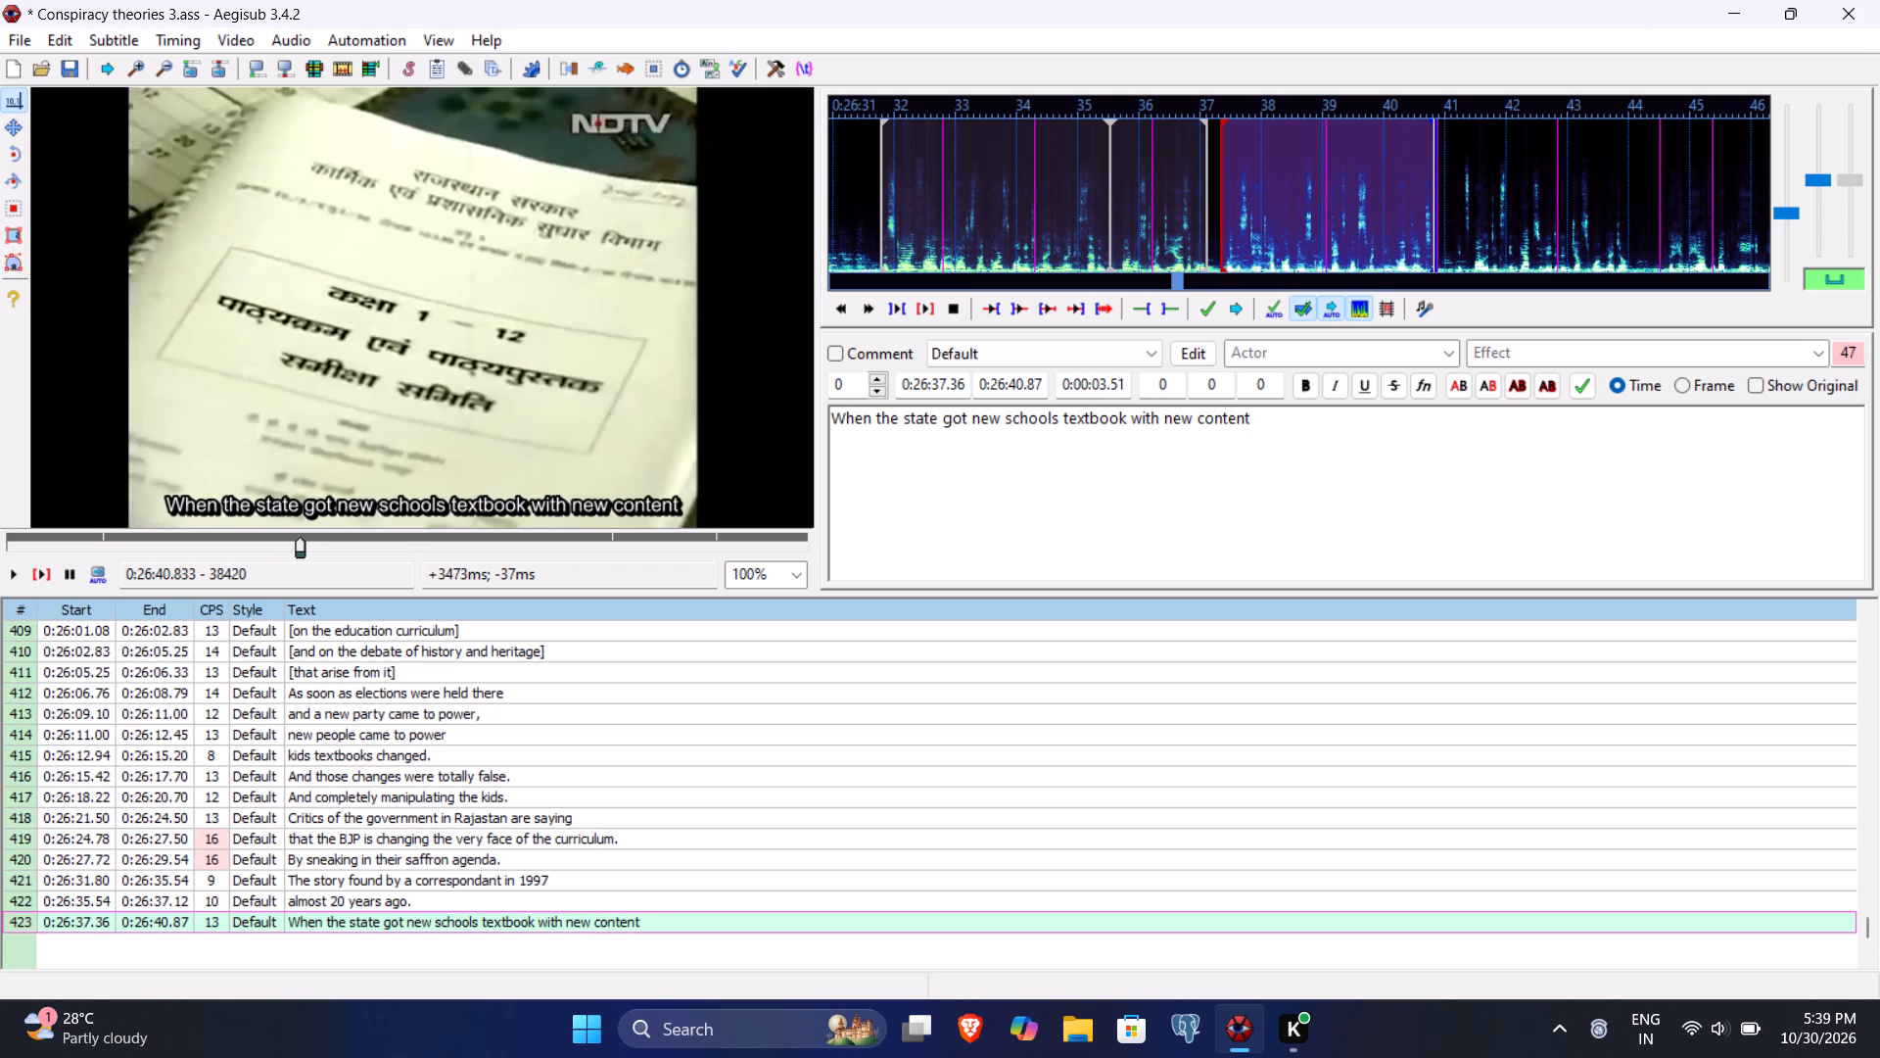
key(period)
key(Return)
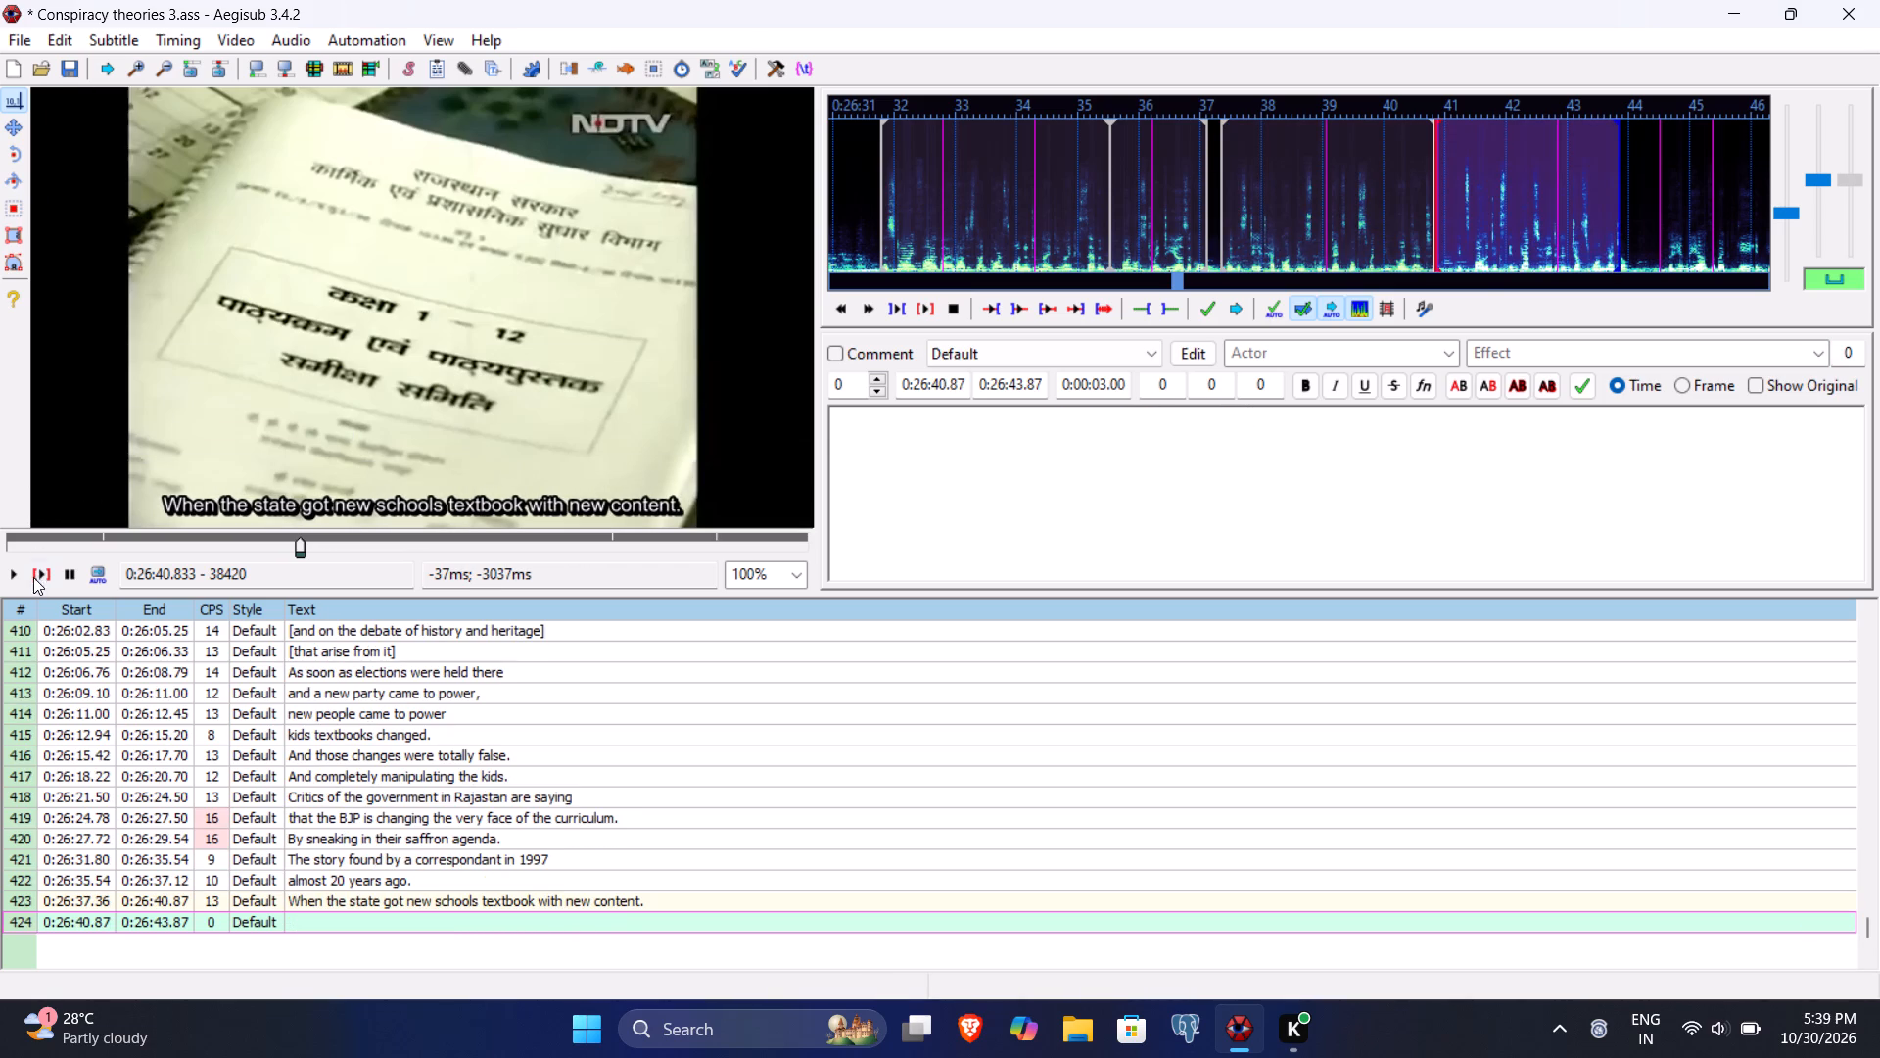
Play subtitle line 424 slightly past its end and set its end time to 0:26:44.16.
click(41, 575)
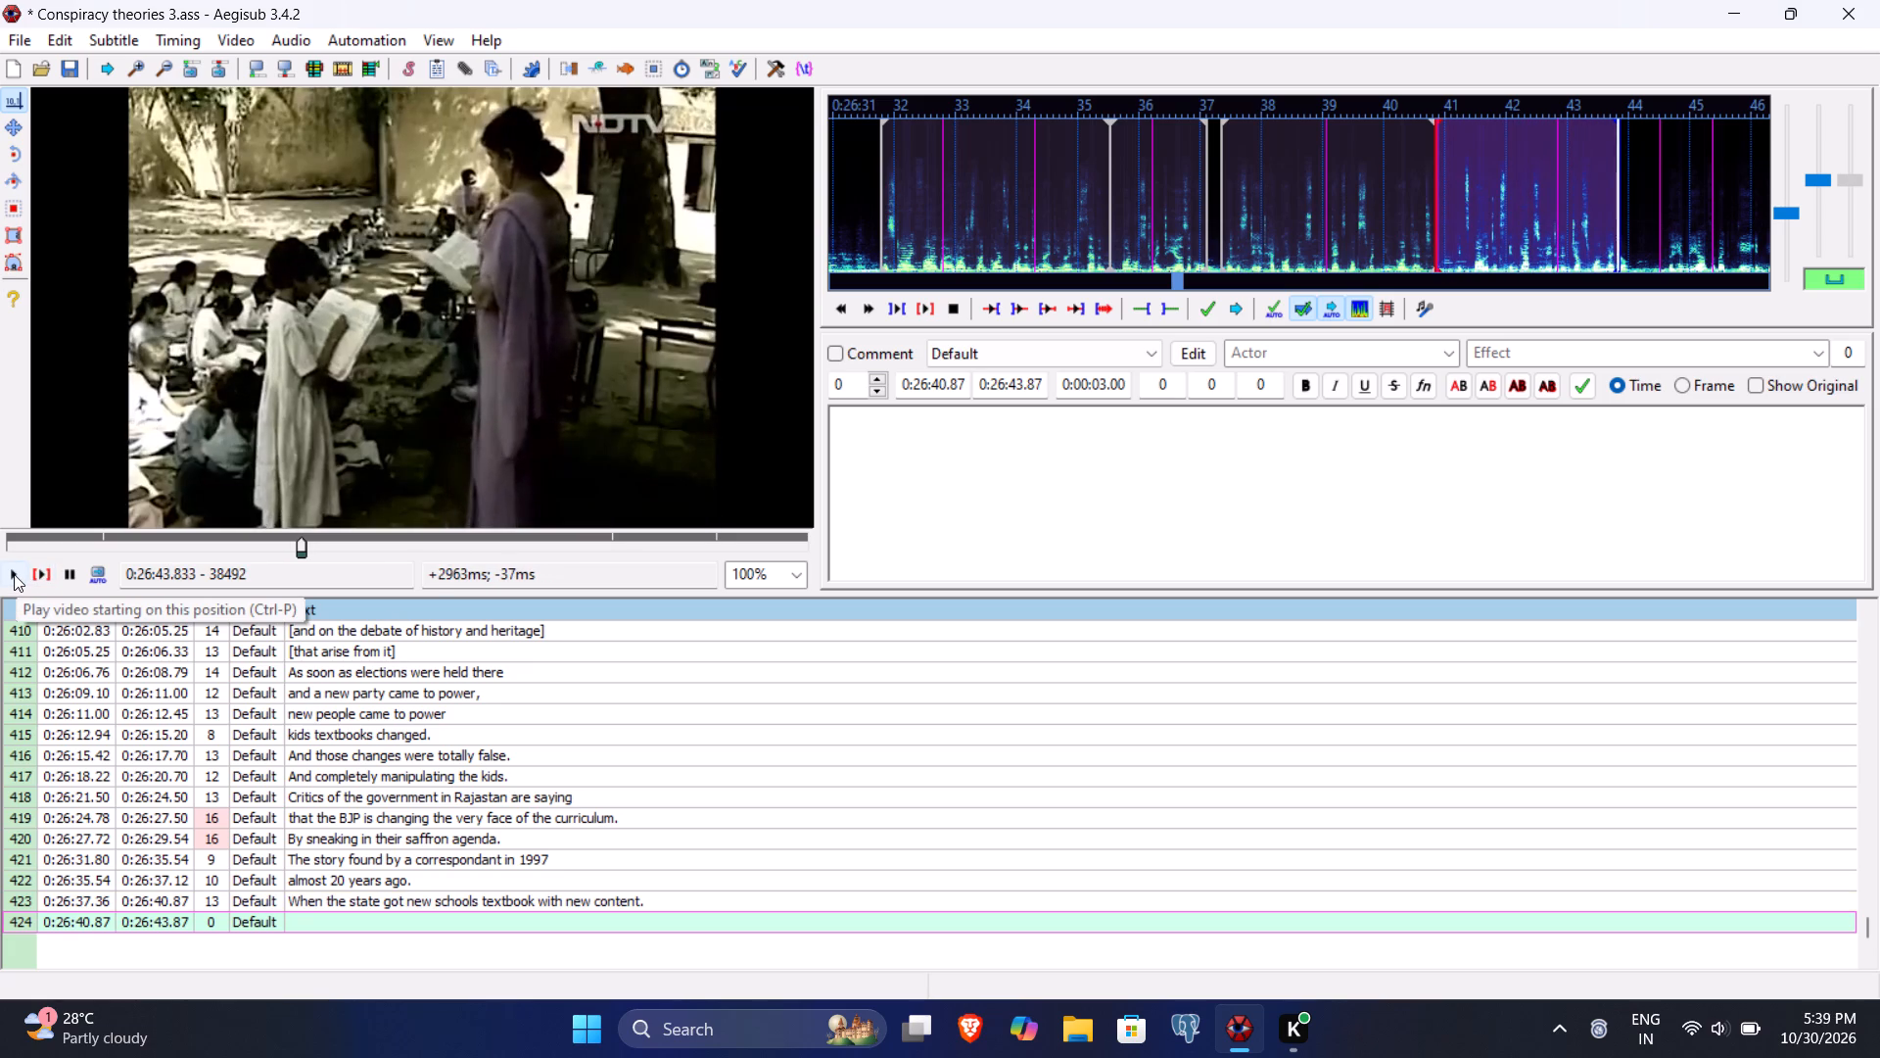
double_click(14, 574)
double_click(14, 574)
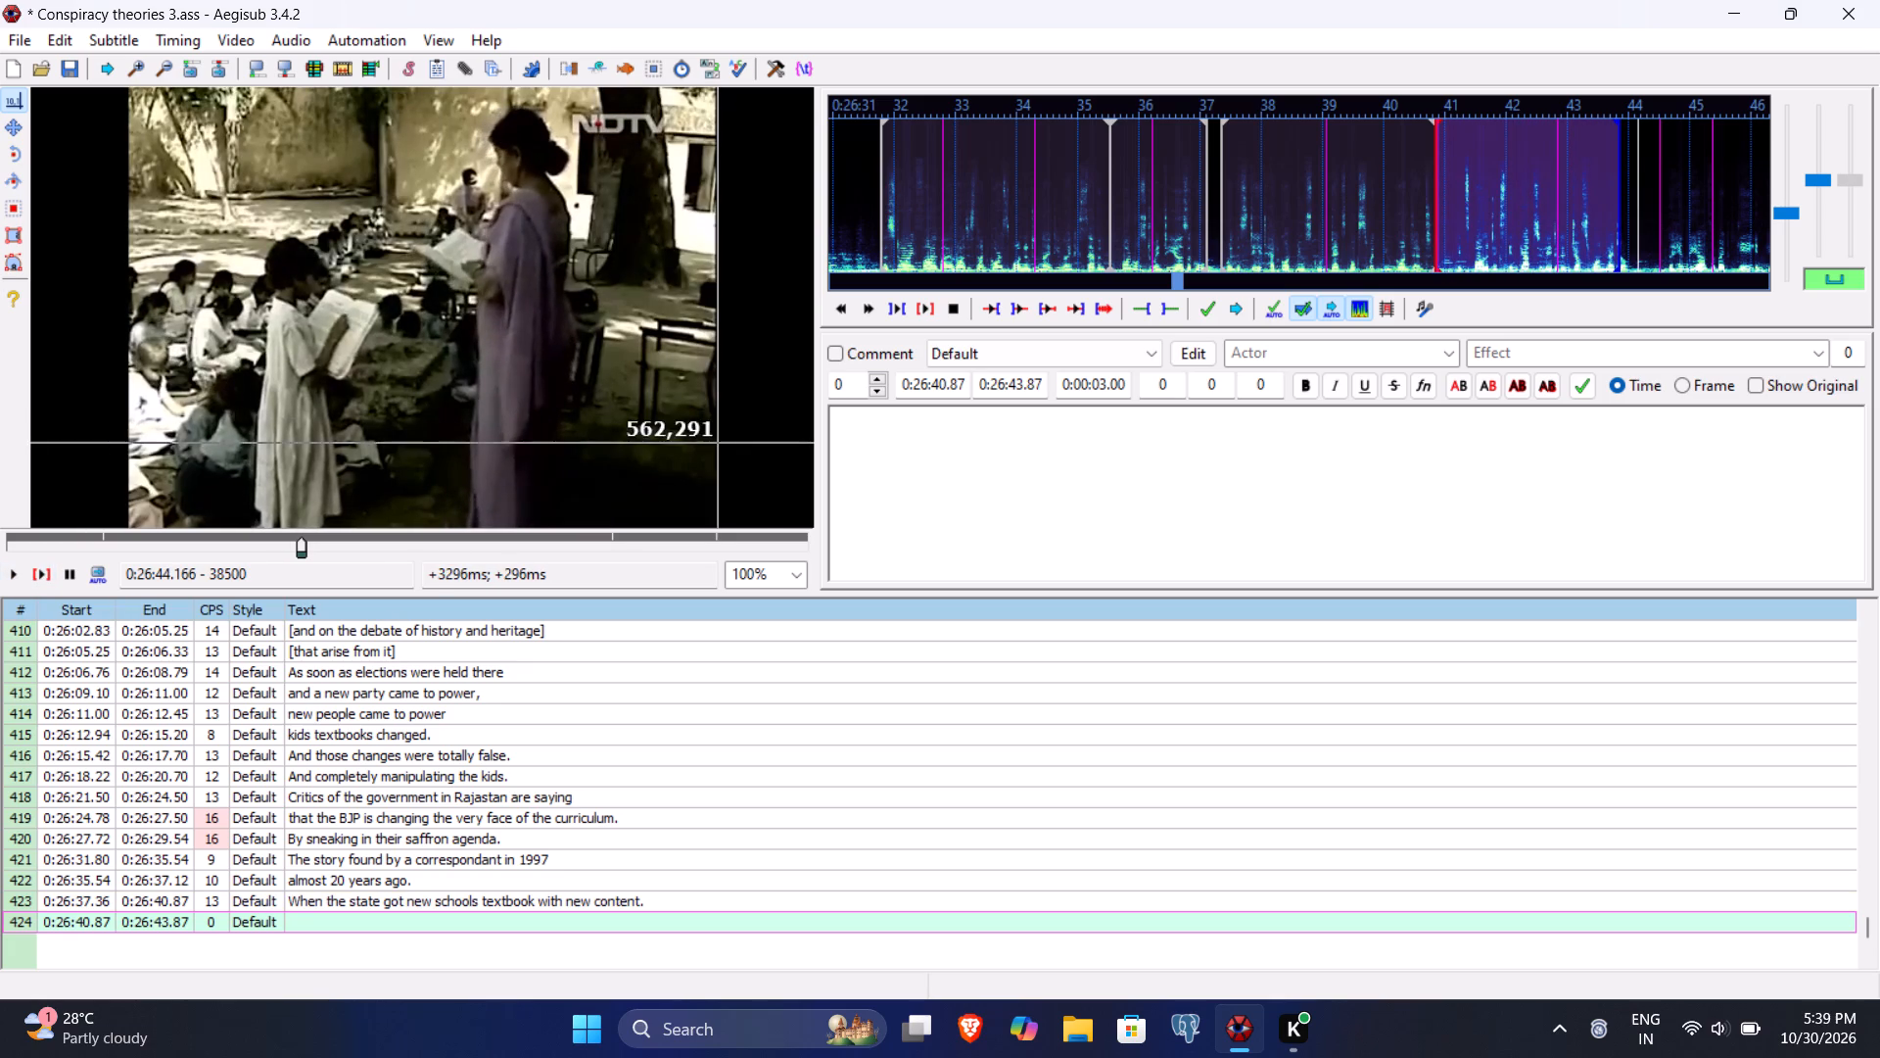
click(1015, 389)
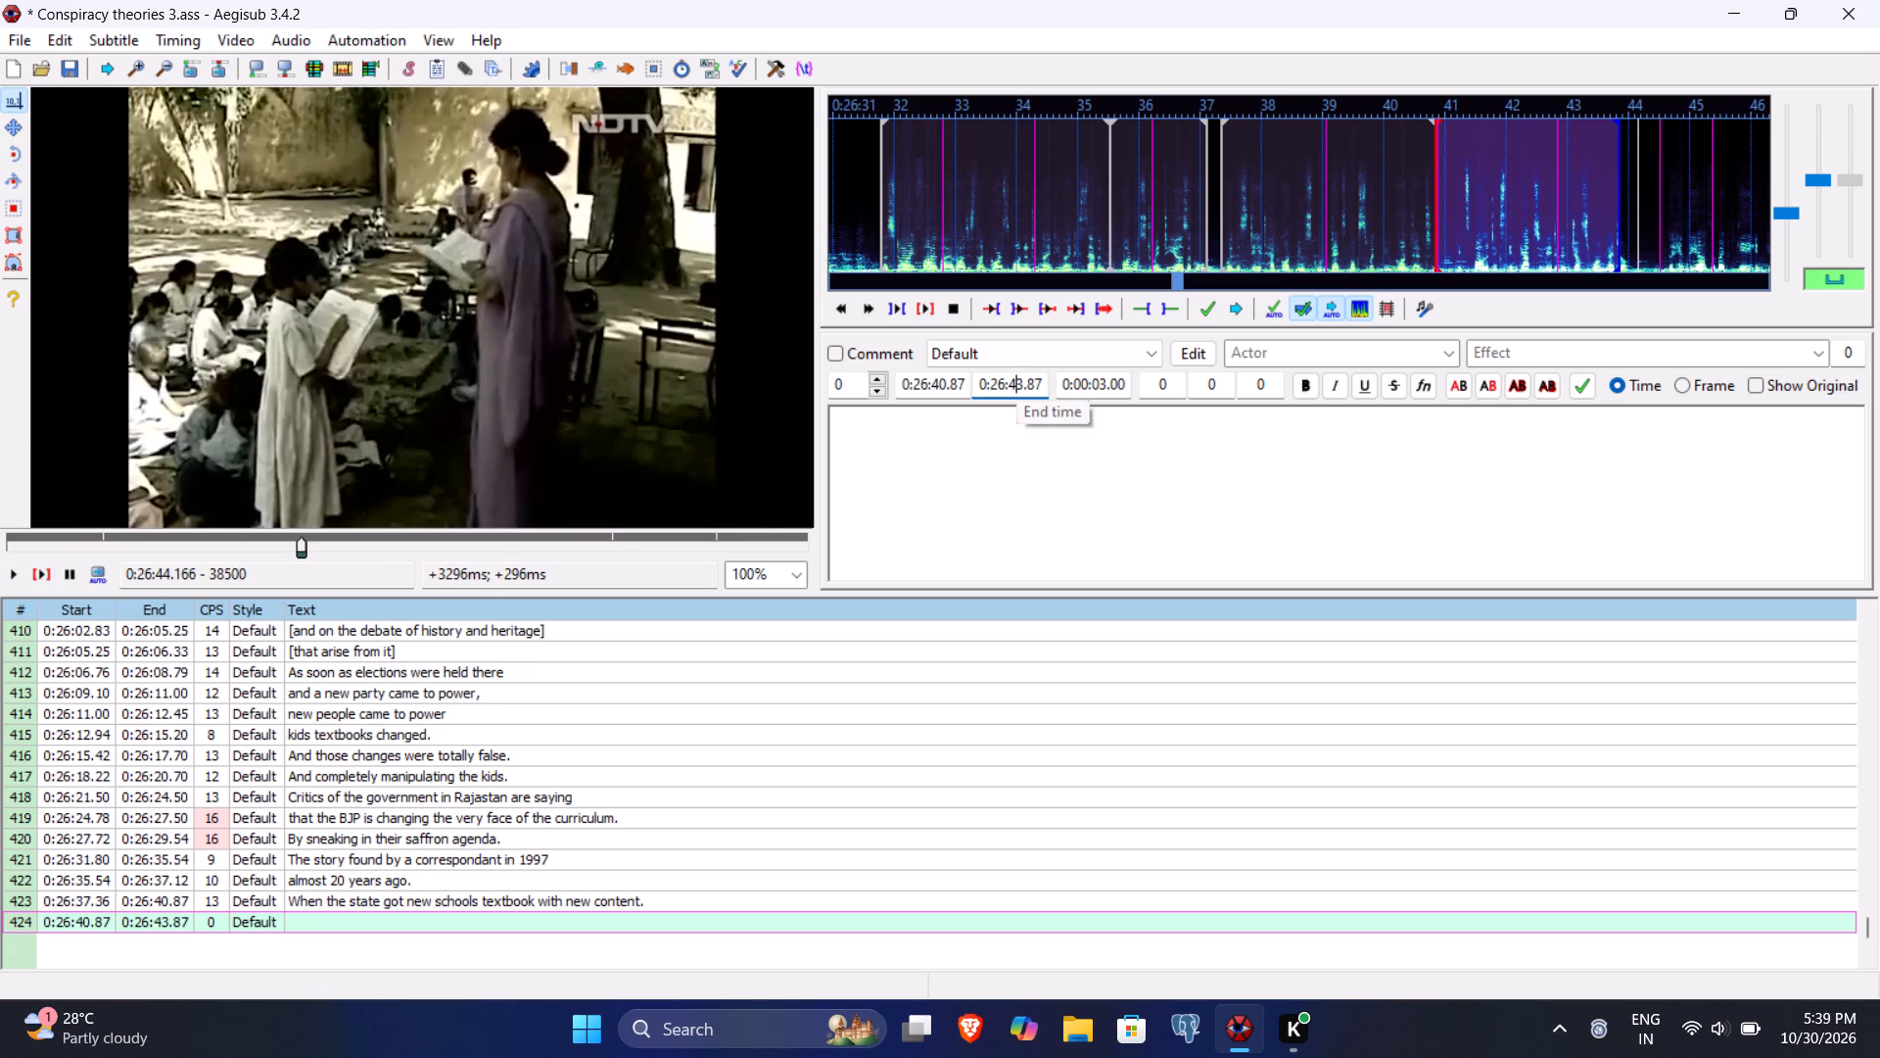
text(416)
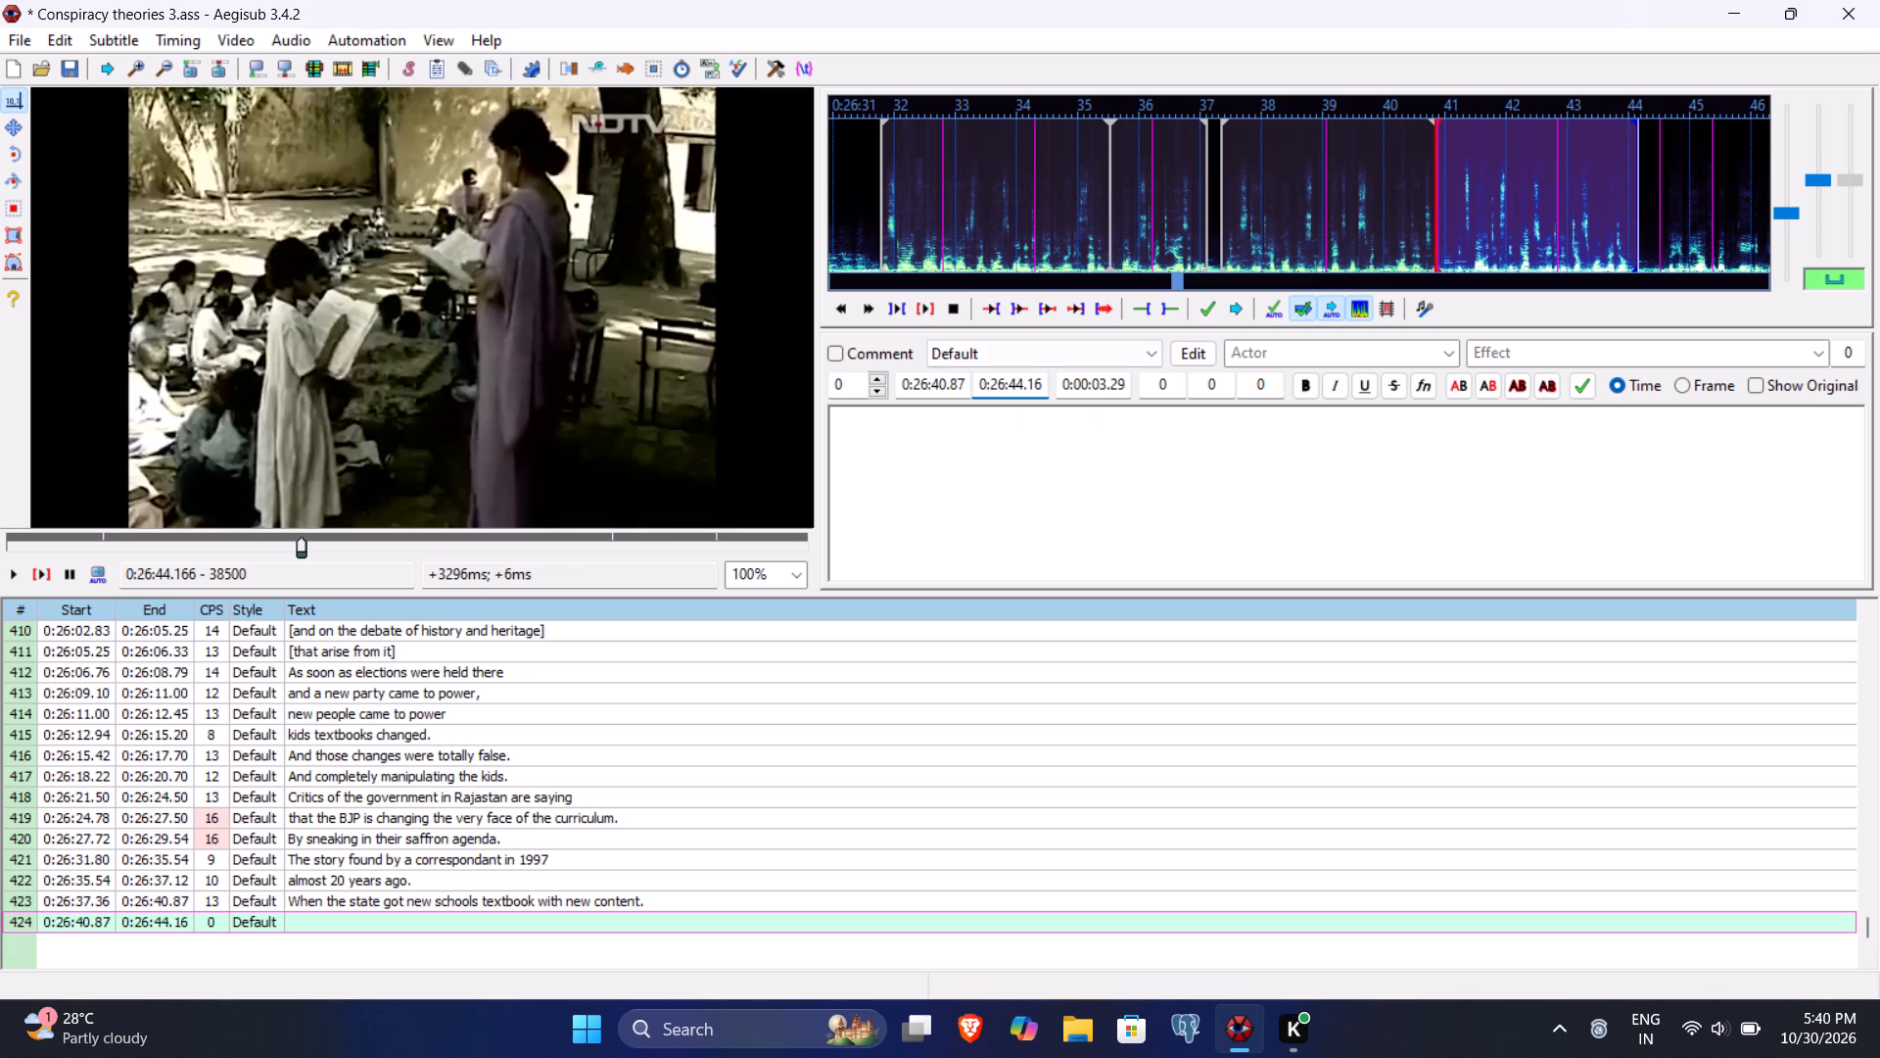
Enter the text "It's politics encapsulated in just one letter." for line 424 and commit it.
click(1186, 470)
text(It'spol)
key(BackSpace)
key(BackSpace)
key(BackSpace)
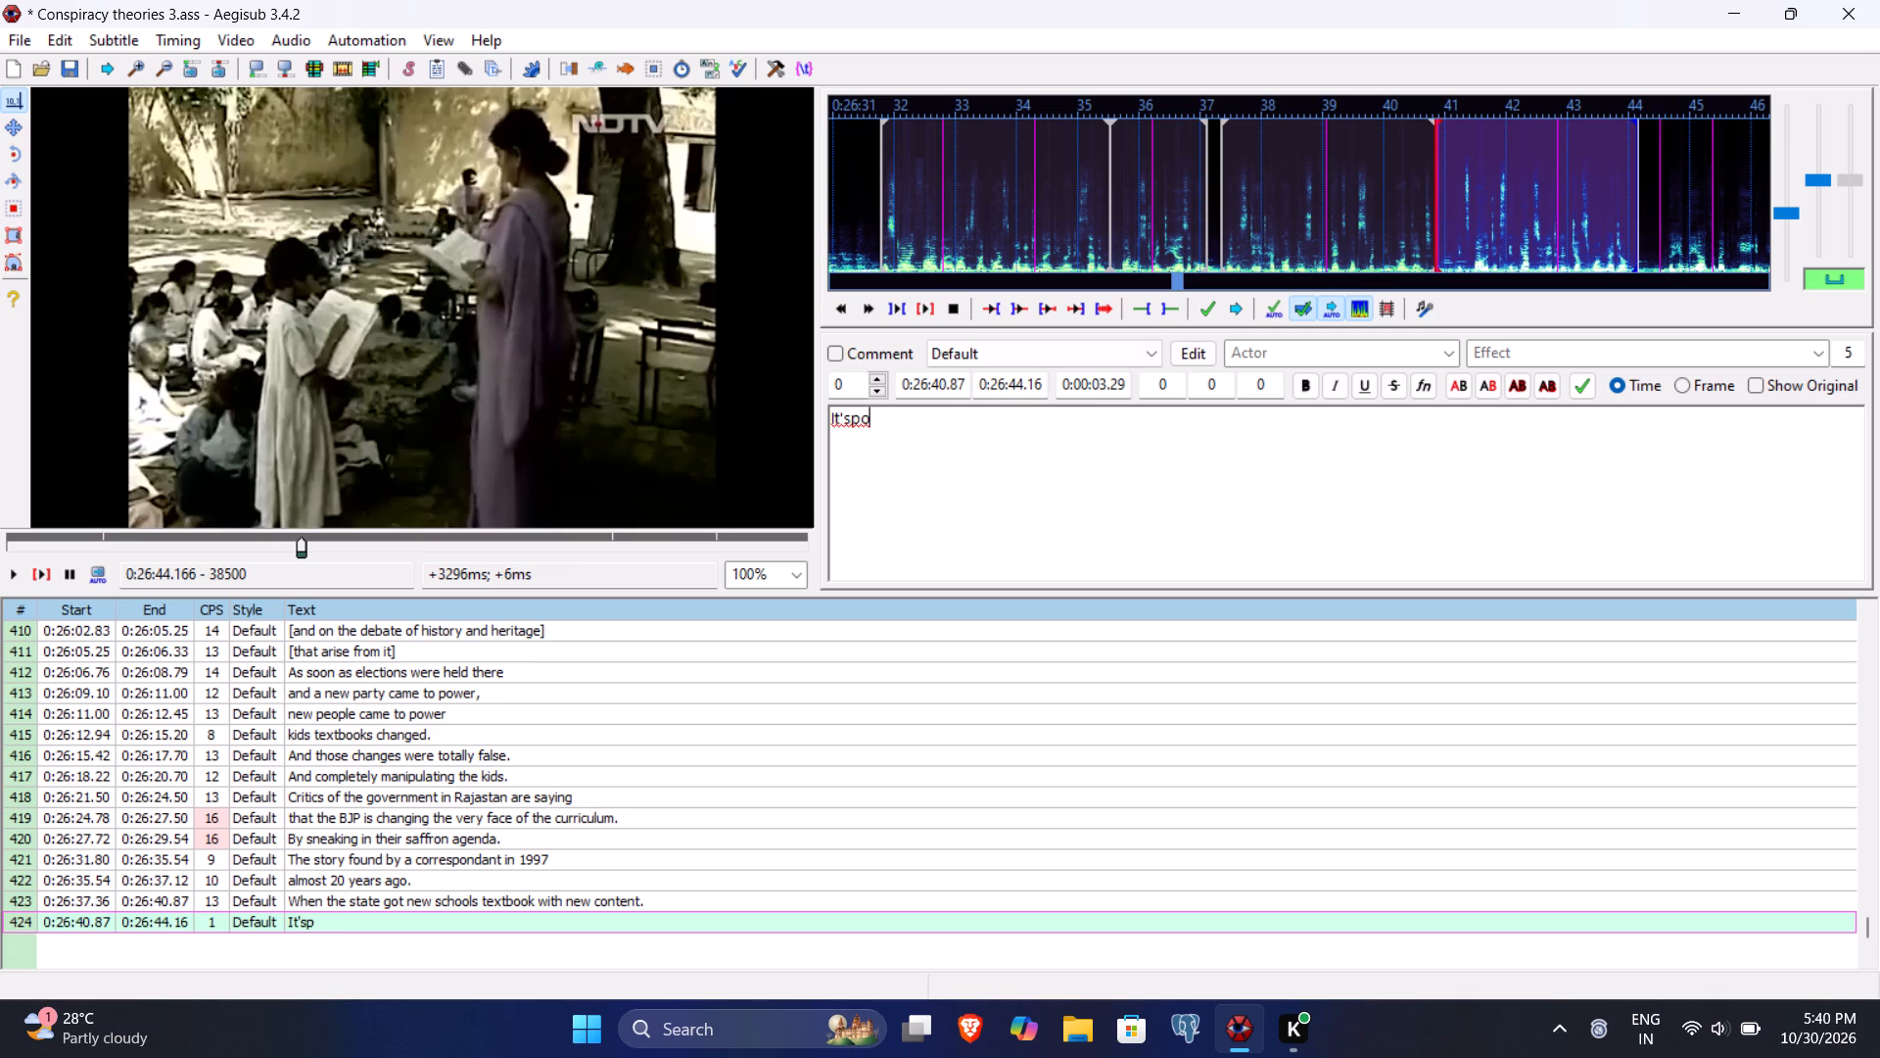
key(space)
text(politics enca)
text(psulated in just one letter.)
key(Return)
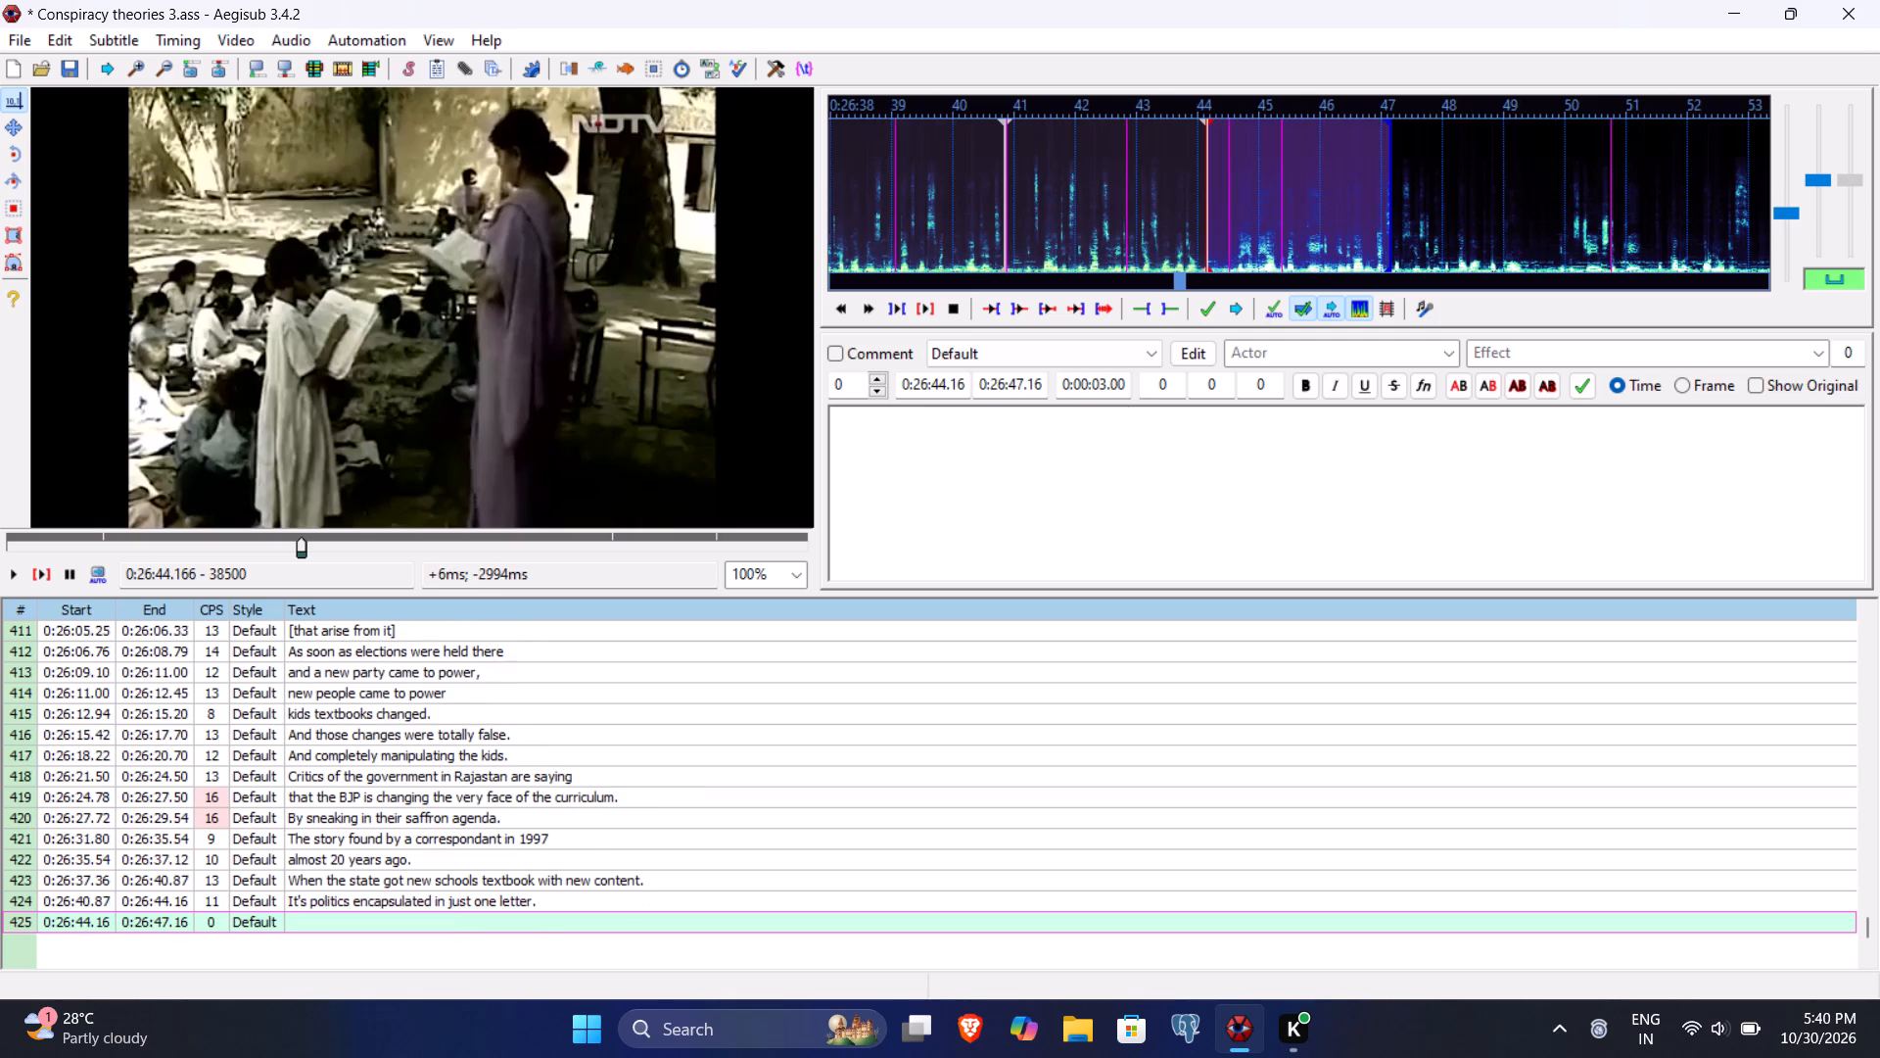
Play the video through line 425 and set its timing from 0:26:44.58 to 0:26:47.54.
click(40, 568)
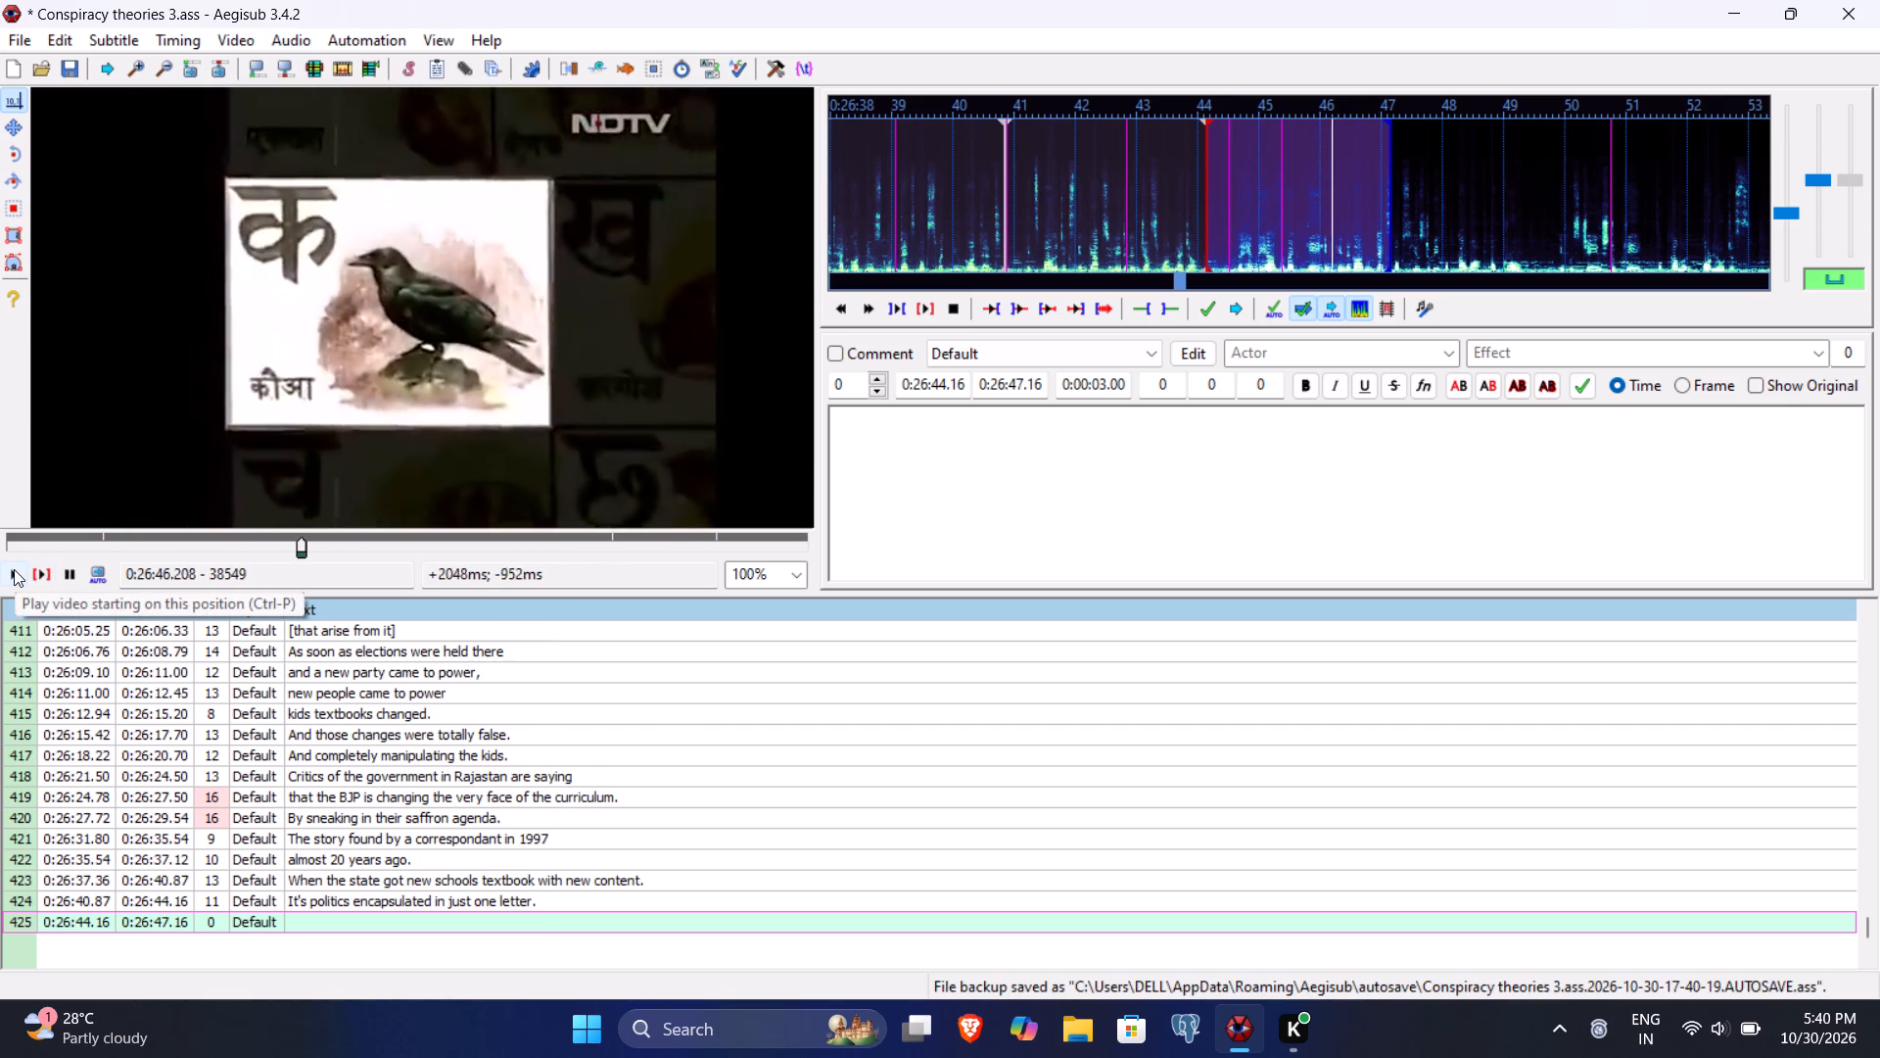
click(4, 569)
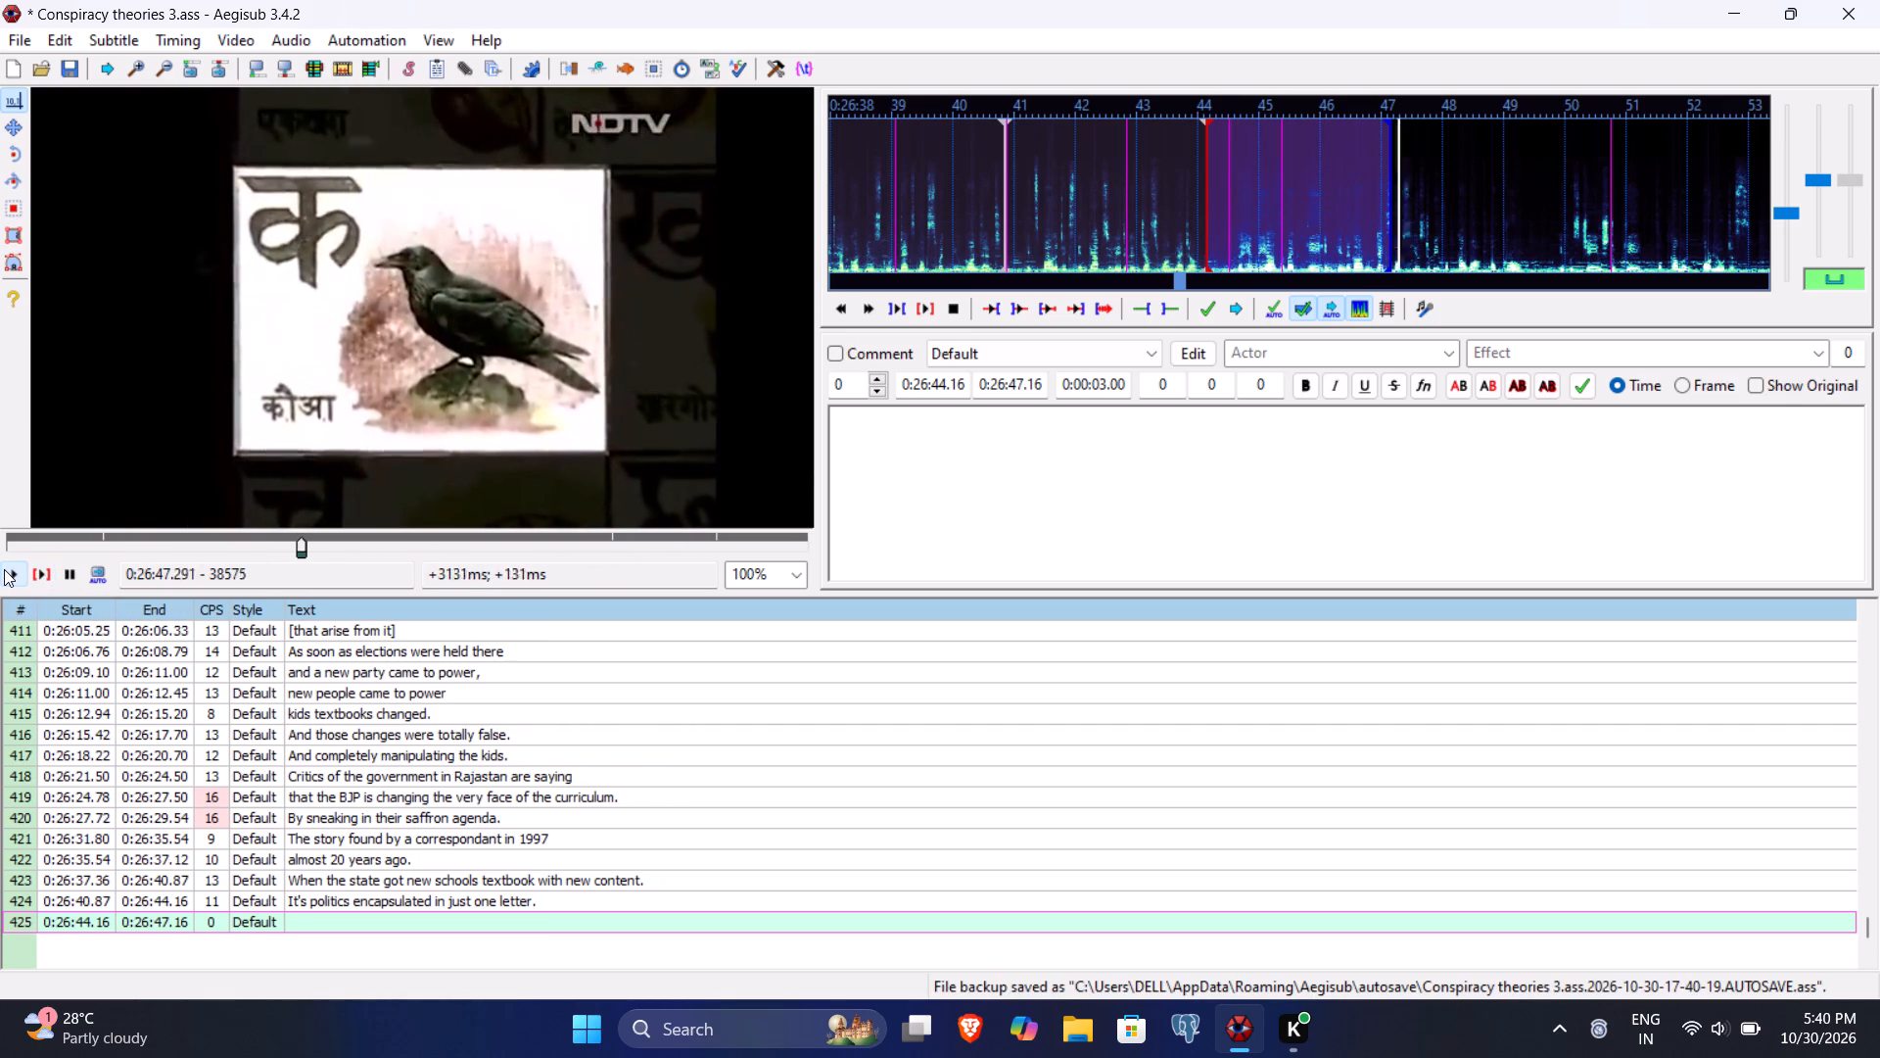
click(4, 569)
click(1031, 386)
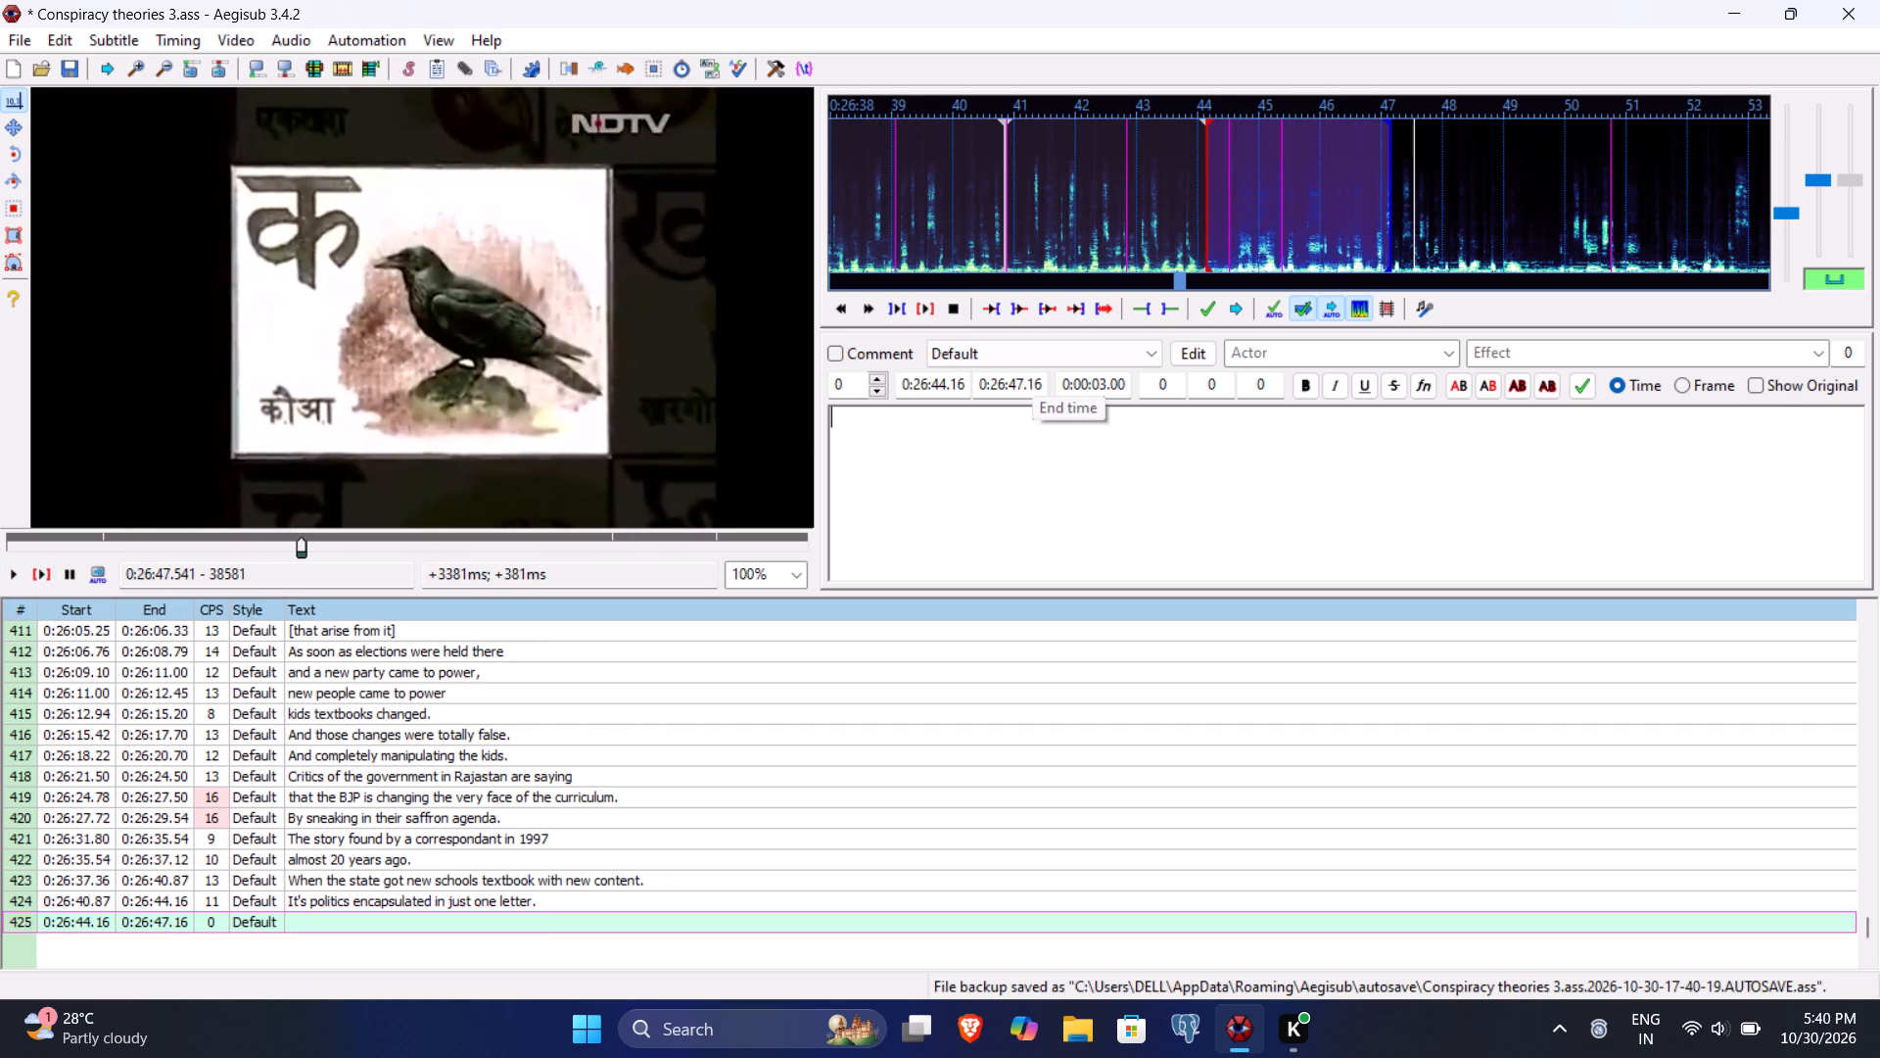
key(BackSpace)
text(54)
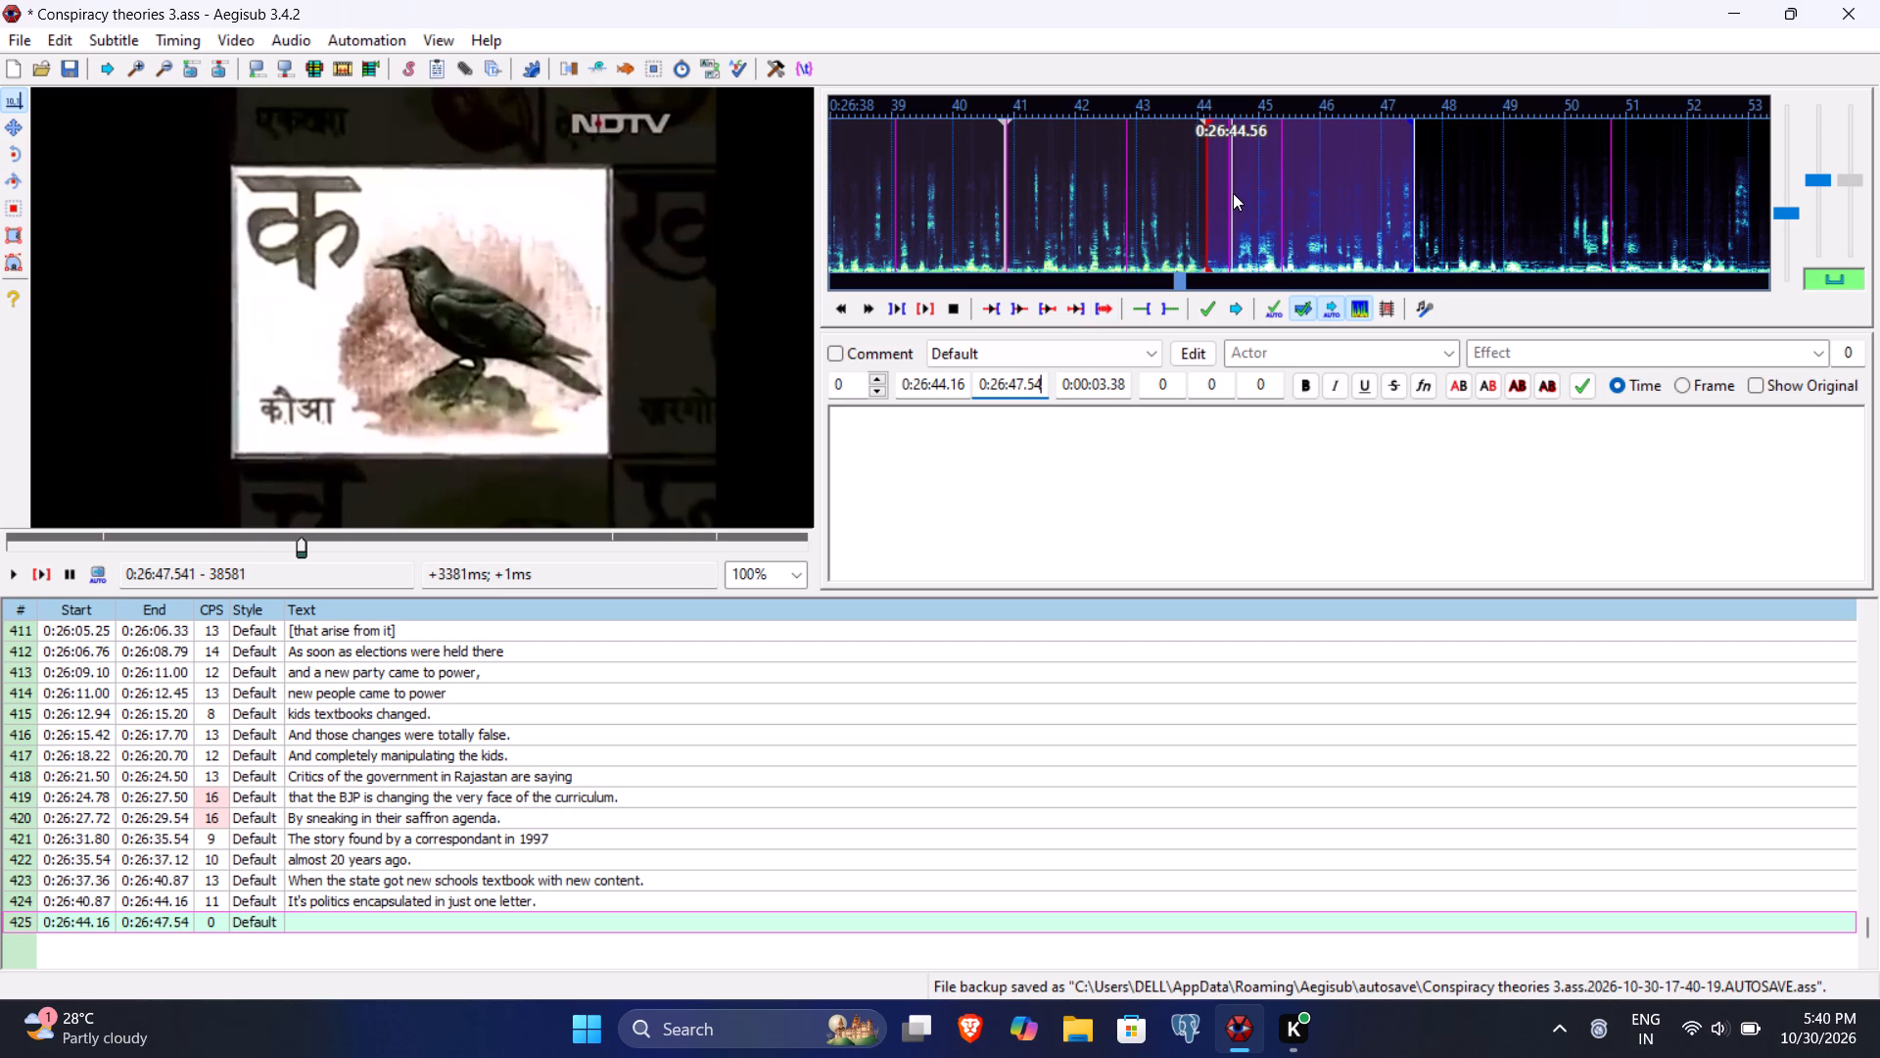
click(949, 377)
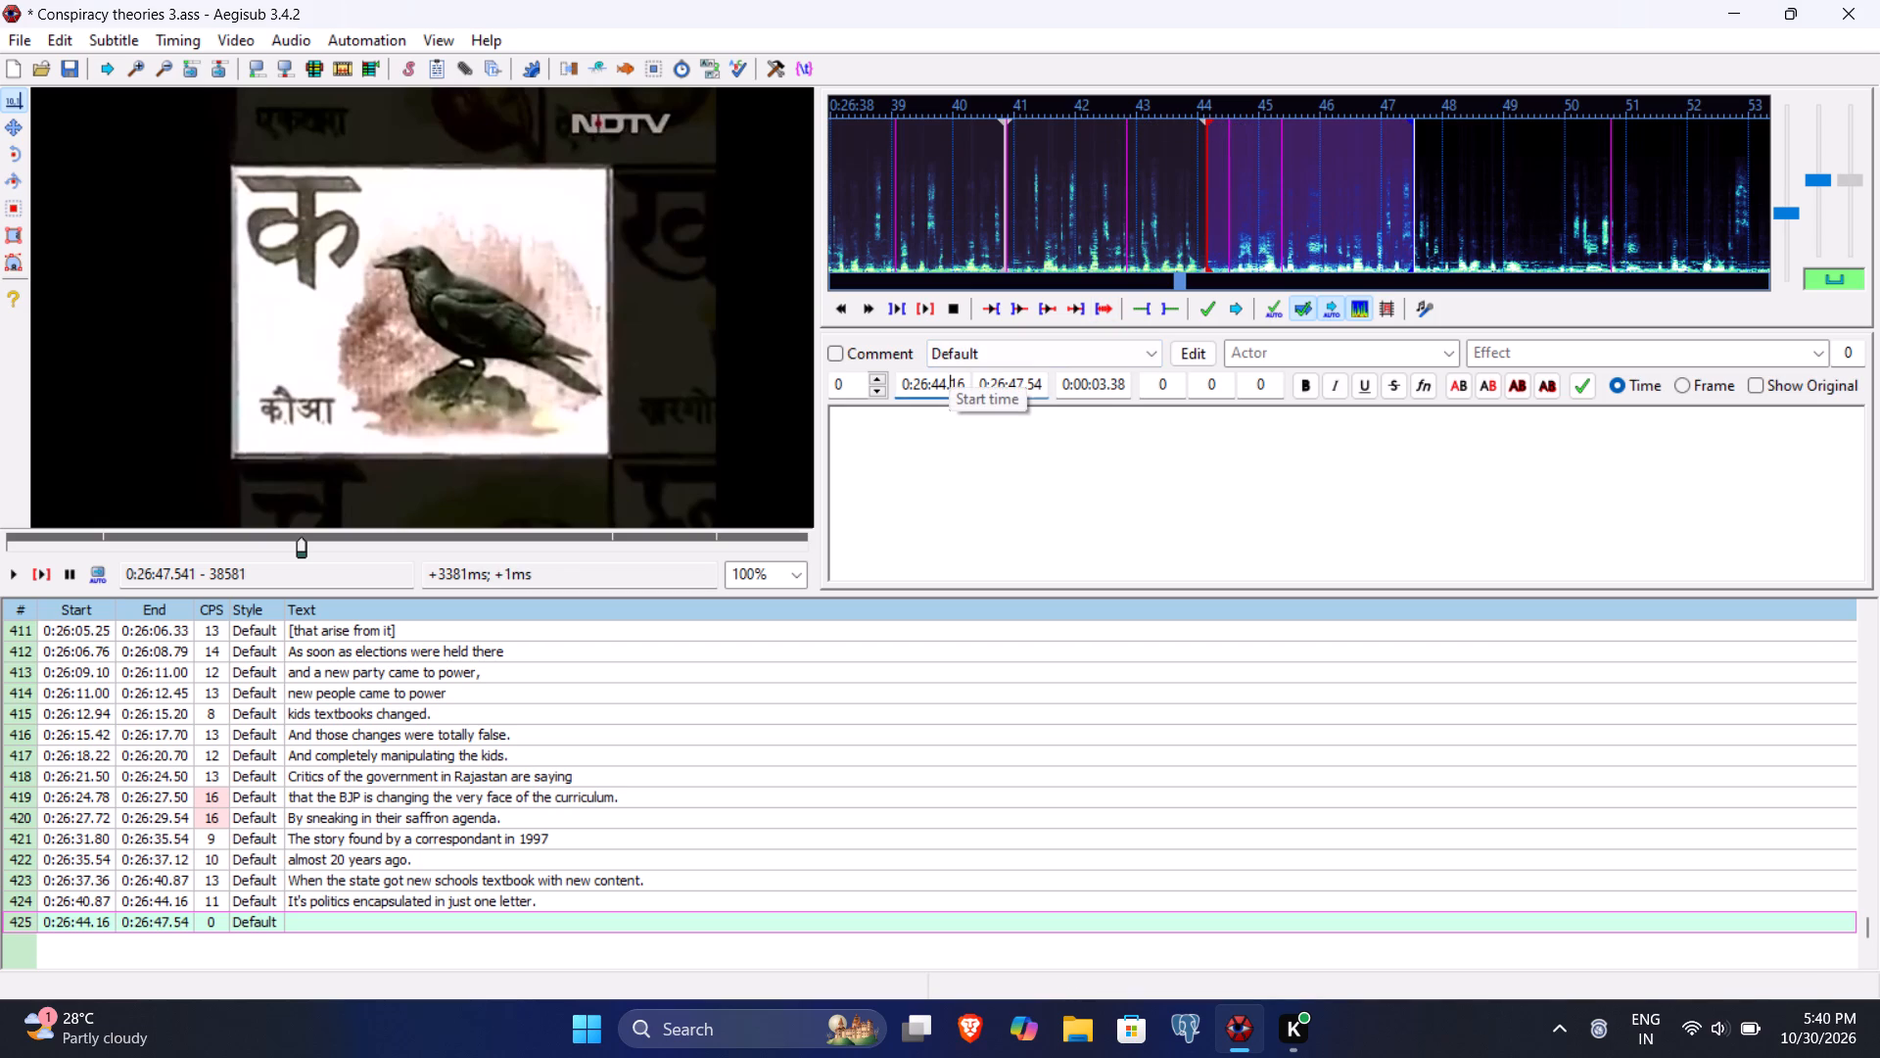
text(58)
Enter the text "The 'K' in kindergarten textbooks" for line 425, with the spelling corrected, and commit it.
click(930, 497)
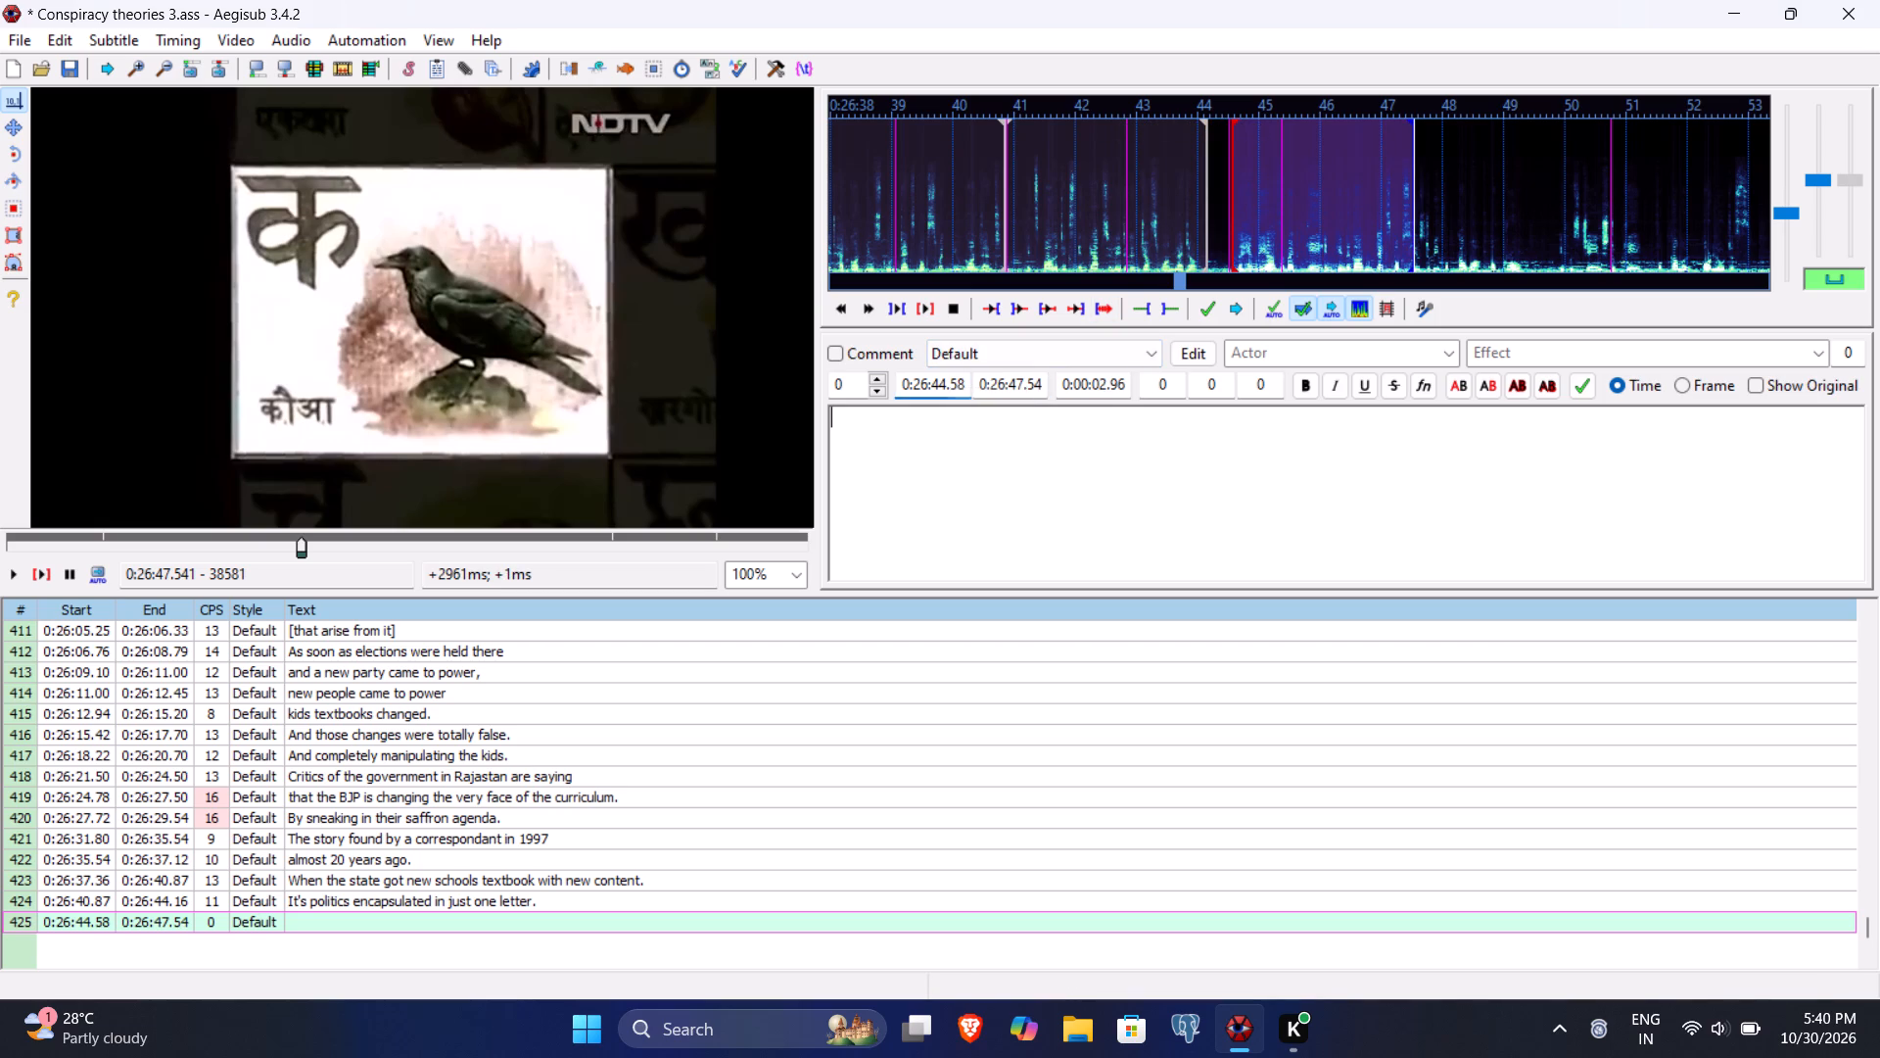
text(The)
key(space)
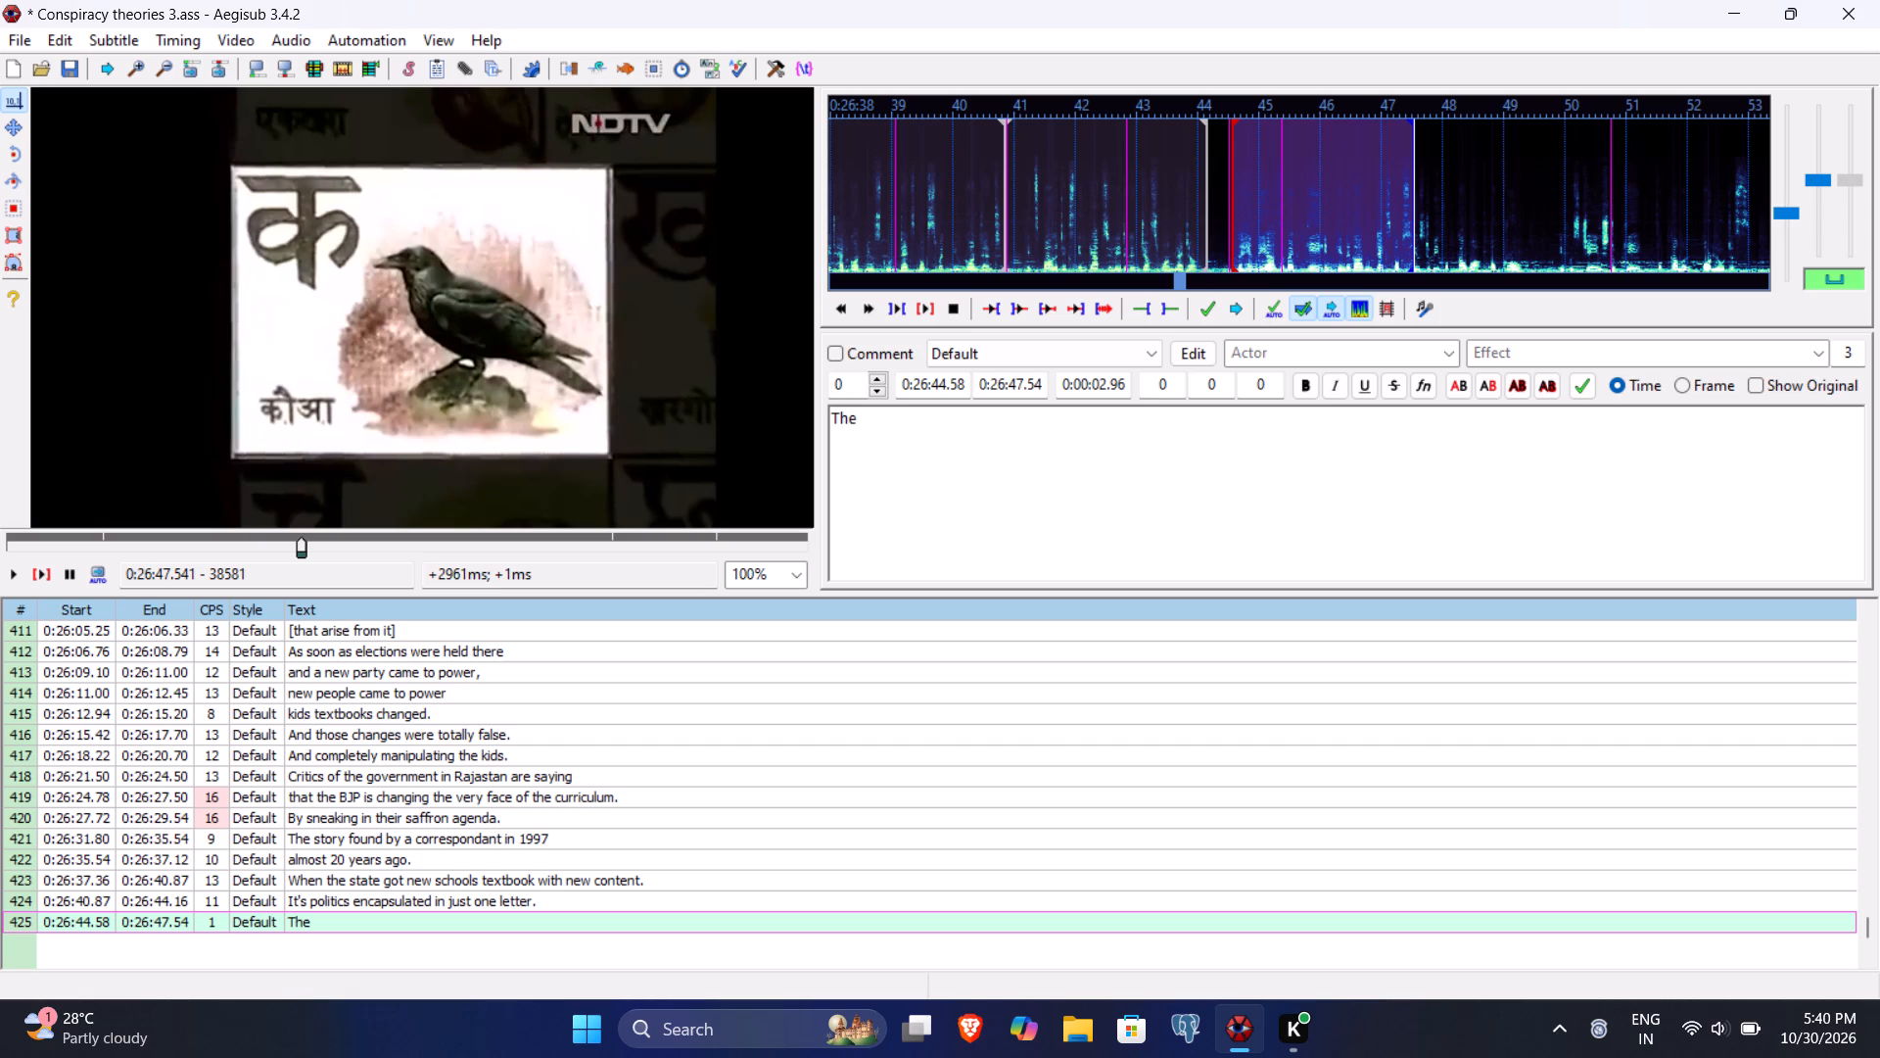
text('k)
key(BackSpace)
key(shift+k)
text(' in kindergarden)
drag(930, 497, 1044, 393)
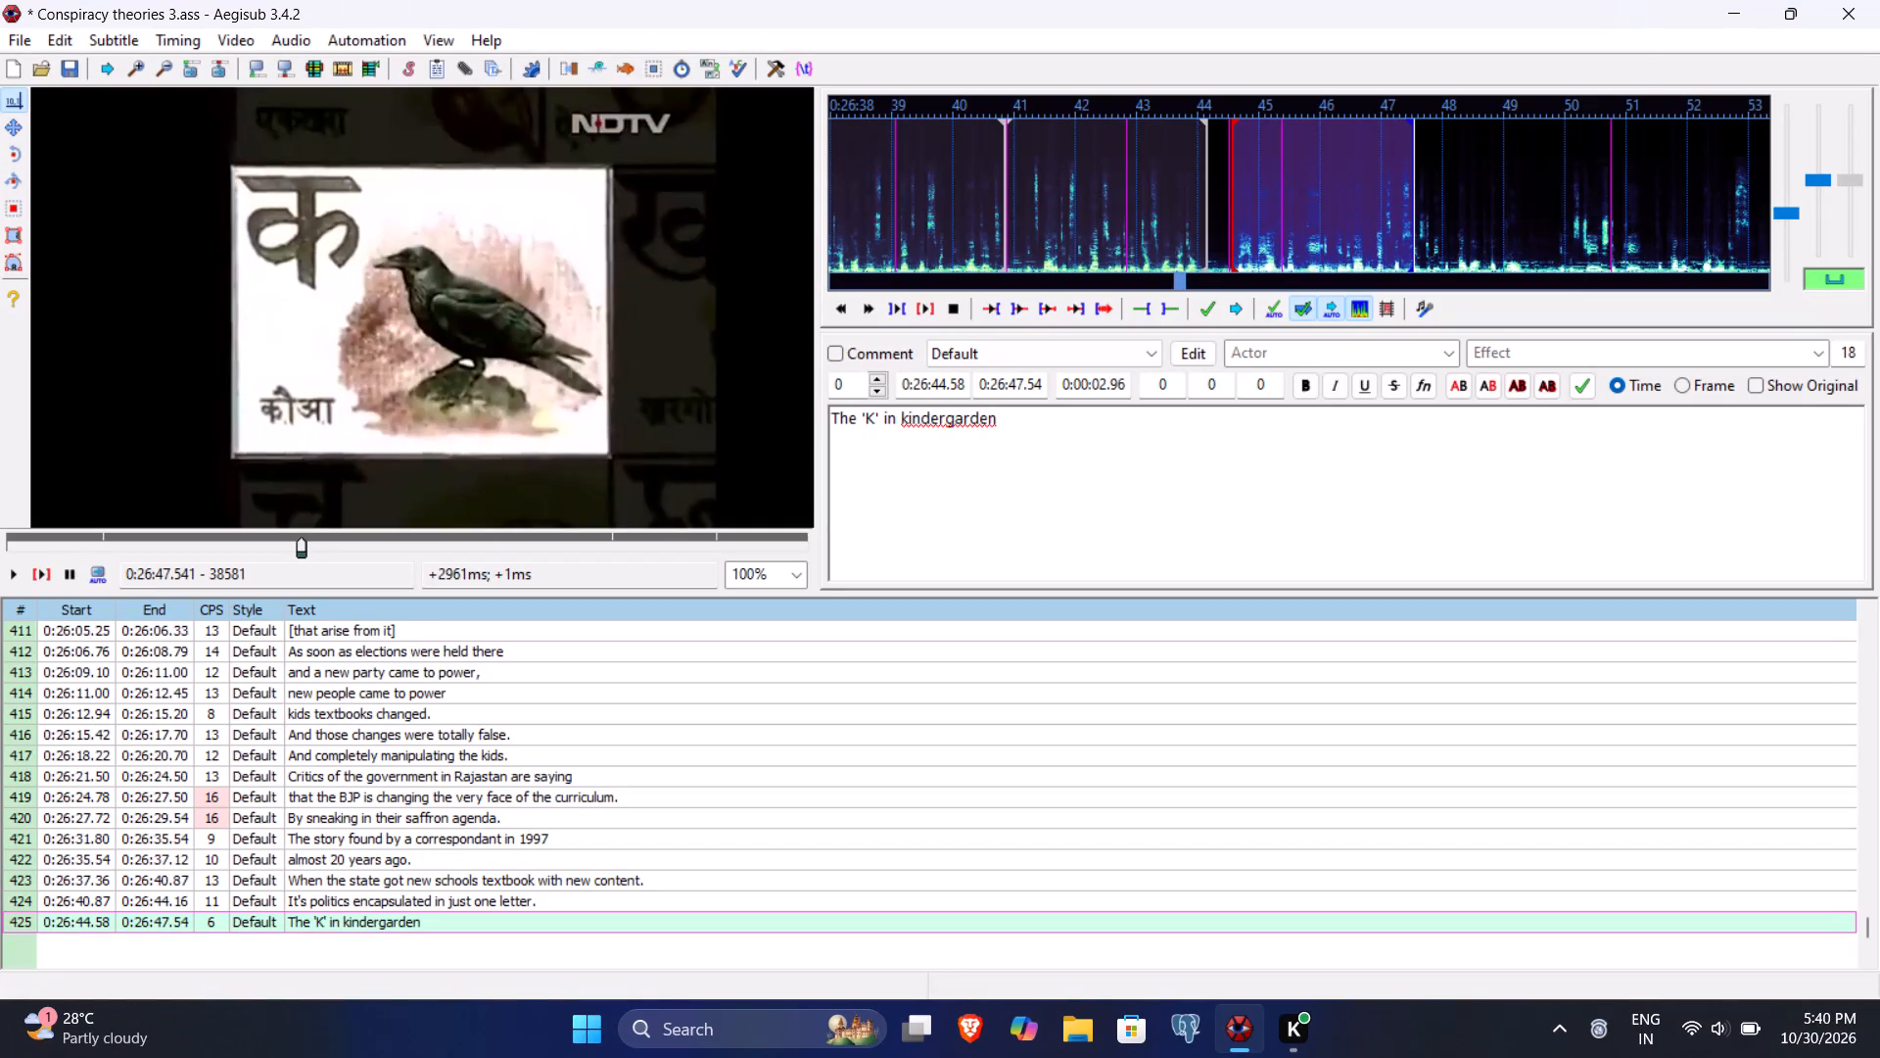
drag(1044, 393, 979, 419)
click(979, 419)
click(979, 419)
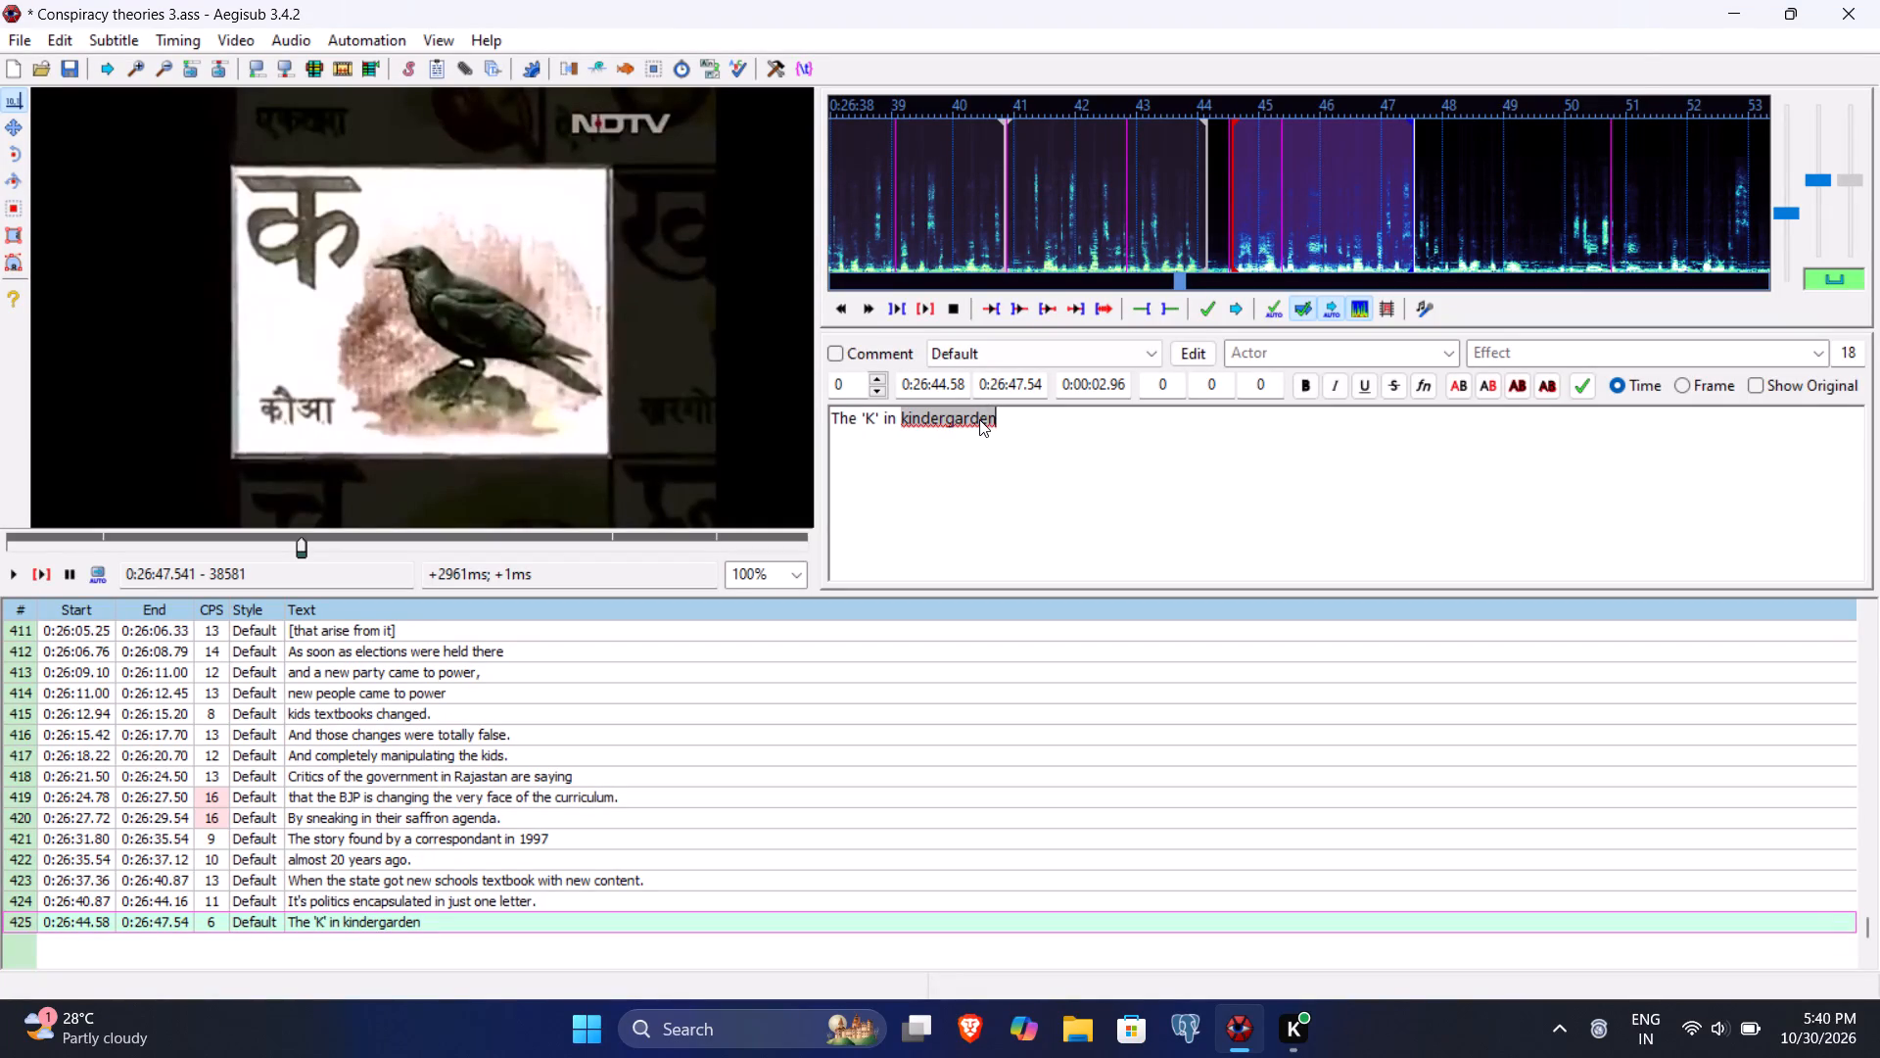
key(BackSpace)
key(t)
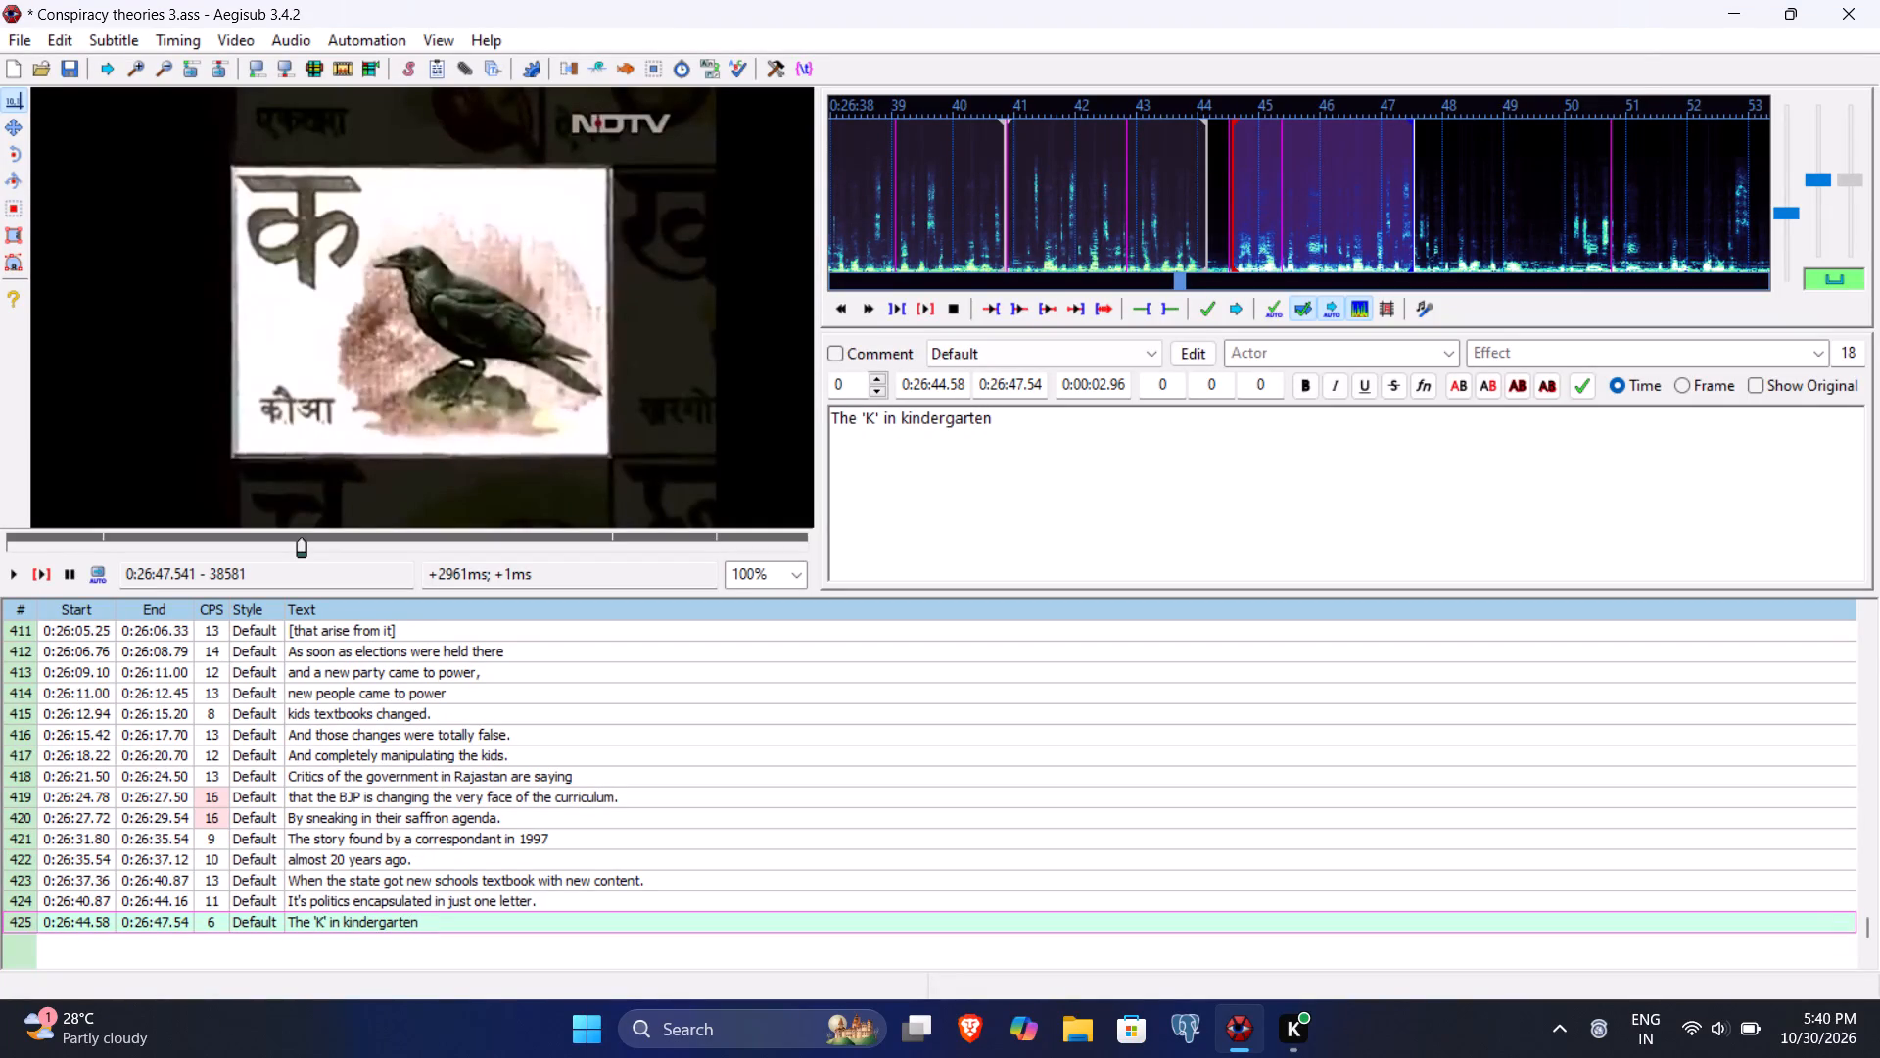
key(Down)
key(space)
text(text)
text(books)
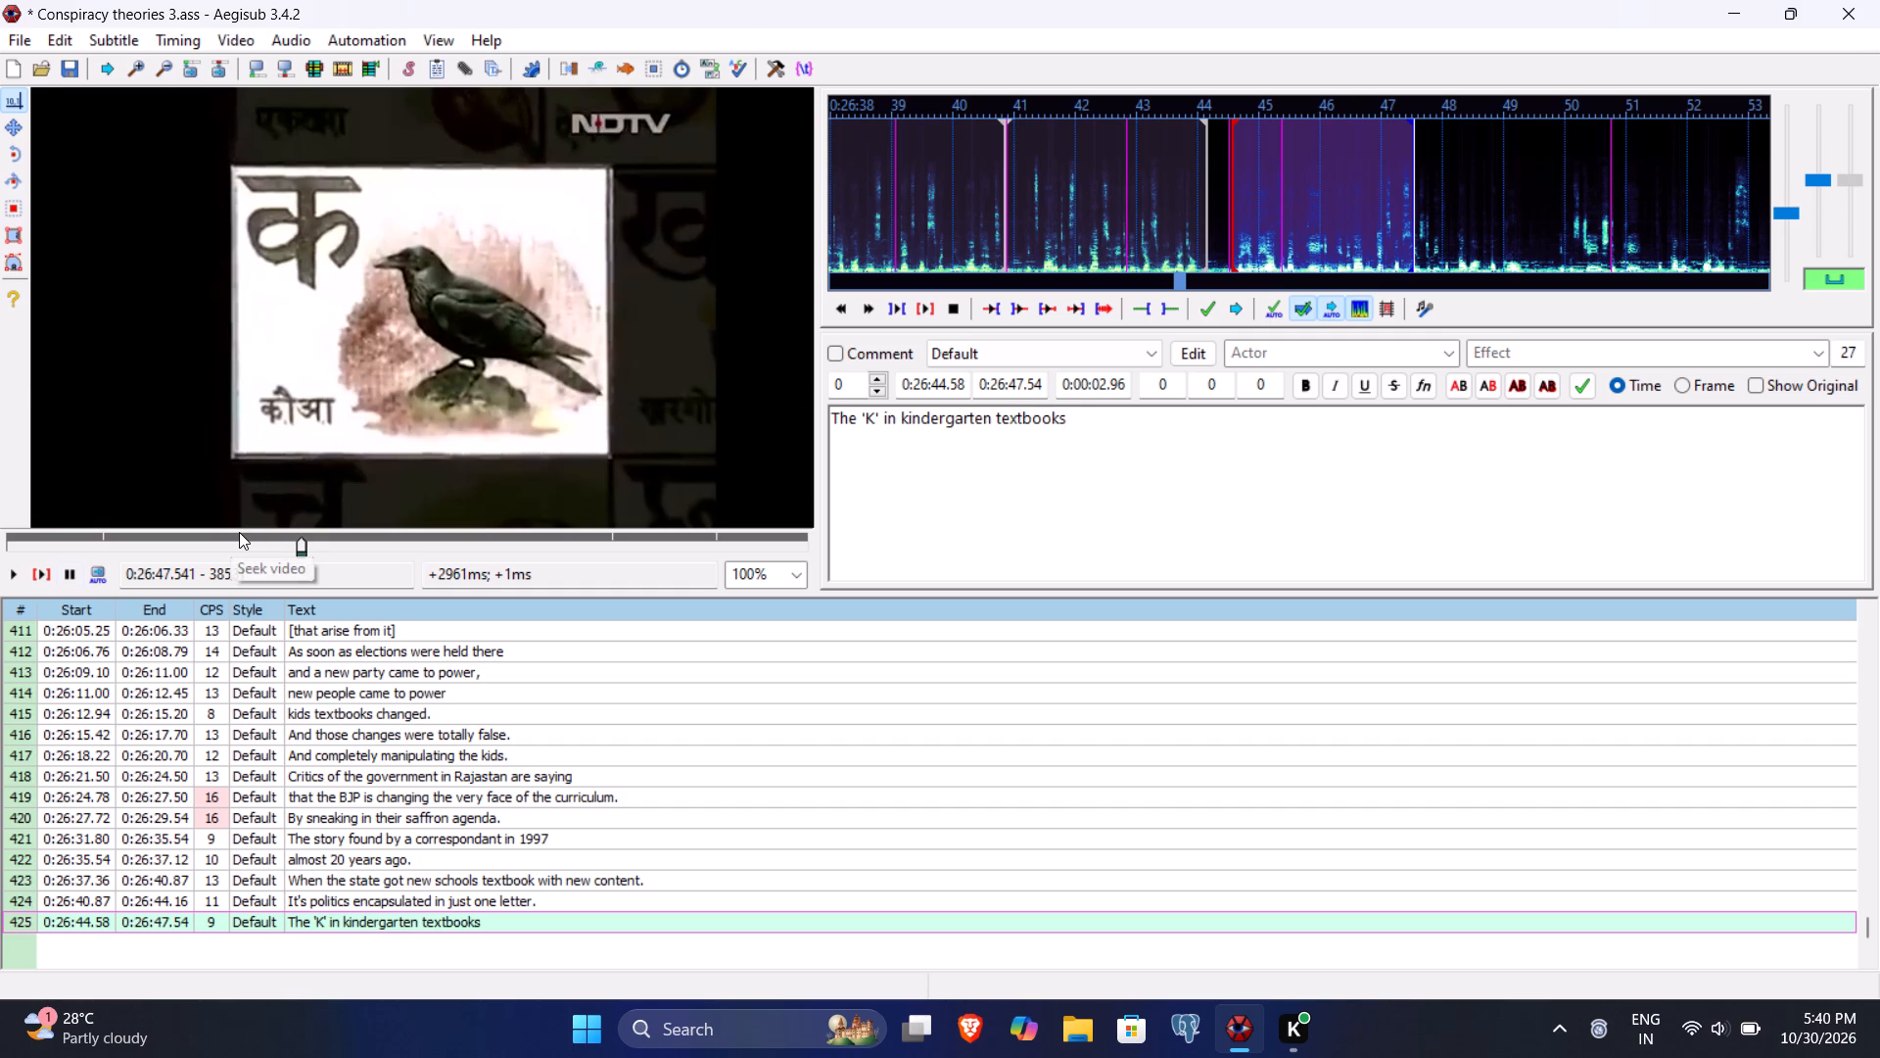
key(Return)
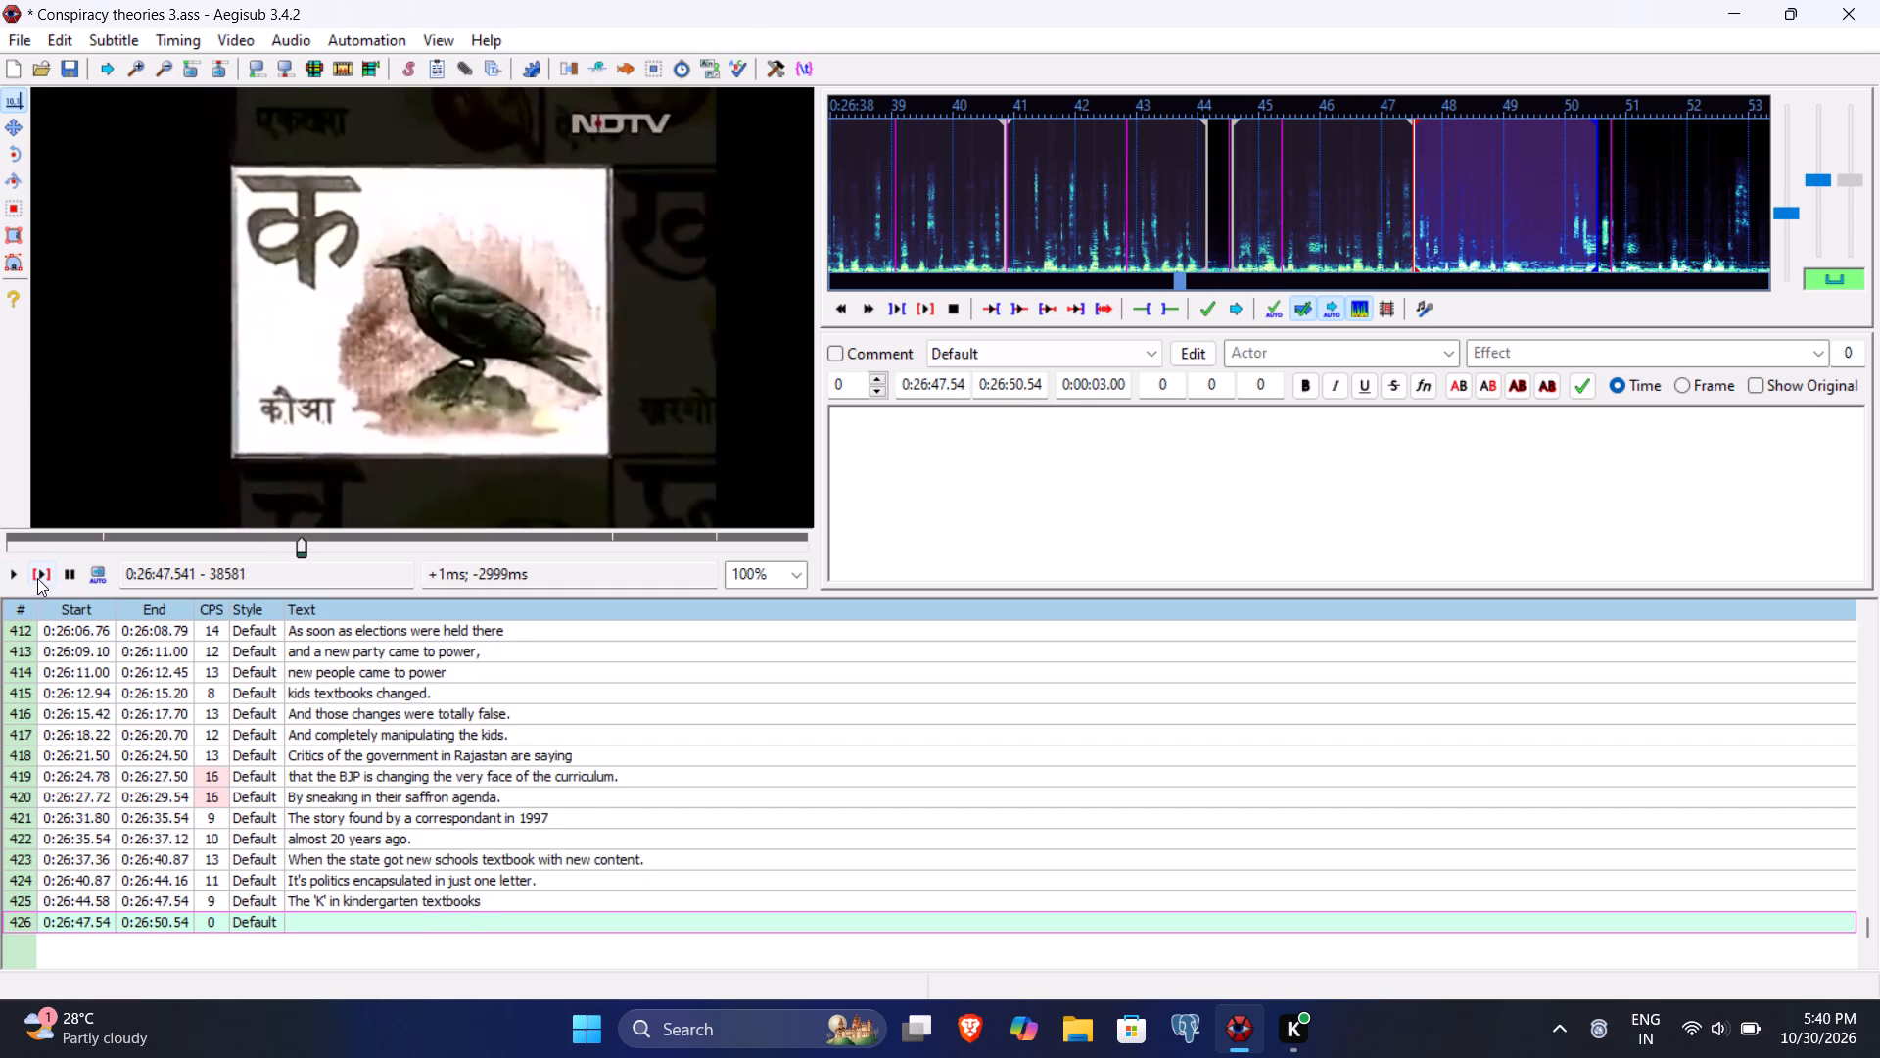
Play the video for line 426 and set its end time to 0:26:49.83.
click(40, 576)
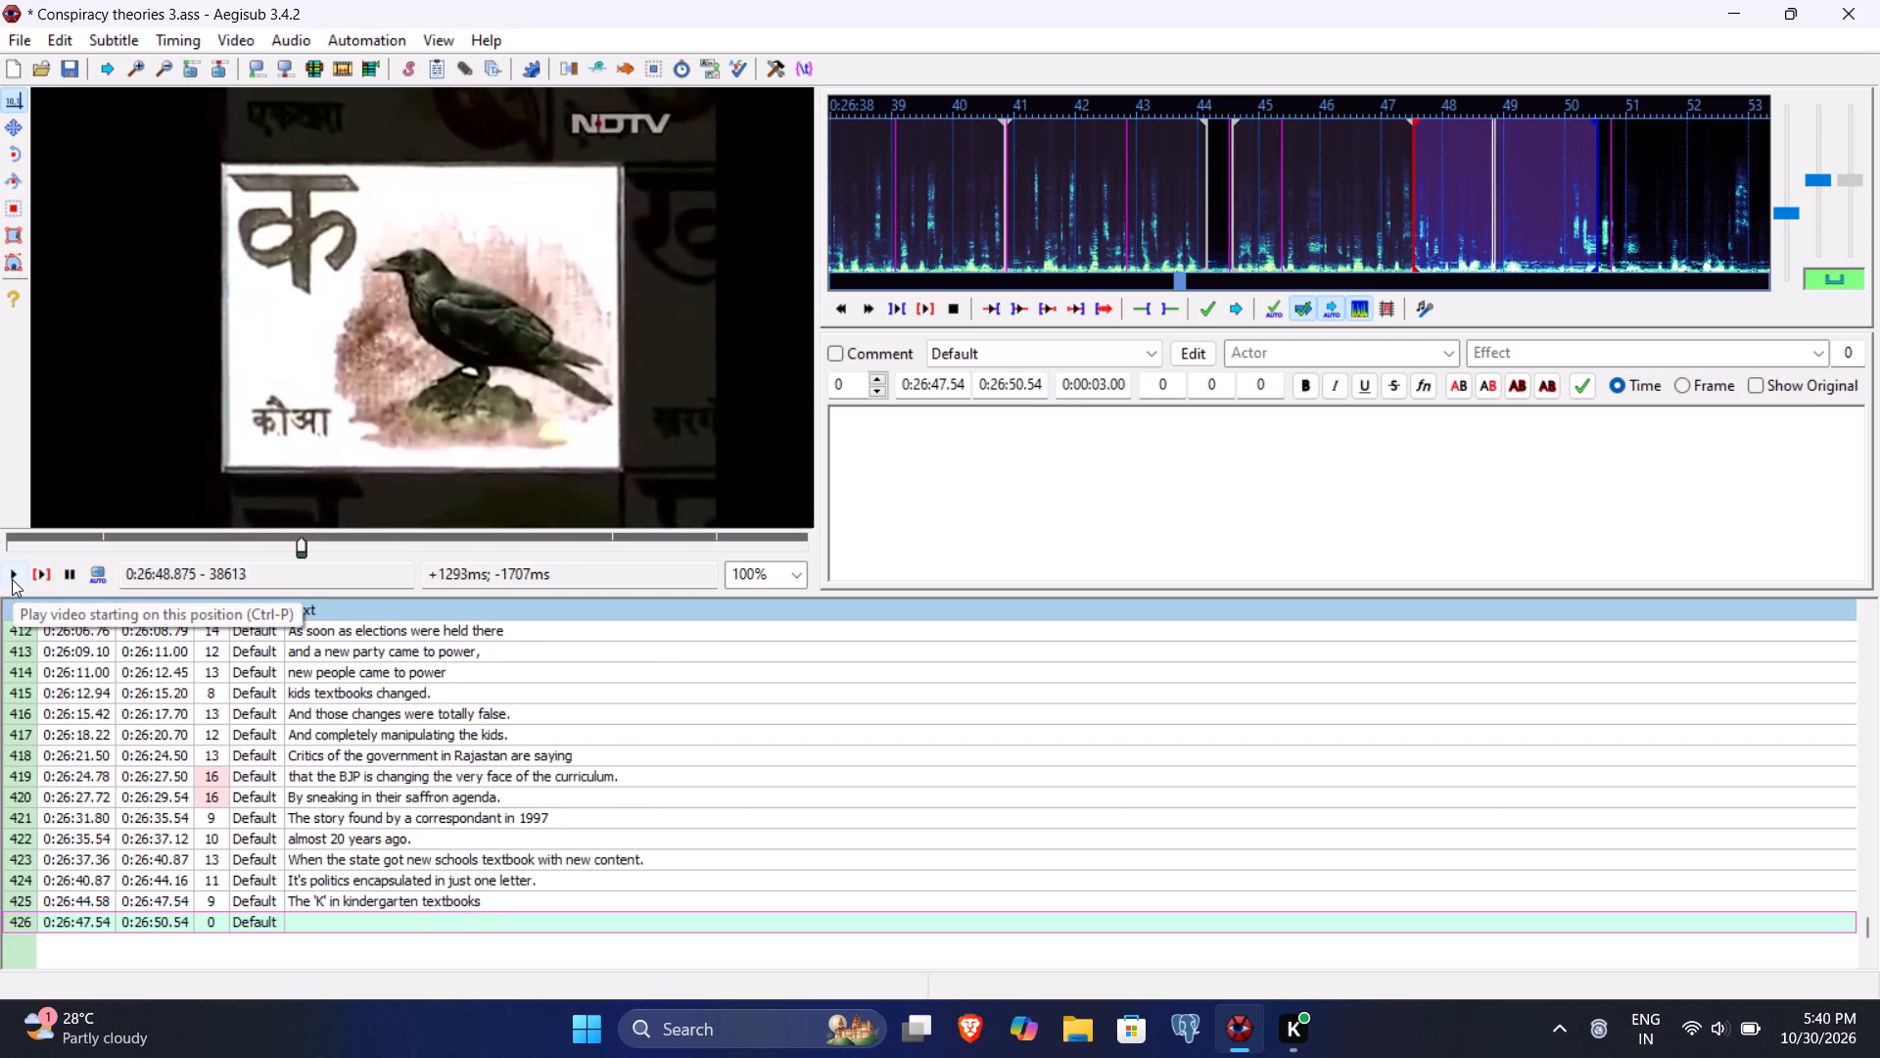
click(12, 579)
double_click(12, 579)
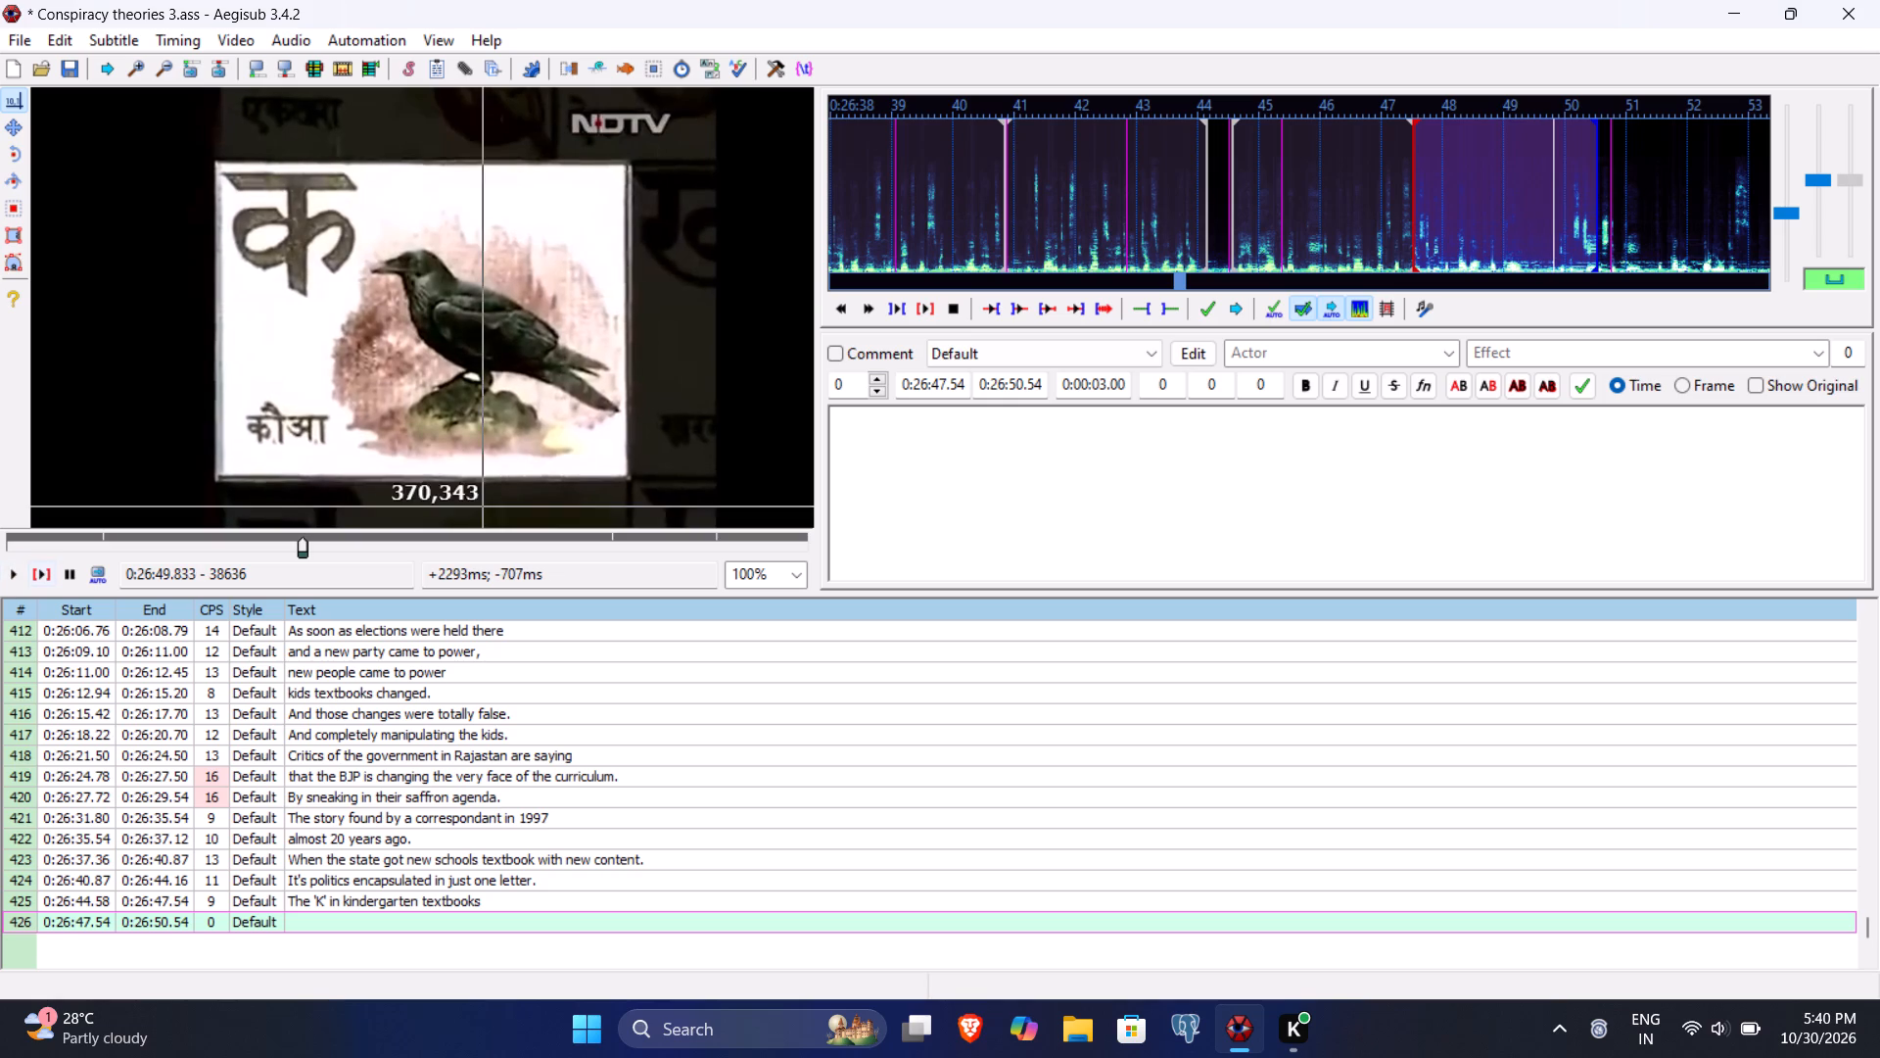
click(1008, 385)
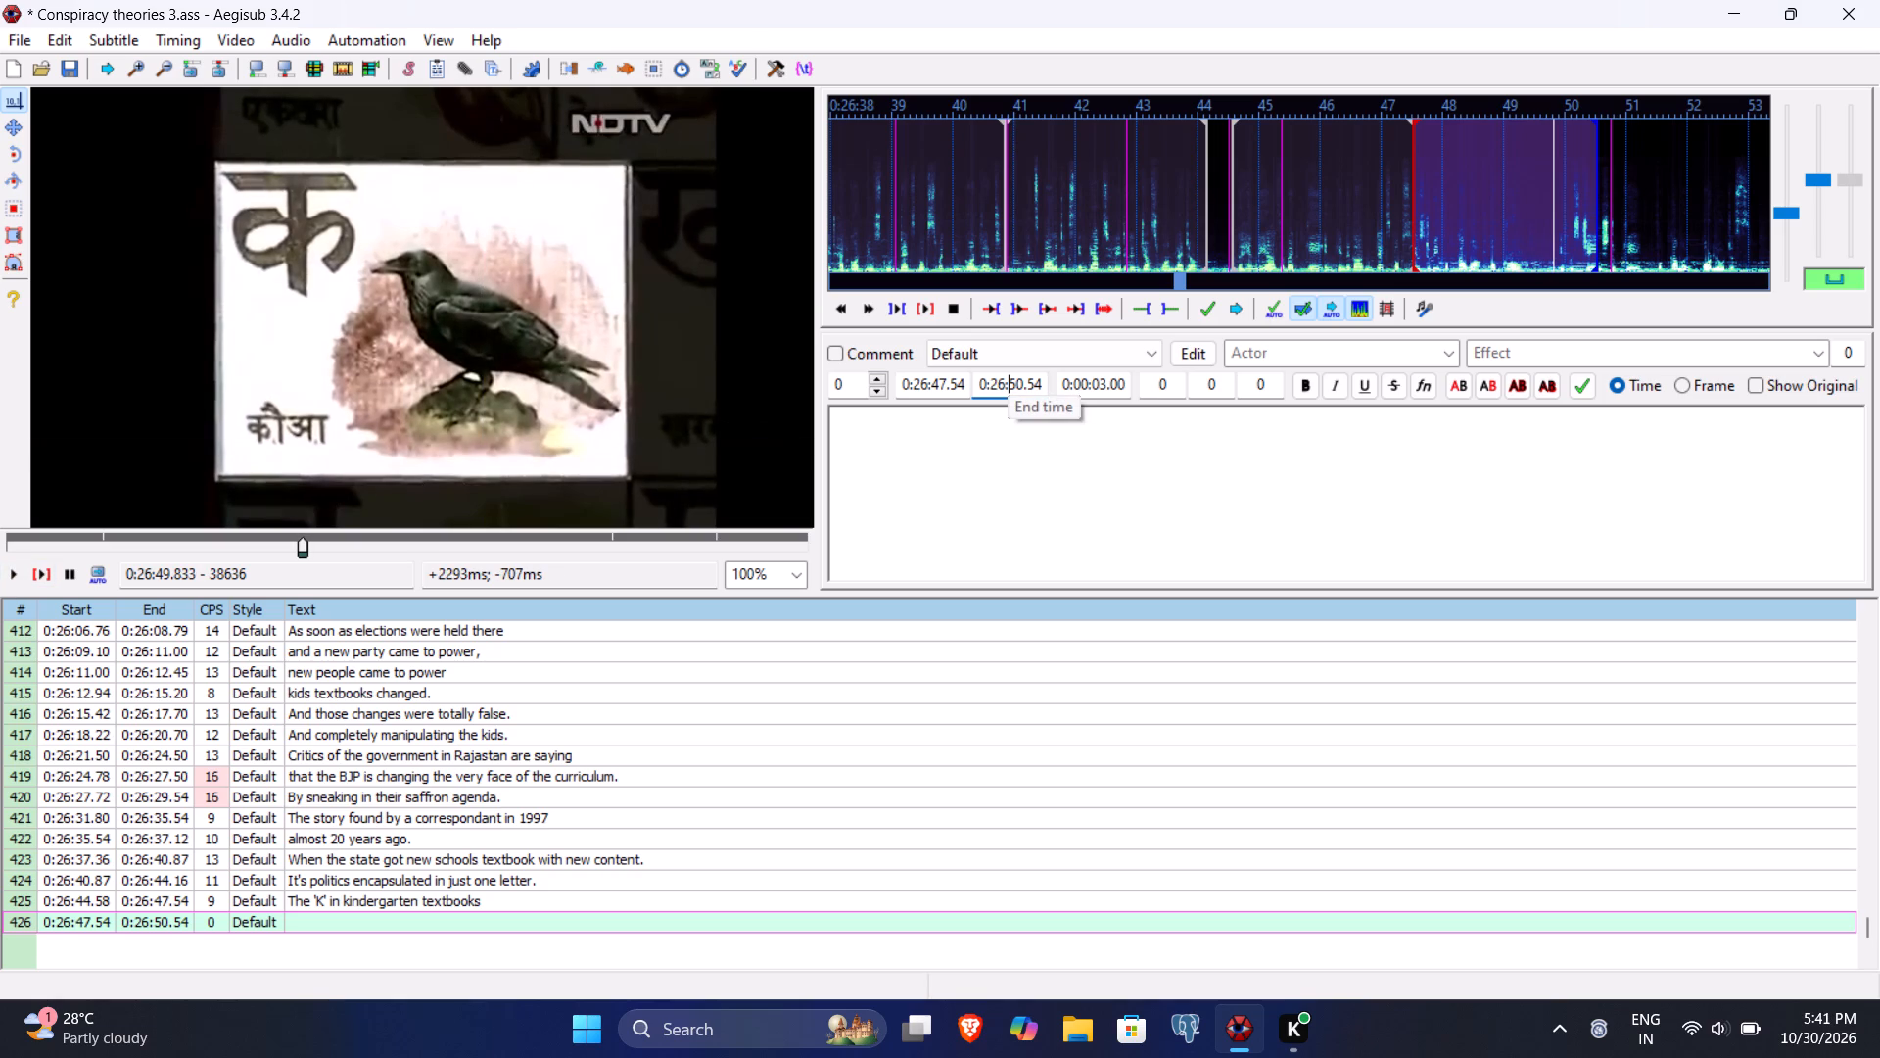
text(49)
text(83)
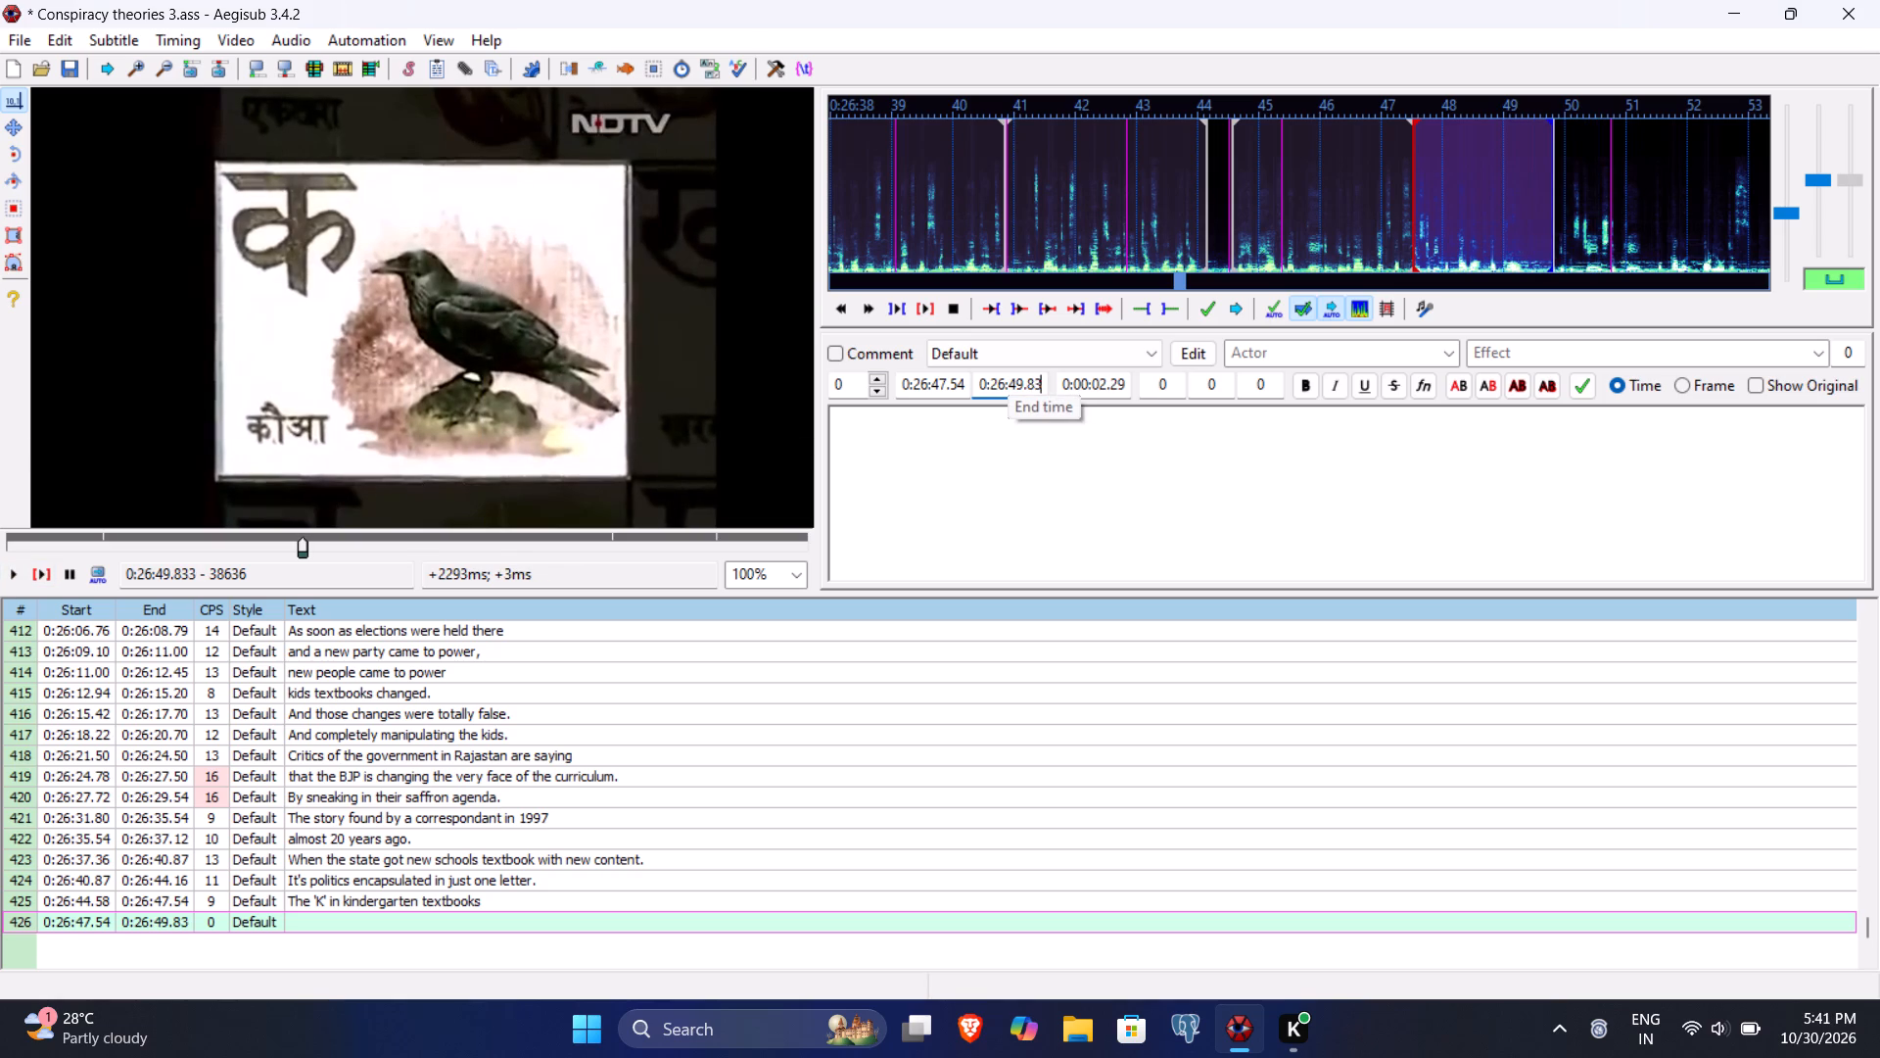
Enter the text 'used to be for "kaua" or crow.' for line 426 and commit it.
click(998, 451)
text(used to be)
key(space)
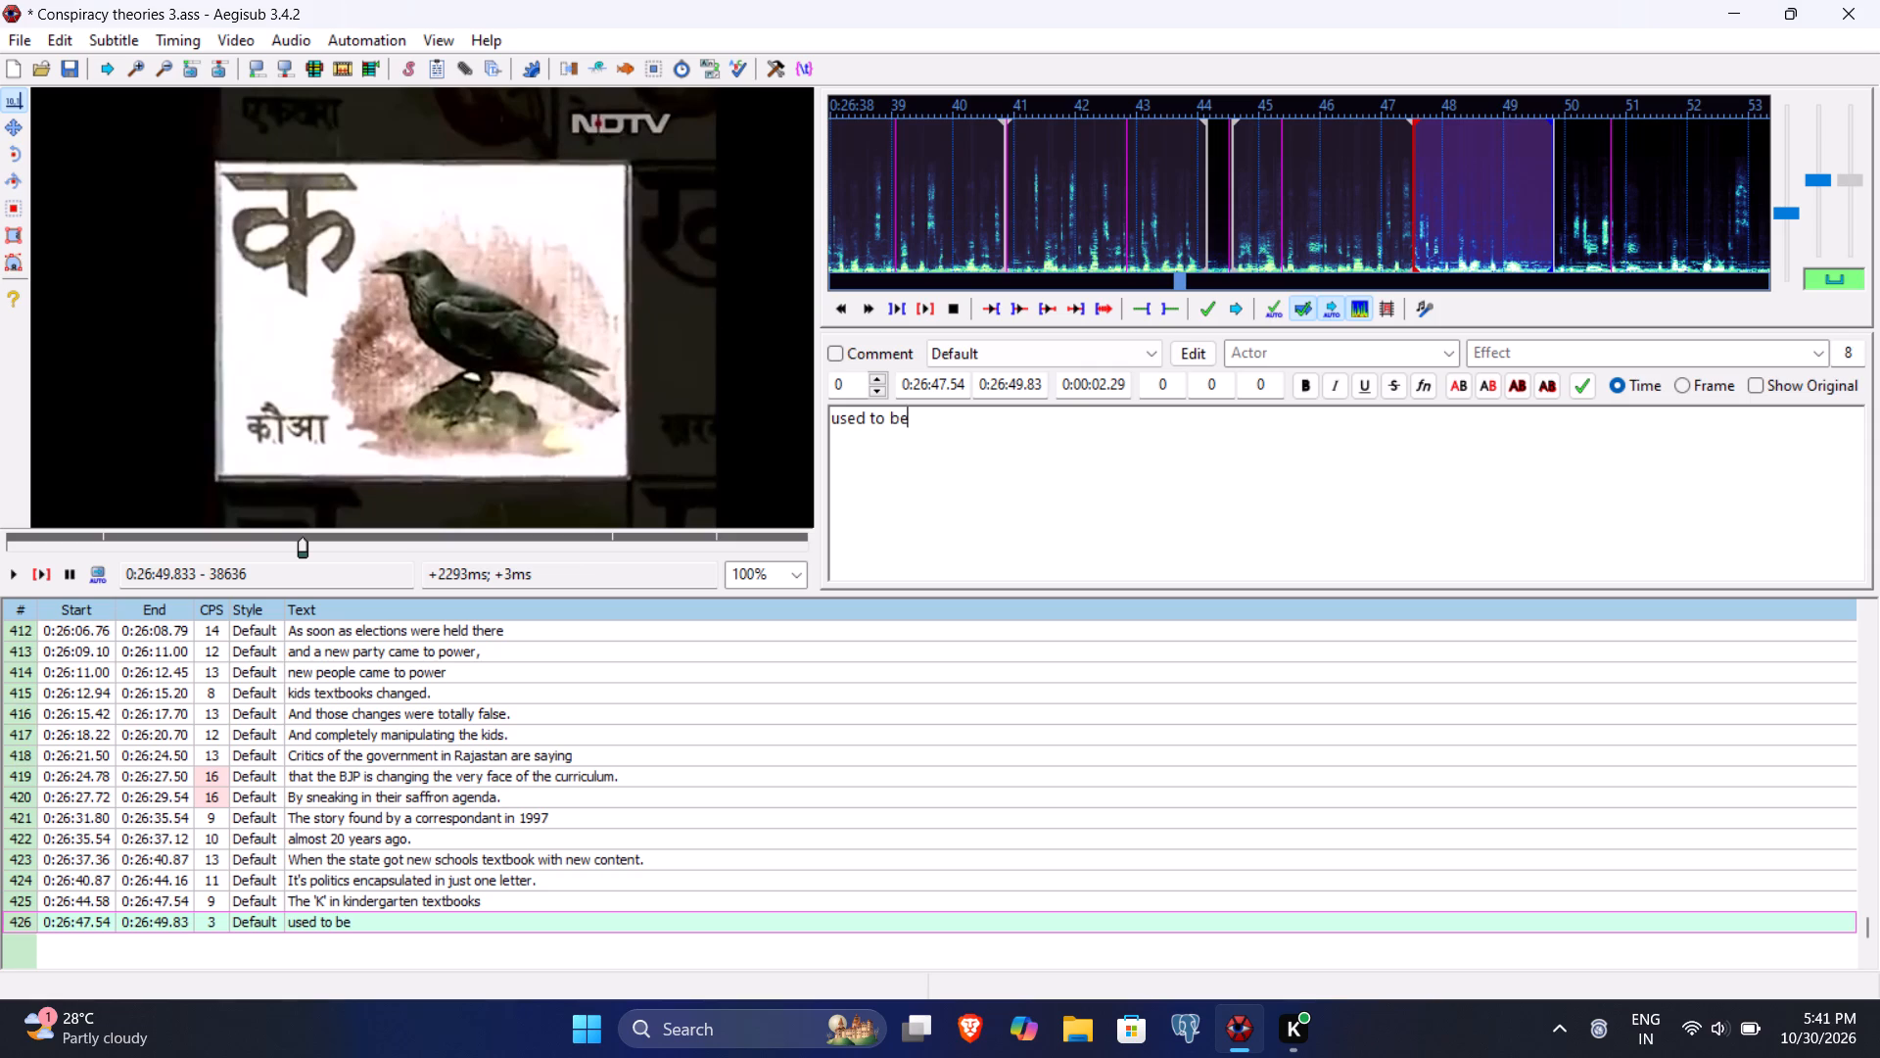
text(for)
key(space)
key(shift+quotedbl)
text(ka)
key(u)
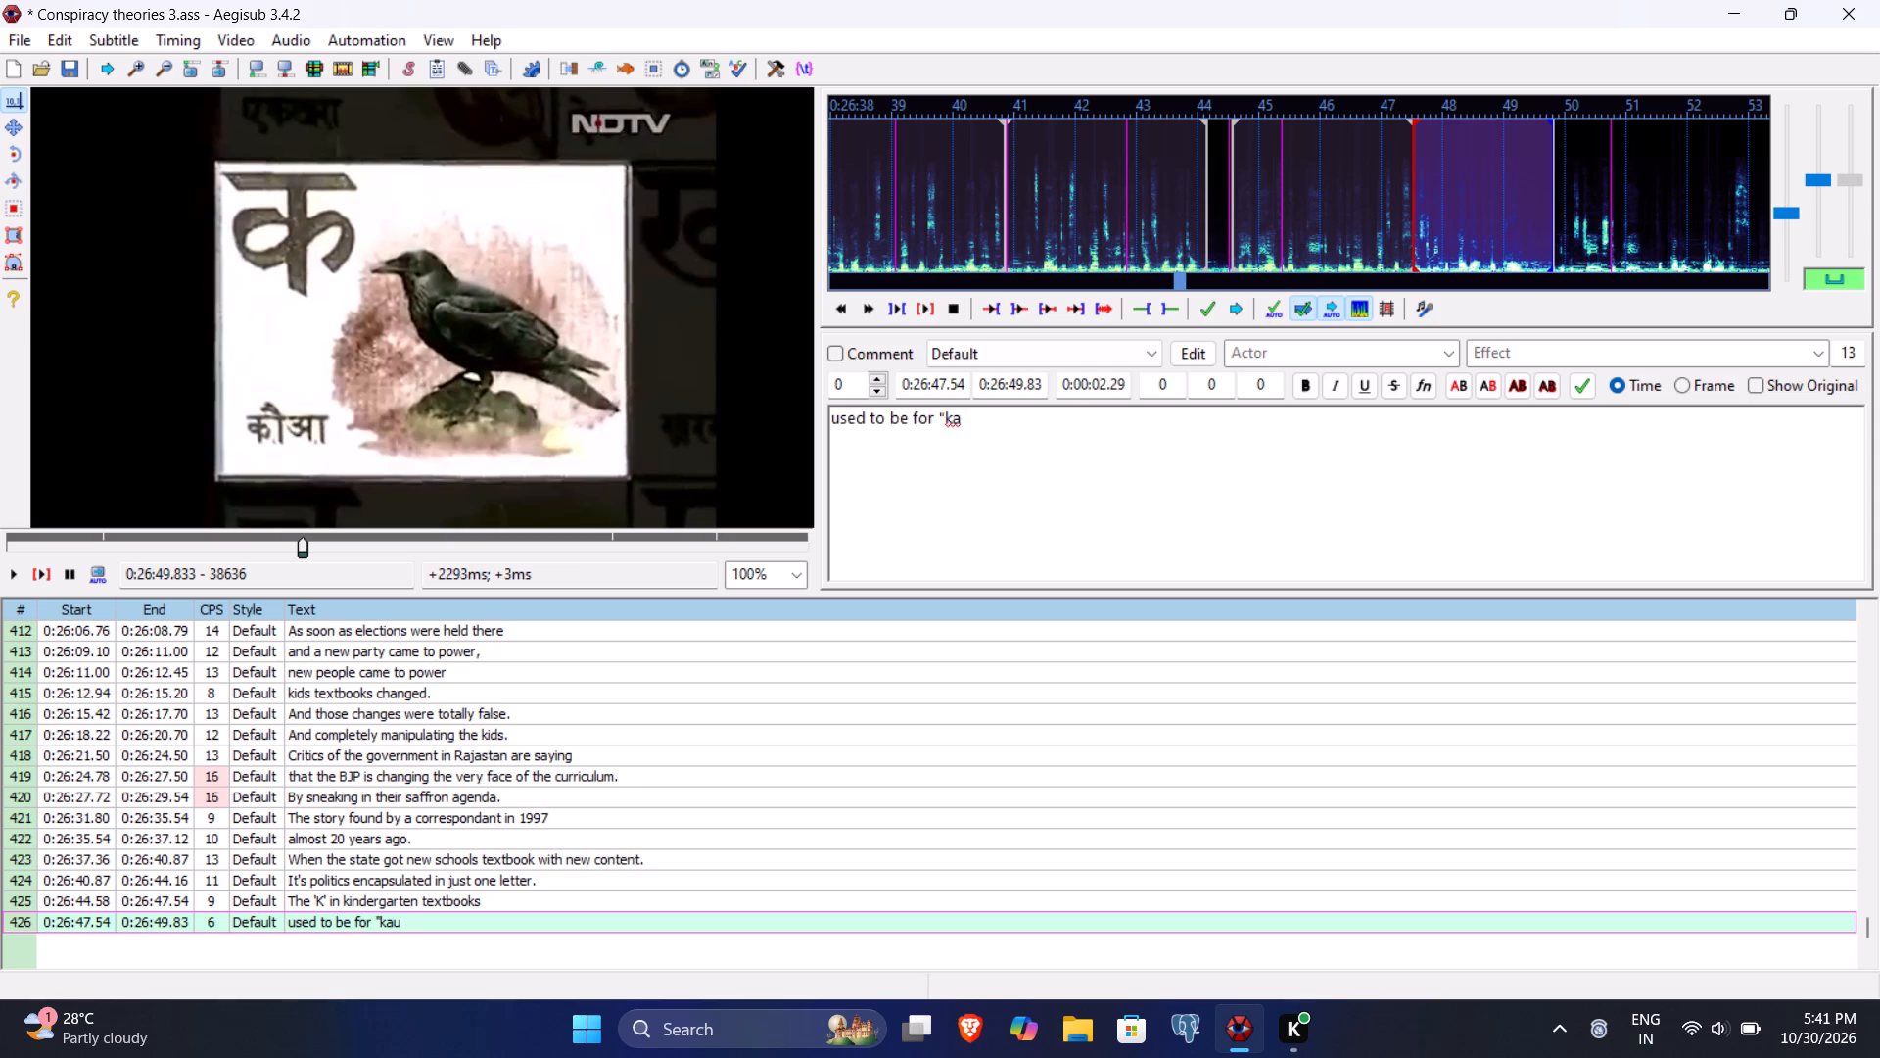
key(a)
key(apostrophe)
key(BackSpace)
text(" or crow)
key(period)
key(Return)
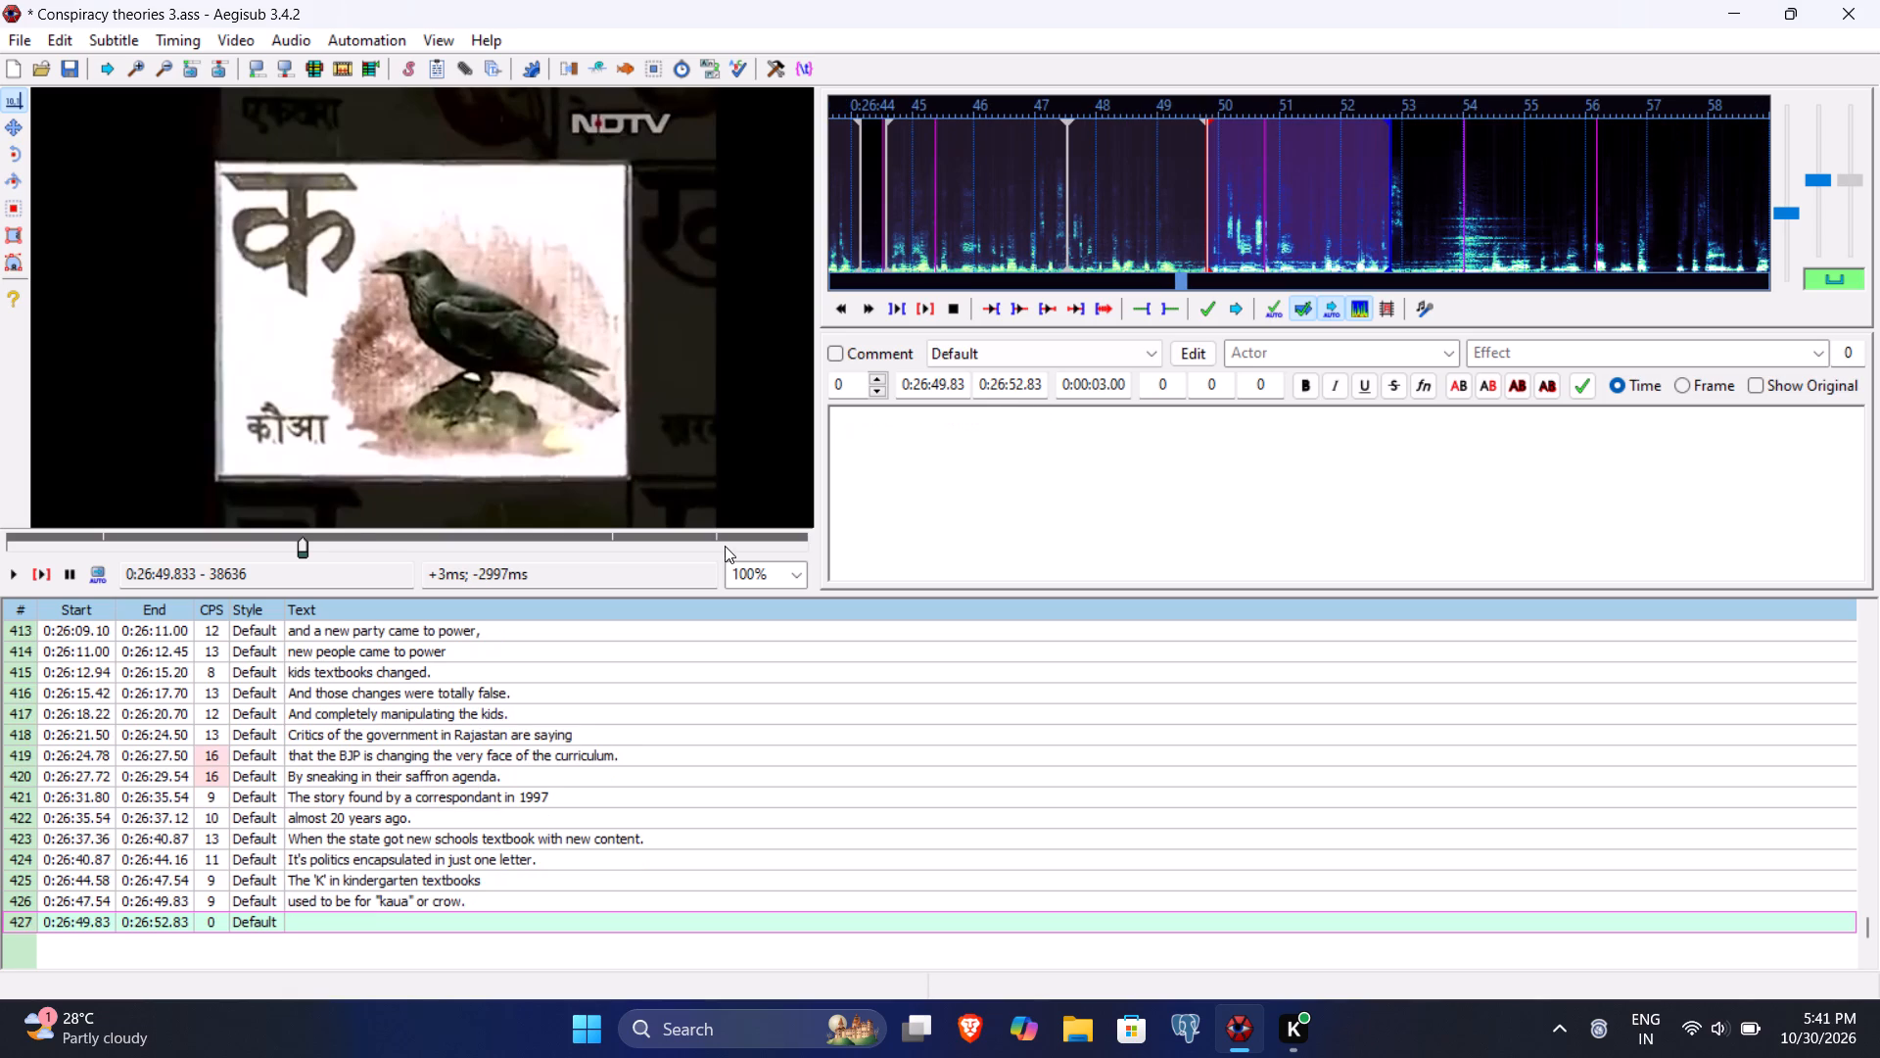
Play line 427 and set its start time to 0:26:50.06.
click(40, 576)
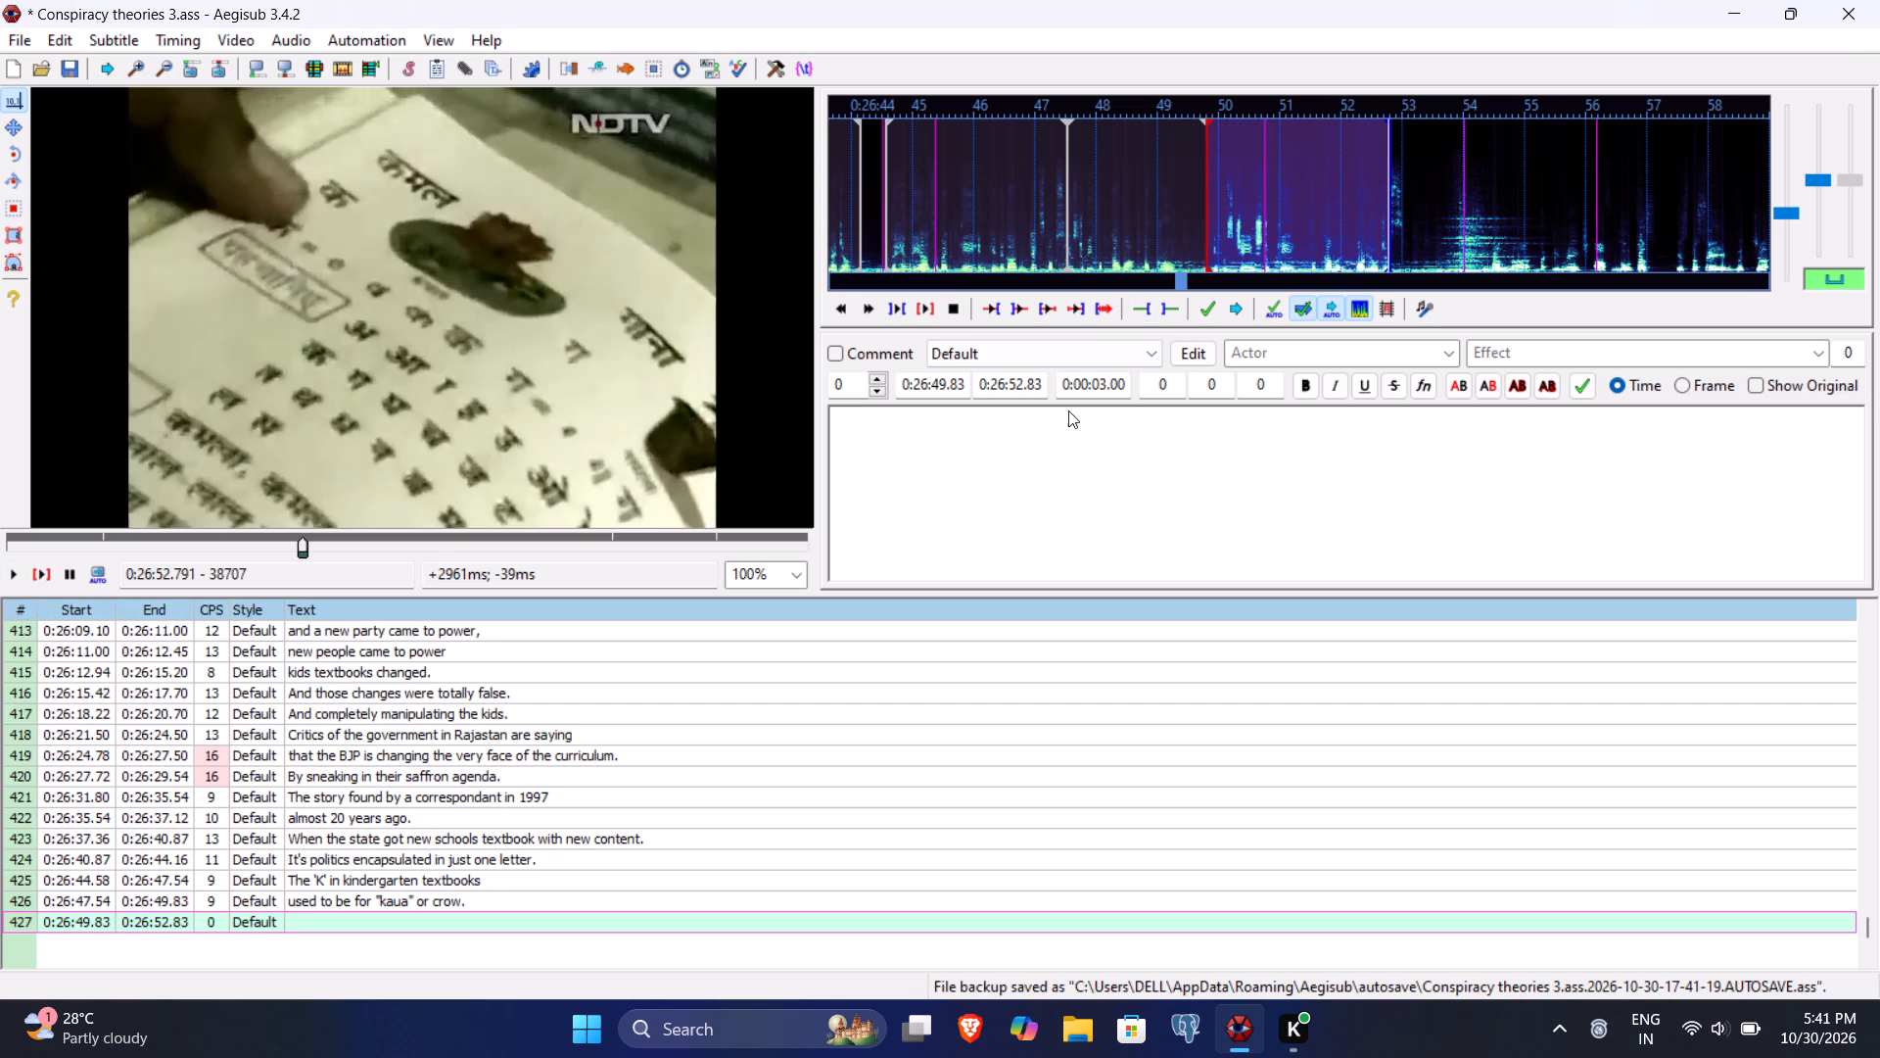
click(934, 387)
text(5006)
Enter the text "It was changed to 'K' for "kamal" or lotus." for line 427 and commit it.
click(922, 484)
text(It was changed to)
key(space)
key(apostrophe)
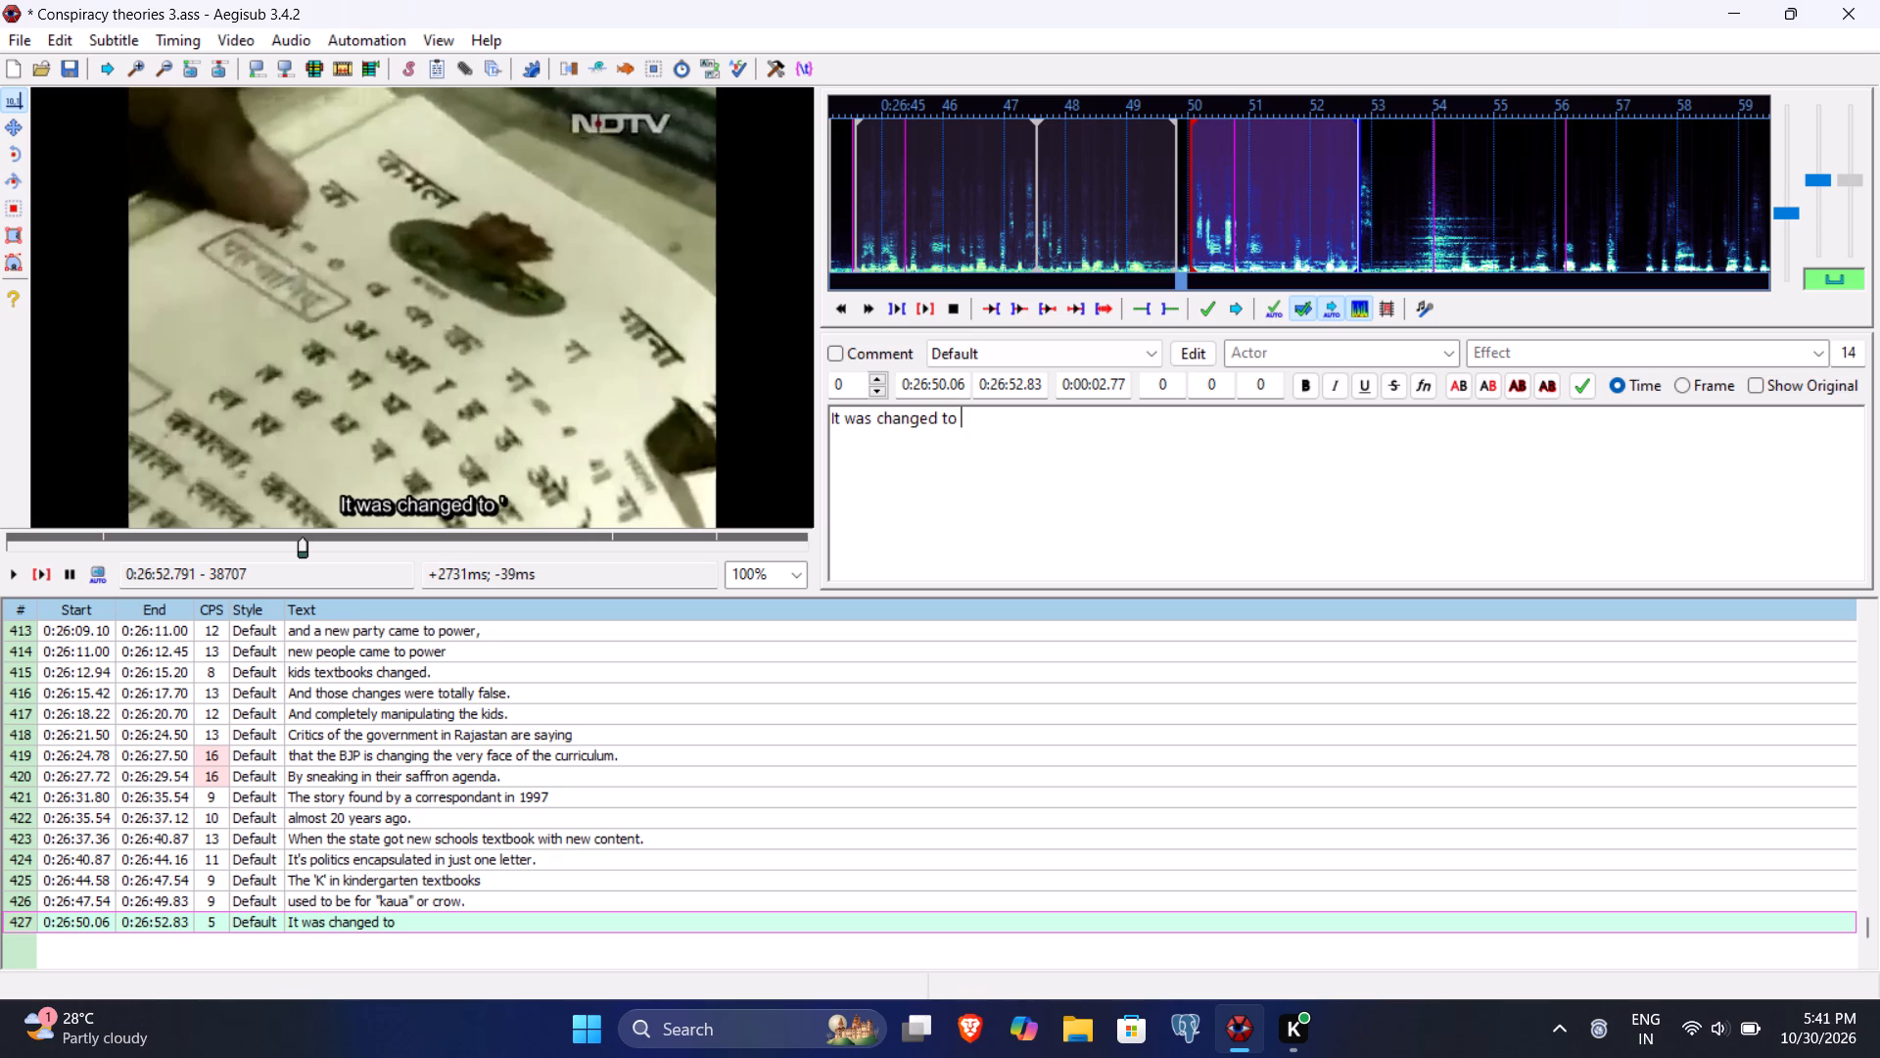
text(K' for)
key(space)
text(kamal)
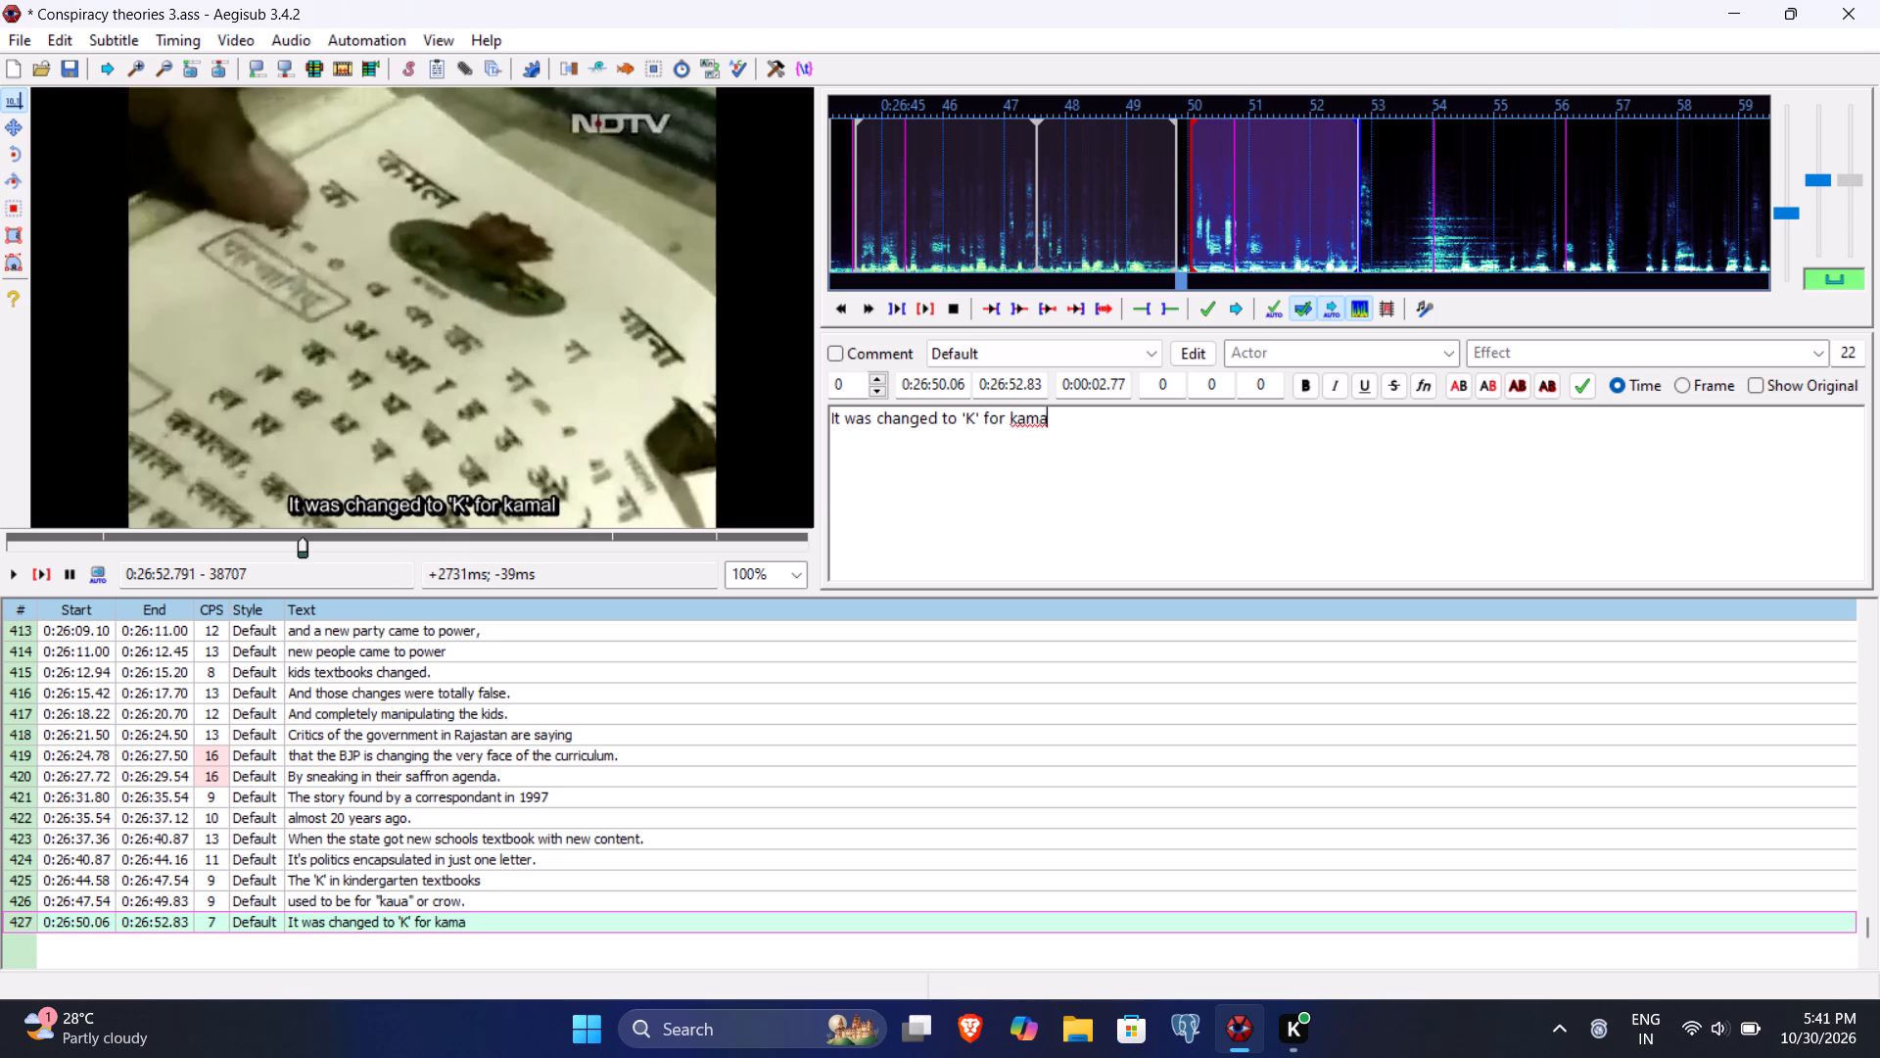
key(space)
key(BackSpace)
key(shift+quotedbl)
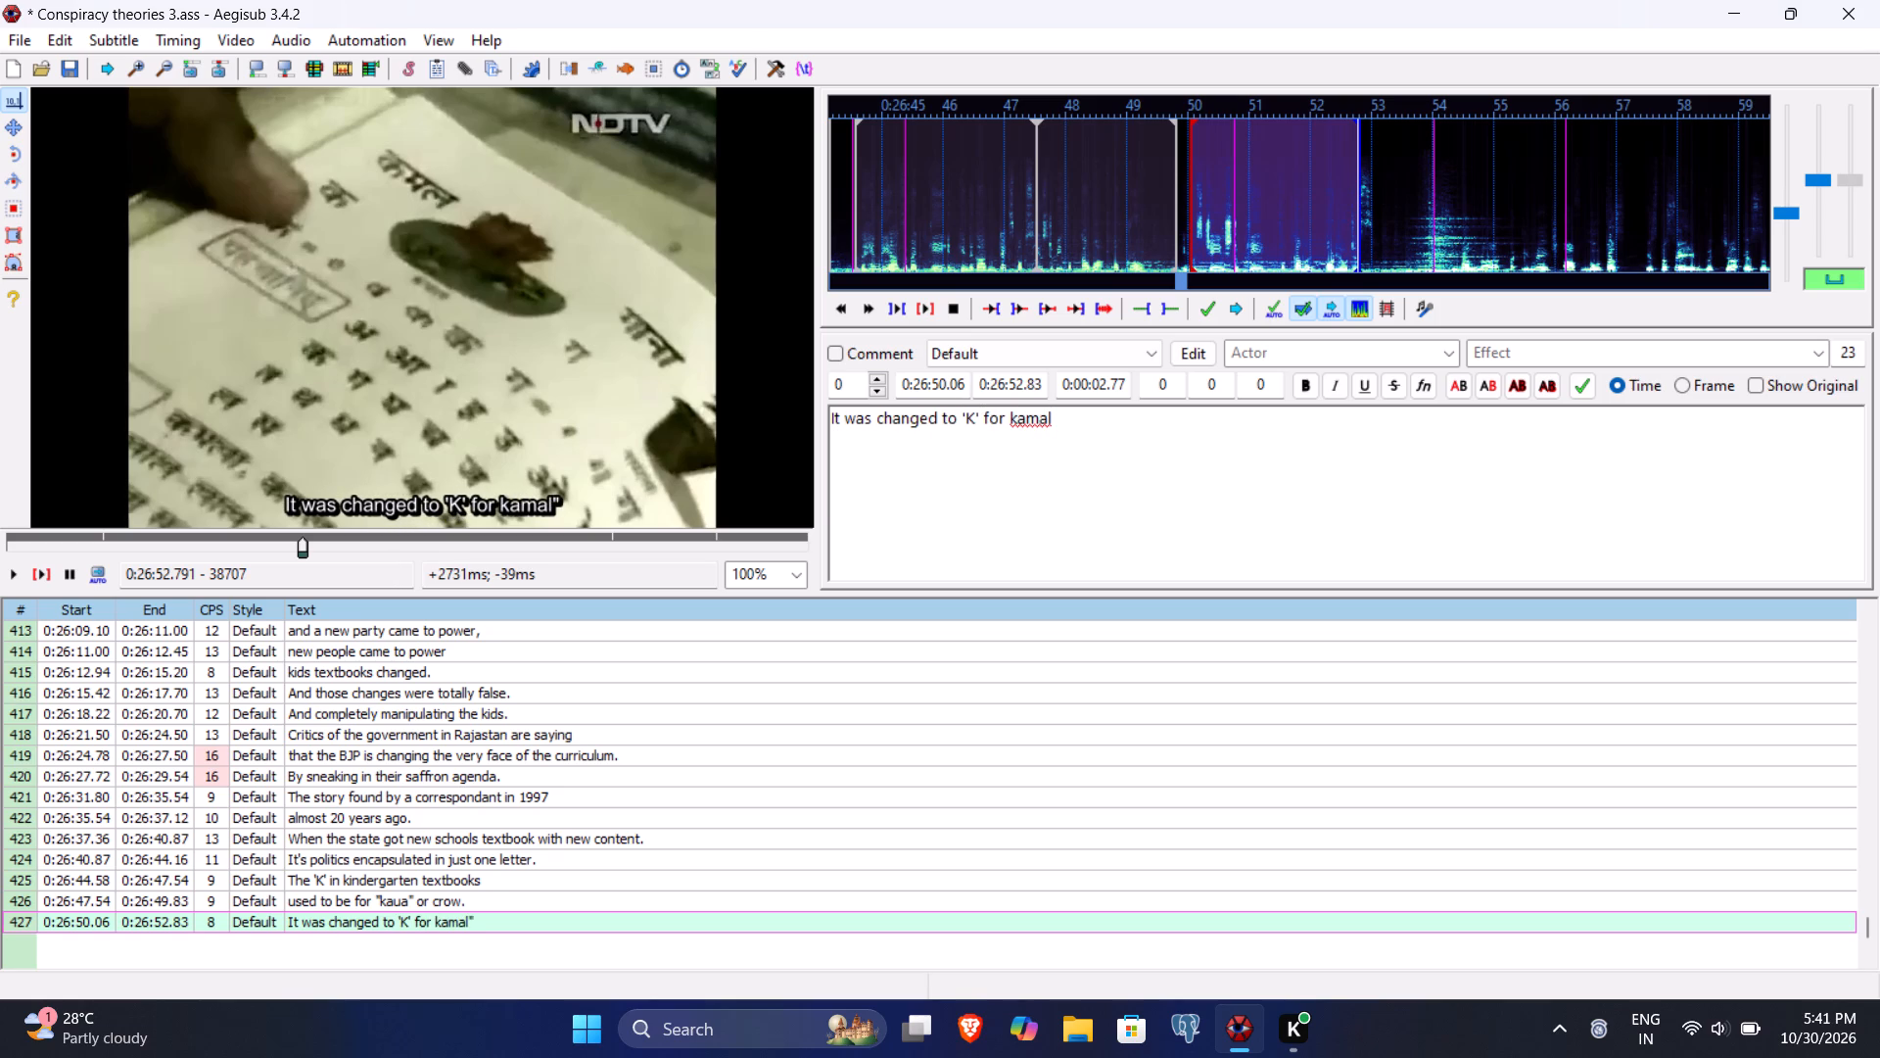
key(ctrl+Left)
key(ctrl+Left)
key(shift+quotedbl)
key(Down)
key(space)
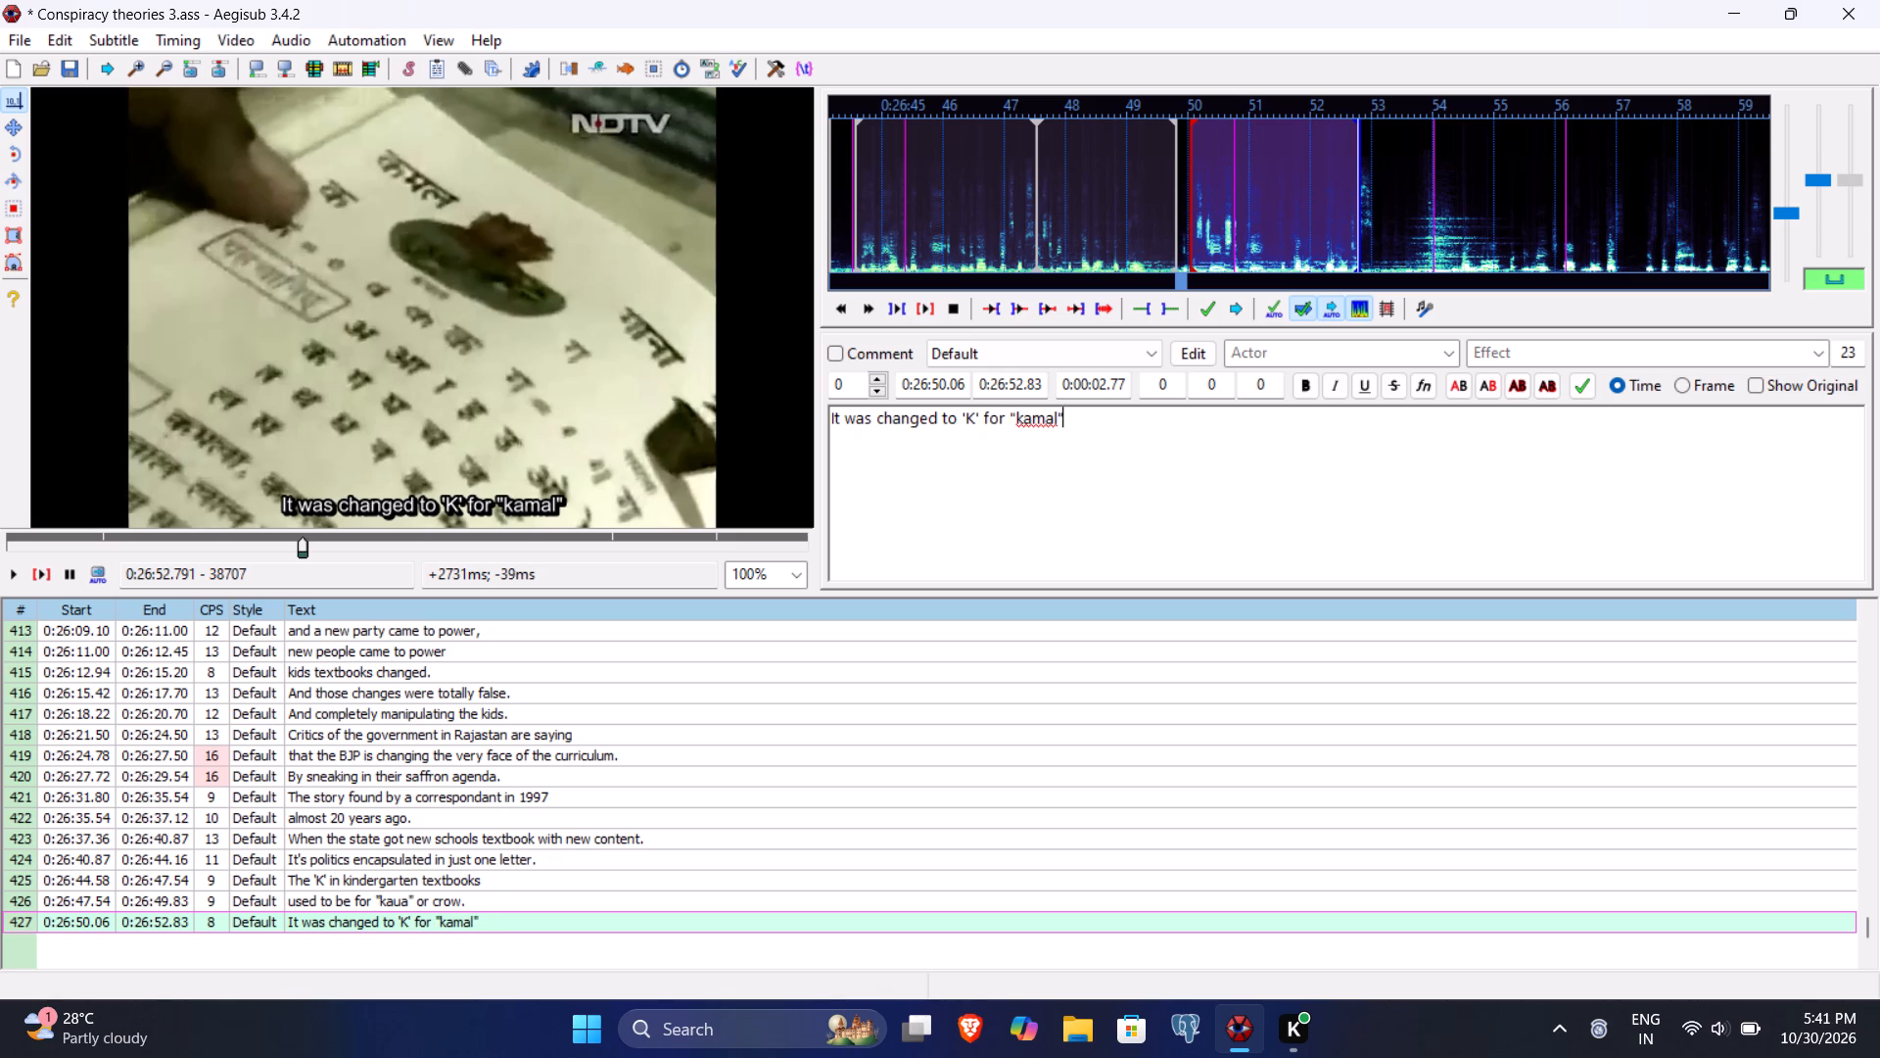
text(or lotus.)
key(Return)
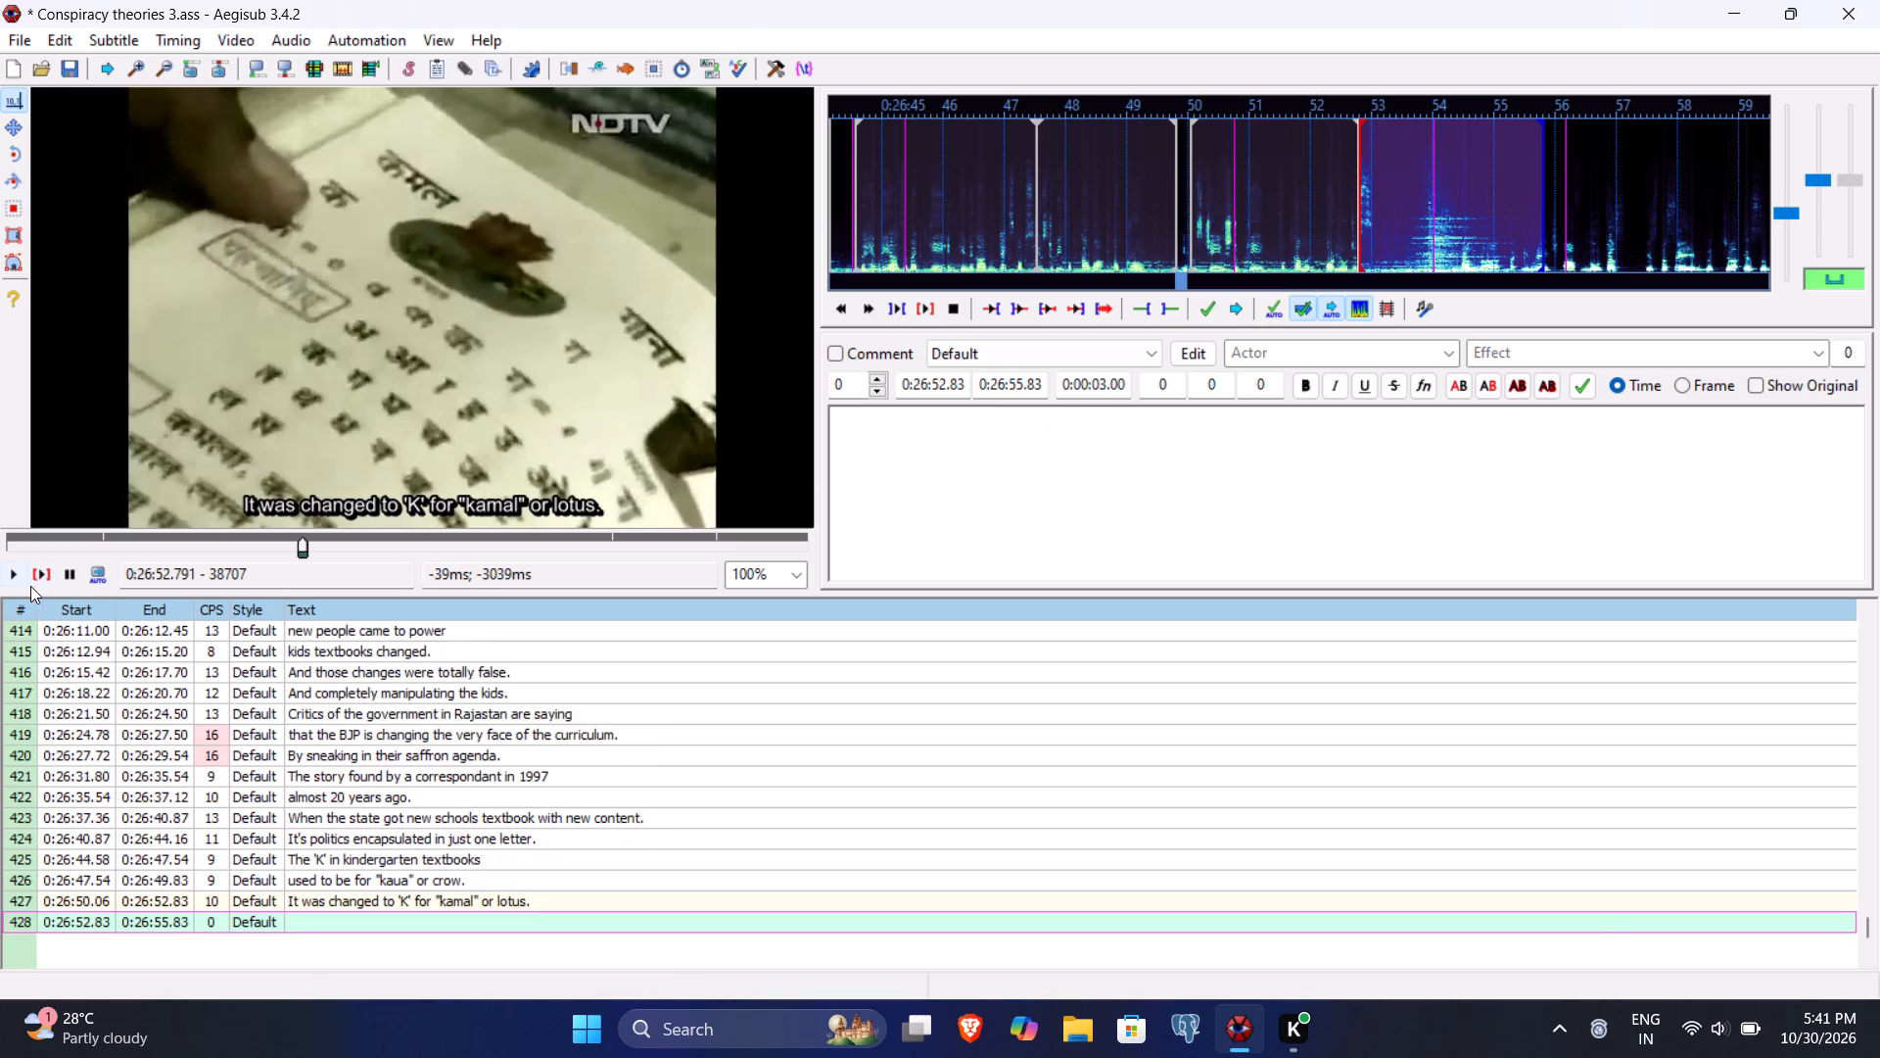
Play line 428 and set its start time to 0:26:54.36 and end time to 0:26:57.08.
click(38, 577)
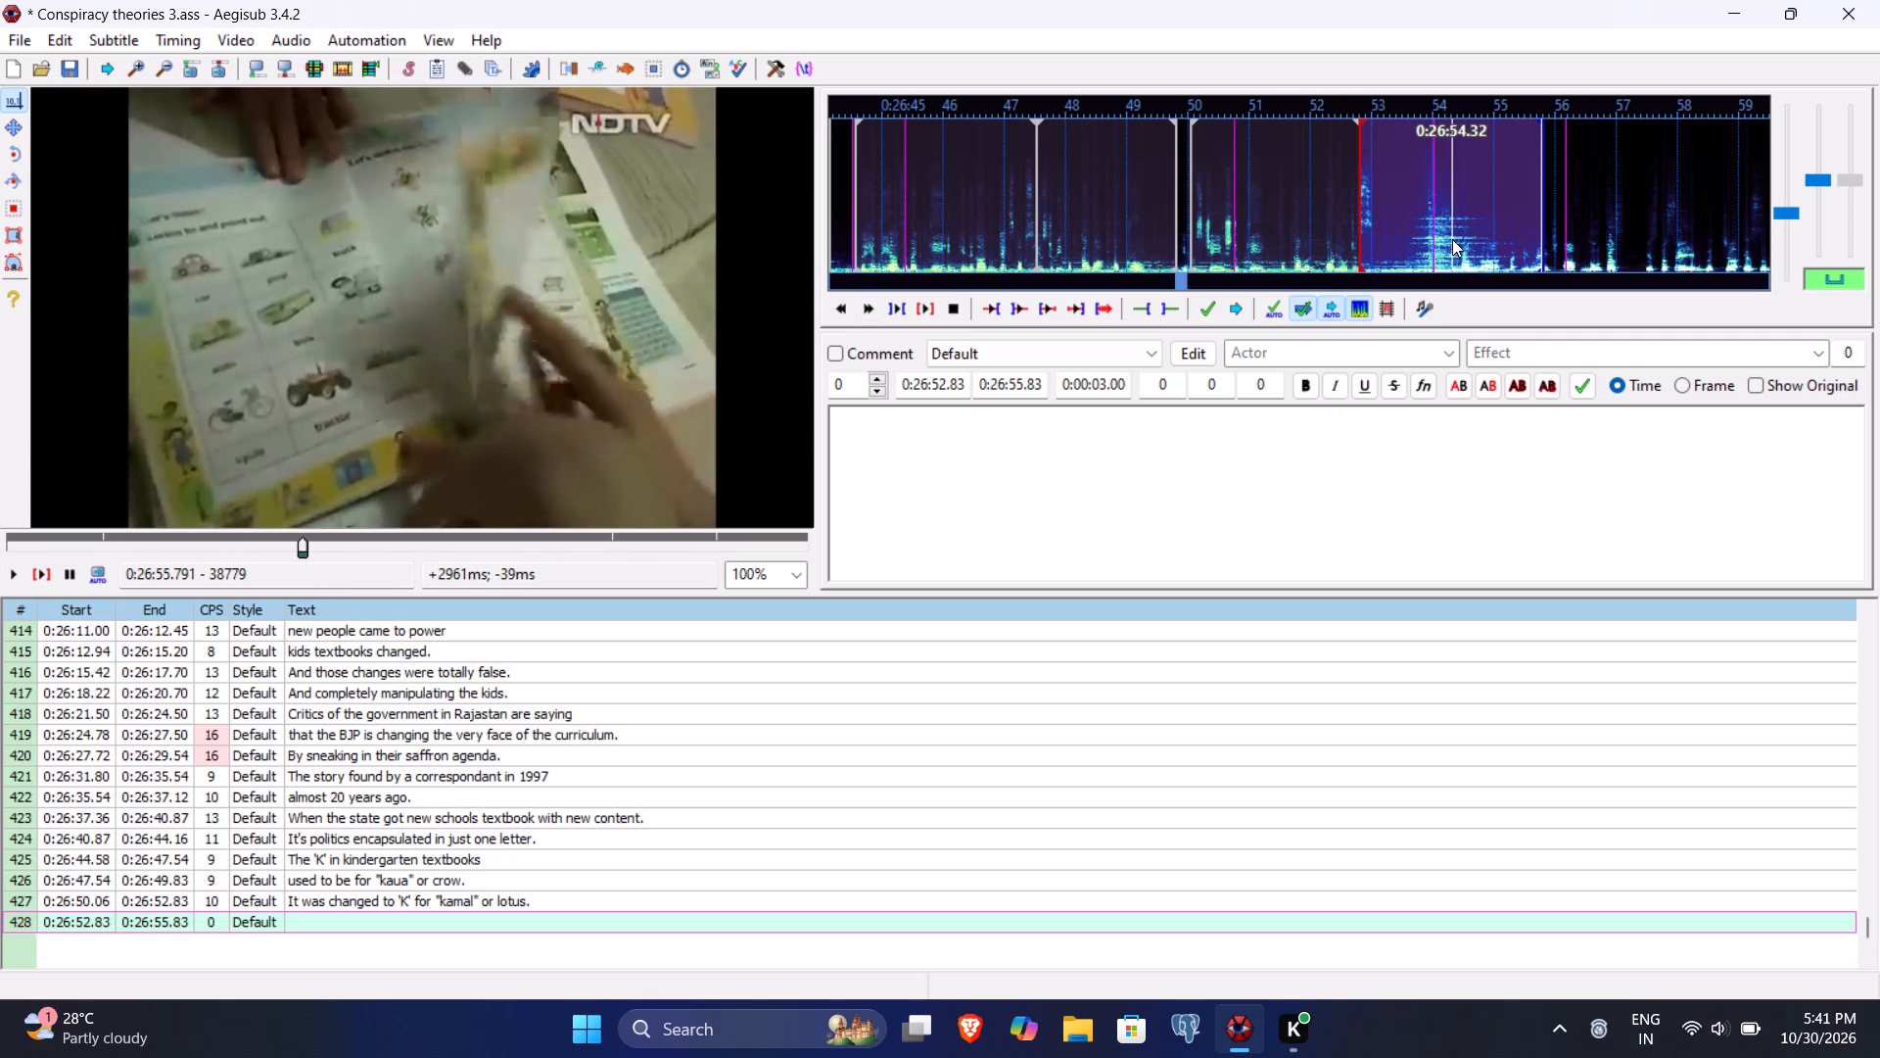
click(940, 386)
text(436)
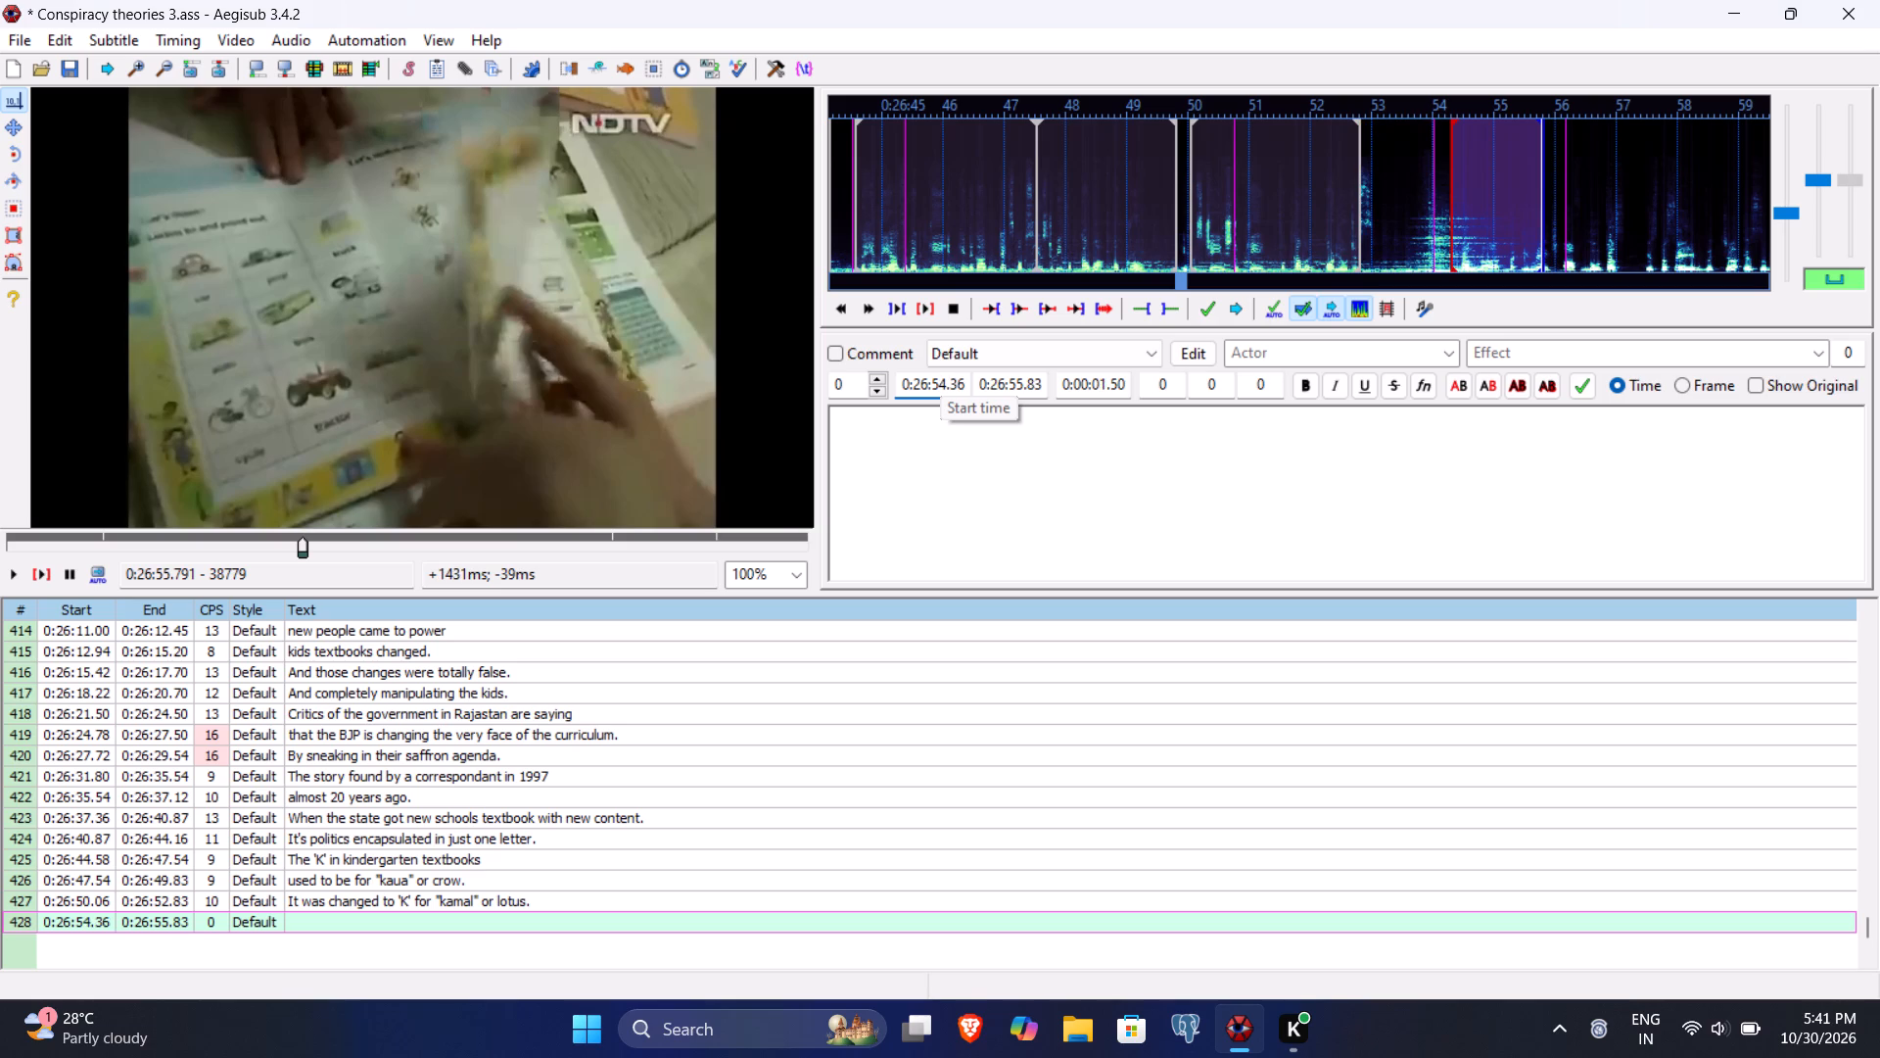
click(14, 576)
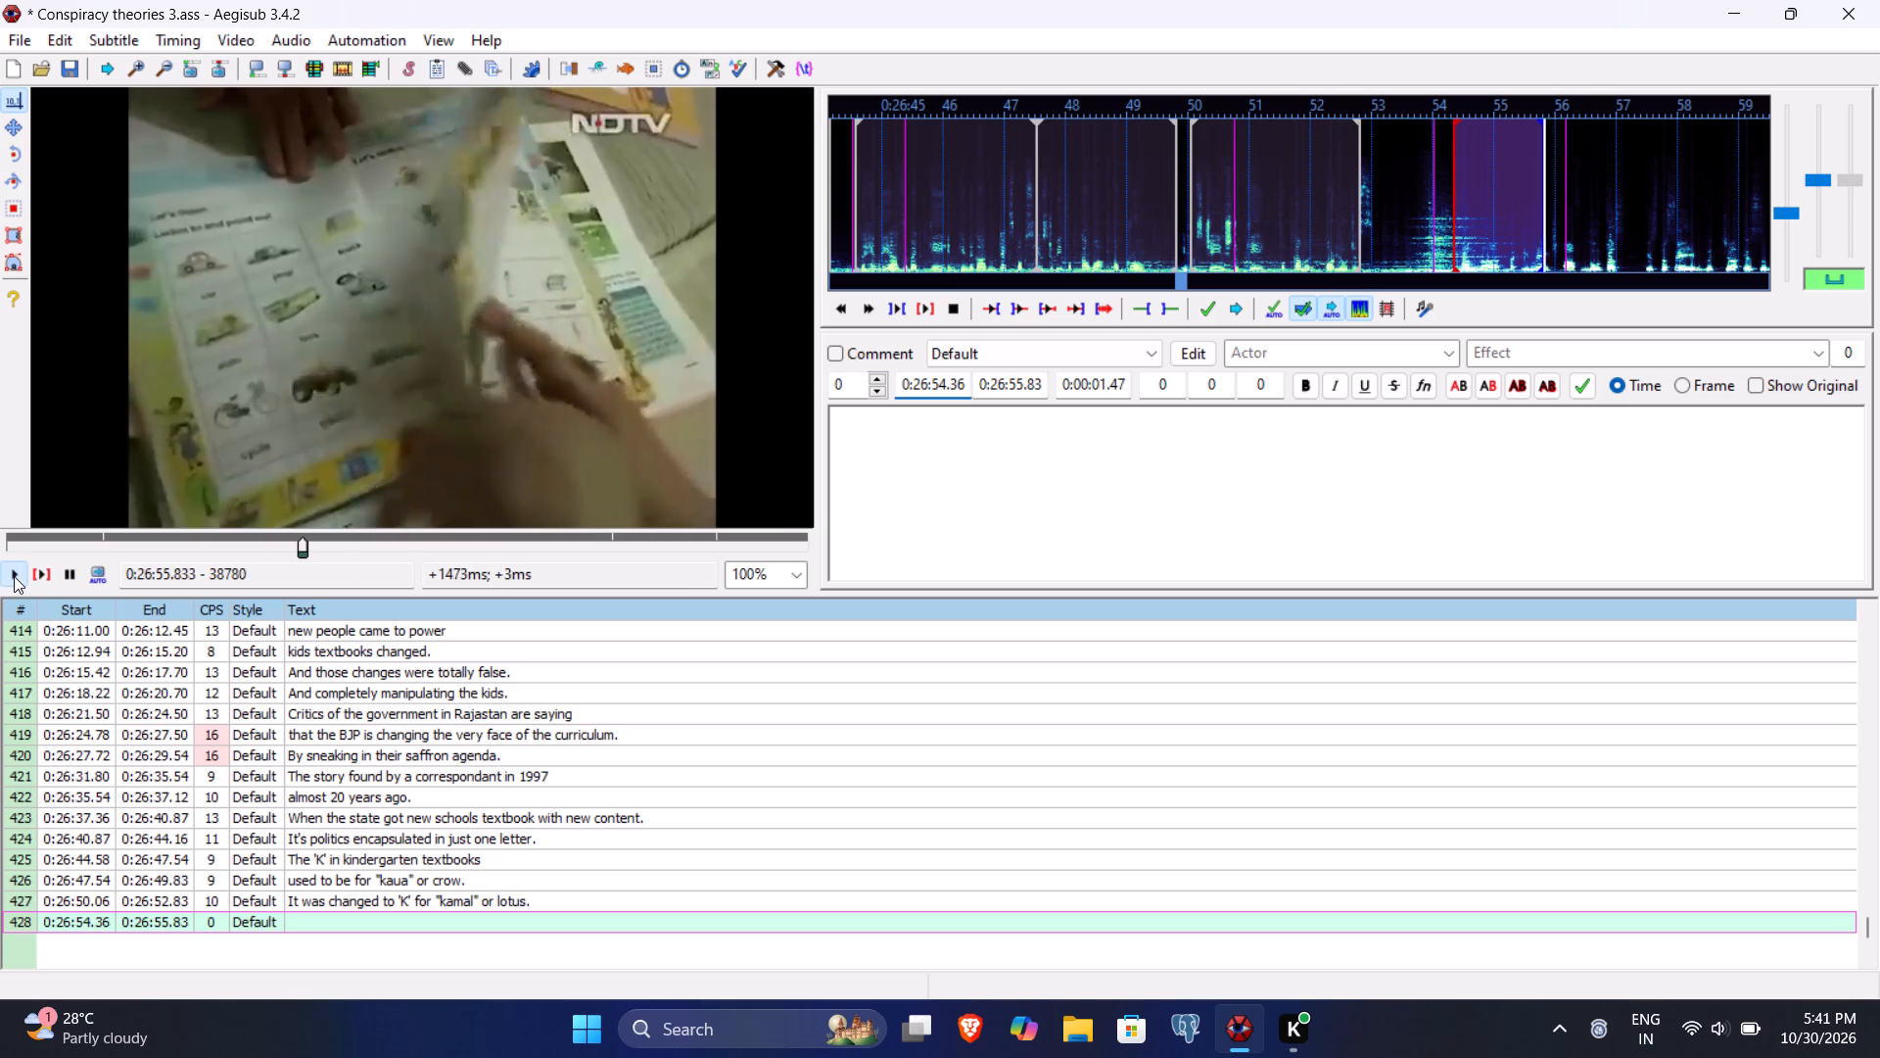
click(14, 576)
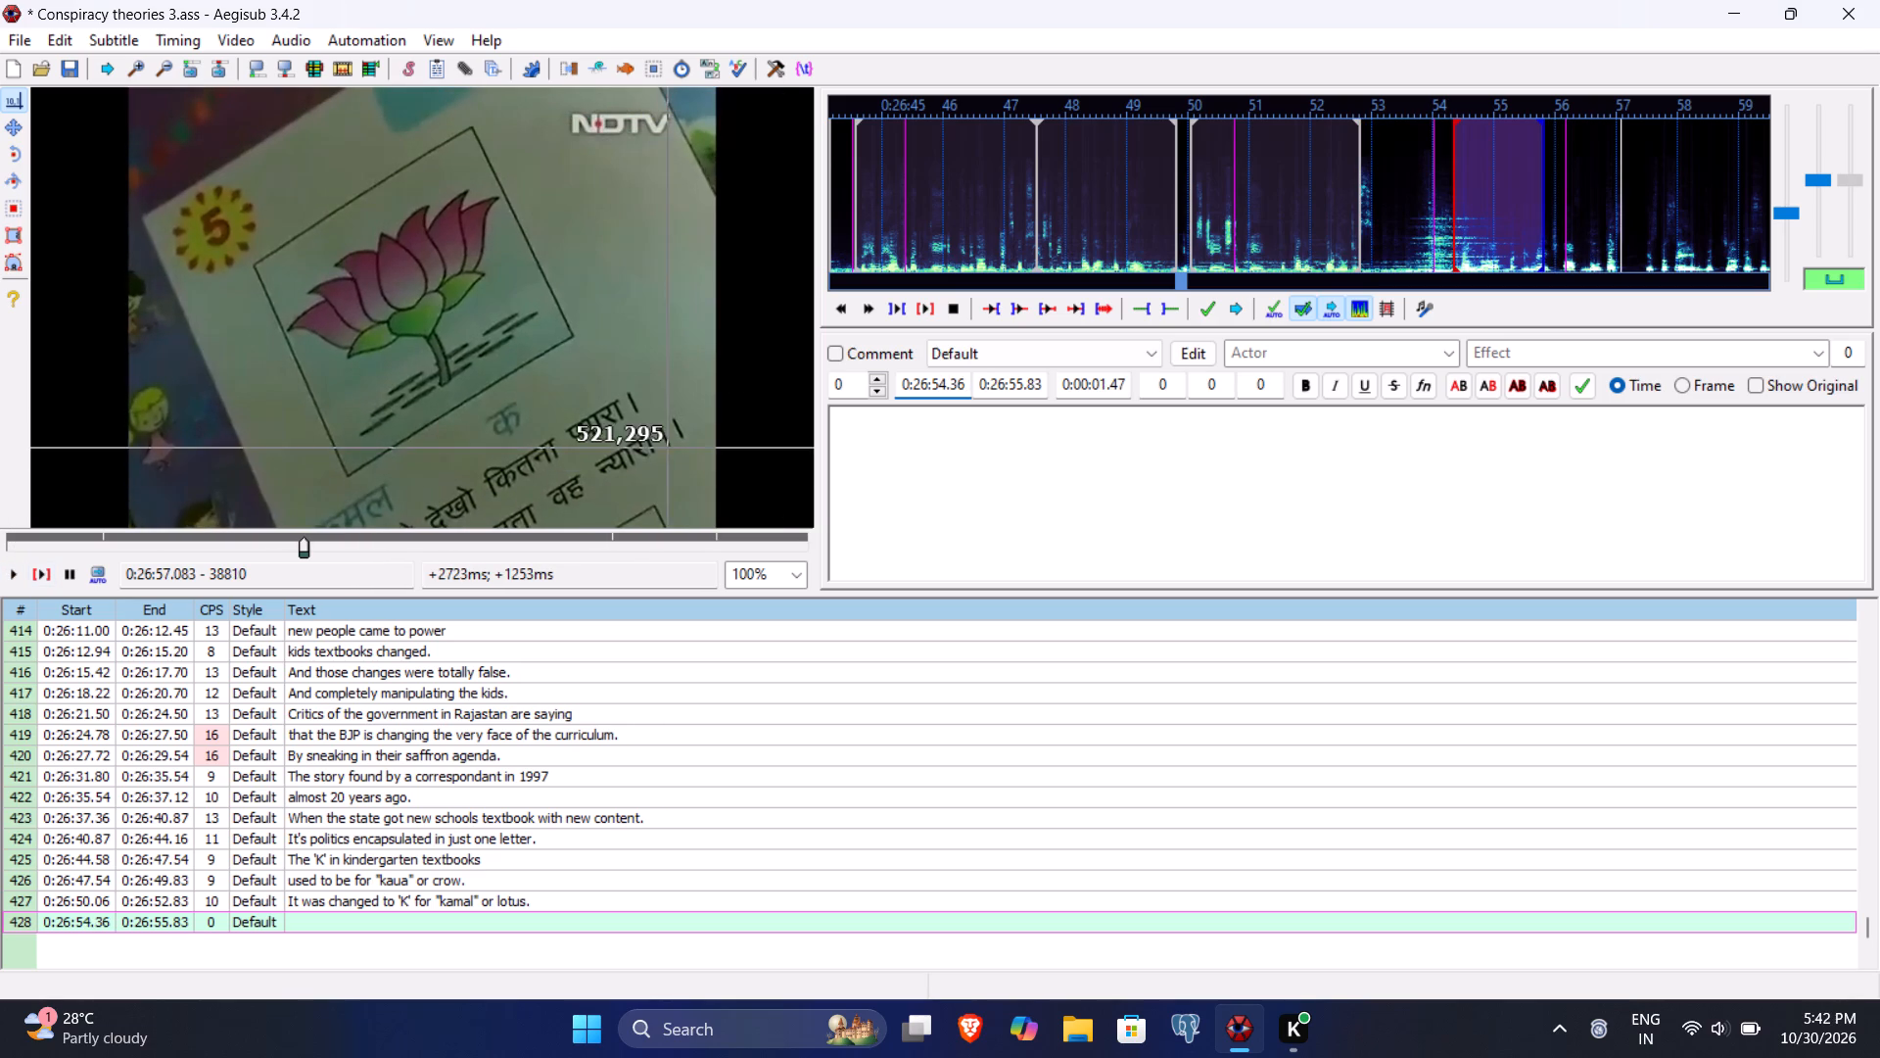
click(1015, 388)
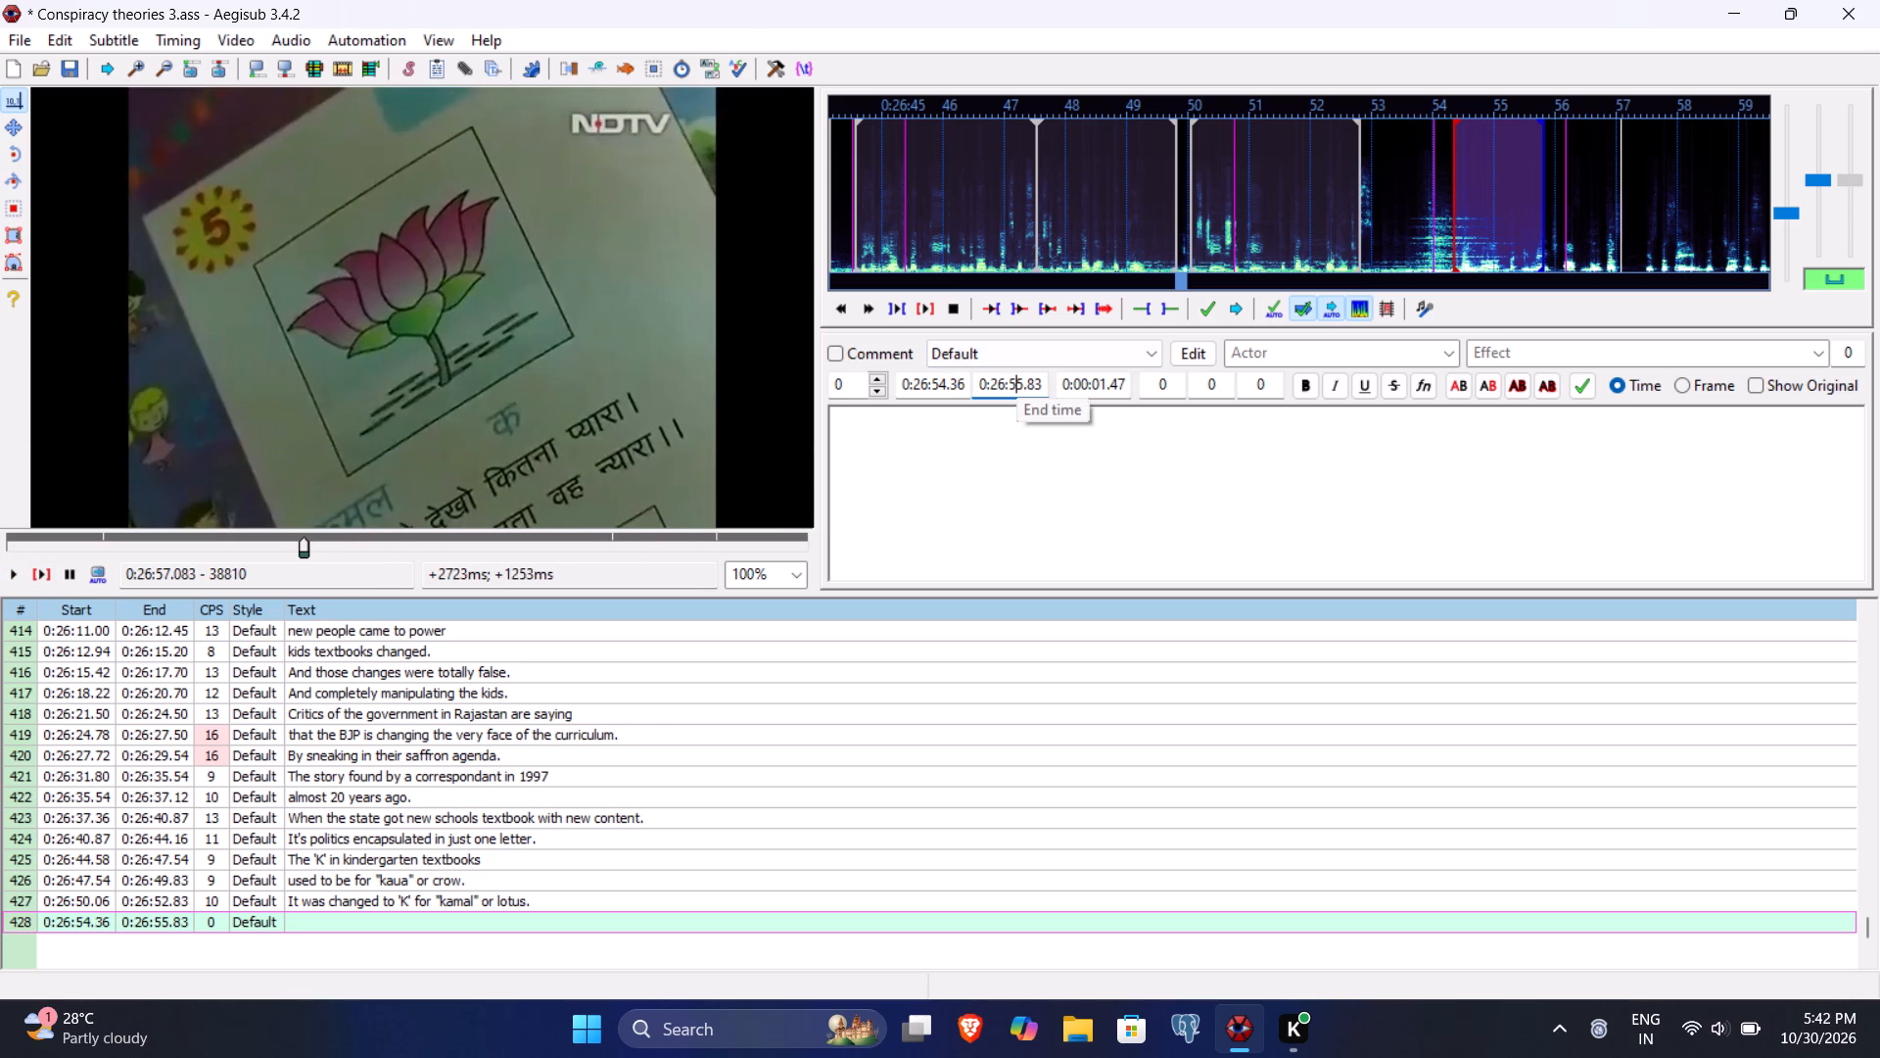
key(7)
text(08)
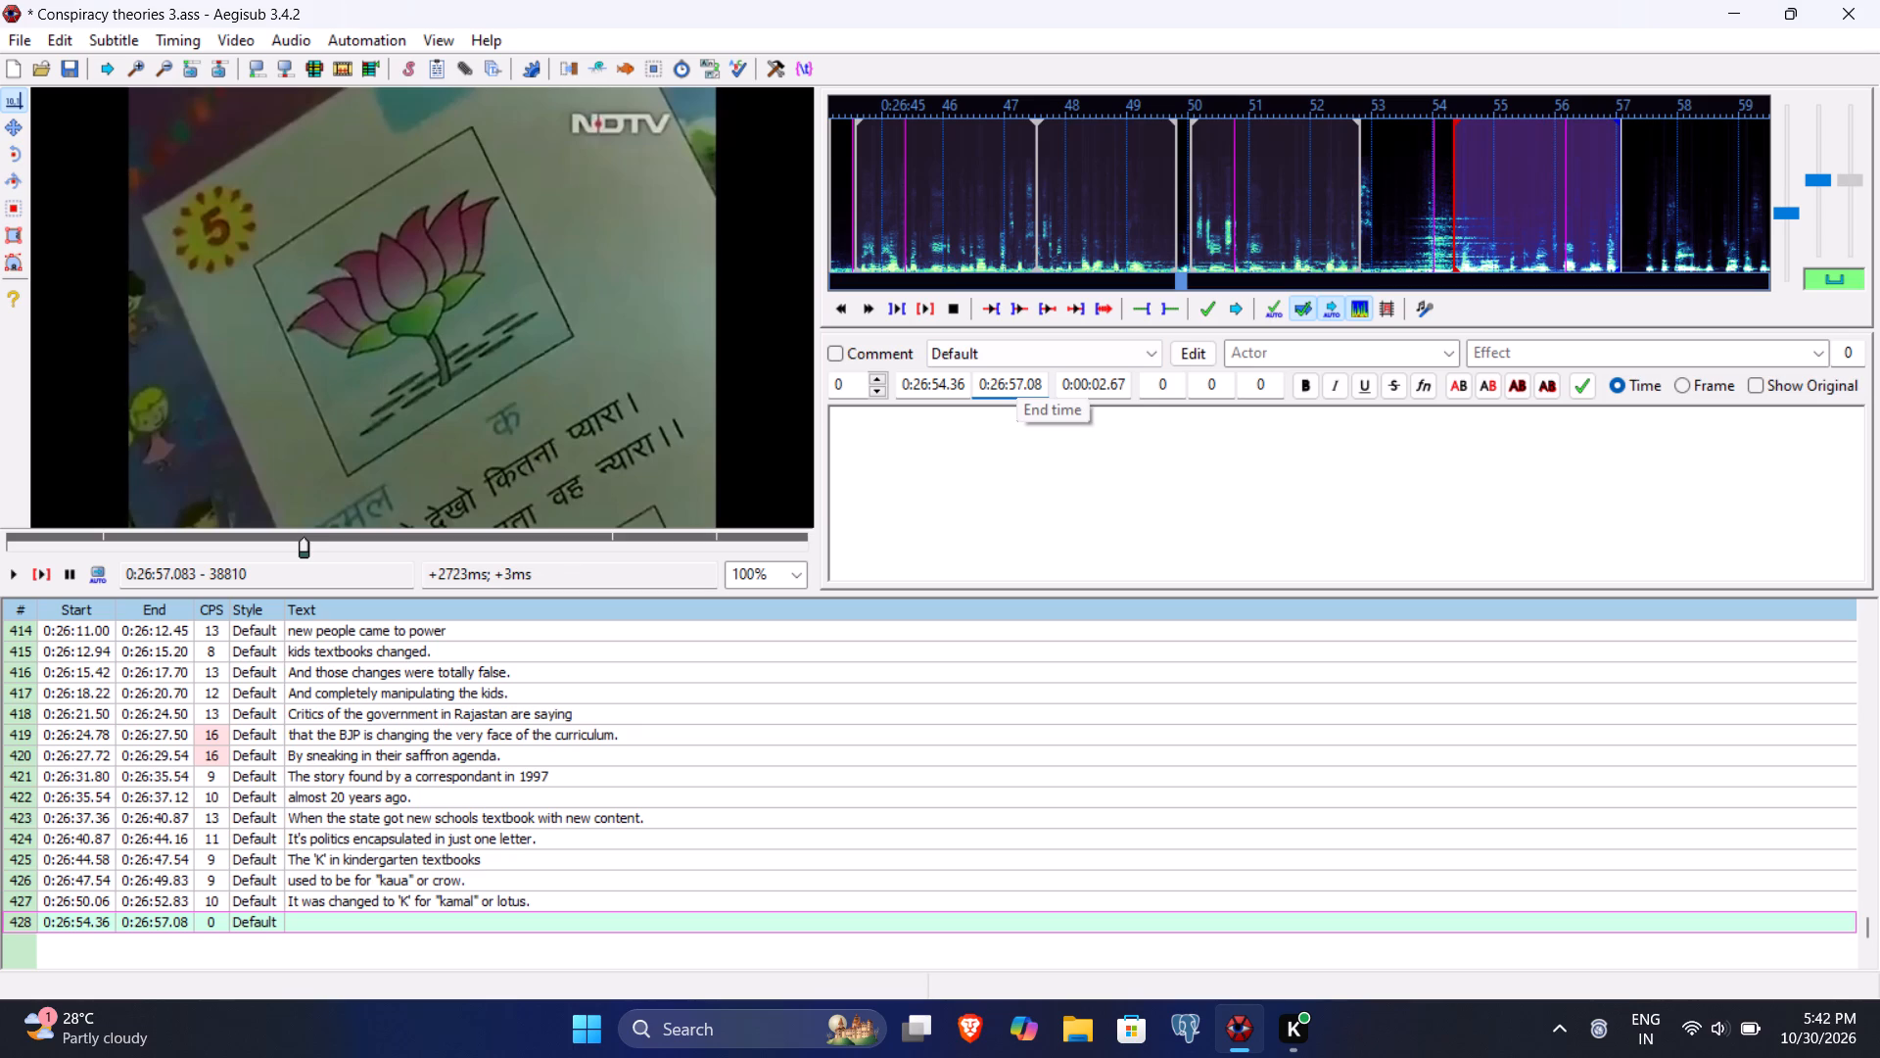
Enter the text "Even the image of lotus" for line 428 and commit it.
click(1003, 473)
text(Even the image of lotus)
key(Return)
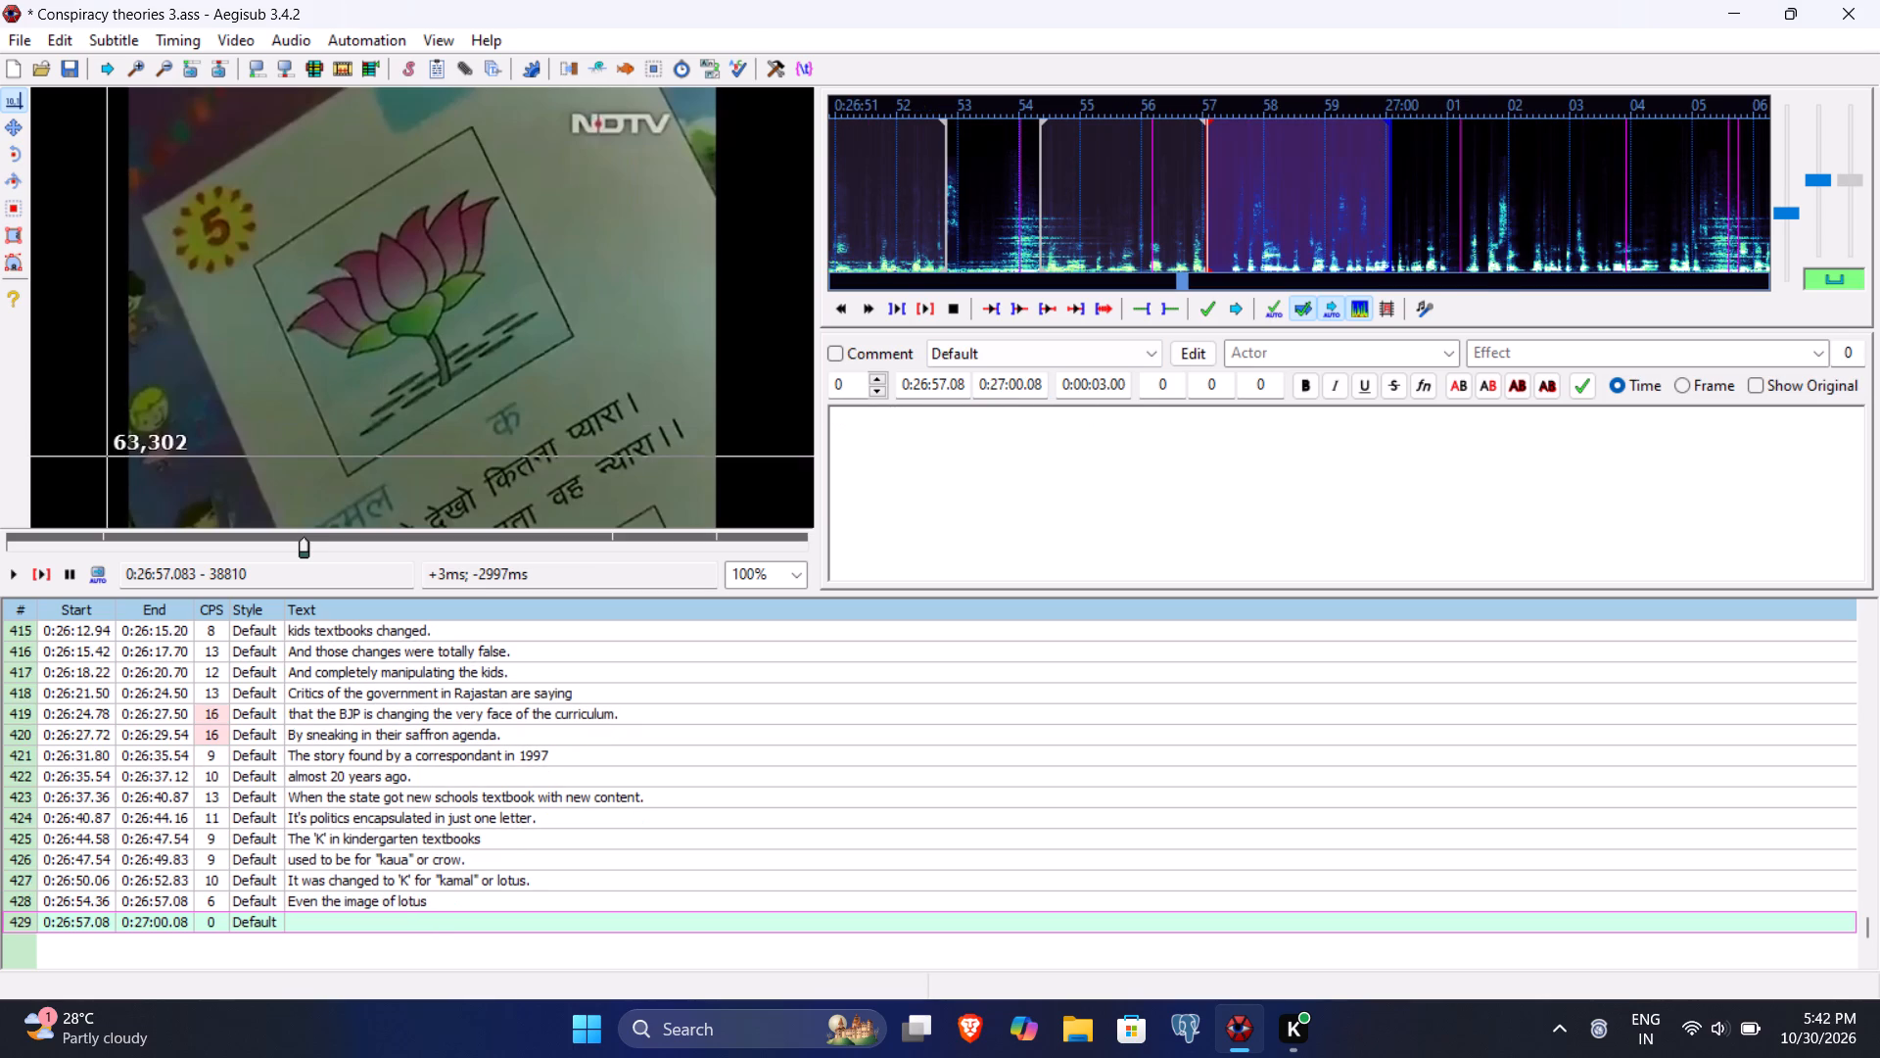
Play line 429 and set its end time to 0:27:01.12 and start time to 0:26:57.46.
click(38, 589)
click(39, 578)
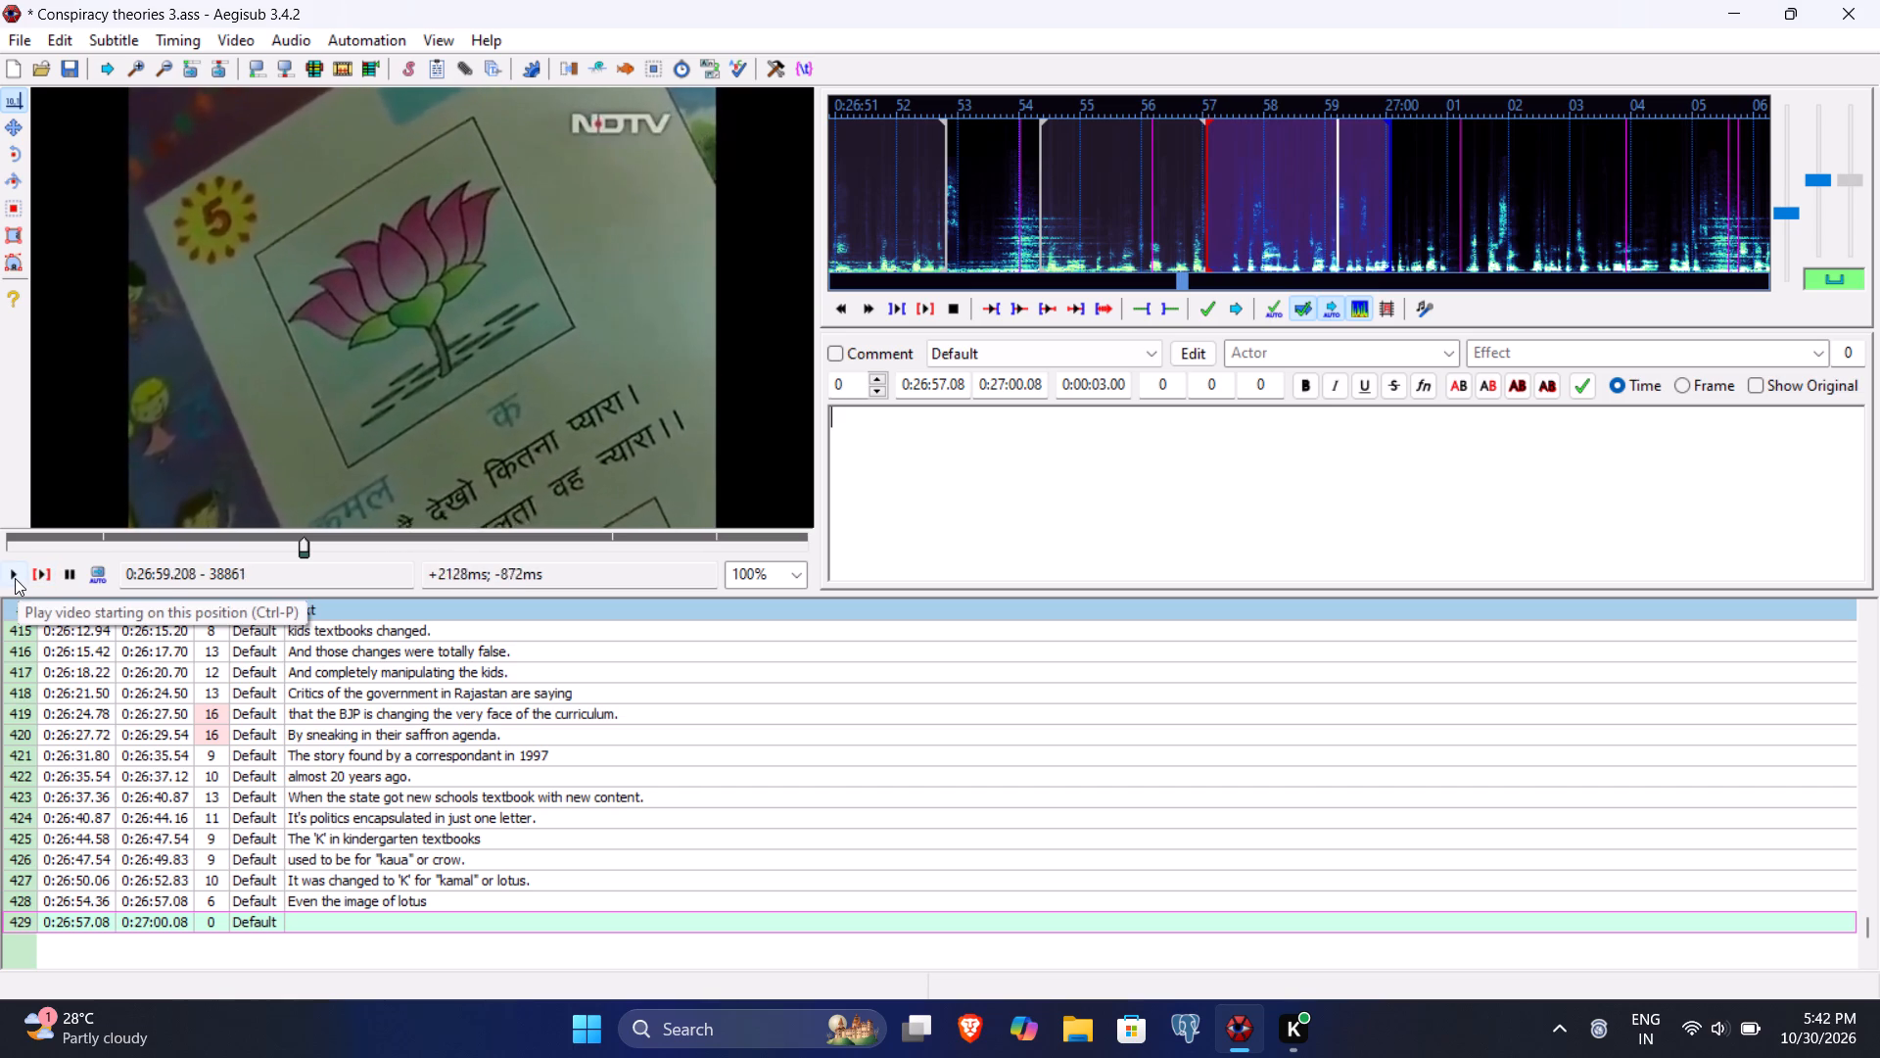
click(15, 578)
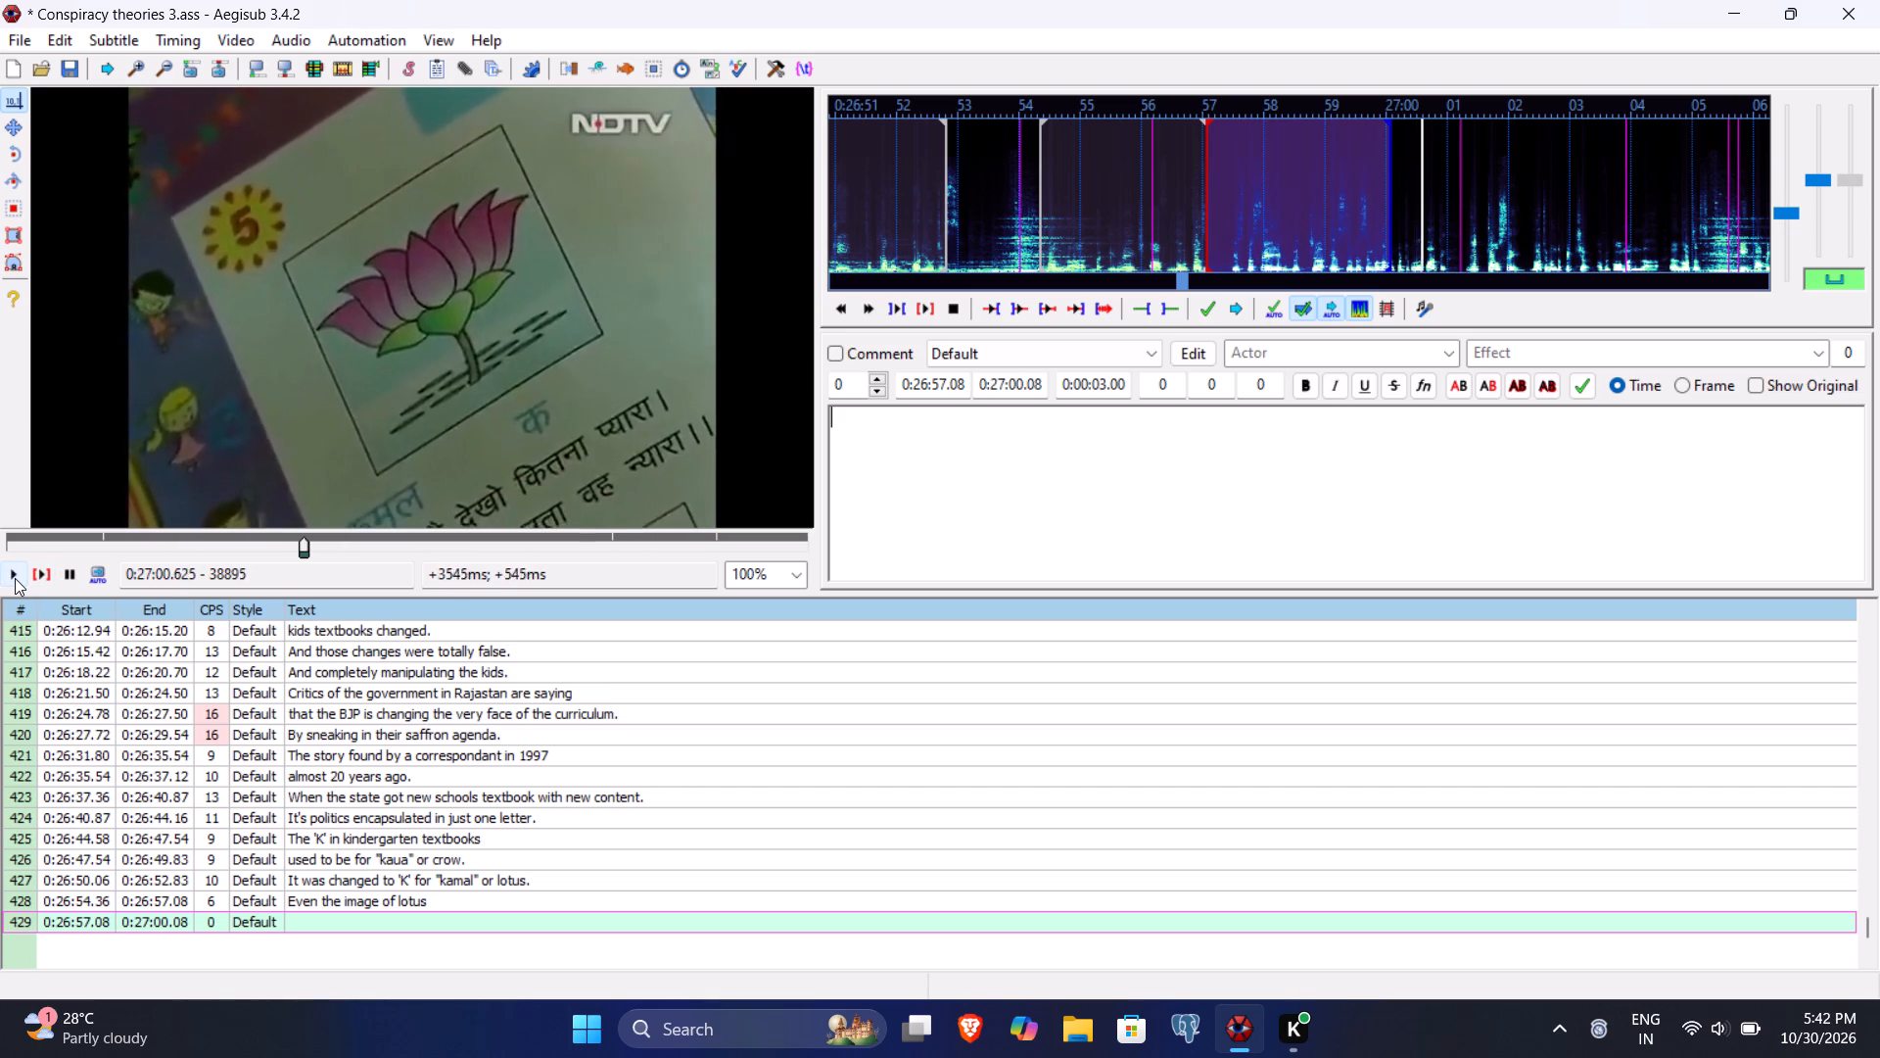
click(15, 578)
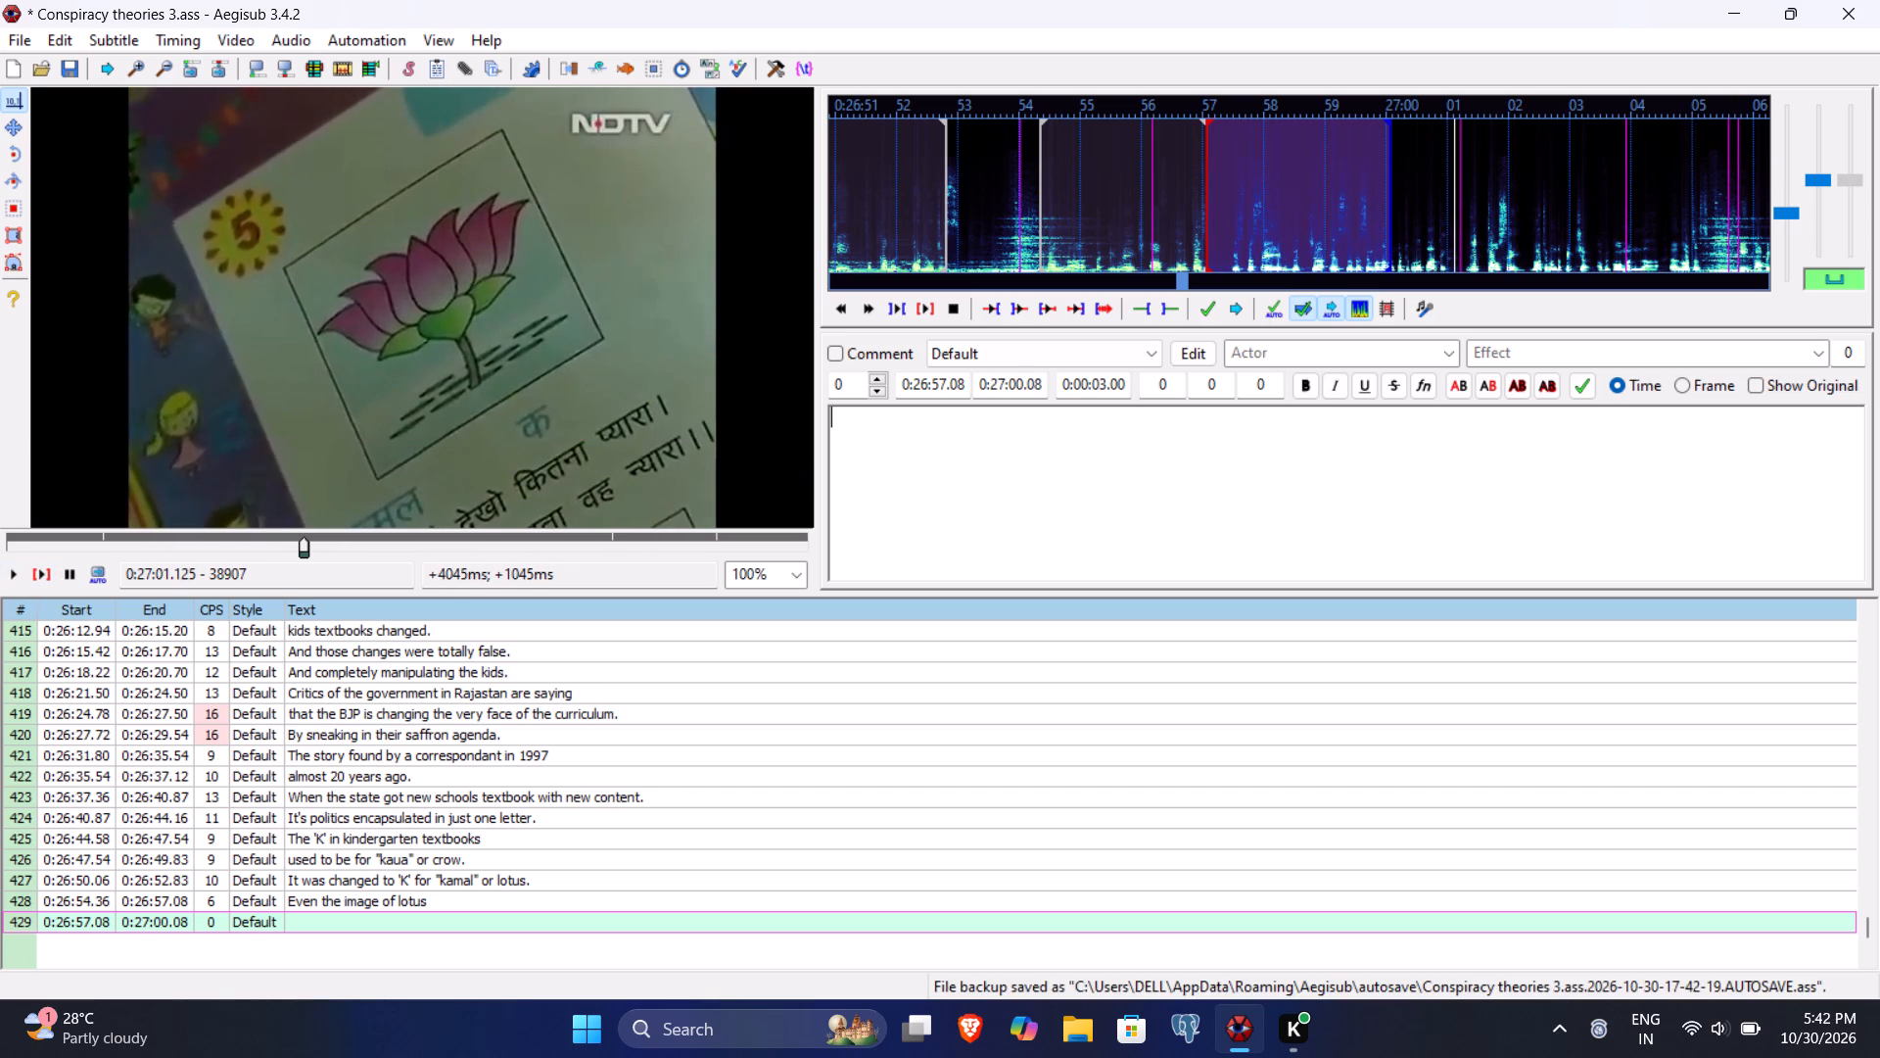
click(1013, 385)
text(112)
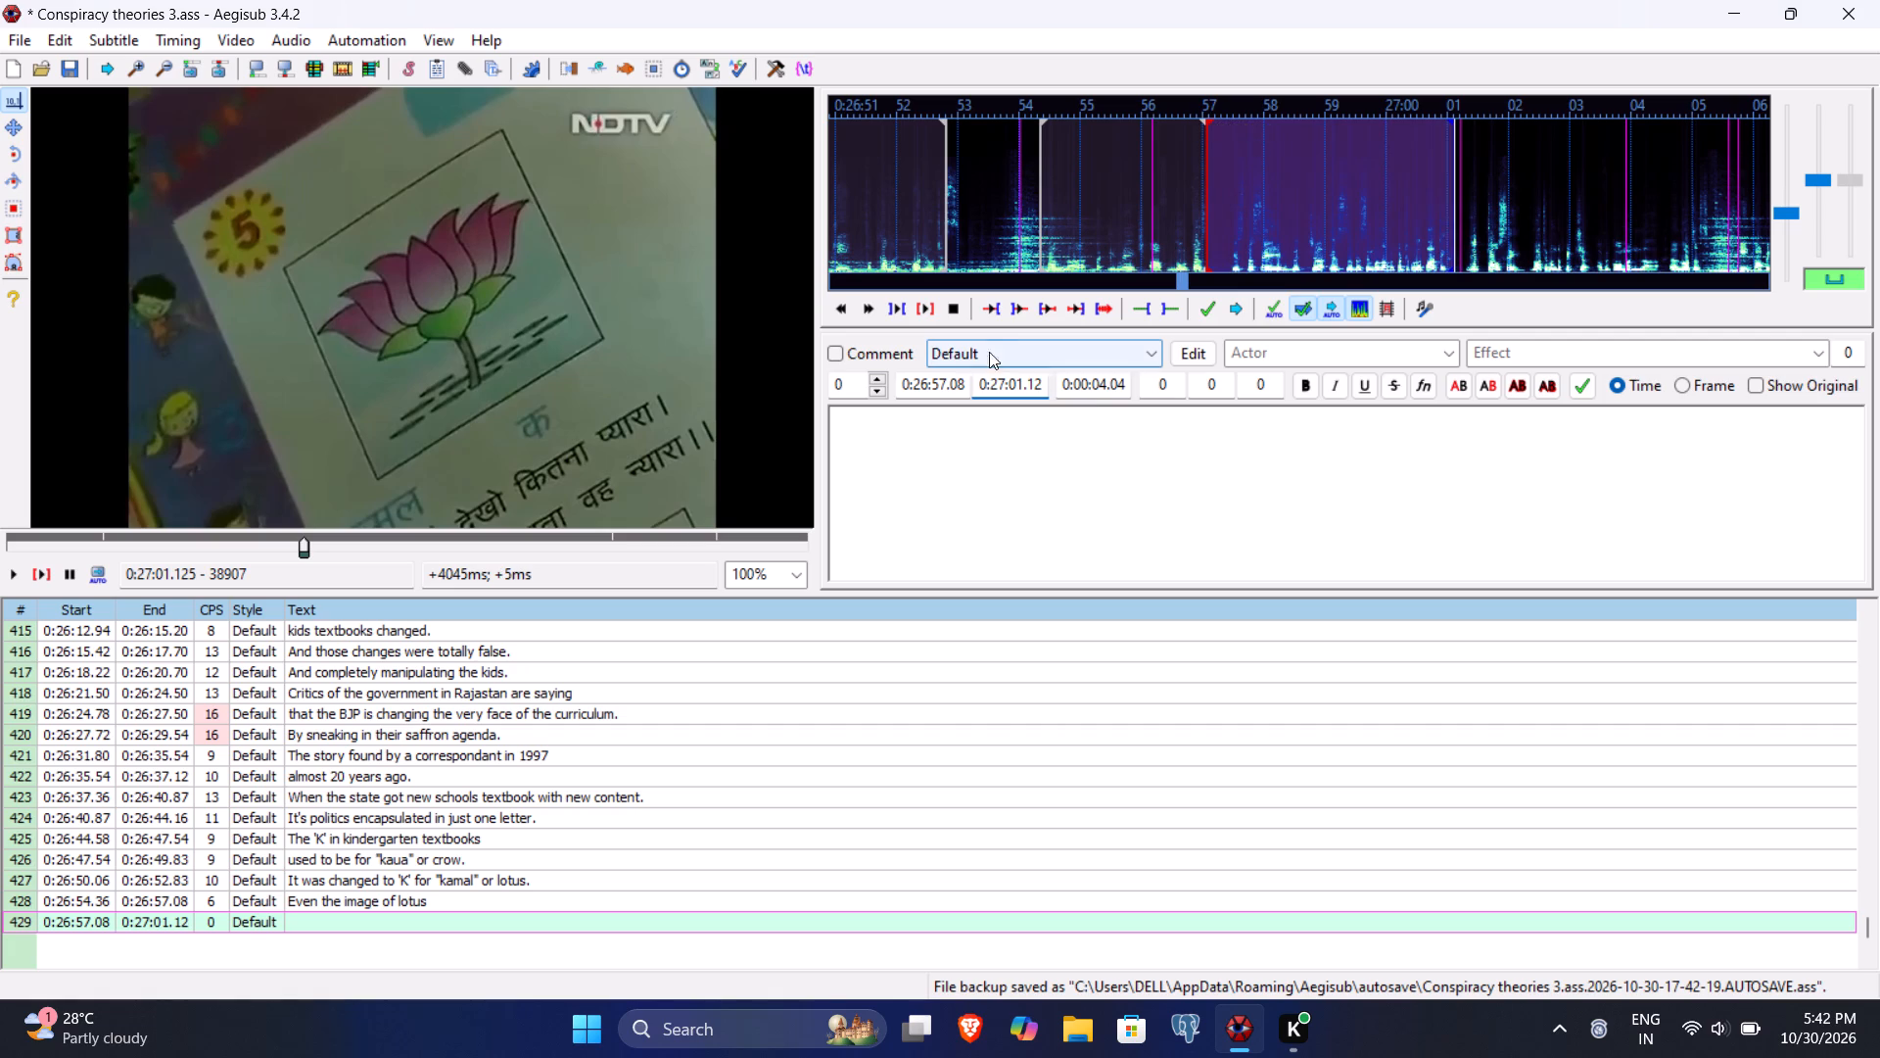
click(947, 389)
text(46)
Enter the text "is same as the symbol of a particular party." for line 429 and commit it.
click(916, 490)
text(is same)
key(space)
text(as the symbol of a particular party.)
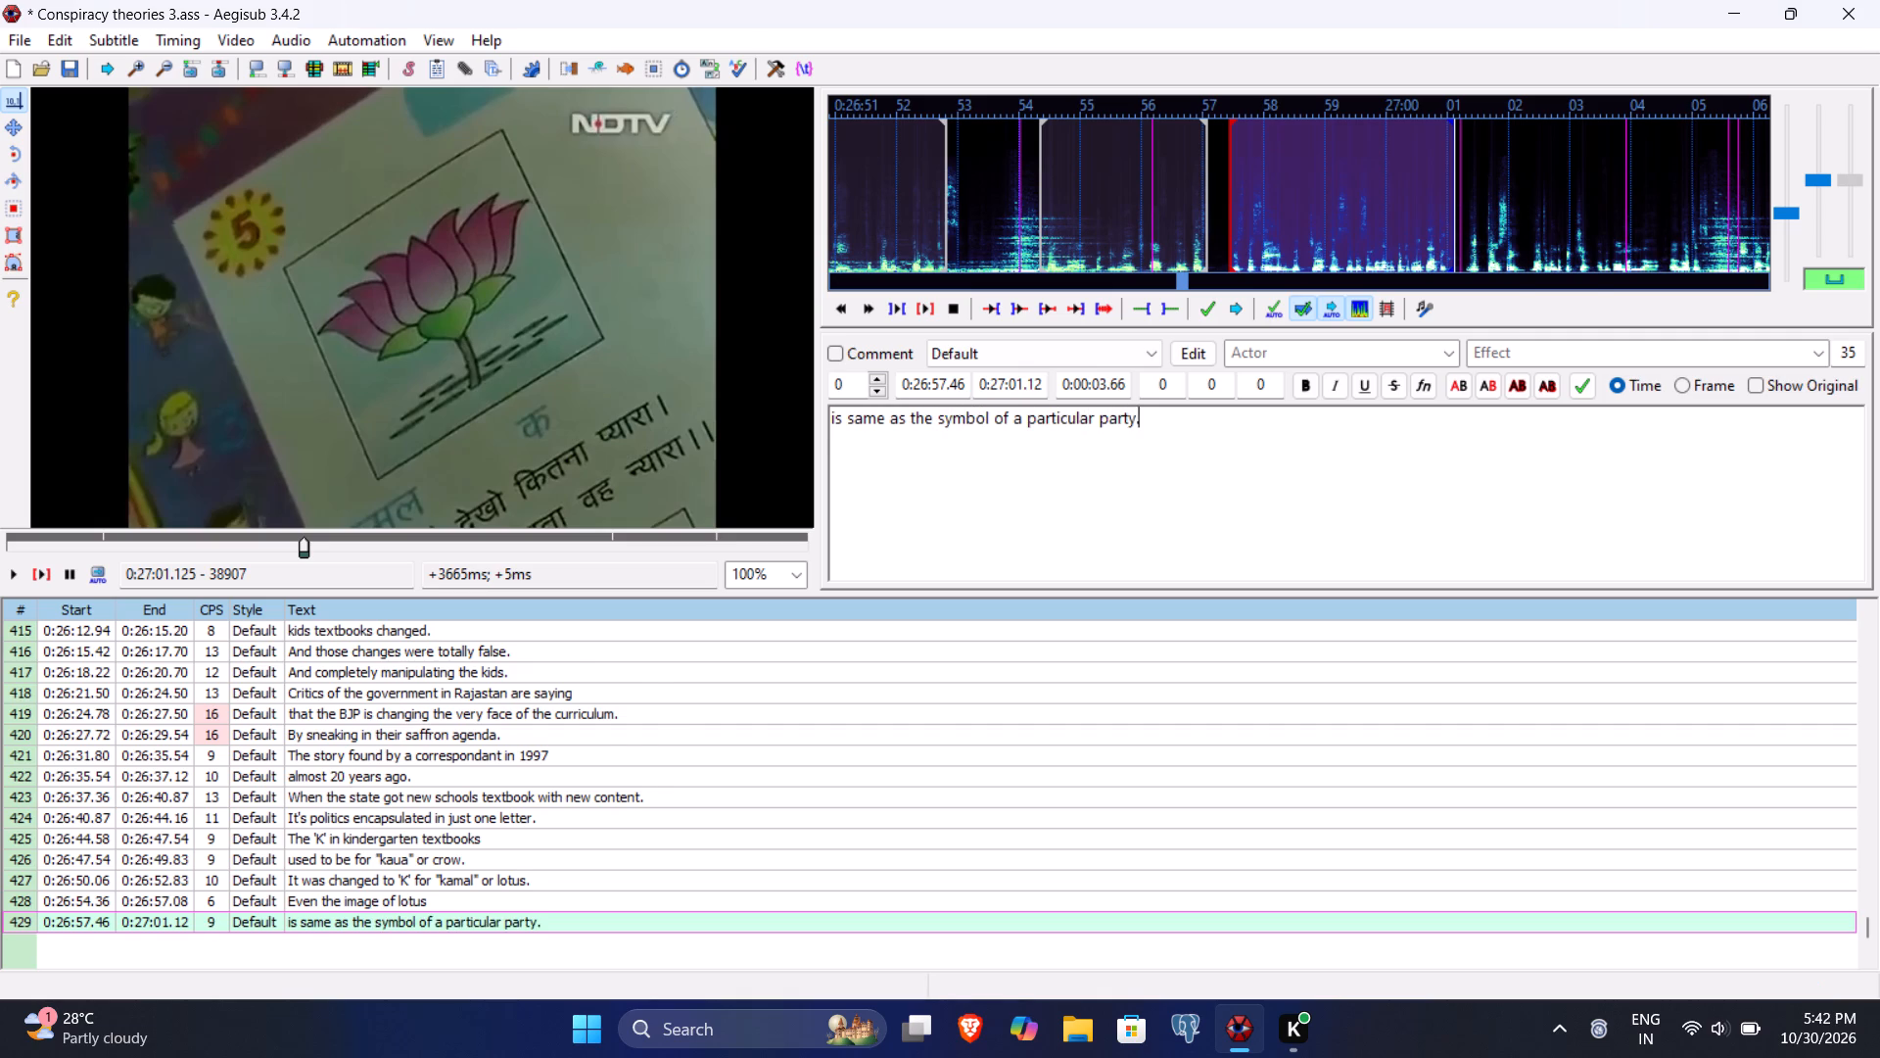
key(Return)
Start playing line 430 and save the subtitle file.
click(44, 569)
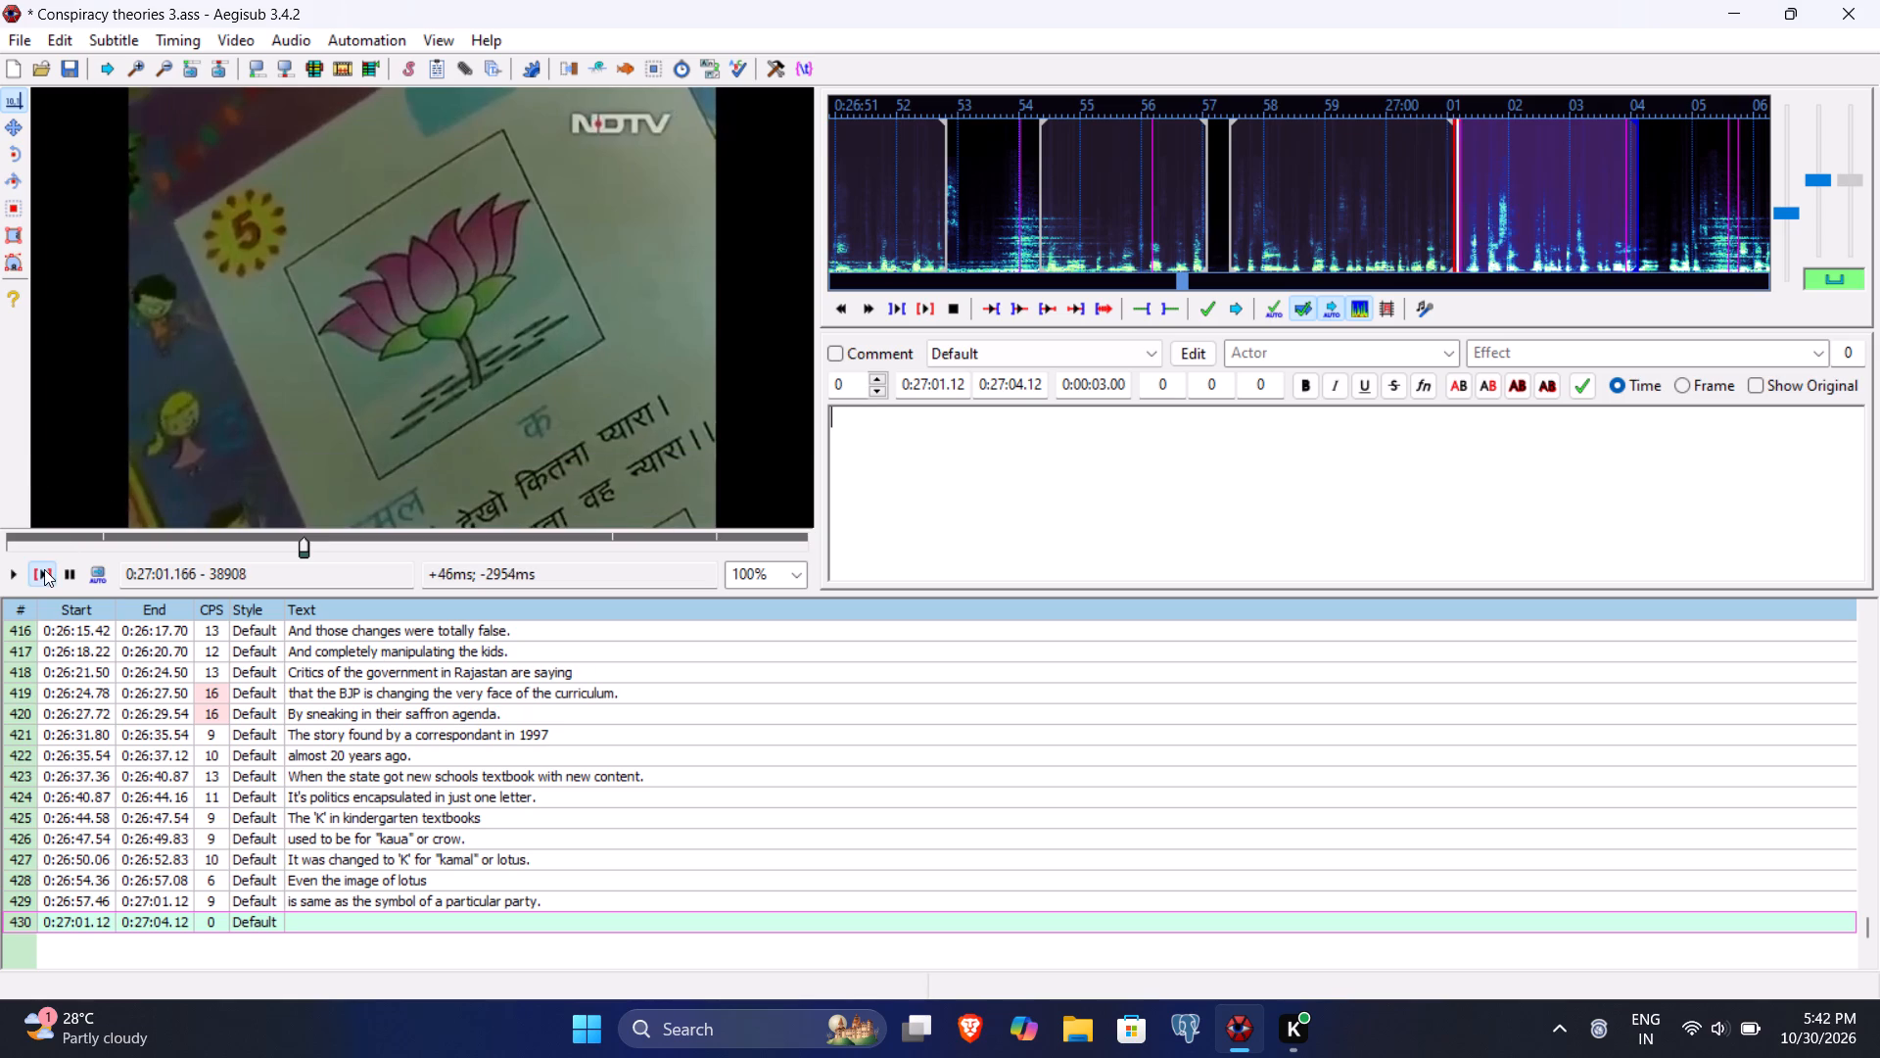
key(ctrl+s)
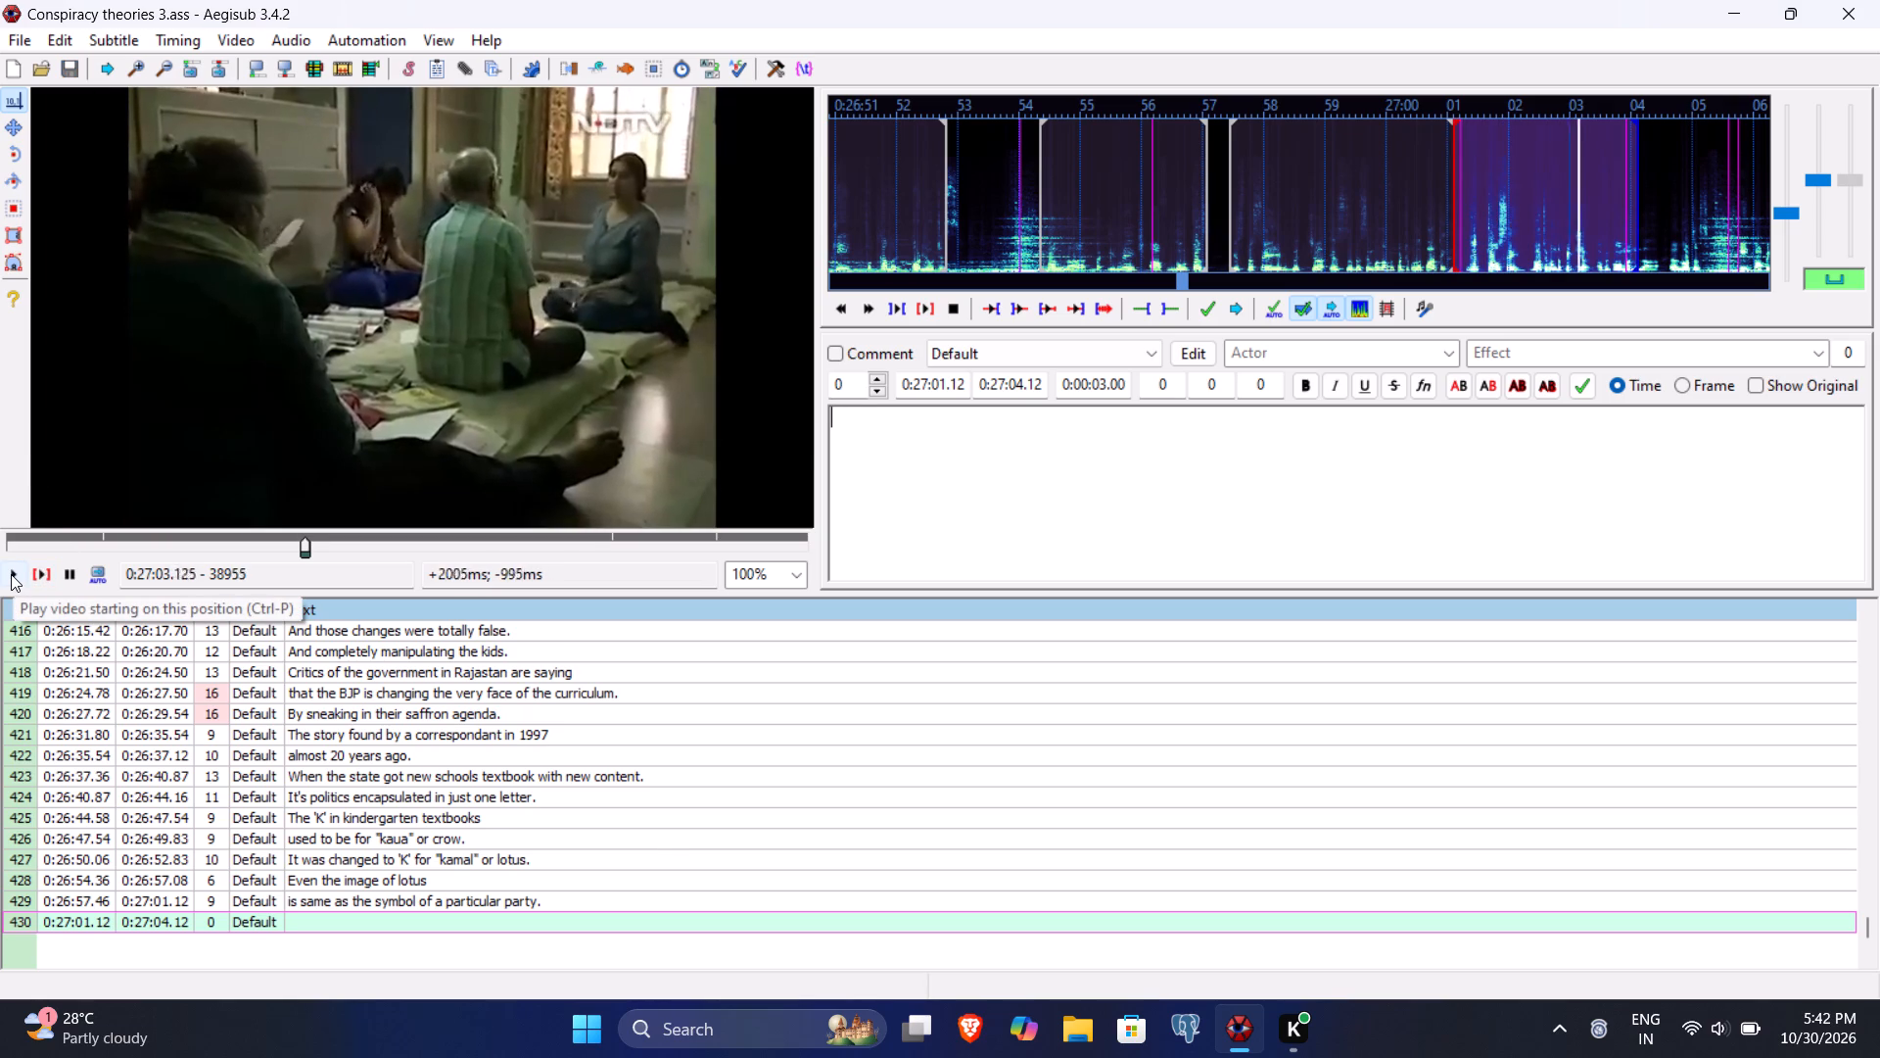
Play the video onward past line 430 and set the line's end time to 0:27:05.25.
click(6, 575)
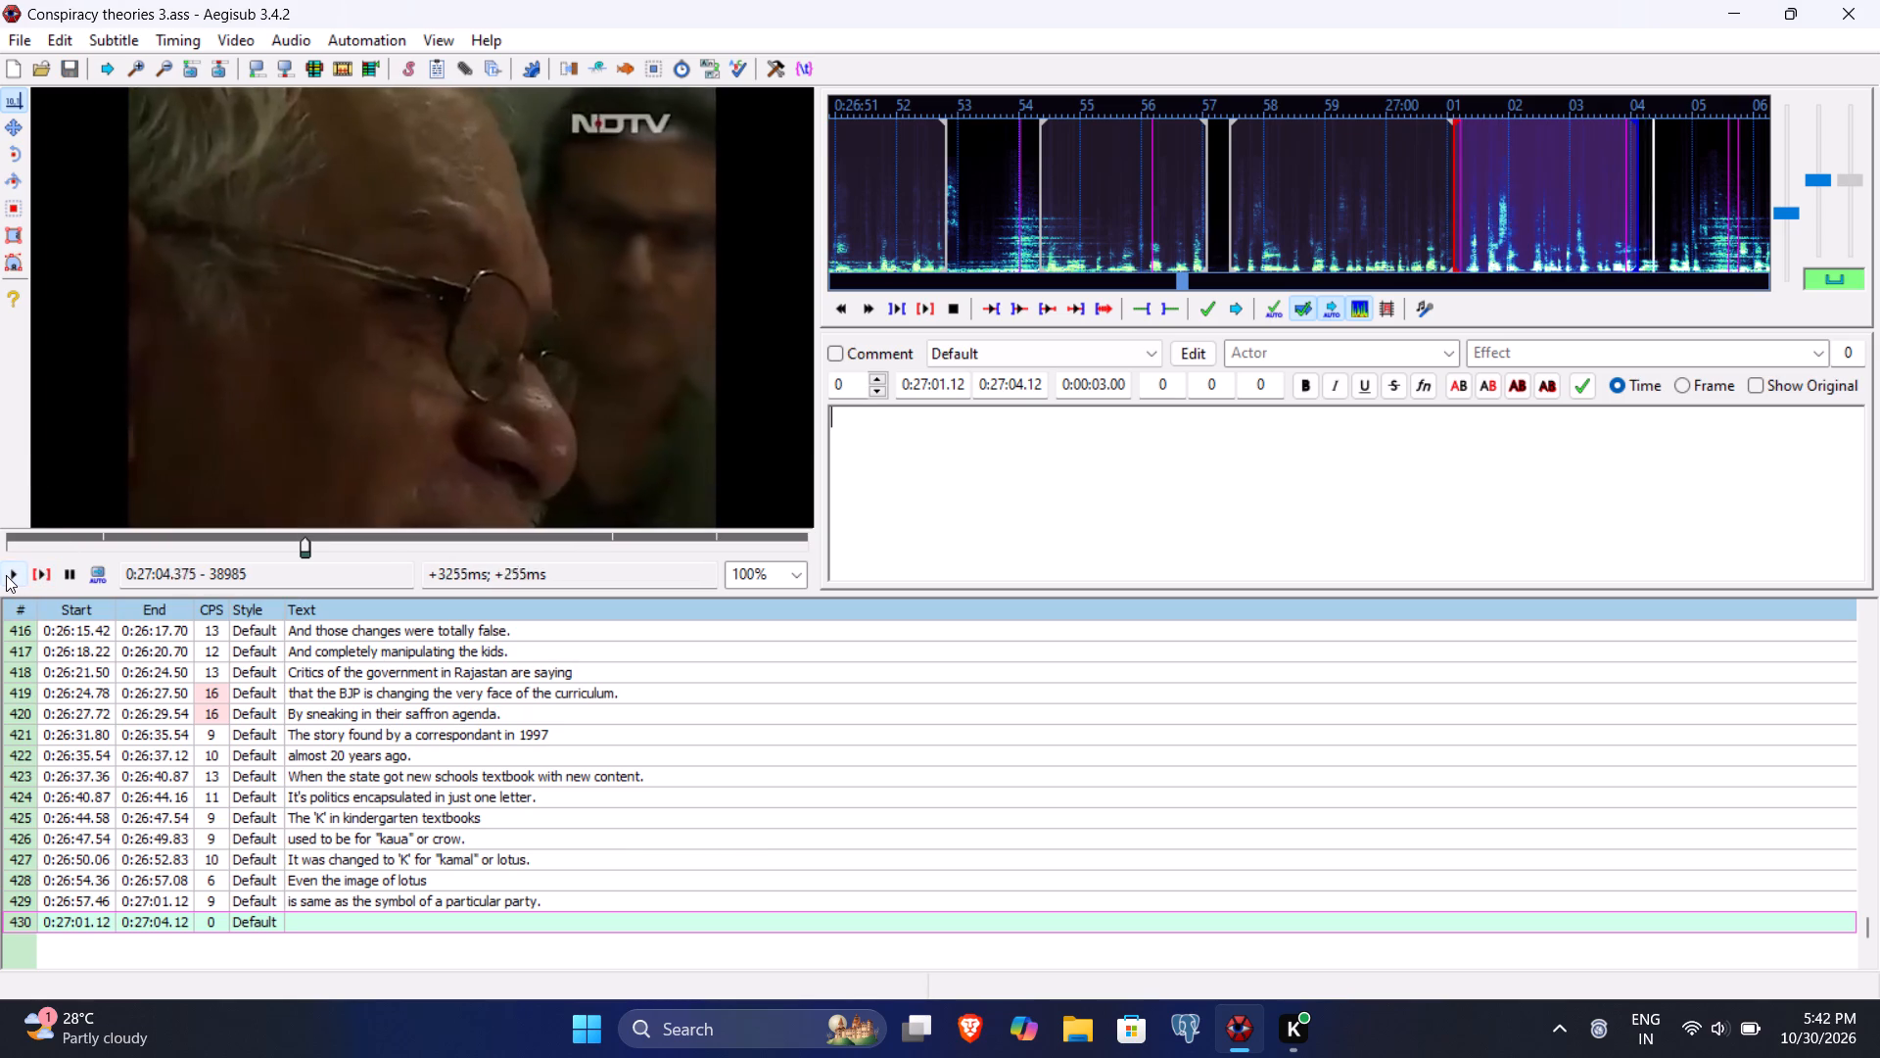
click(6, 575)
click(6, 575)
click(6, 575)
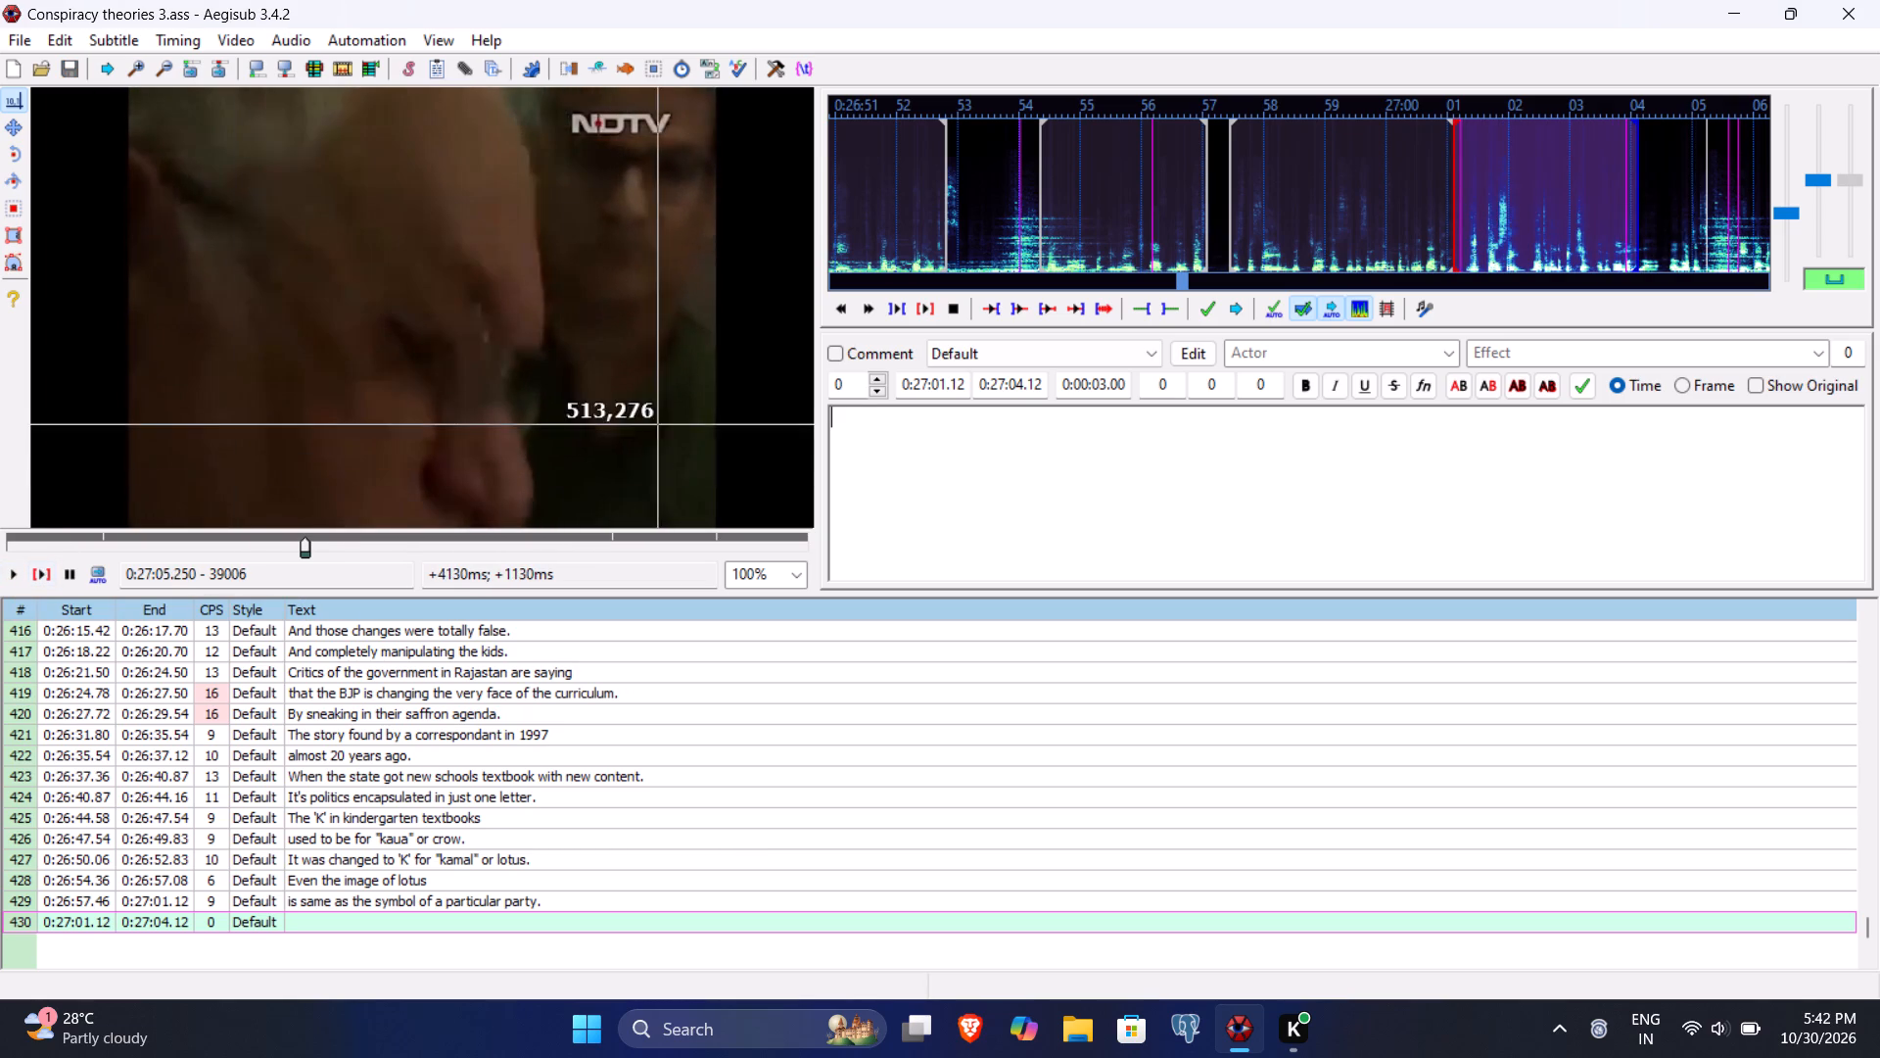
click(1014, 386)
key(5)
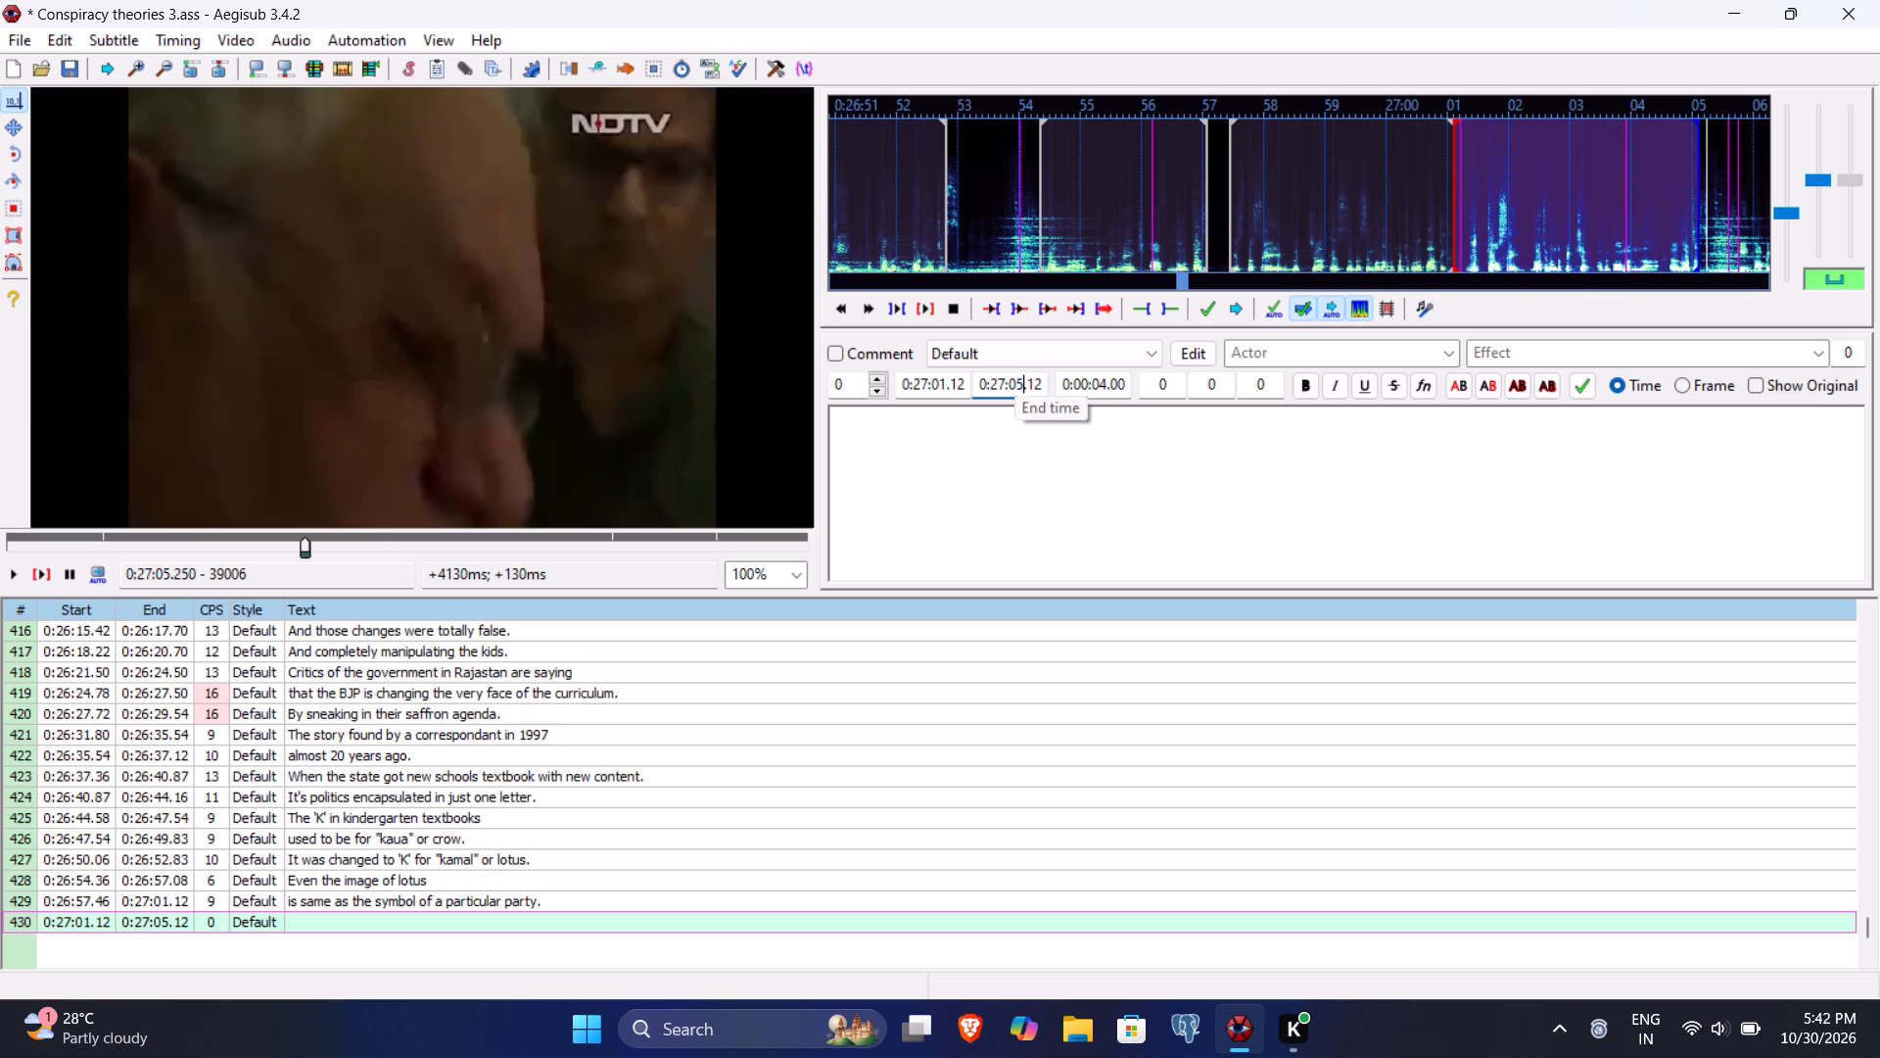
text(25)
Enter the text "Ditto same, not even the picture of a common lotus." for line 430, replaying it midway, and commit it.
click(1001, 450)
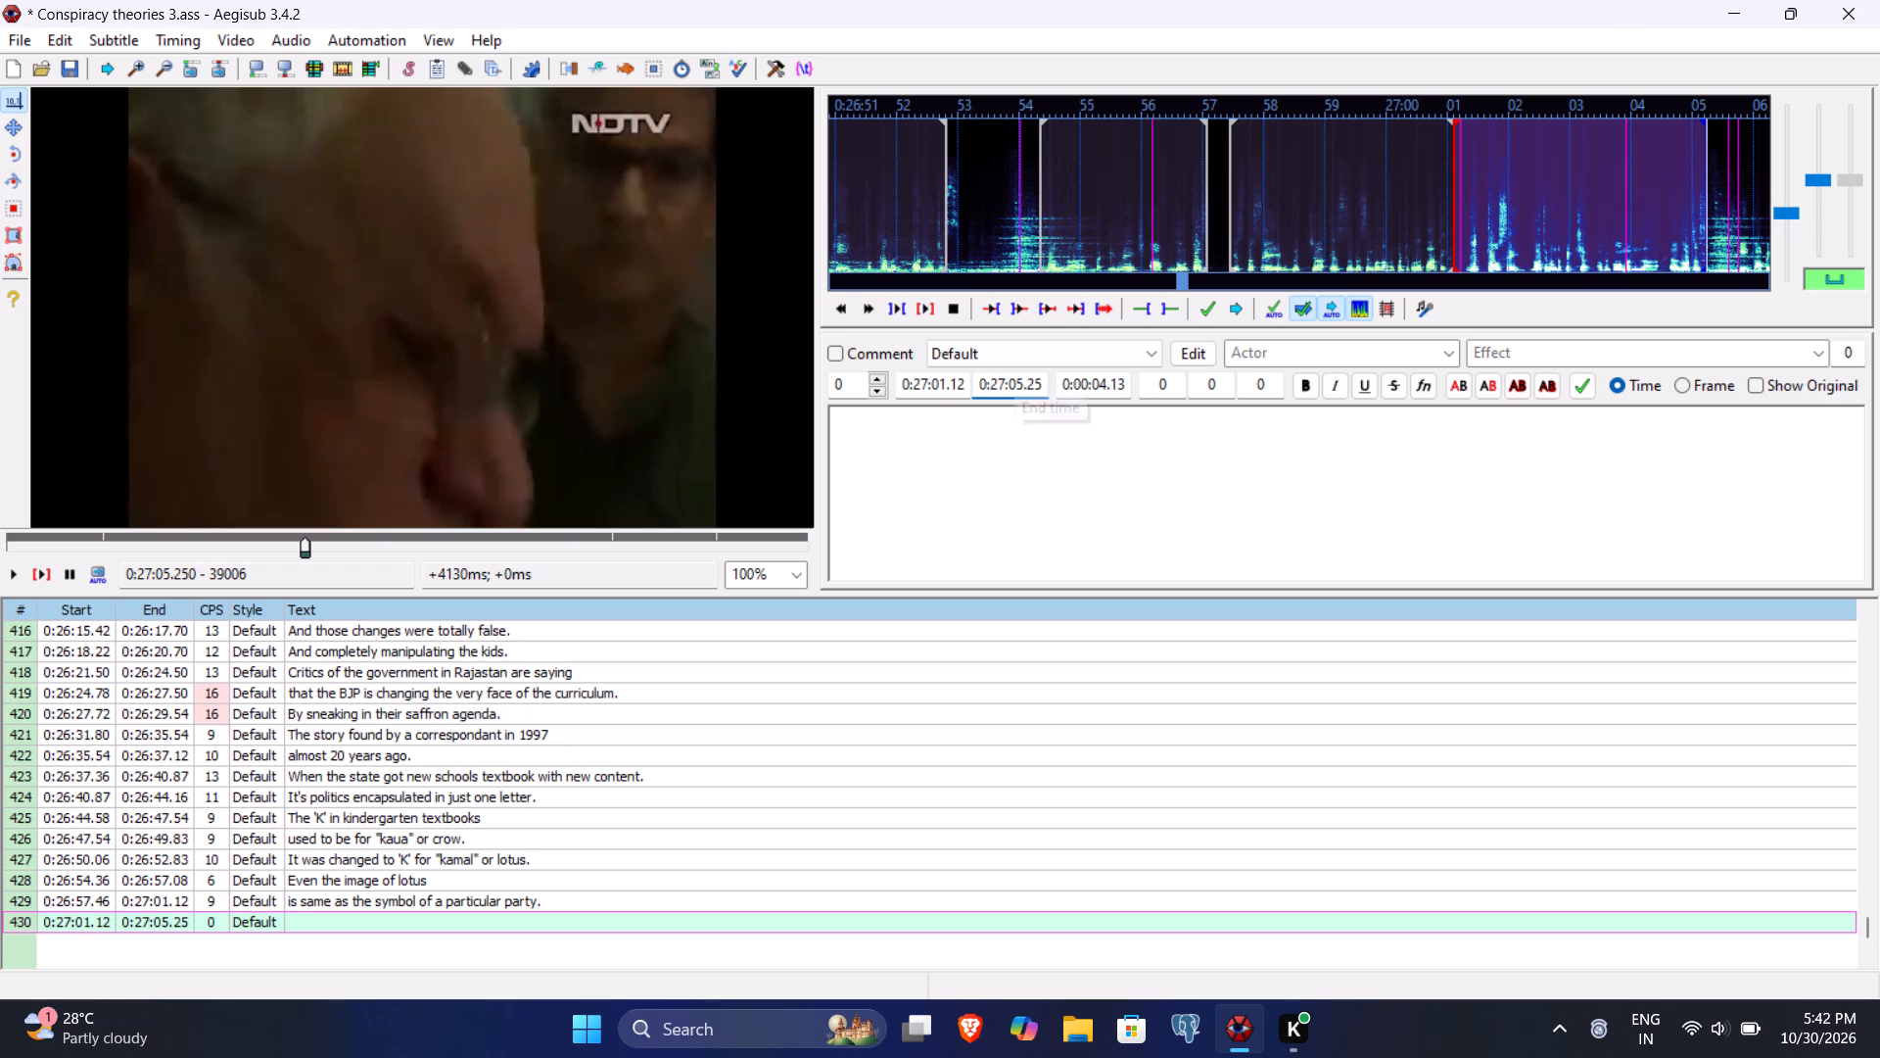
text(Ditto same, not even the picture of a)
key(space)
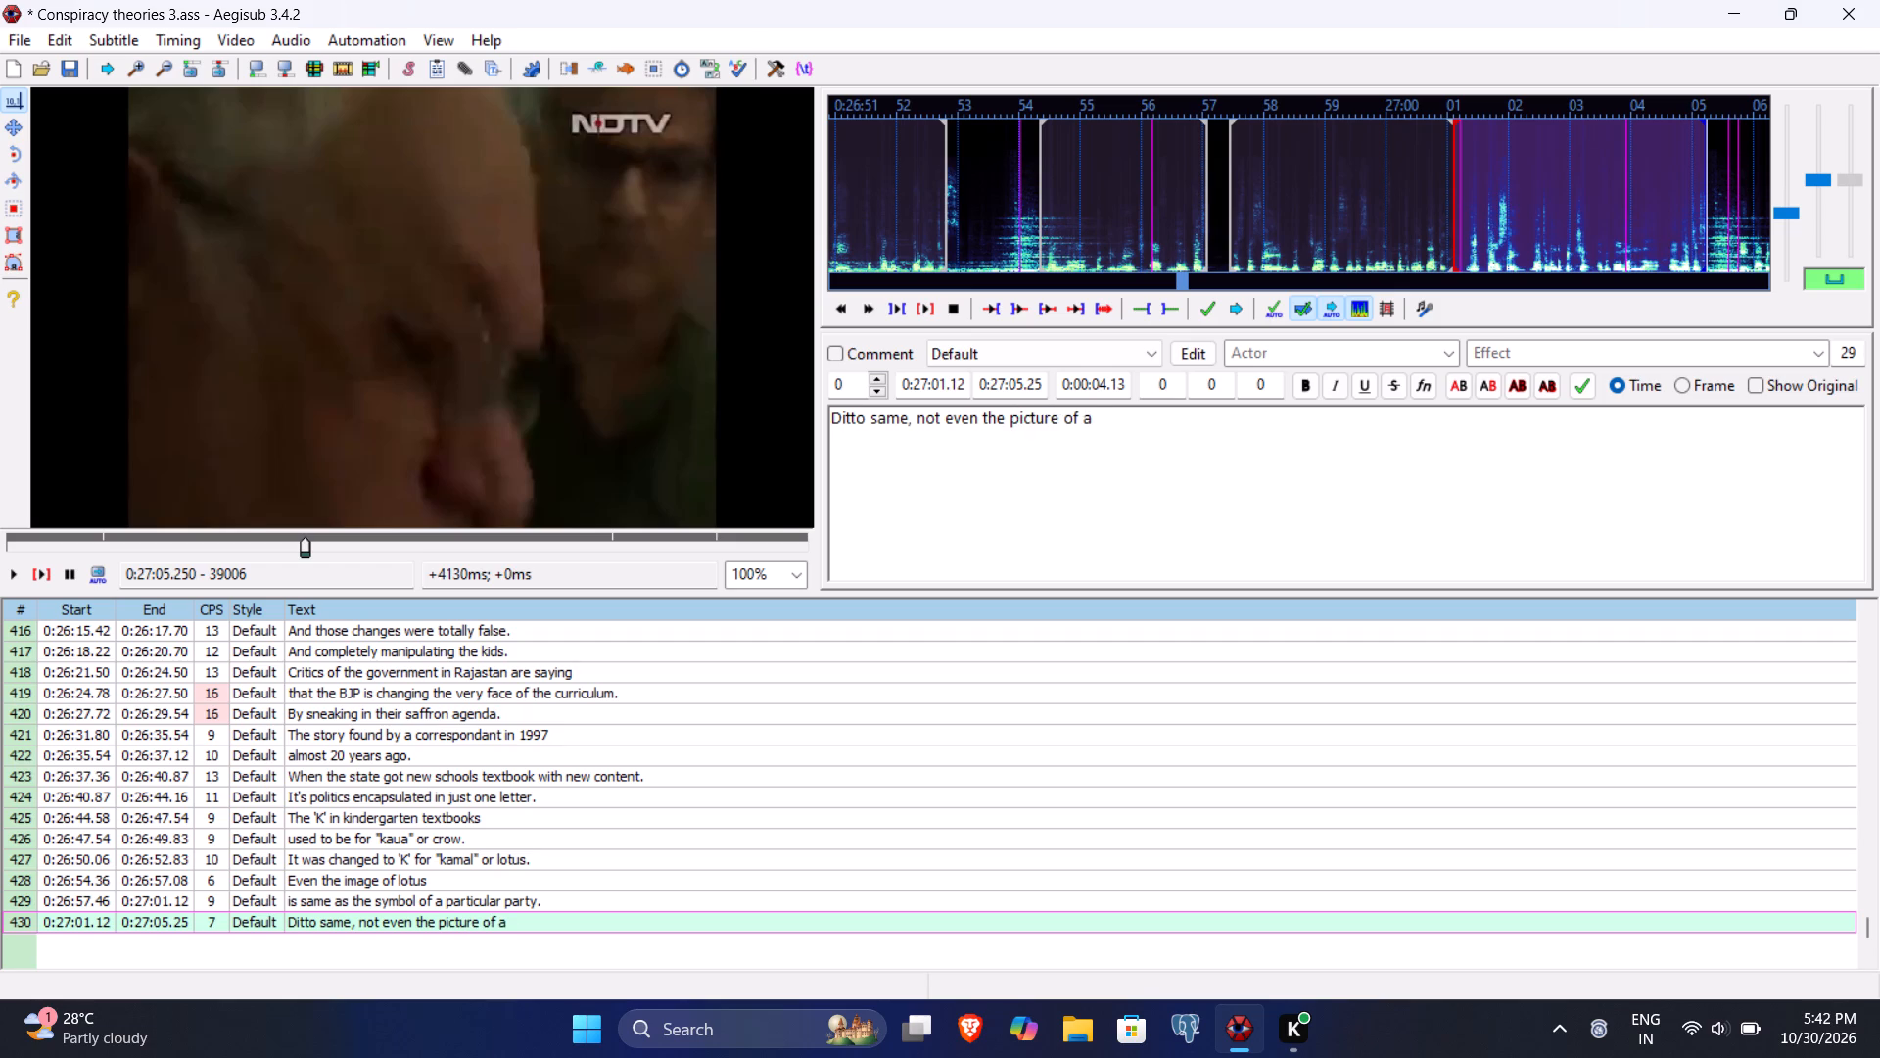
click(42, 575)
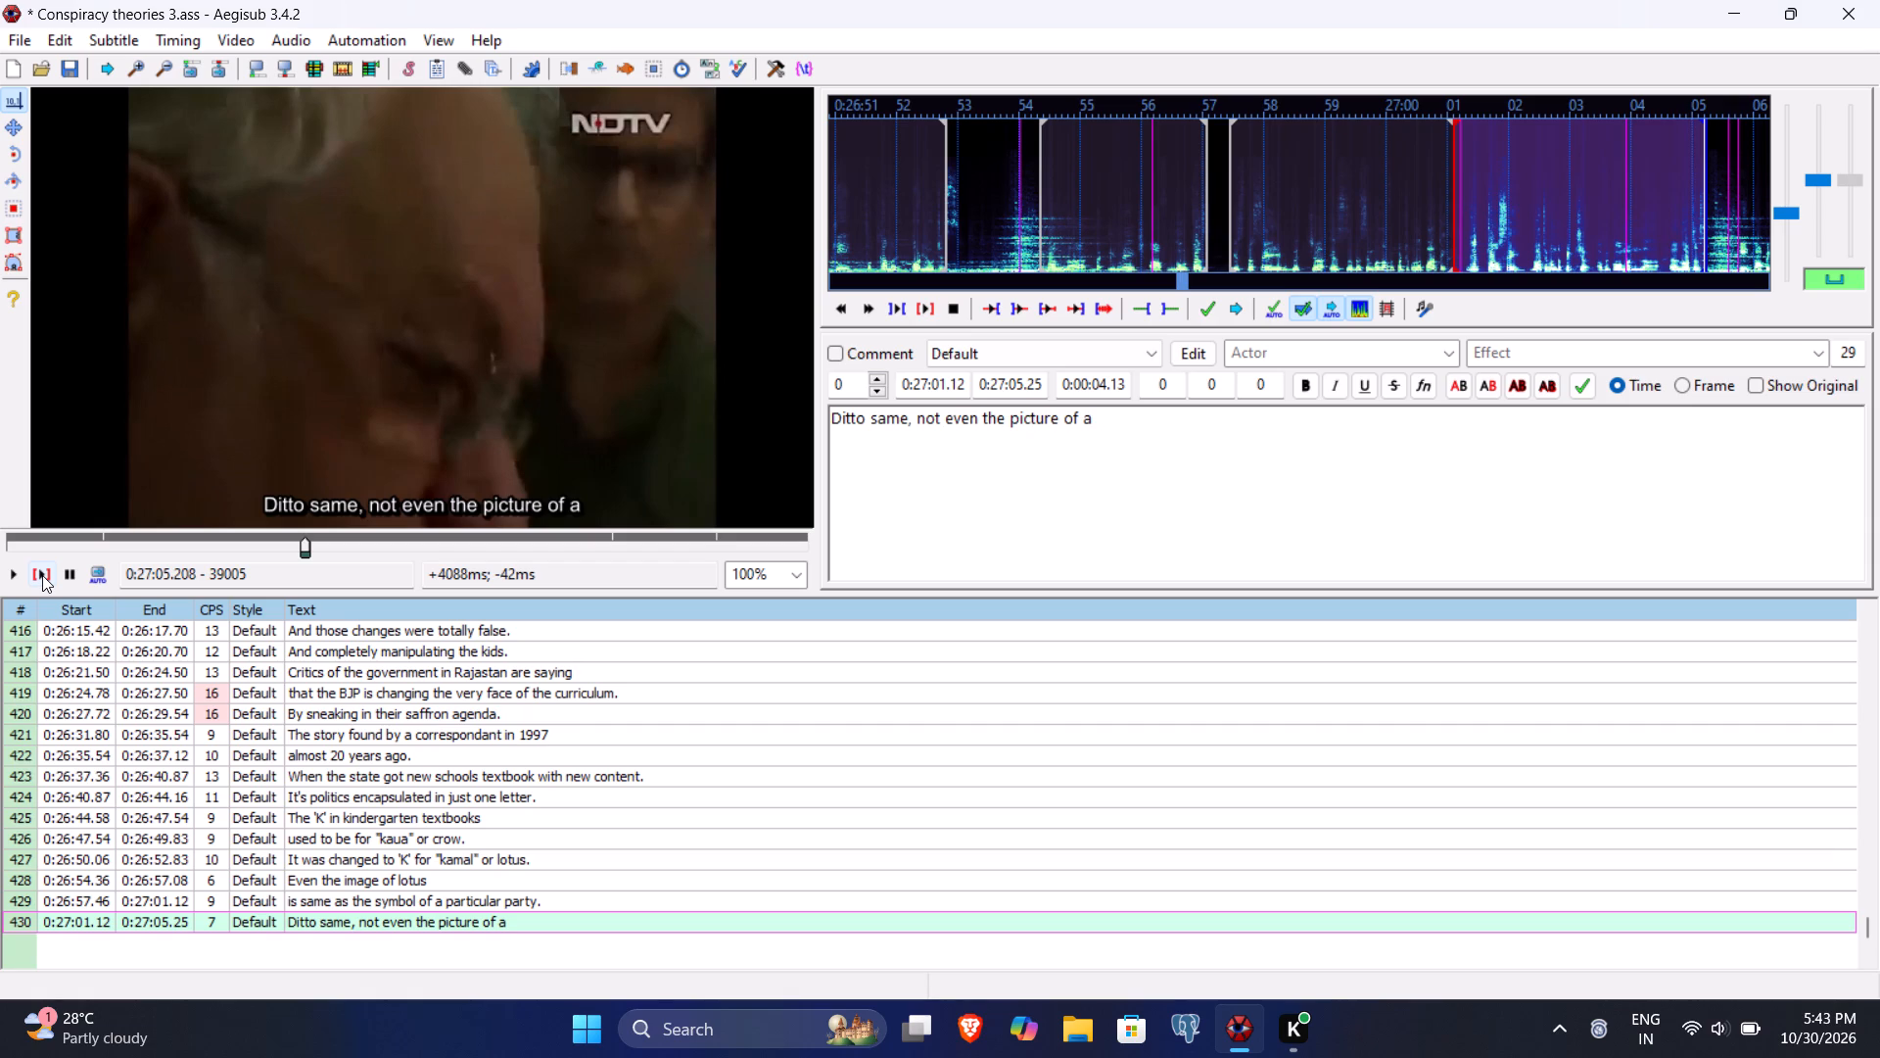
text(common lotus.)
key(Return)
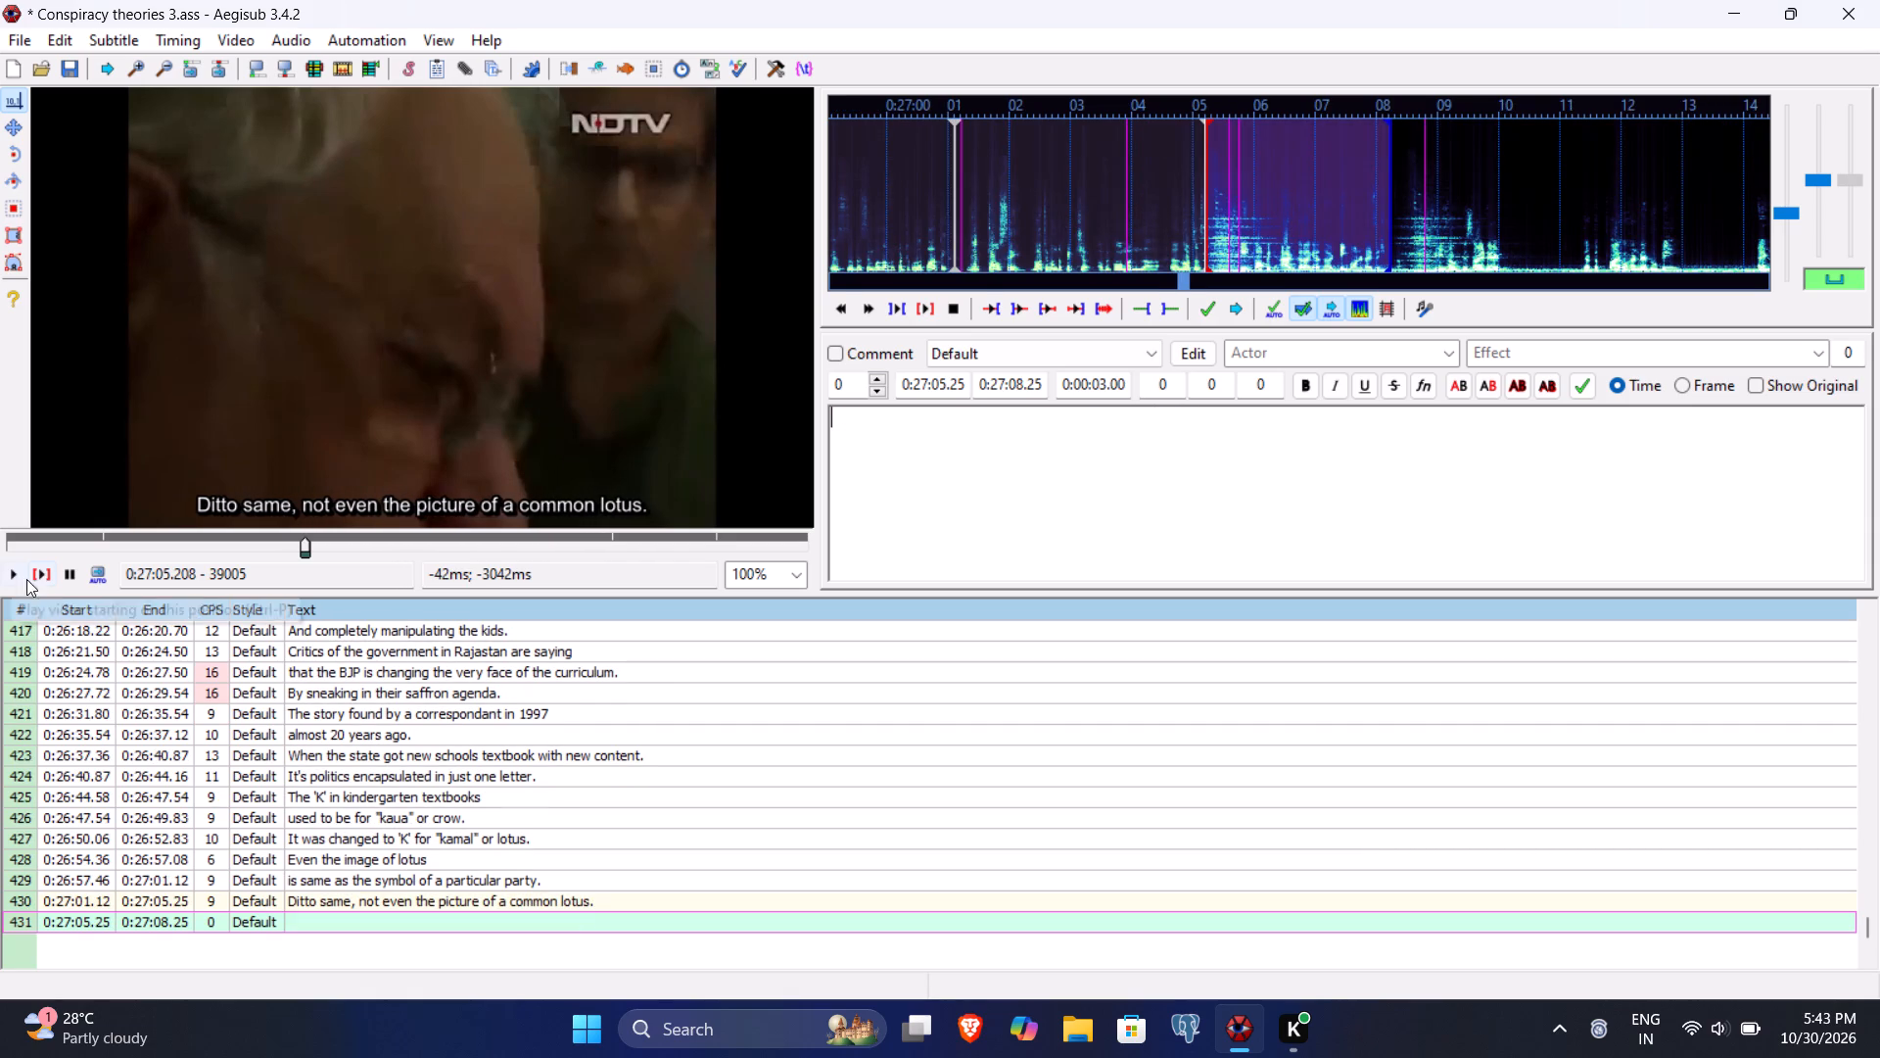
Play line 431 and set its start time to 0:27:05.66.
click(39, 581)
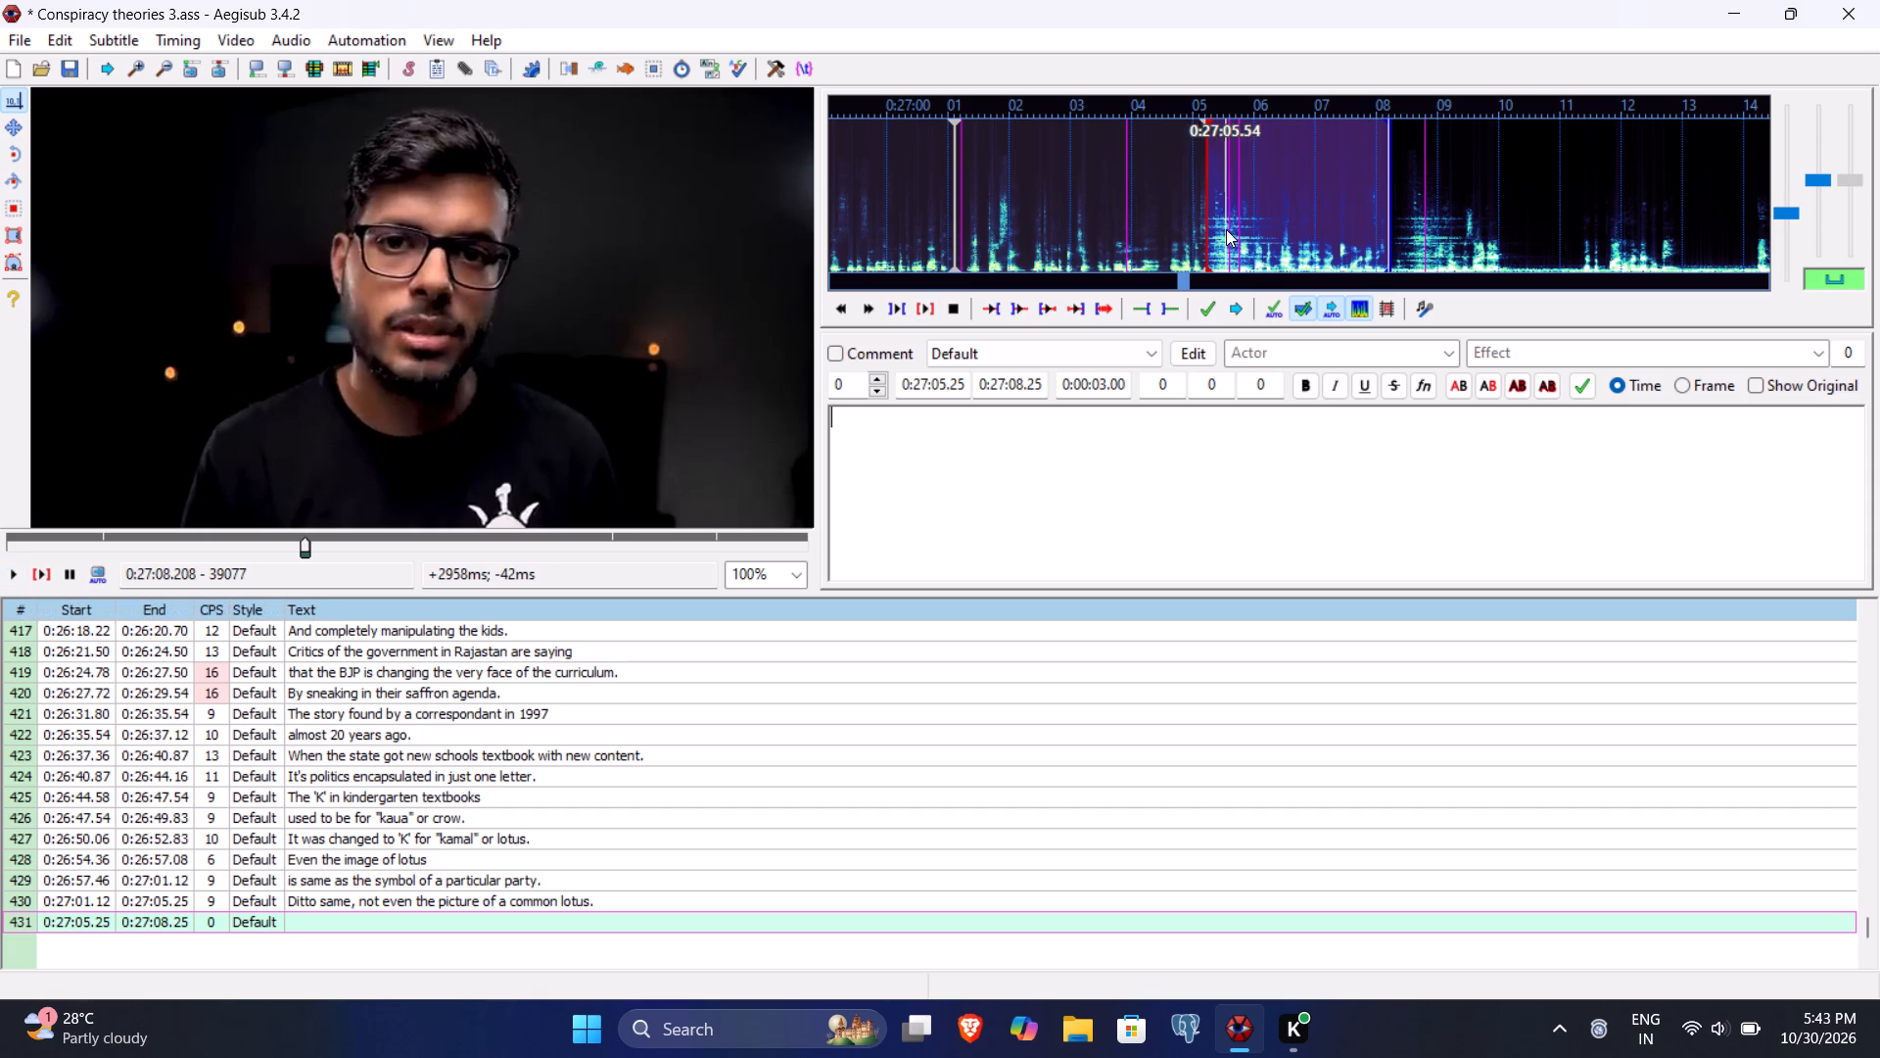
click(951, 389)
text(66)
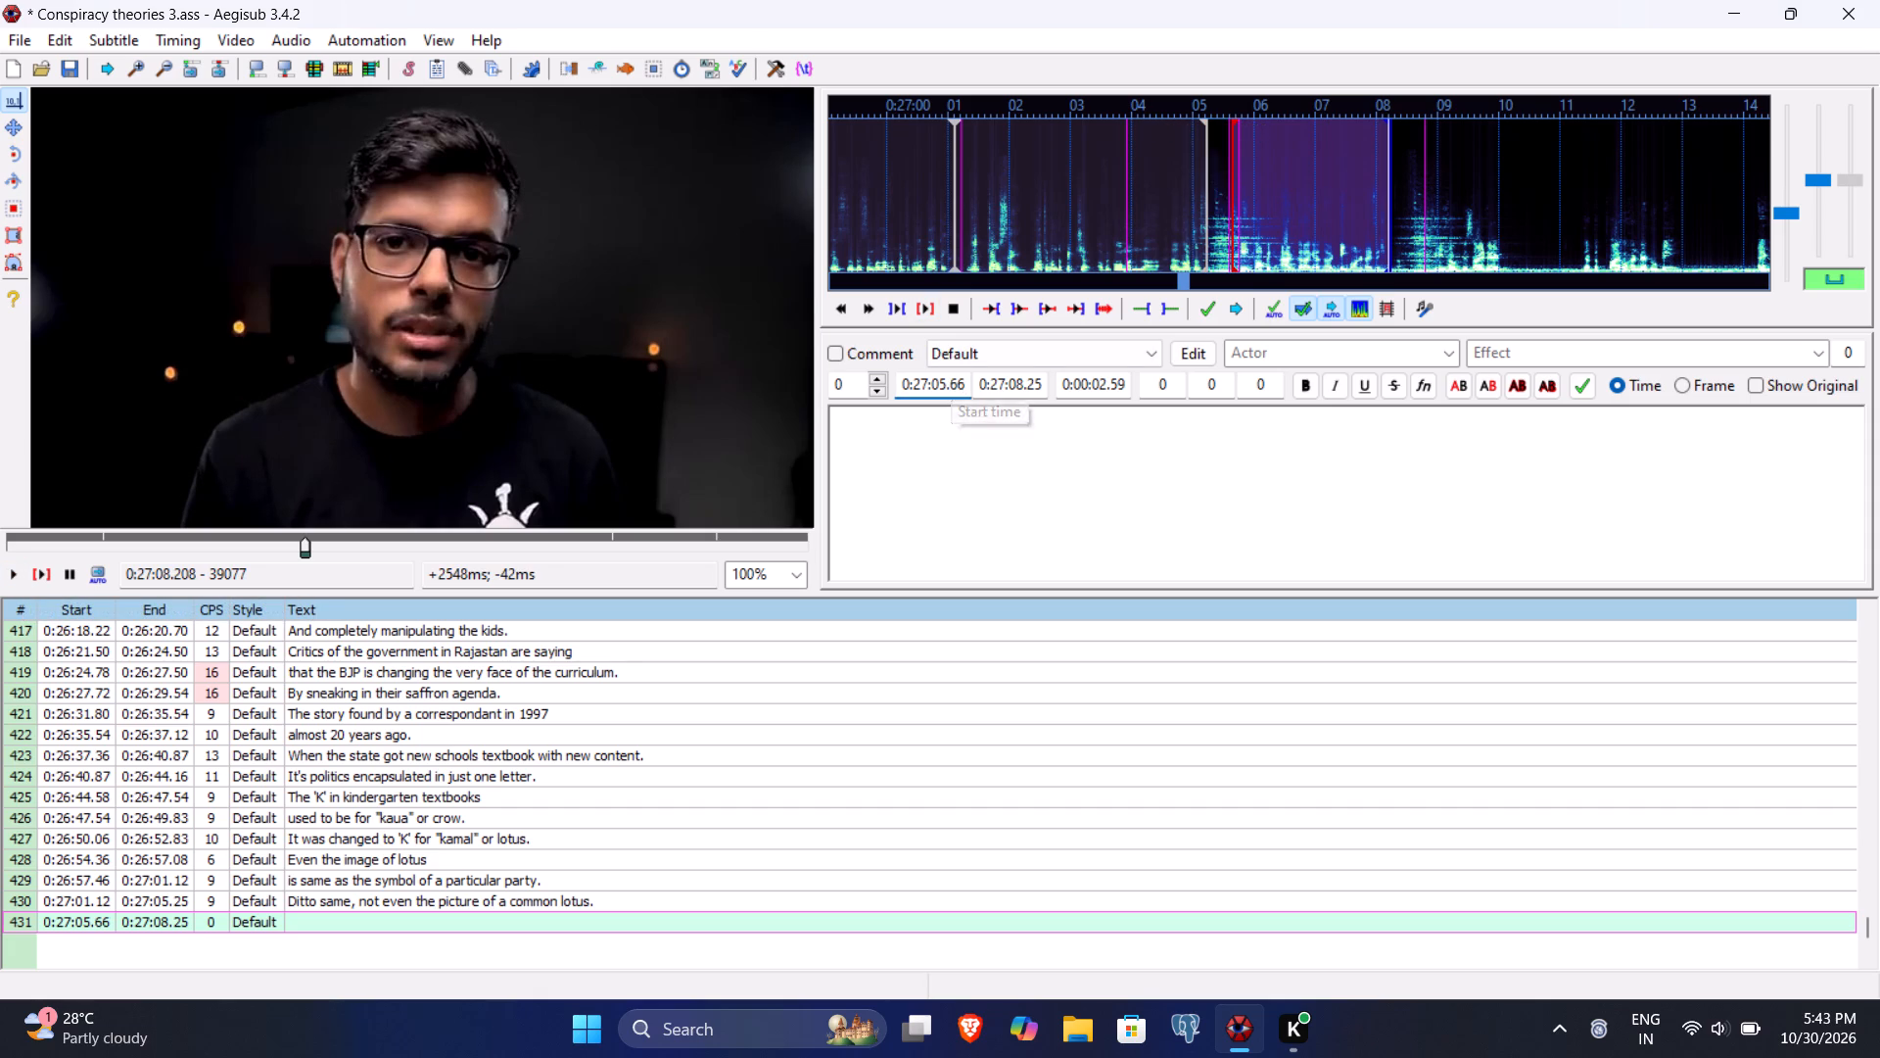
Enter the text "One topic was added "demonitization"" for line 431.
click(931, 471)
text(One topic was added)
key(space)
text("demonitizai)
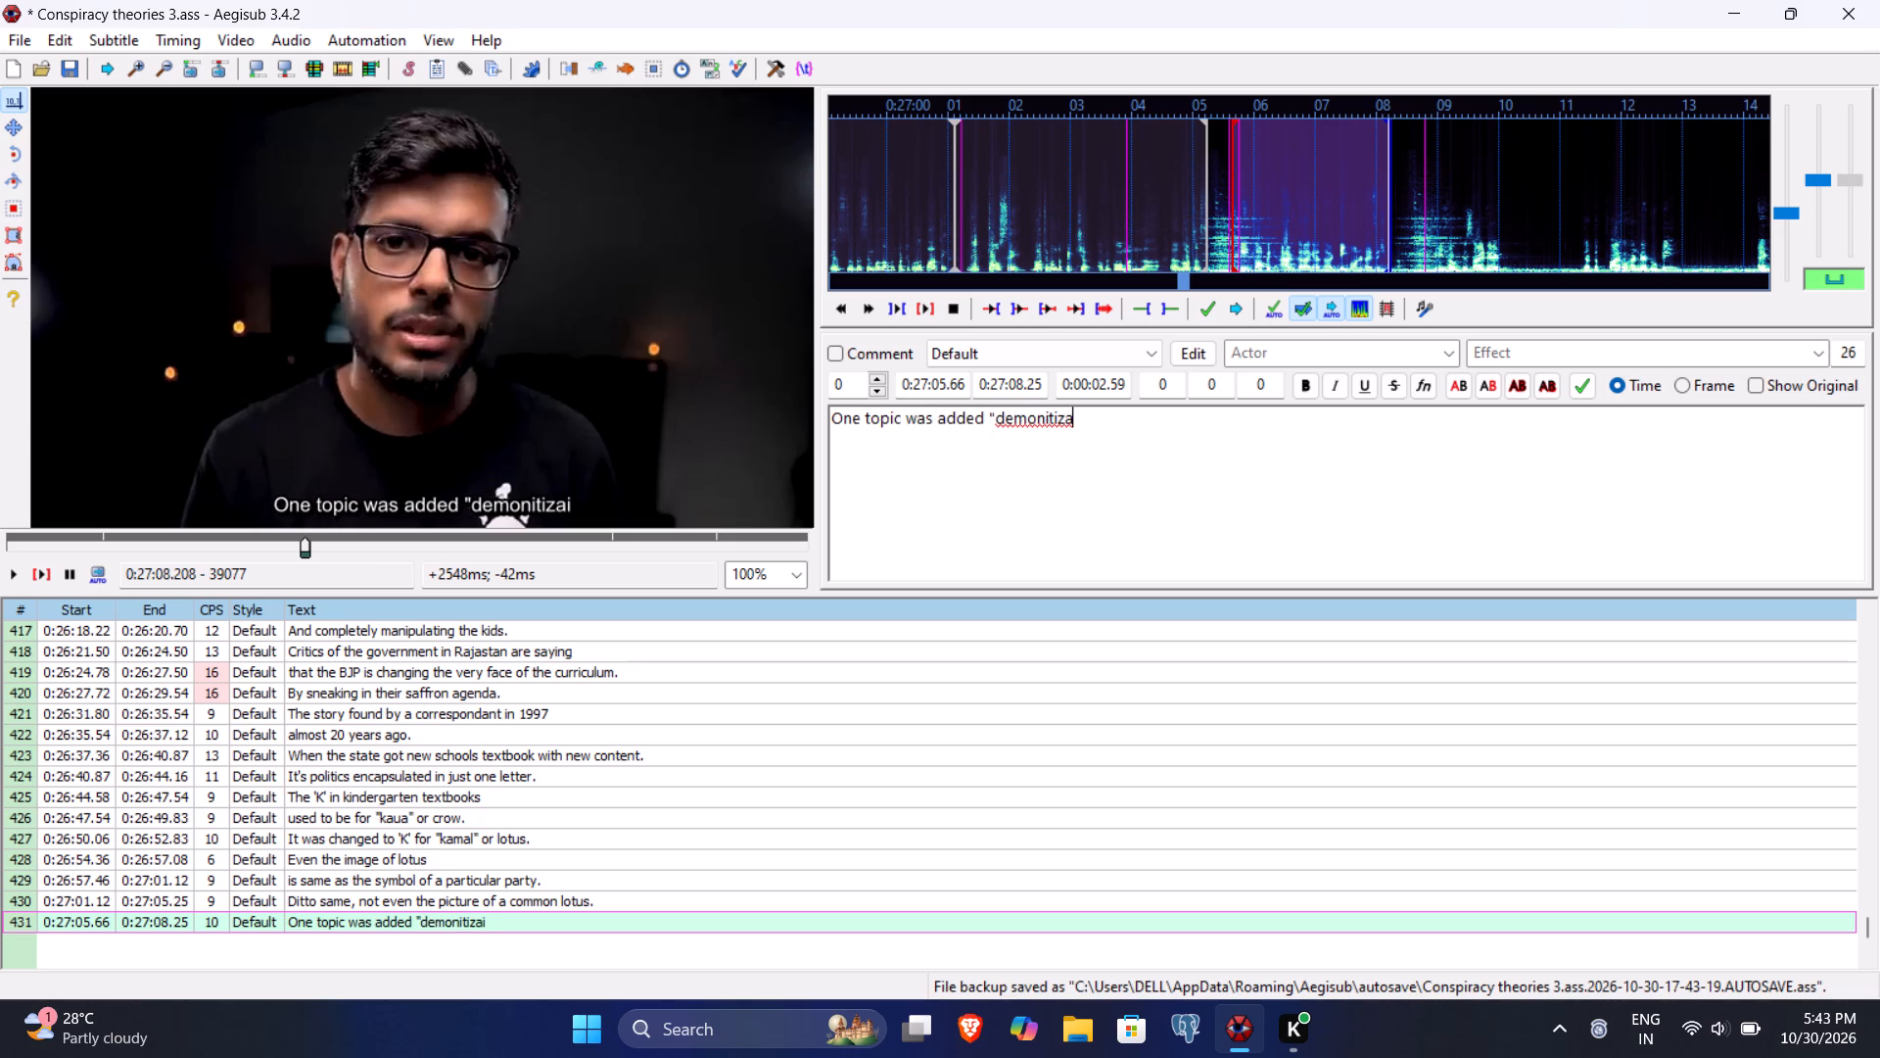
key(BackSpace)
text(tion)
key(shift+quotedbl)
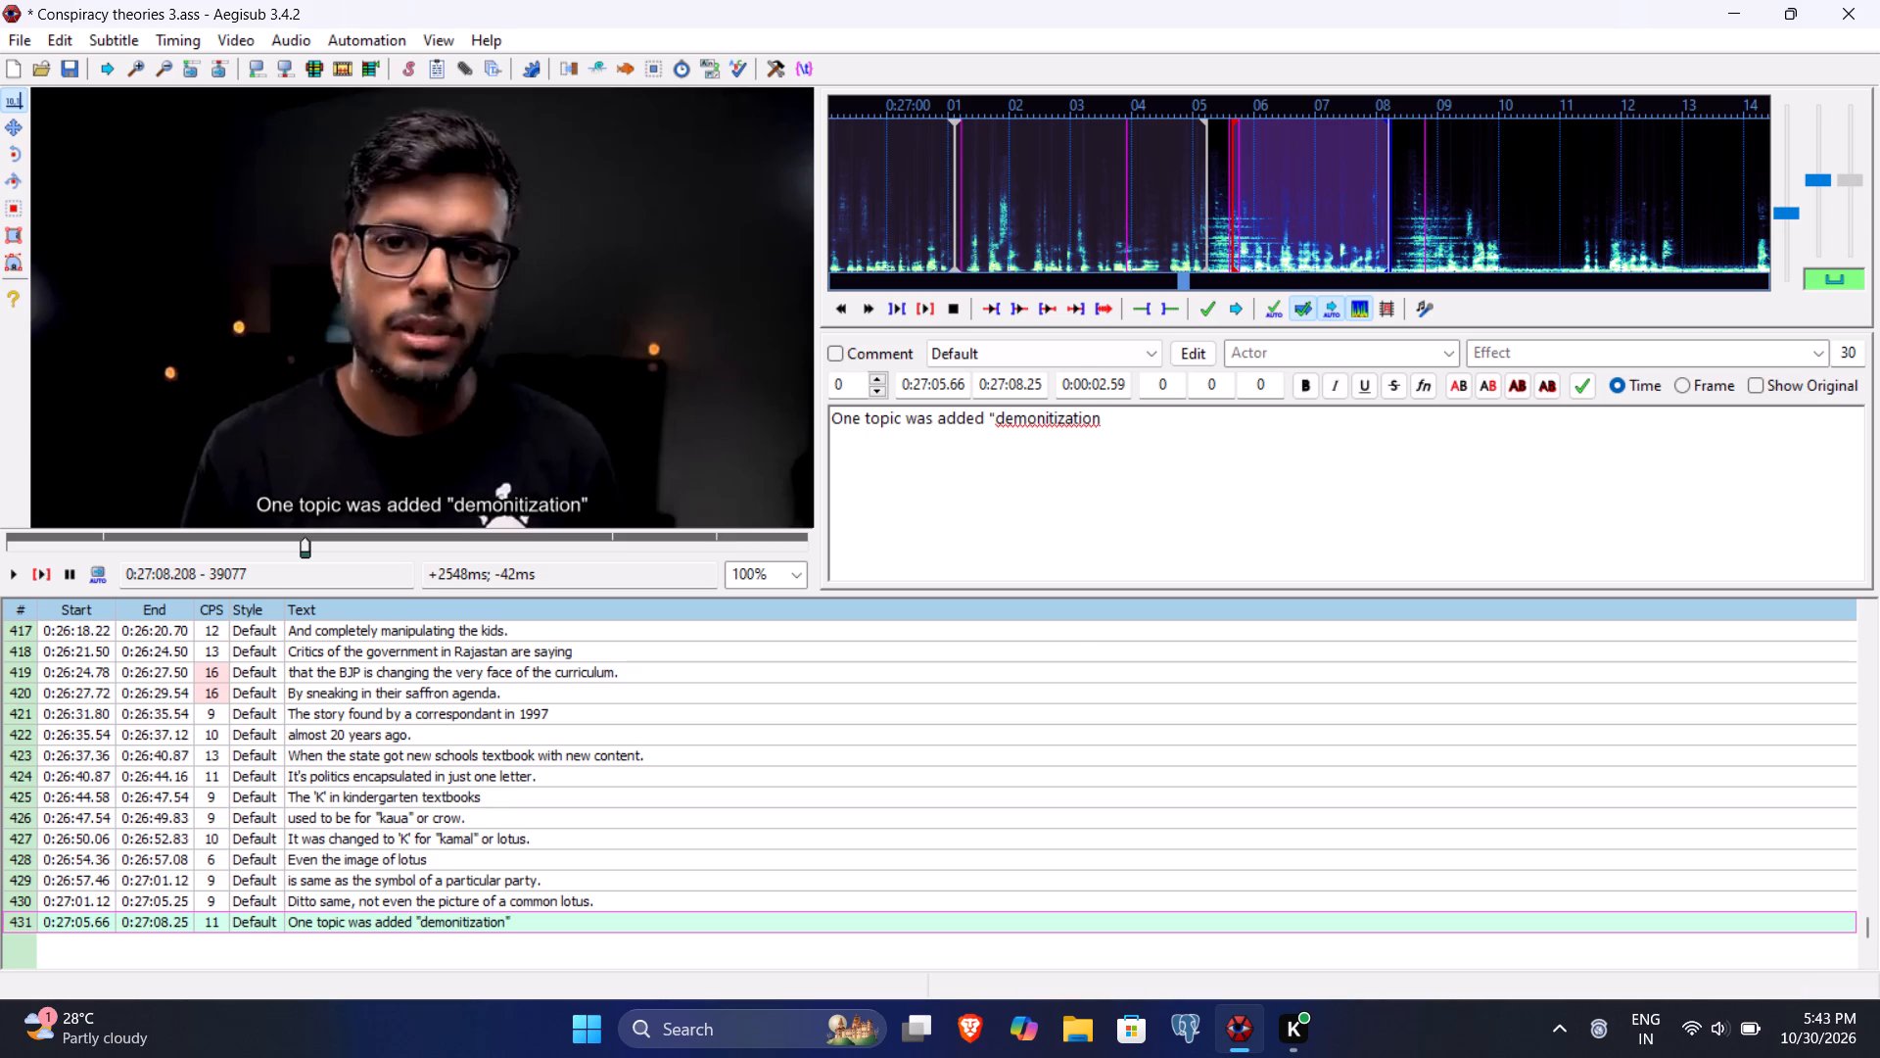
Correct the quoted word in line 431 to "demonetization" and commit the line.
click(1063, 415)
key(BackSpace)
key(s)
key(BackSpace)
key(z)
key(Left)
key(Left)
key(Left)
key(BackSpace)
key(e)
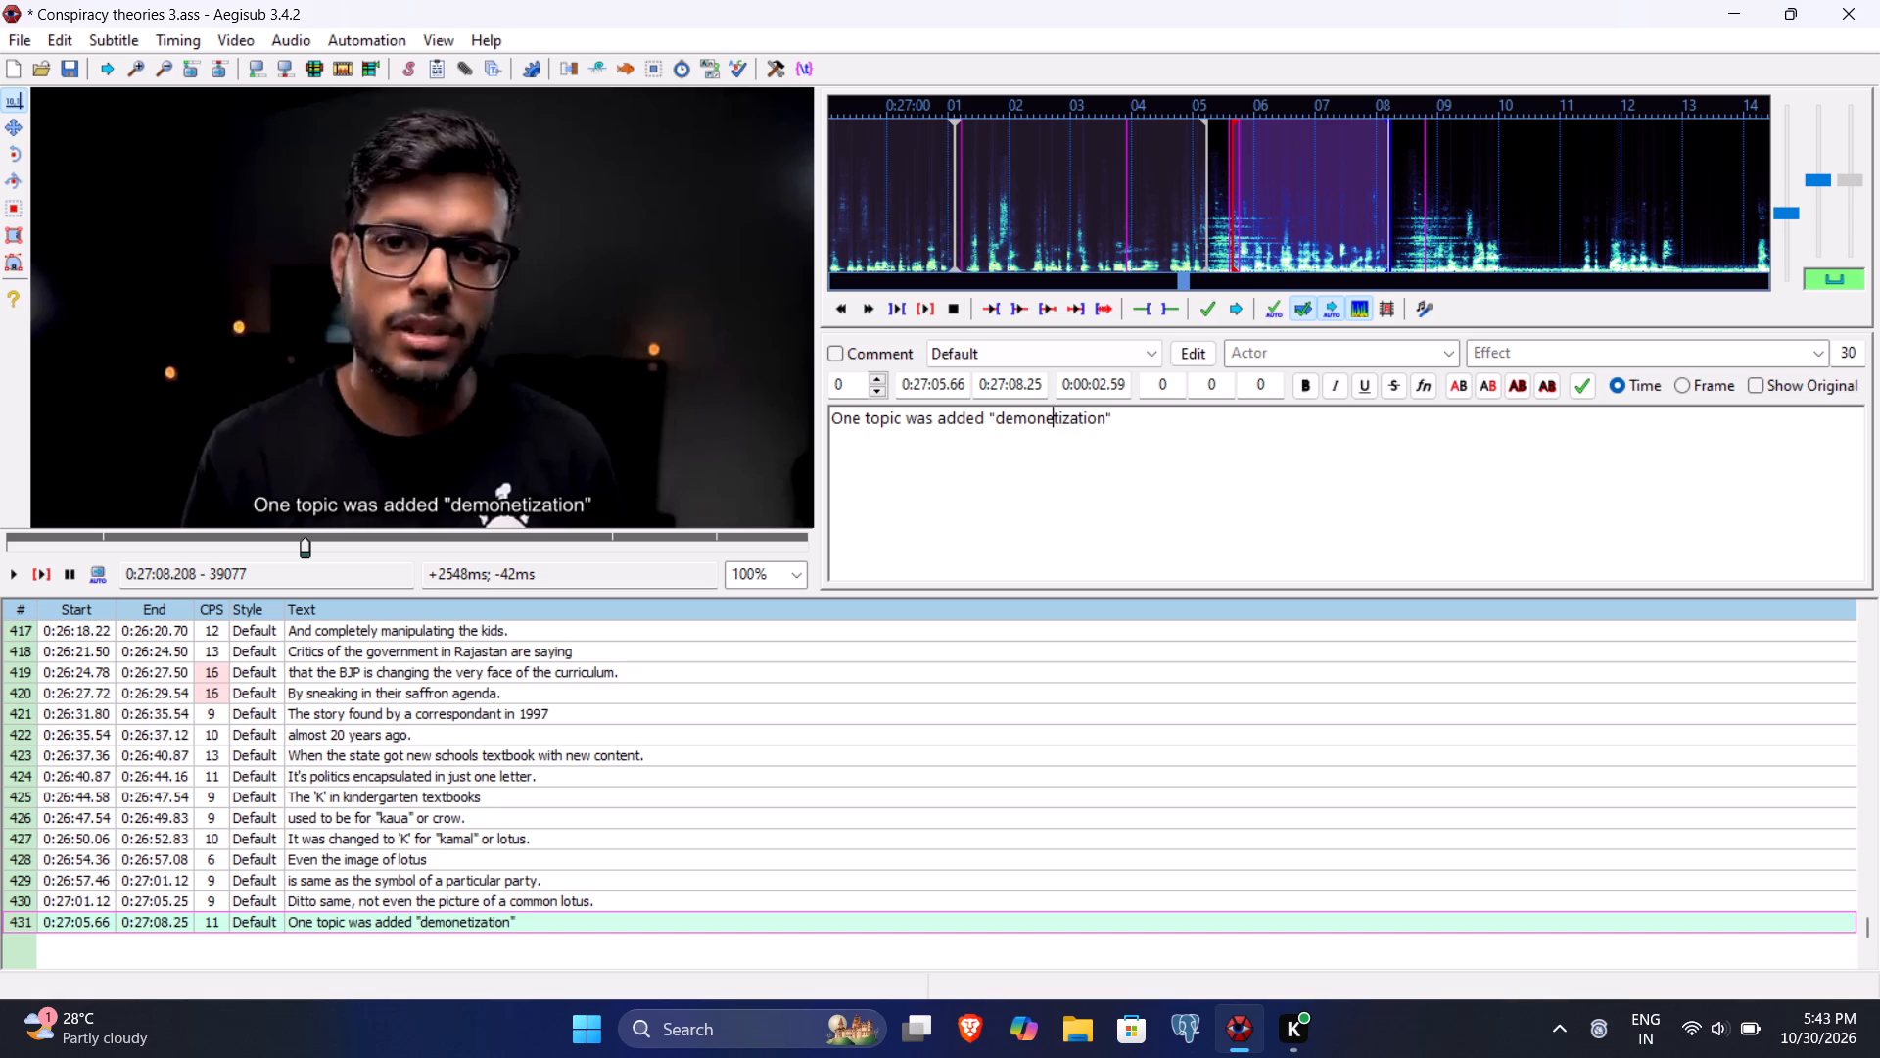
key(backslash)
key(BackSpace)
key(Return)
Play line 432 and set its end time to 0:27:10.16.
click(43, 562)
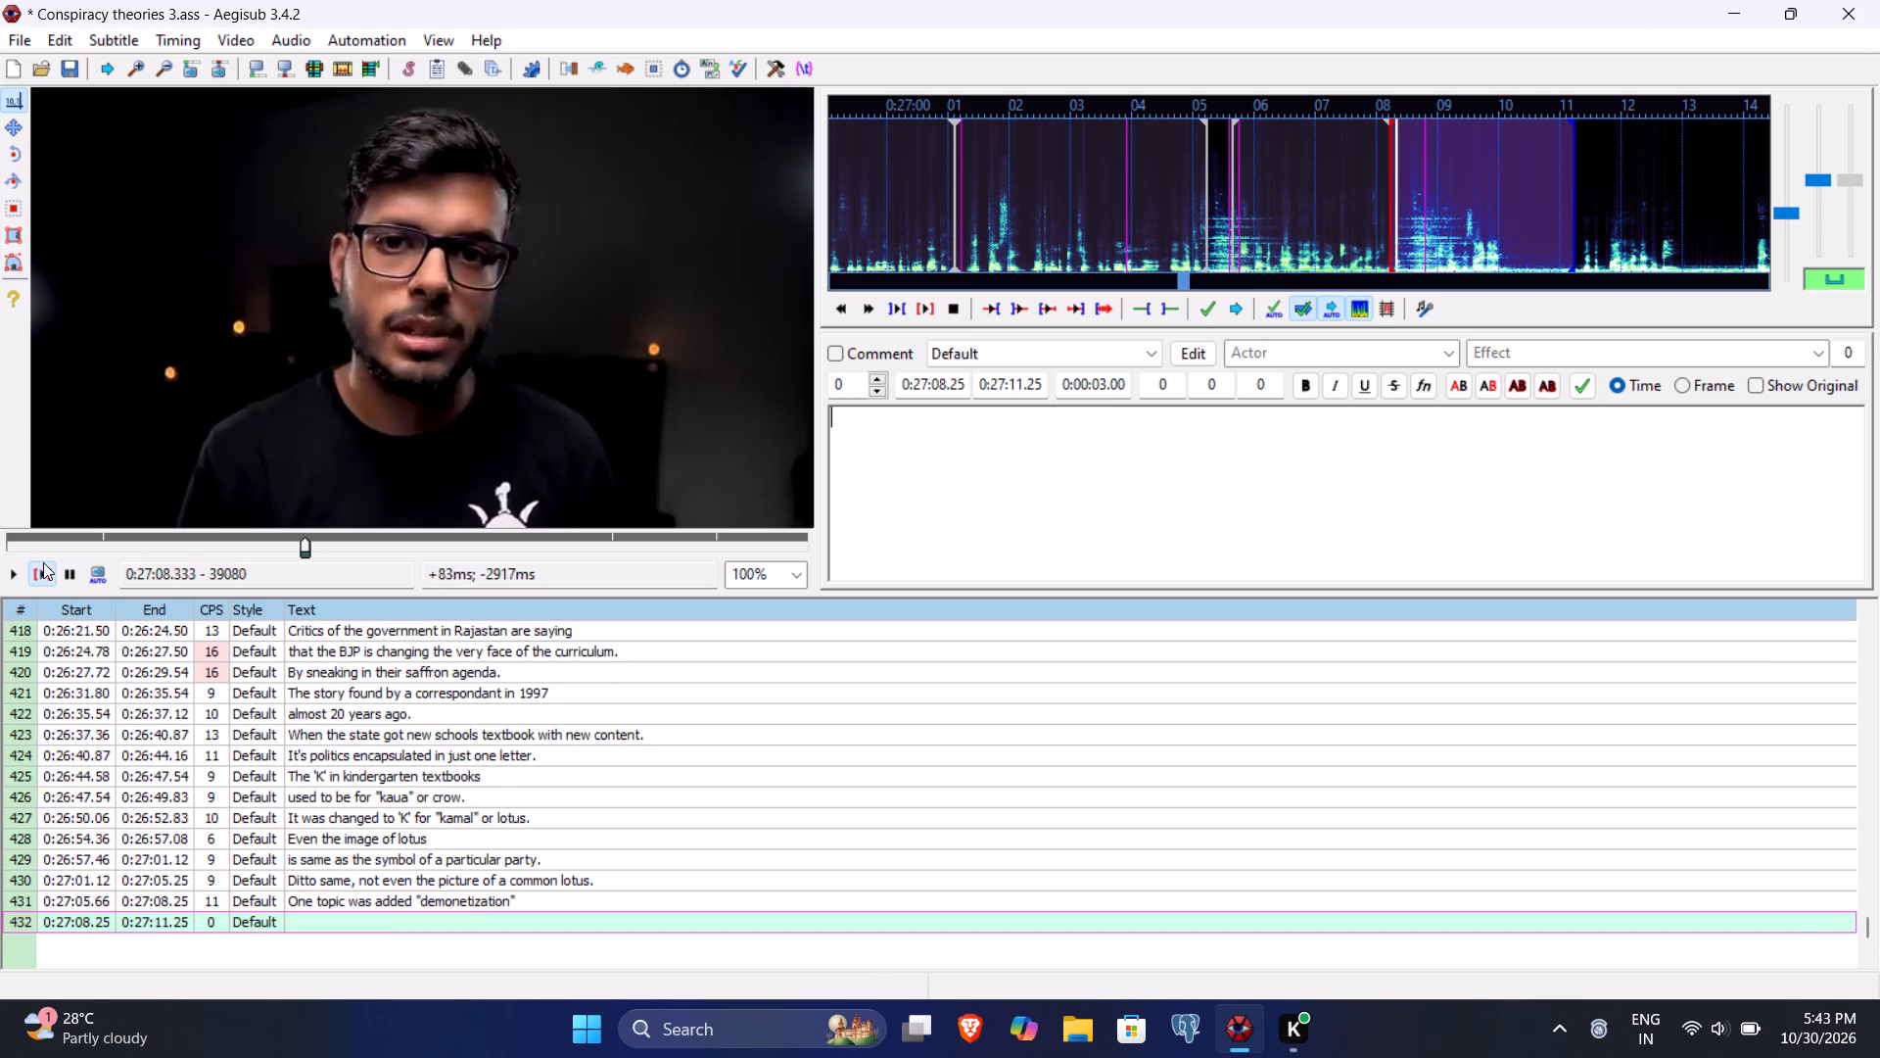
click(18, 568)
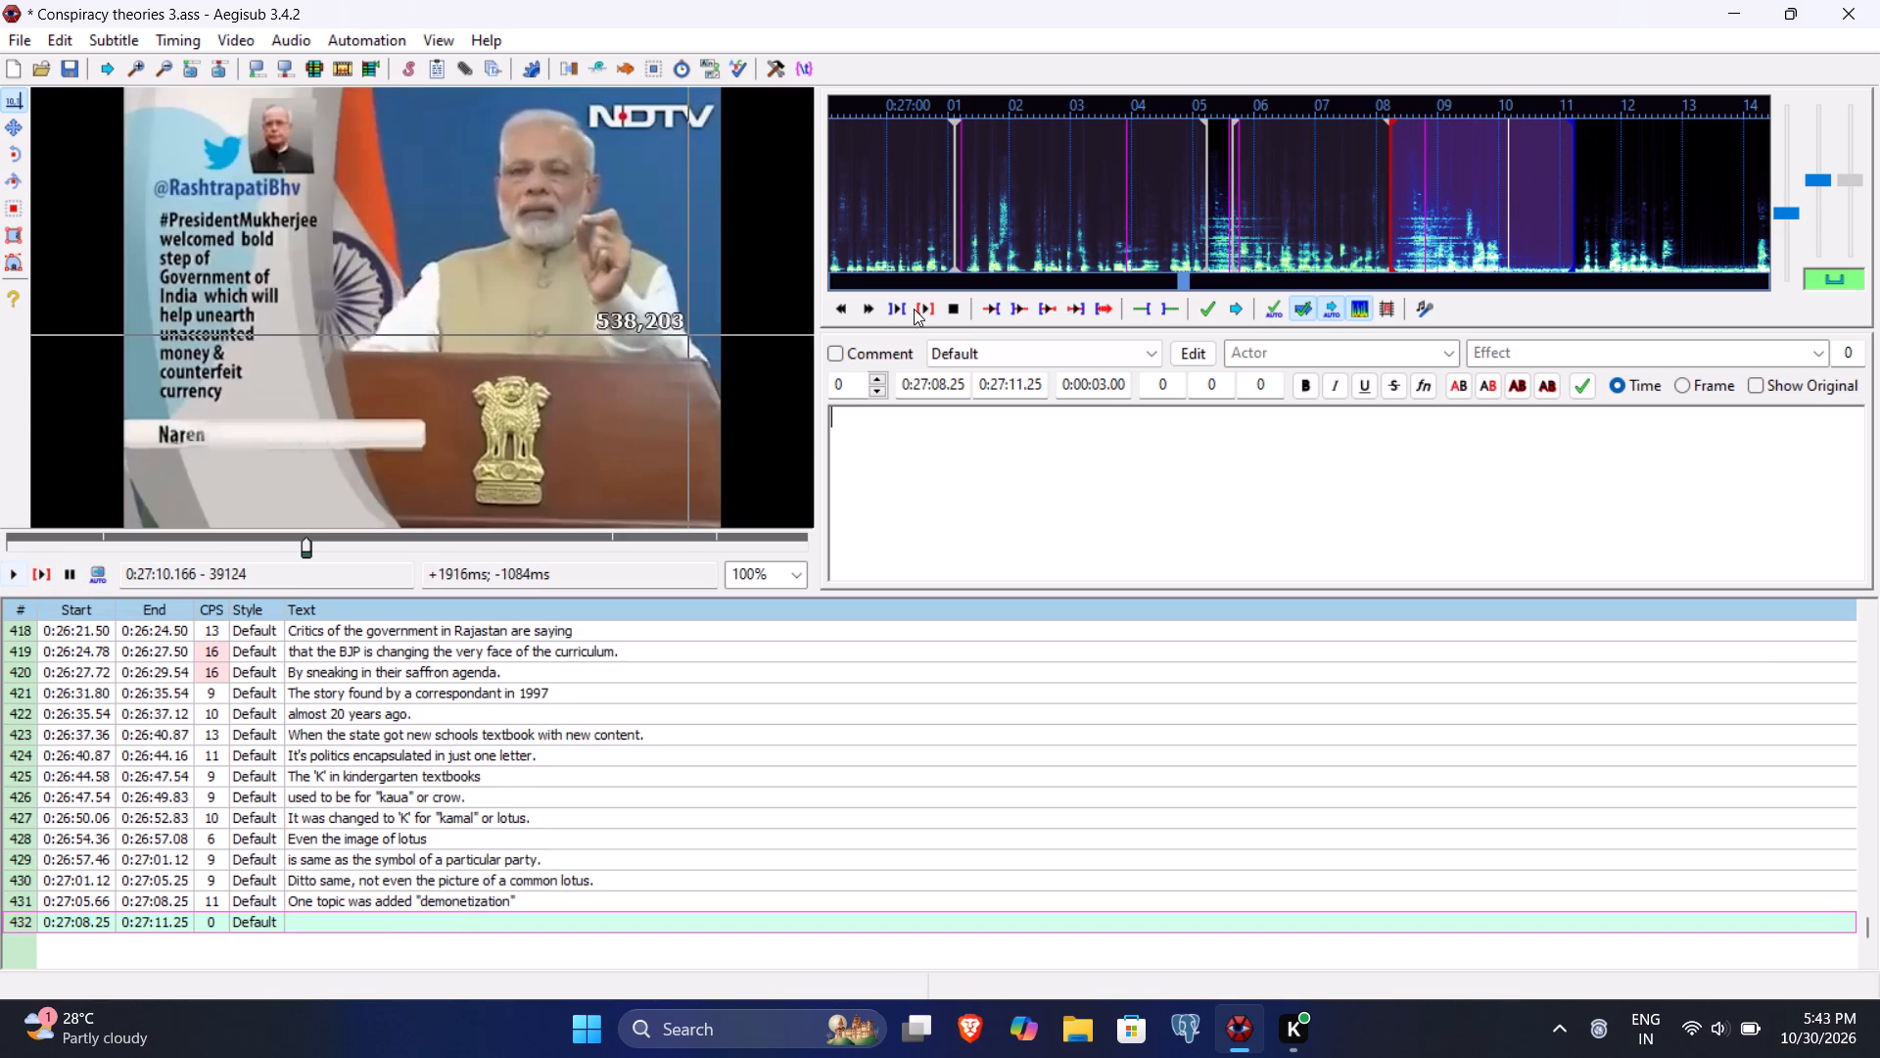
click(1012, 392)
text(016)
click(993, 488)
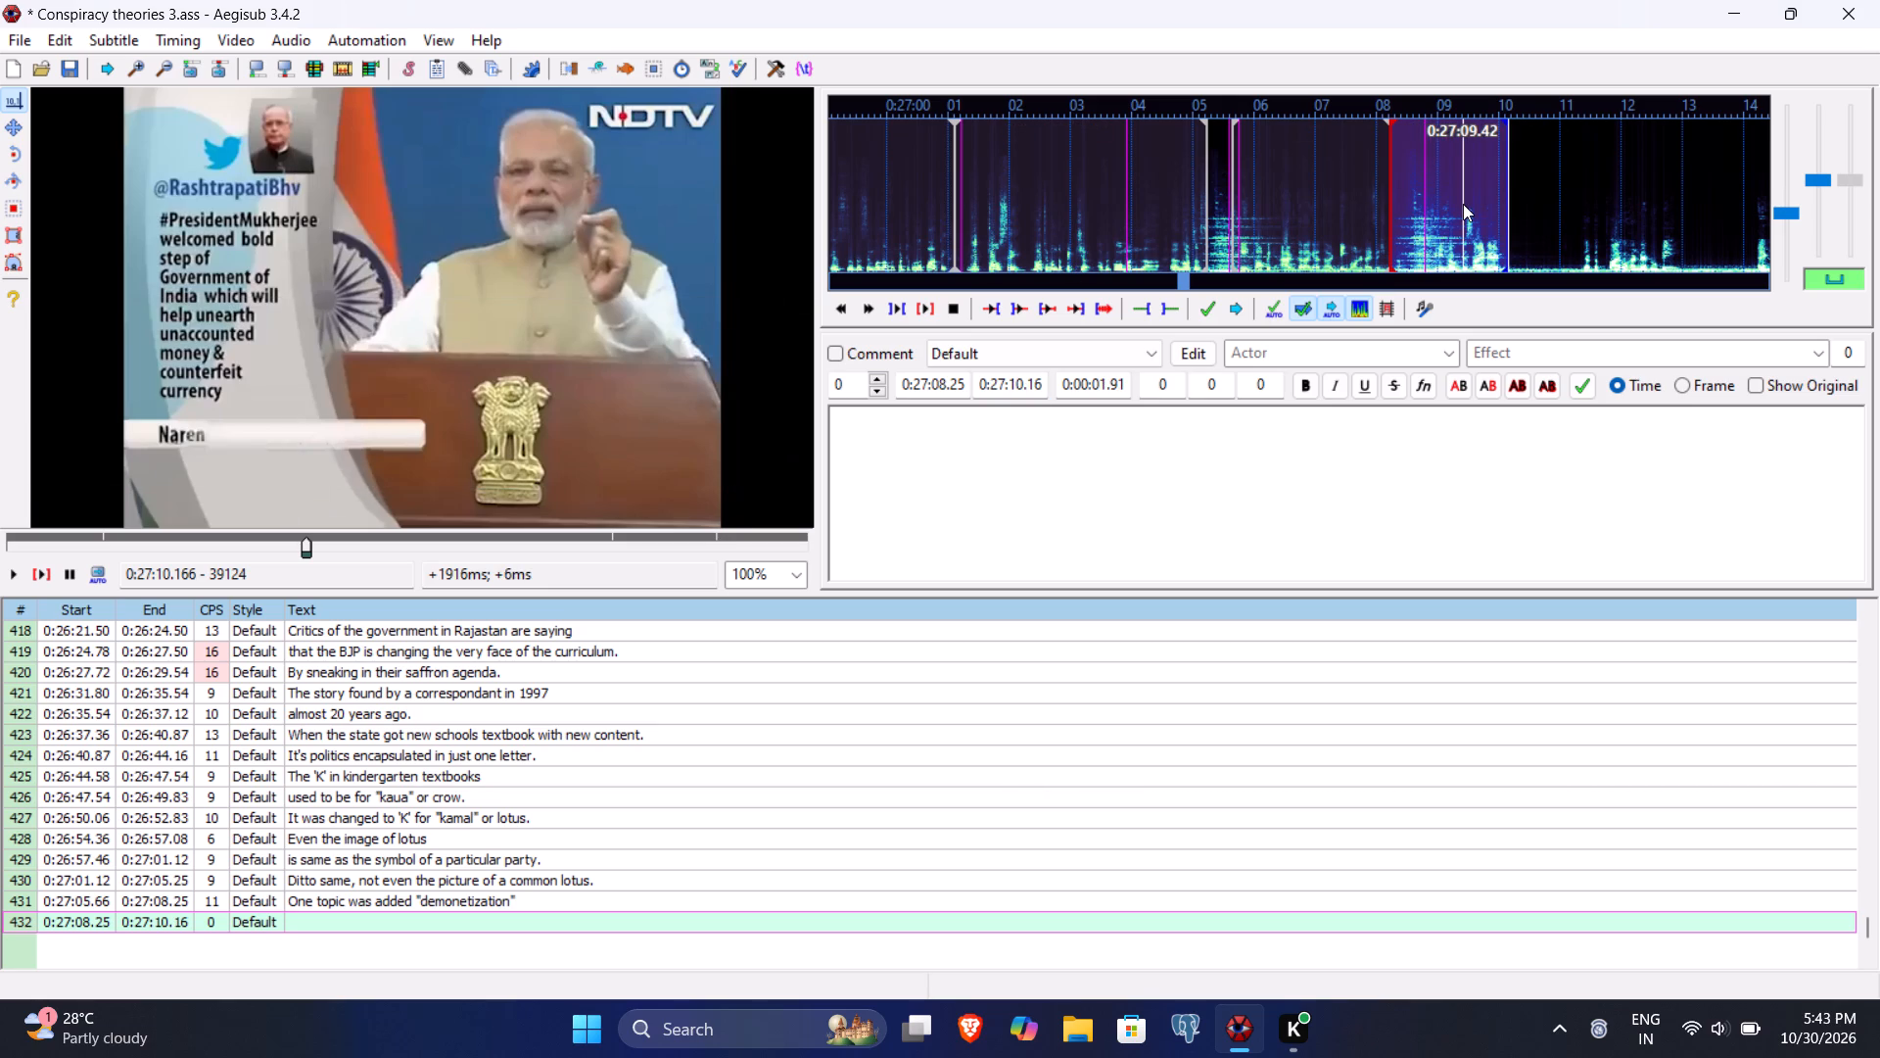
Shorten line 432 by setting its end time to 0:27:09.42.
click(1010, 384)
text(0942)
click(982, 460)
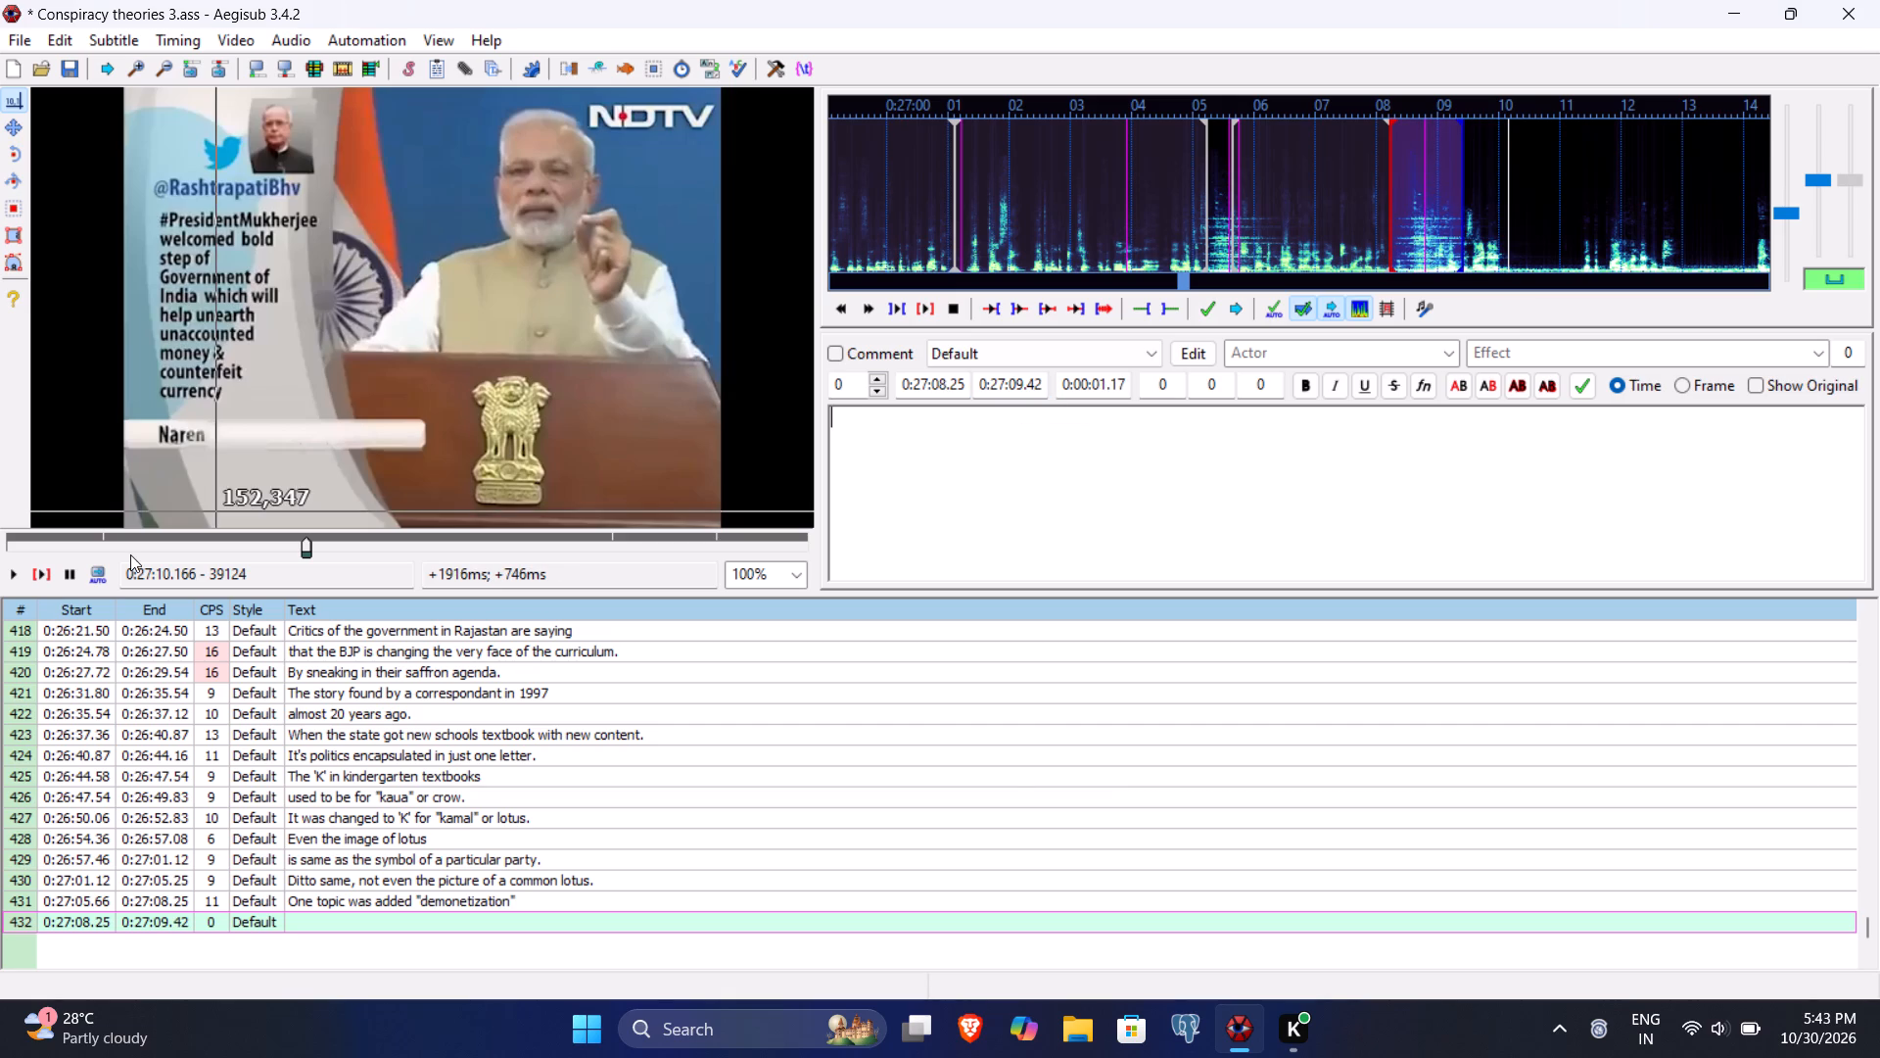
Replay line 432 and play slightly past it, setting its end time to 0:27:10.08 and its start time to 0:27:08.98.
click(40, 572)
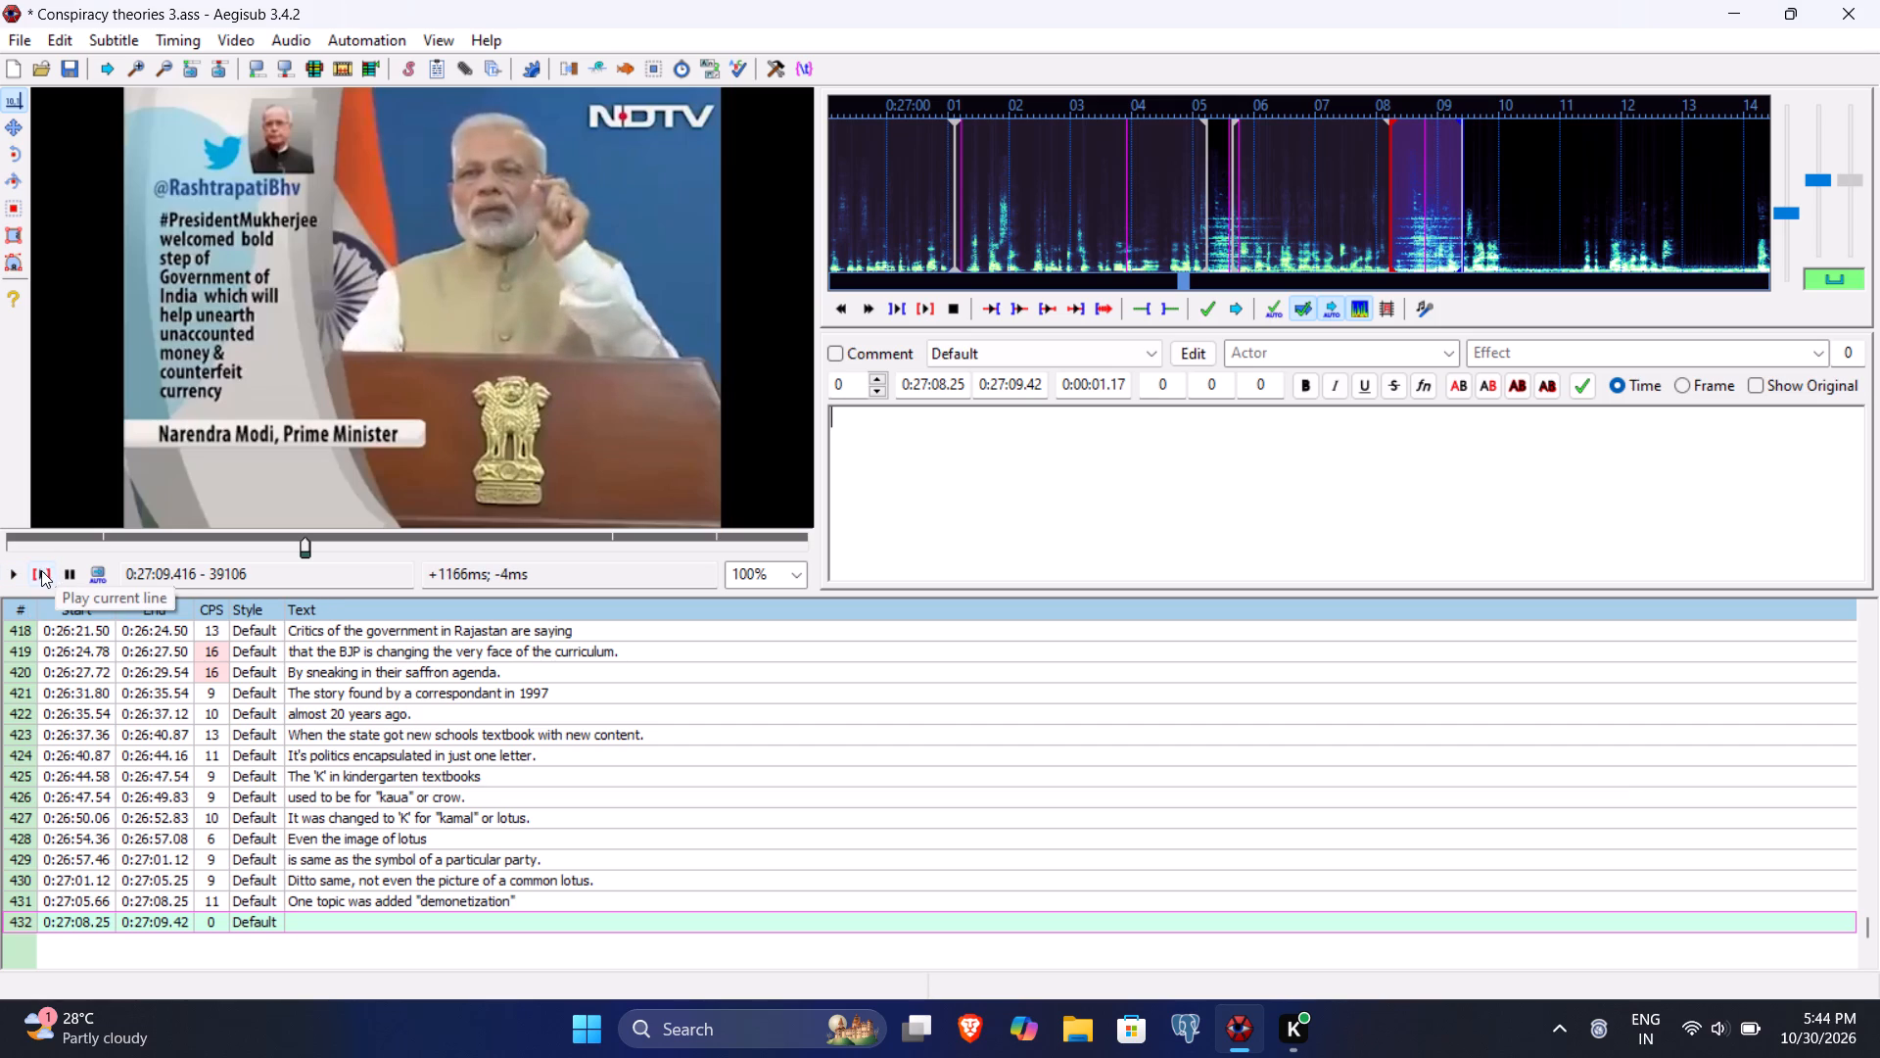
click(41, 572)
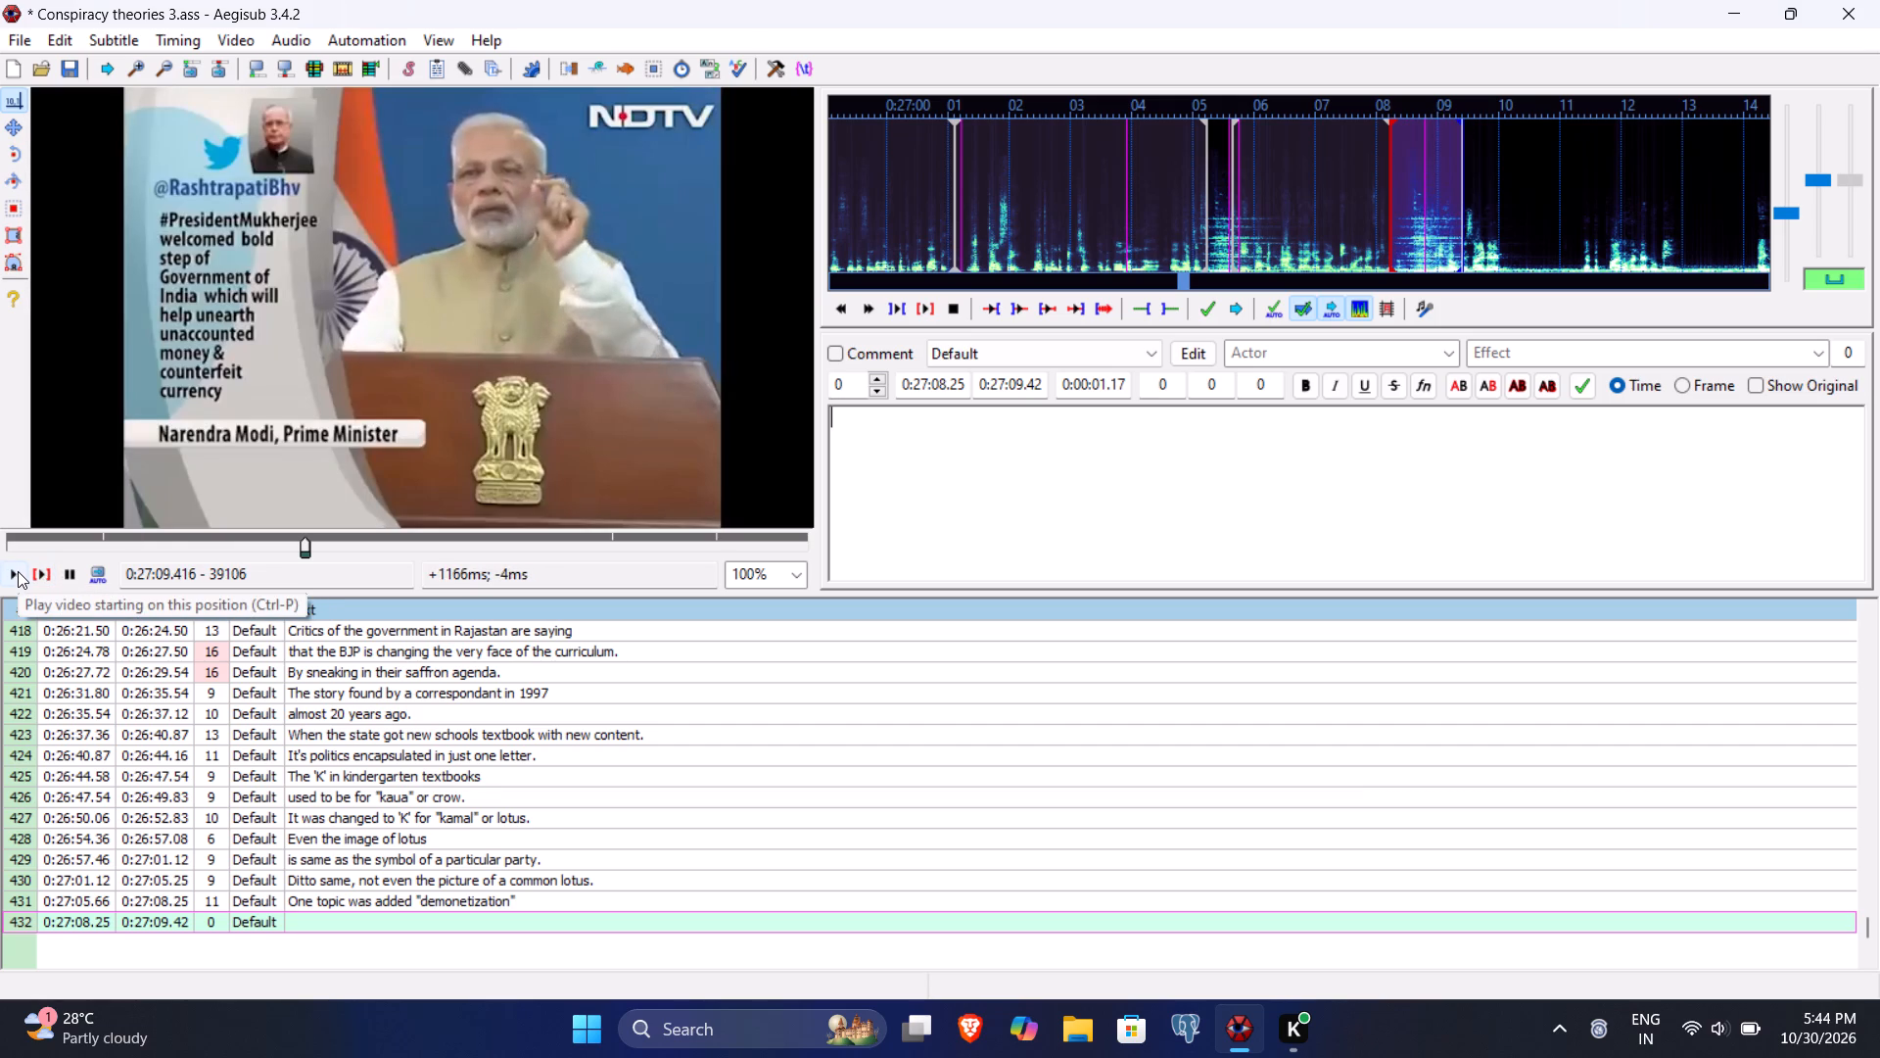
click(13, 576)
click(13, 576)
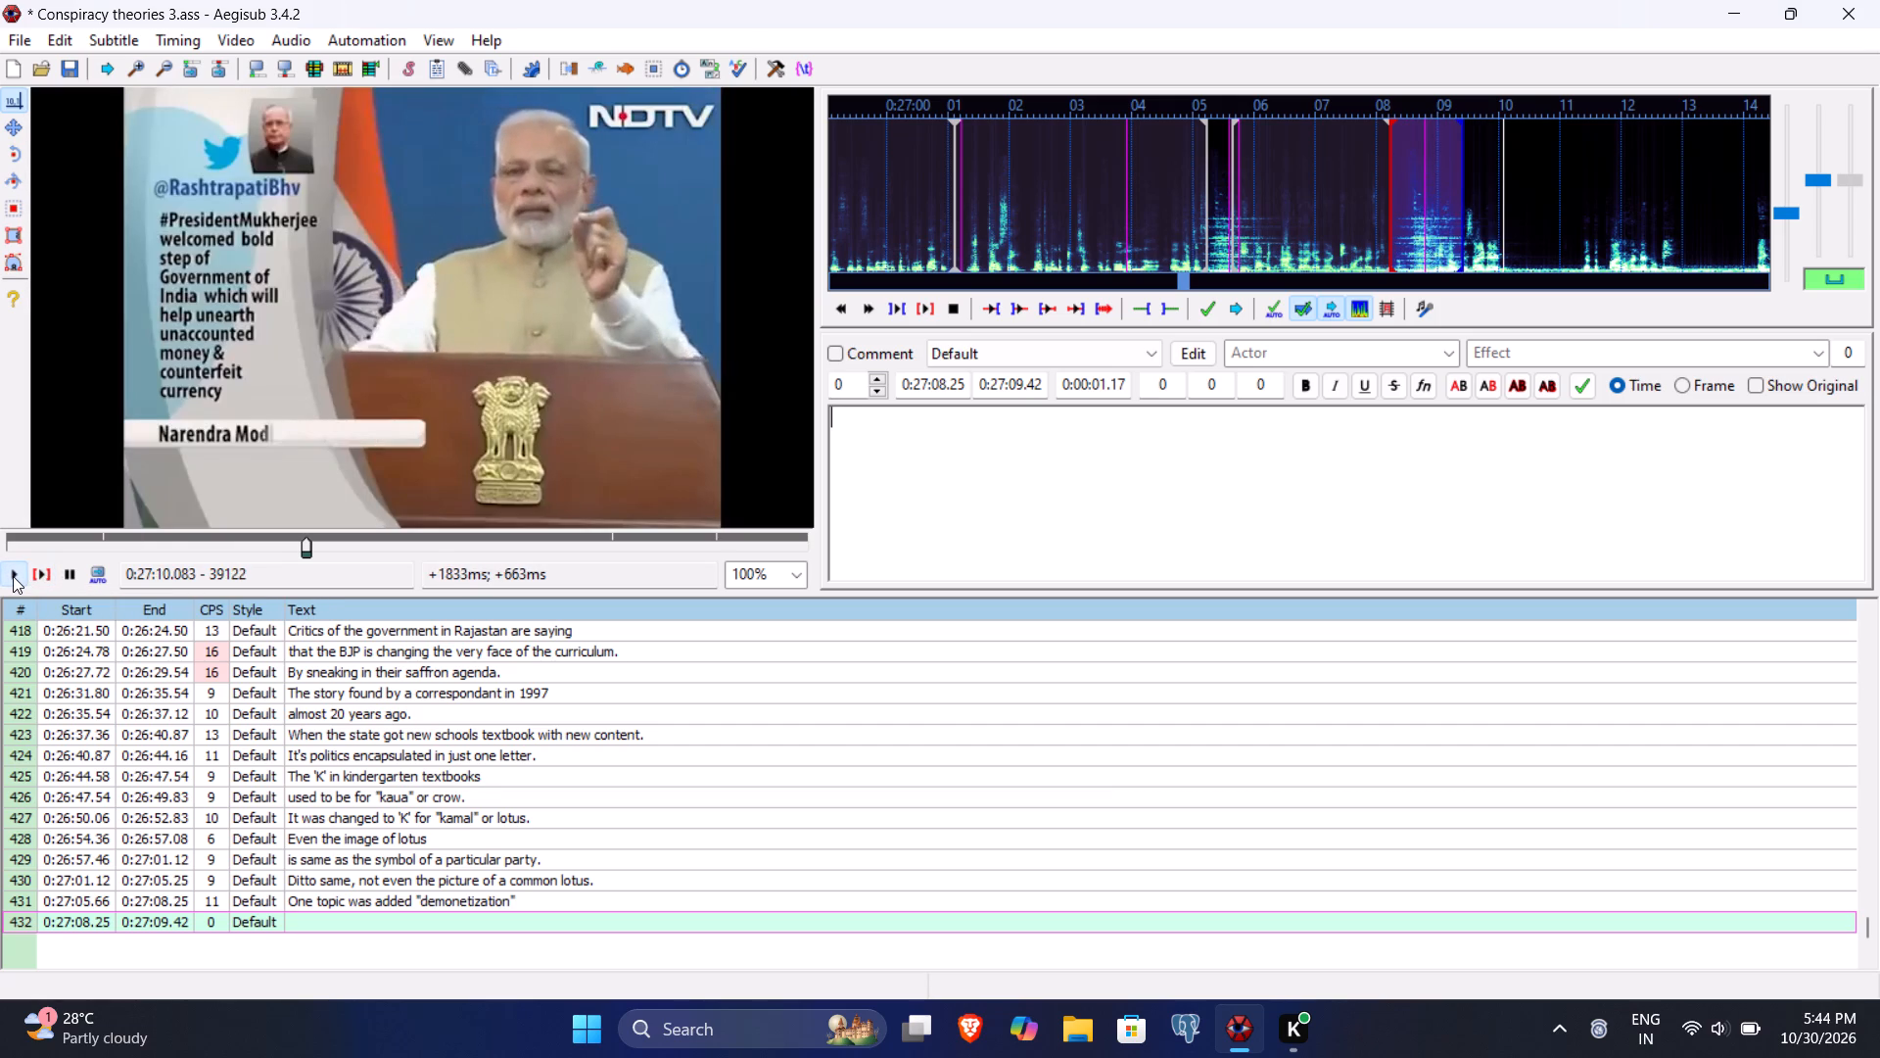
click(1009, 386)
text(1008)
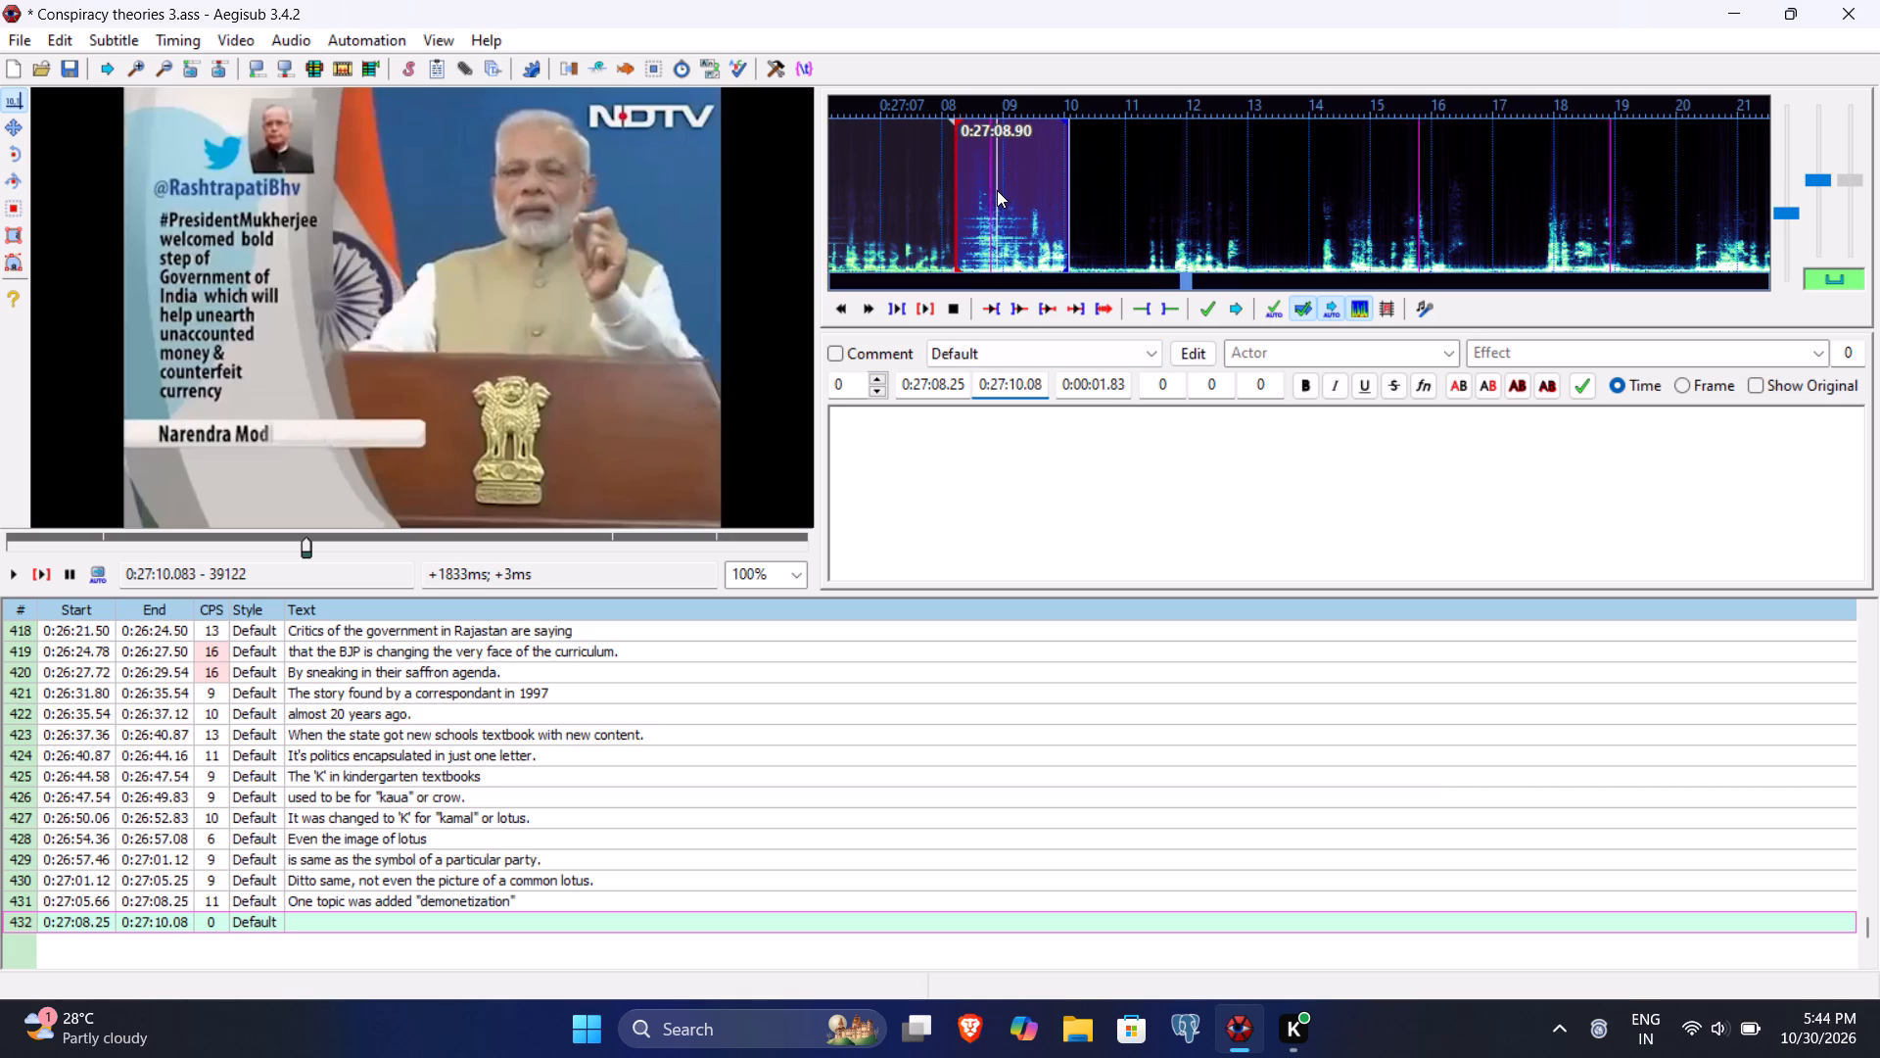
click(947, 382)
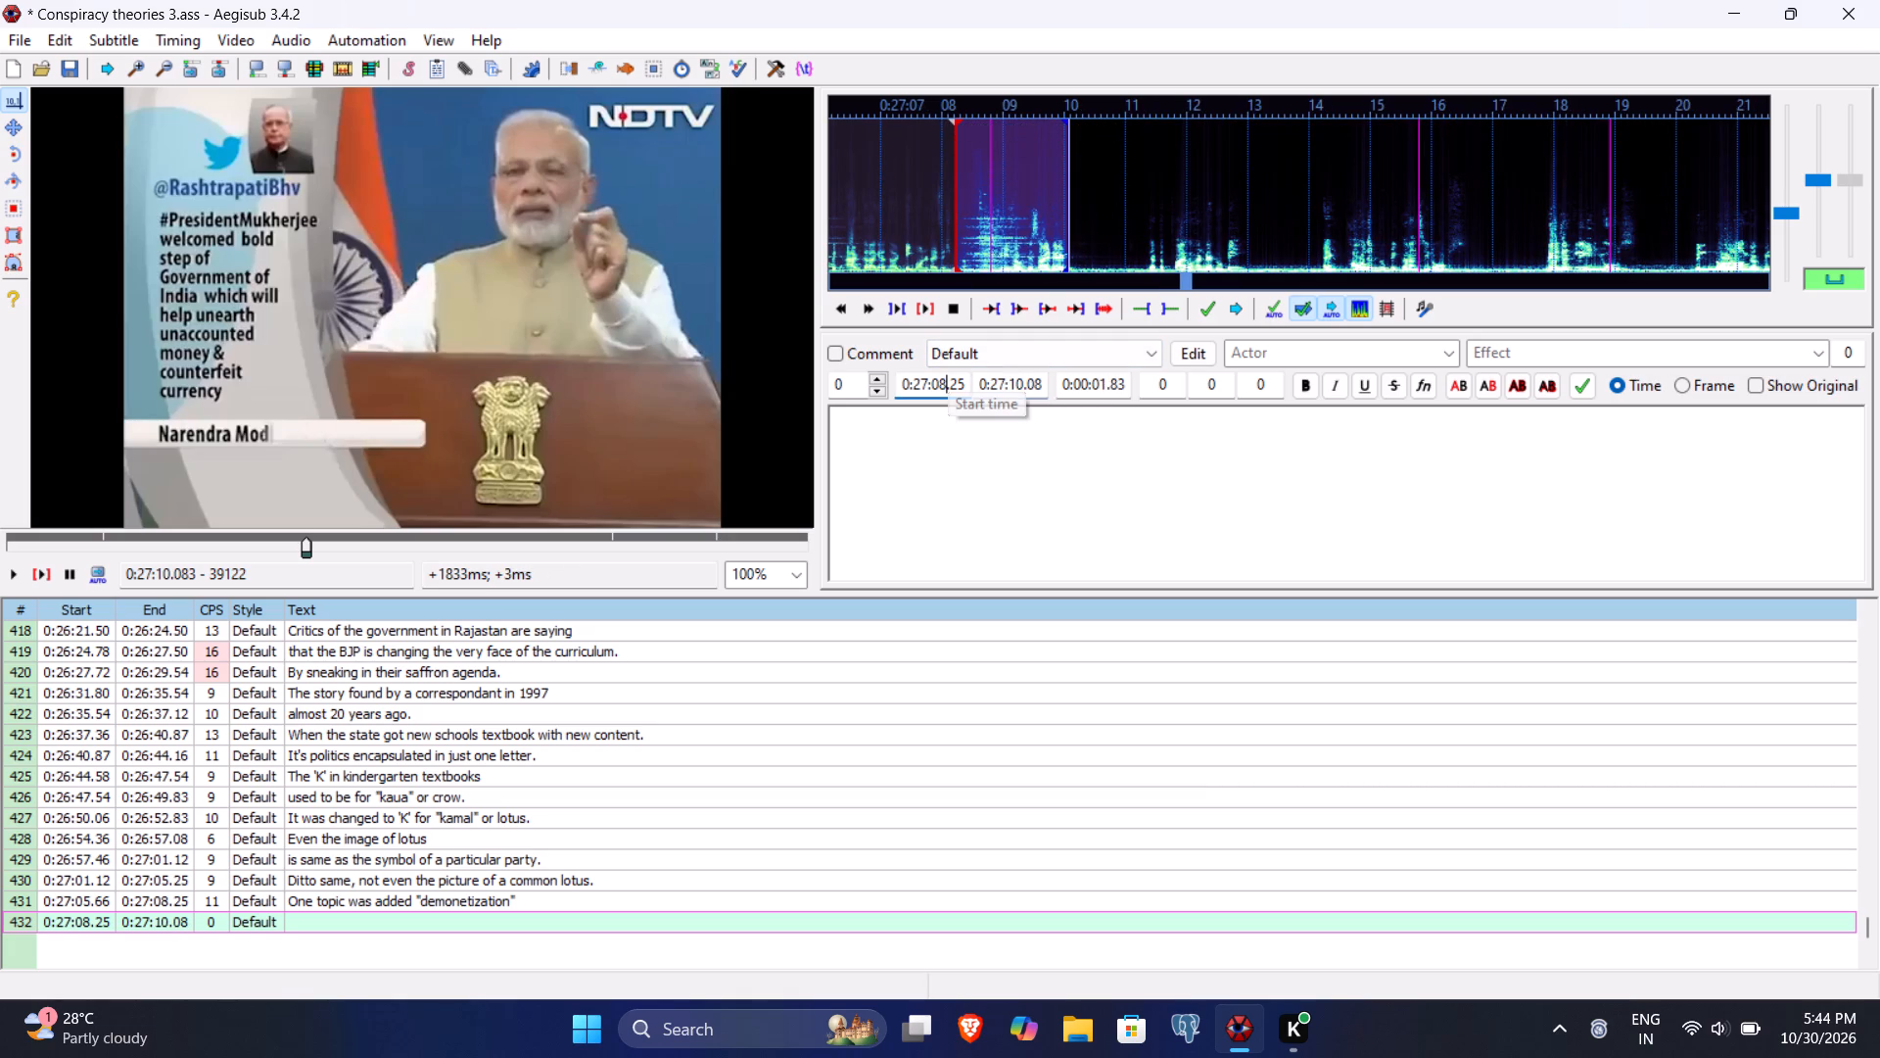
key(9)
key(8)
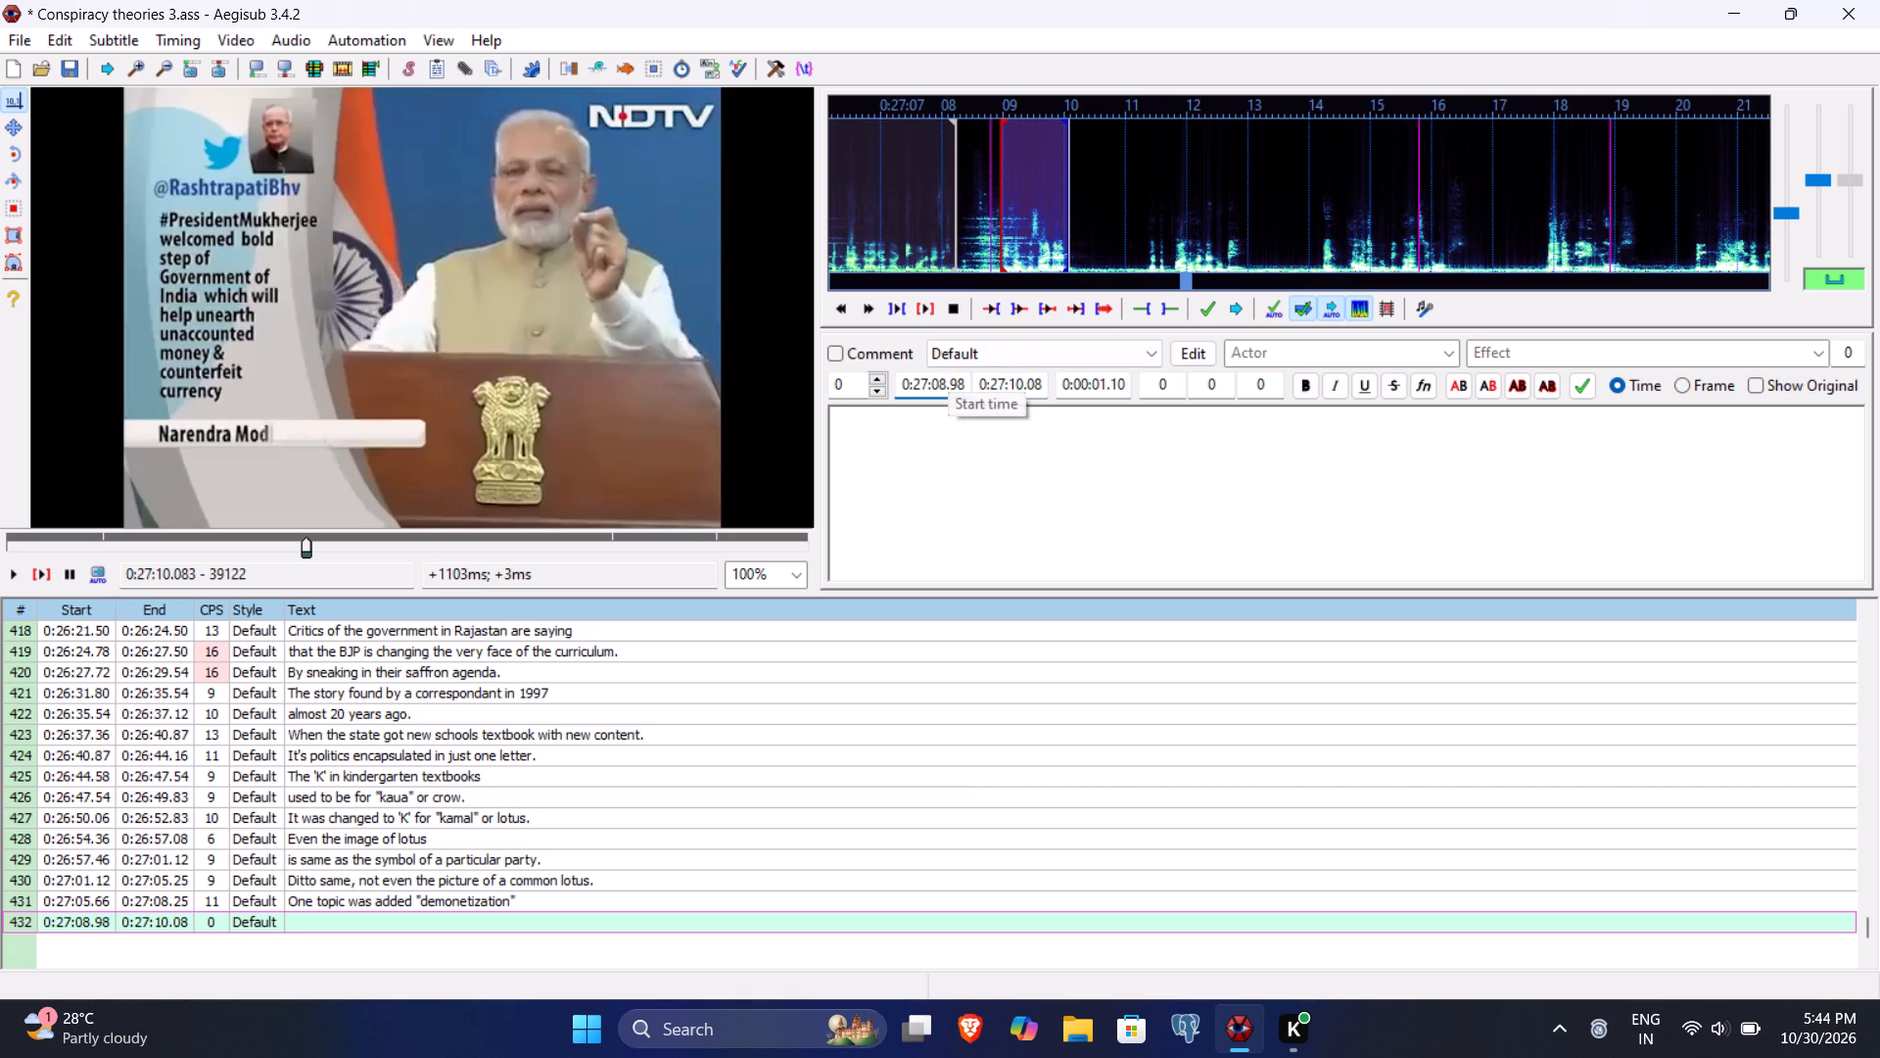
Enter the quoted text "We have decided", including its quotation marks, for line 432 and commit it.
click(943, 498)
text("we)
key(BackSpace)
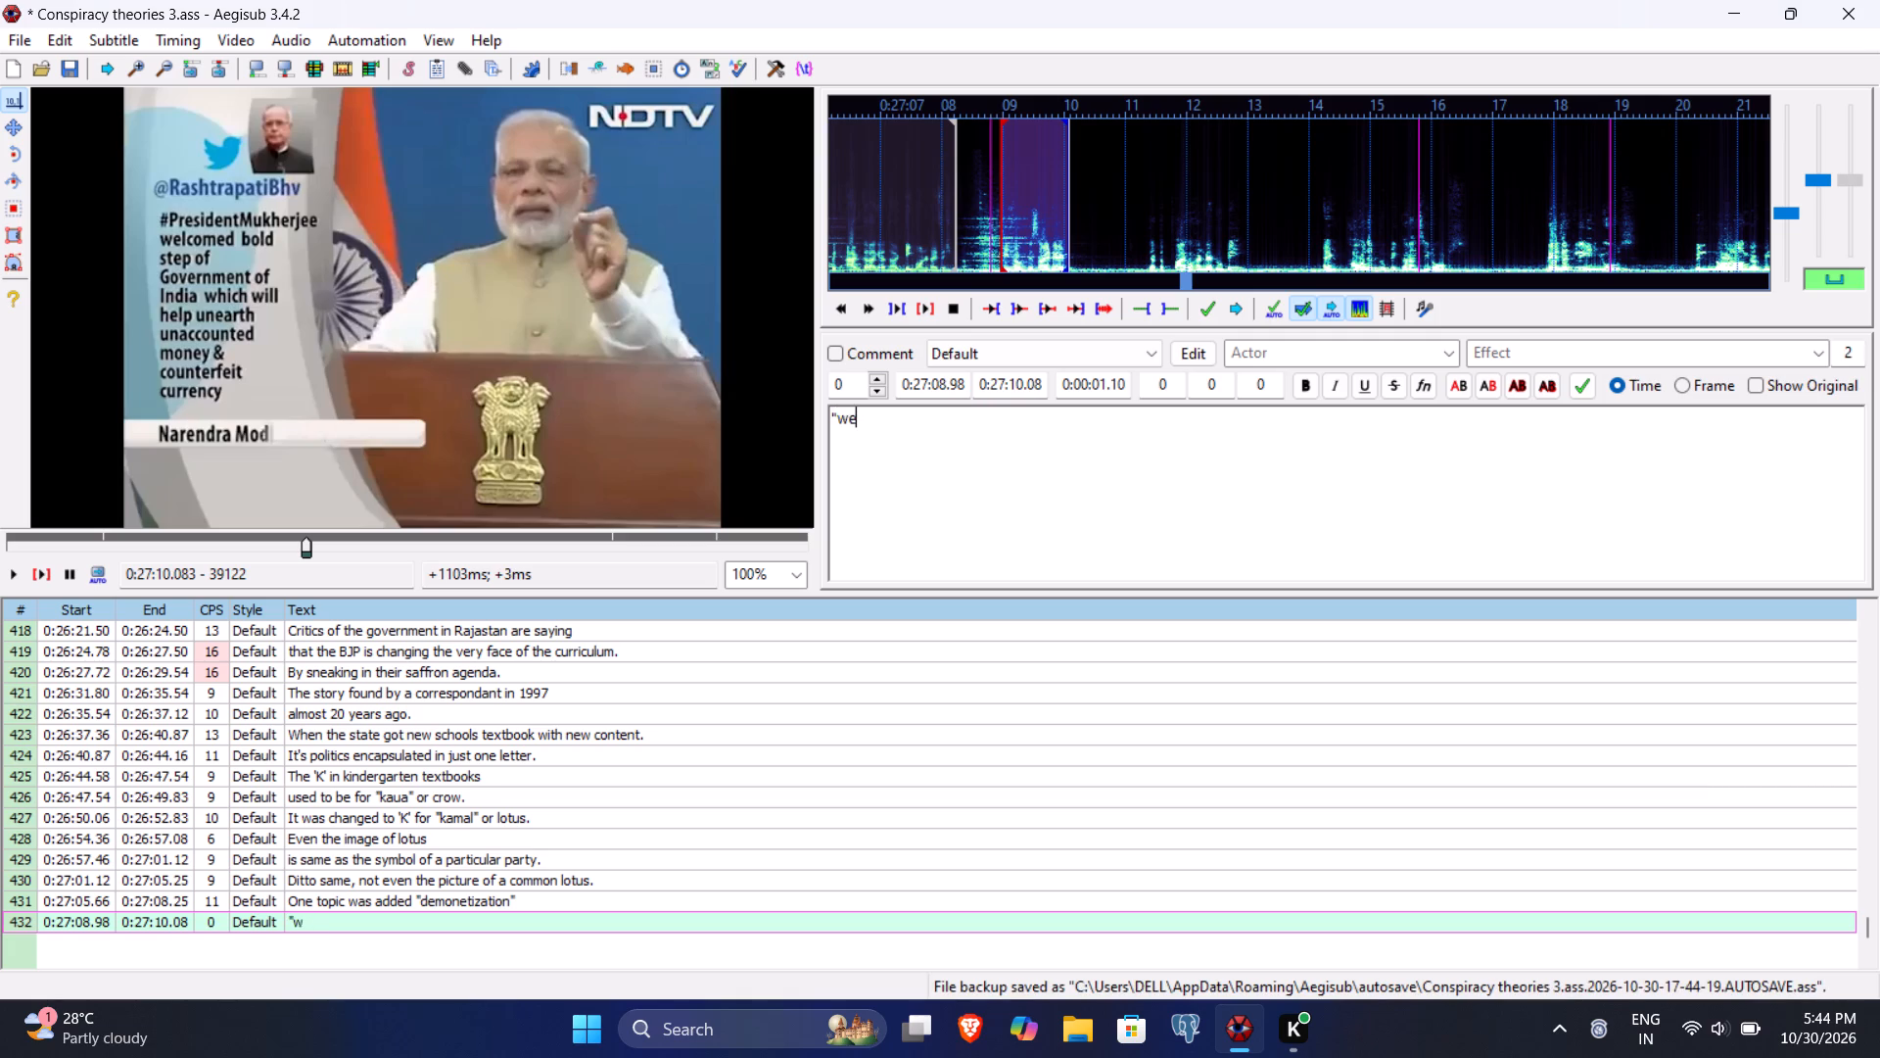
key(BackSpace)
text(We have decide)
key(shift+quotedbl)
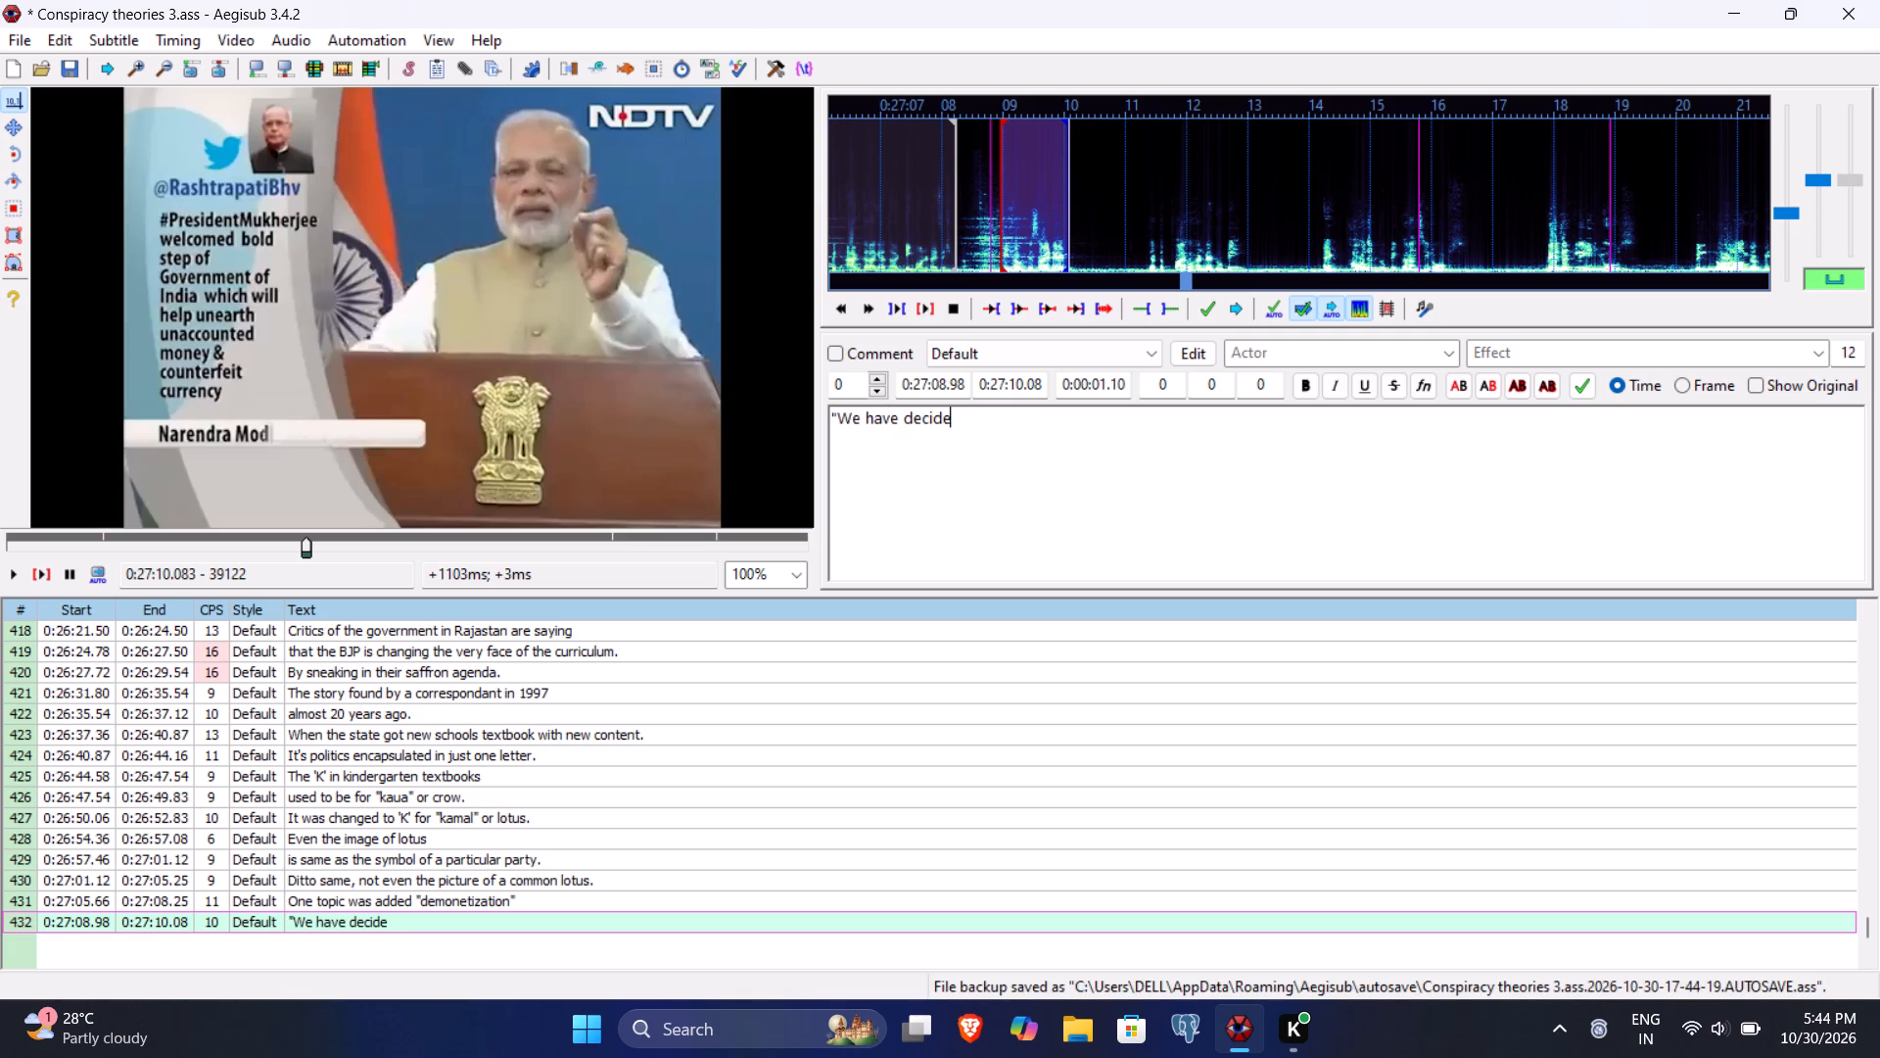
key(BackSpace)
text(d")
key(Return)
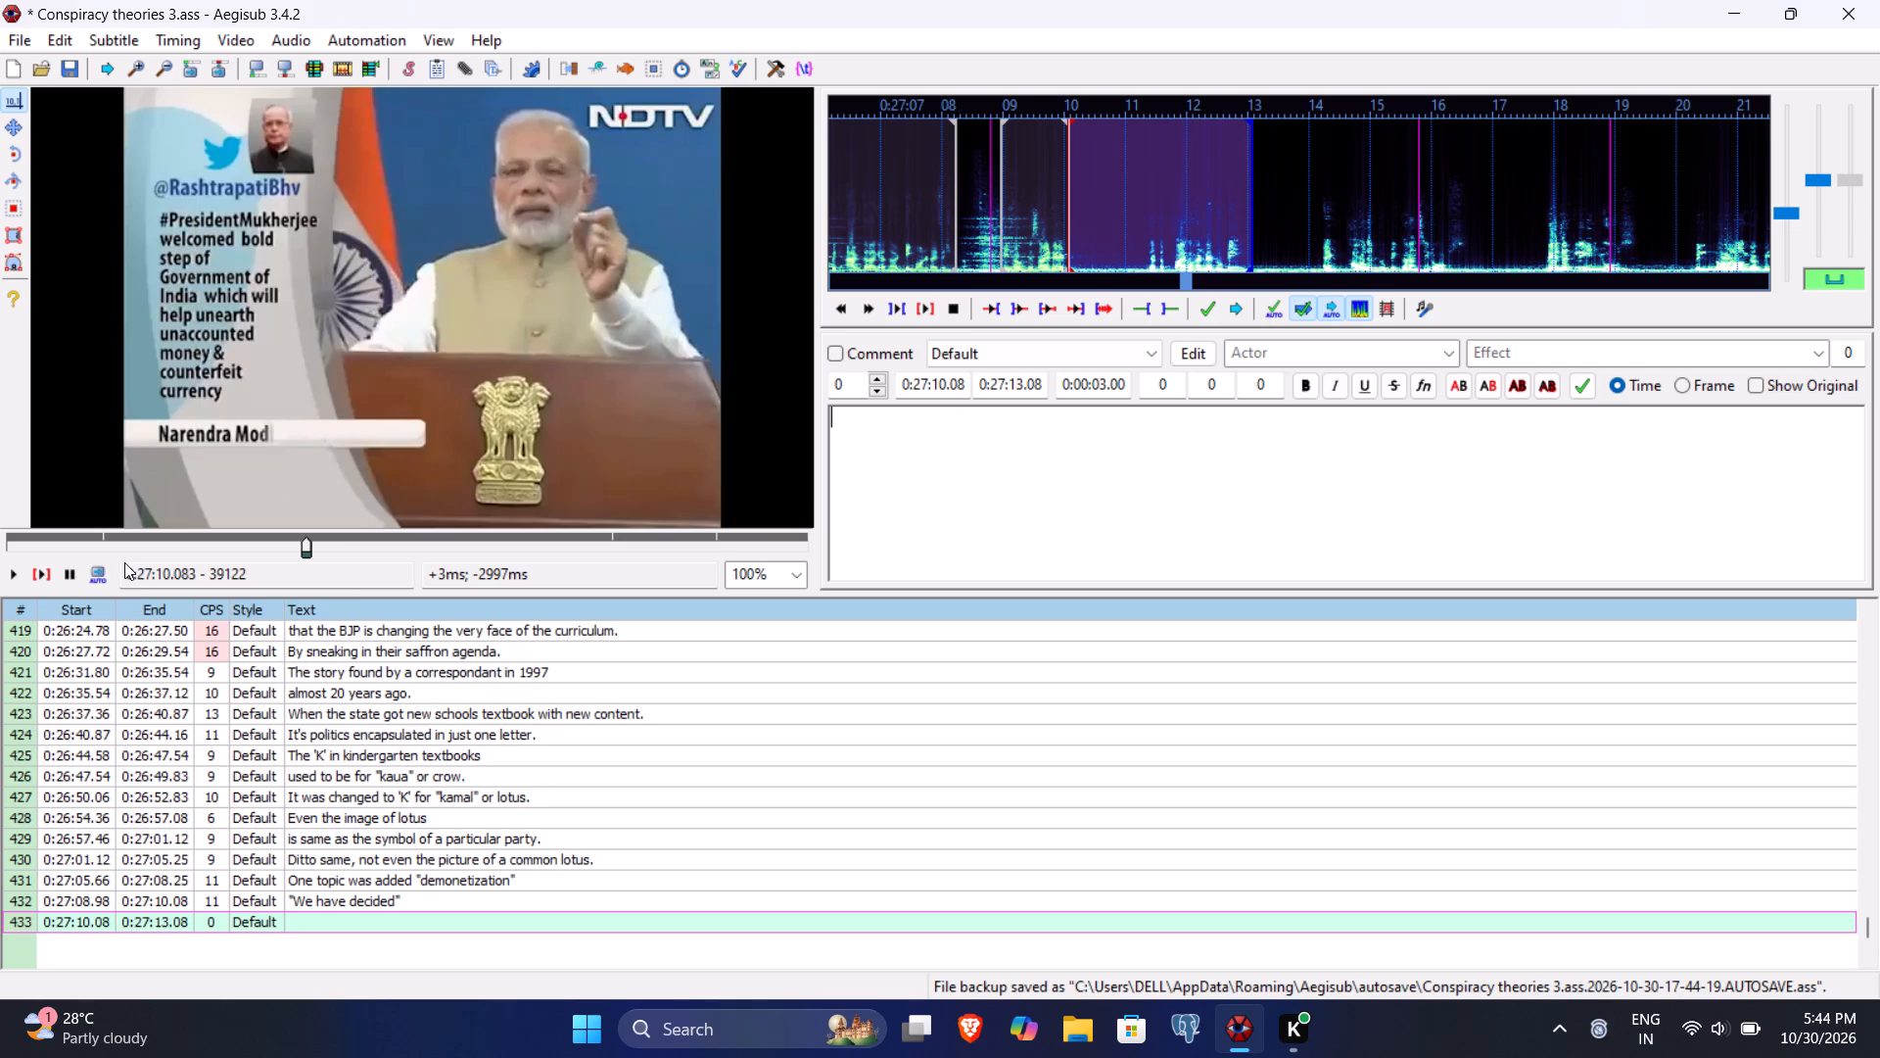
Play line 433 and set its start time to 0:27:11.36.
click(42, 574)
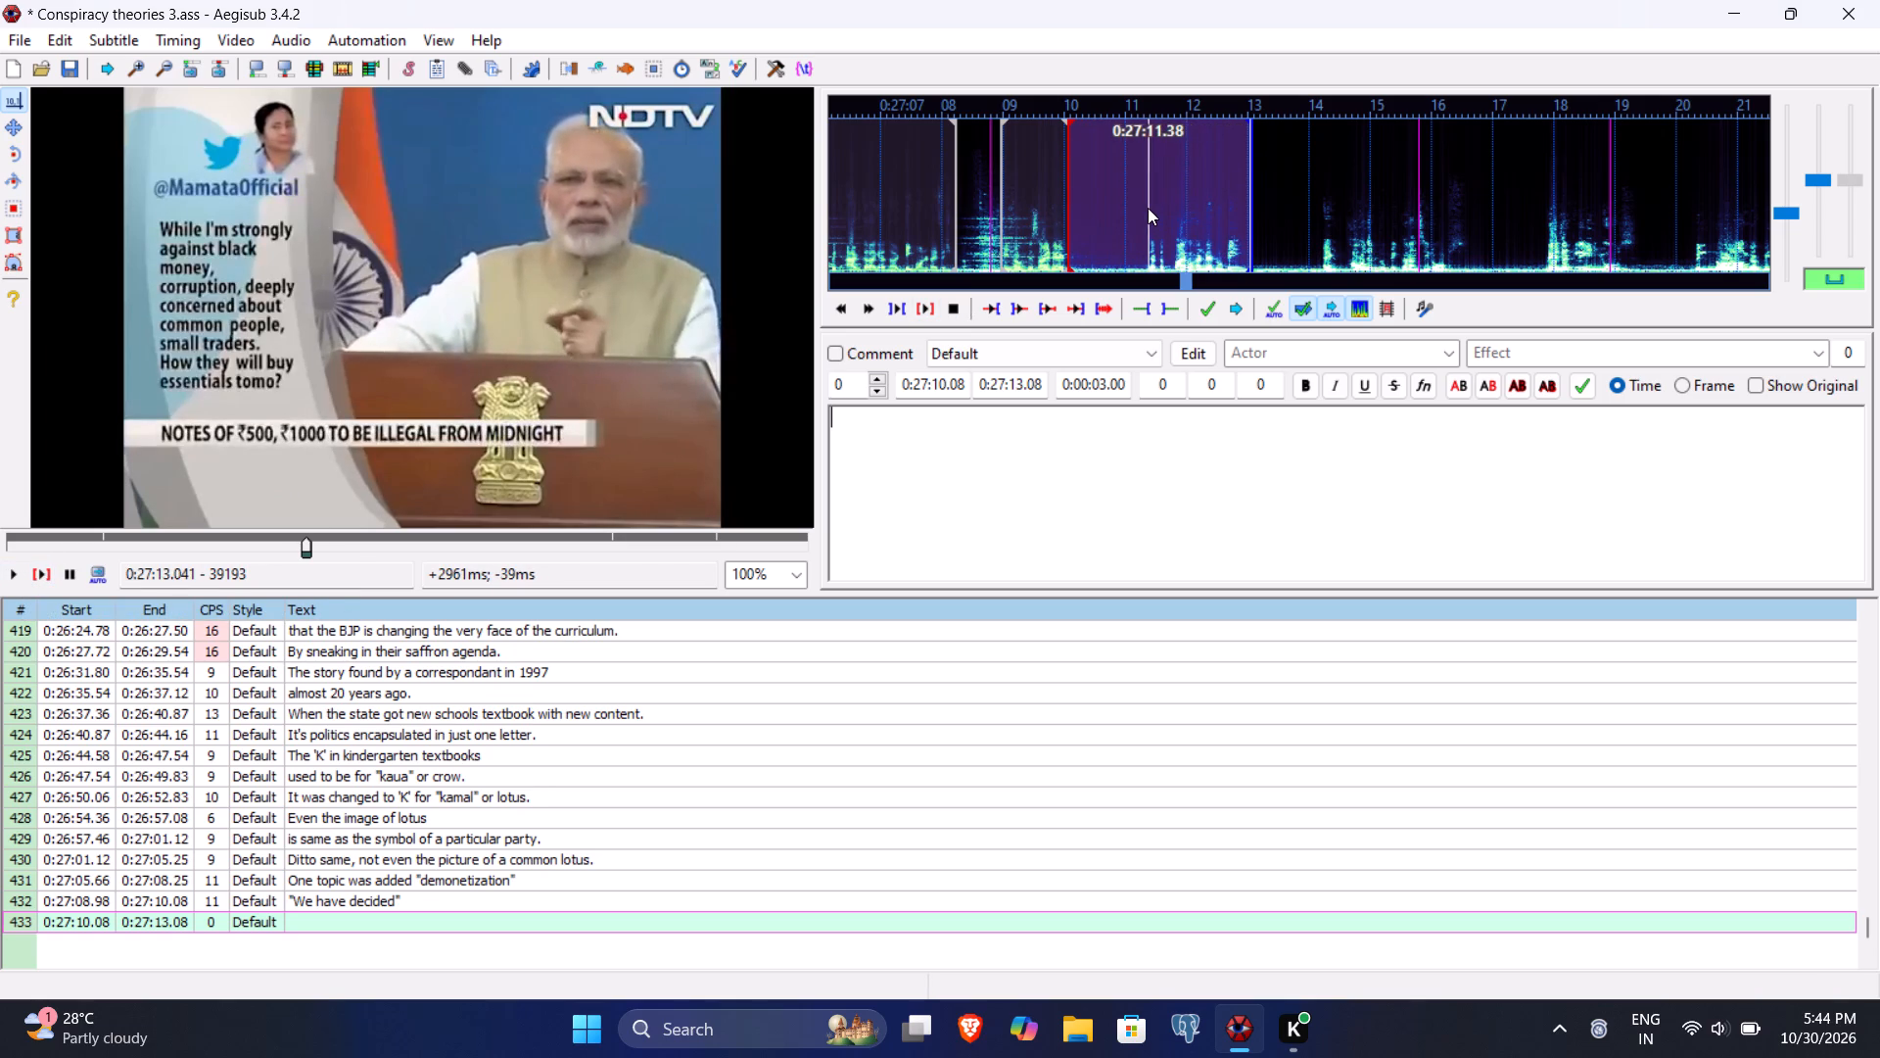
click(937, 384)
text(136)
Enter the text "[that the five hundred rupee]" in square brackets for line 433 and commit it.
click(937, 507)
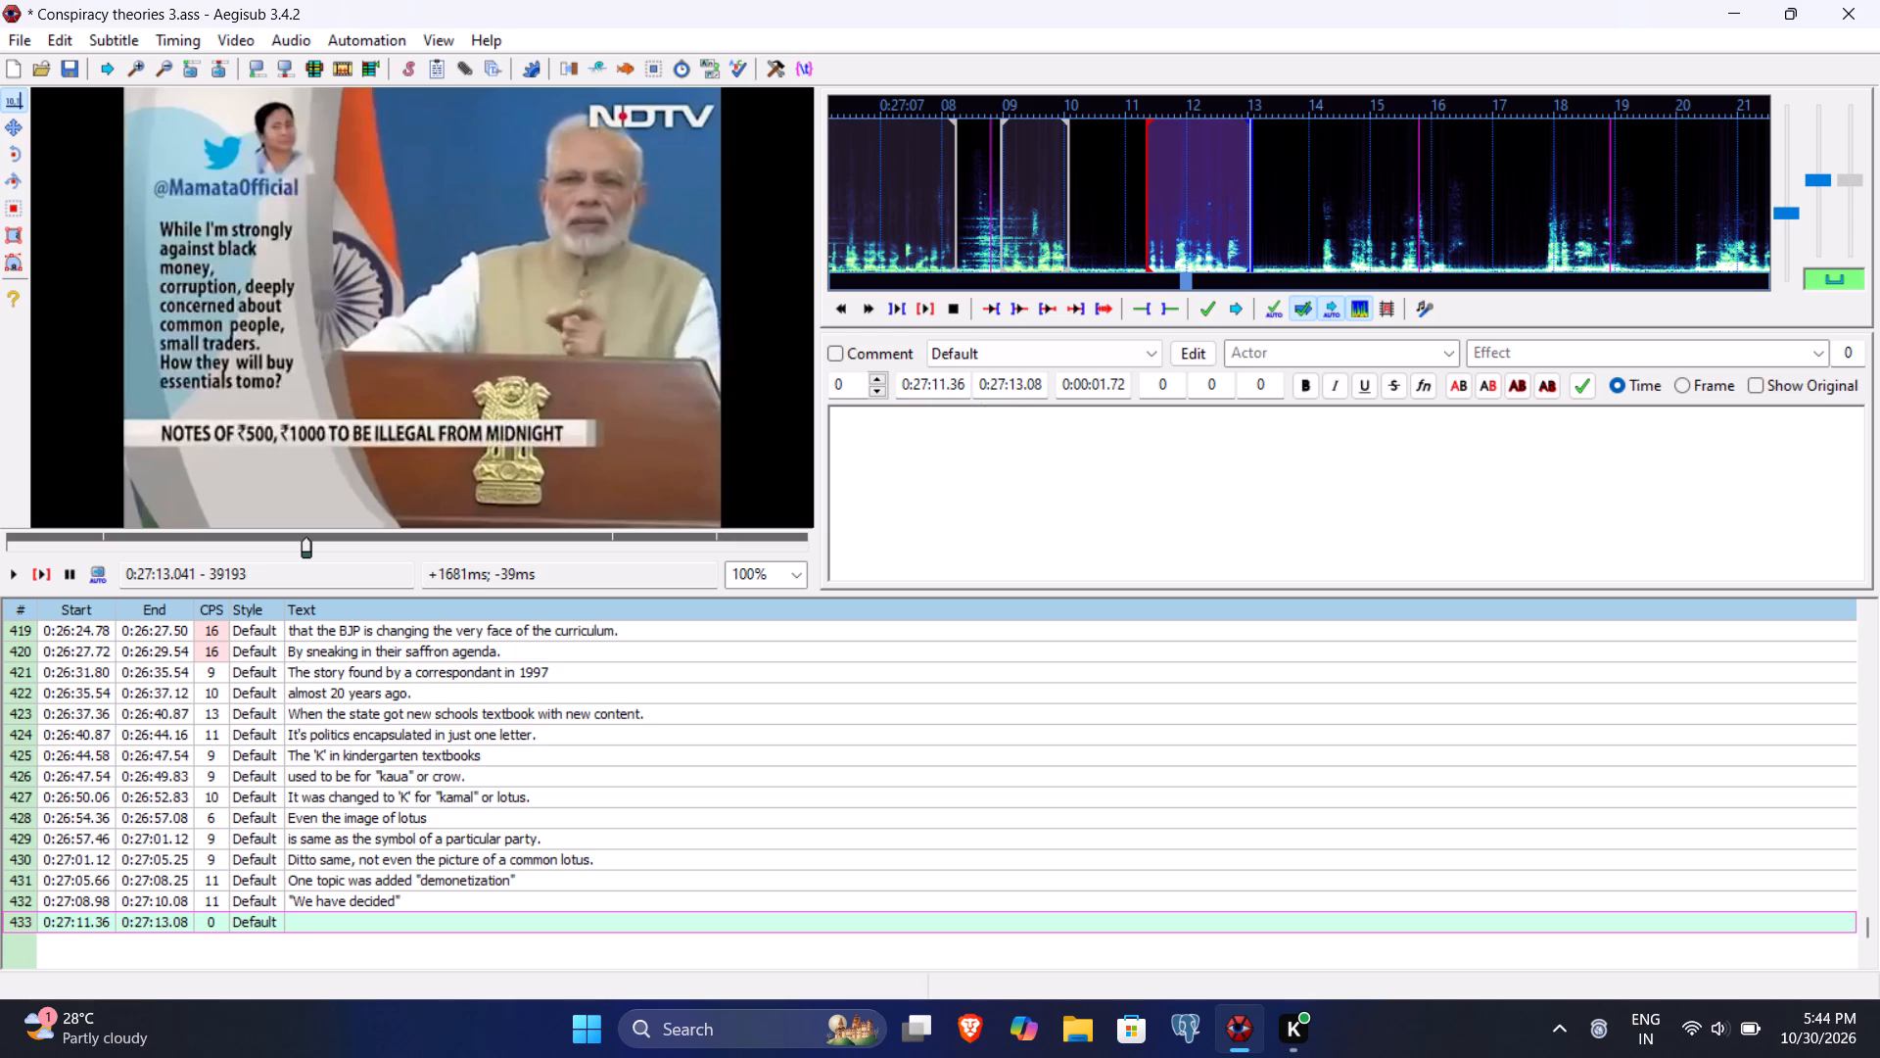
key(bracketleft)
text(that the five hunder)
key(BackSpace)
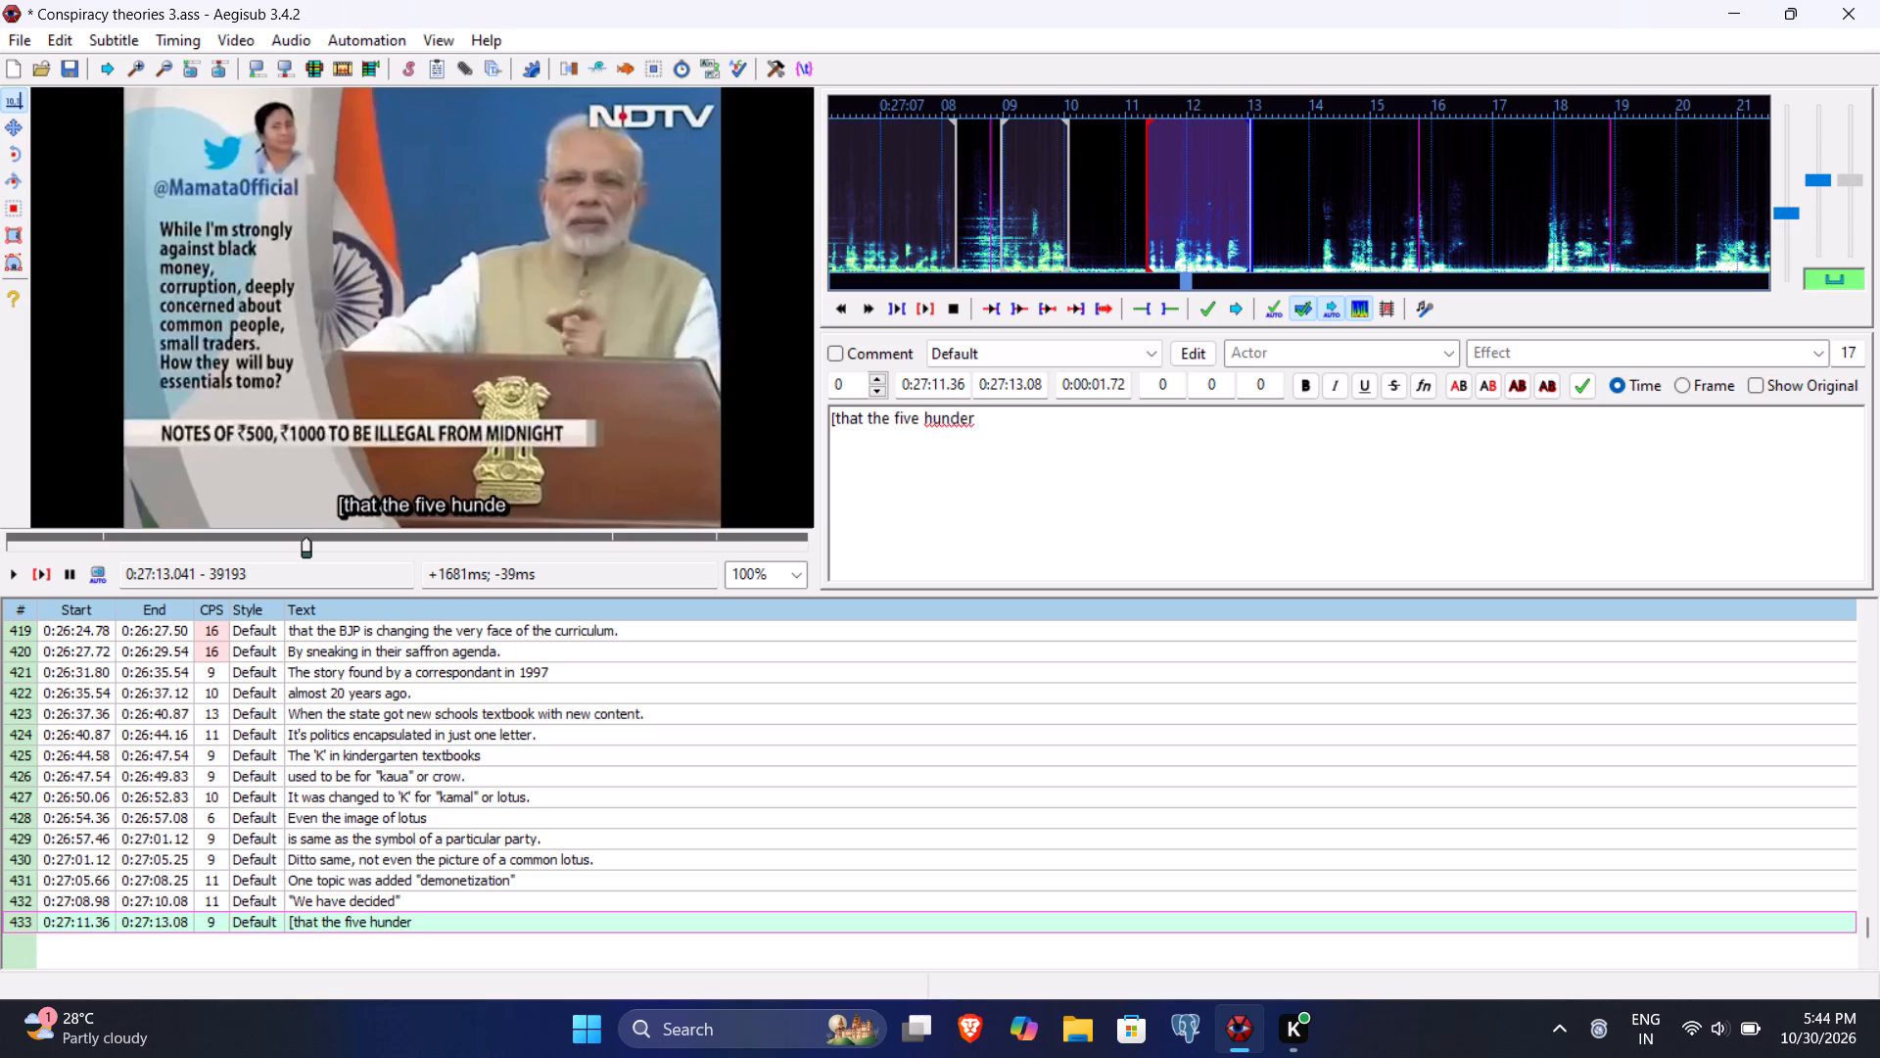
key(BackSpace)
key(BackSpace)
key(r)
key(BackSpace)
text(dr)
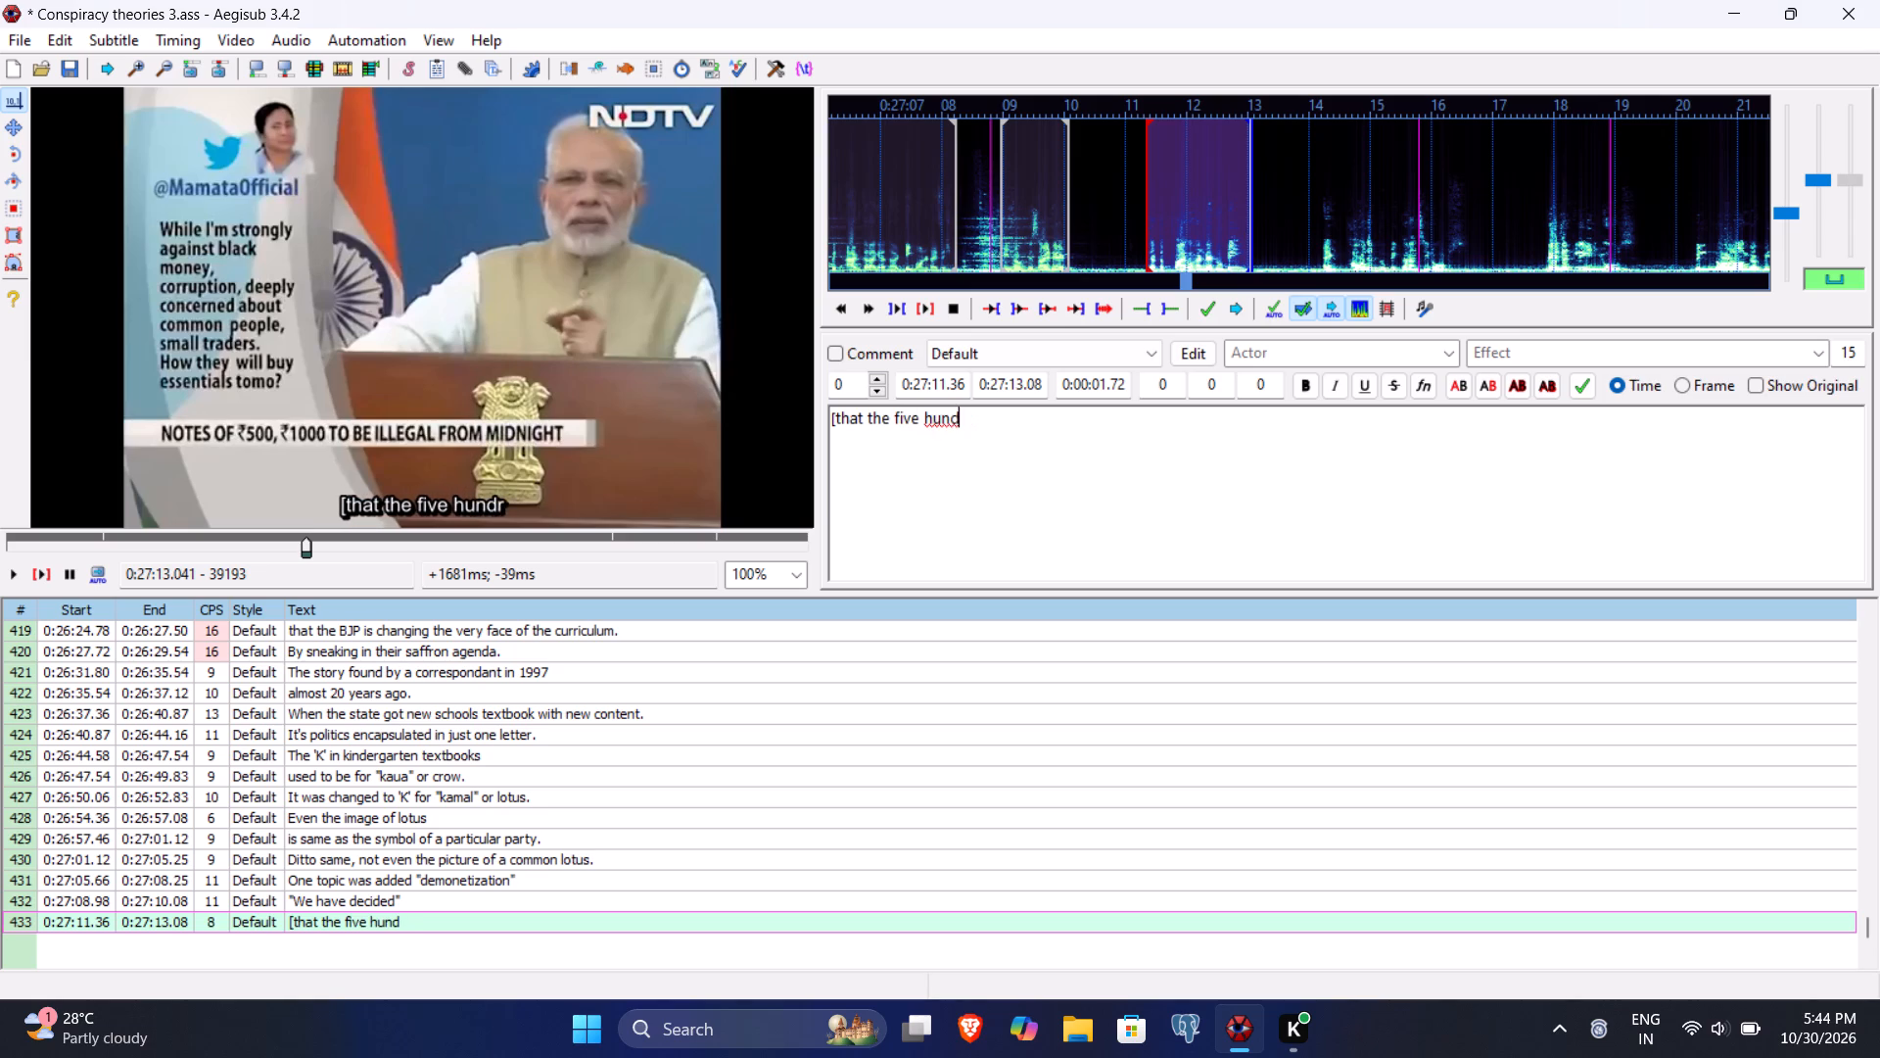
text(ed rupee)
key(bracketright)
key(Return)
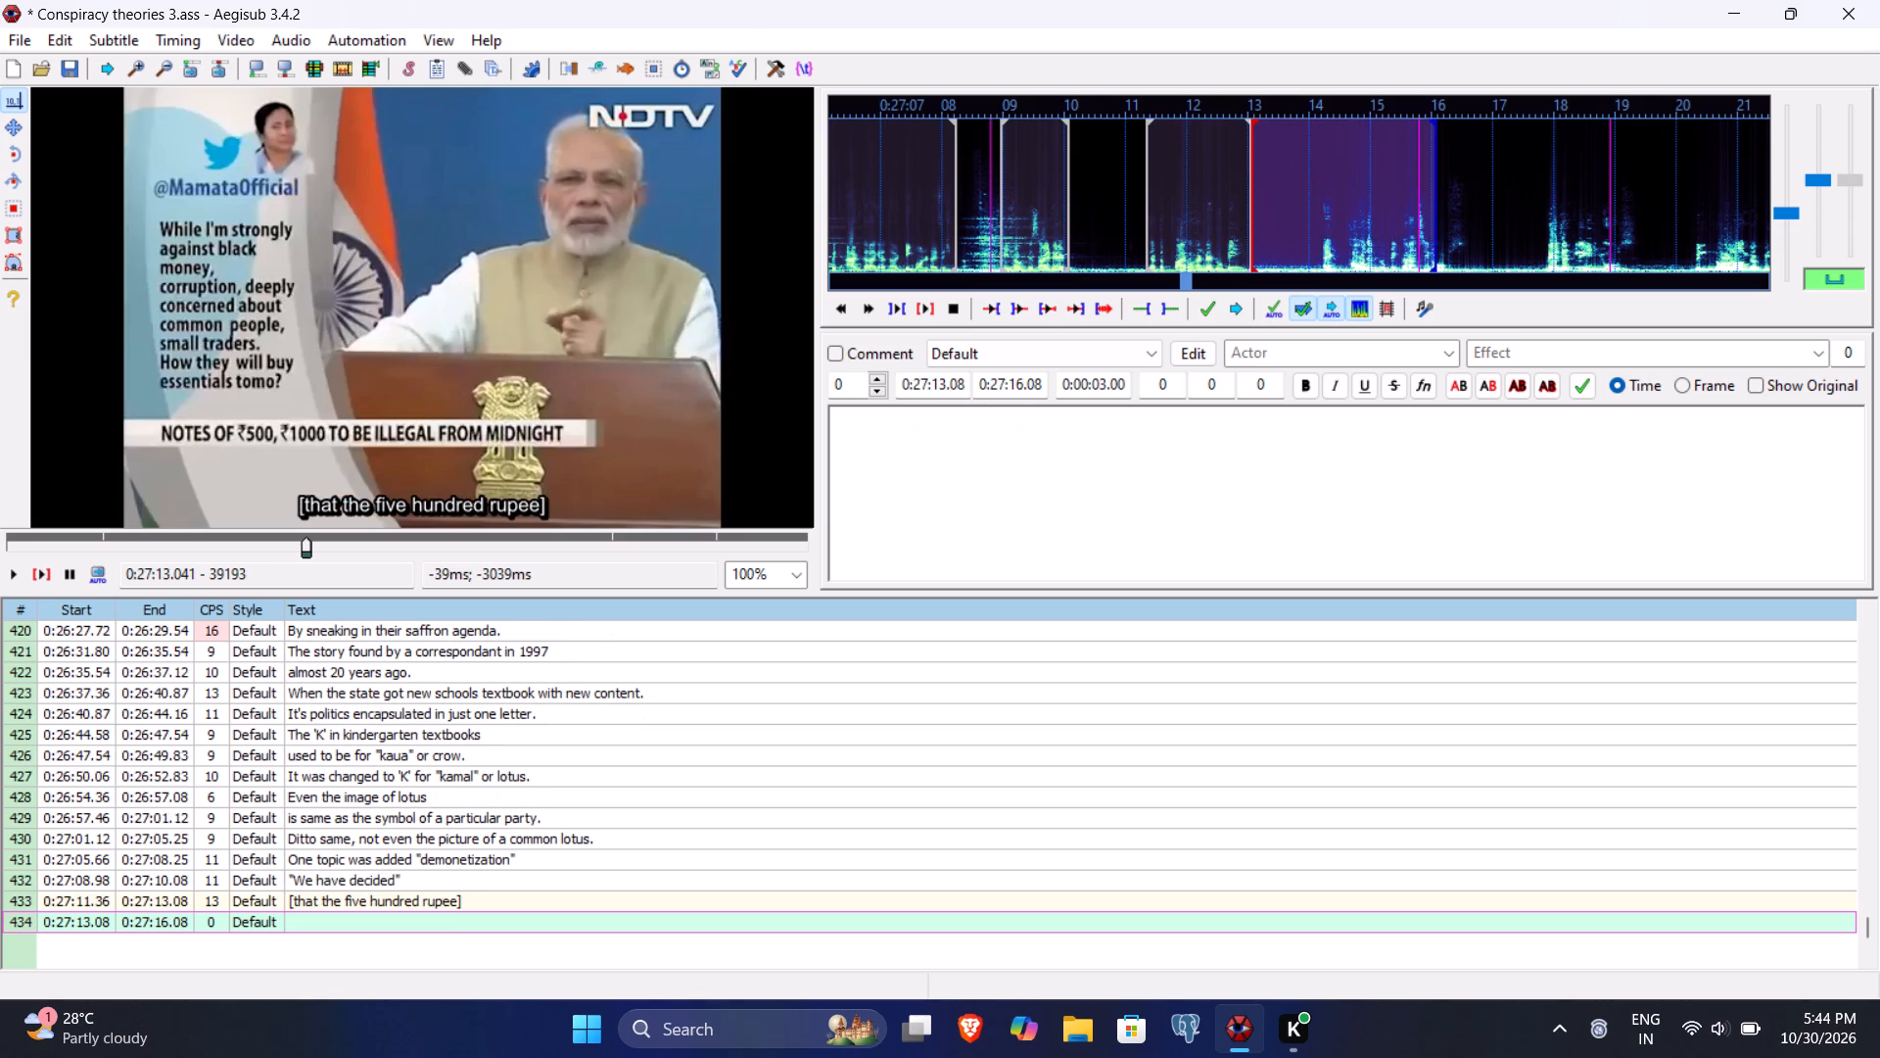
Play line 434 and slightly past it, setting its end time to 0:27:16.33 and its start time to 0:27:14.18.
click(45, 576)
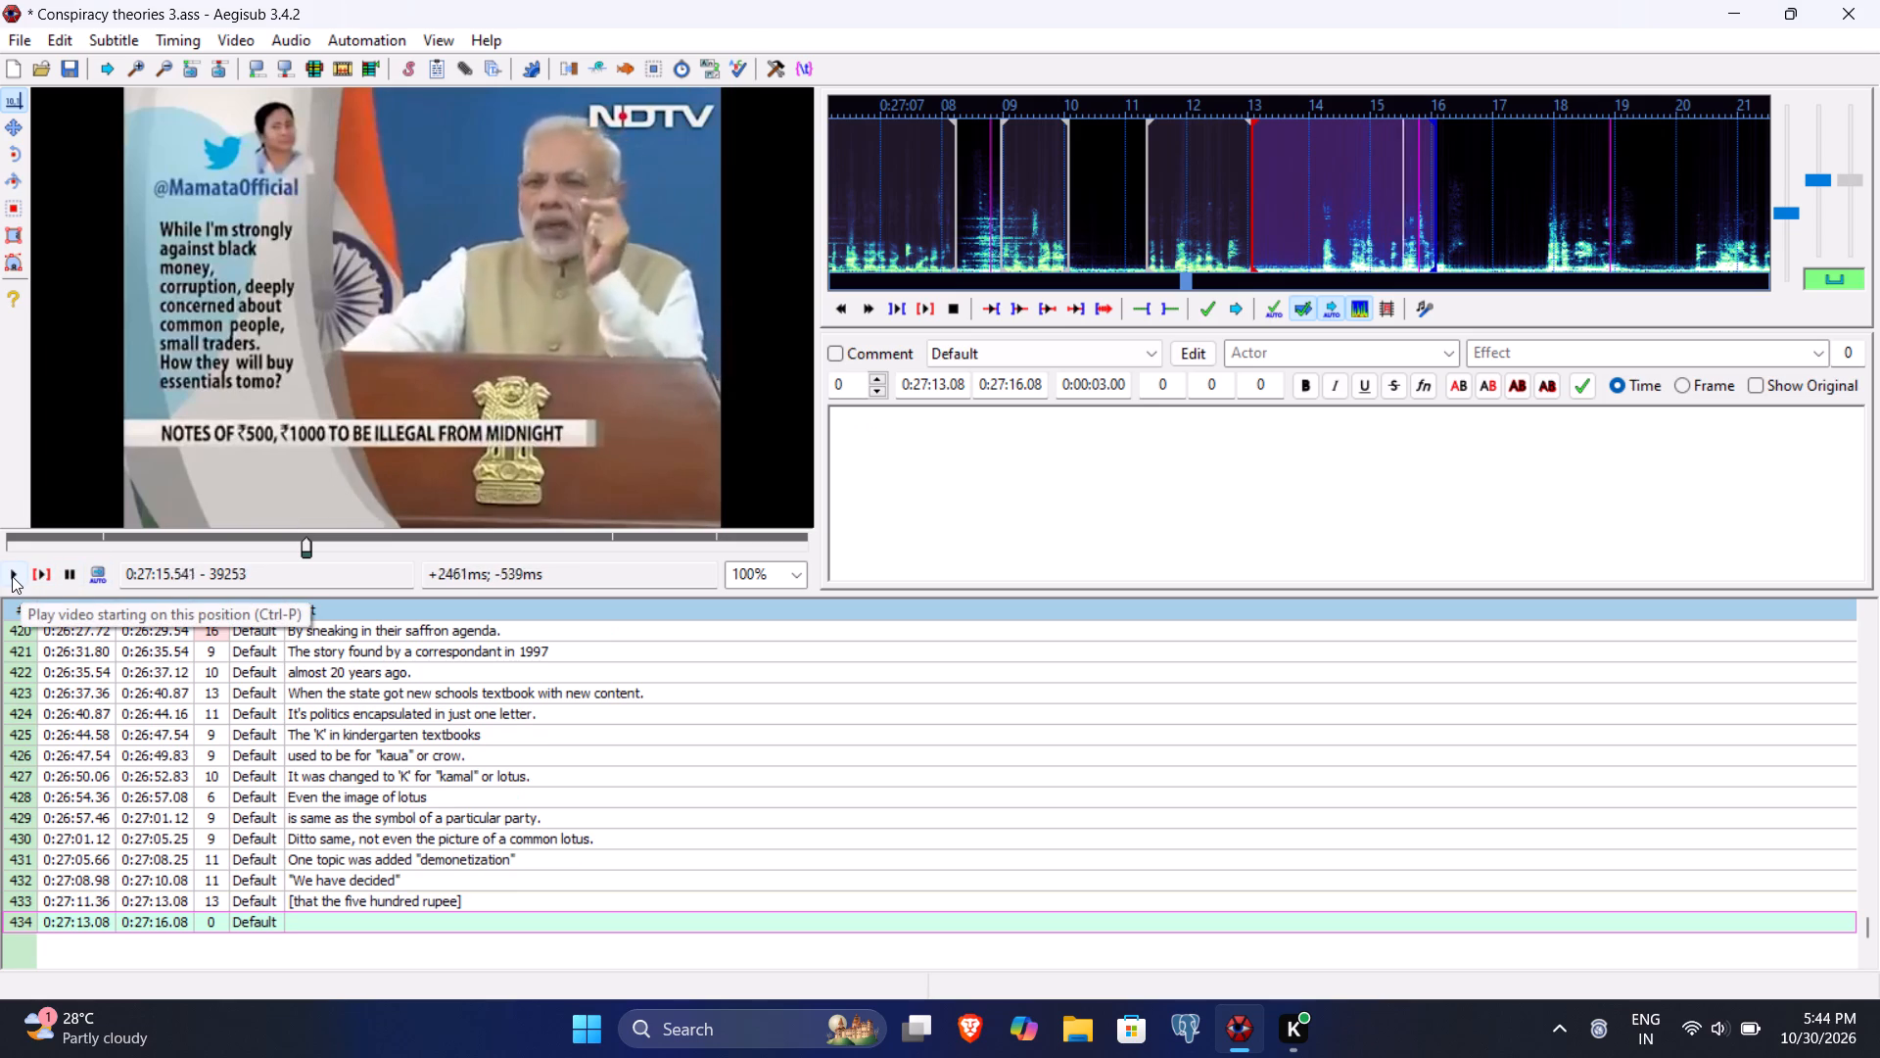
double_click(12, 576)
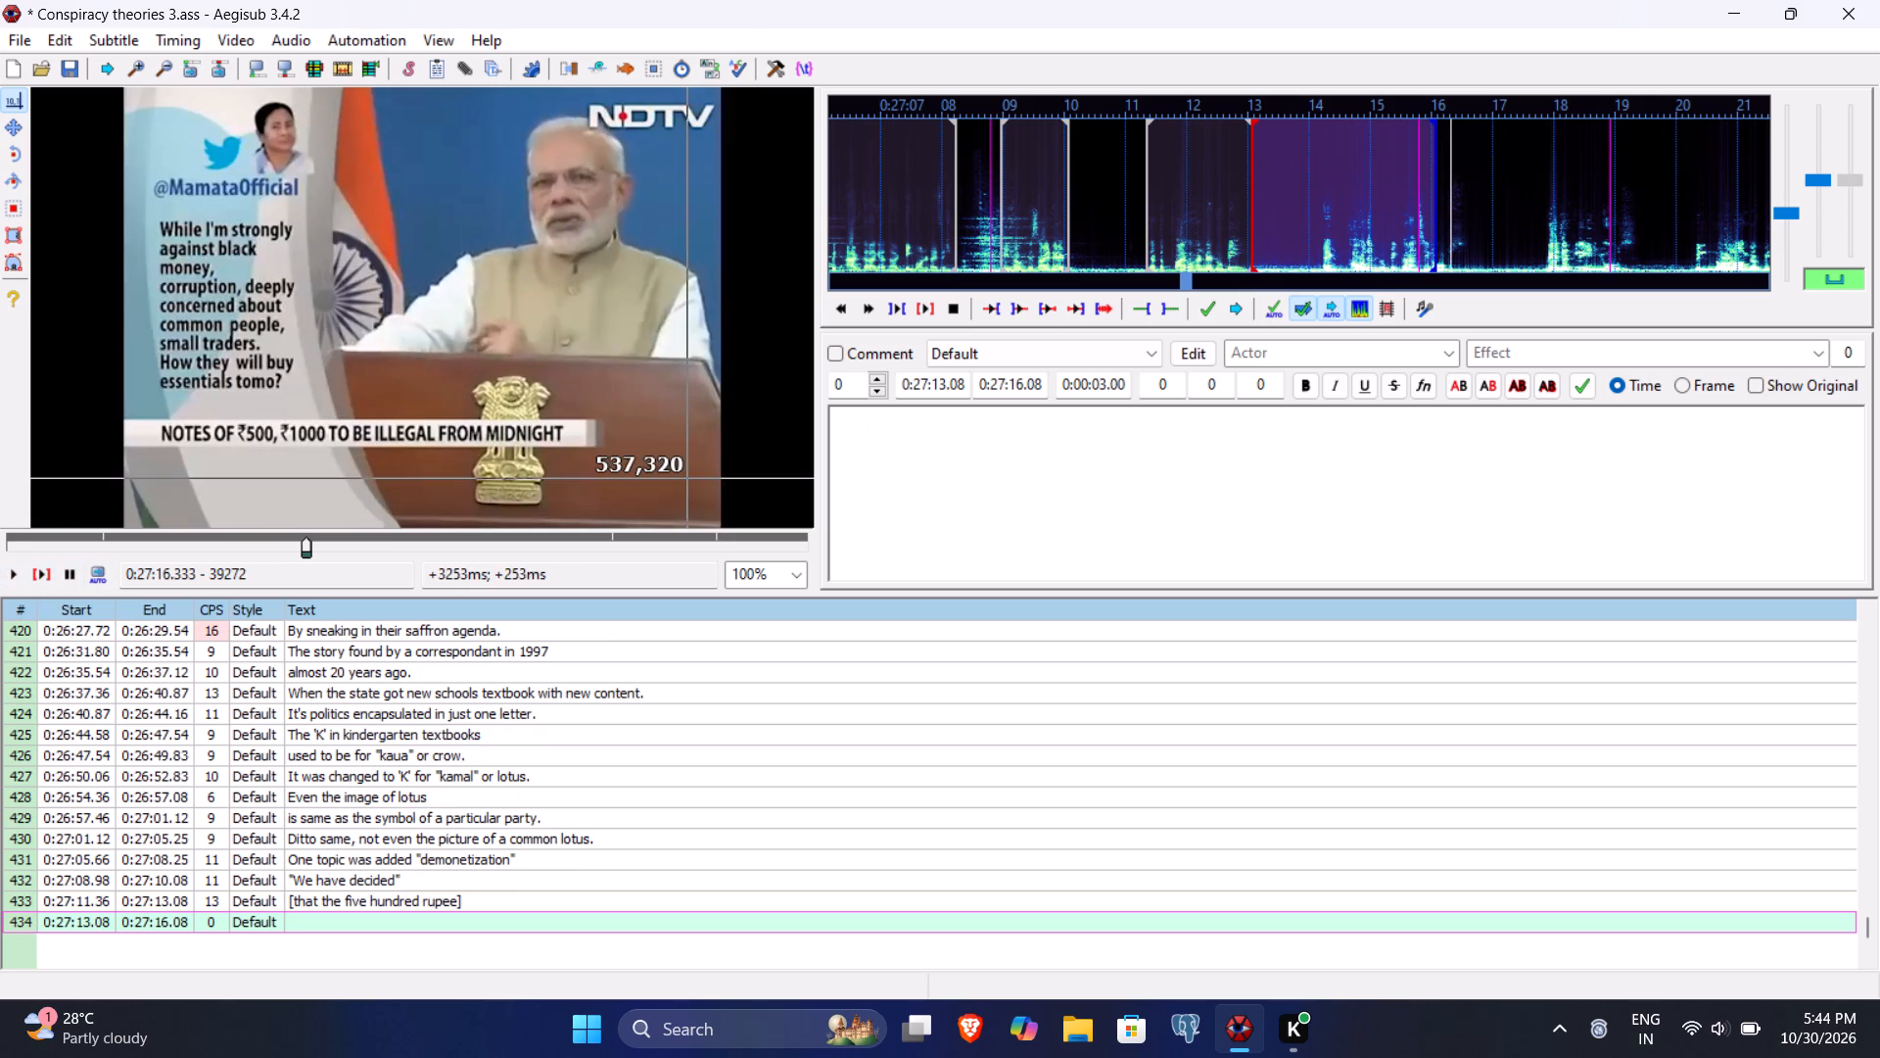
click(1032, 382)
key(BackSpace)
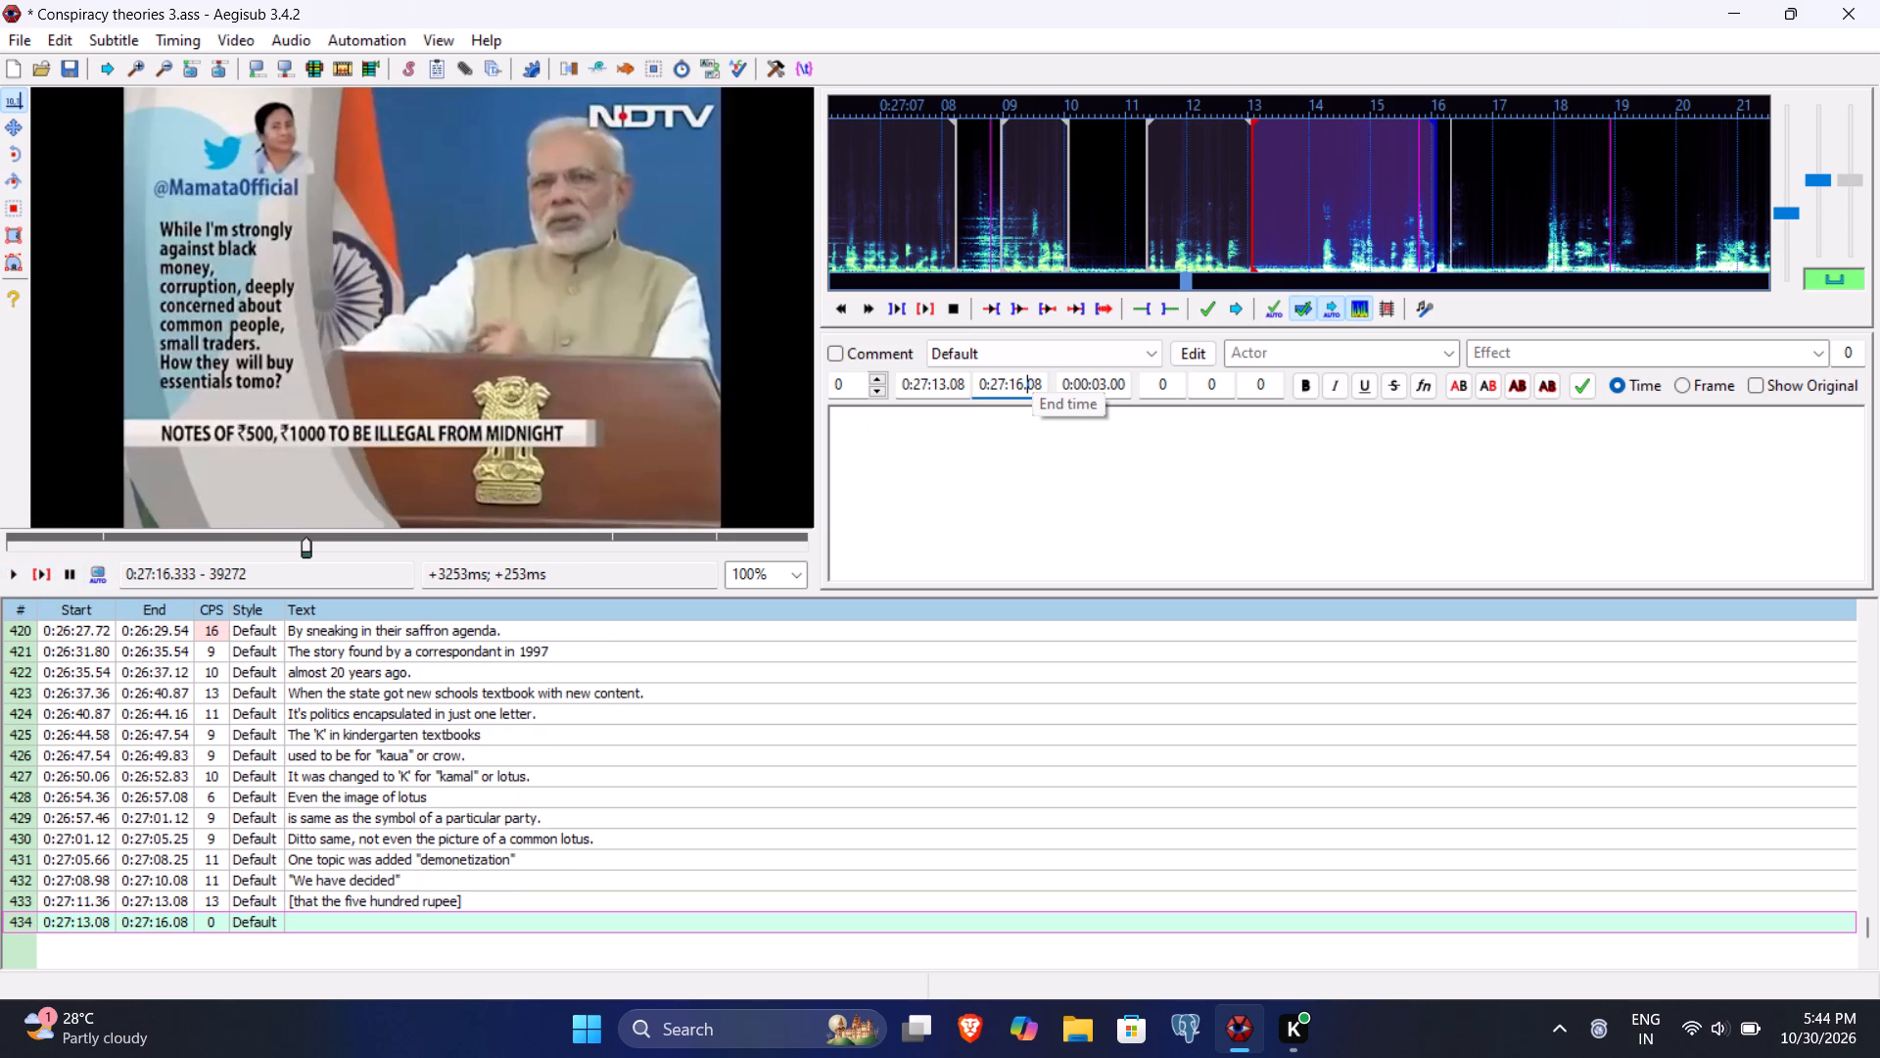
text(33)
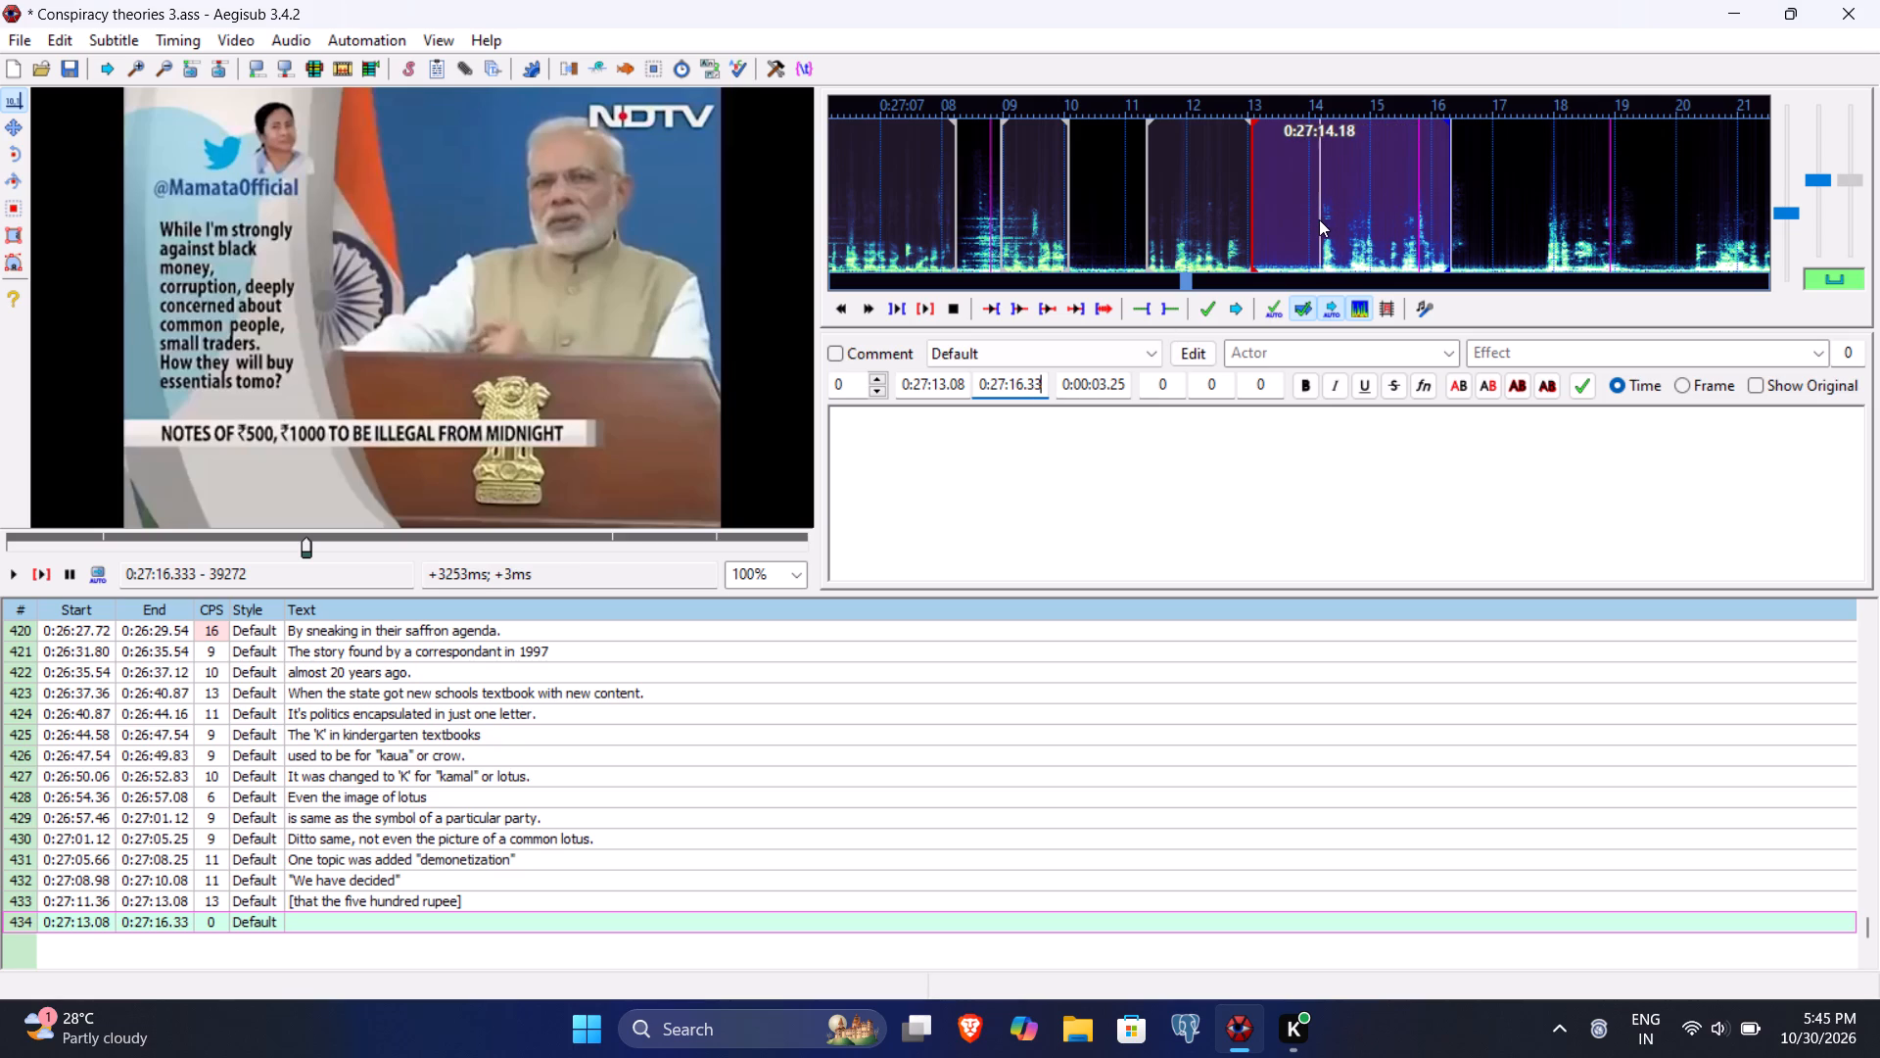
click(937, 384)
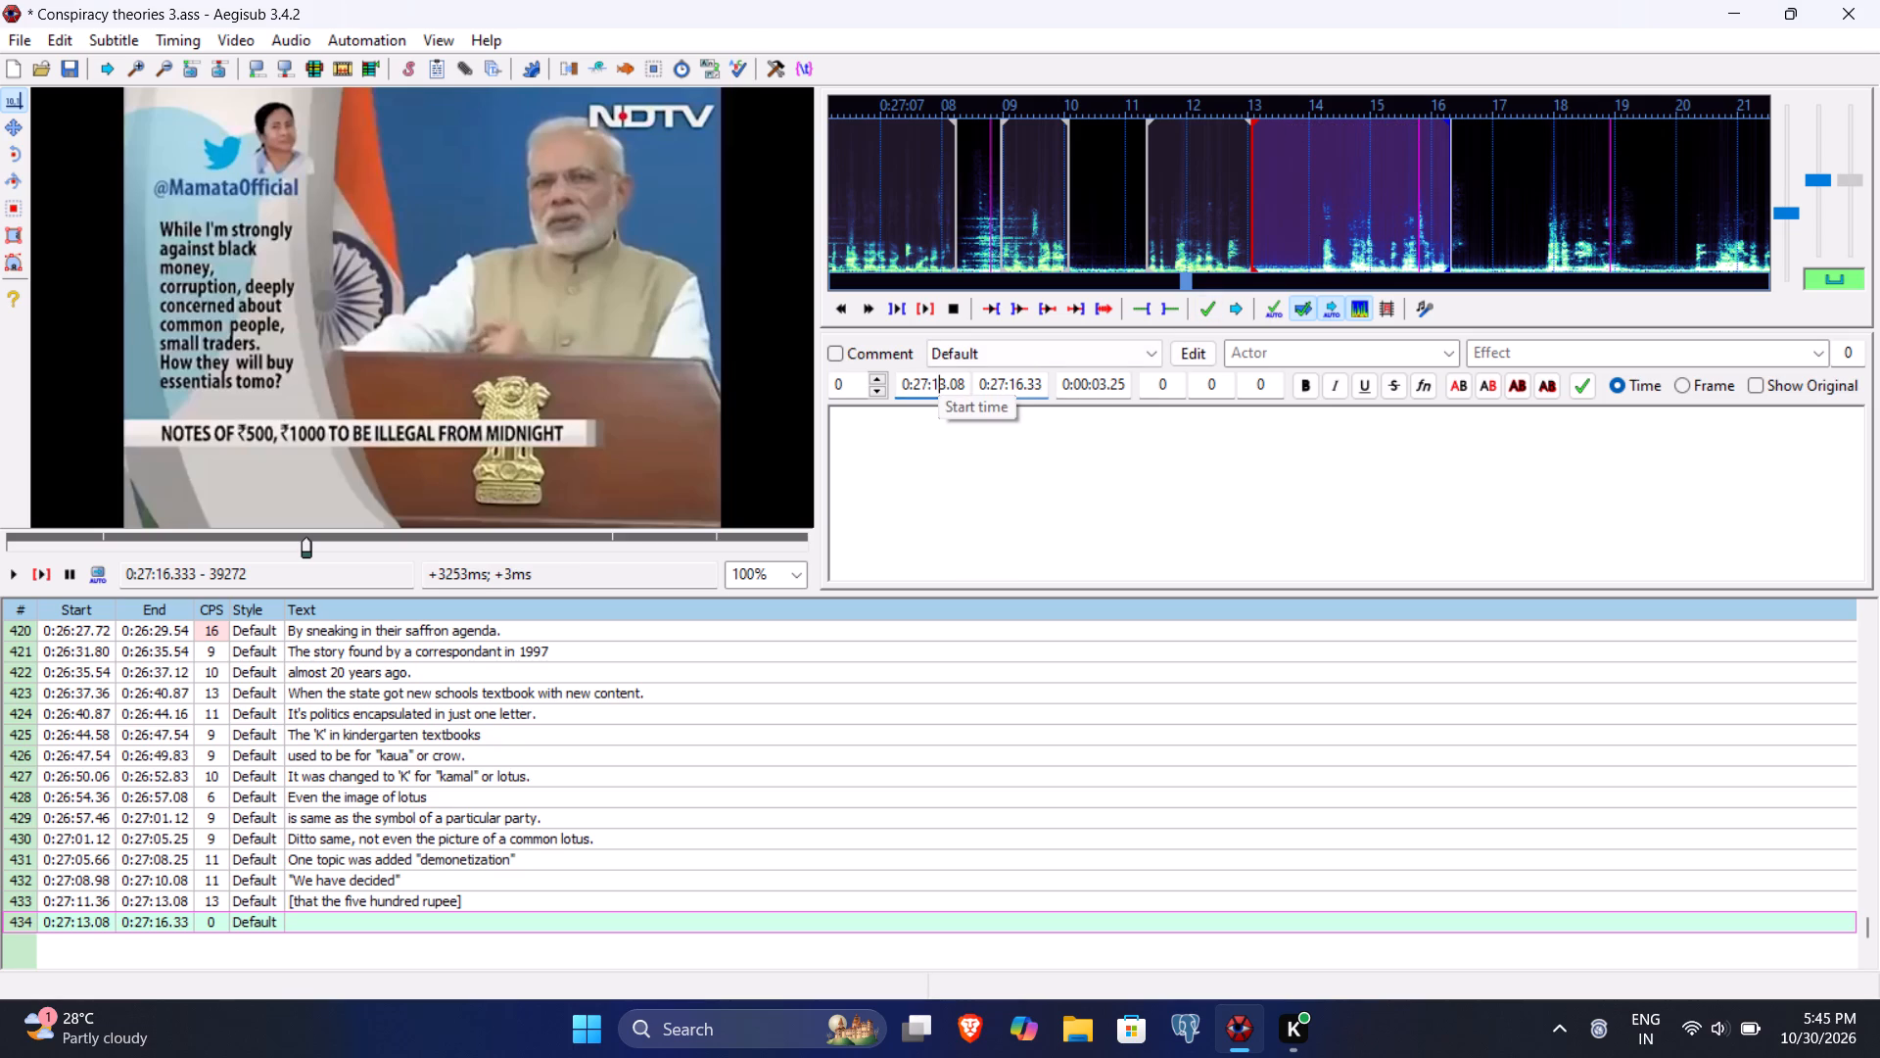
text(418)
Enter the text "and thousand rupee currency notes" for line 434 and commit it.
click(926, 449)
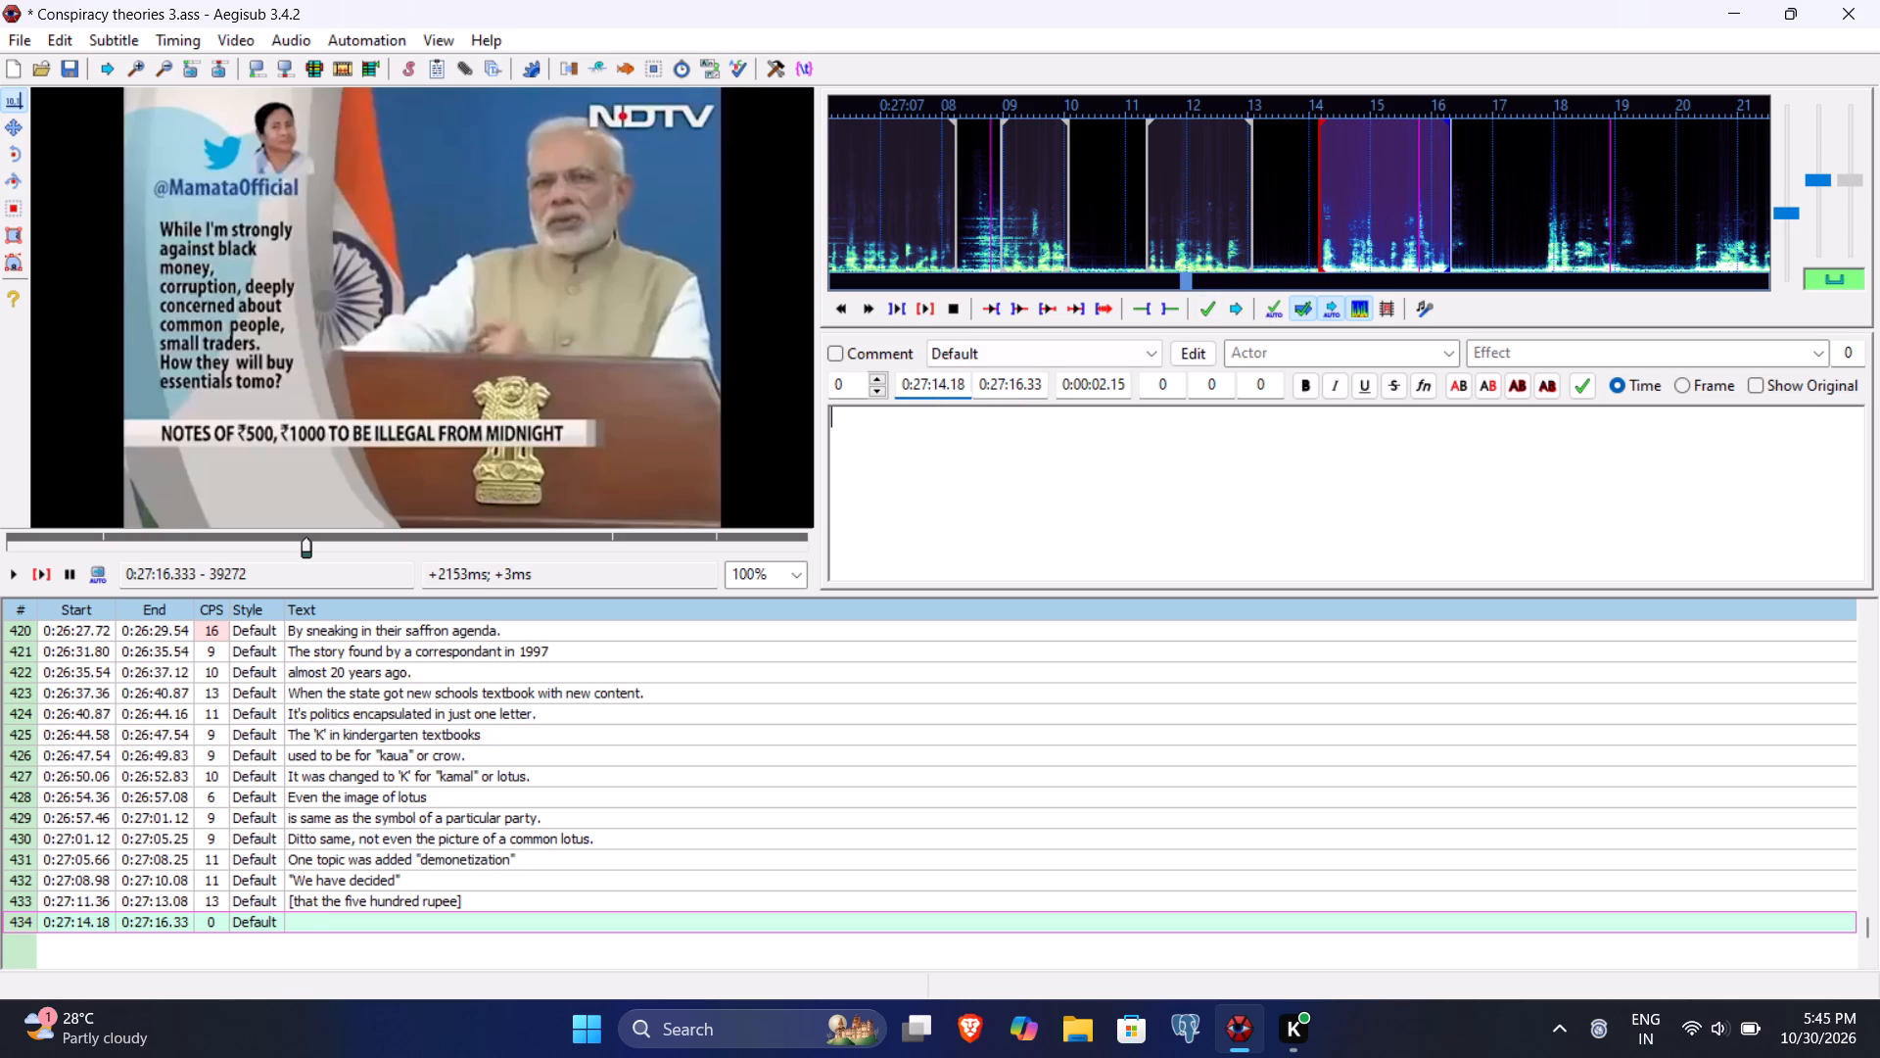
key(a)
text(nd tho)
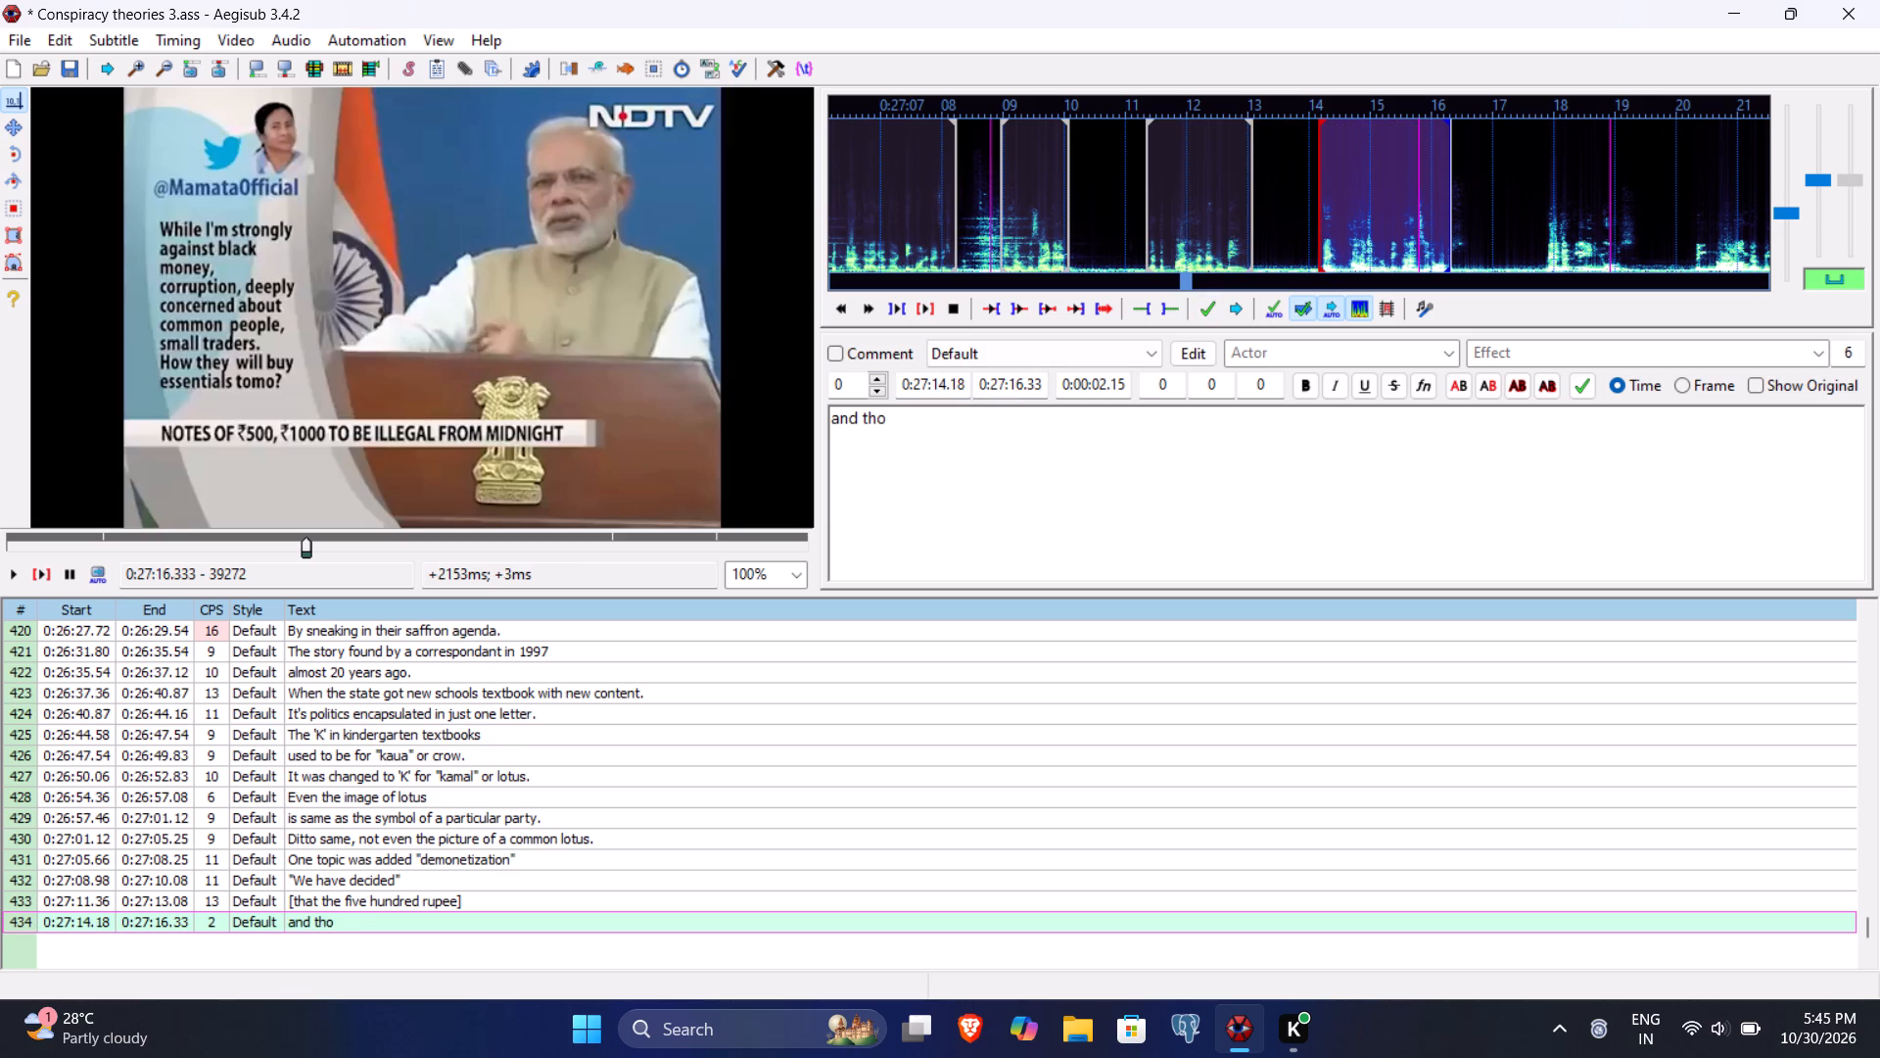
text(usad)
key(BackSpace)
text(nd rupee currency notes)
key(Return)
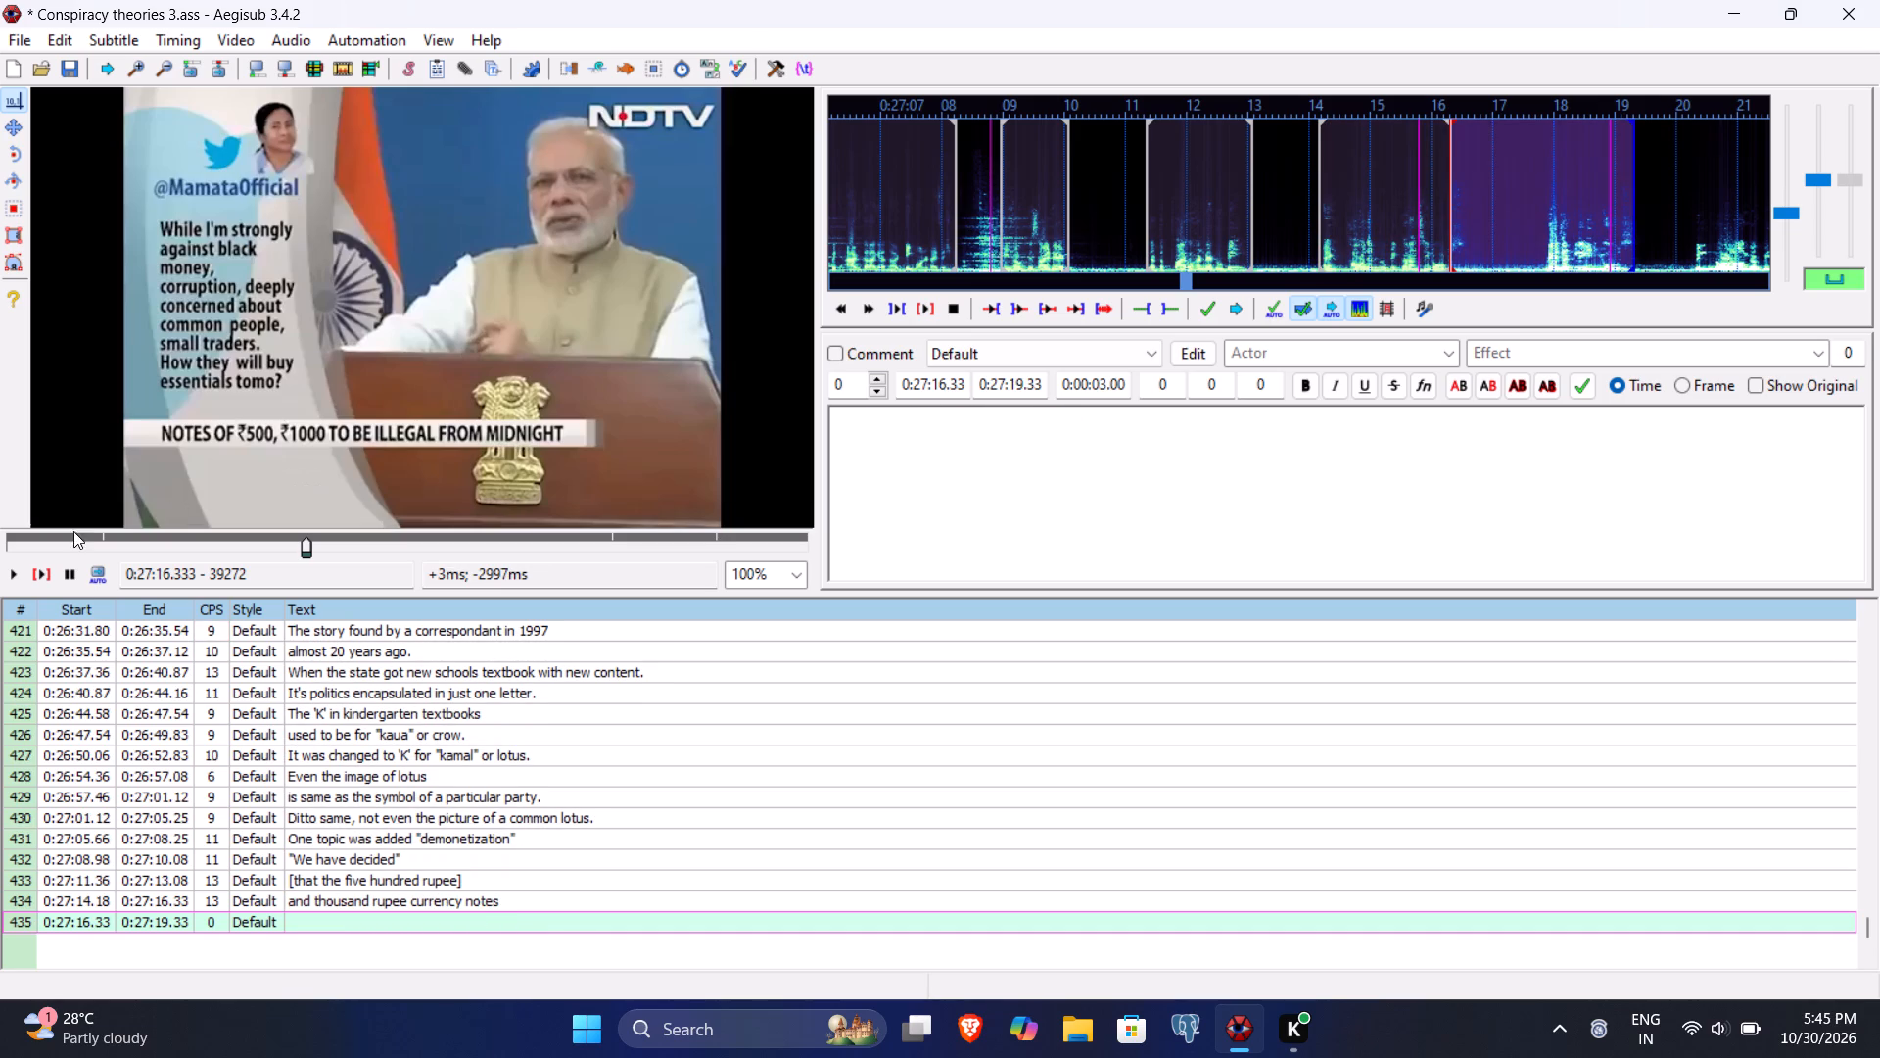
Play line 435 and set its start time to 0:27:17.86.
click(38, 573)
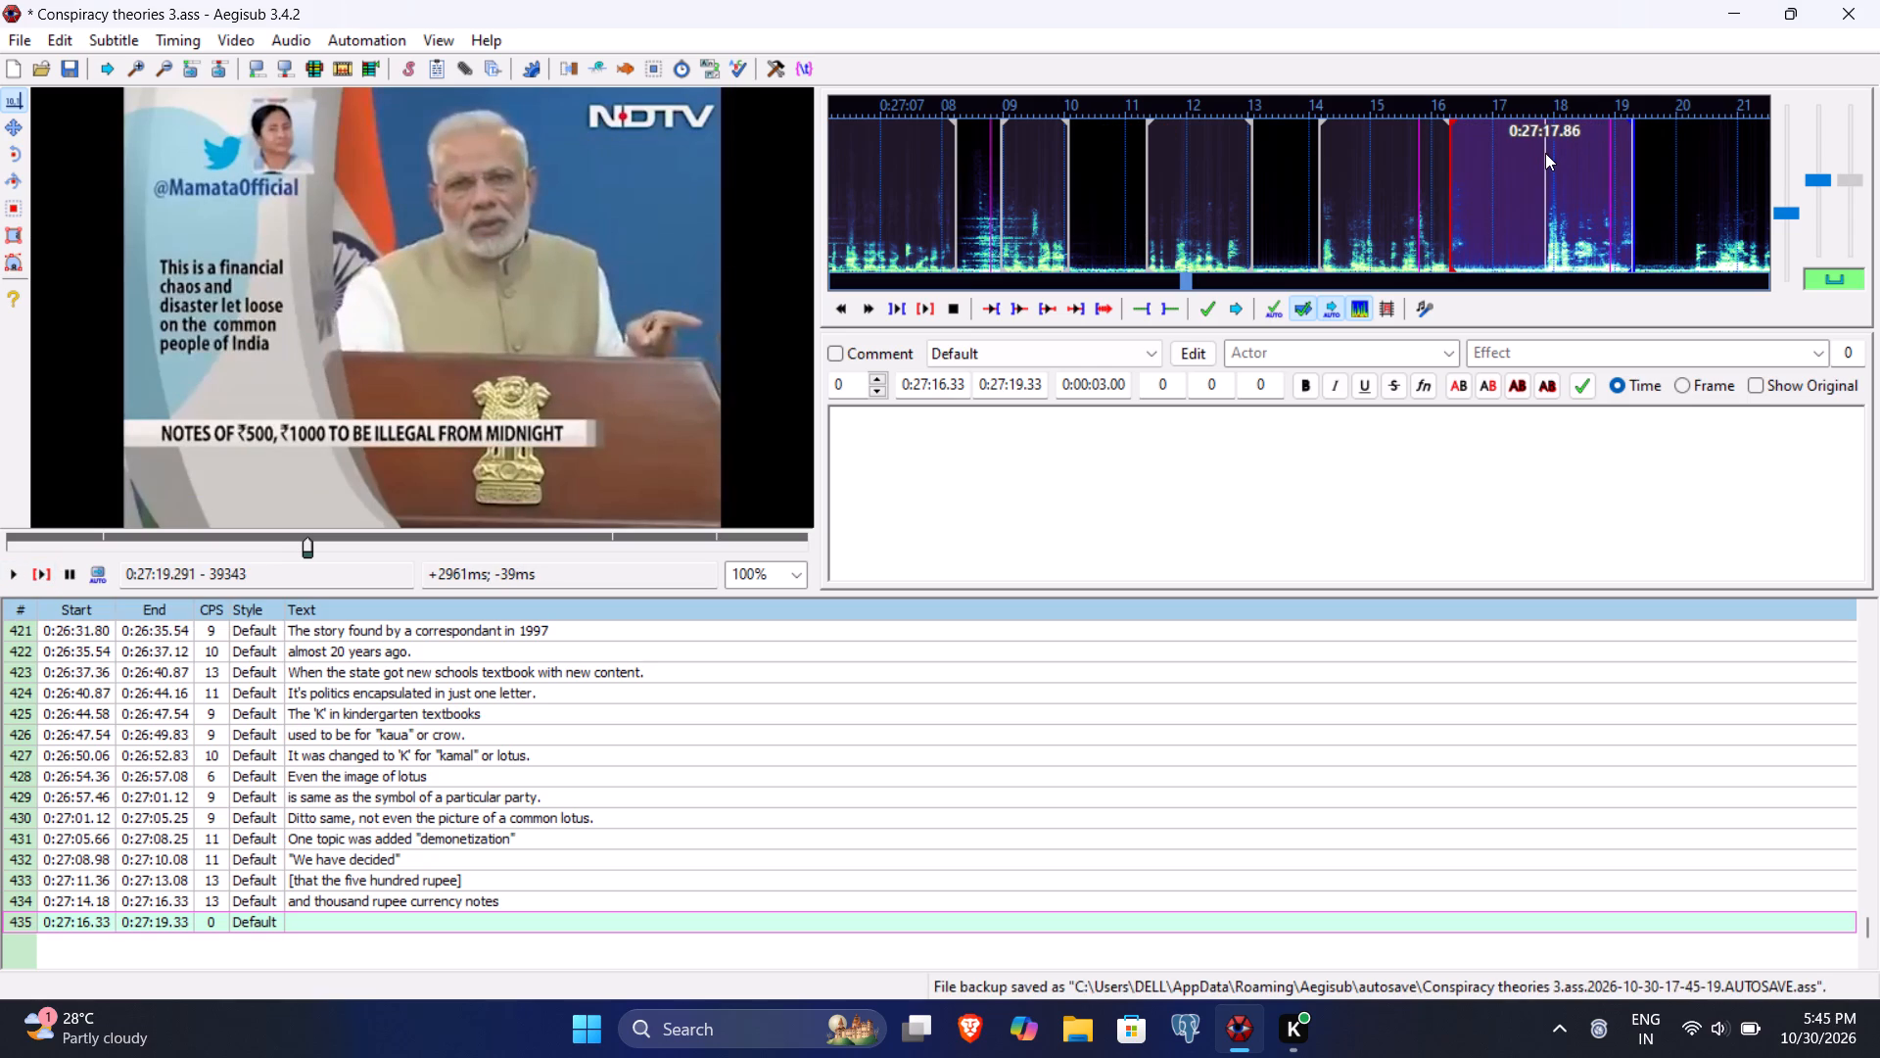
click(937, 384)
text(786)
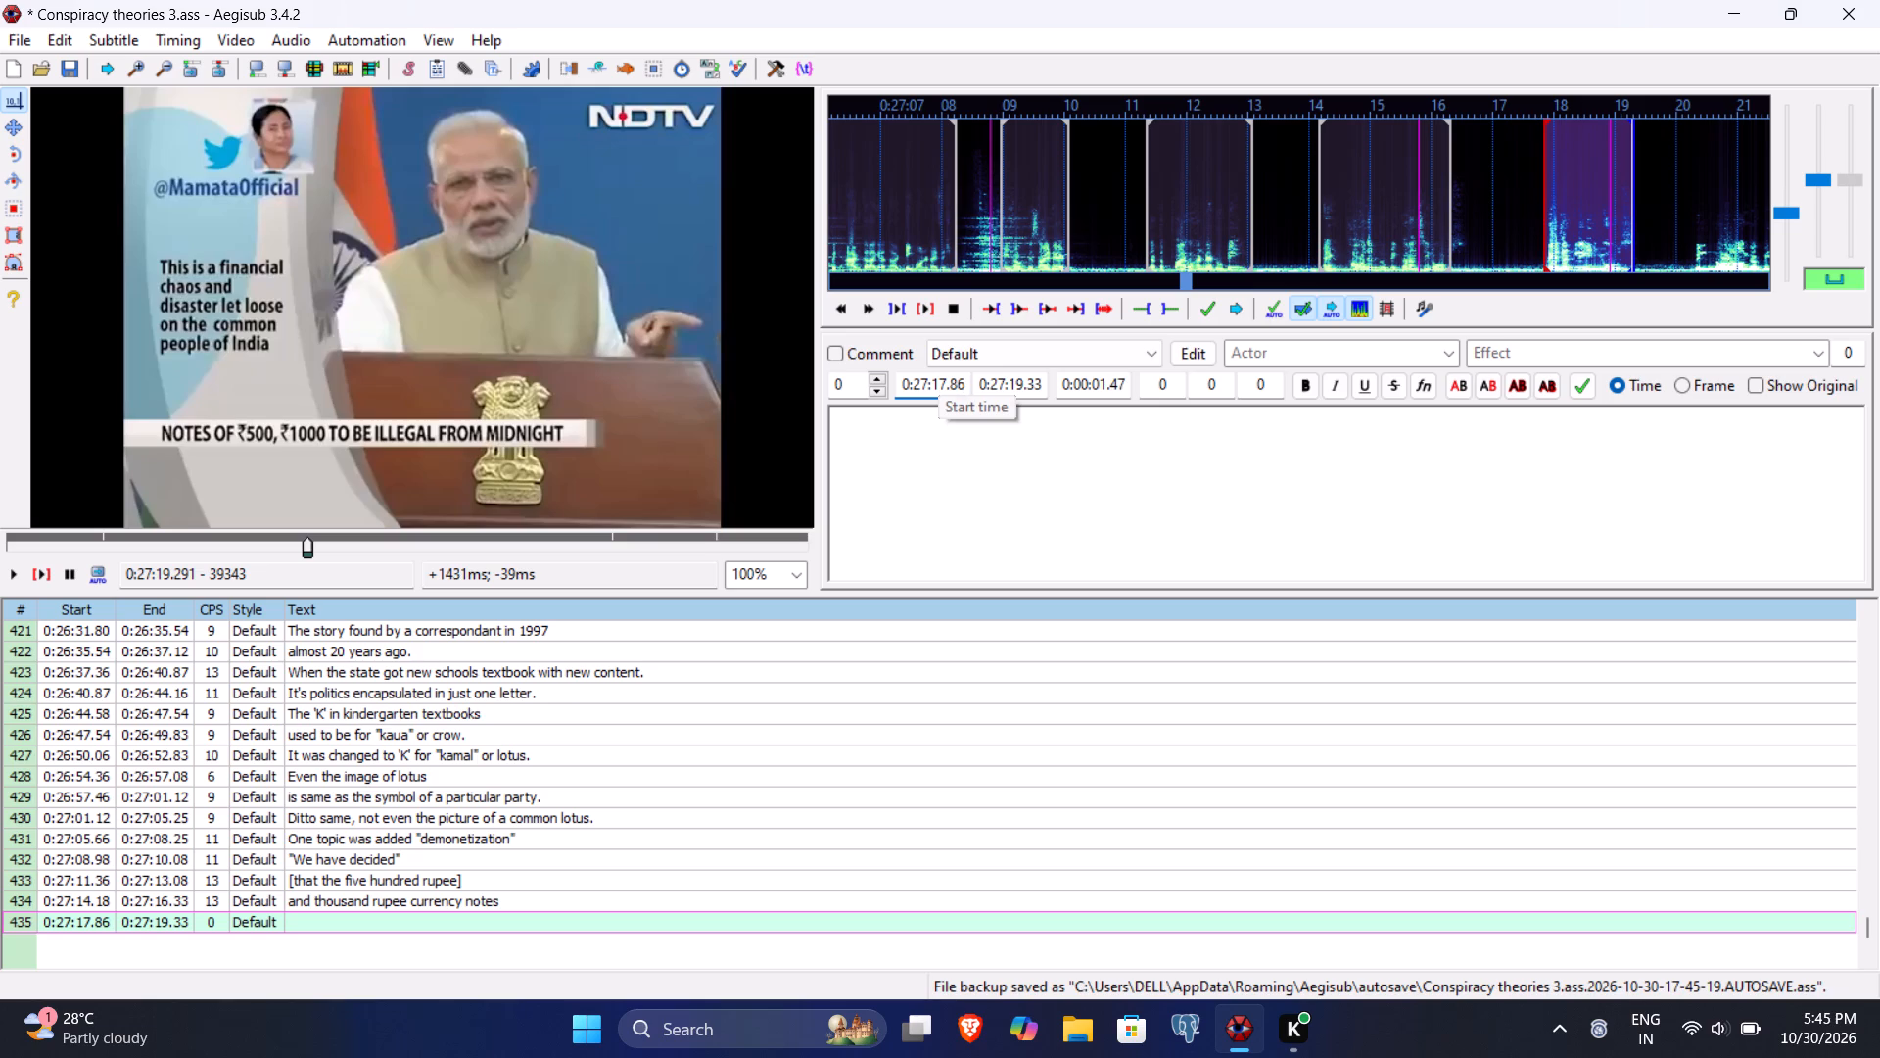
Enter the text "[presently in use]" in square brackets for line 435 and commit it.
click(932, 471)
text([presently in use)
key(bracketright)
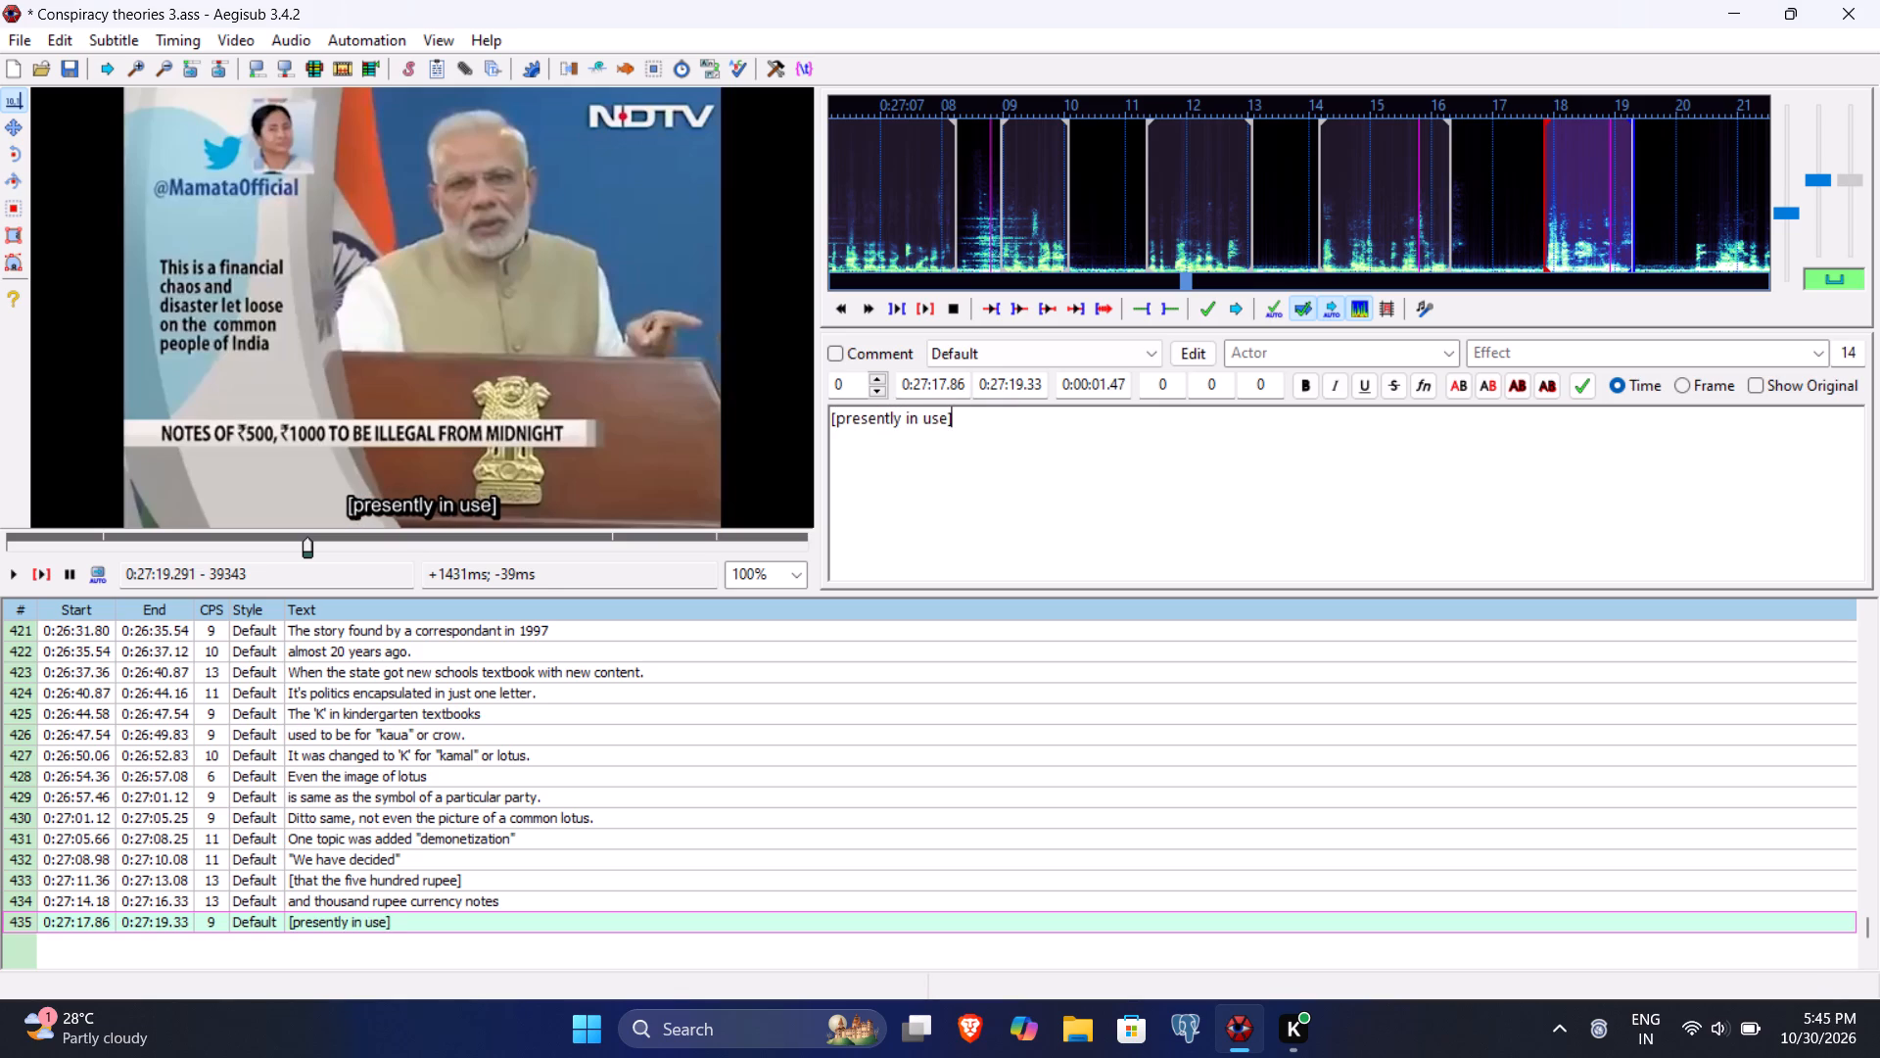
key(Return)
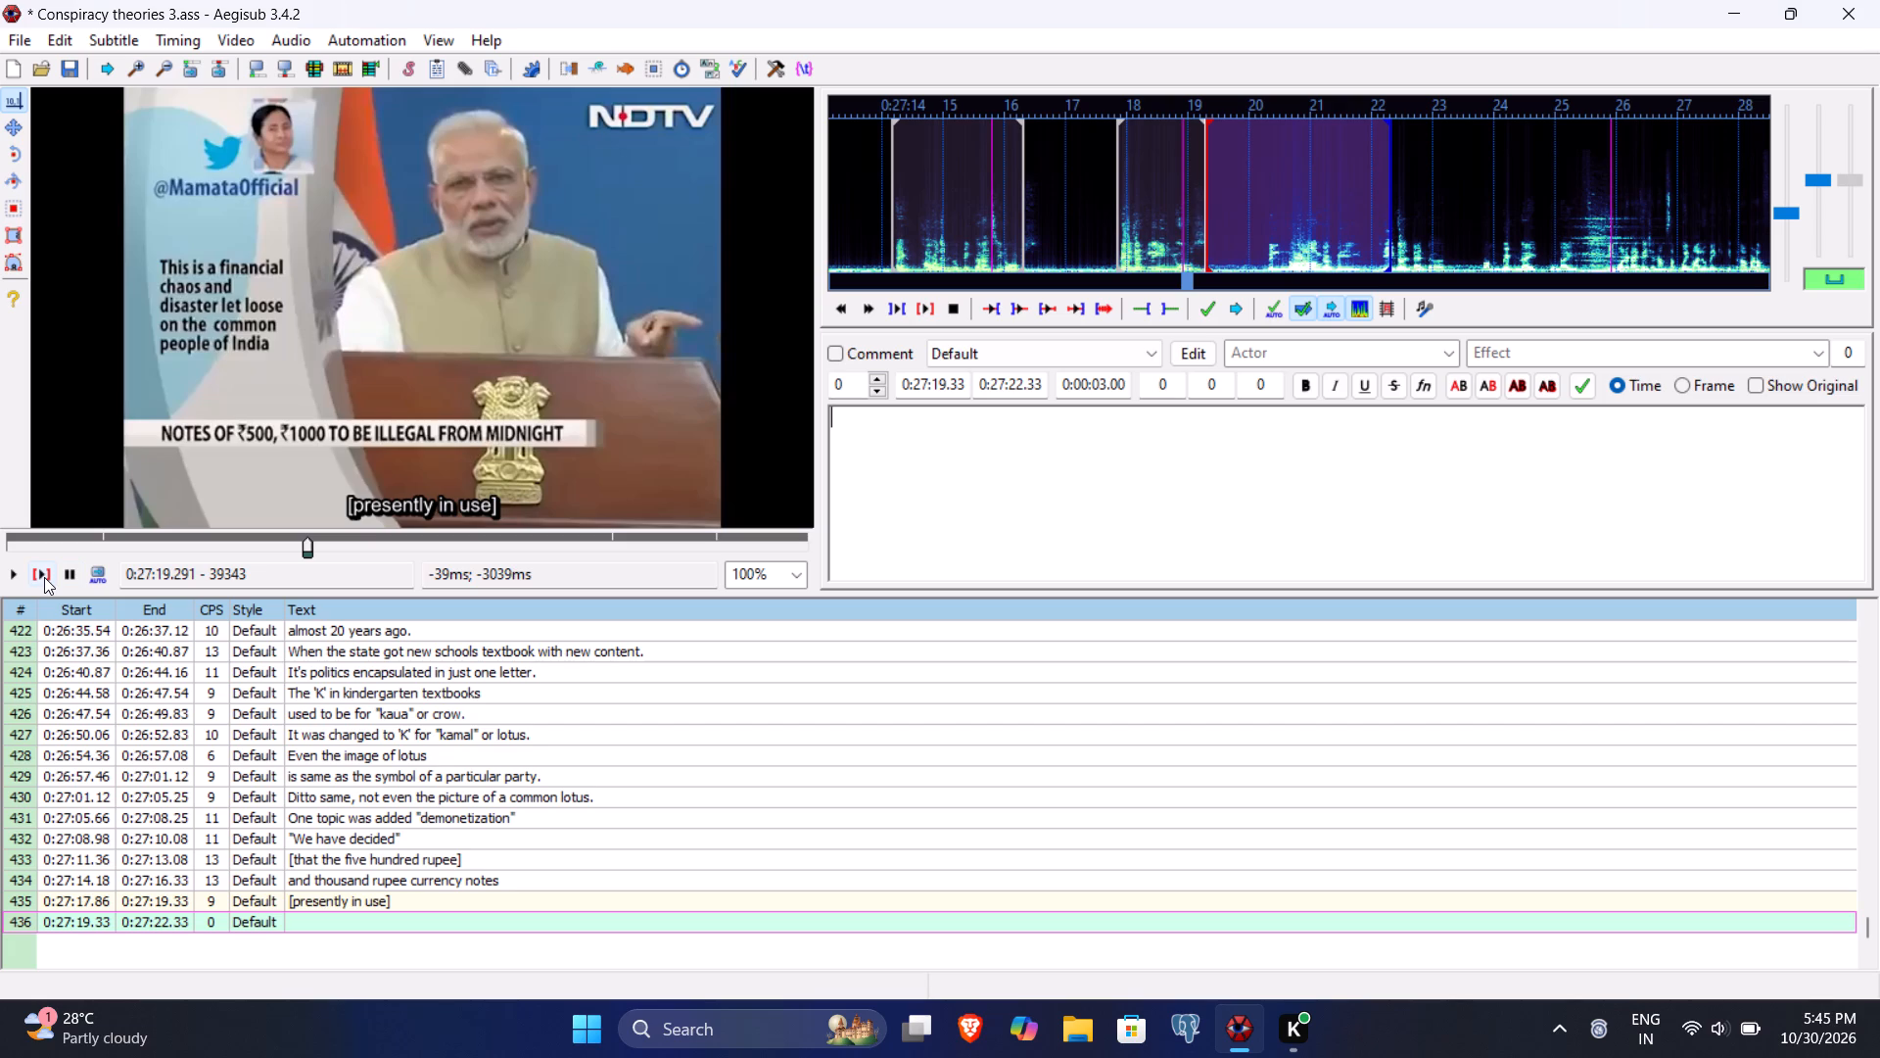
Play line 436 and slightly past it, setting its end time to 0:27:23.33 and its start time to 0:27:20.24.
click(44, 577)
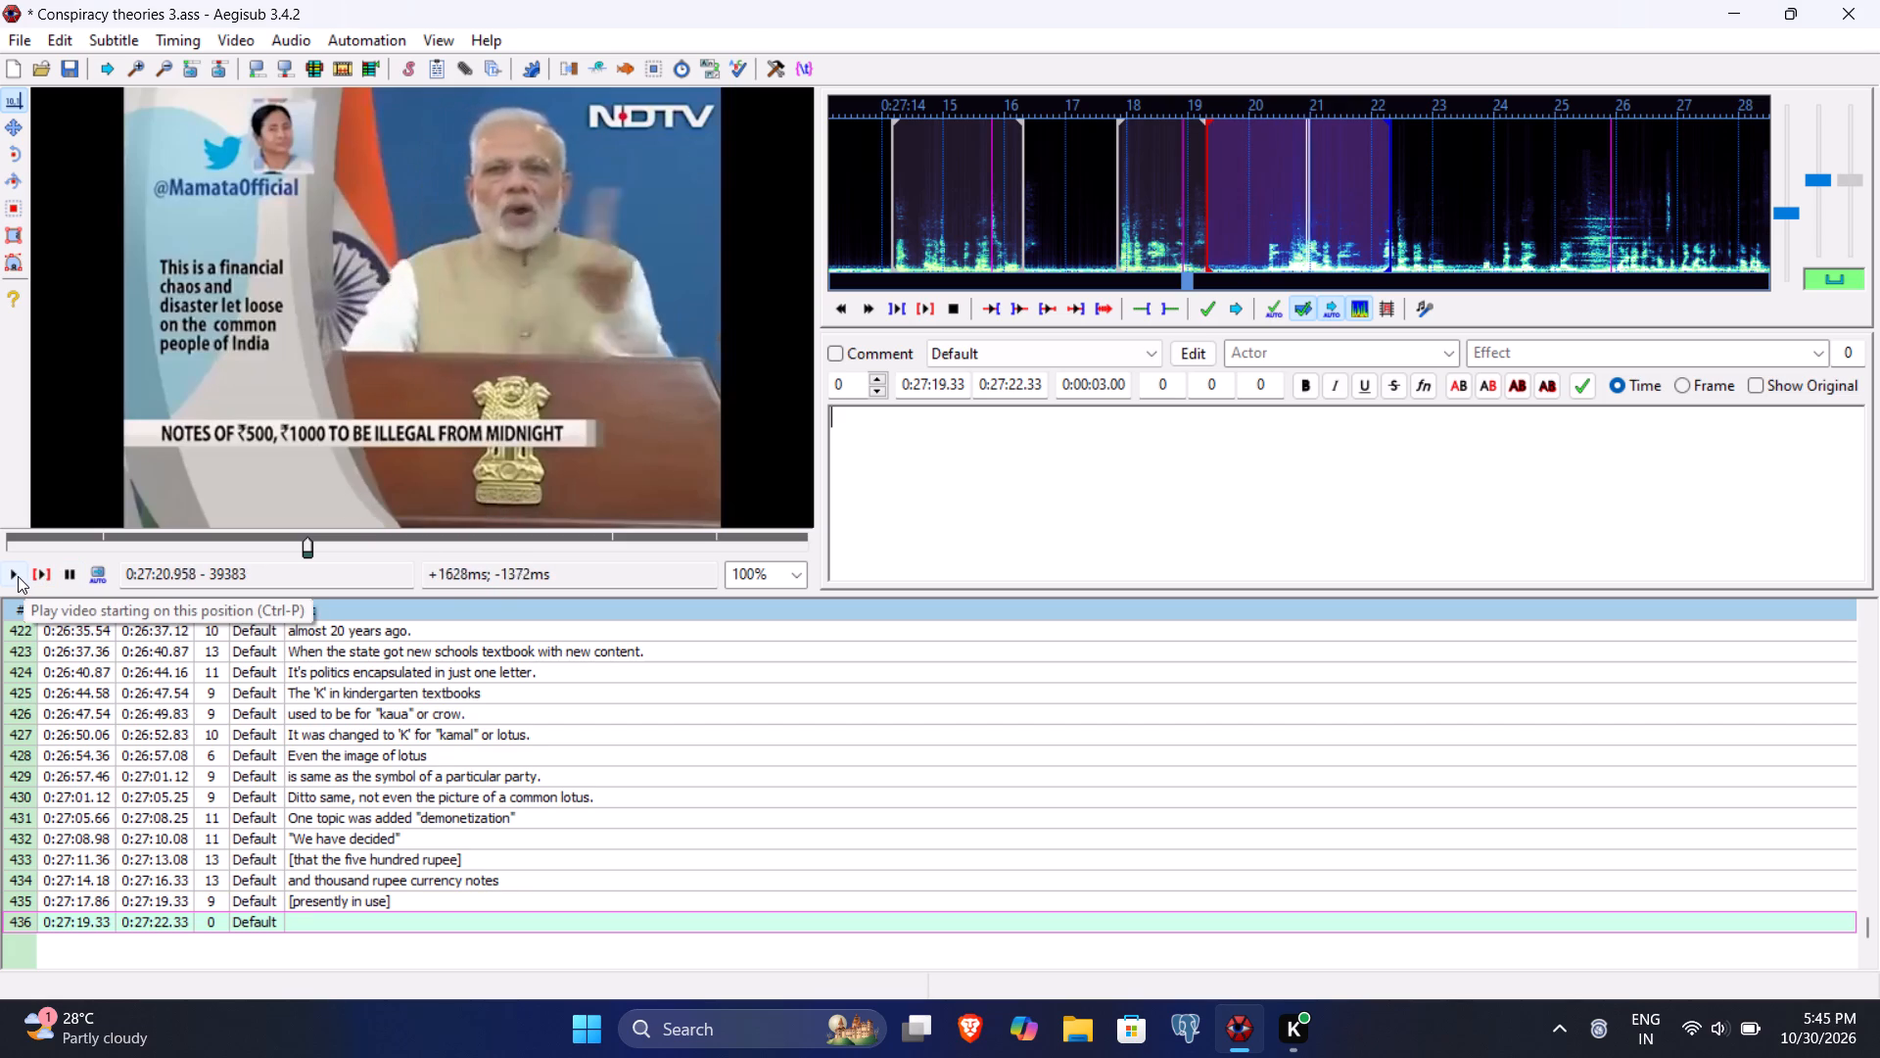
click(18, 576)
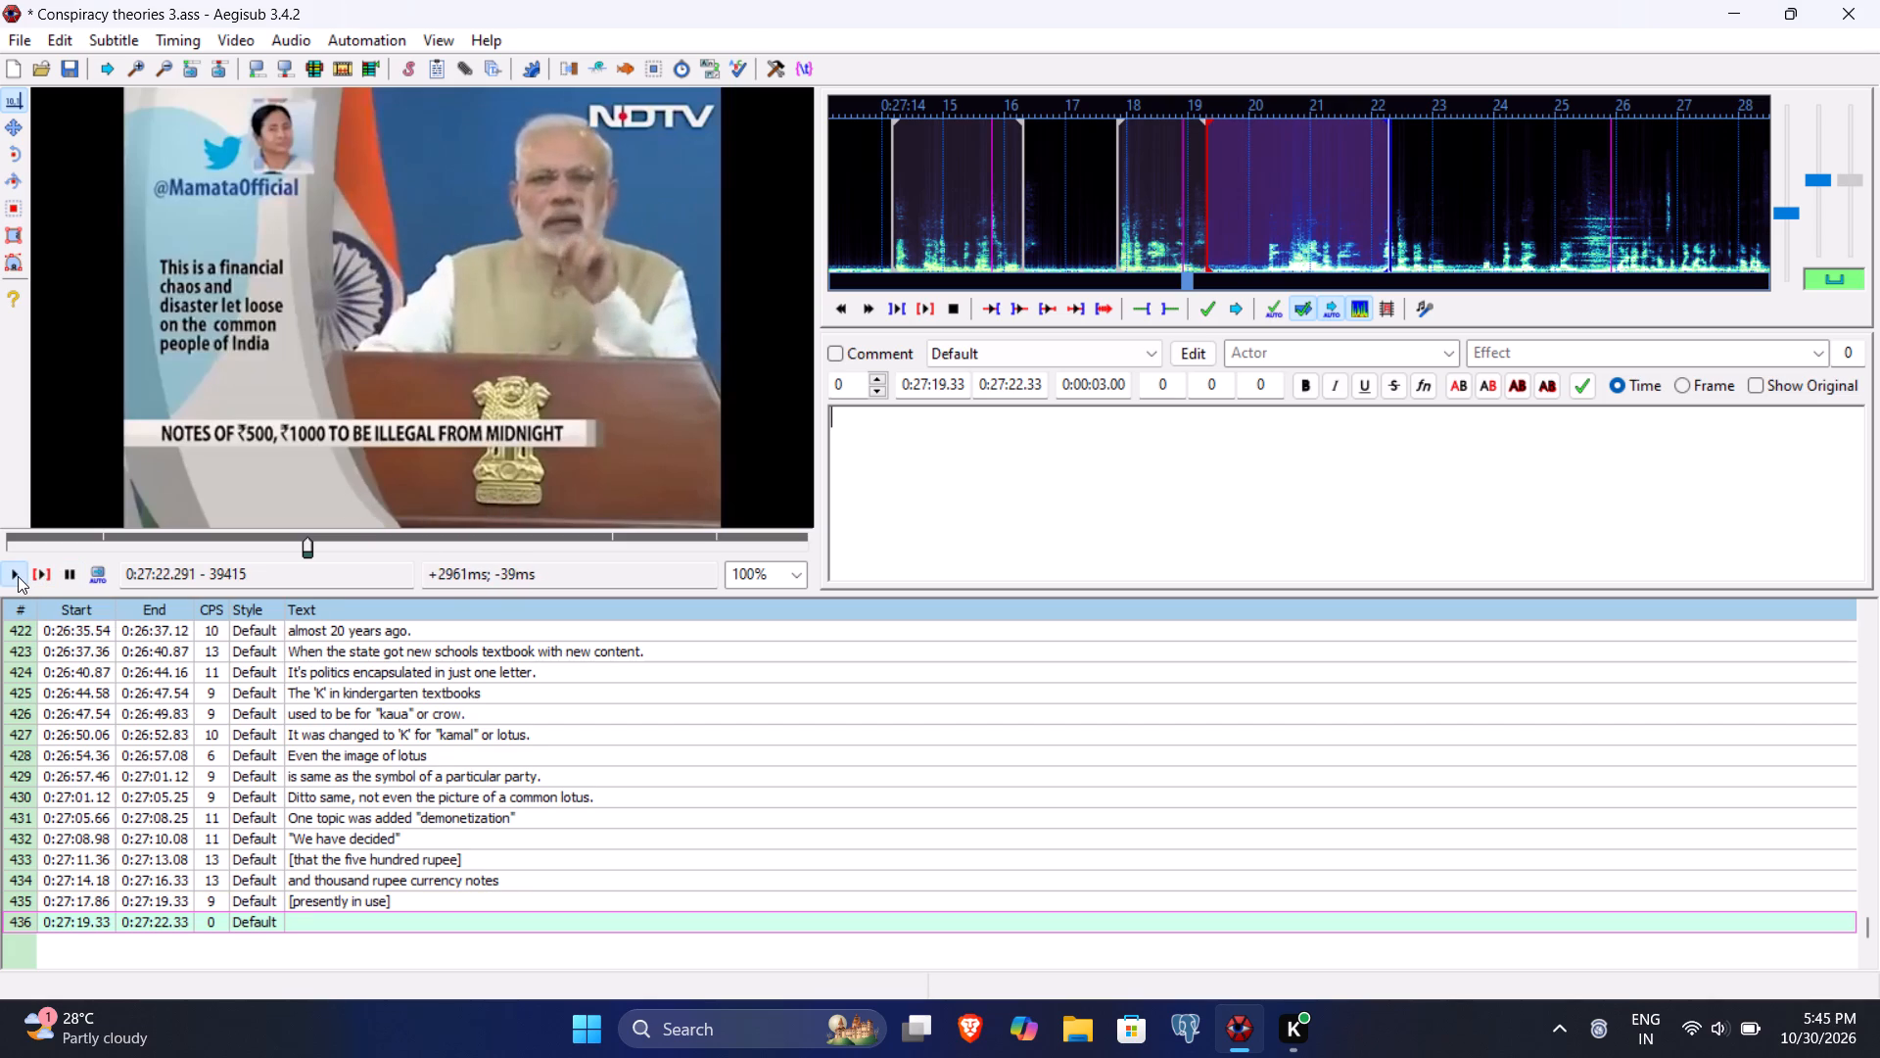
click(18, 576)
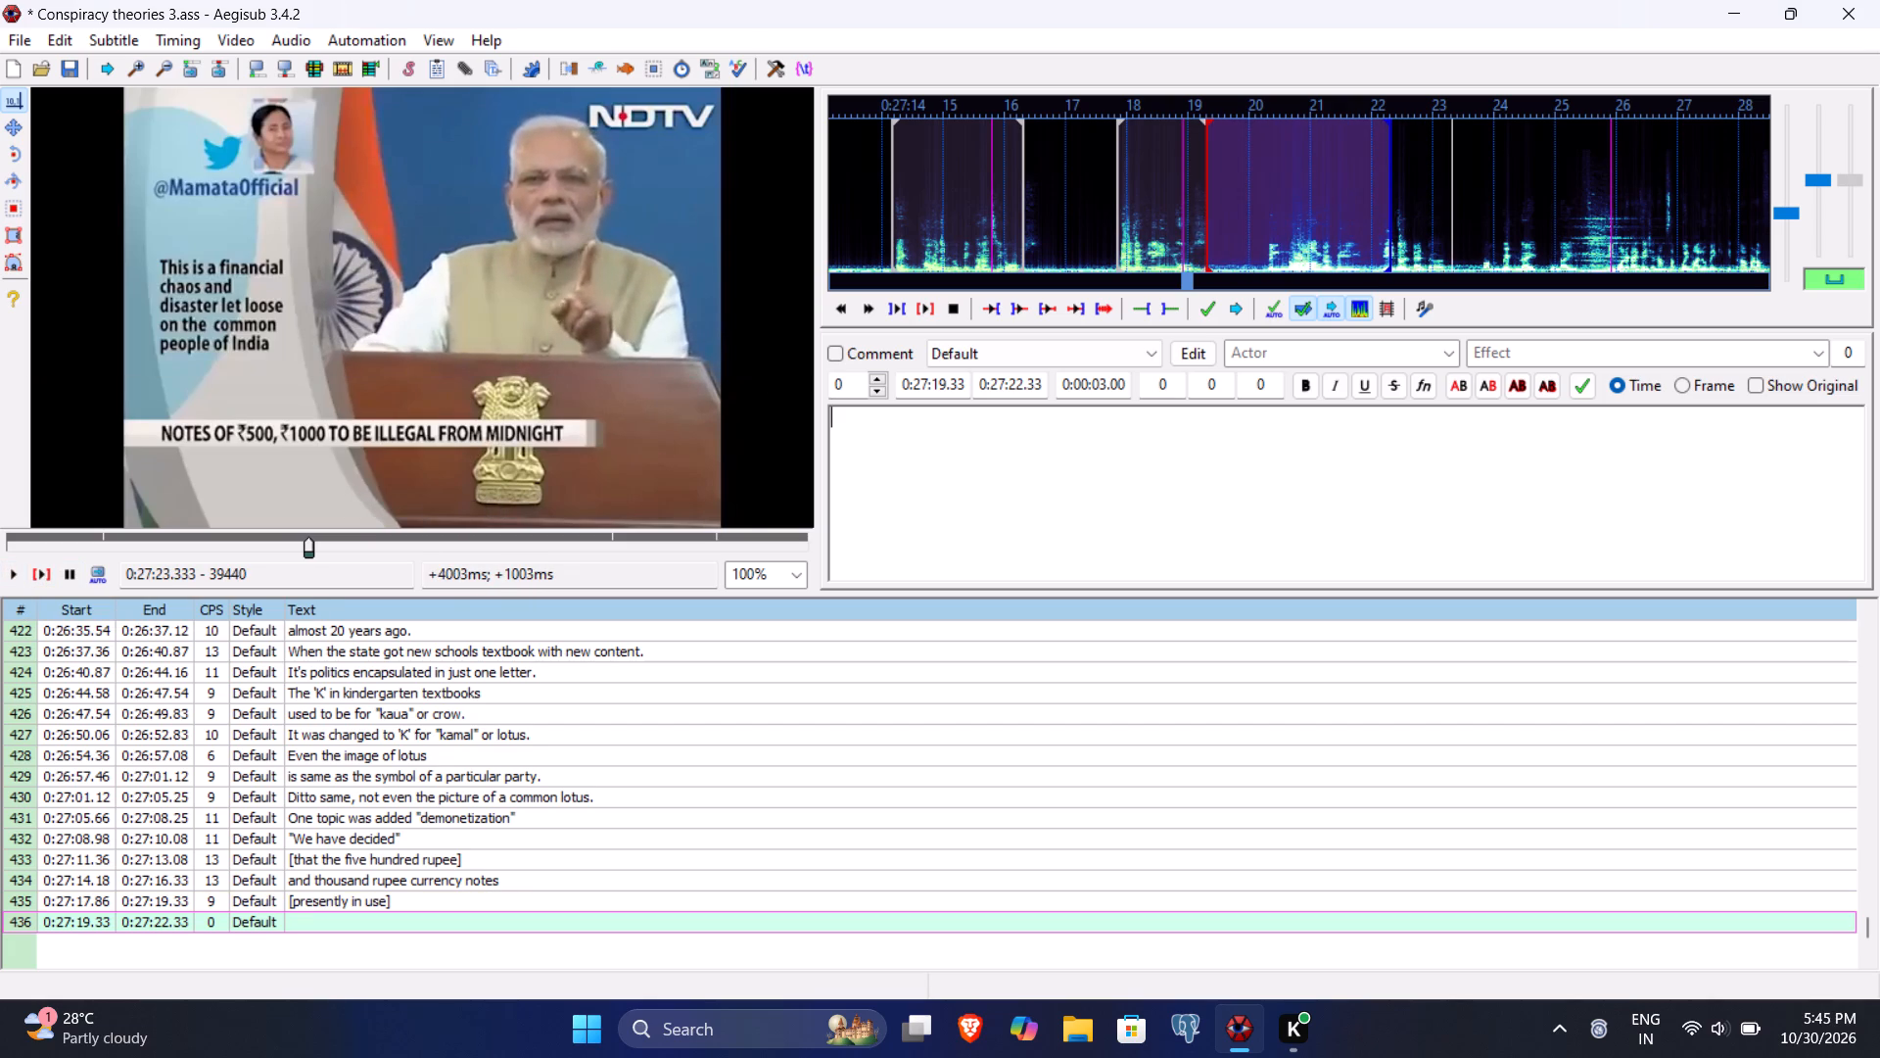
click(1017, 387)
text(333)
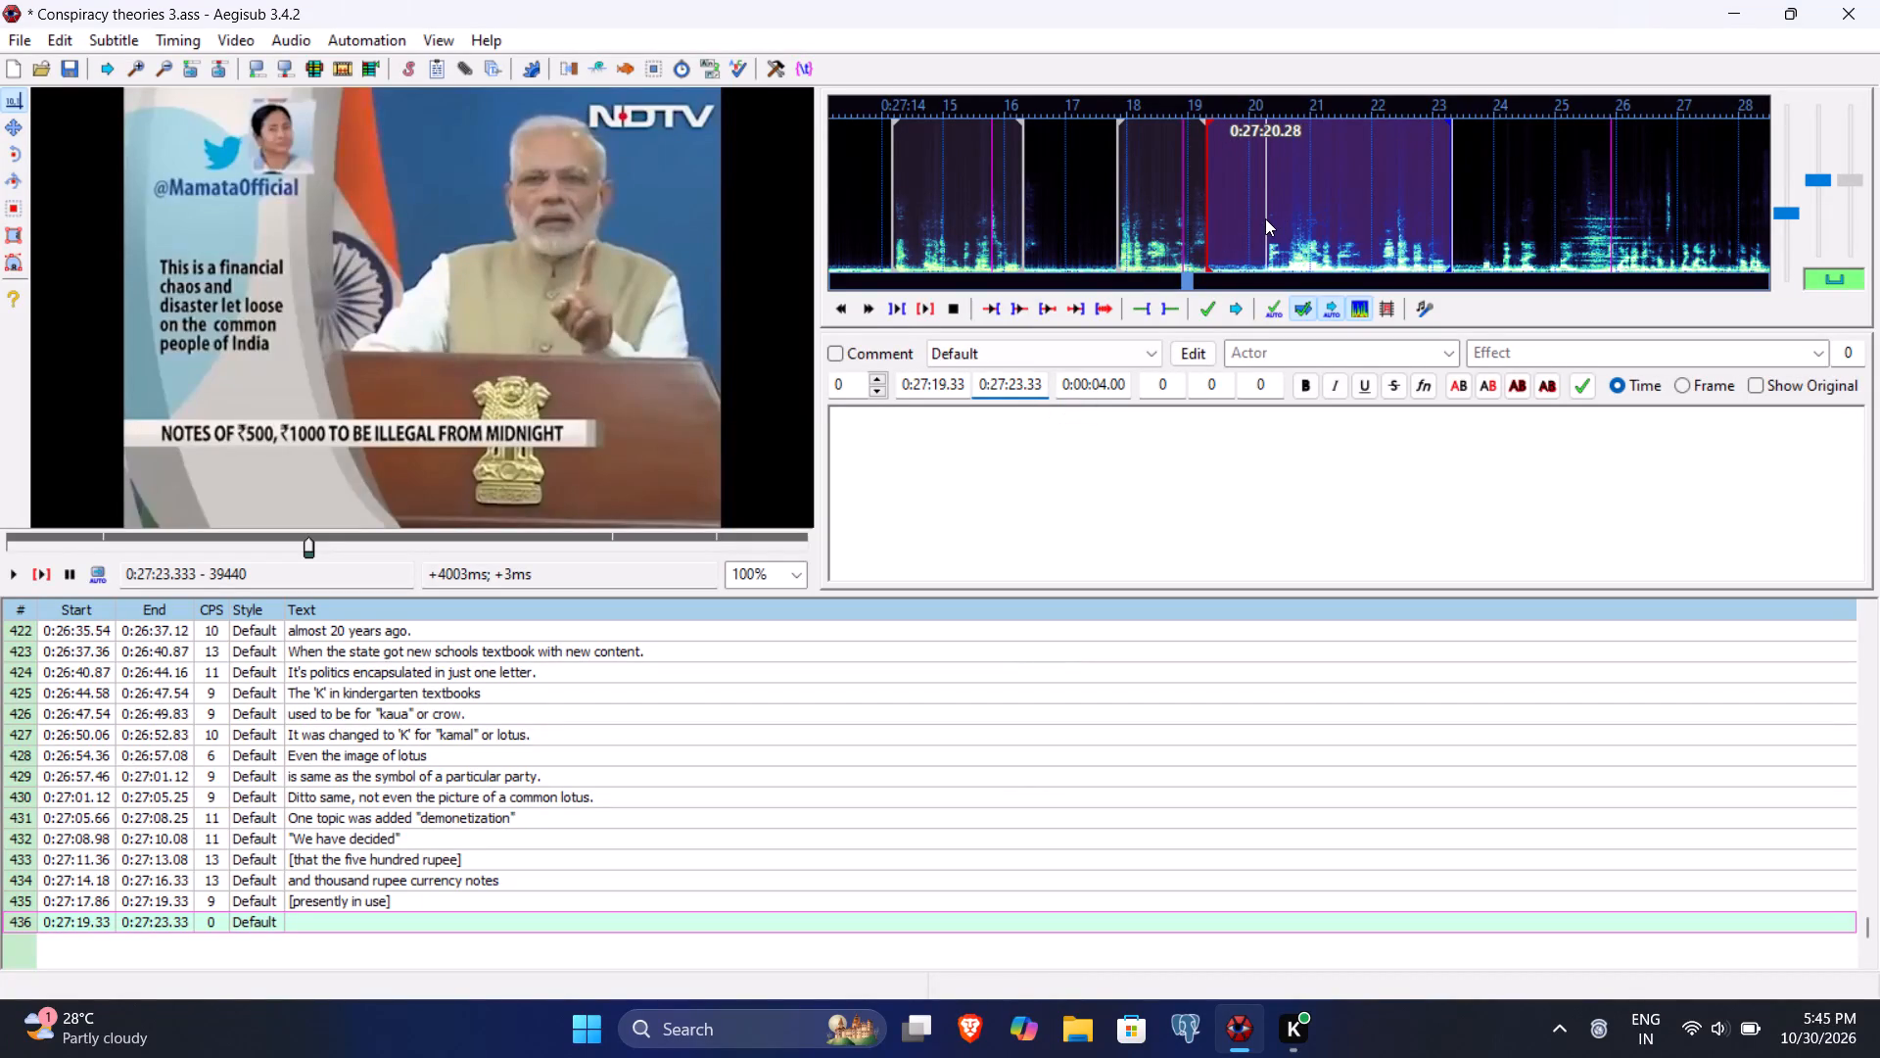
click(932, 388)
text(2024)
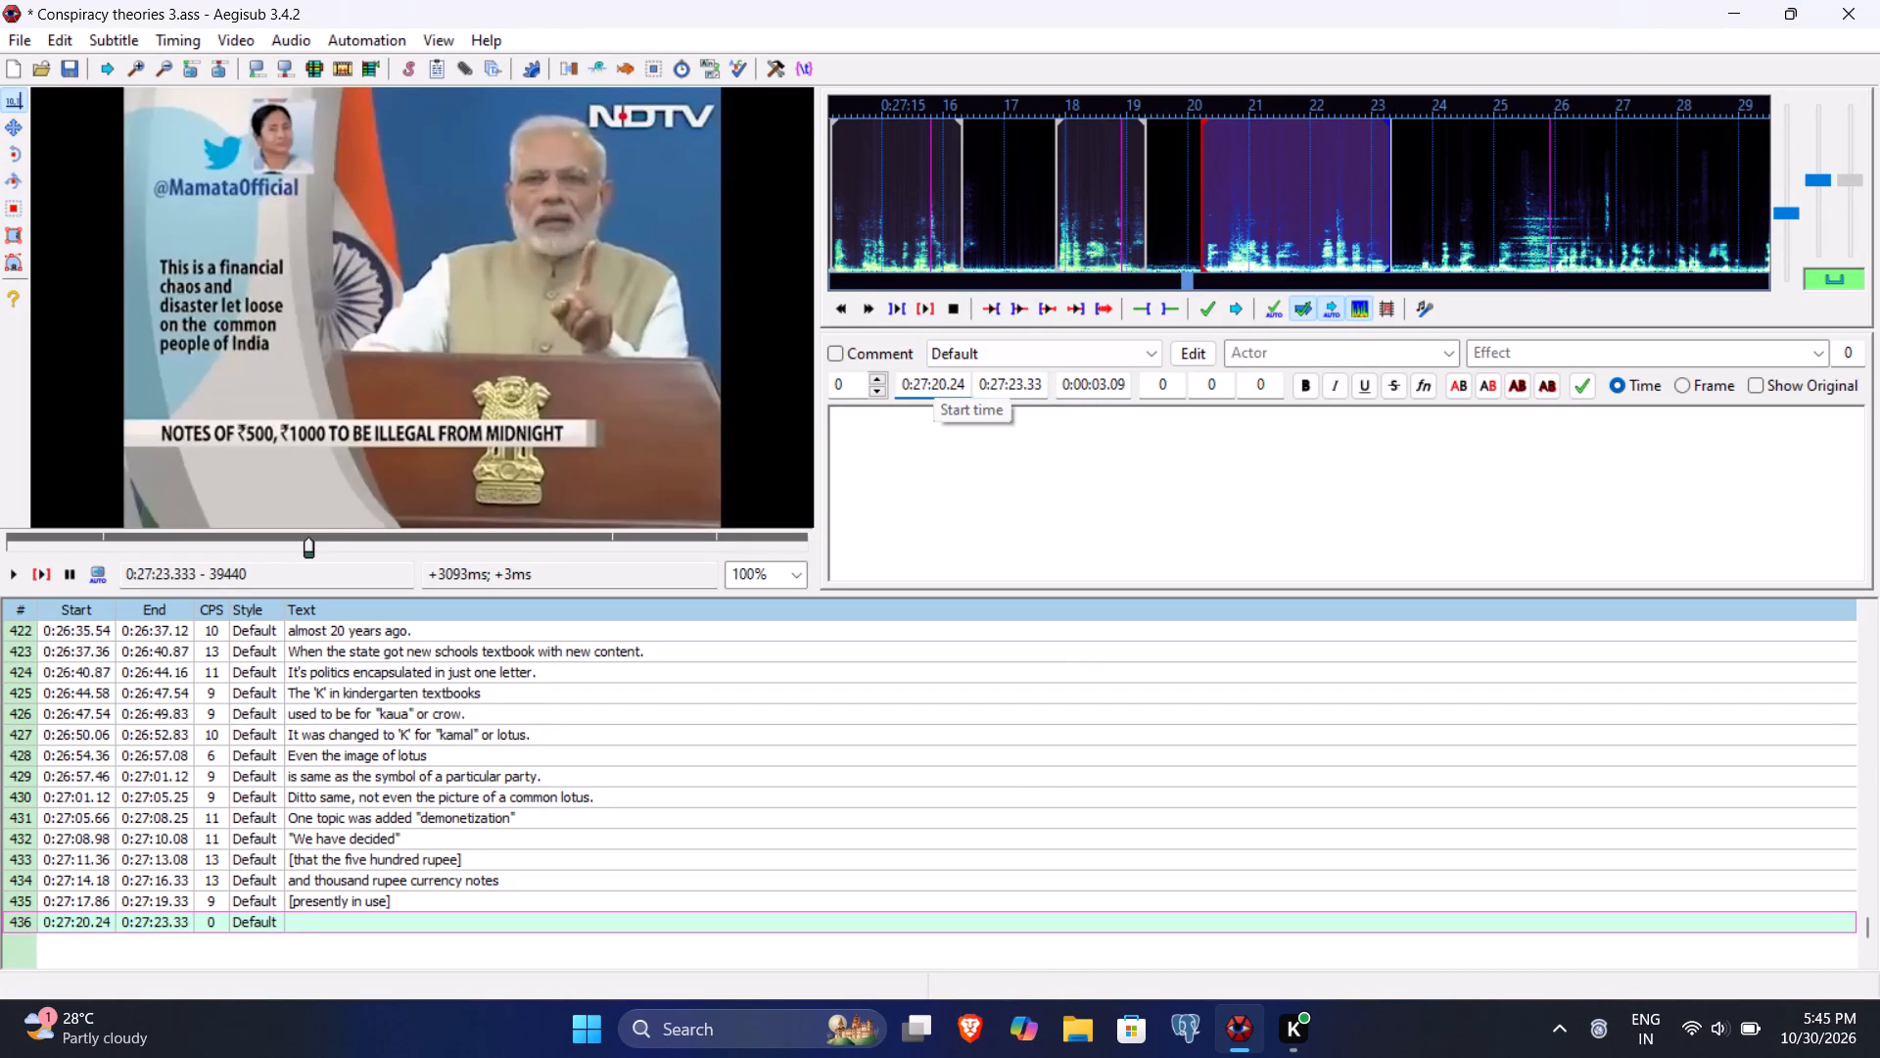
Enter the text "[will no longer be legal tender]" in square brackets for line 436 and commit it.
click(944, 489)
key(w)
key(BackSpace)
text([will no longer be legal tens)
key(BackSpace)
text(der)
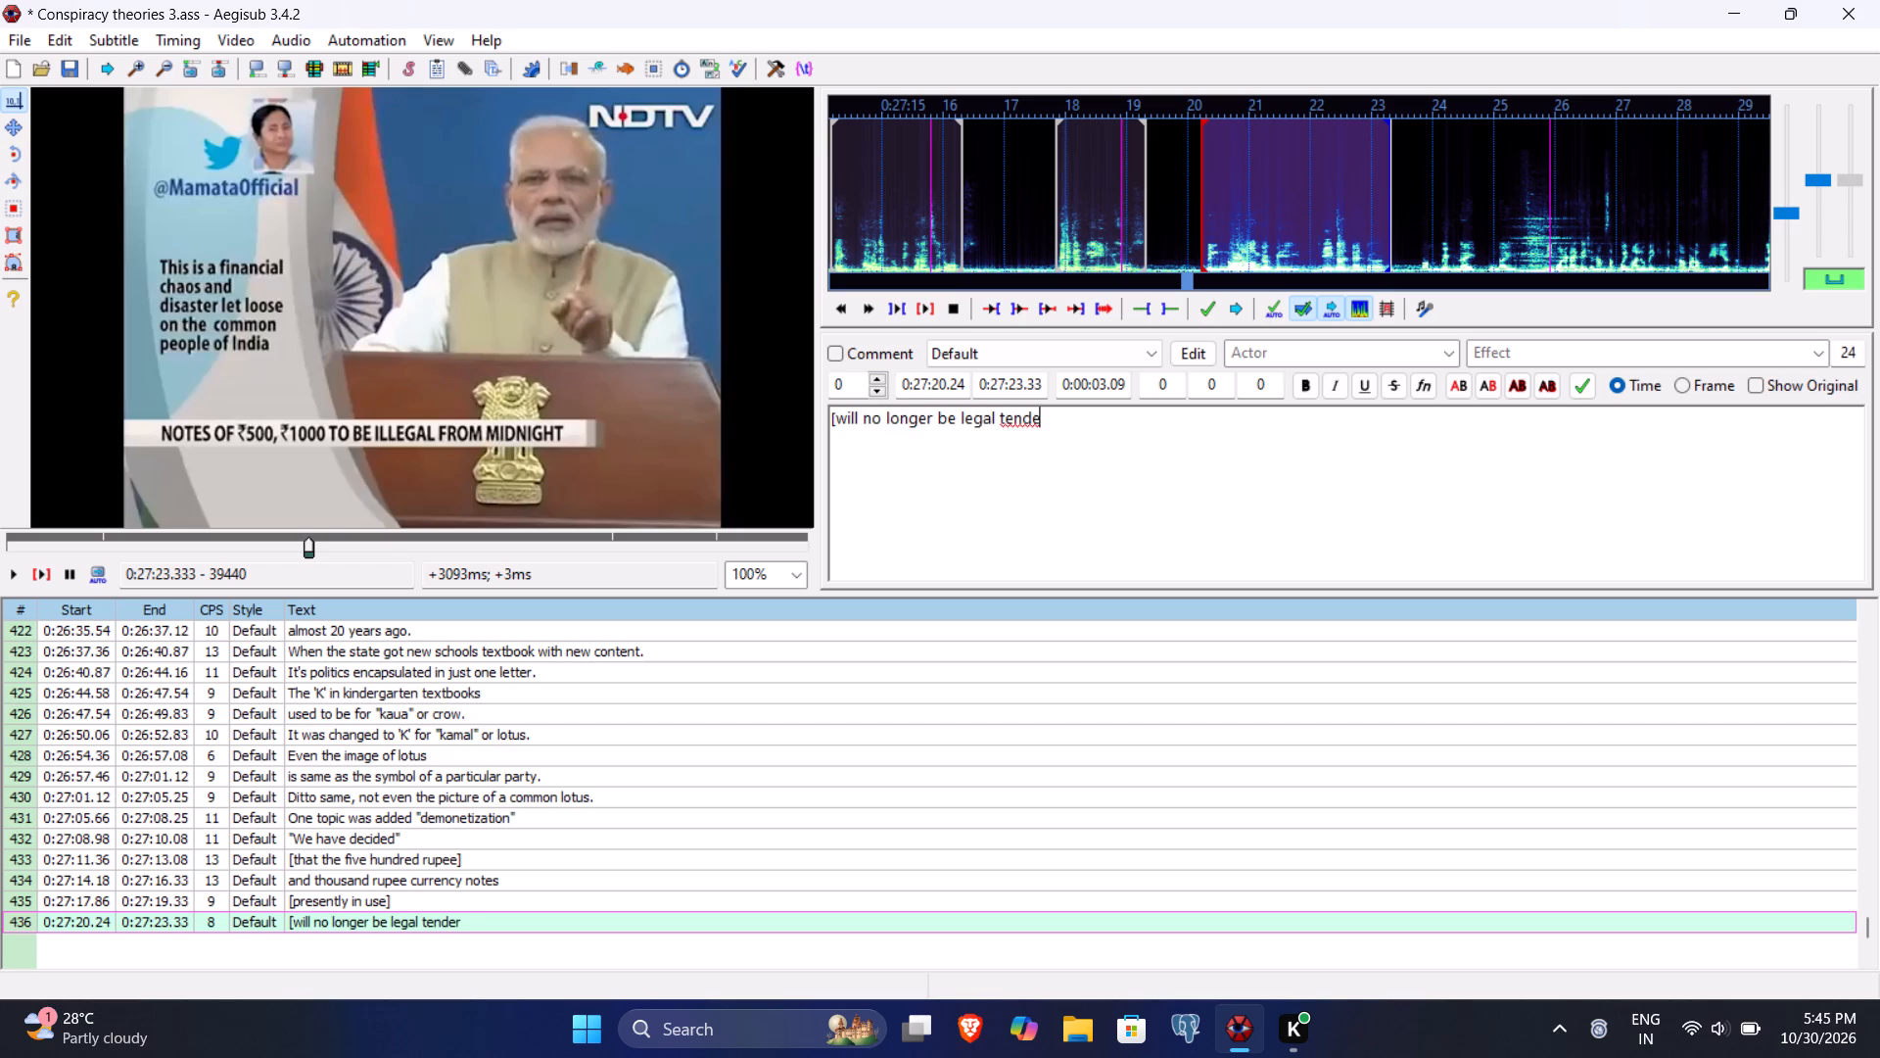
key(bracketright)
key(Return)
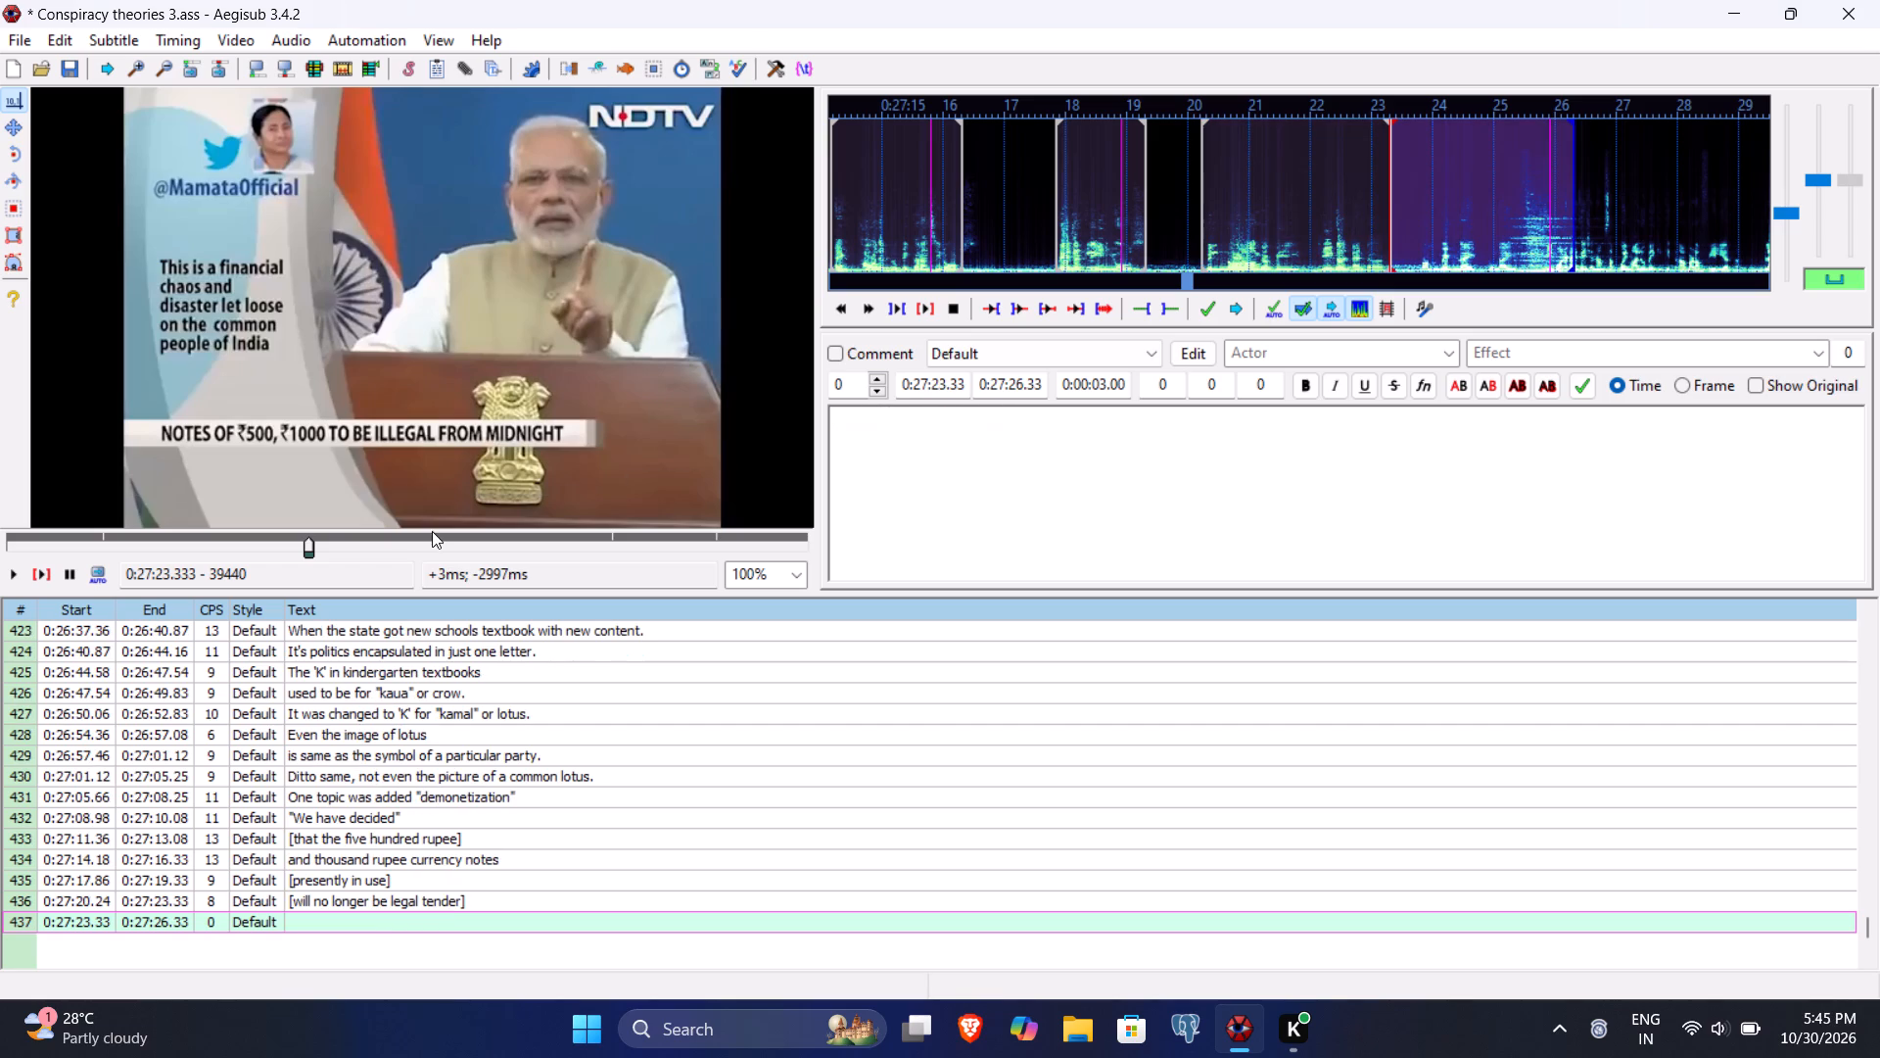
Play line 437, setting its end time to 0:27:25.40 and its start time to 0:27:23.84.
click(45, 578)
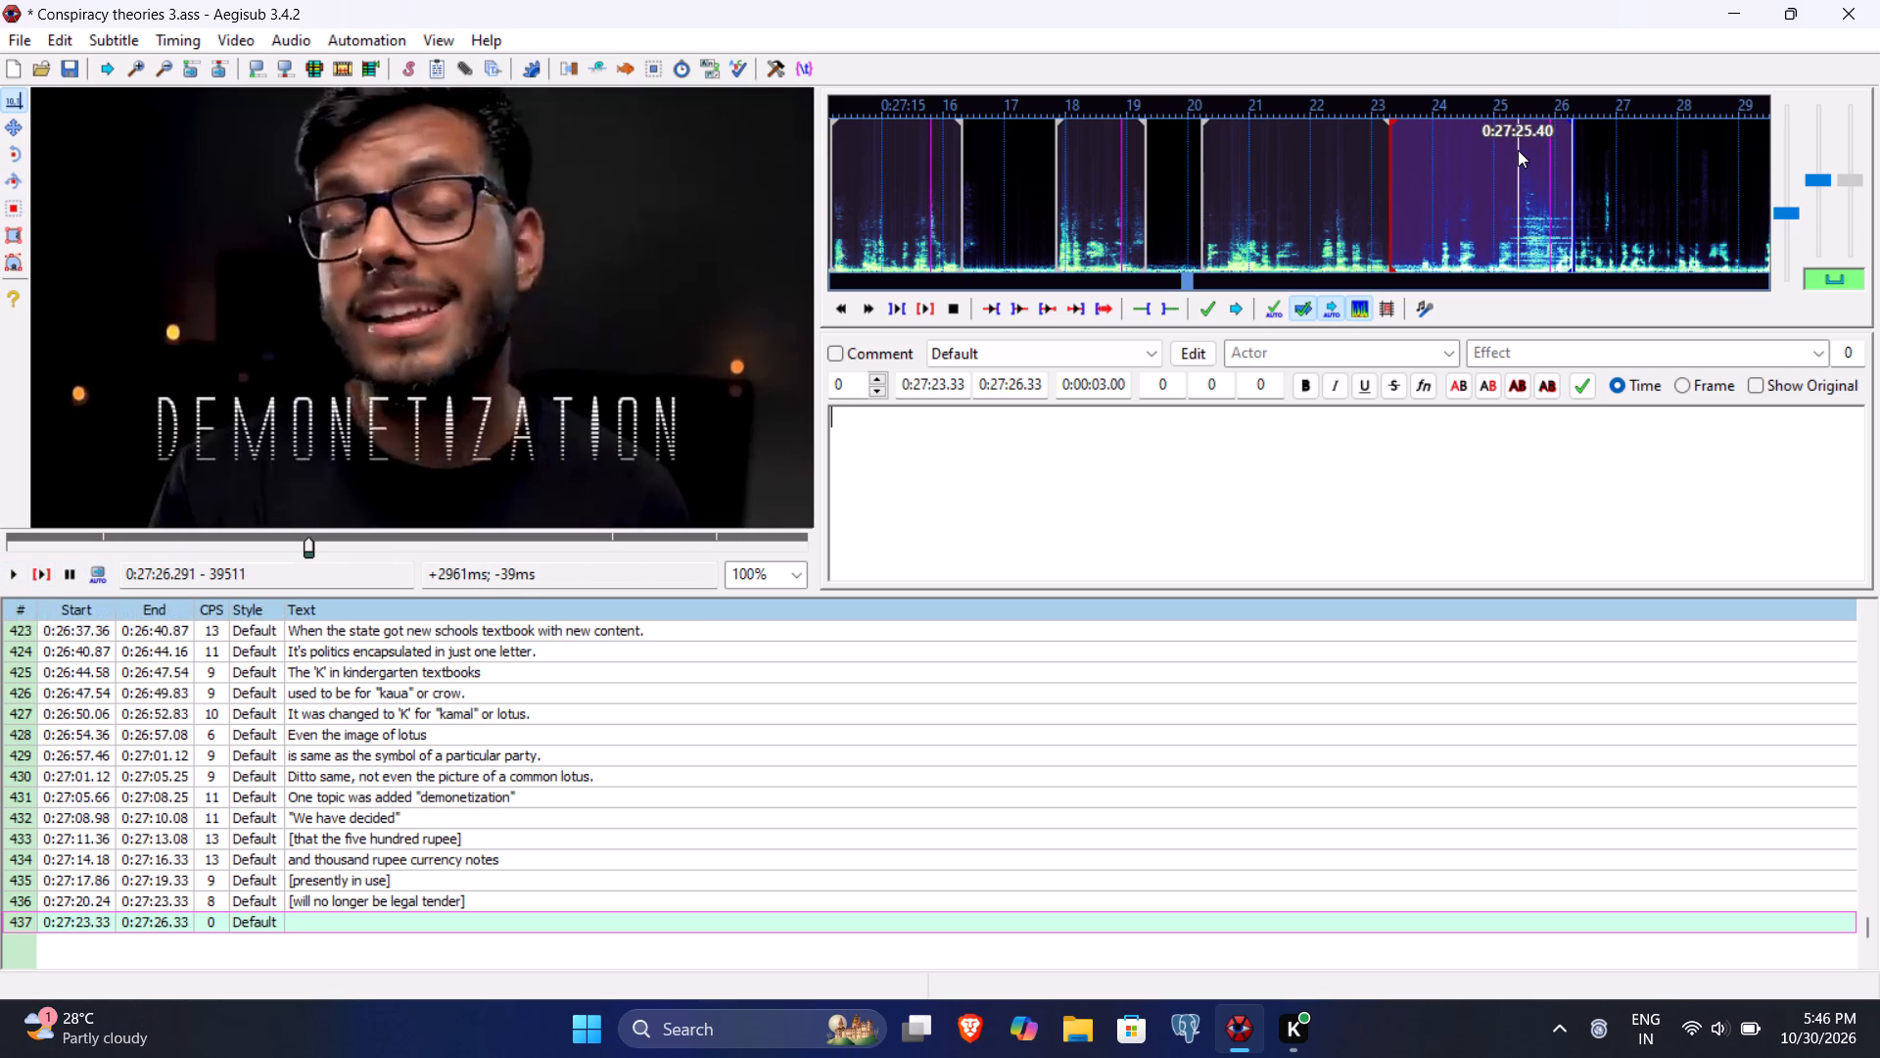
click(1017, 385)
text(540)
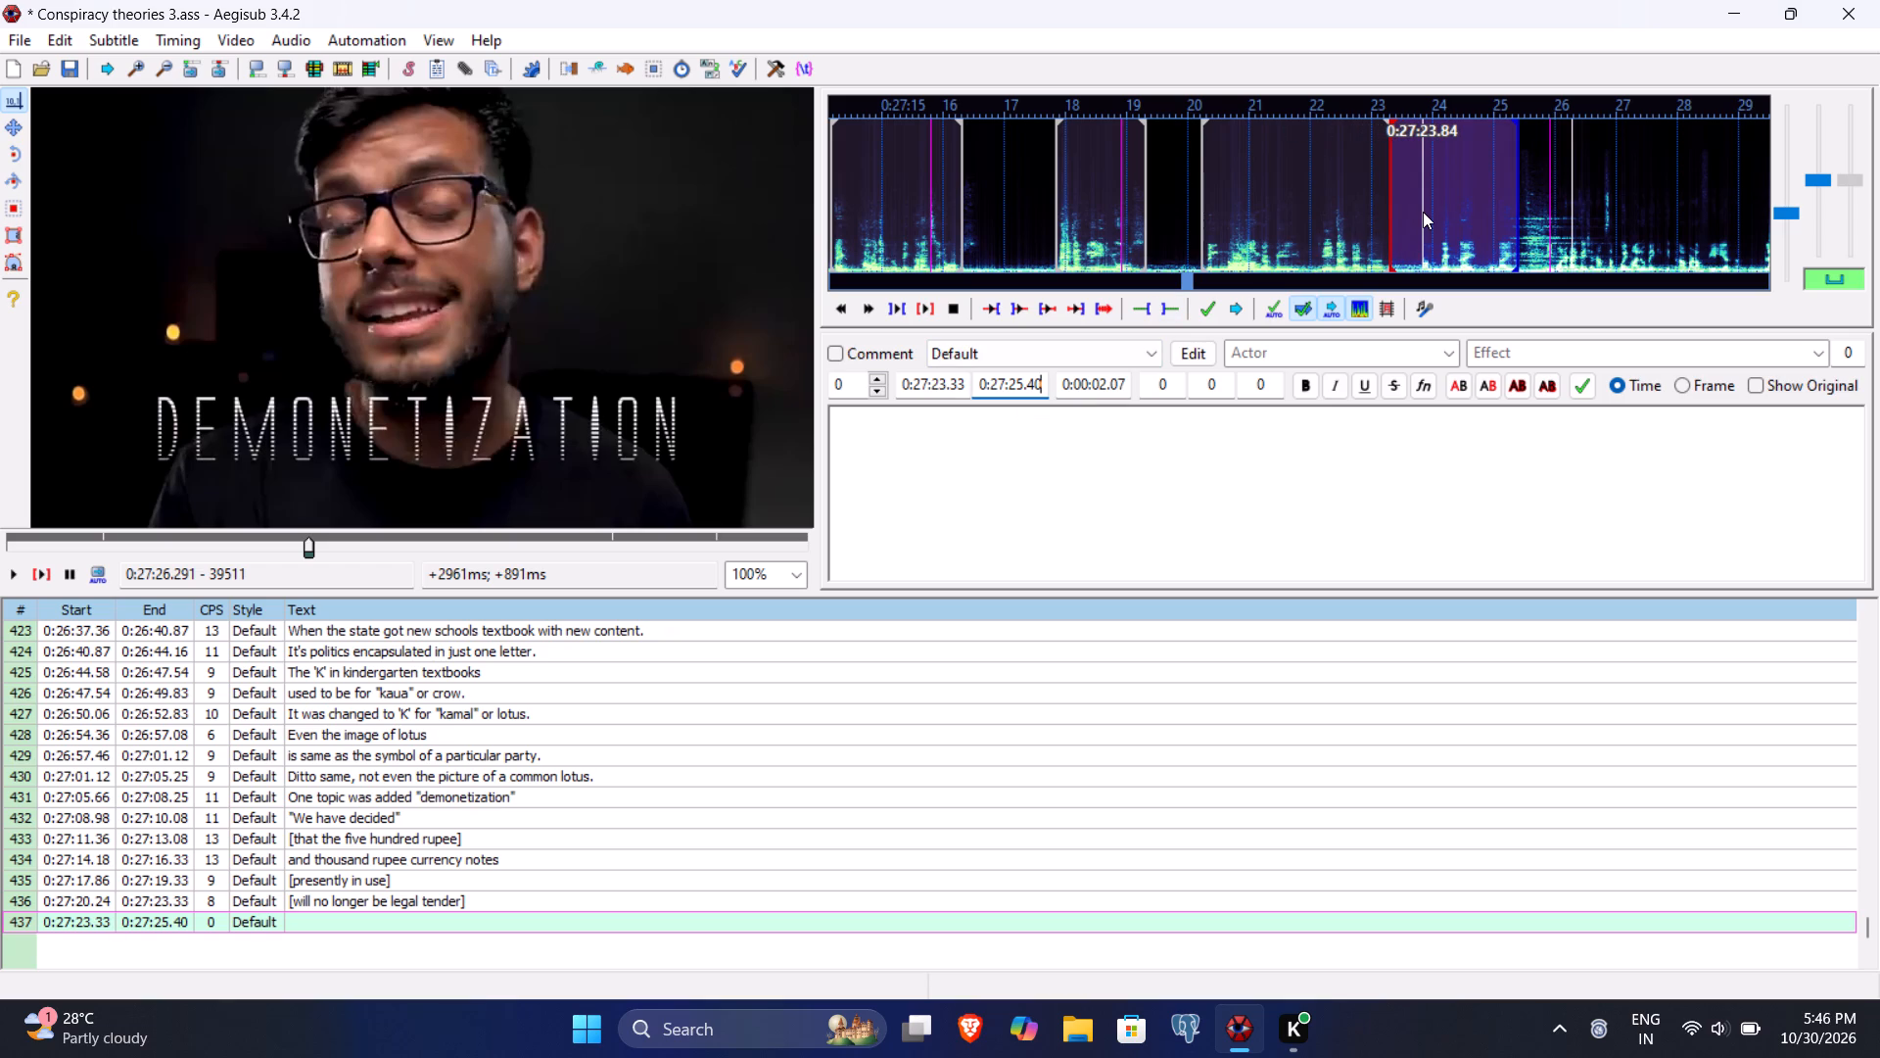
click(952, 383)
text(84)
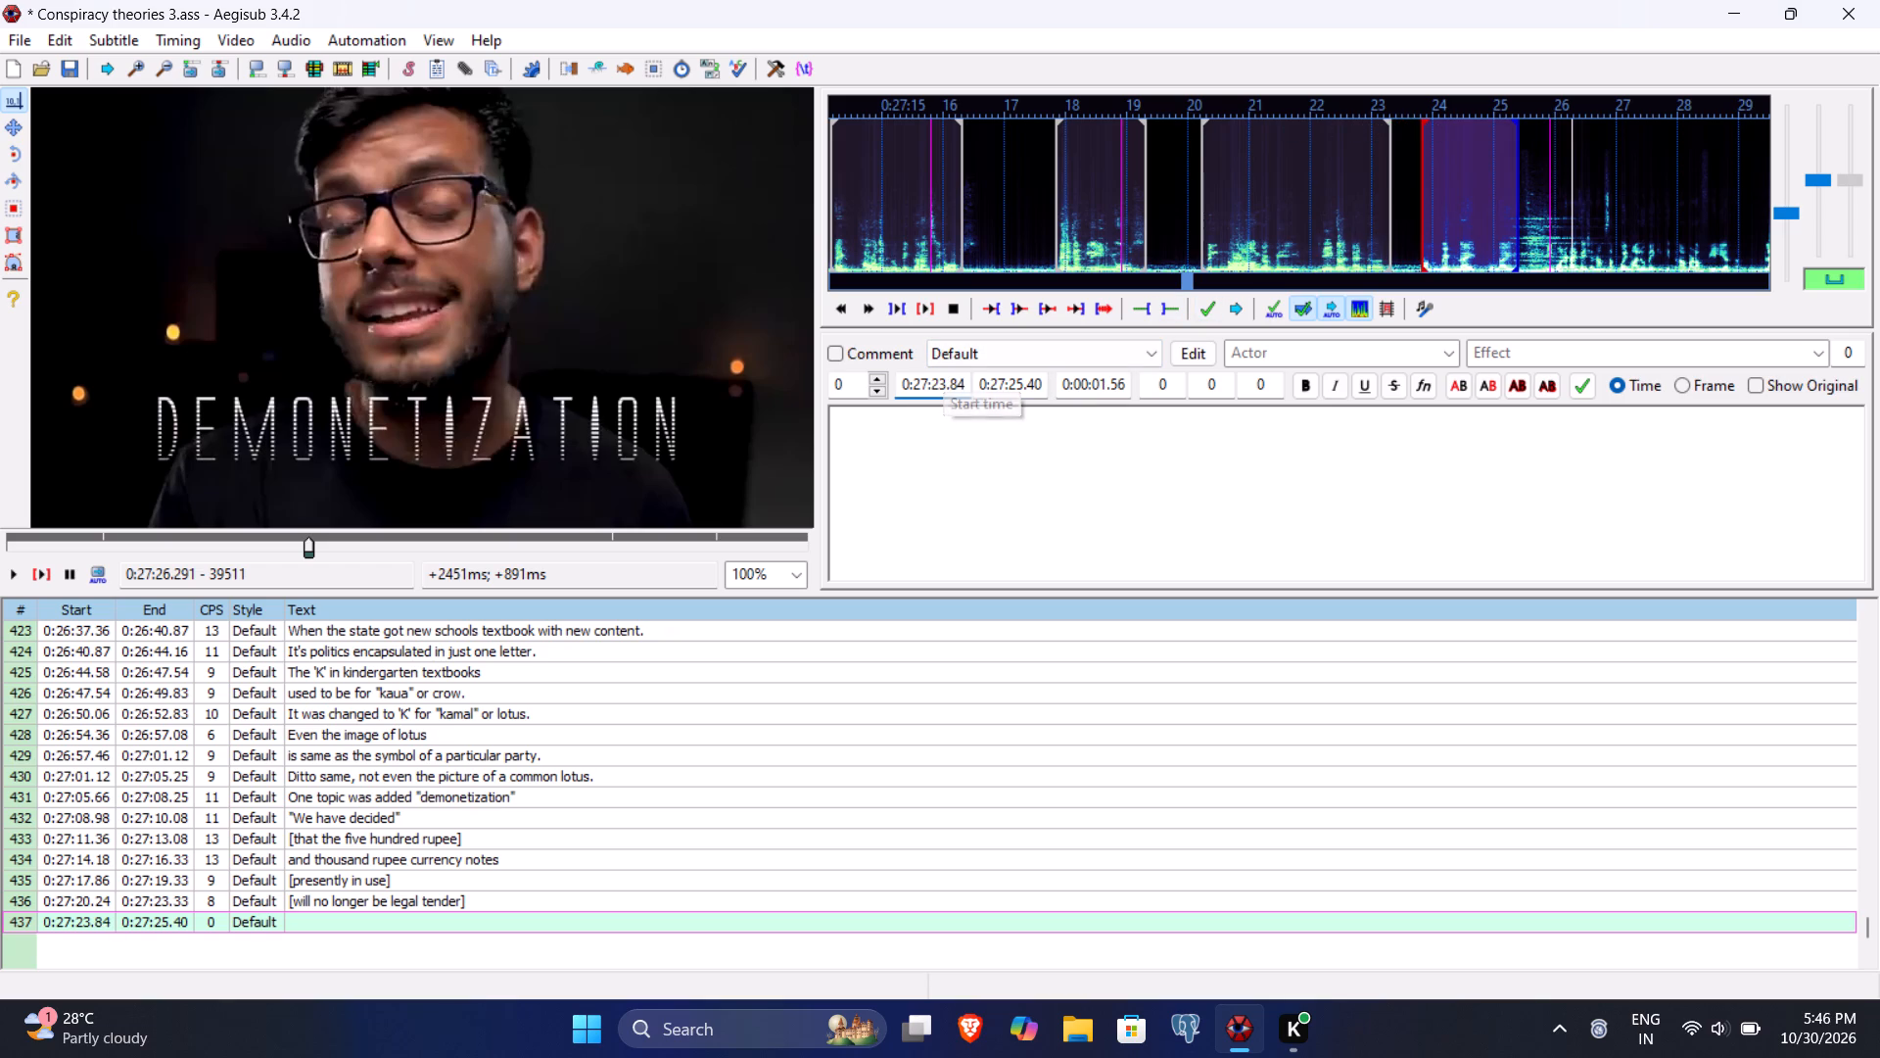
Enter the text "[from midnight tonight]" in square brackets for line 437 and commit it.
click(943, 440)
text([from midnight tonight])
key(Return)
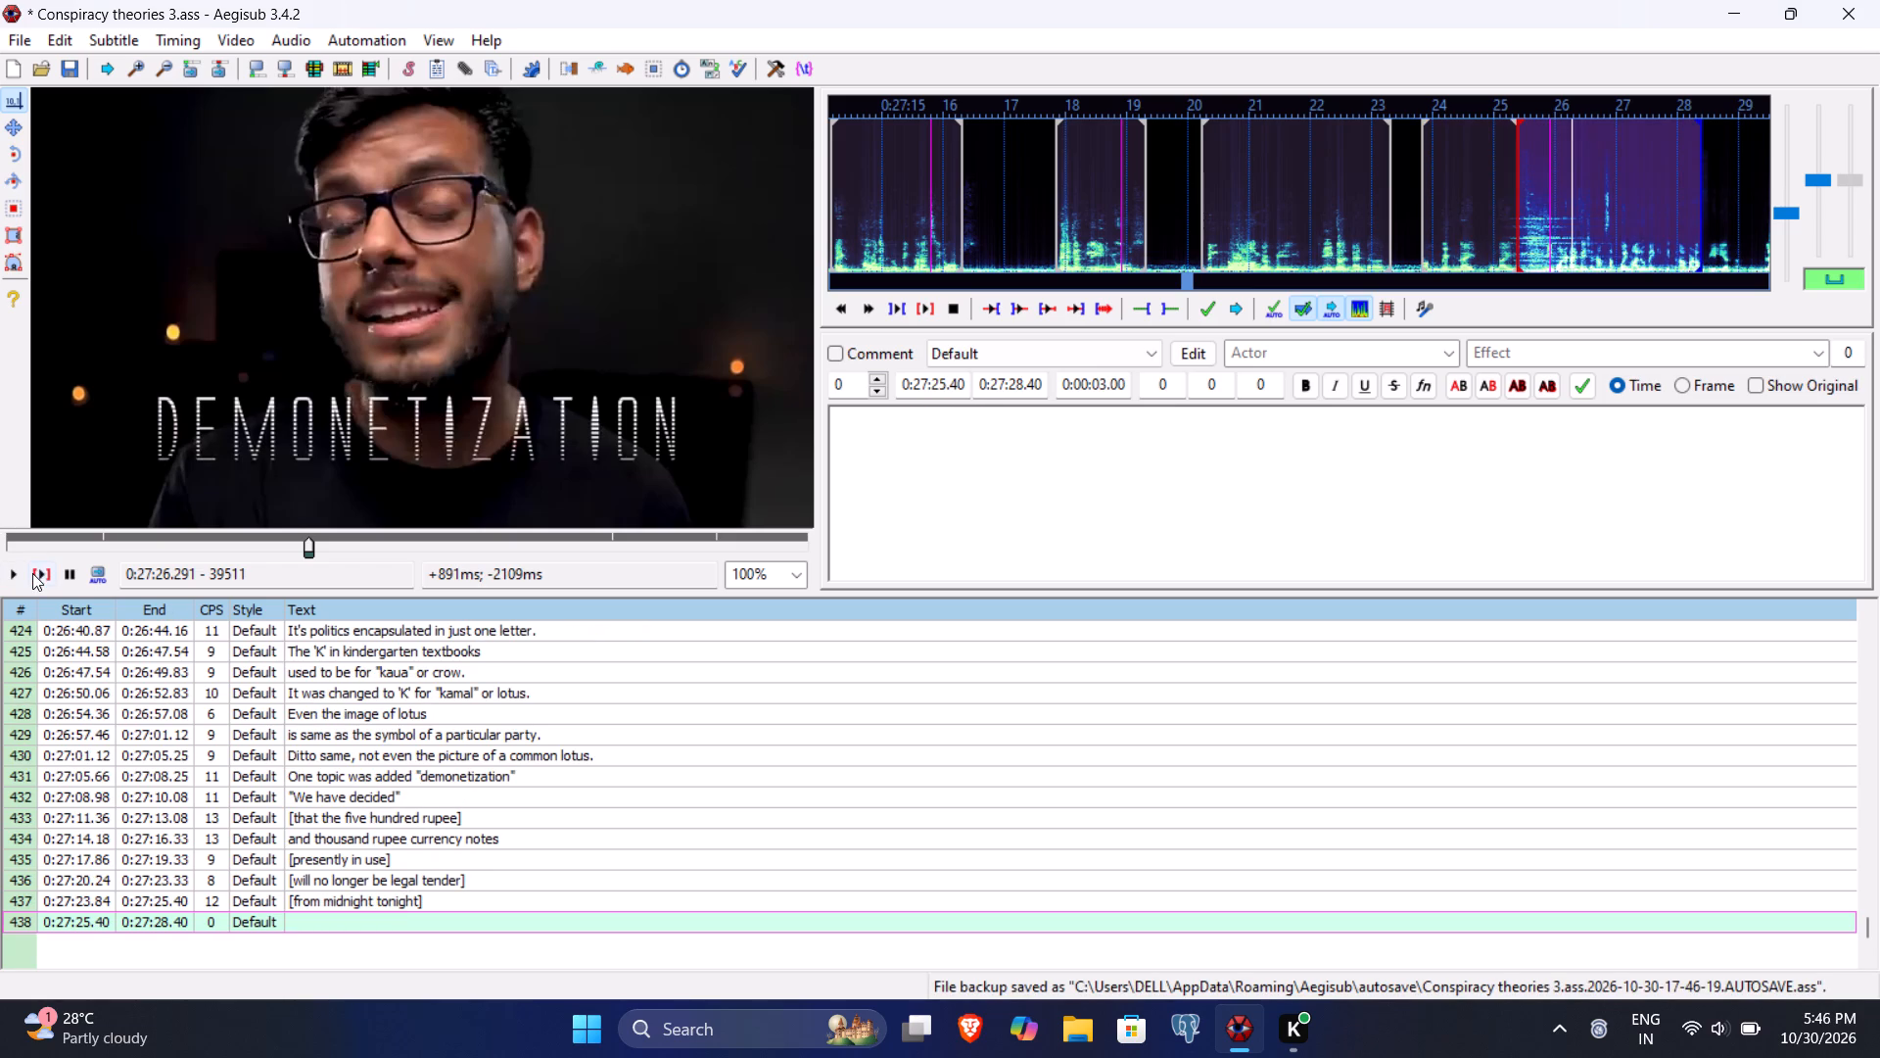
Play line 438 and slightly past it, setting its end time to 0:27:29.00 and its start time to 0:27:25.90.
click(32, 573)
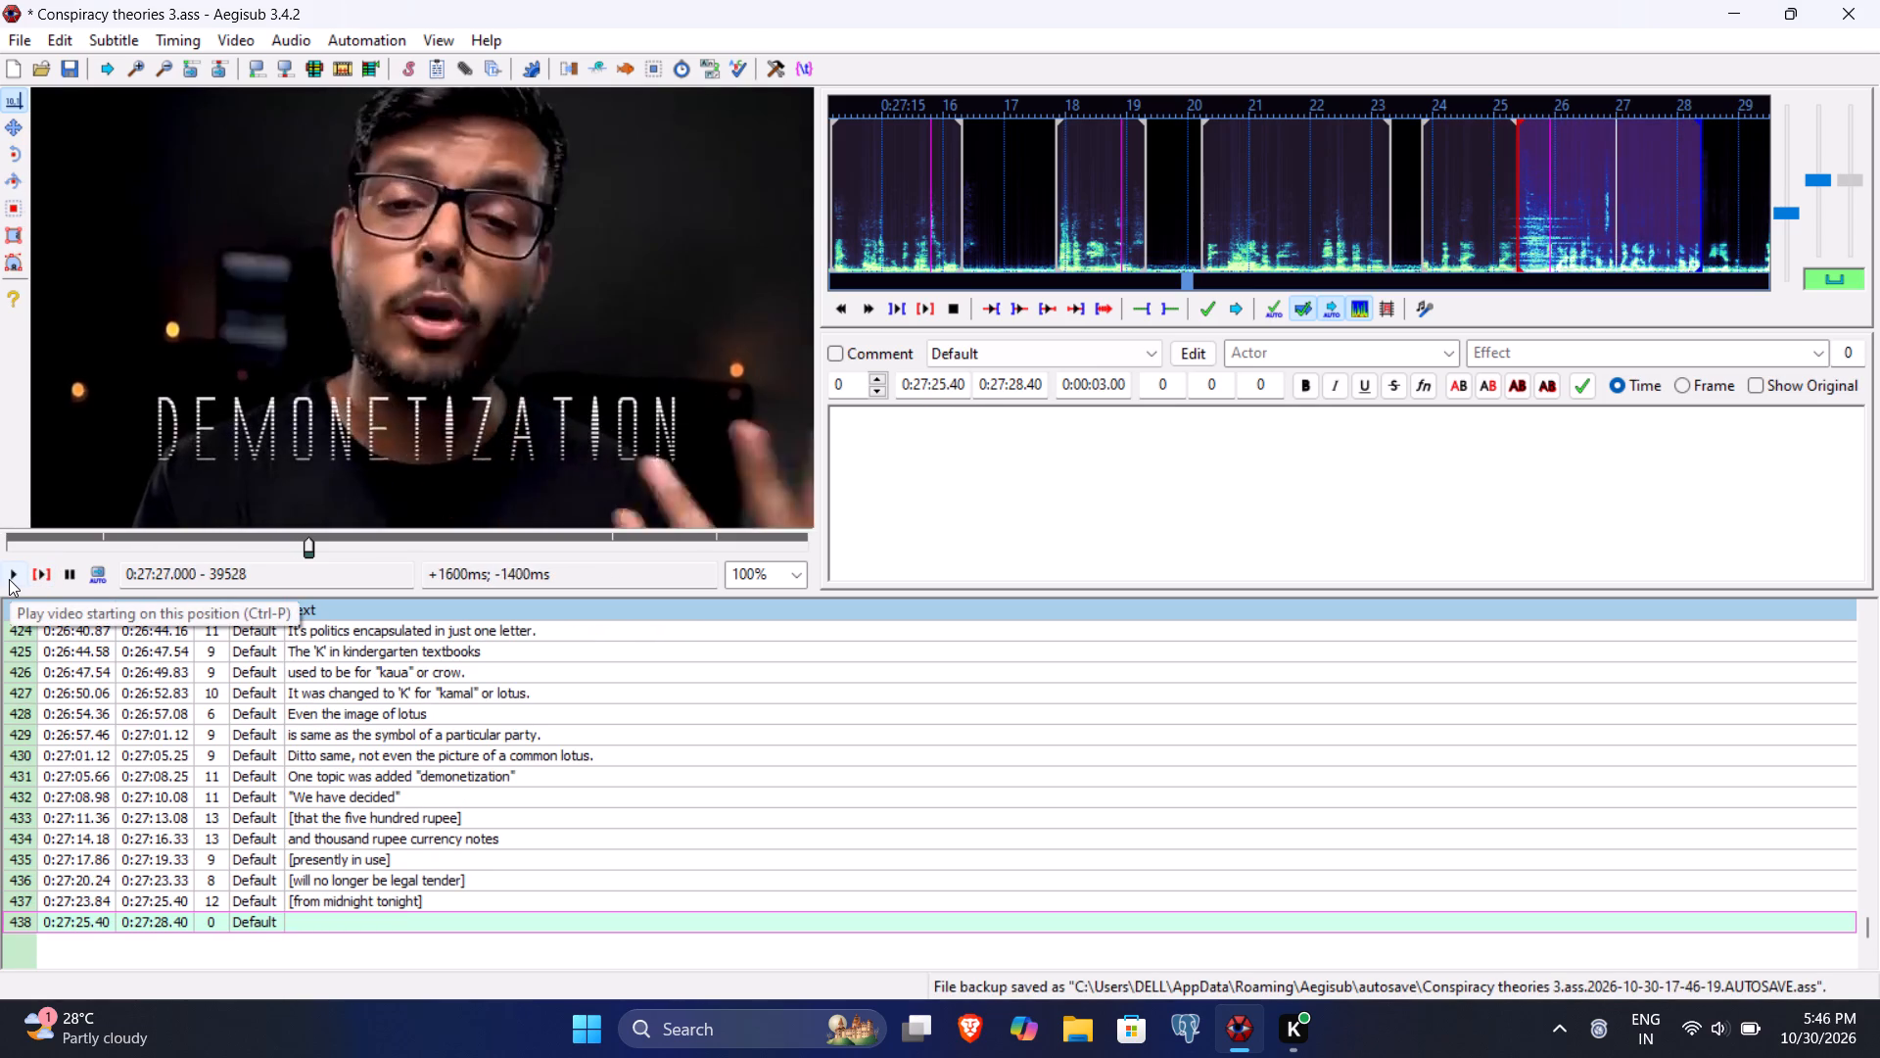
click(9, 579)
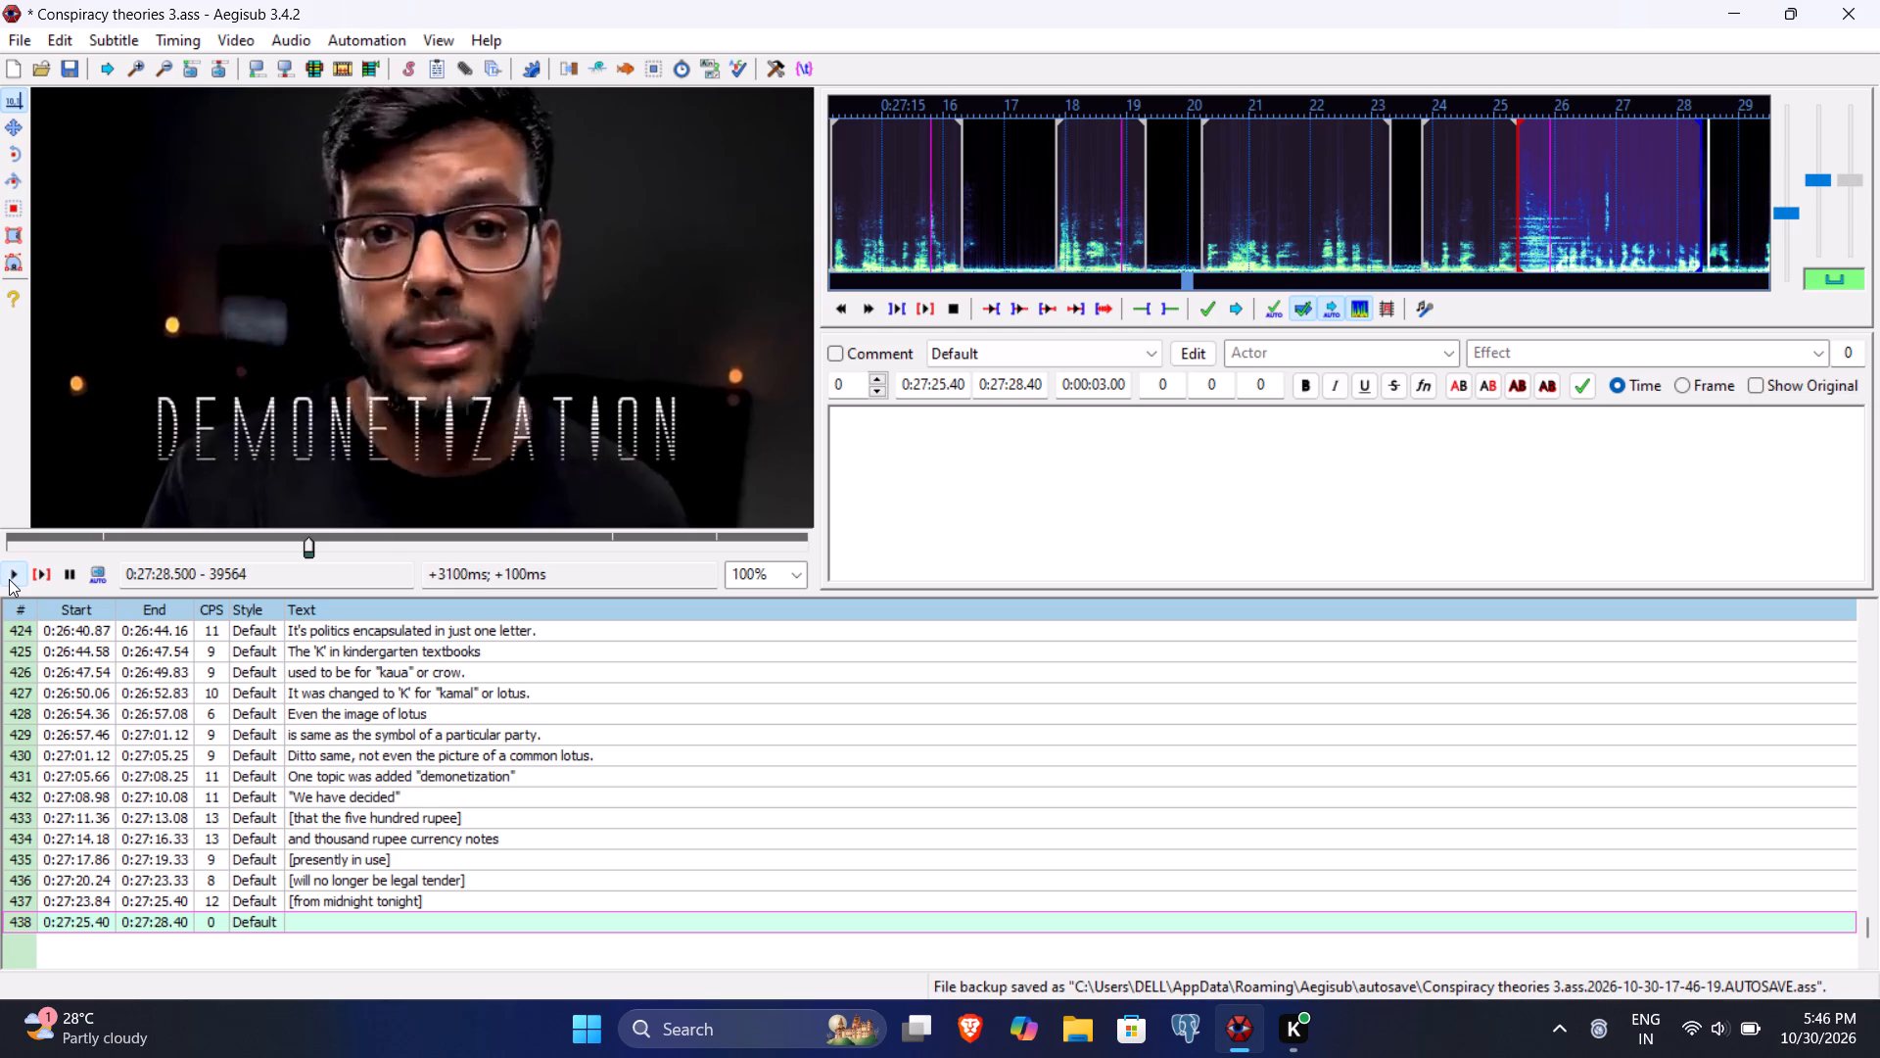
click(9, 579)
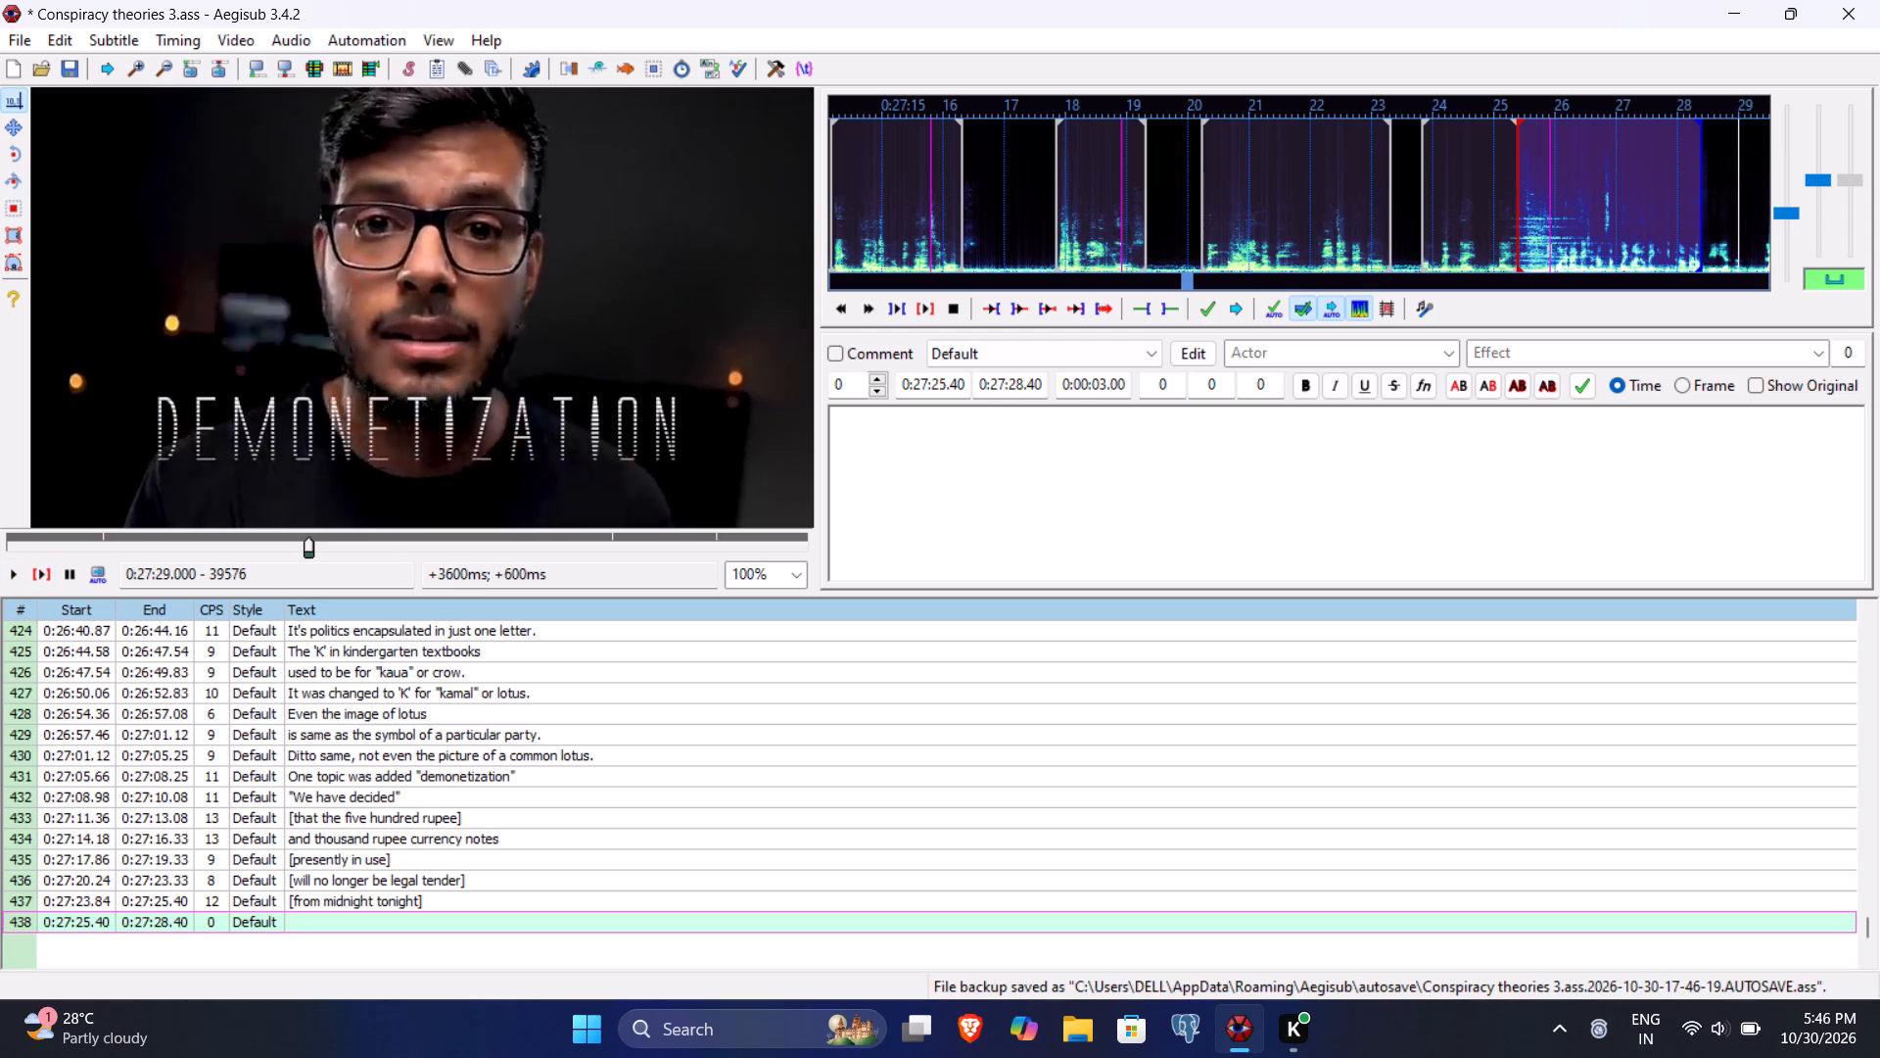
click(1012, 381)
text(900)
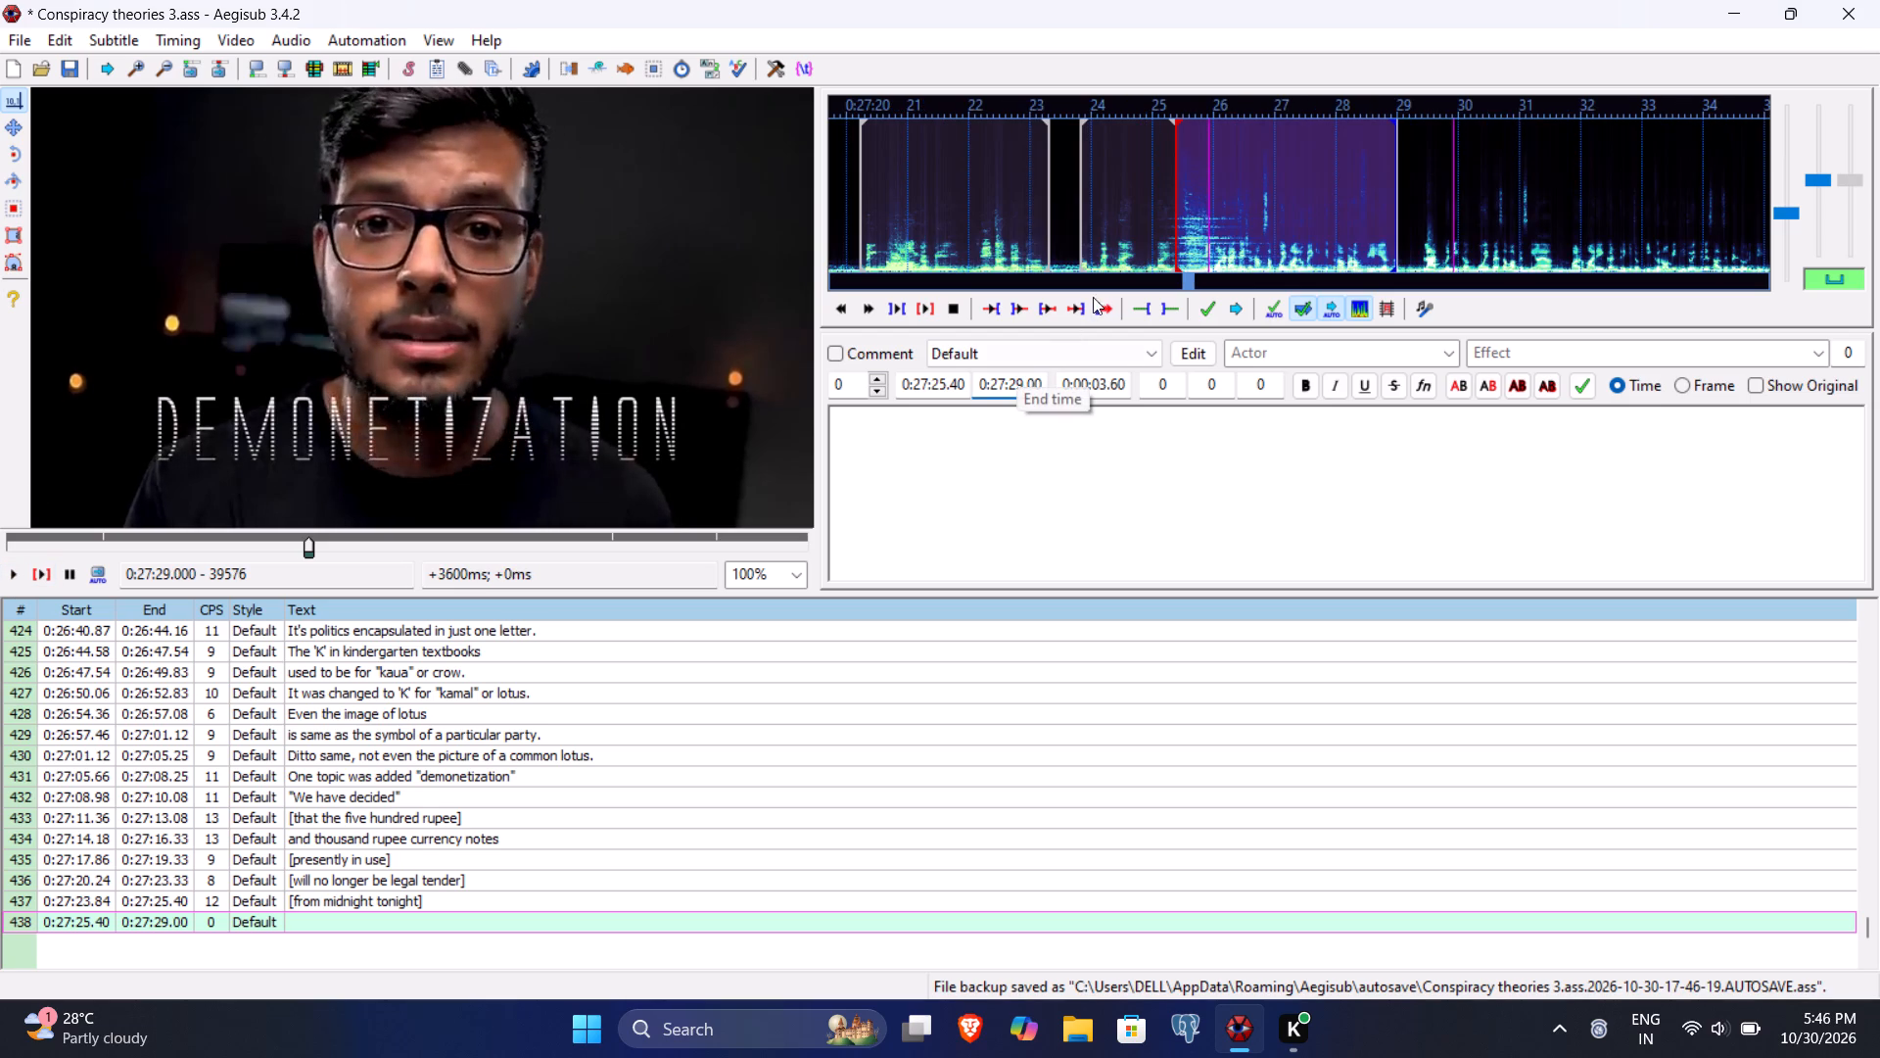
click(951, 381)
key(9)
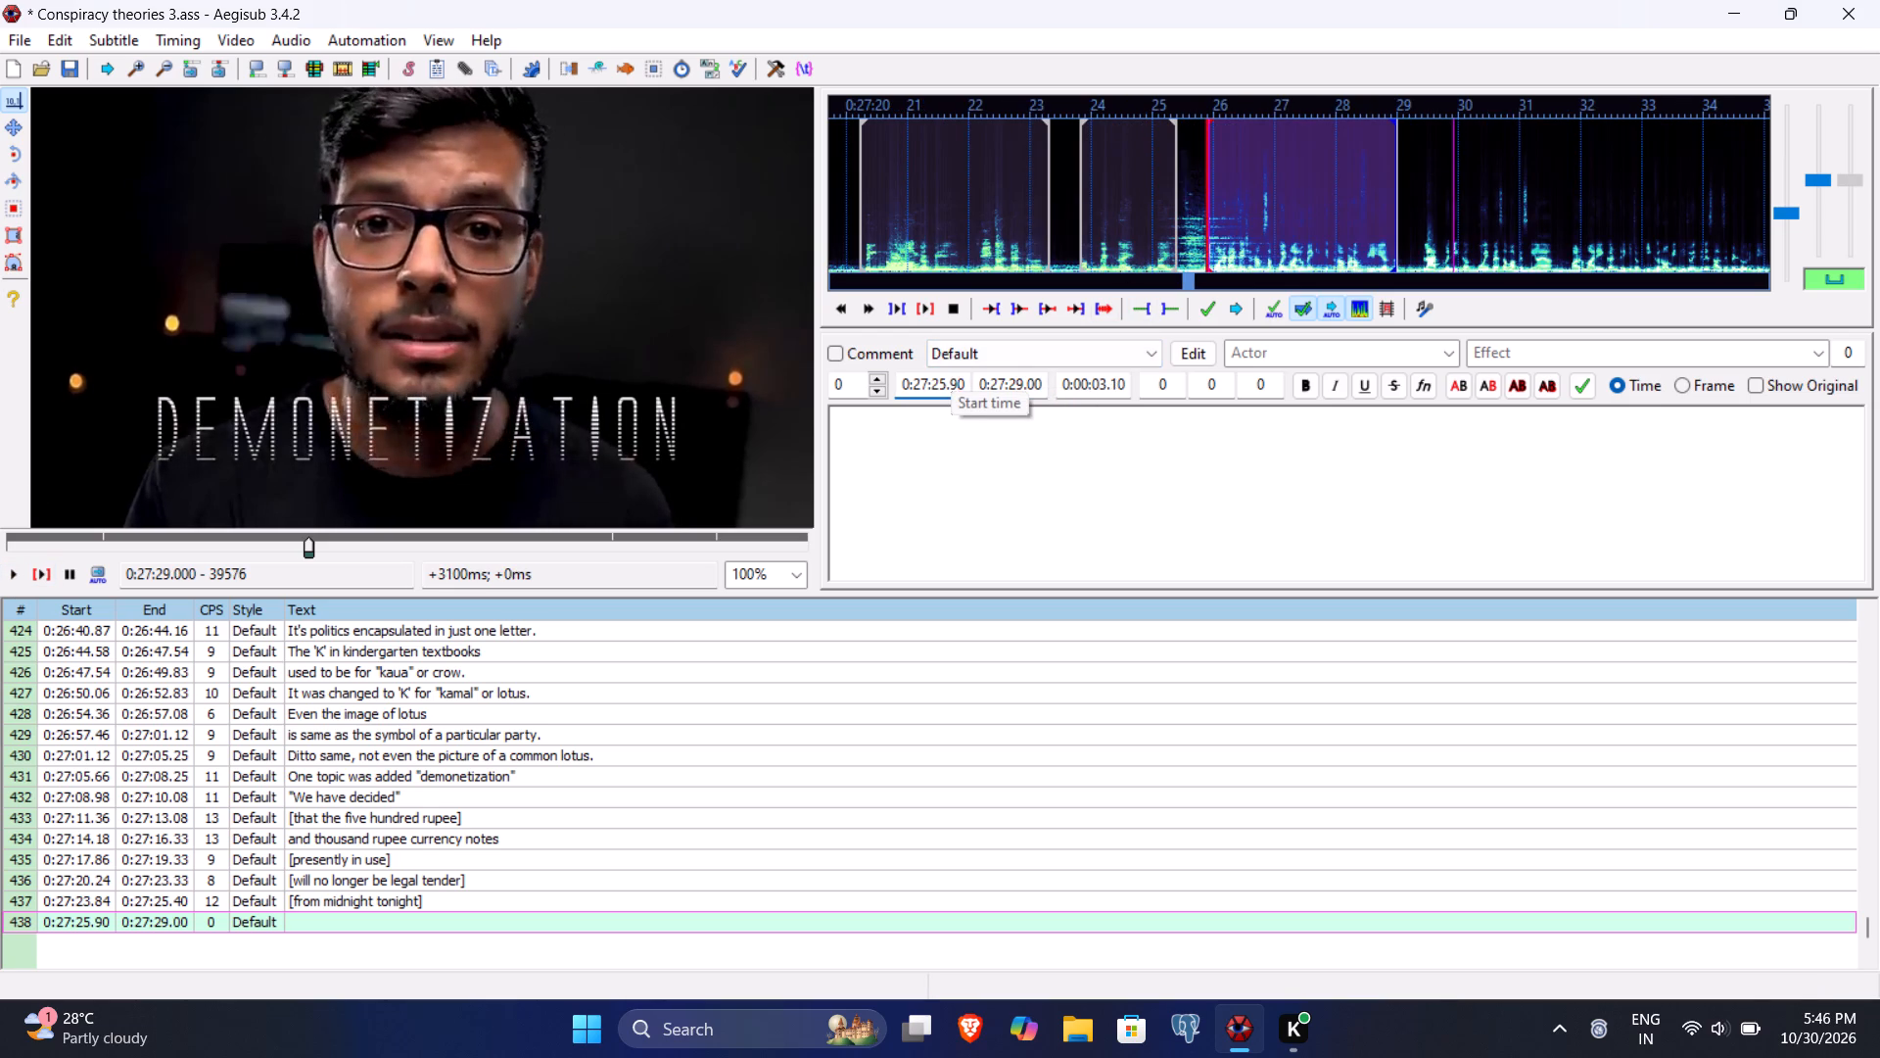
Enter the text "We all know just how big of a failure was demonetization." for line 438 and commit it.
click(941, 486)
text(We all know just how big of a failure was demo)
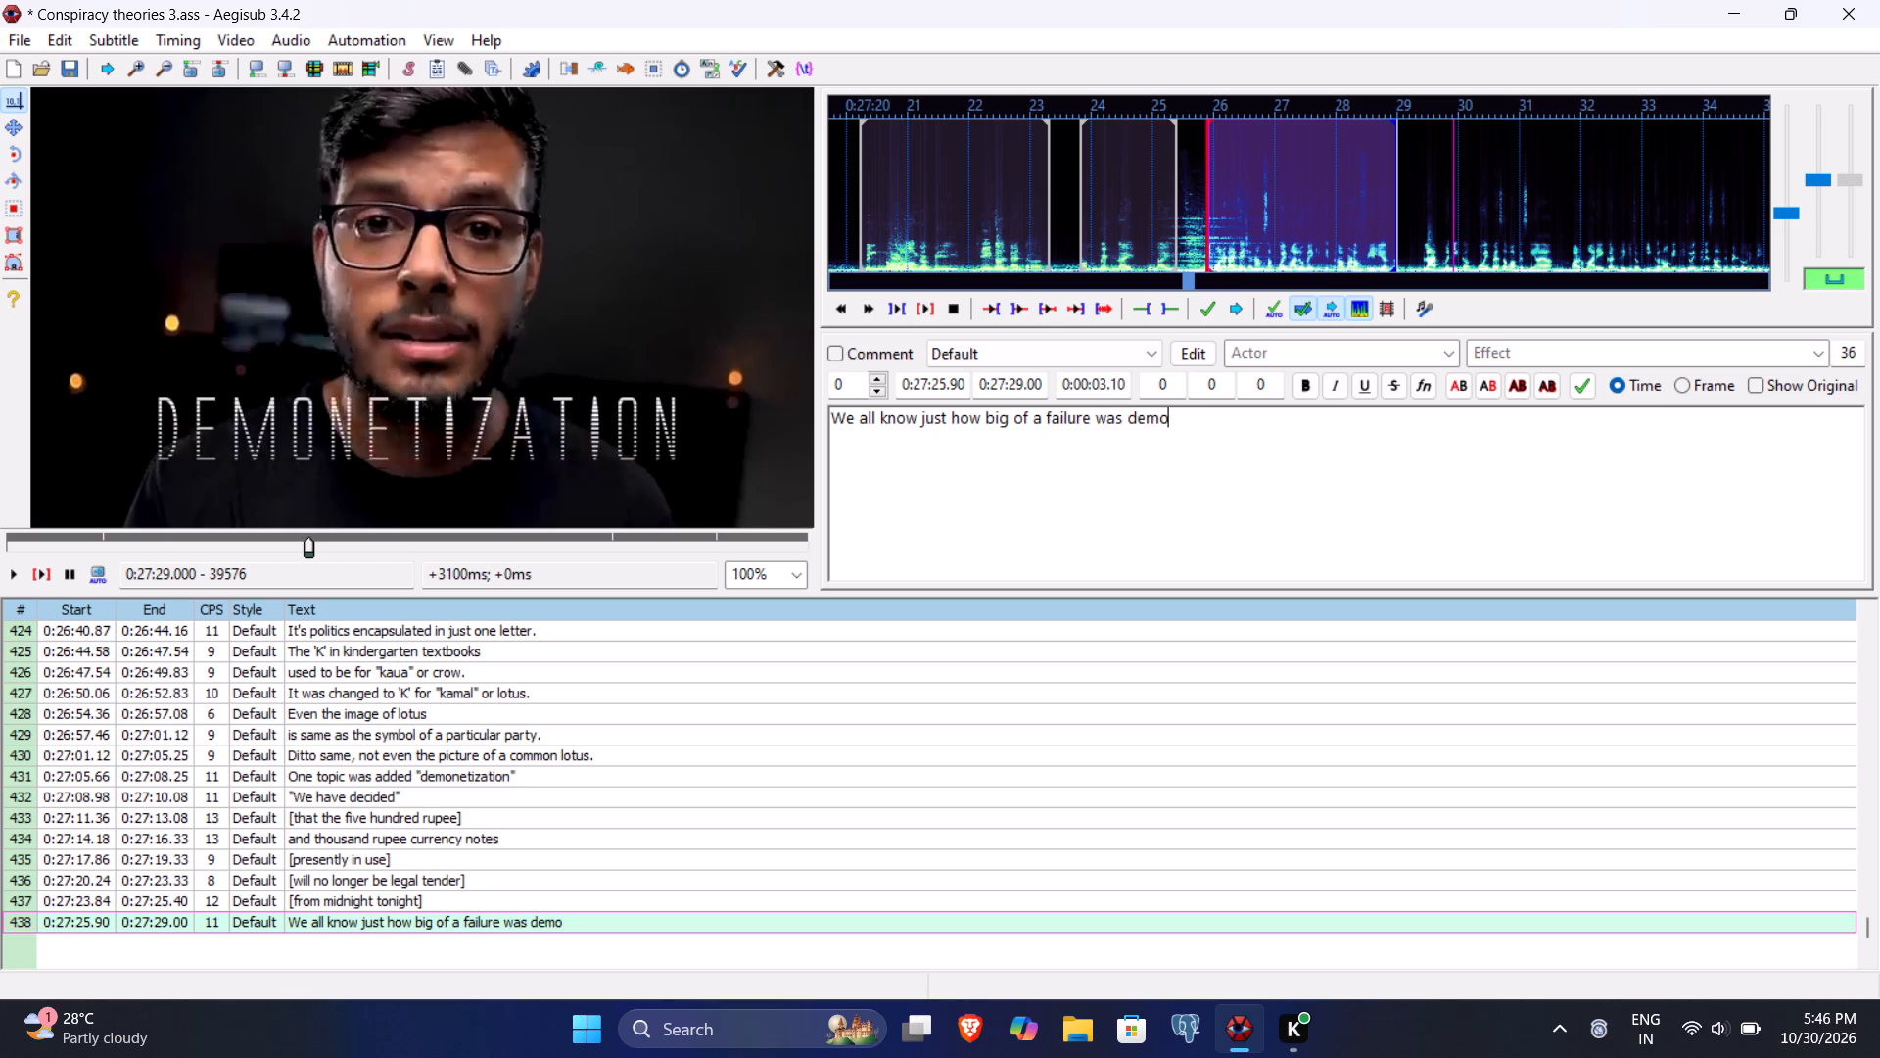
text(netization)
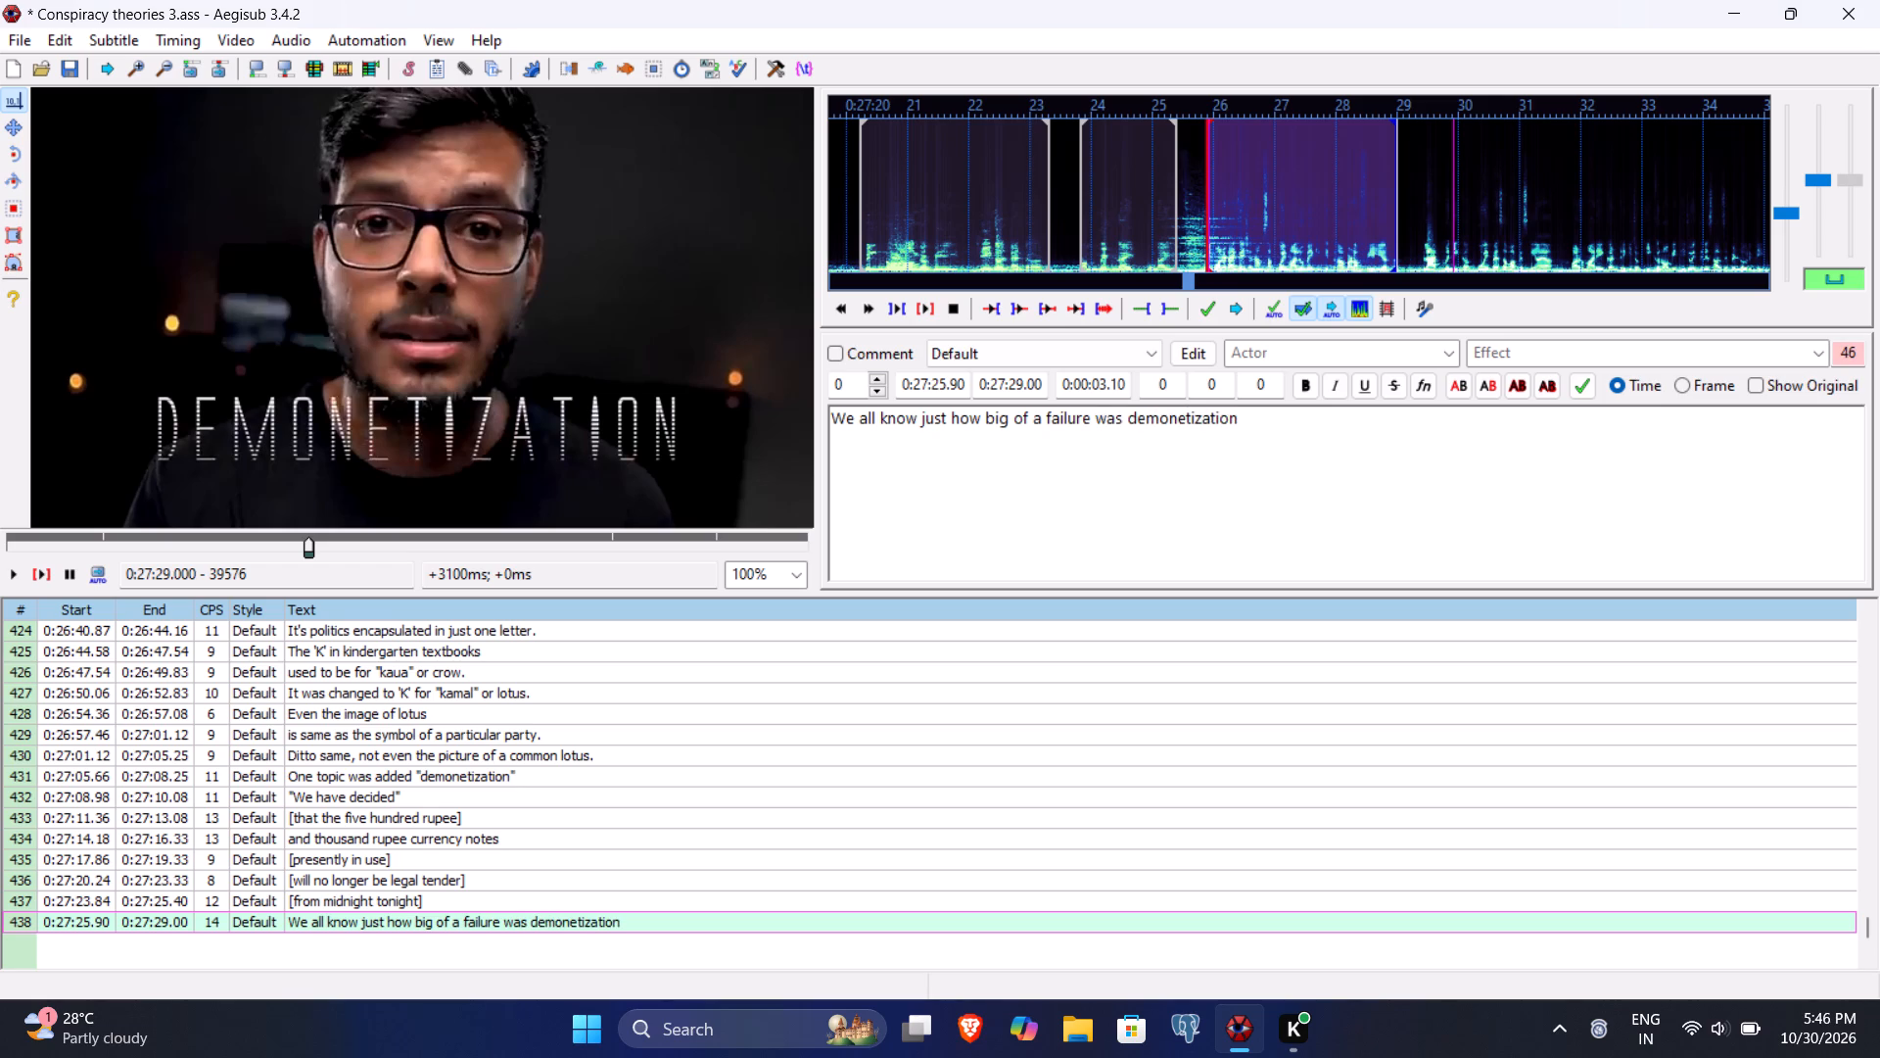
key(period)
key(Return)
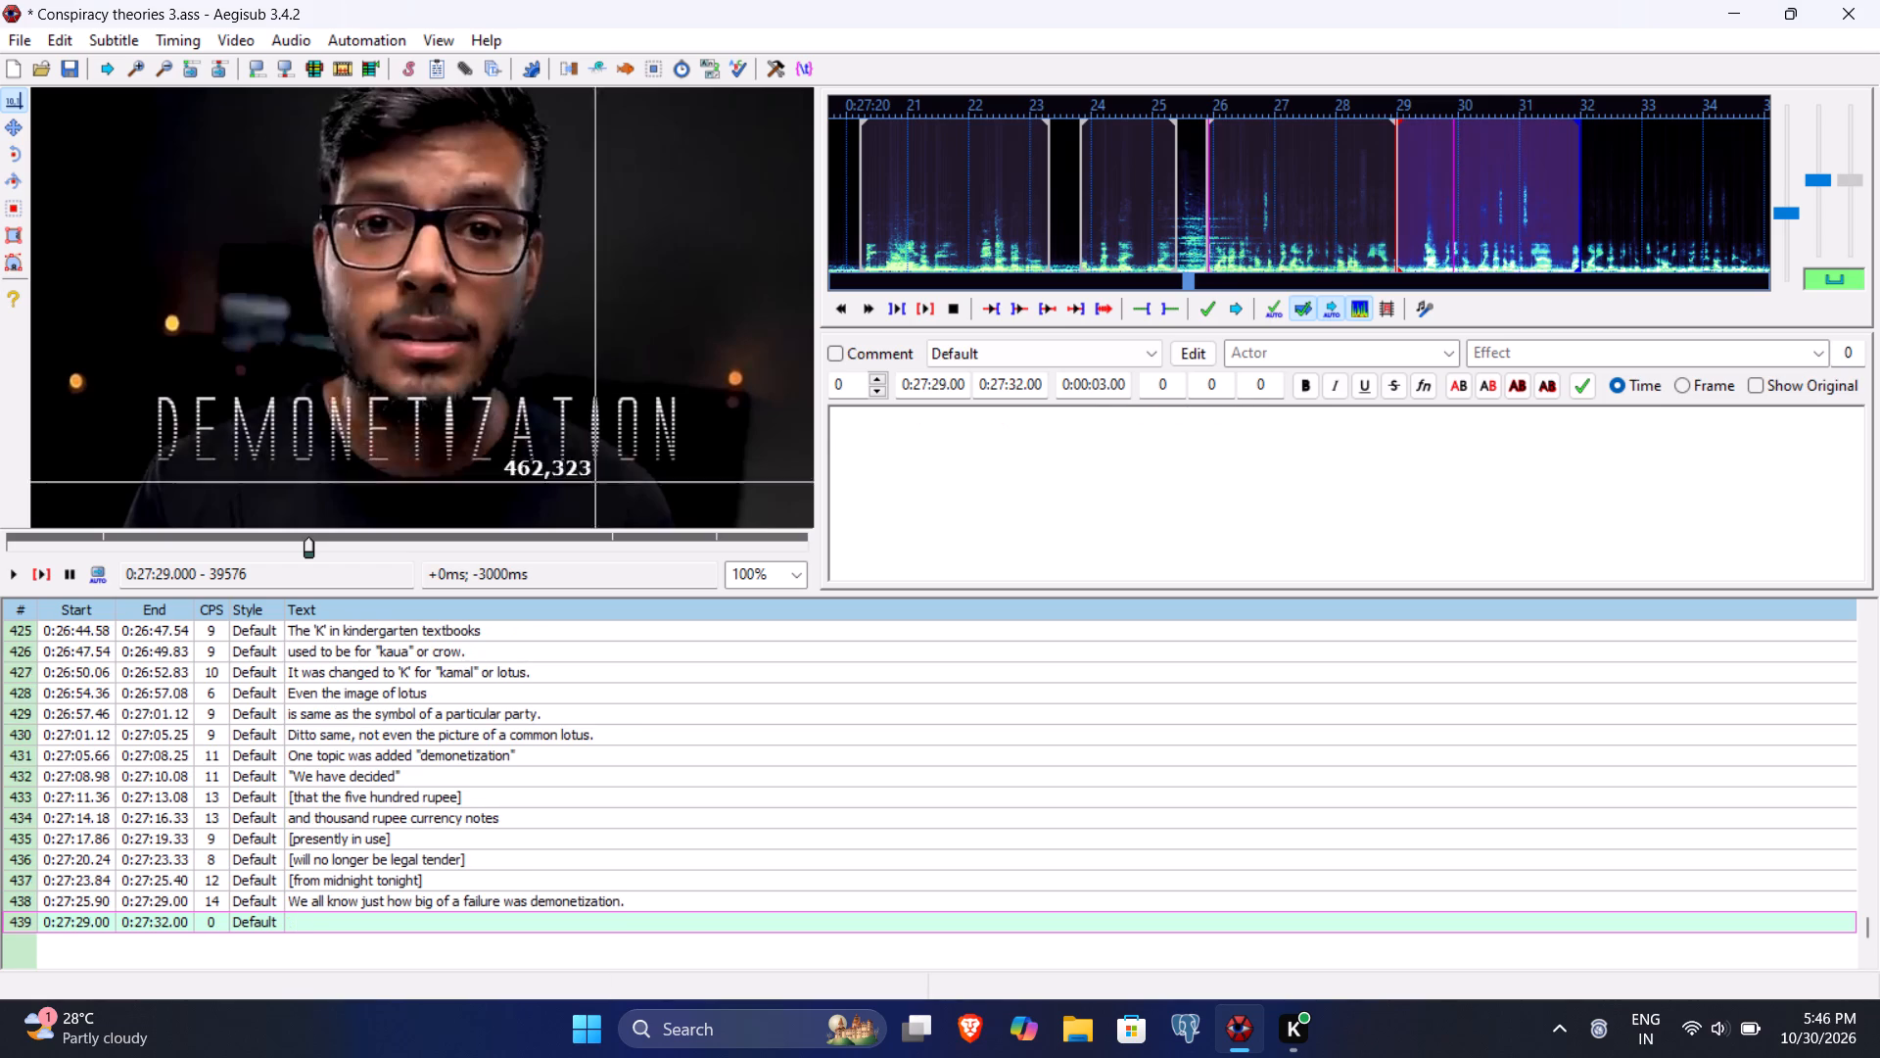
Play line 439, setting its end time to 0:27:31.66 and its start time to 0:27:29.42.
click(43, 566)
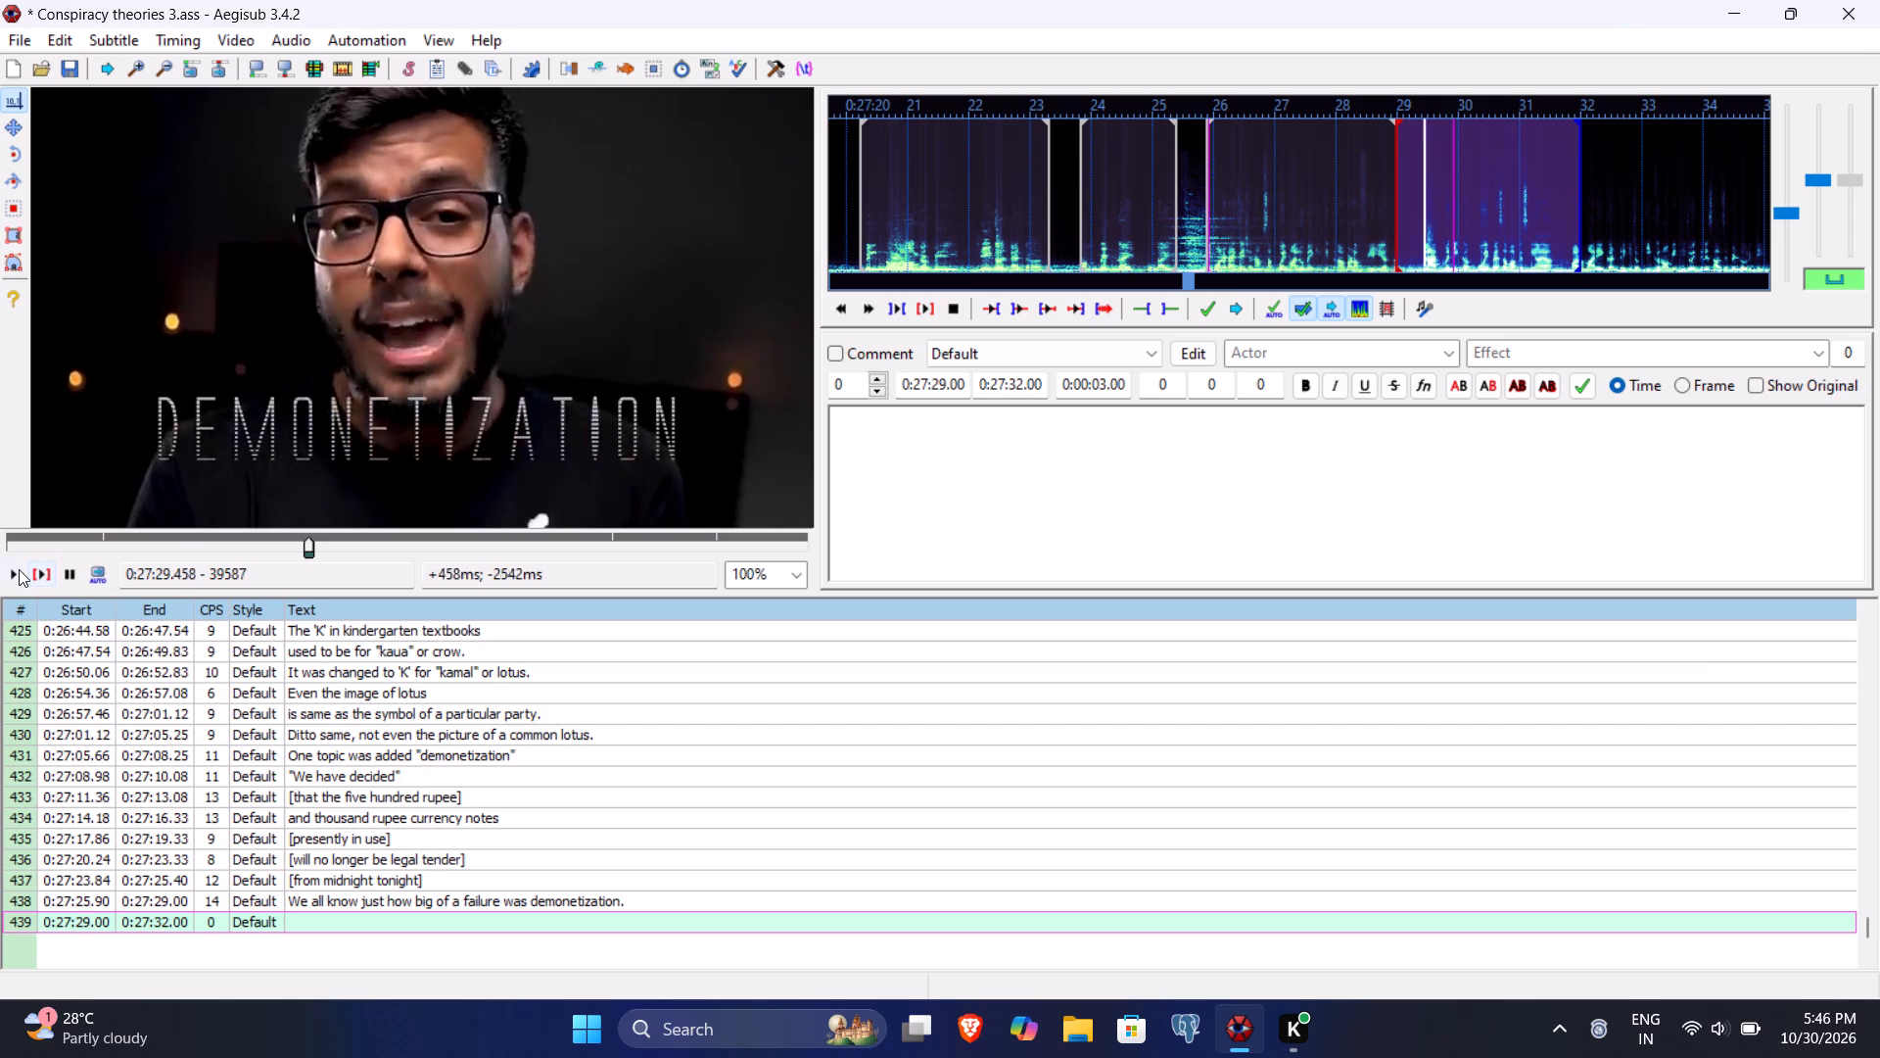
click(18, 569)
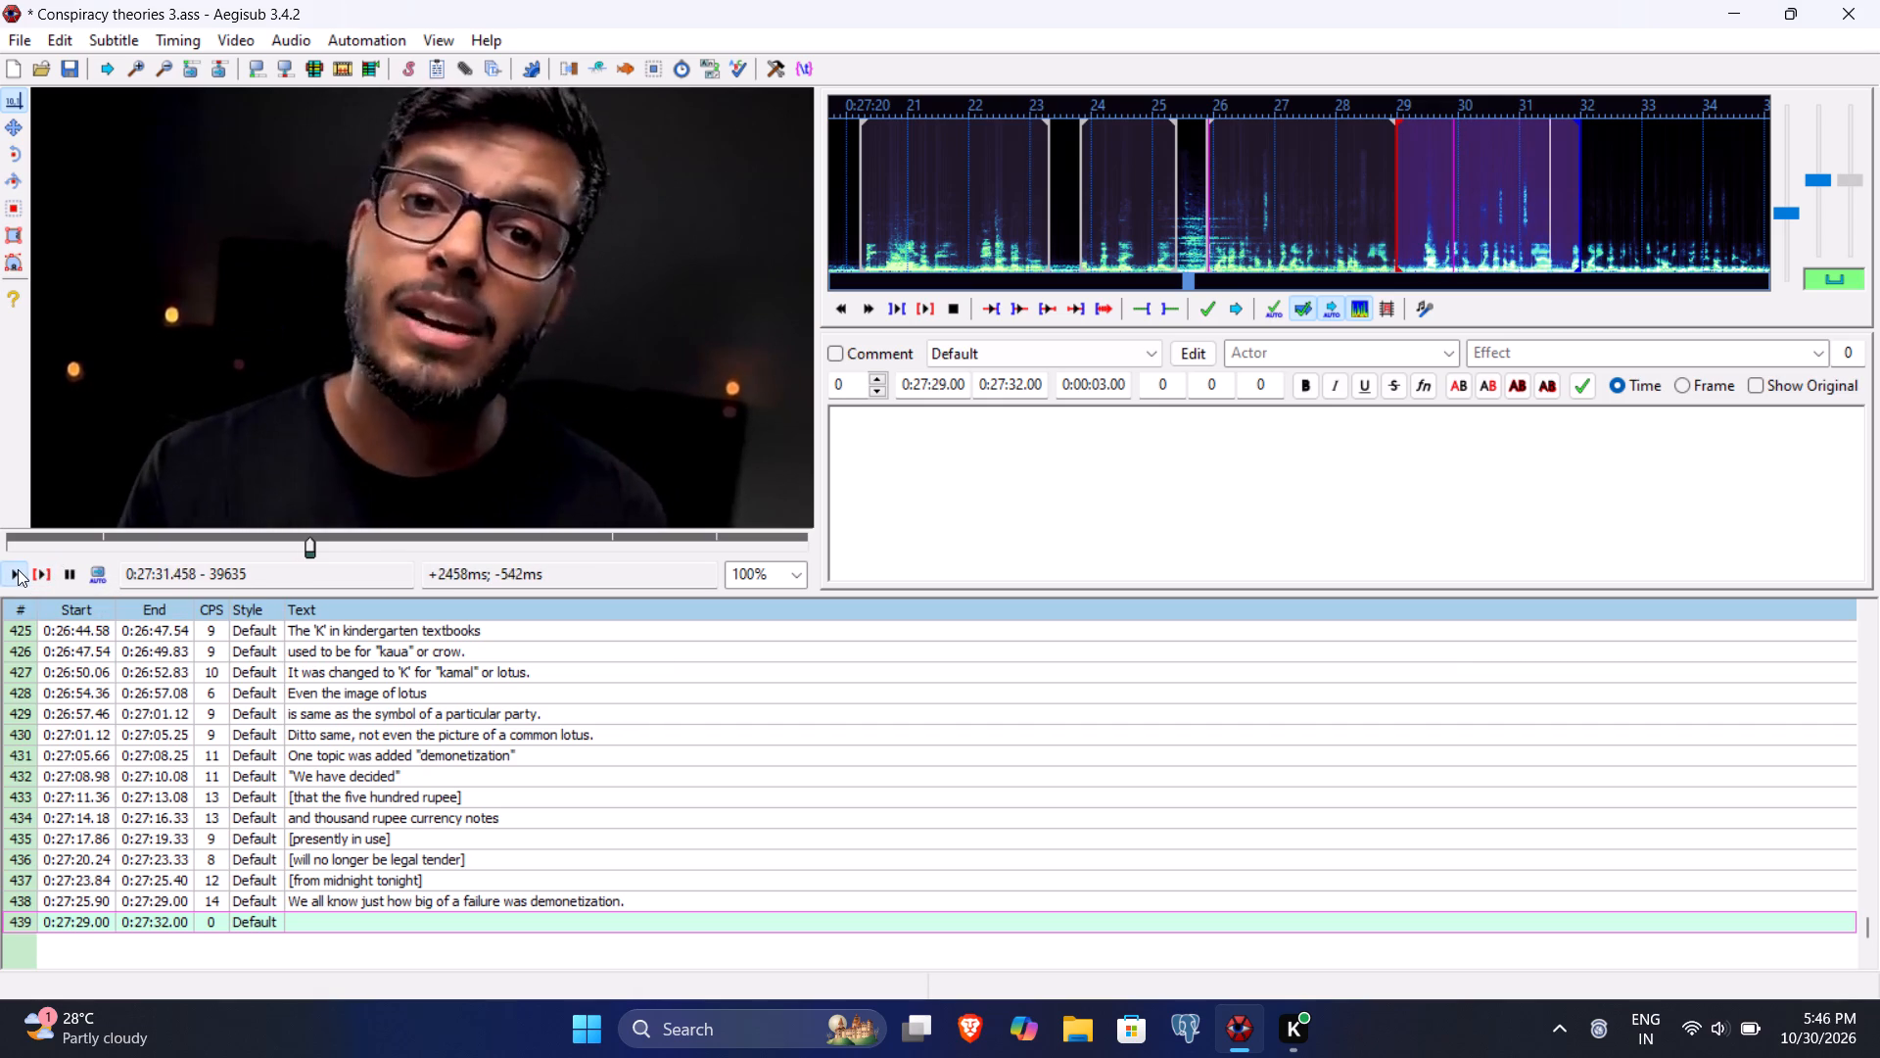
click(1017, 385)
text(11)
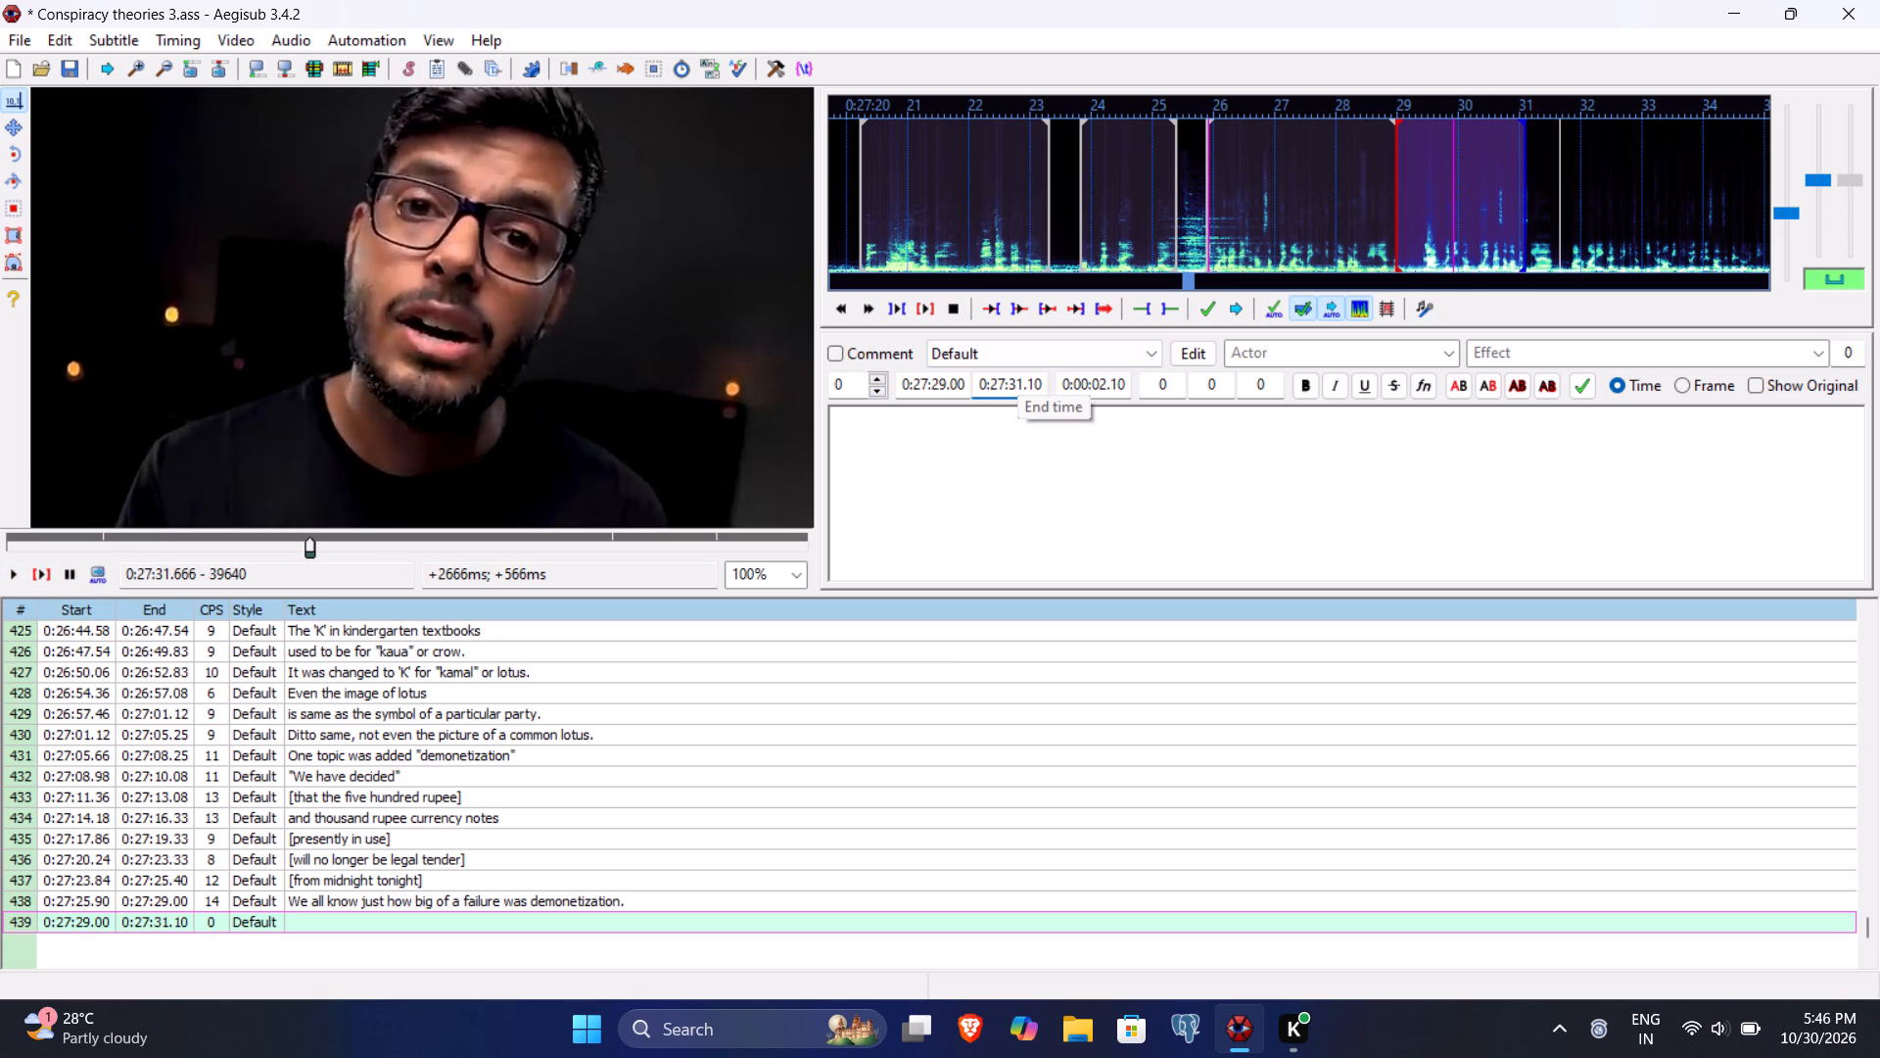
key(BackSpace)
text(66)
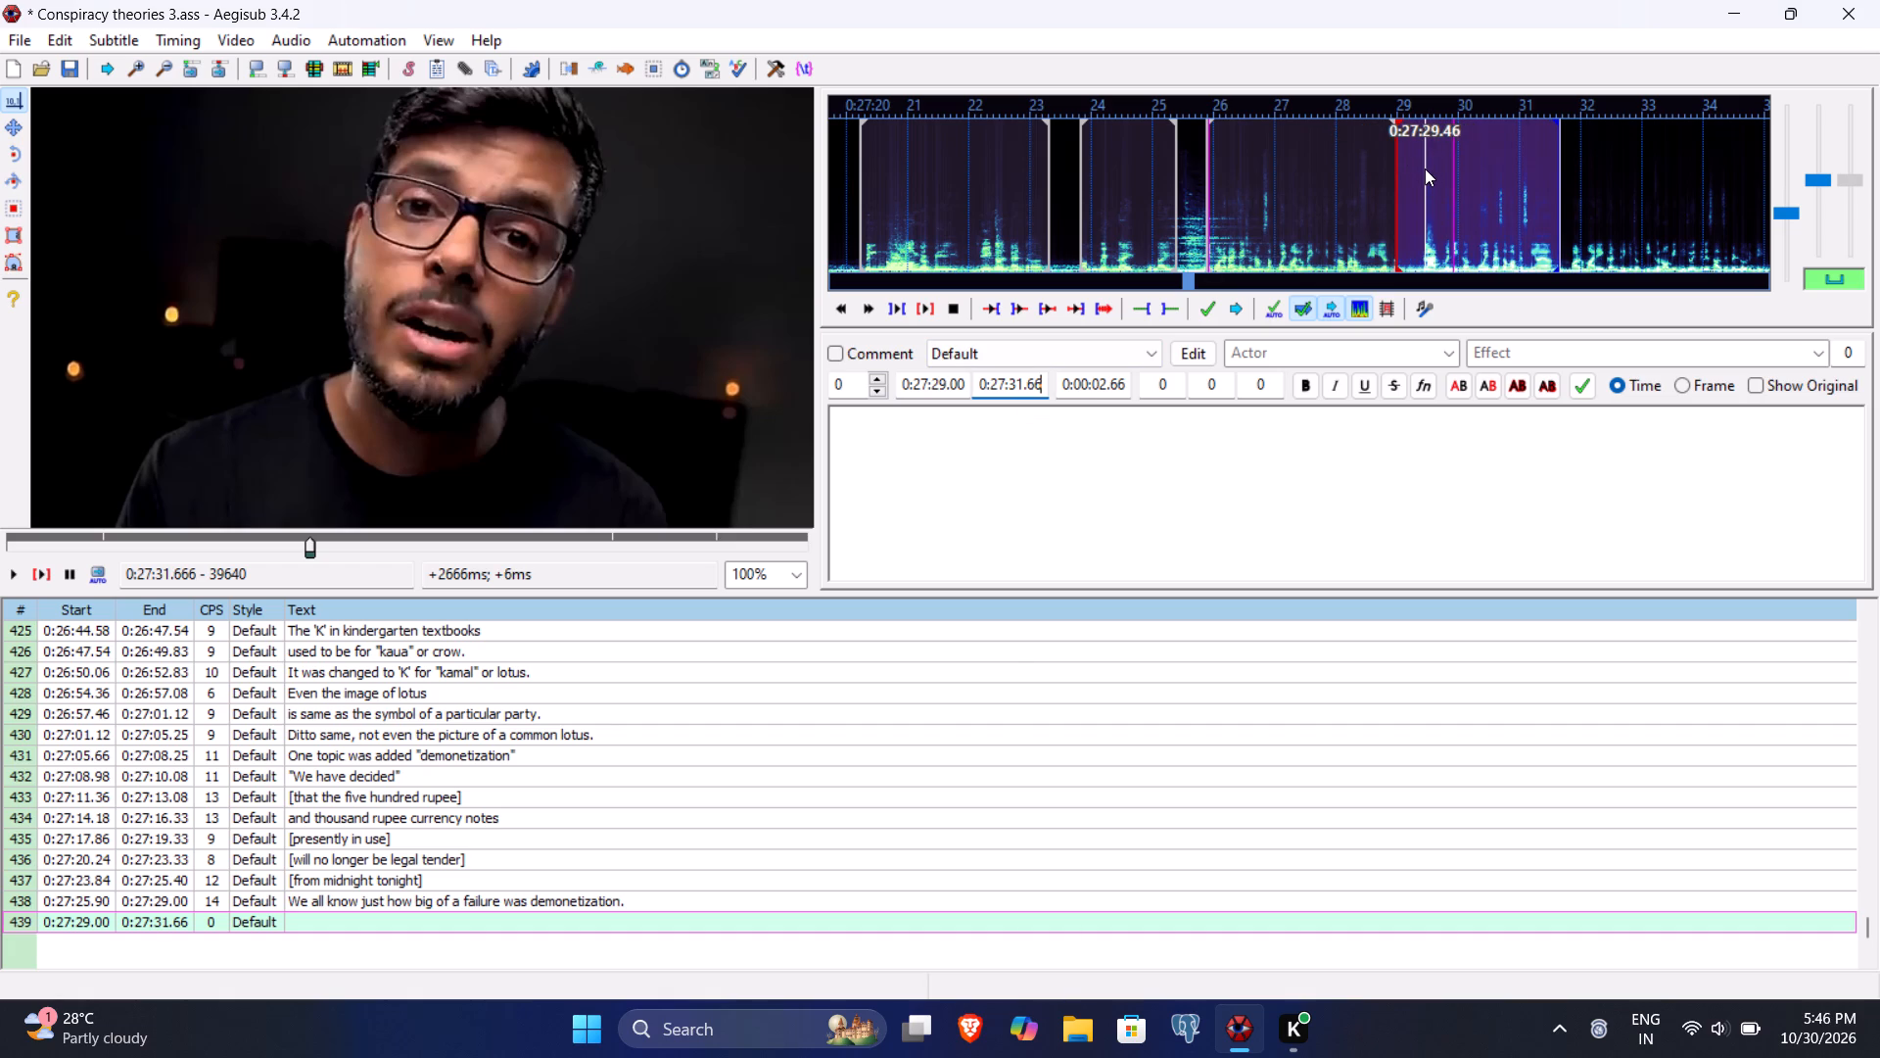
click(949, 384)
text(42)
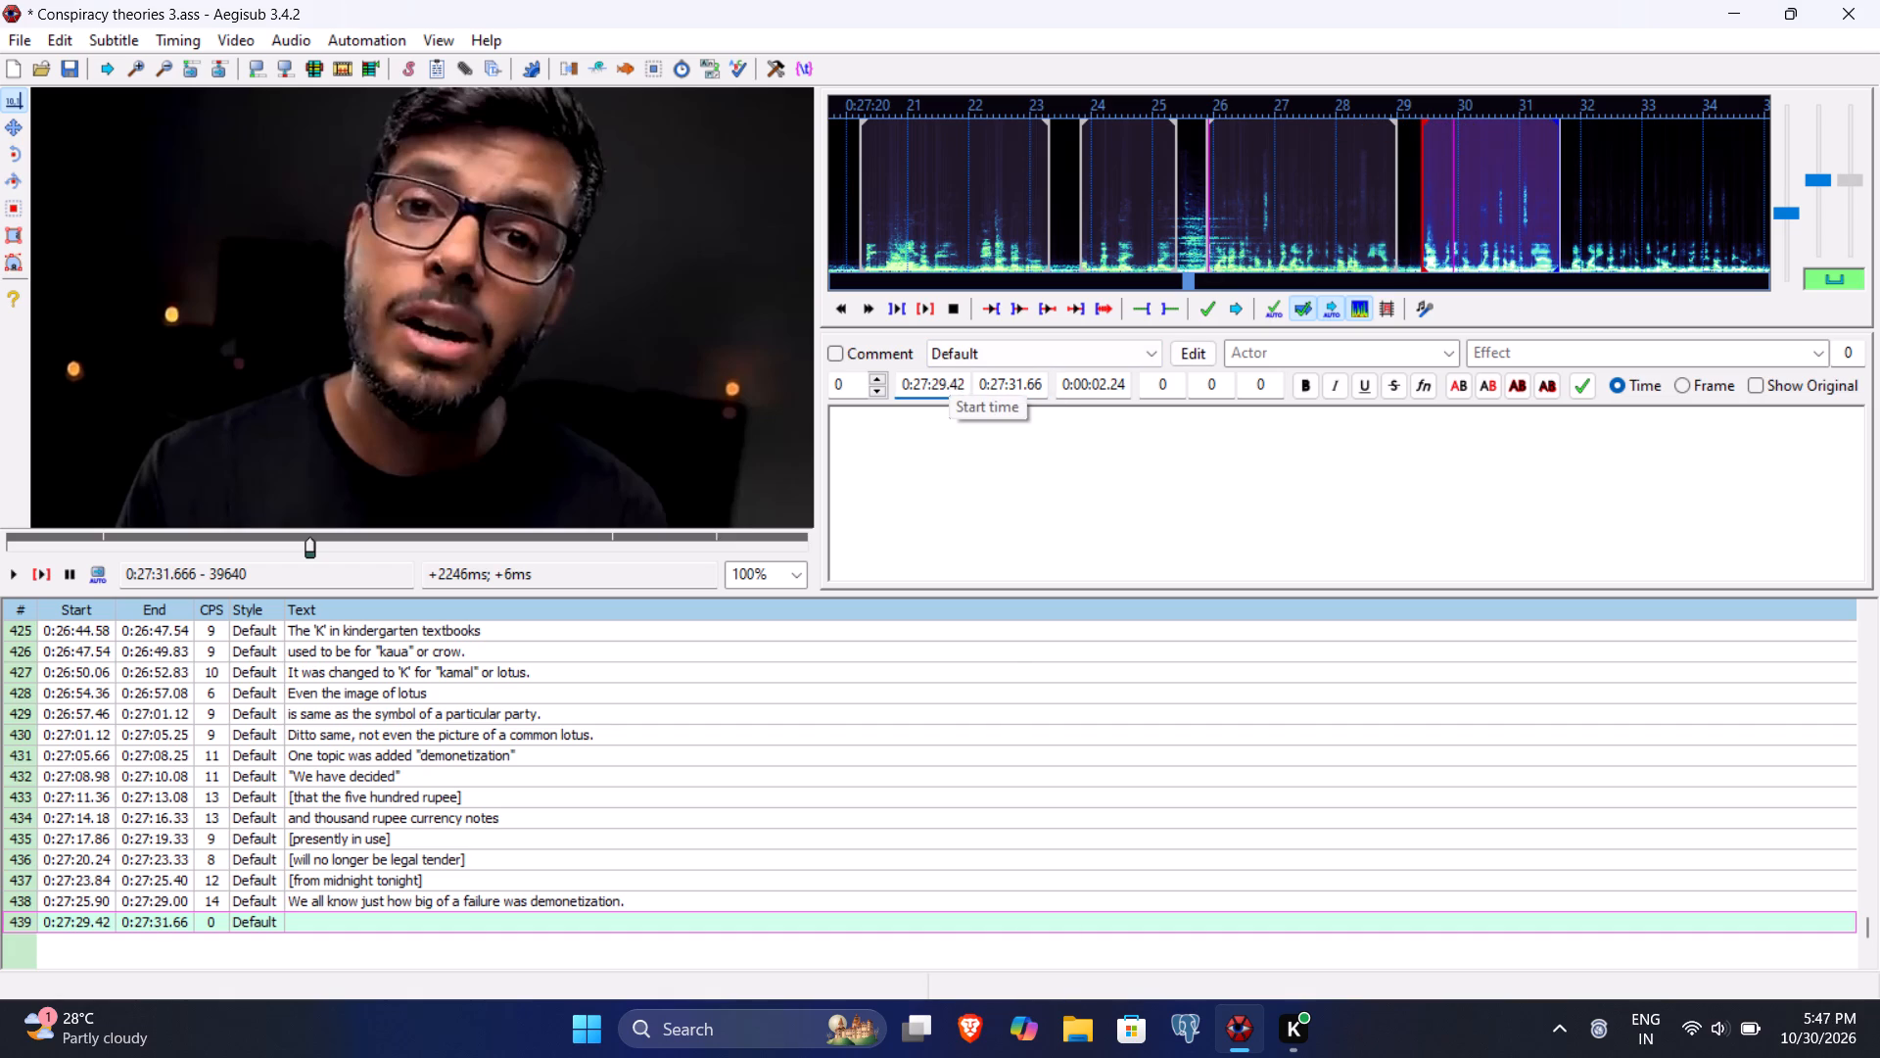
Enter the text "No amount of black money was recovered." for line 439 and commit it.
click(915, 469)
text(No amount of blackm)
key(BackSpace)
key(space)
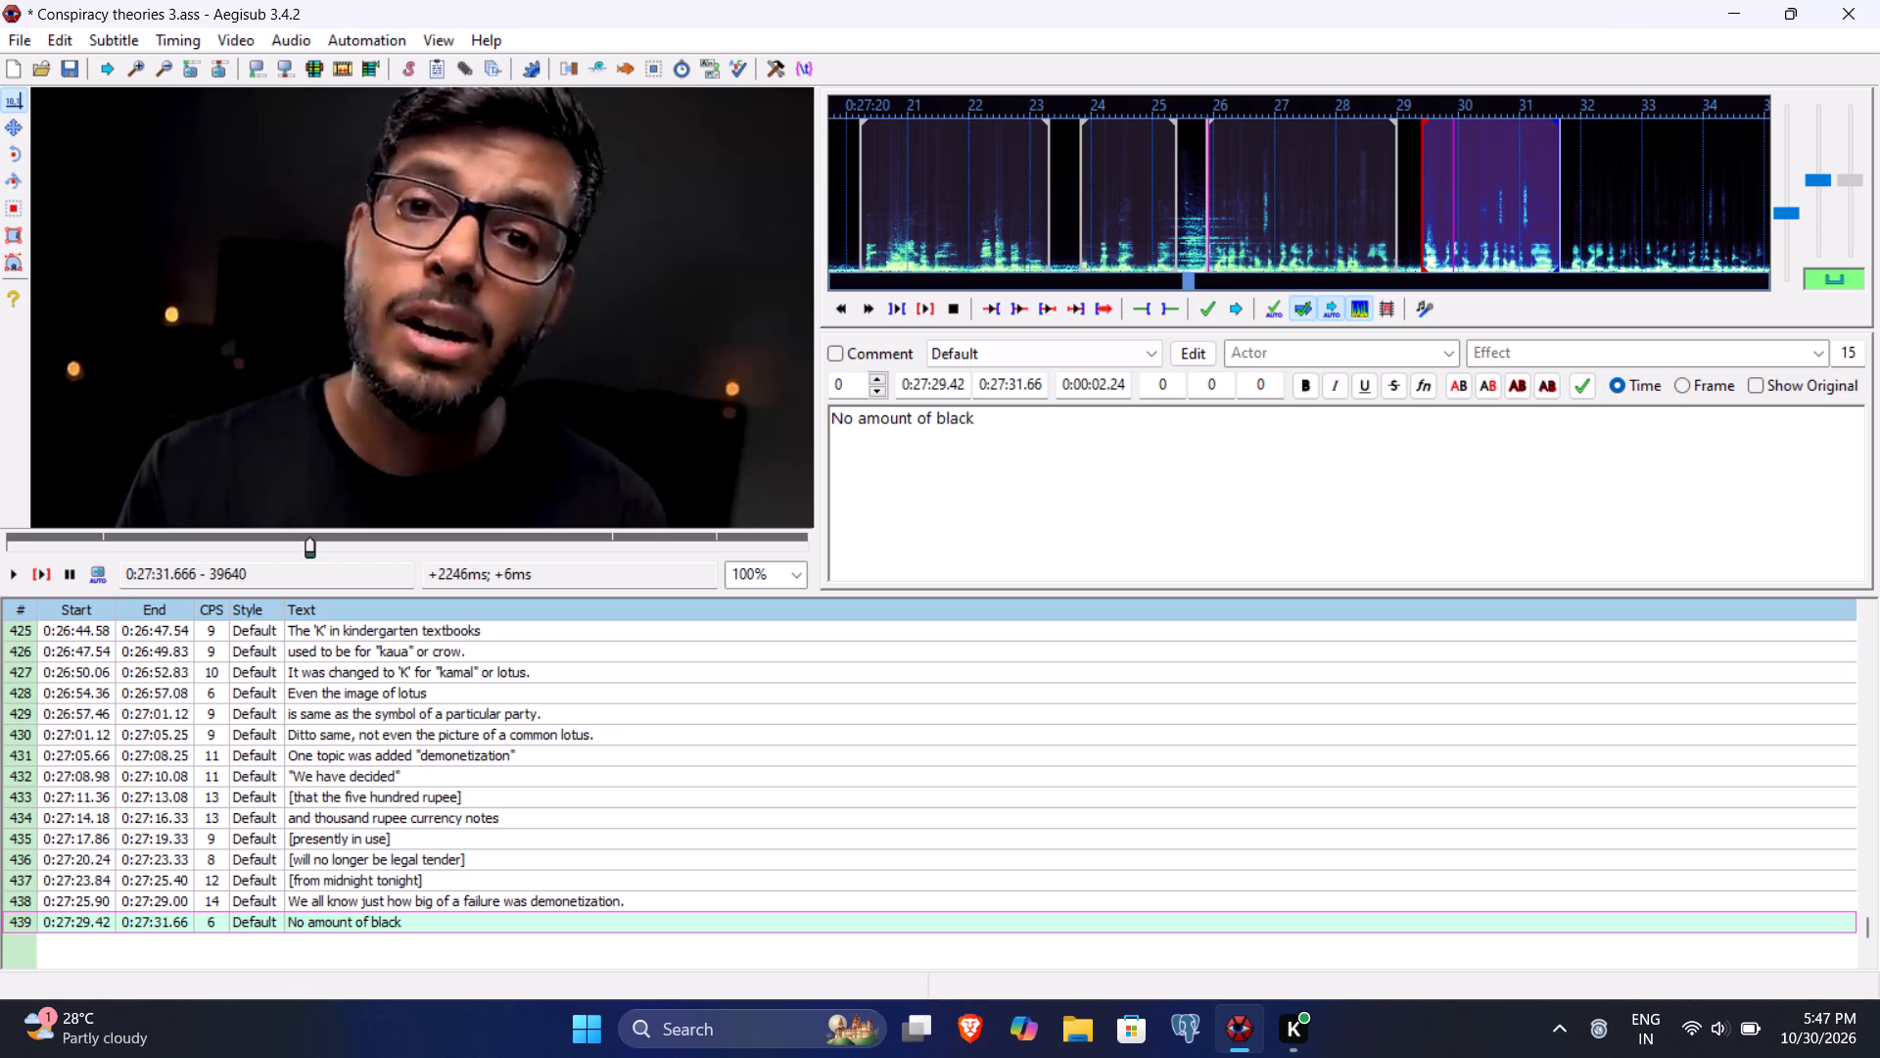
text(money was re)
text(covered)
key(period)
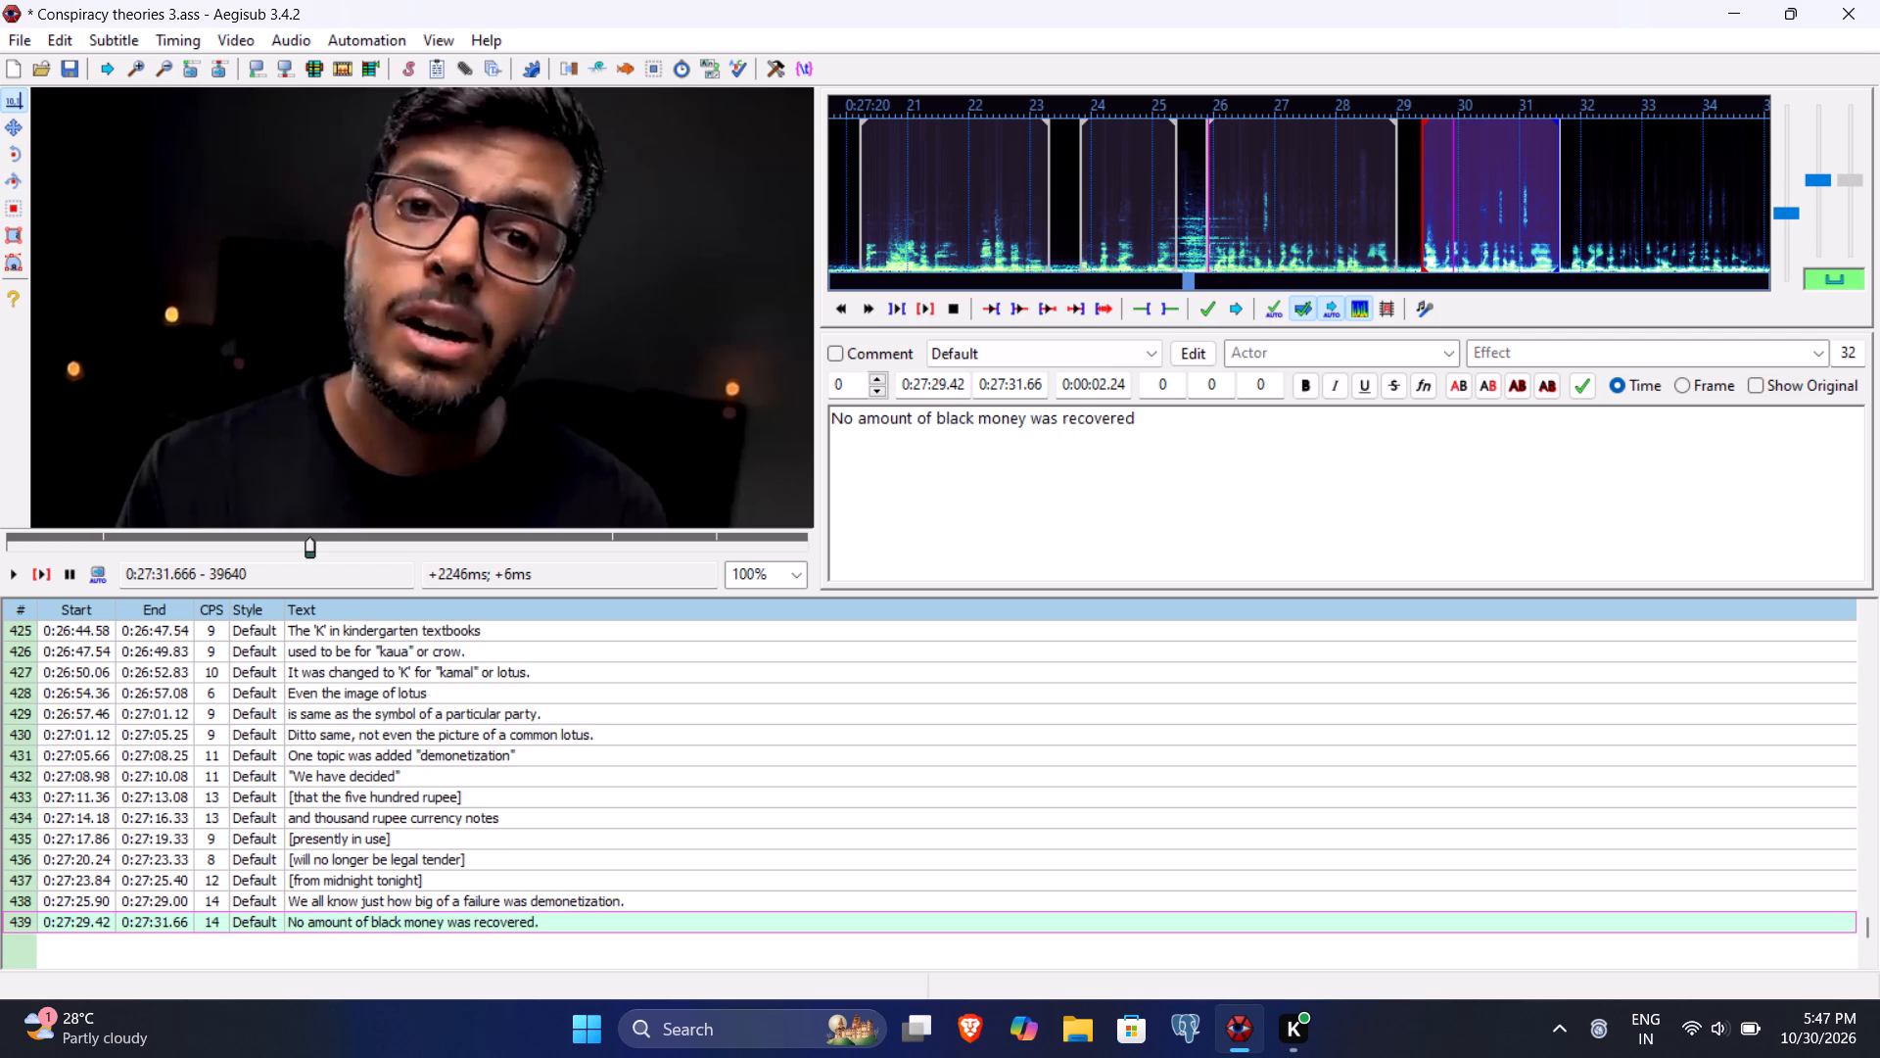
key(Return)
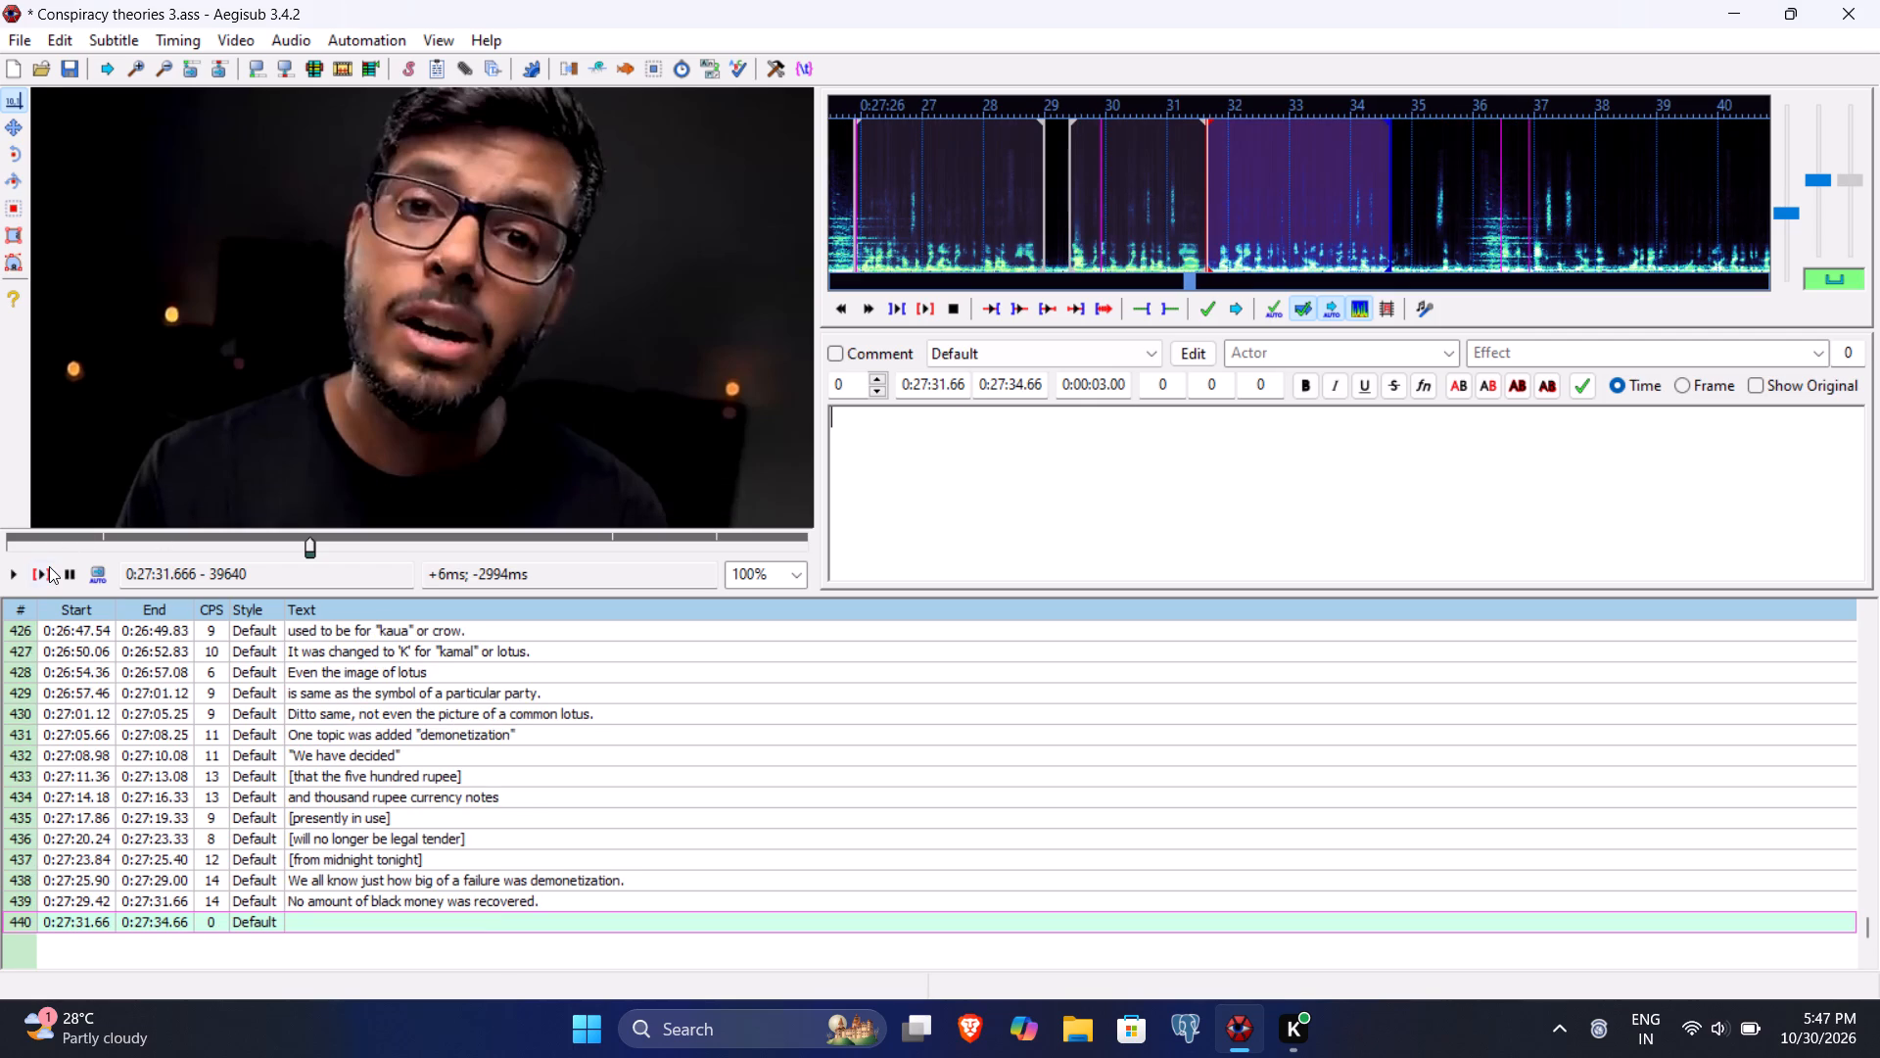
Play line 440 and slightly past it, setting its end time to 0:27:36.10.
click(49, 566)
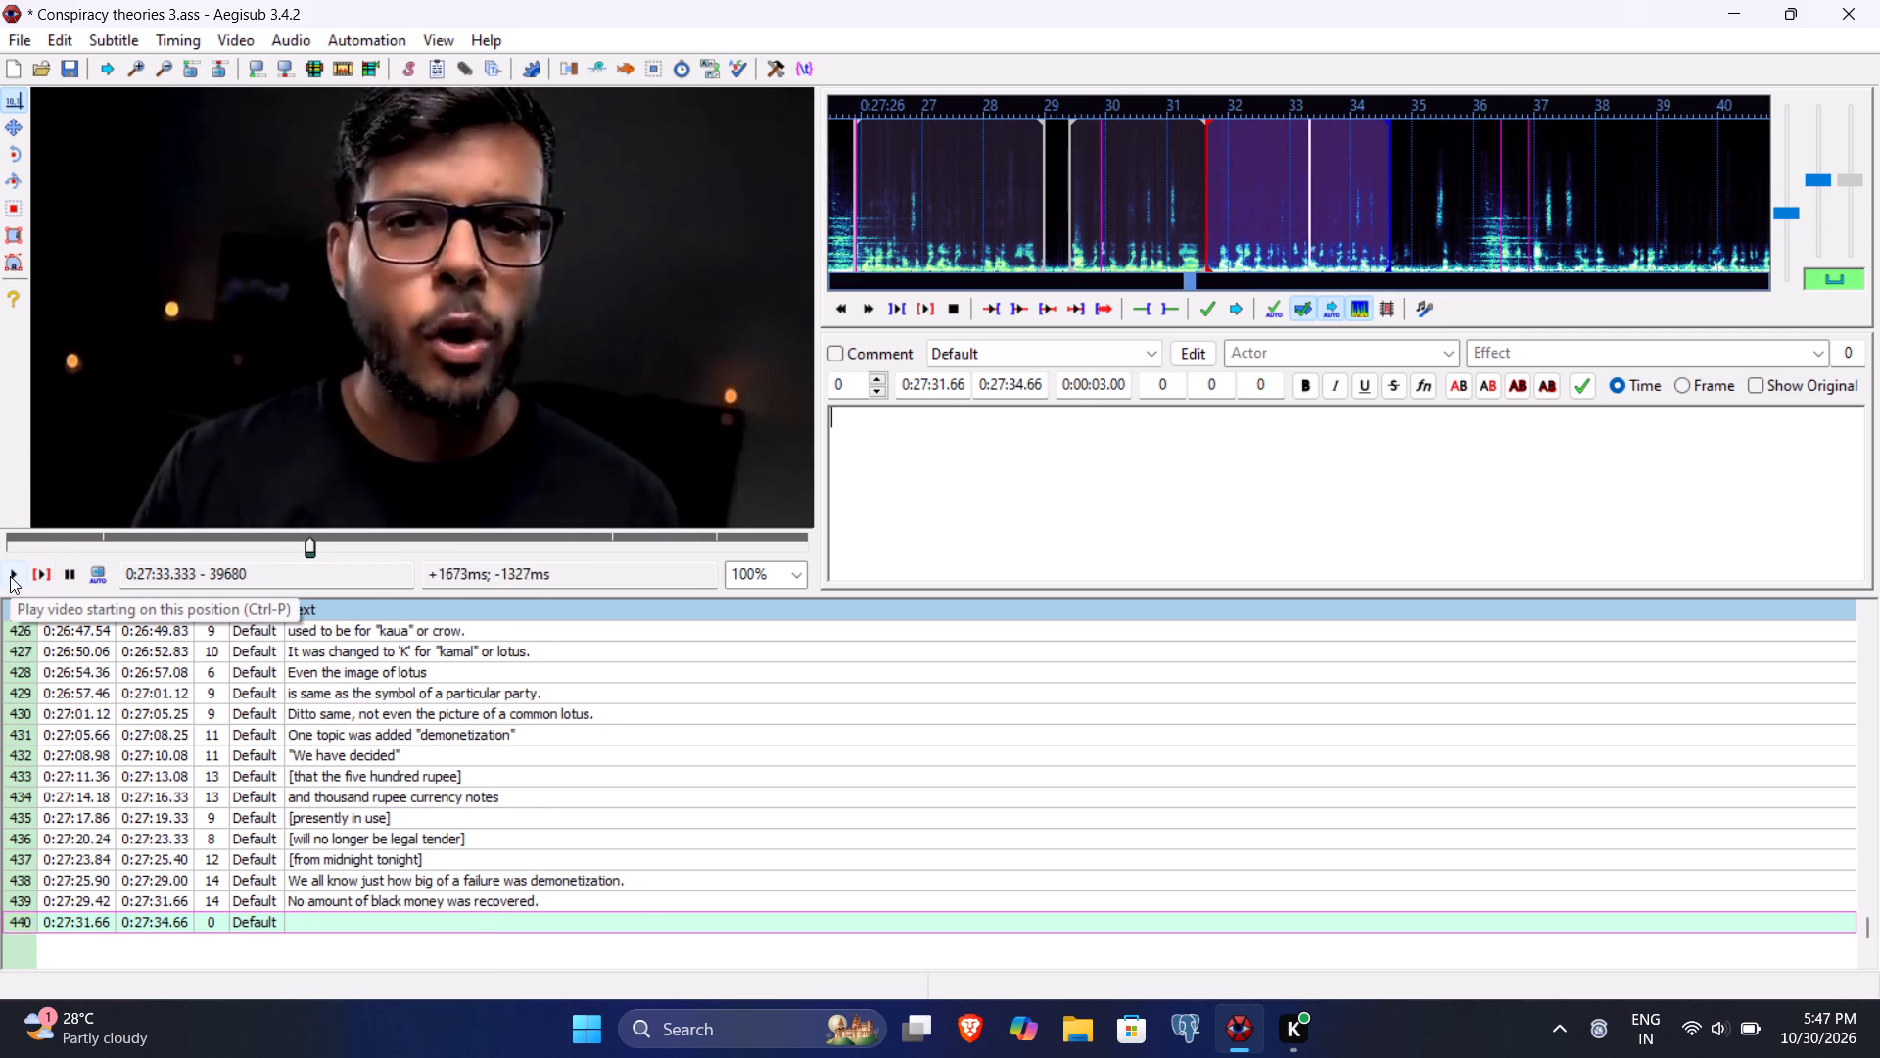
click(10, 576)
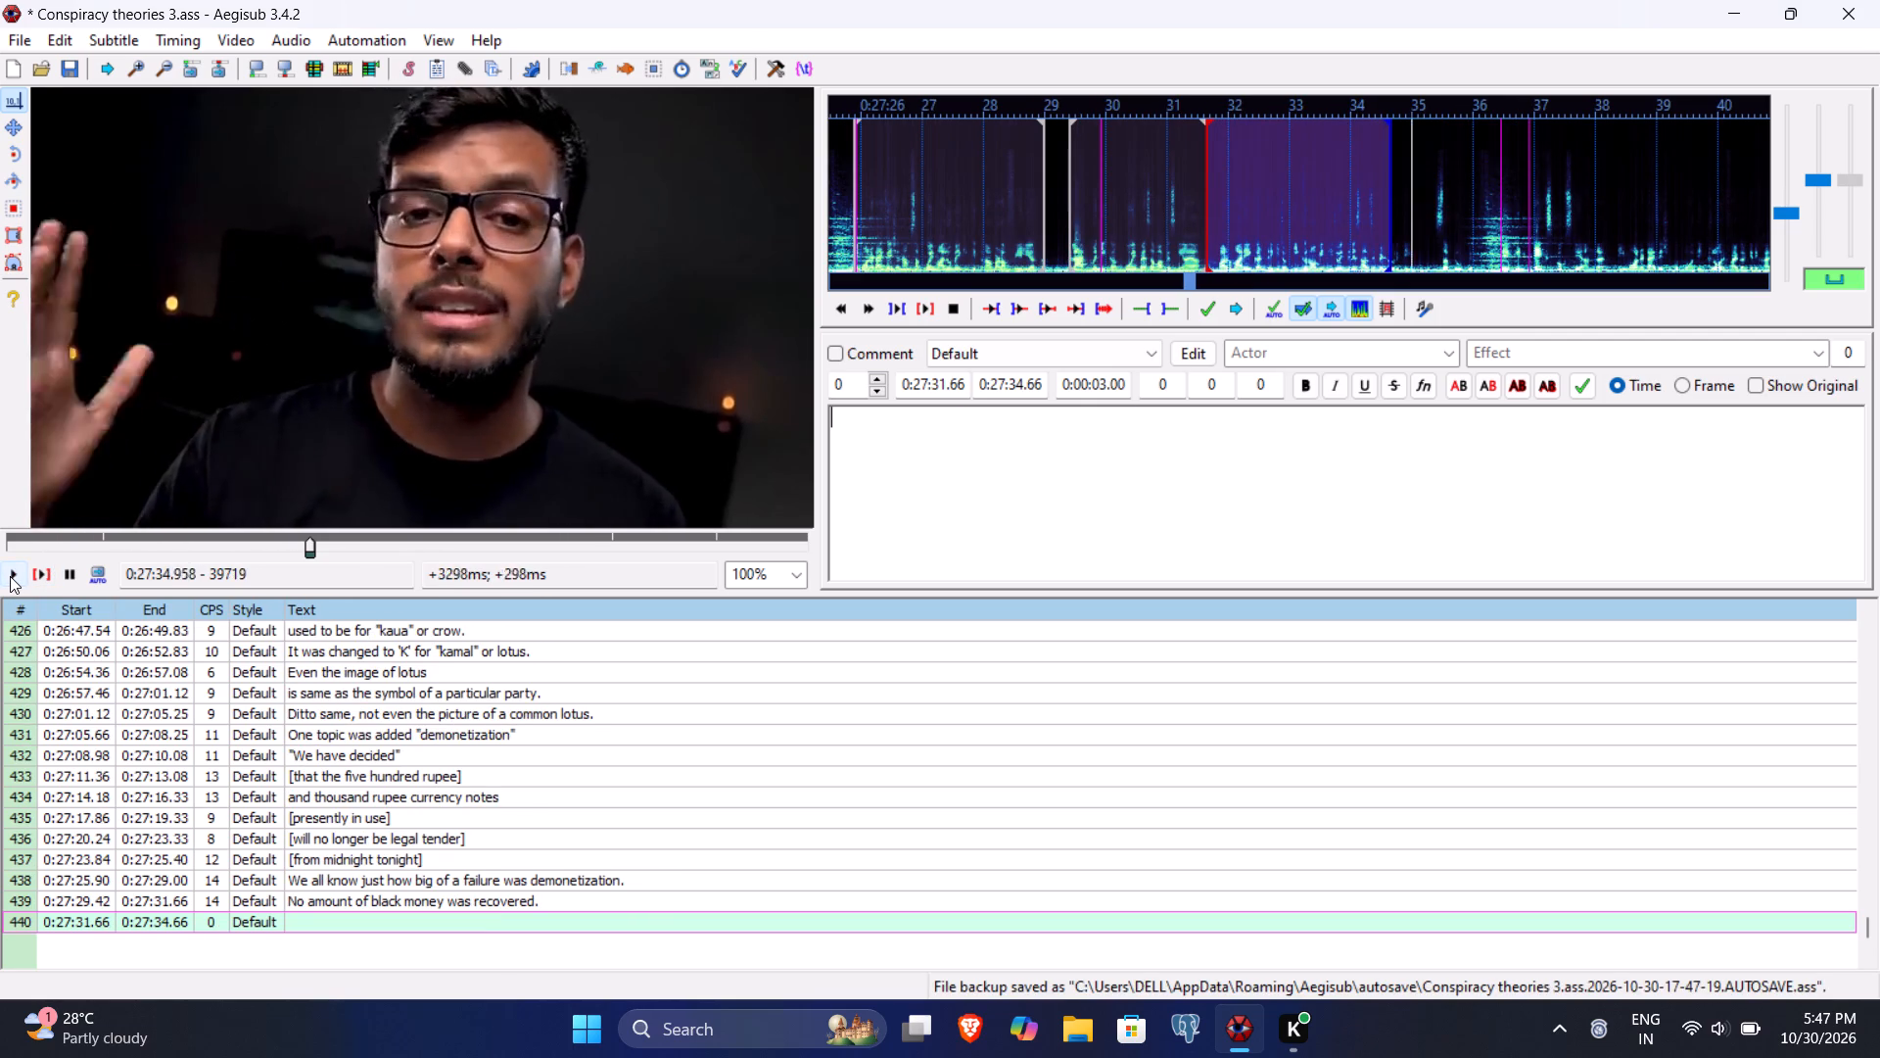
click(10, 576)
click(10, 576)
click(10, 576)
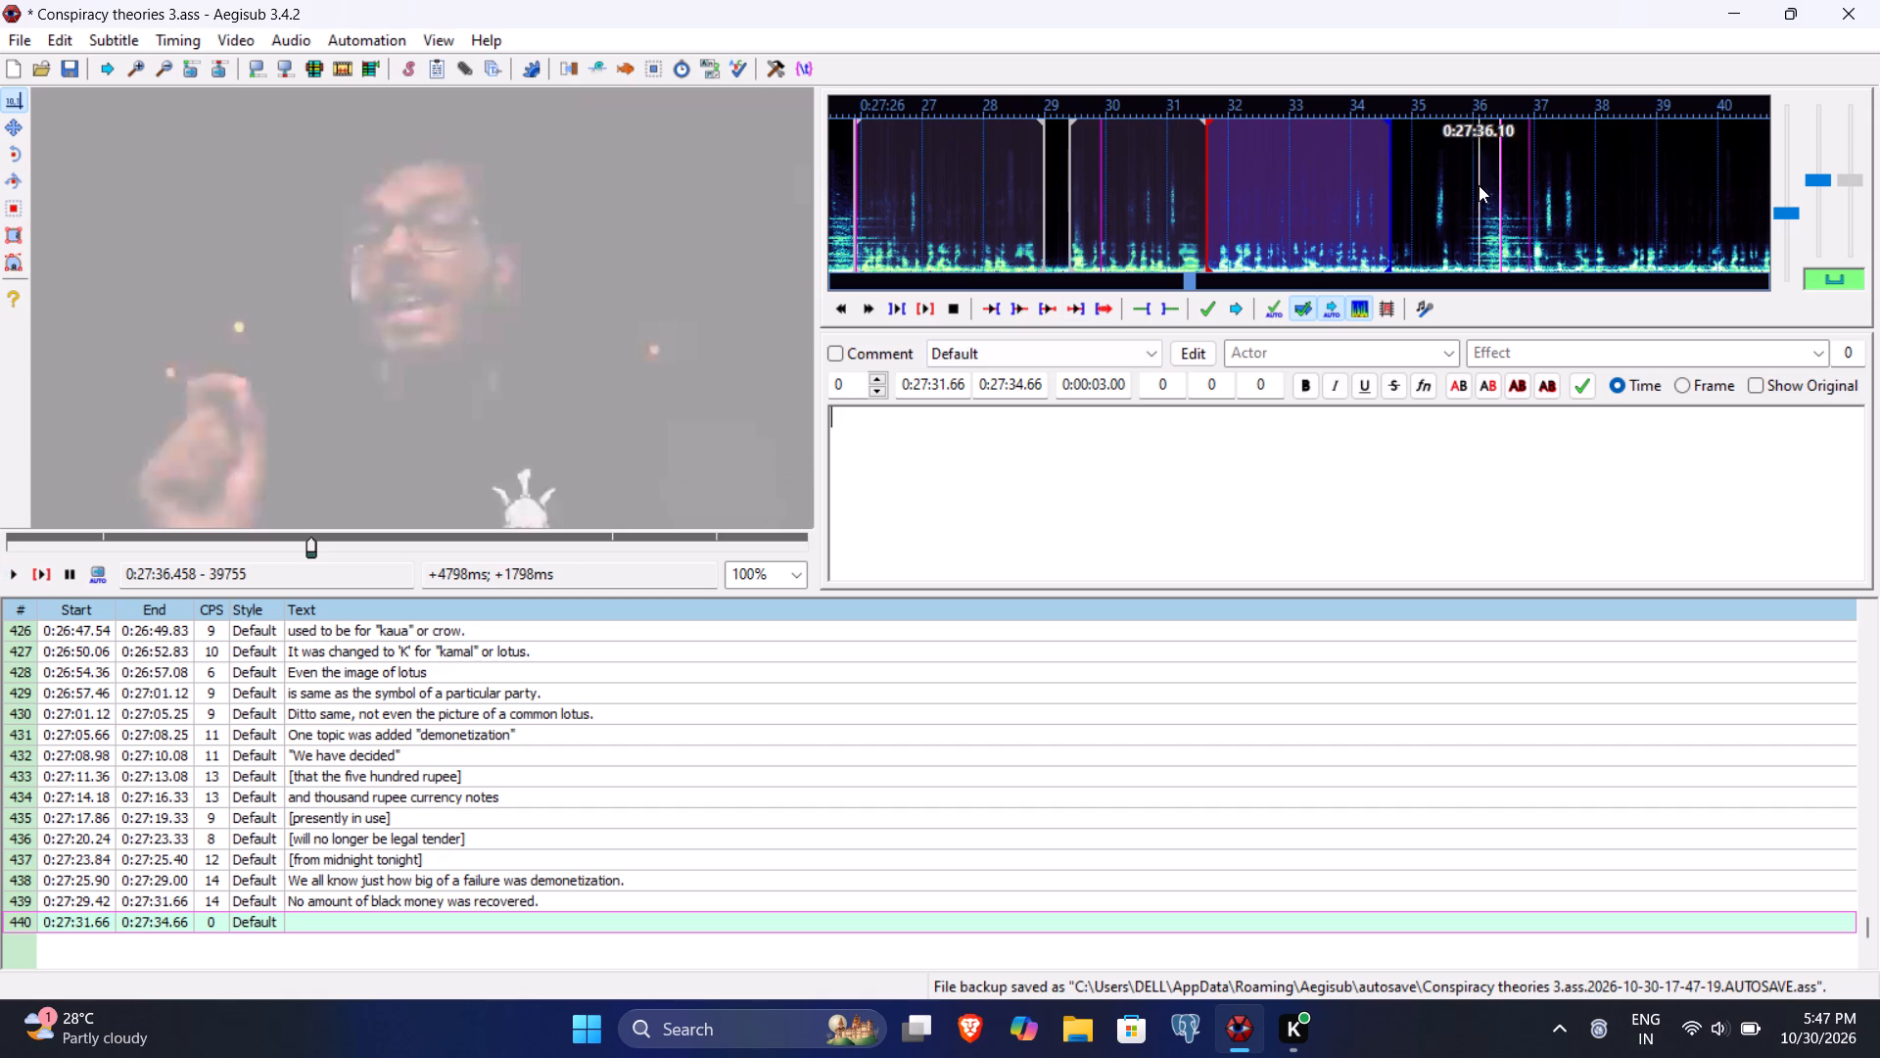
click(1015, 386)
text(610)
click(966, 481)
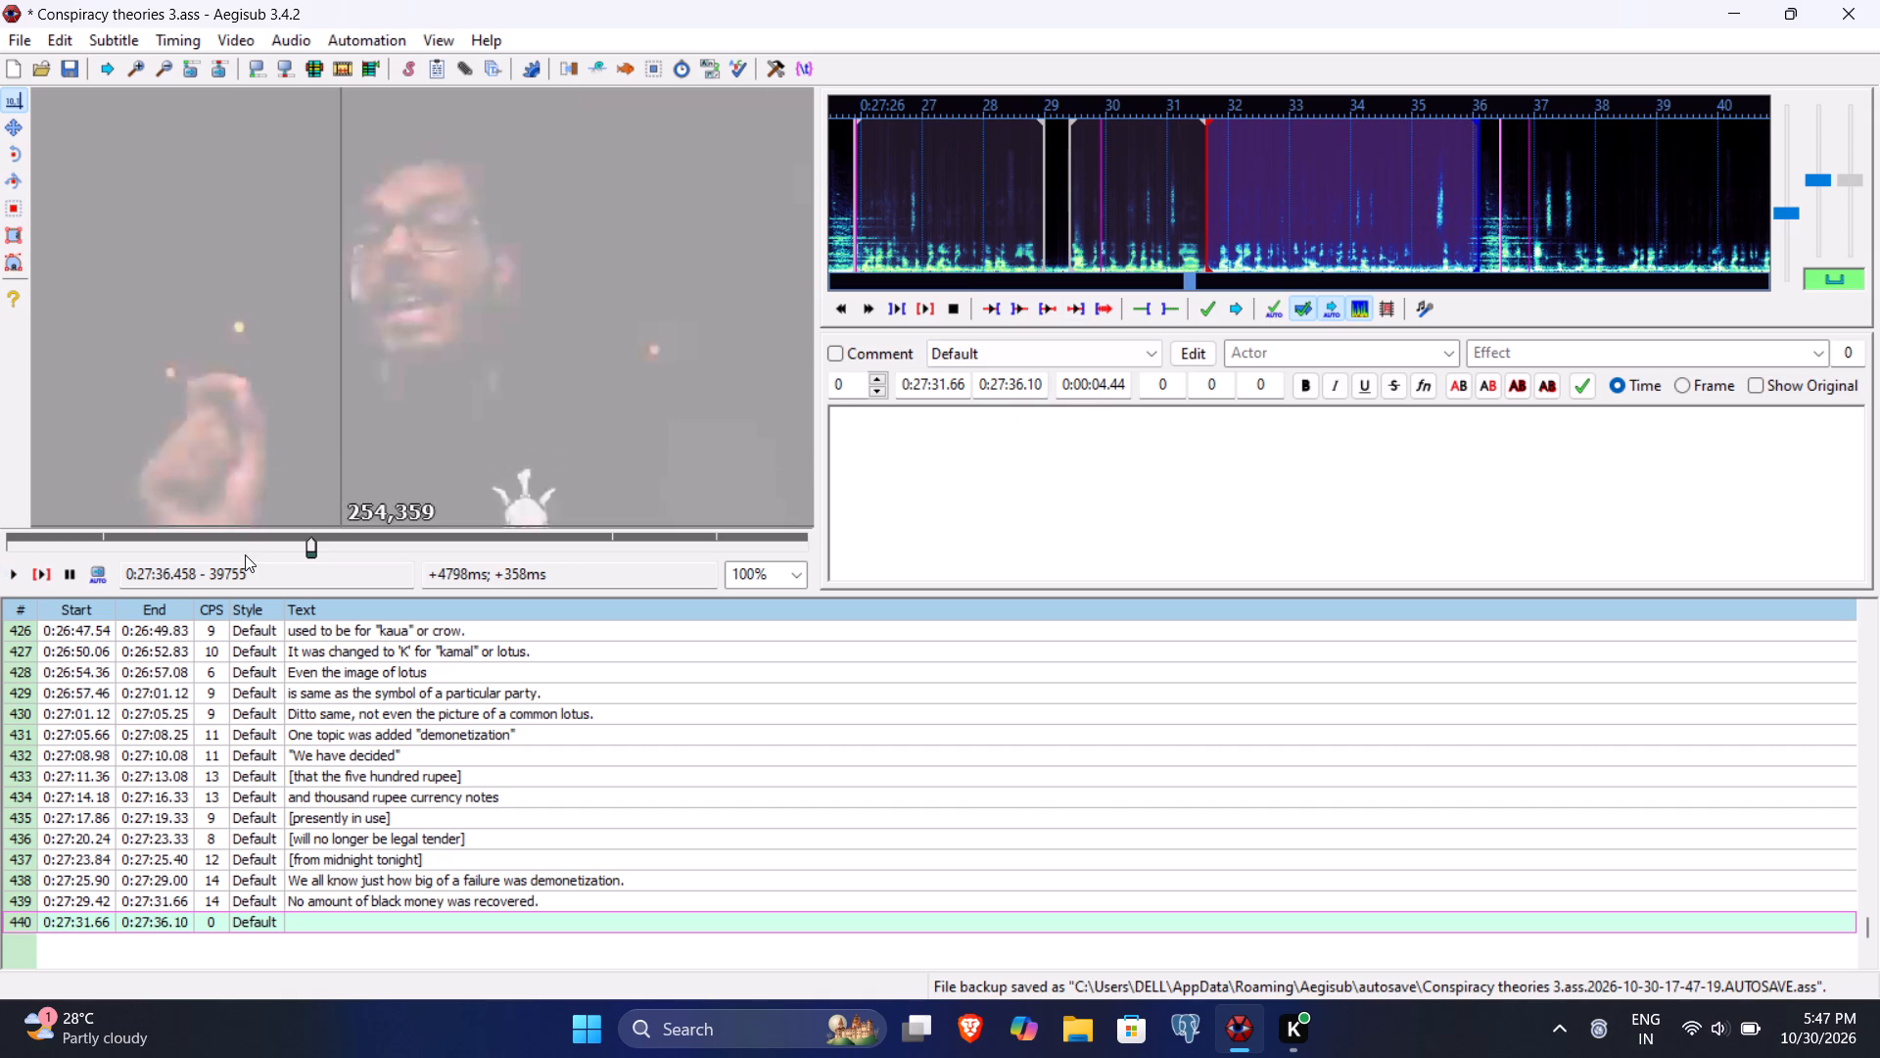
Replay line 440, enter its text "And our economy which was developing for so many years went to sham." and commit it.
click(48, 579)
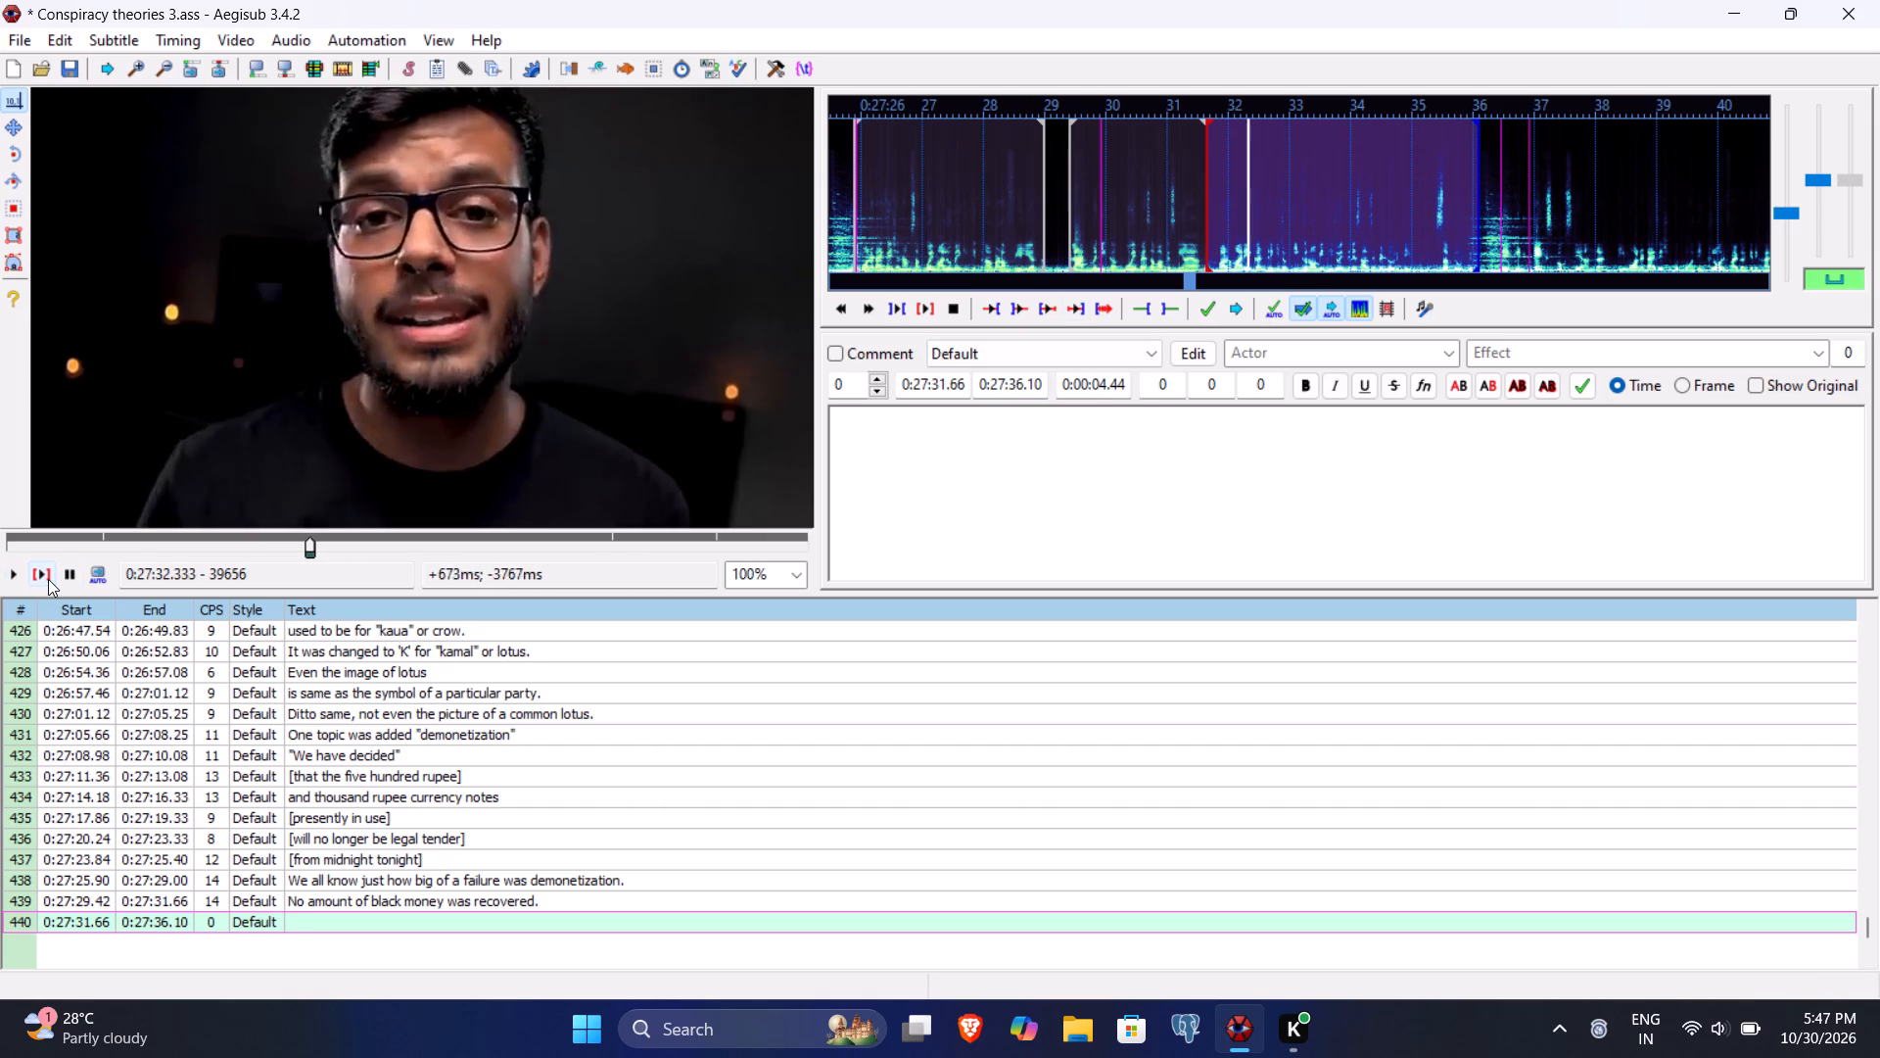
text(And the)
key(BackSpace)
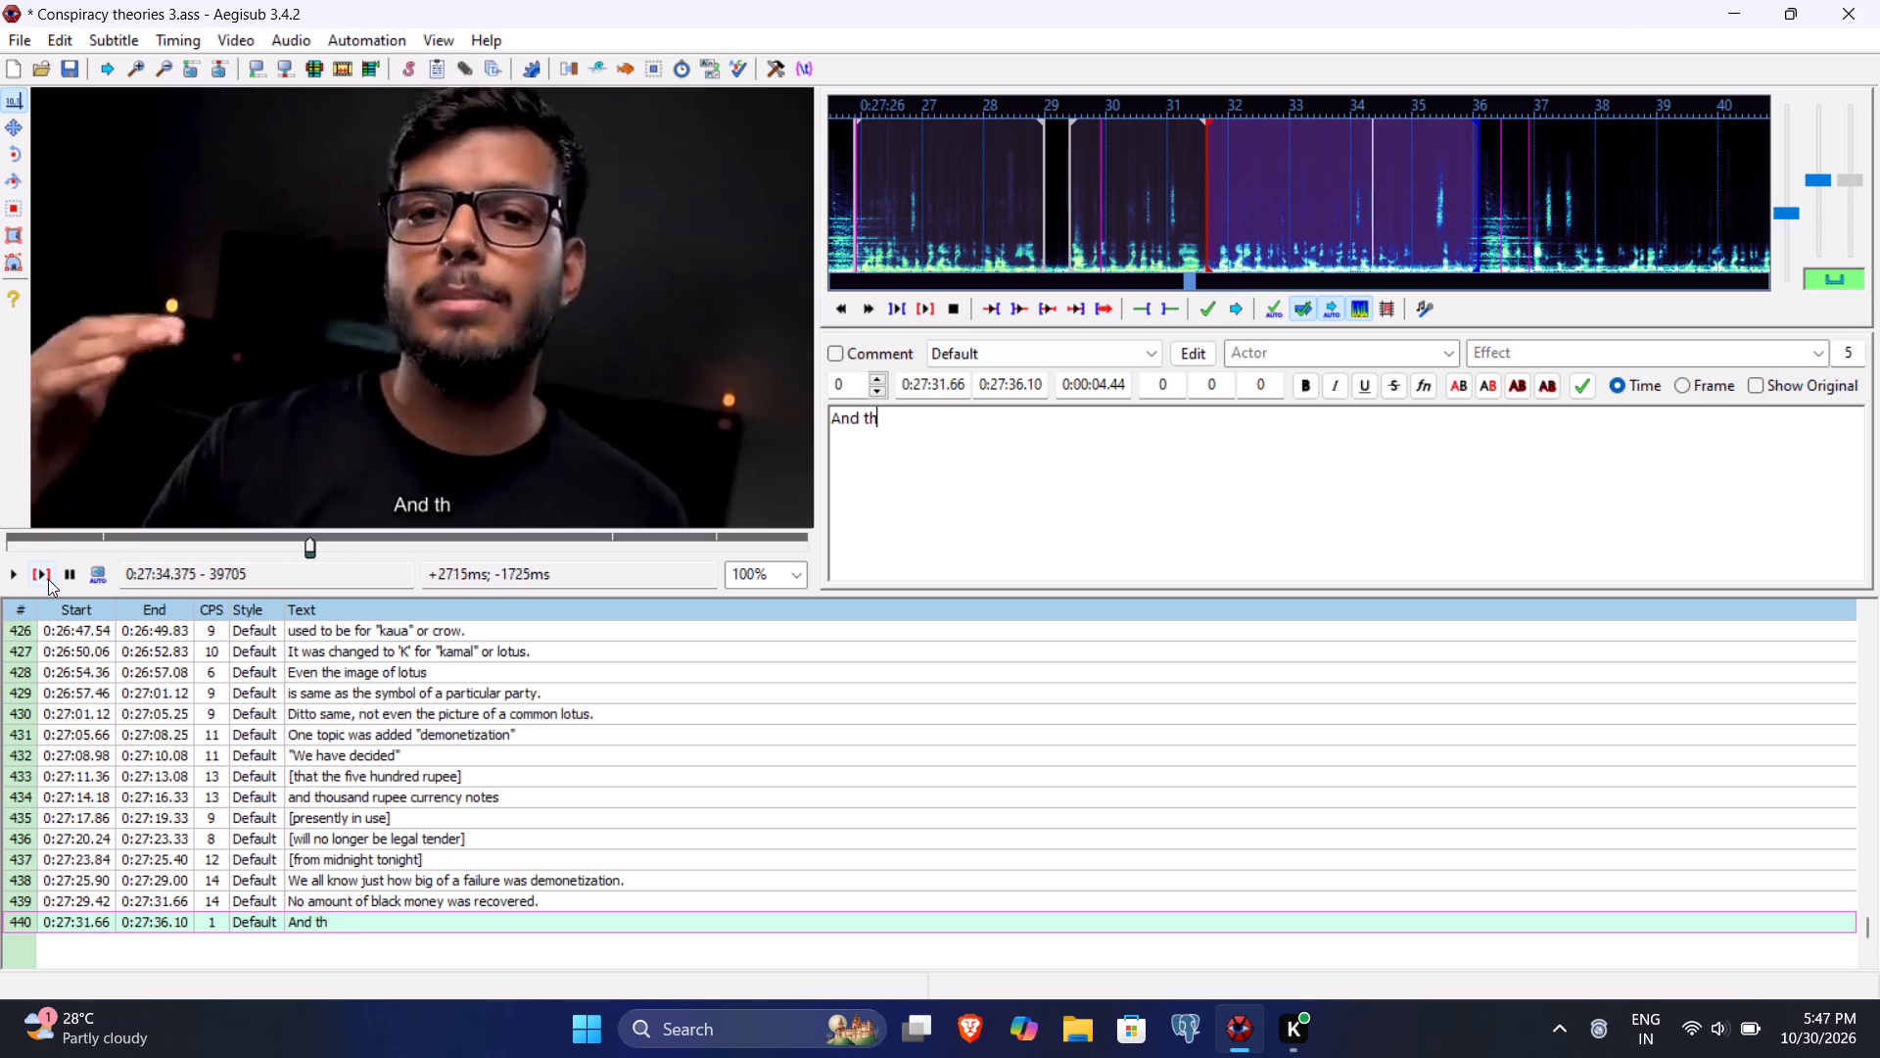
key(BackSpace)
key(BackSpace)
text(our economy which was deve;)
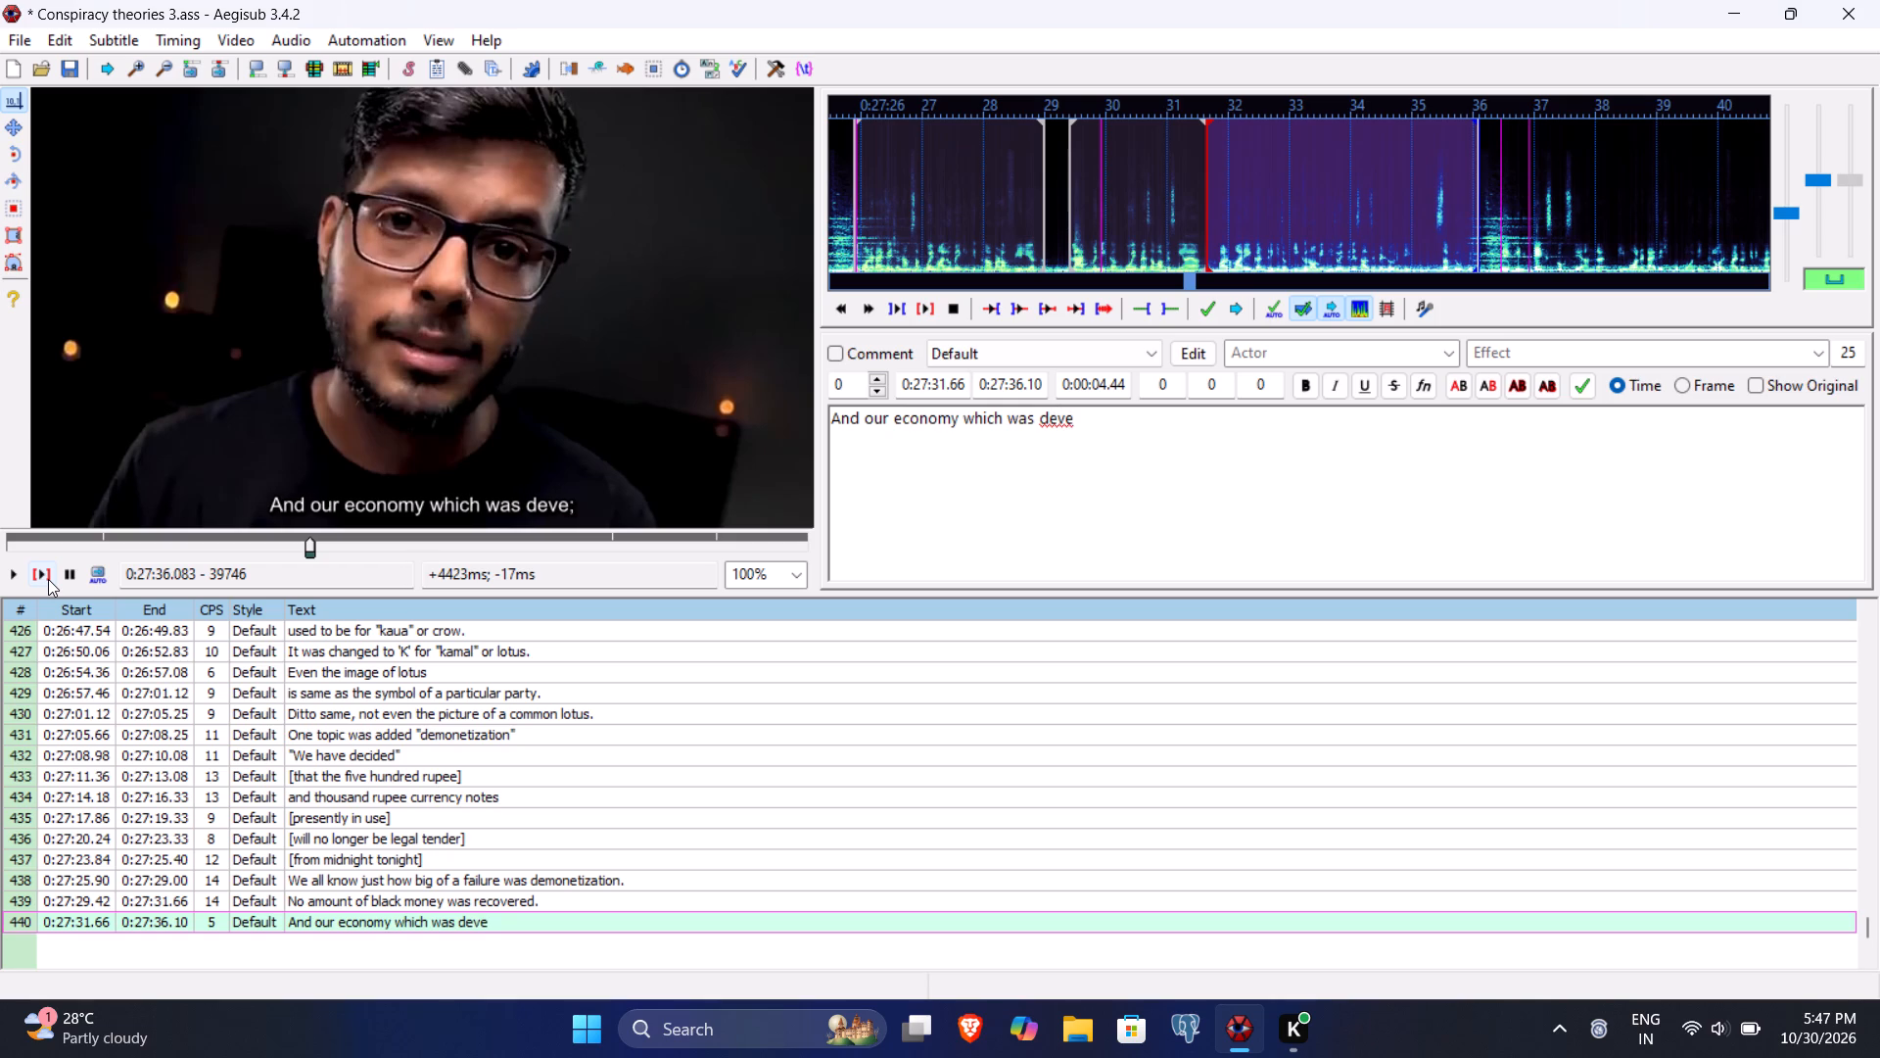
key(BackSpace)
text(lopin)
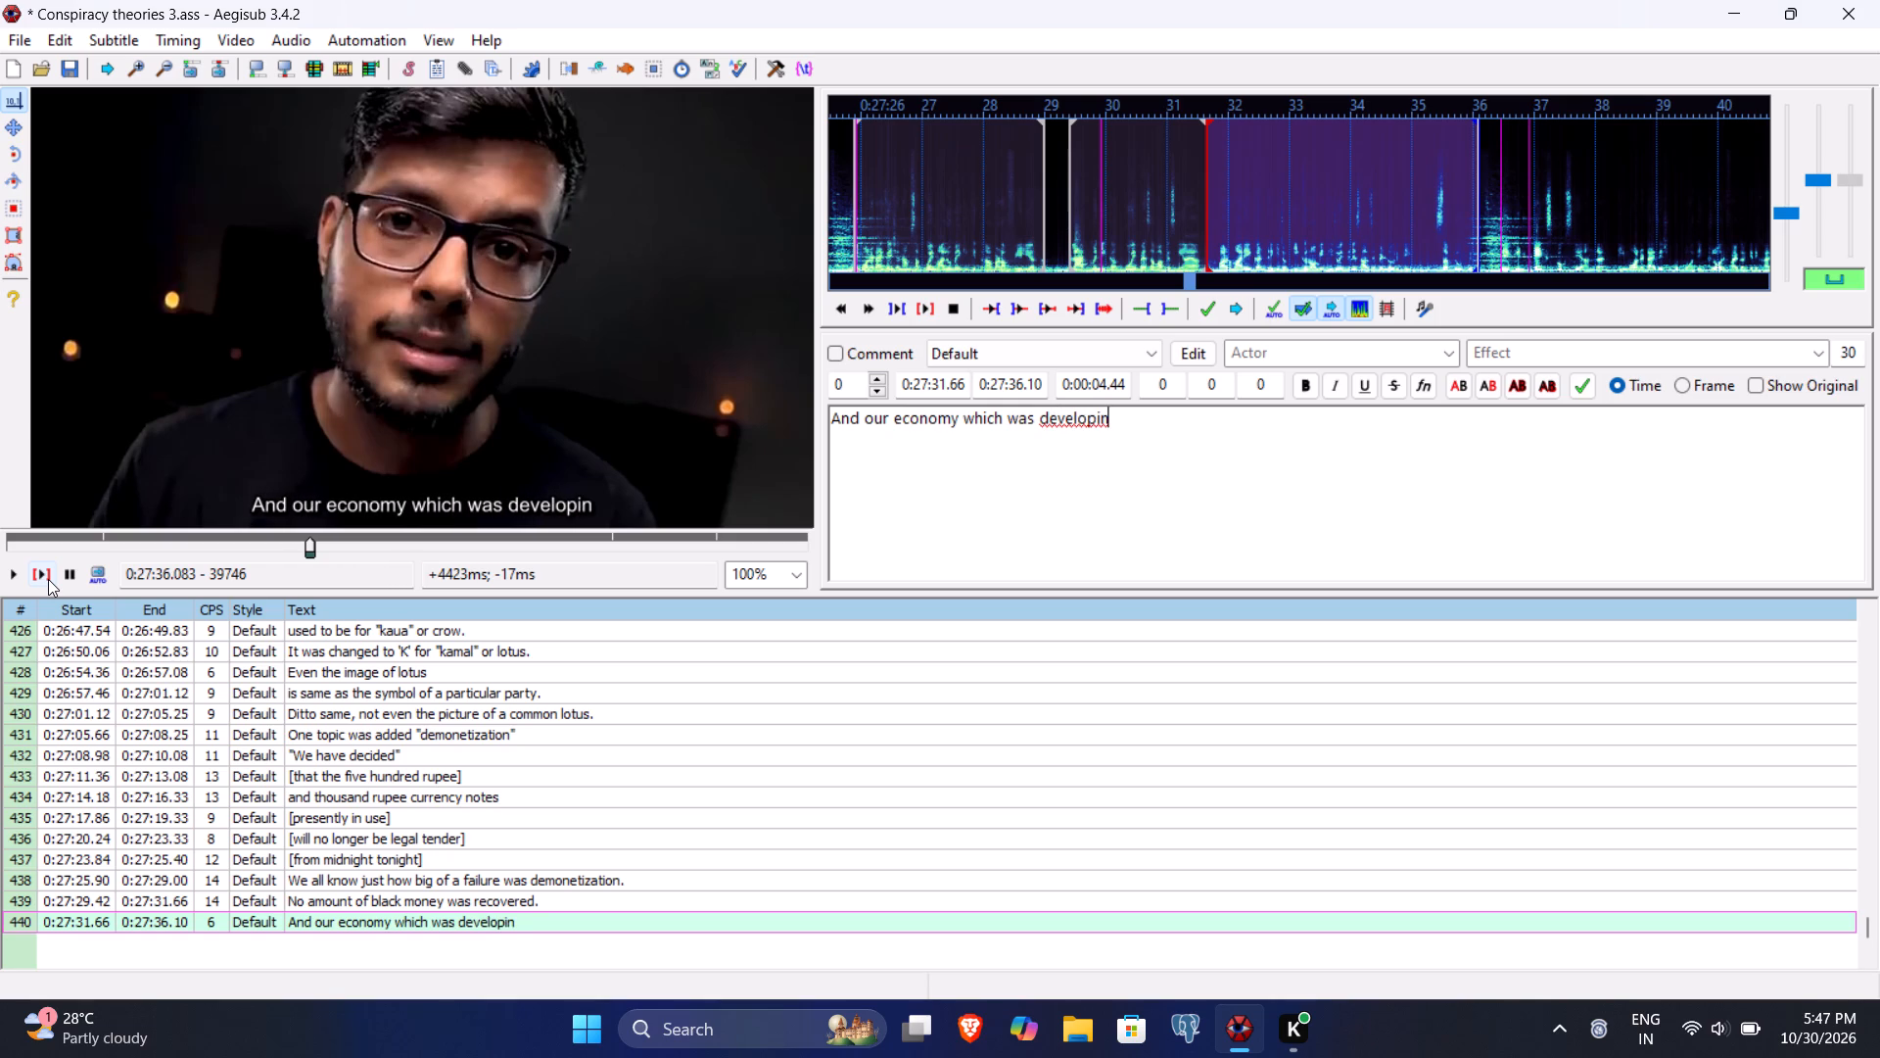
text(g for so mo)
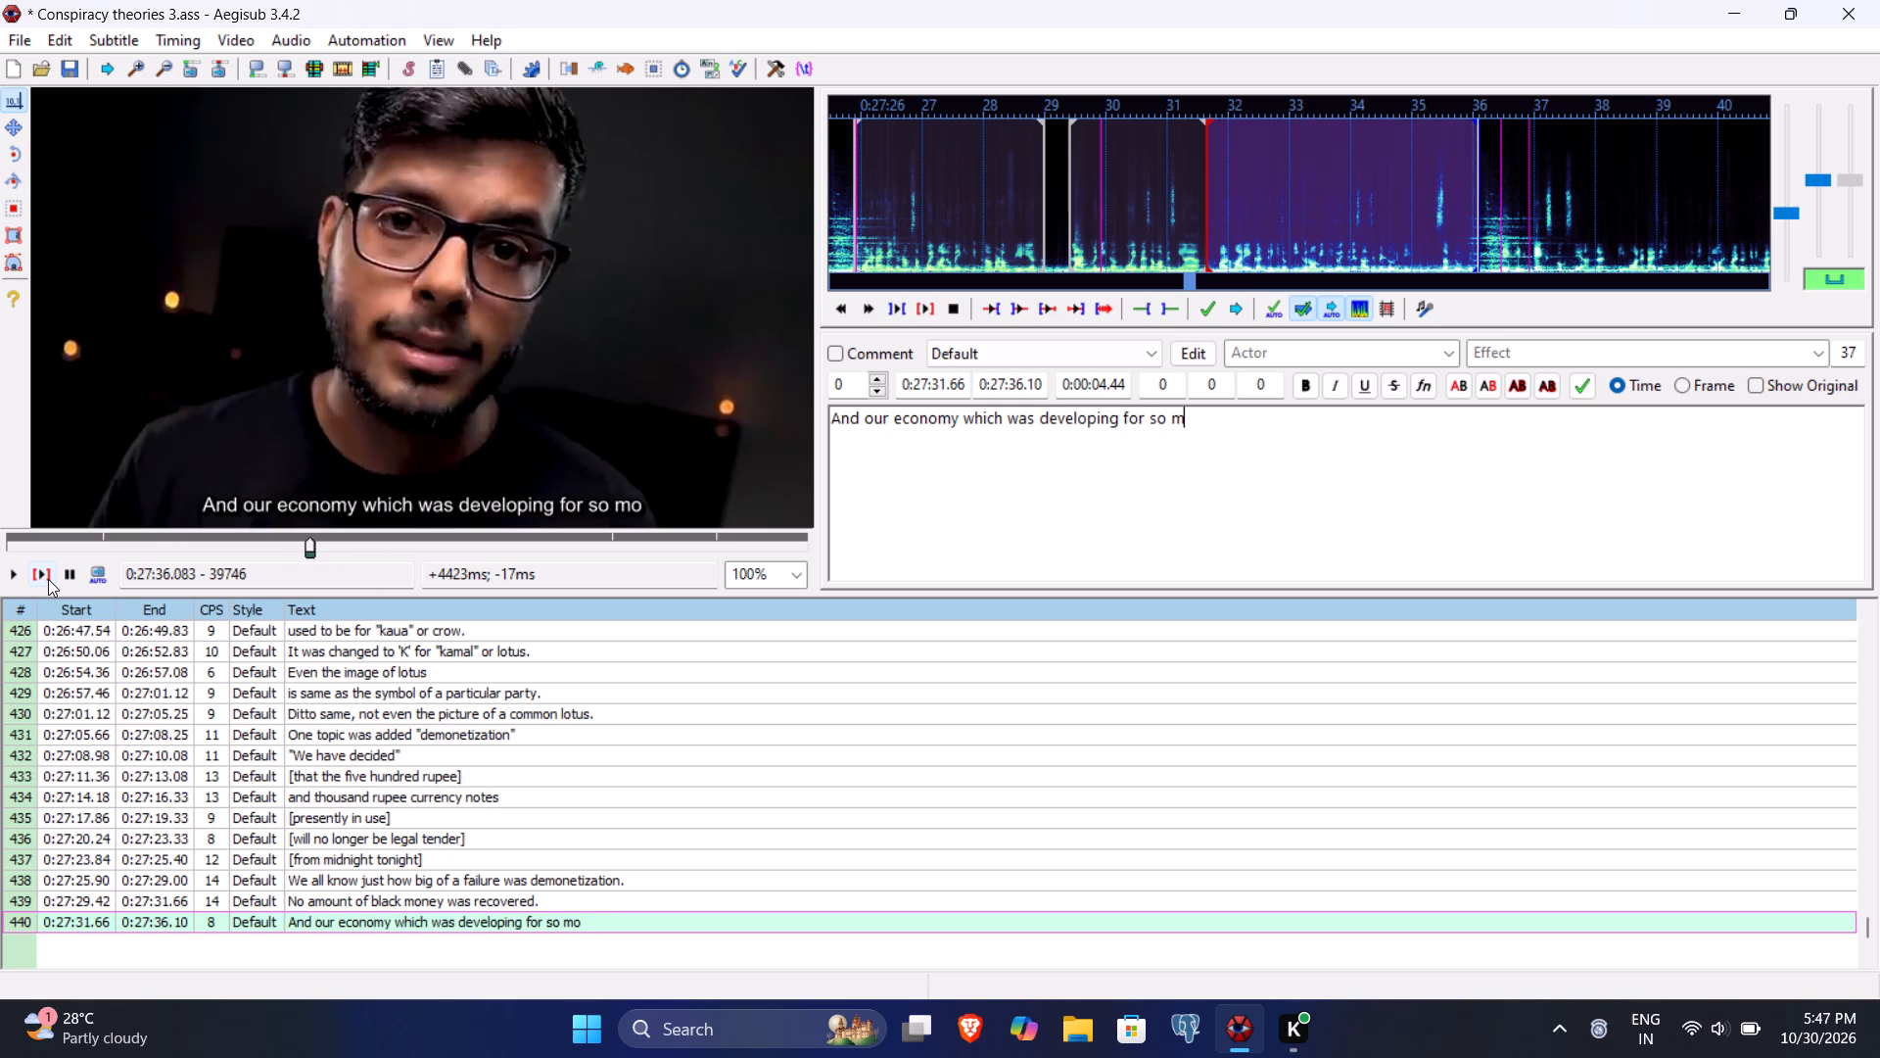
key(BackSpace)
text(any years went to sham.)
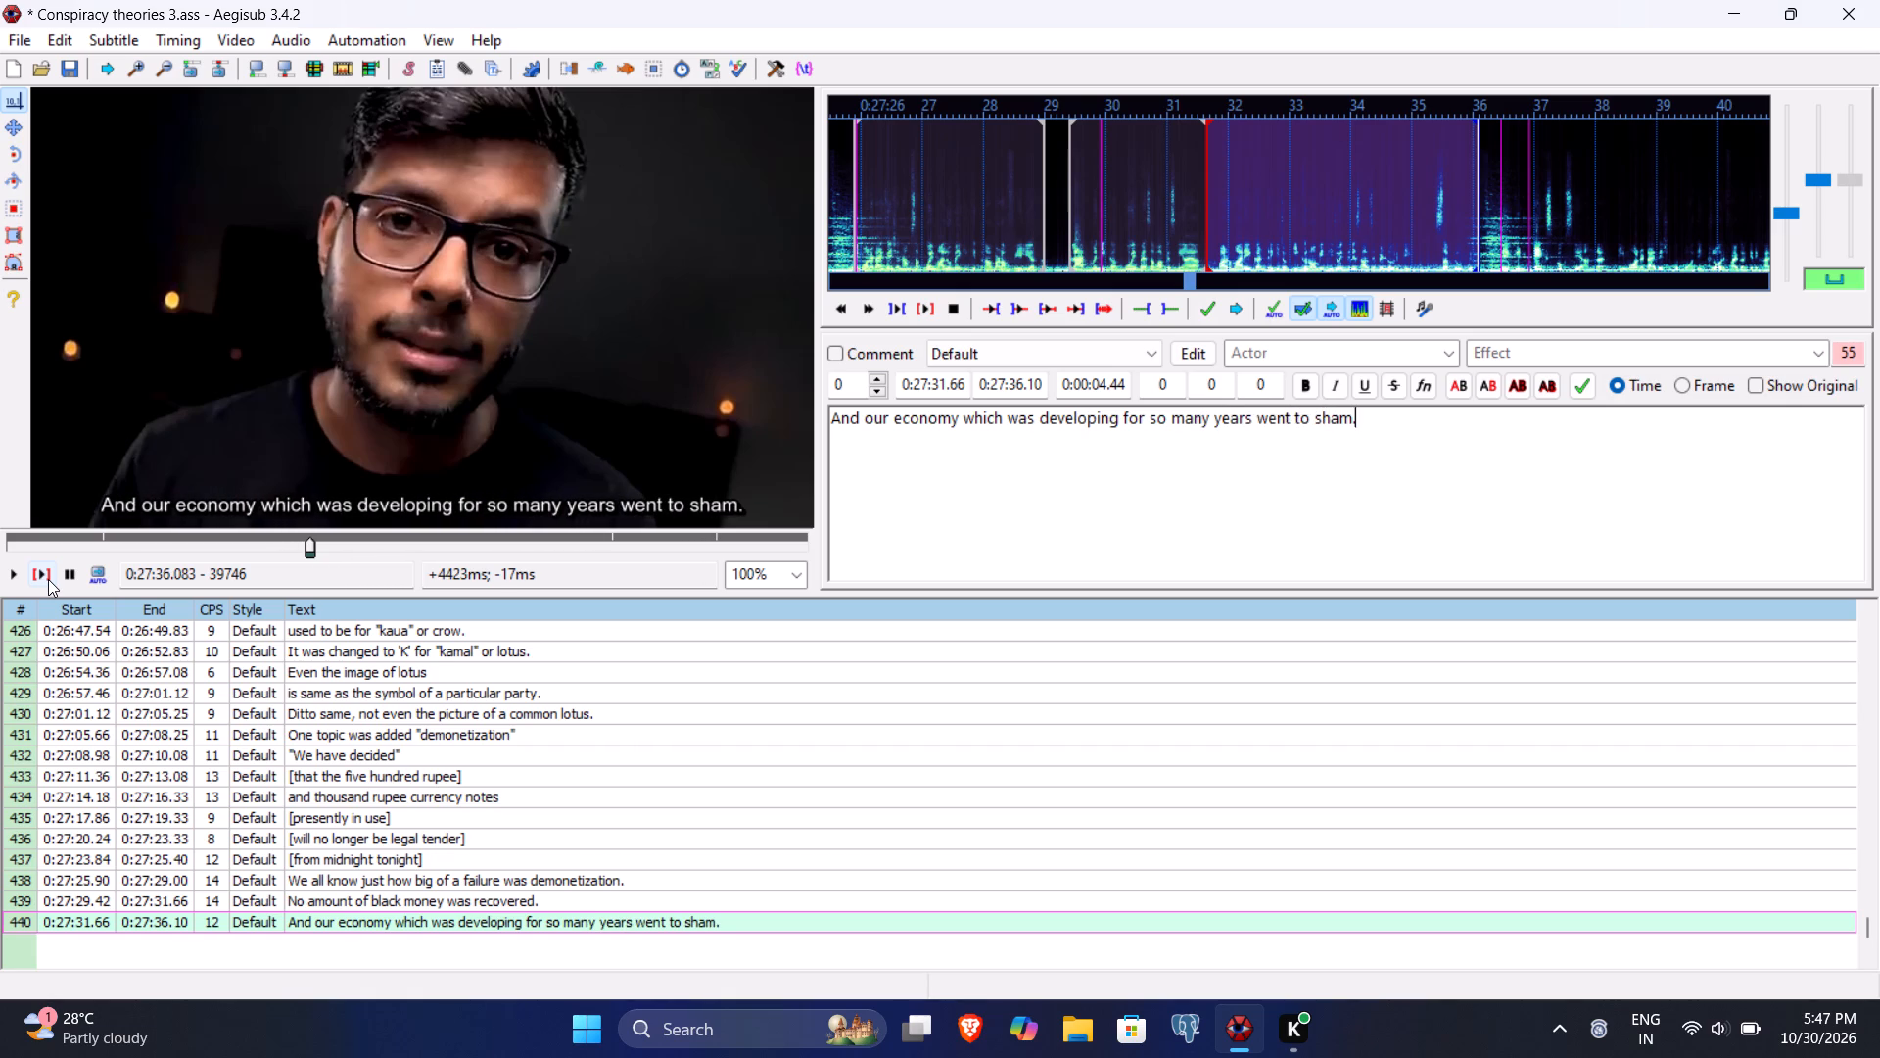
key(Return)
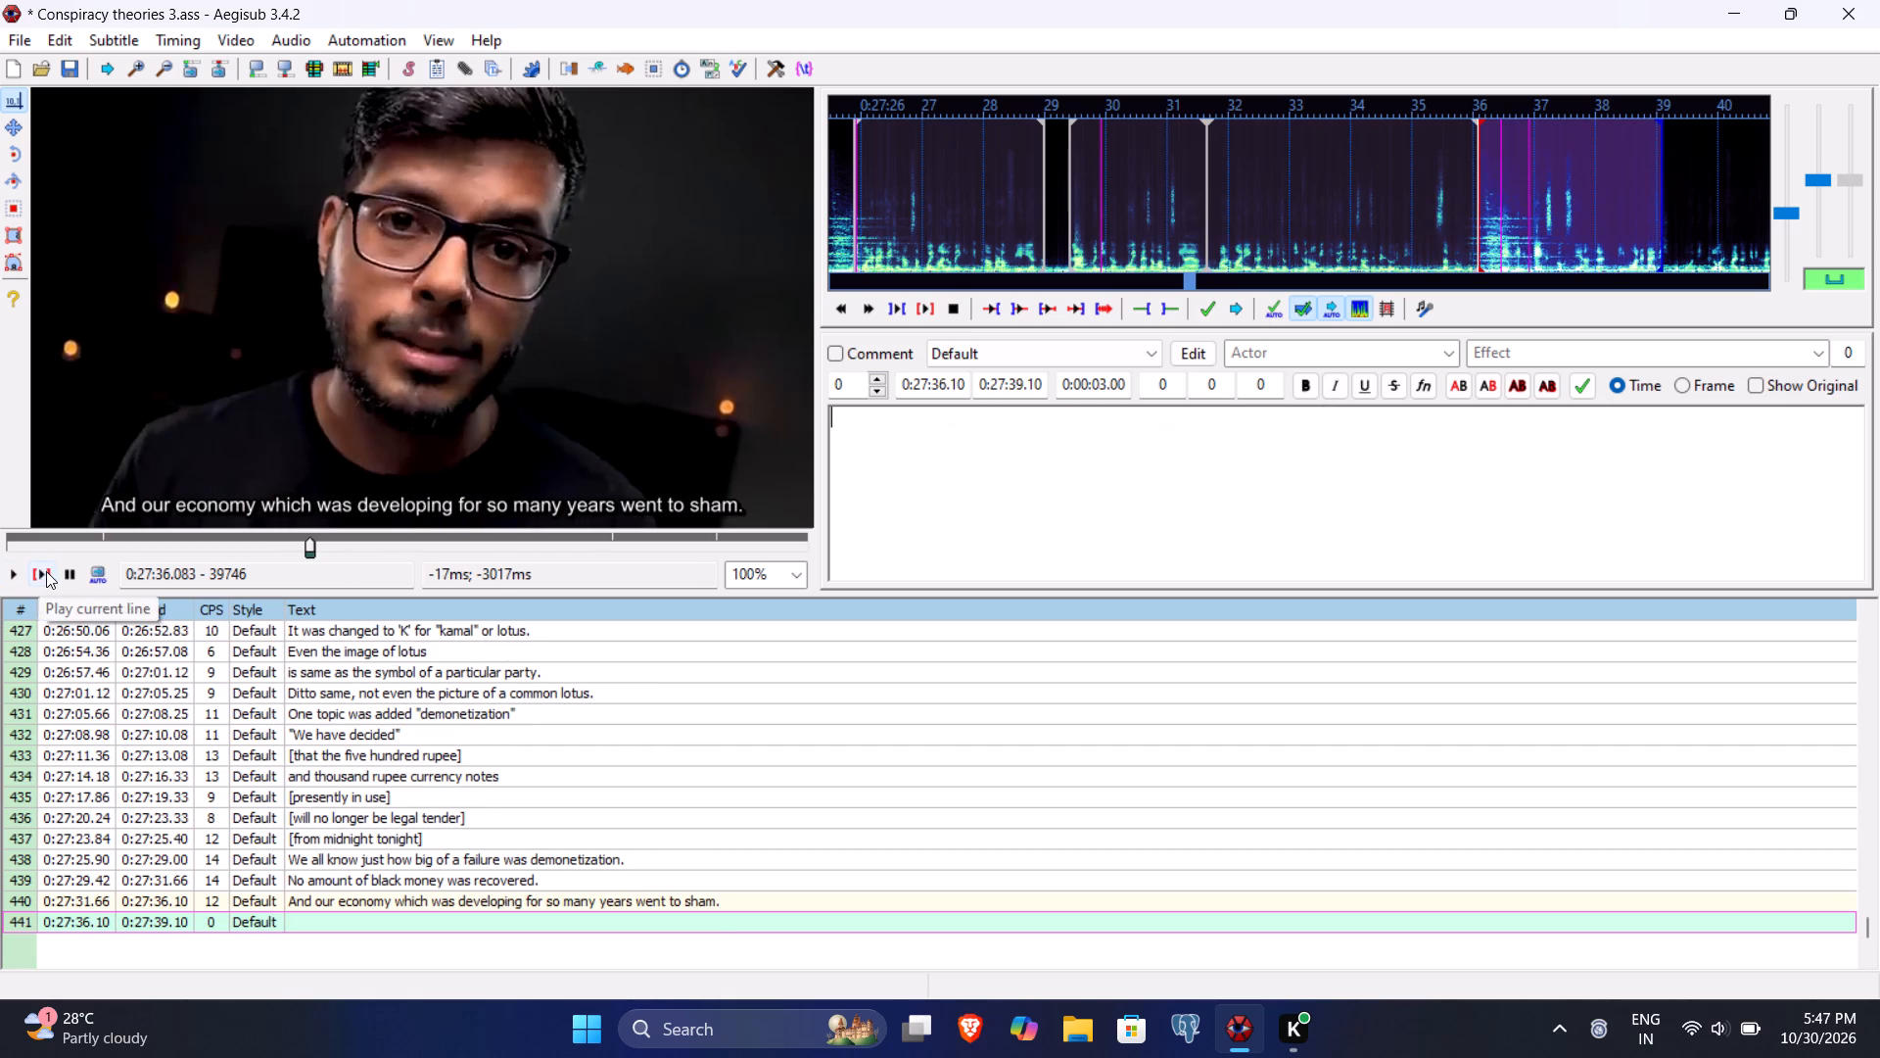
Play line 441 and slightly past it, setting its end time to 0:27:41.20.
click(46, 571)
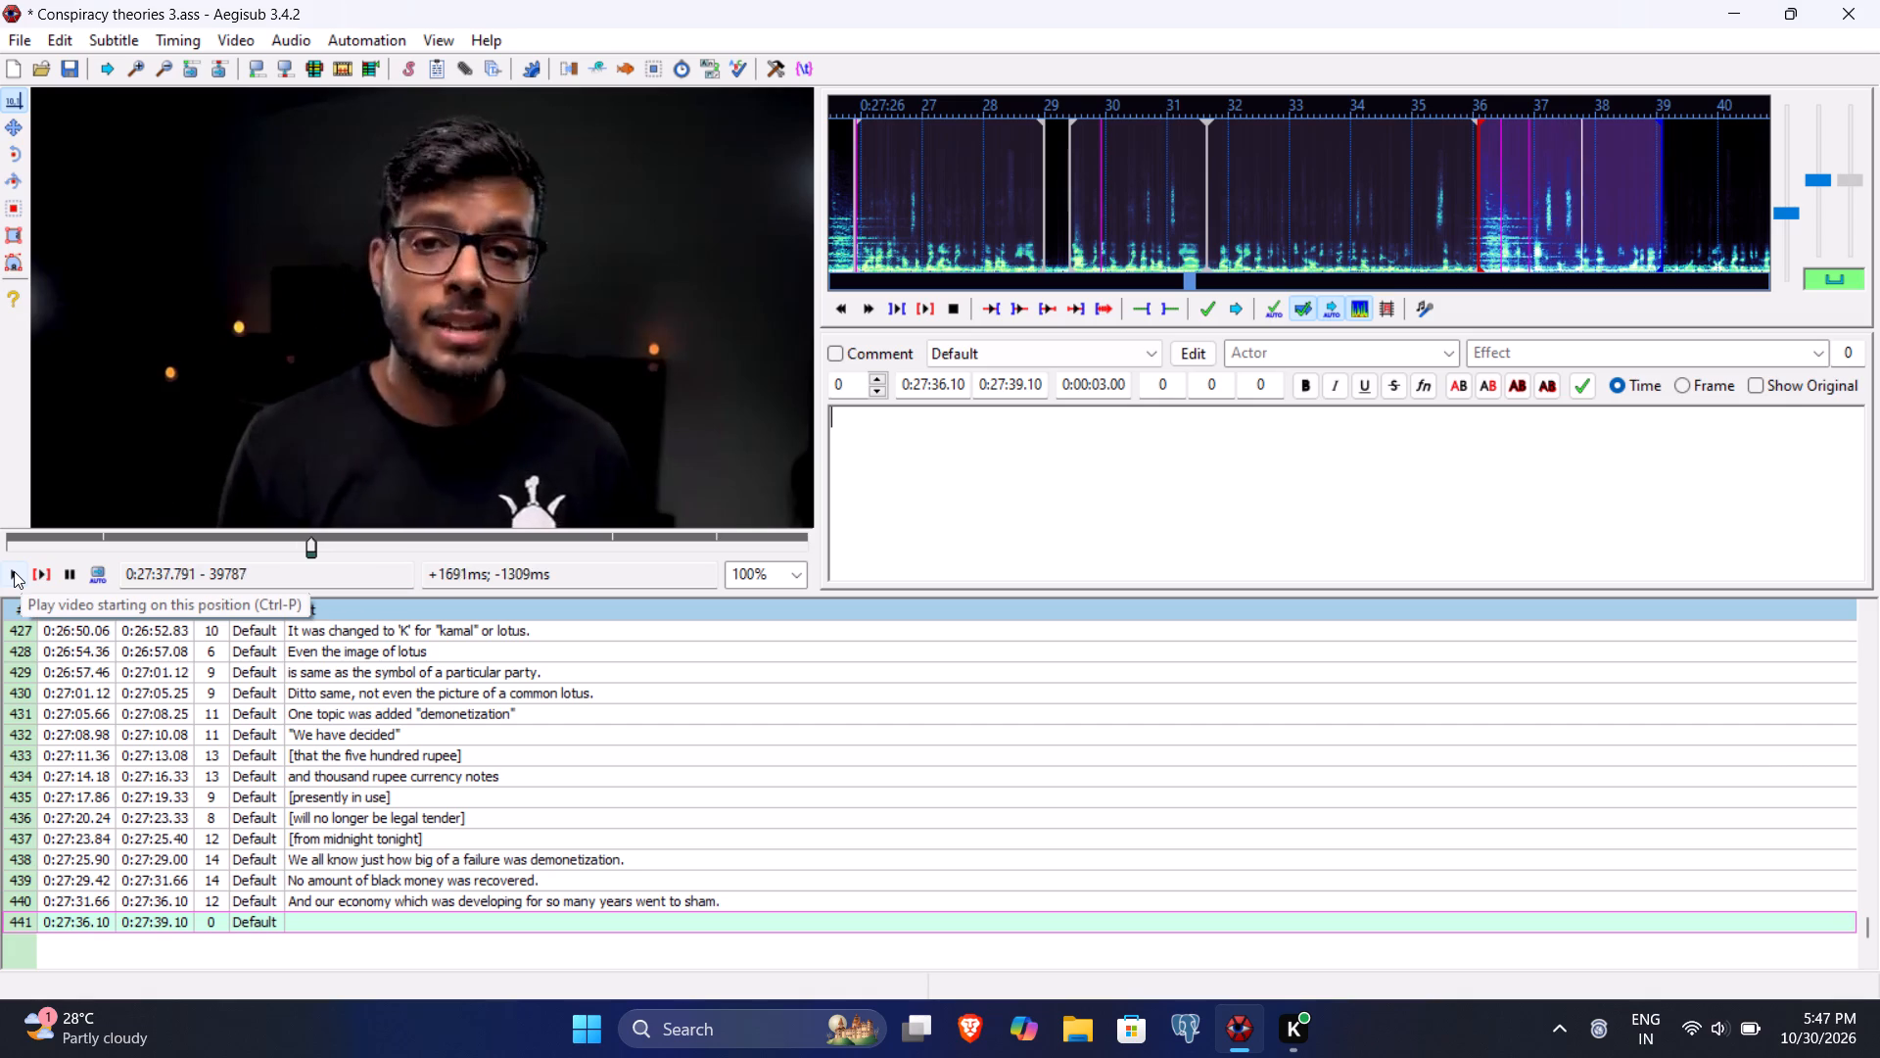
click(14, 571)
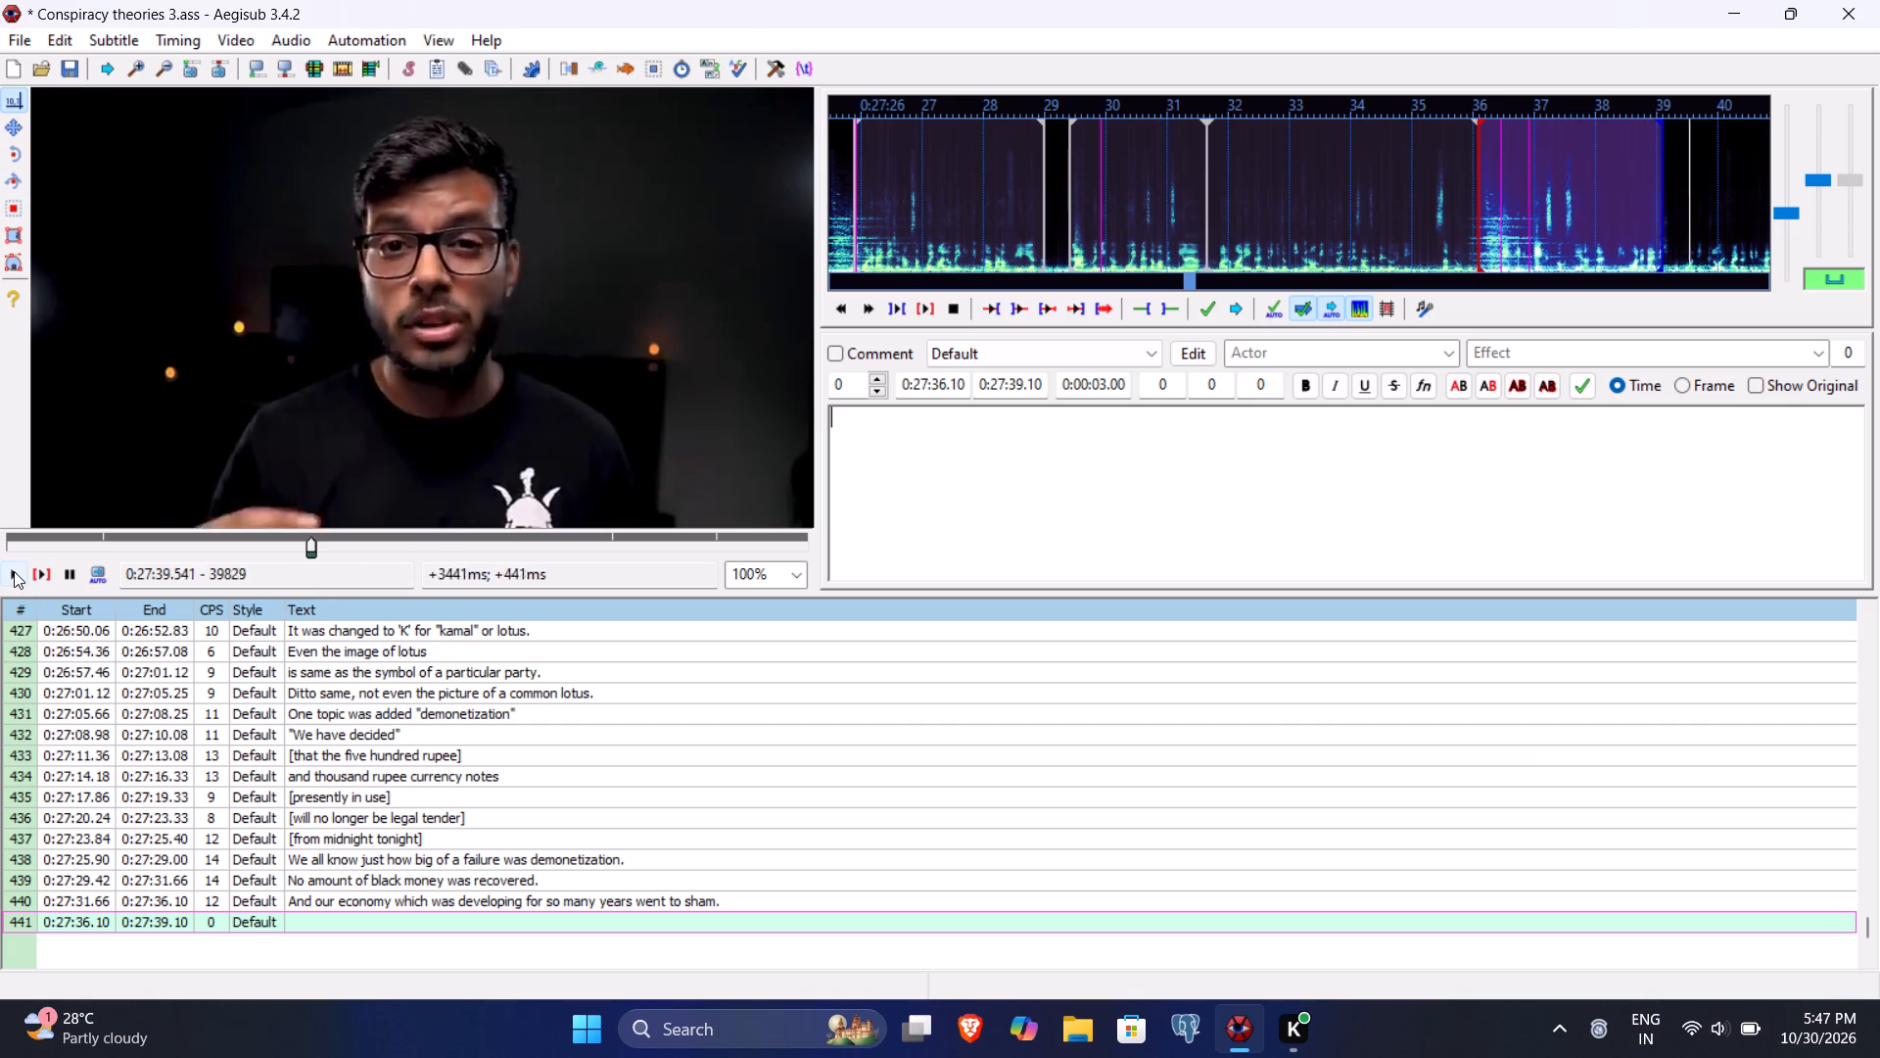
click(14, 571)
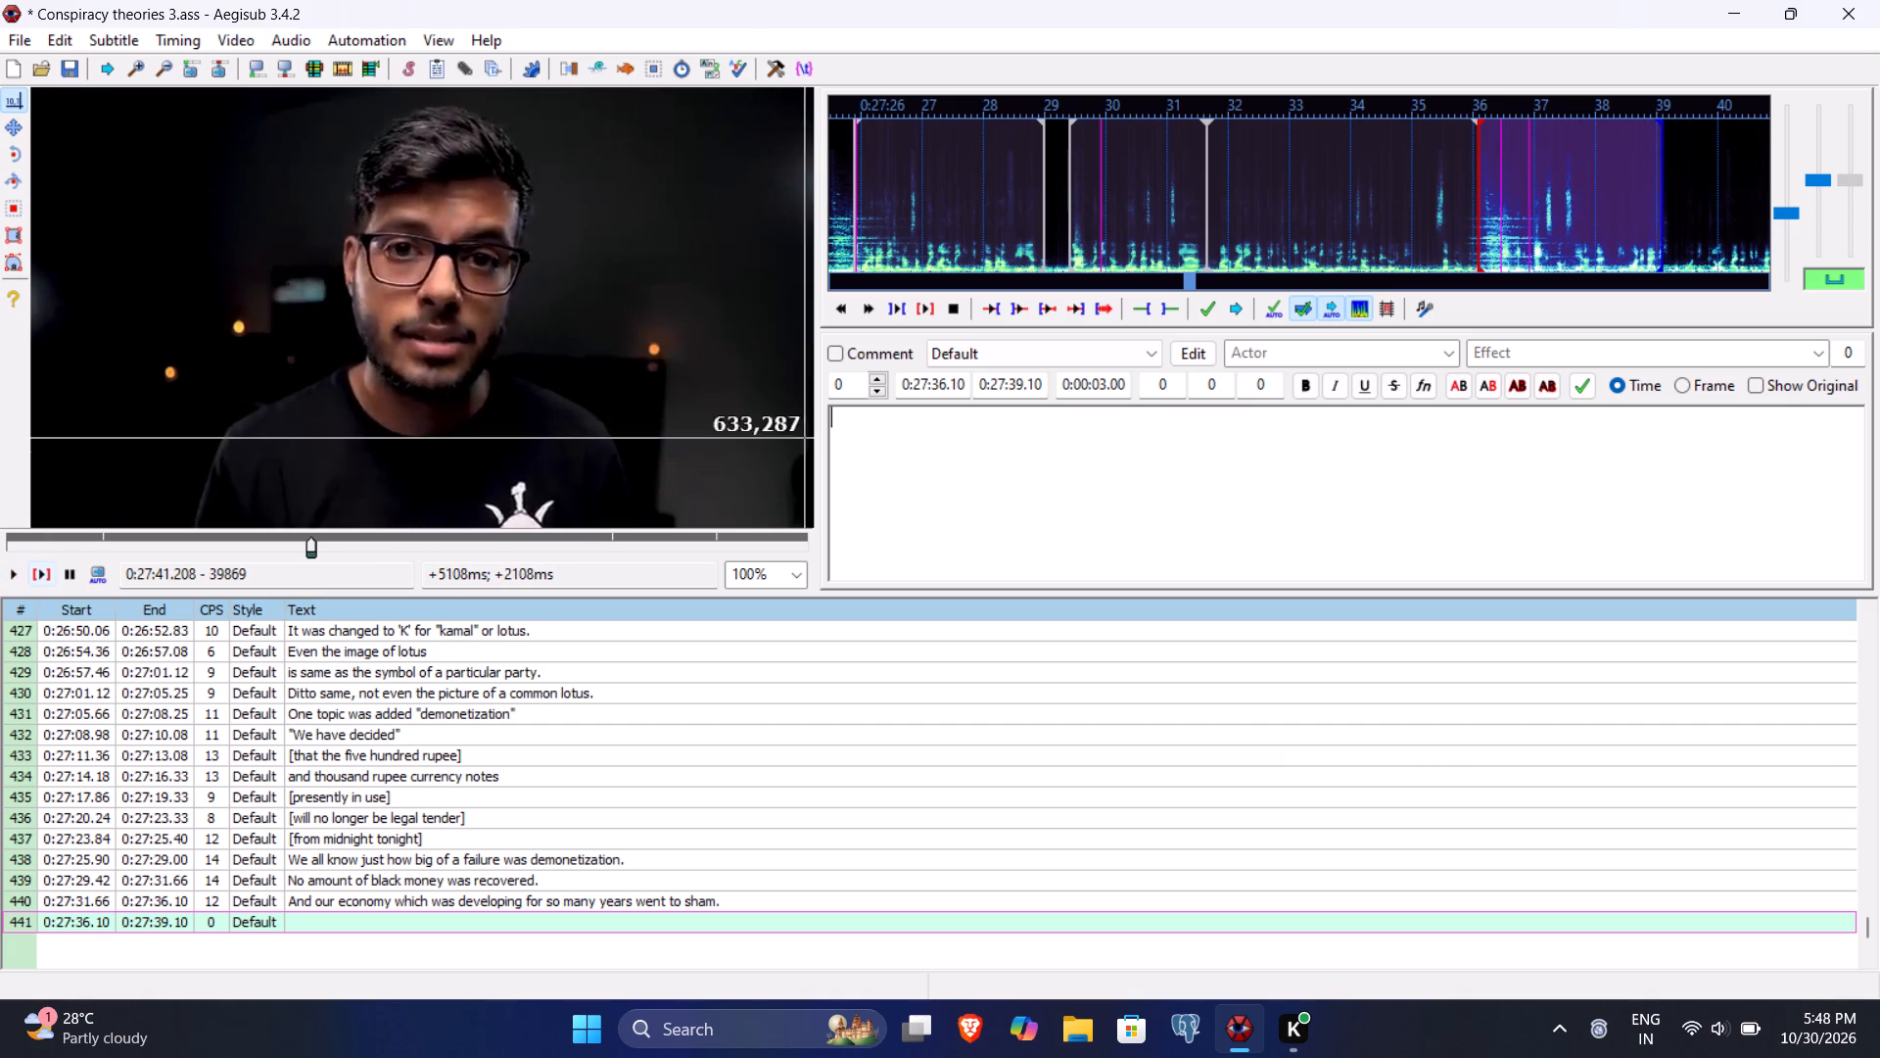
click(1011, 384)
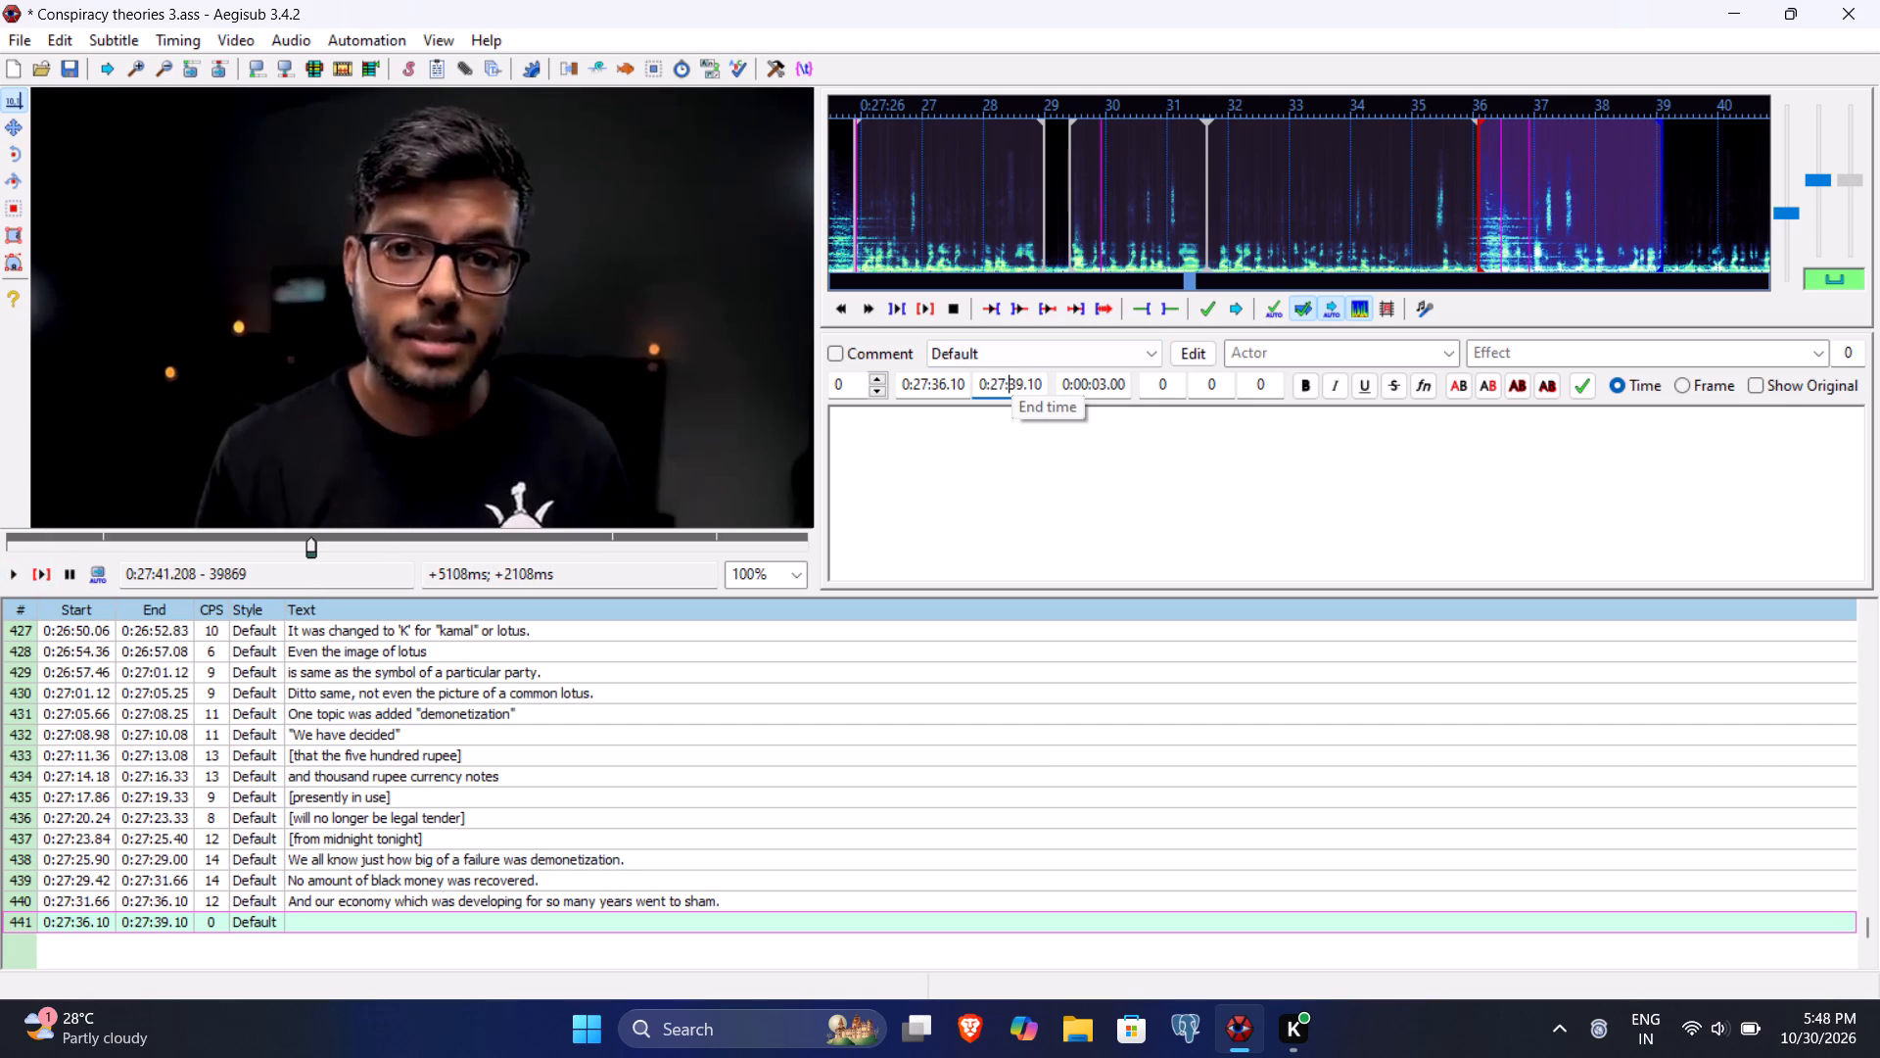
text(4120)
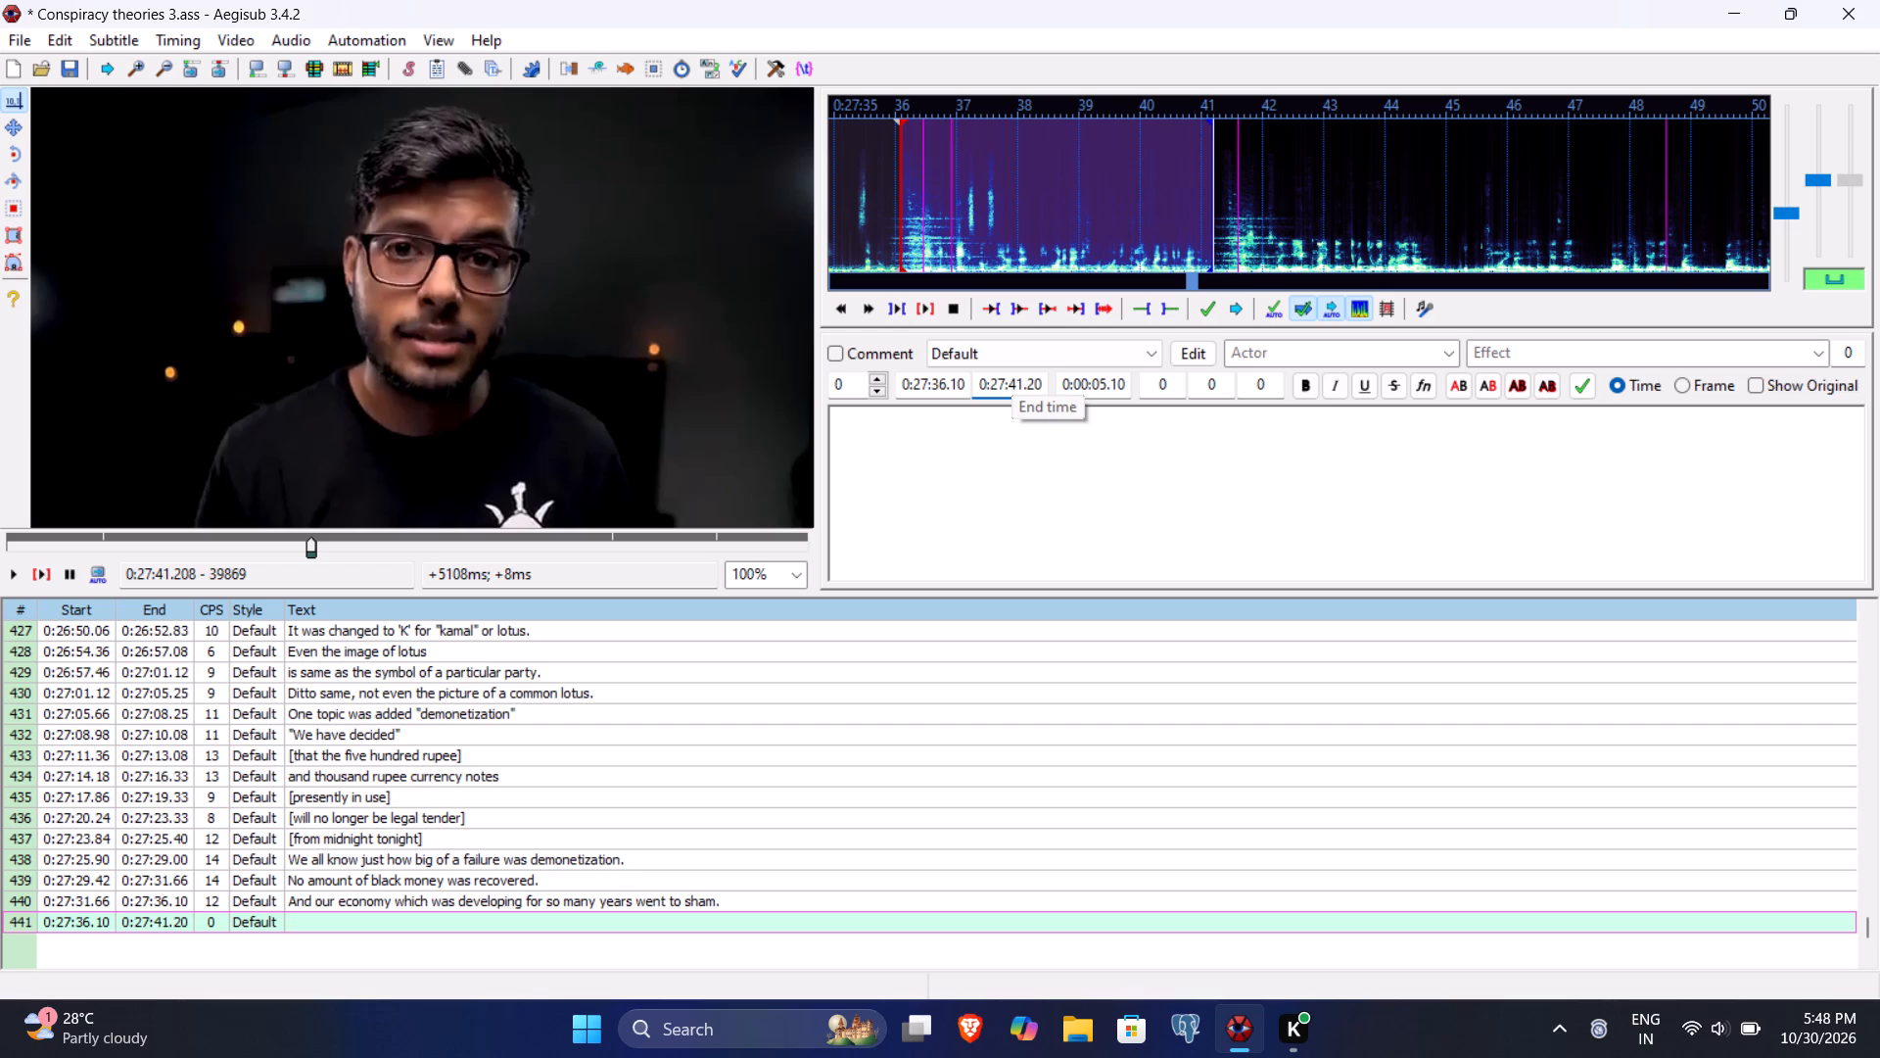
Enter the opening text "But in the textbooks demonetization is shown as" for line 441.
click(1020, 478)
text(But in the textbooks)
key(space)
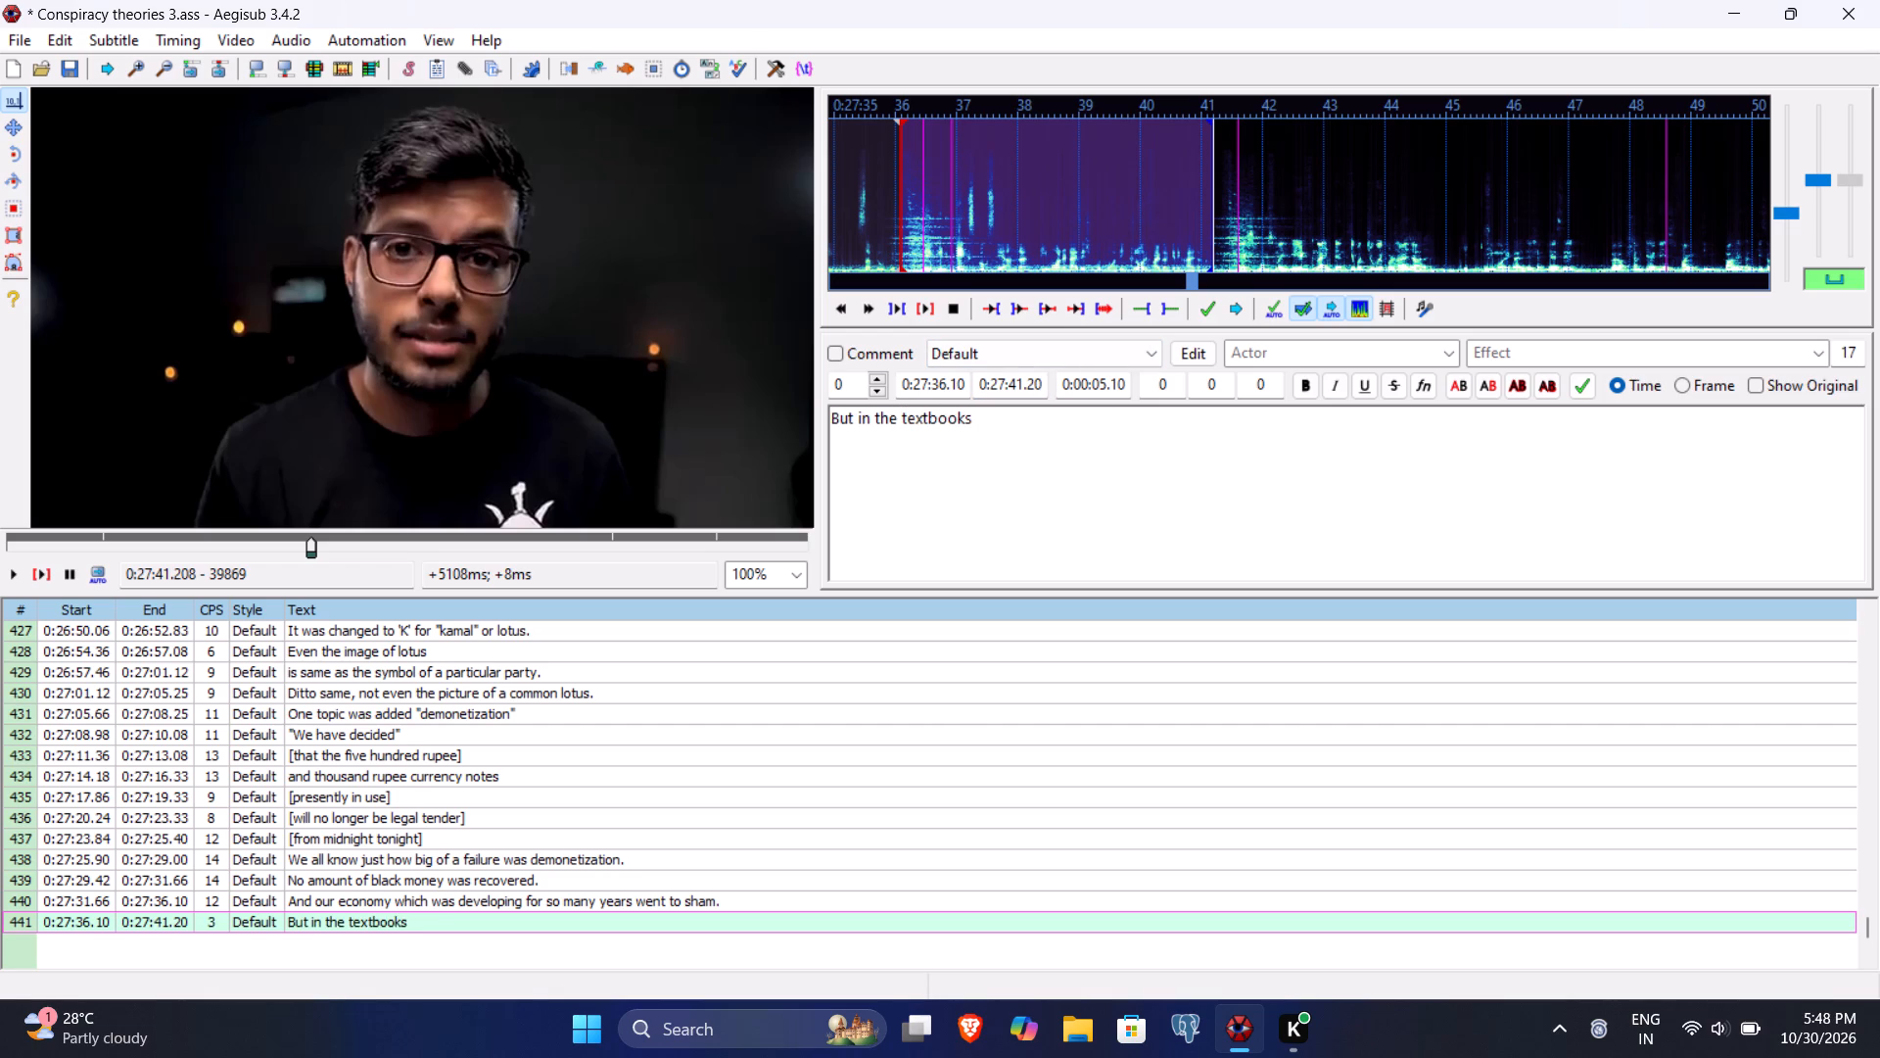
text(demonetization is seen)
key(BackSpace)
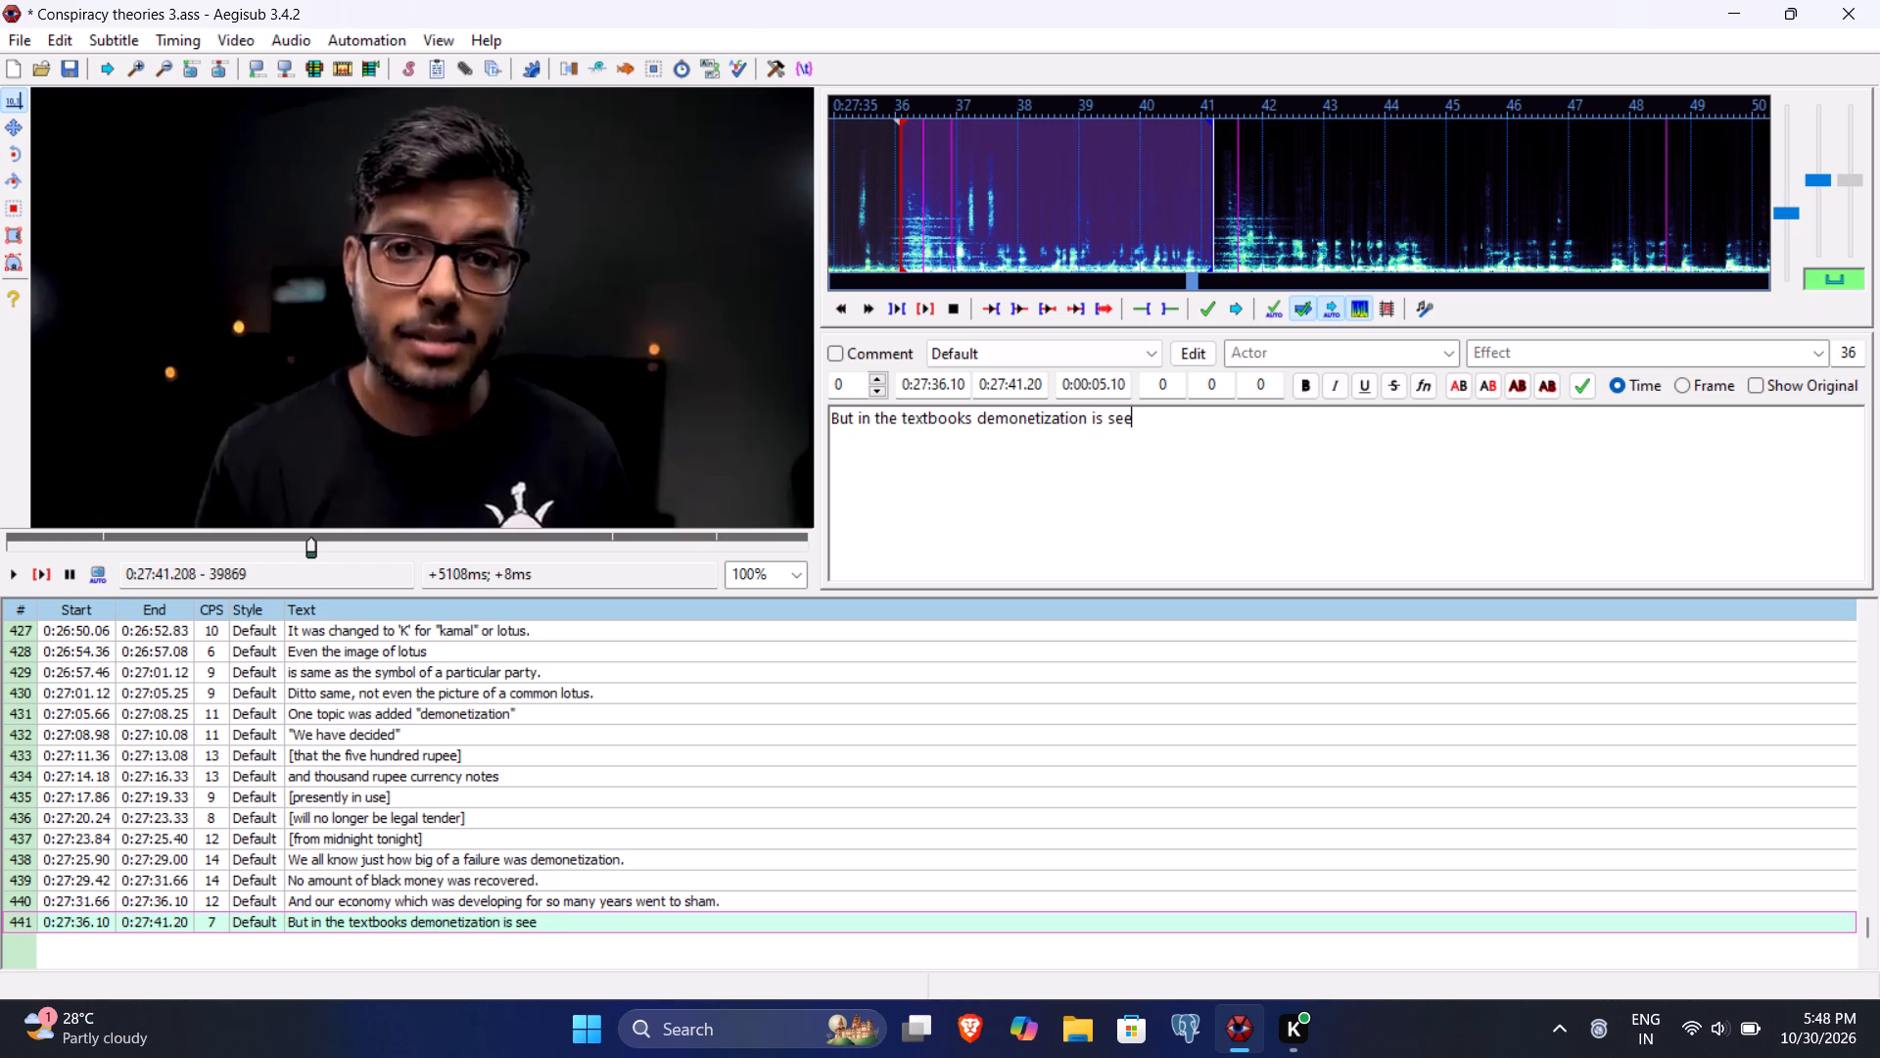
key(BackSpace)
key(BackSpace)
text(hown as re)
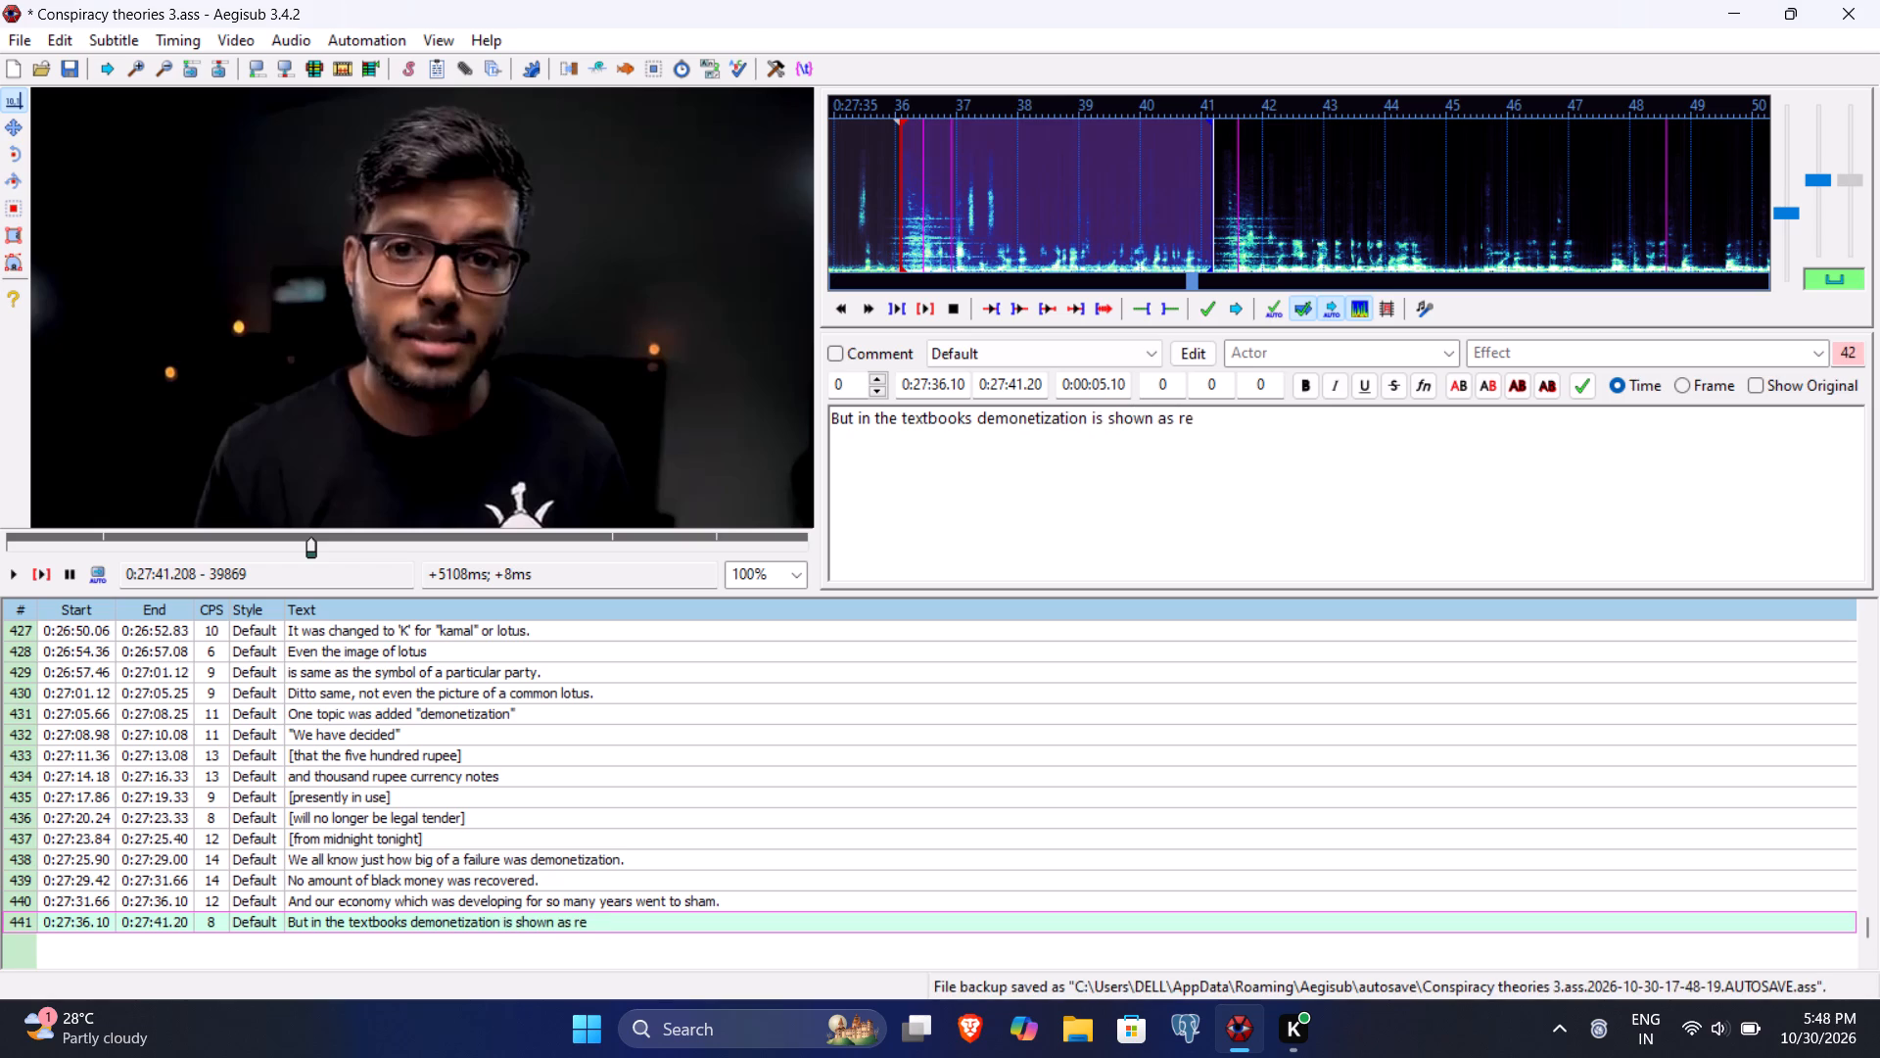
Complete line 441's text with "a glorious thing." and commit the line.
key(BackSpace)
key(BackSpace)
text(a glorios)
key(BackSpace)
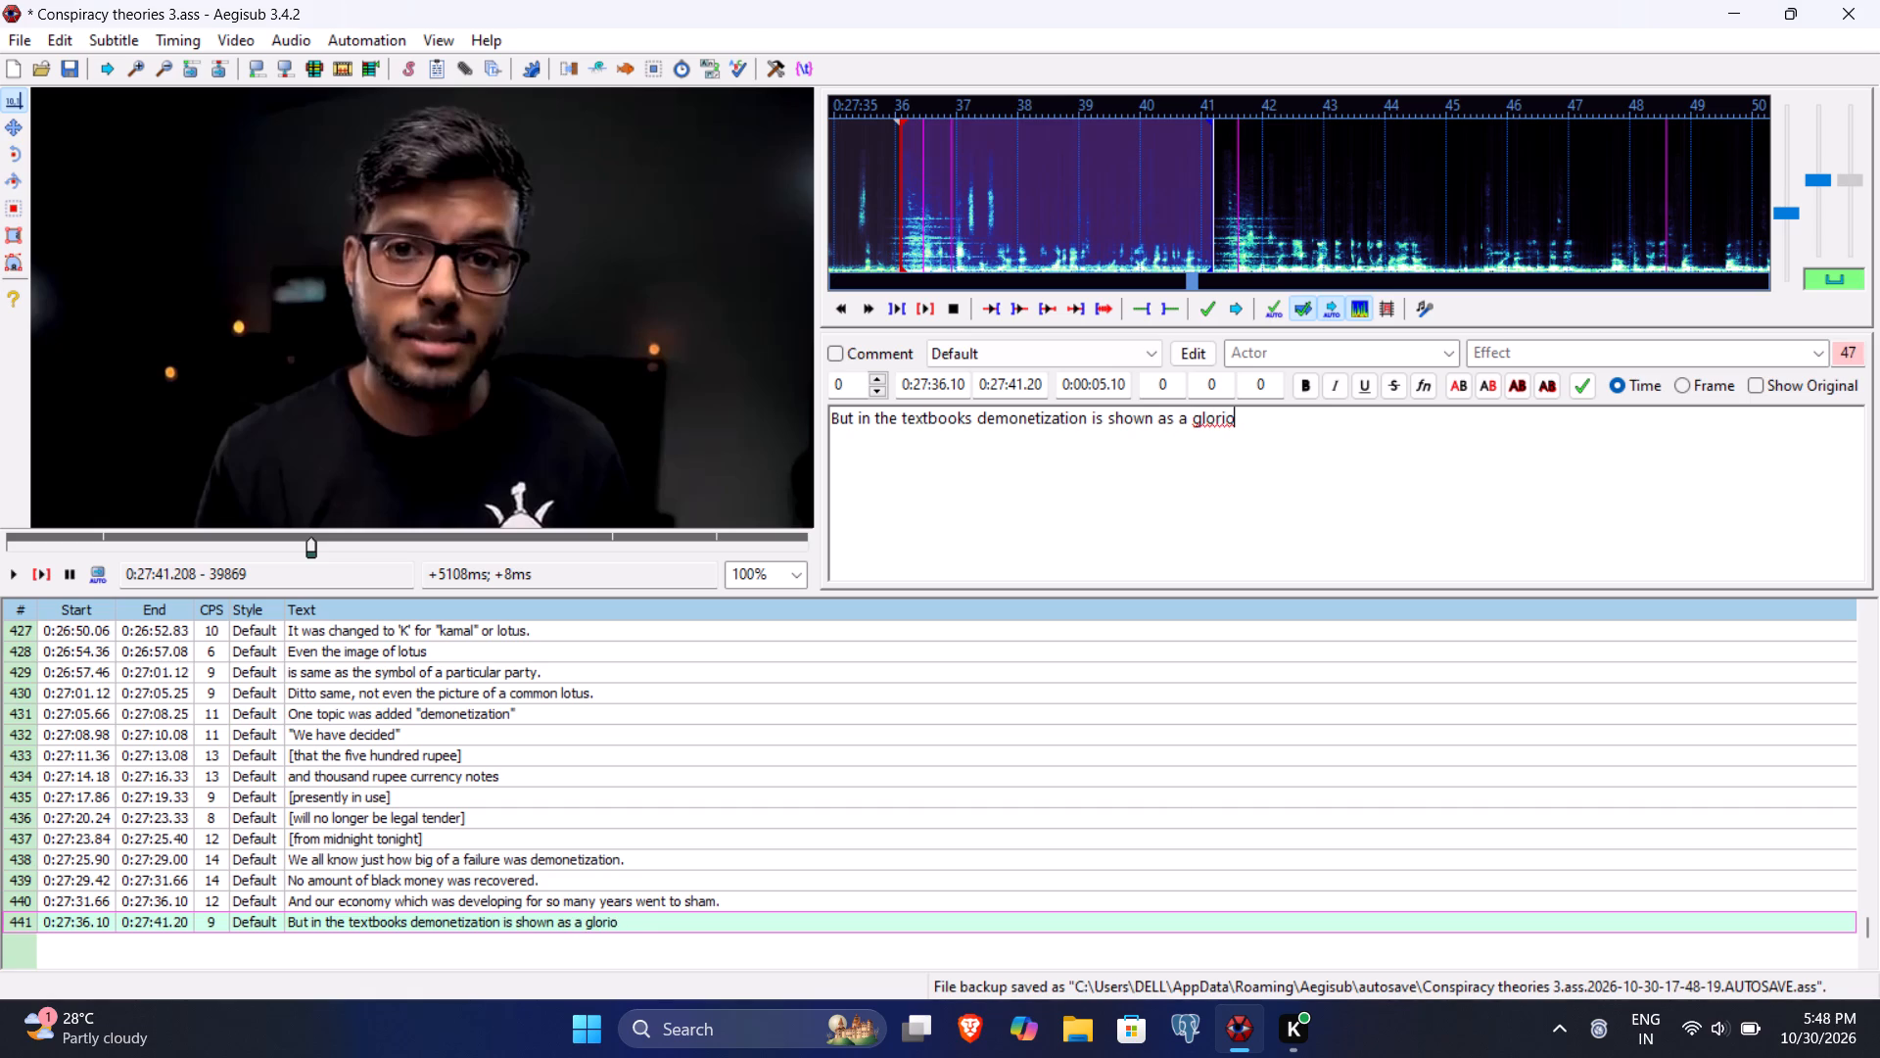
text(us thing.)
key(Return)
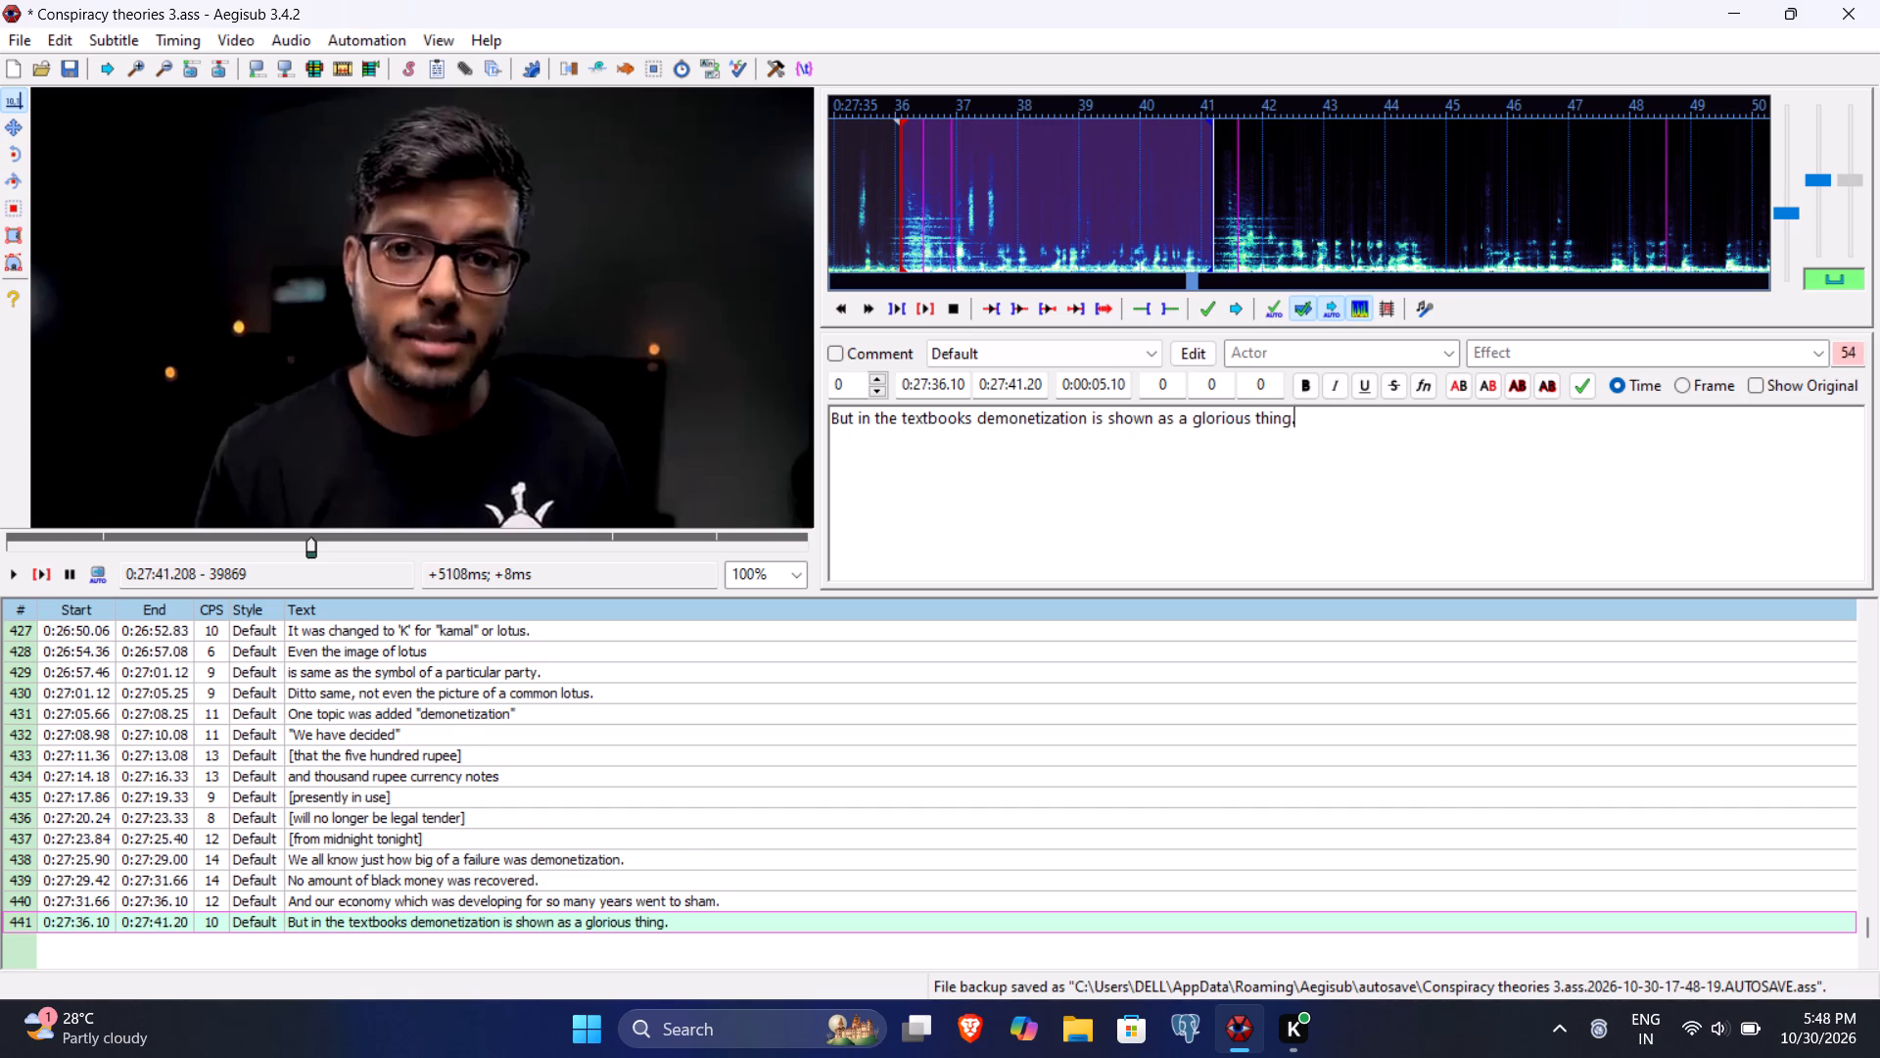
Play line 442 and slightly past it, setting its end time to 0:27:44.87.
click(49, 572)
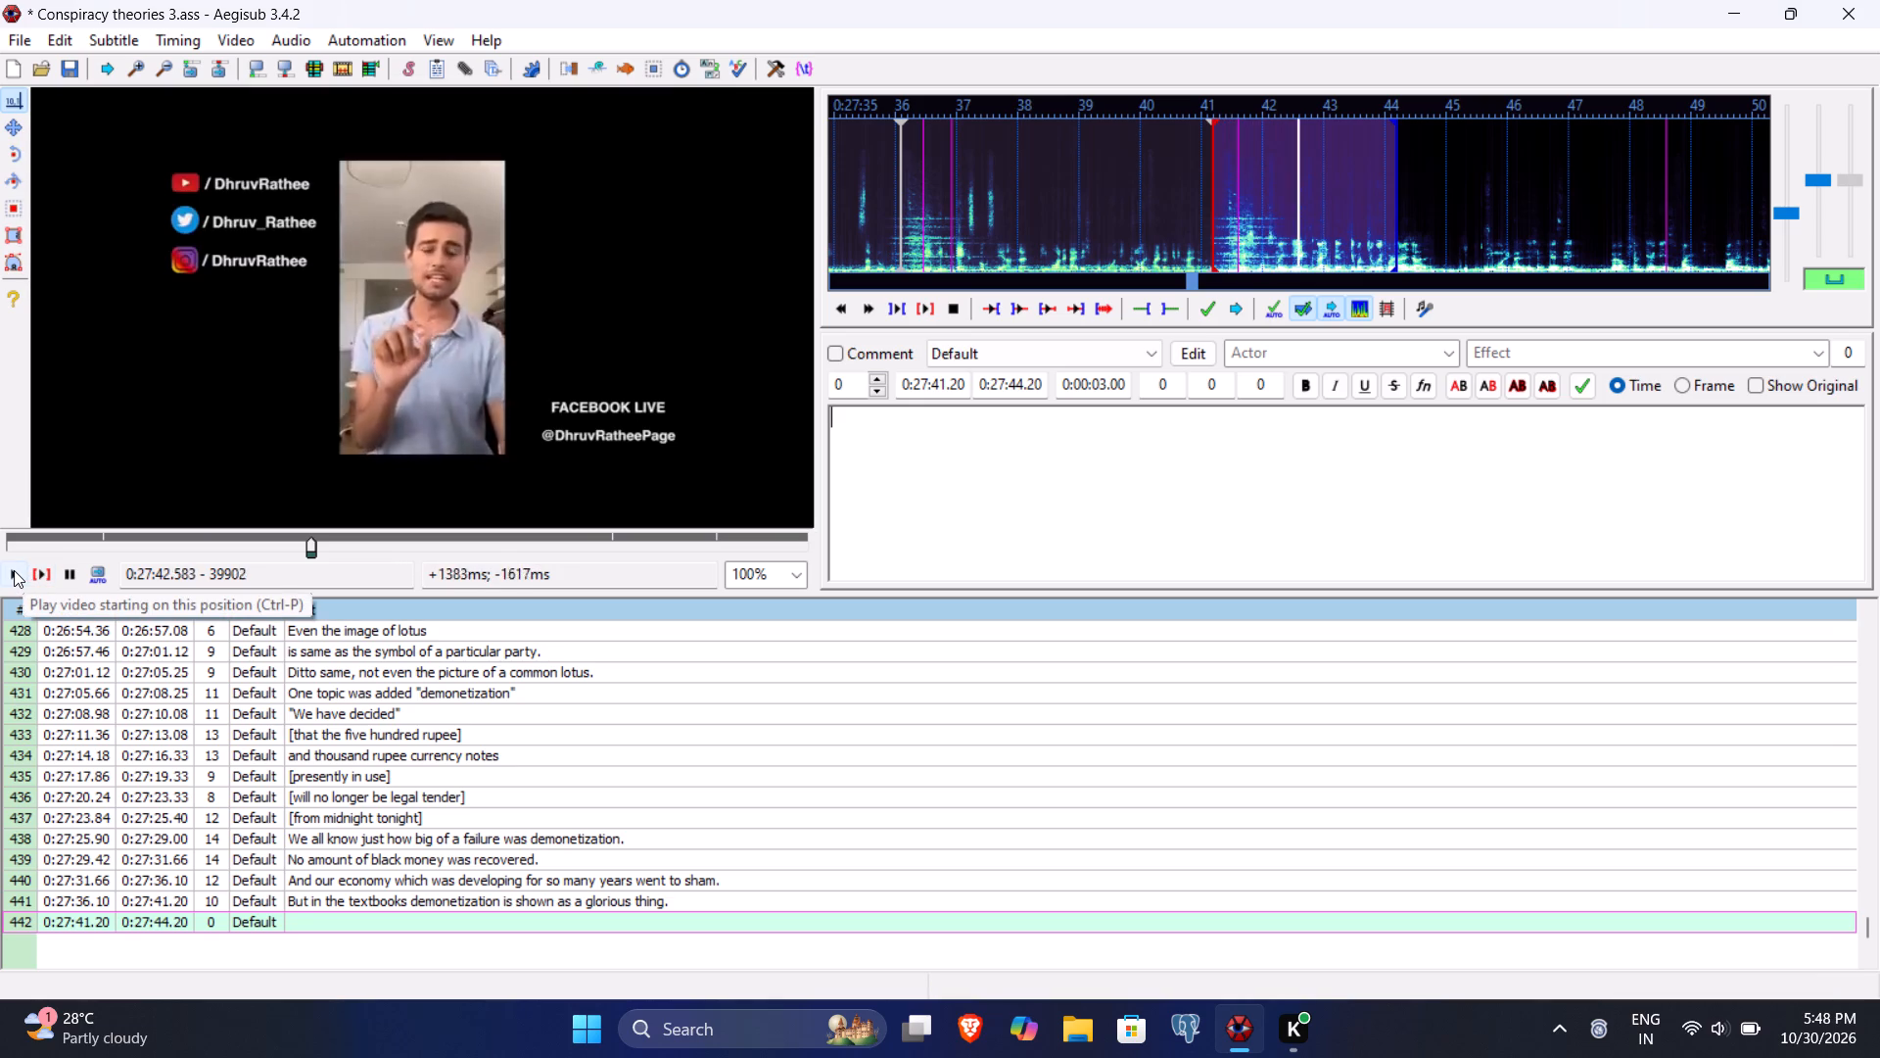
click(14, 570)
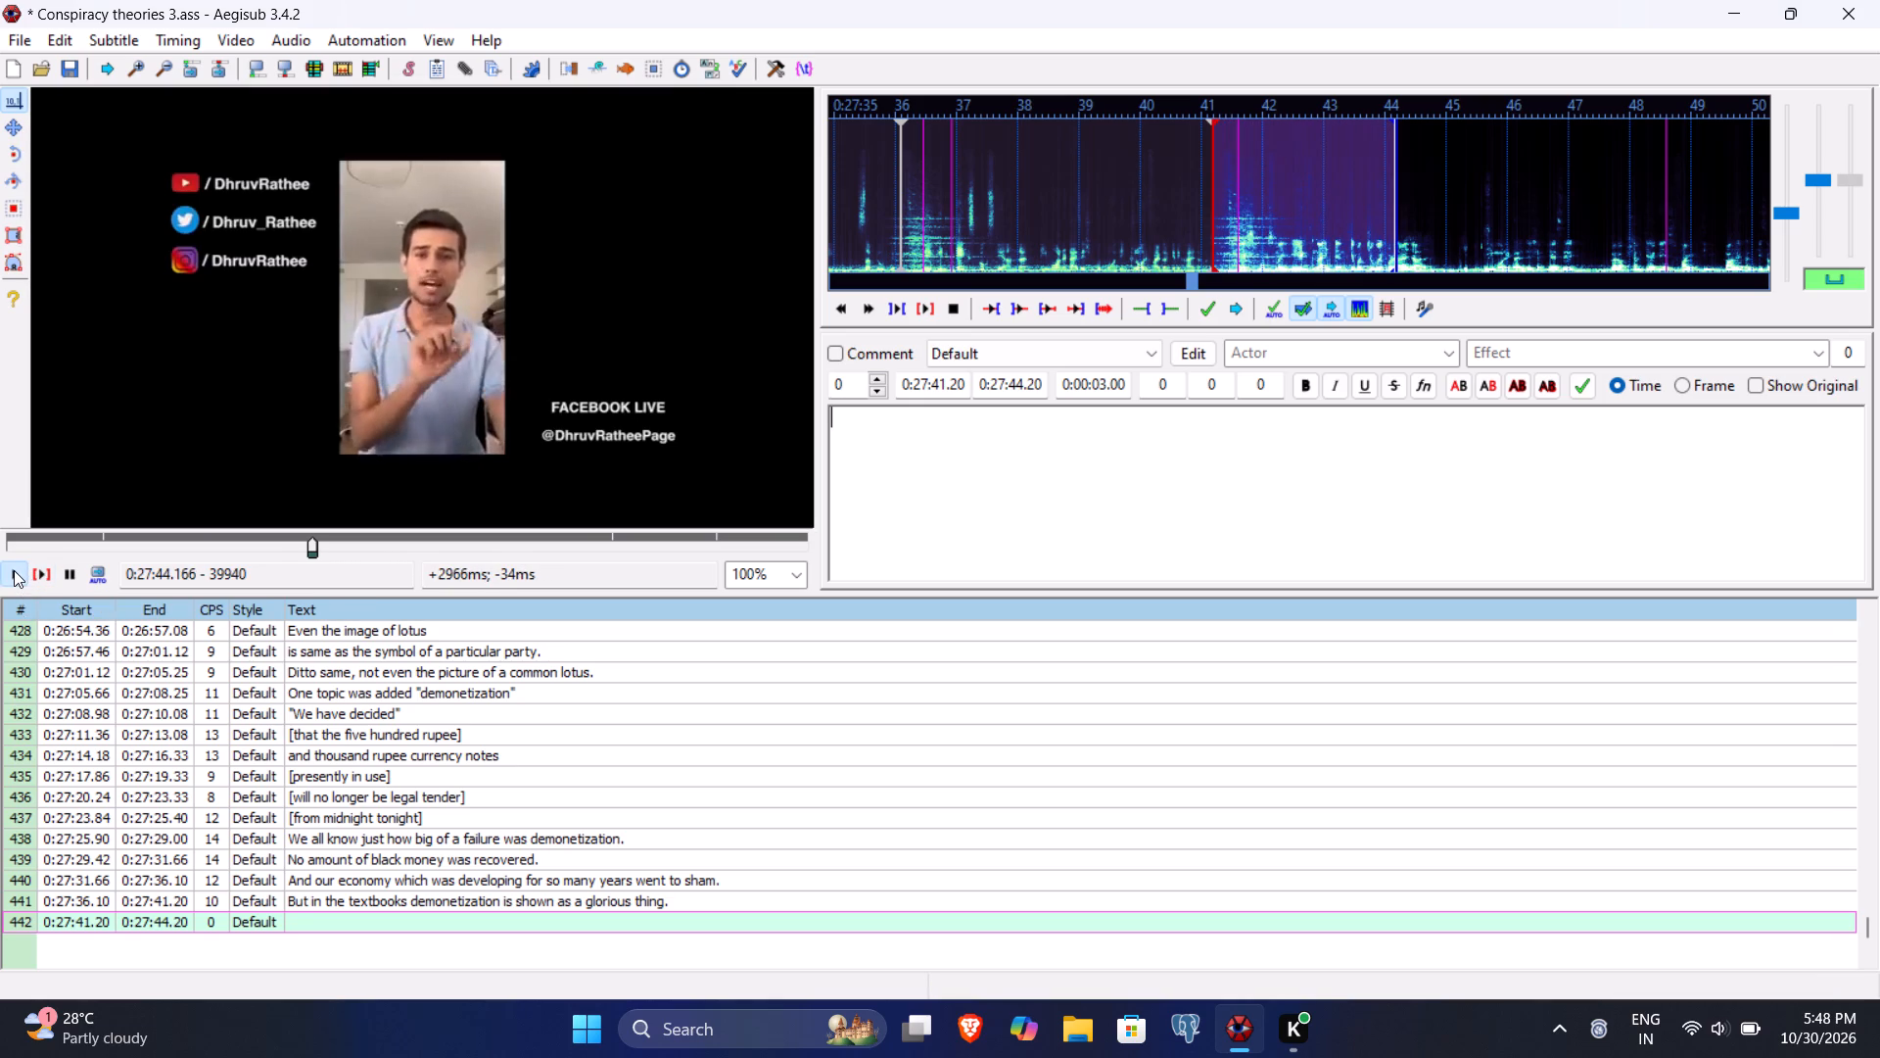
click(14, 570)
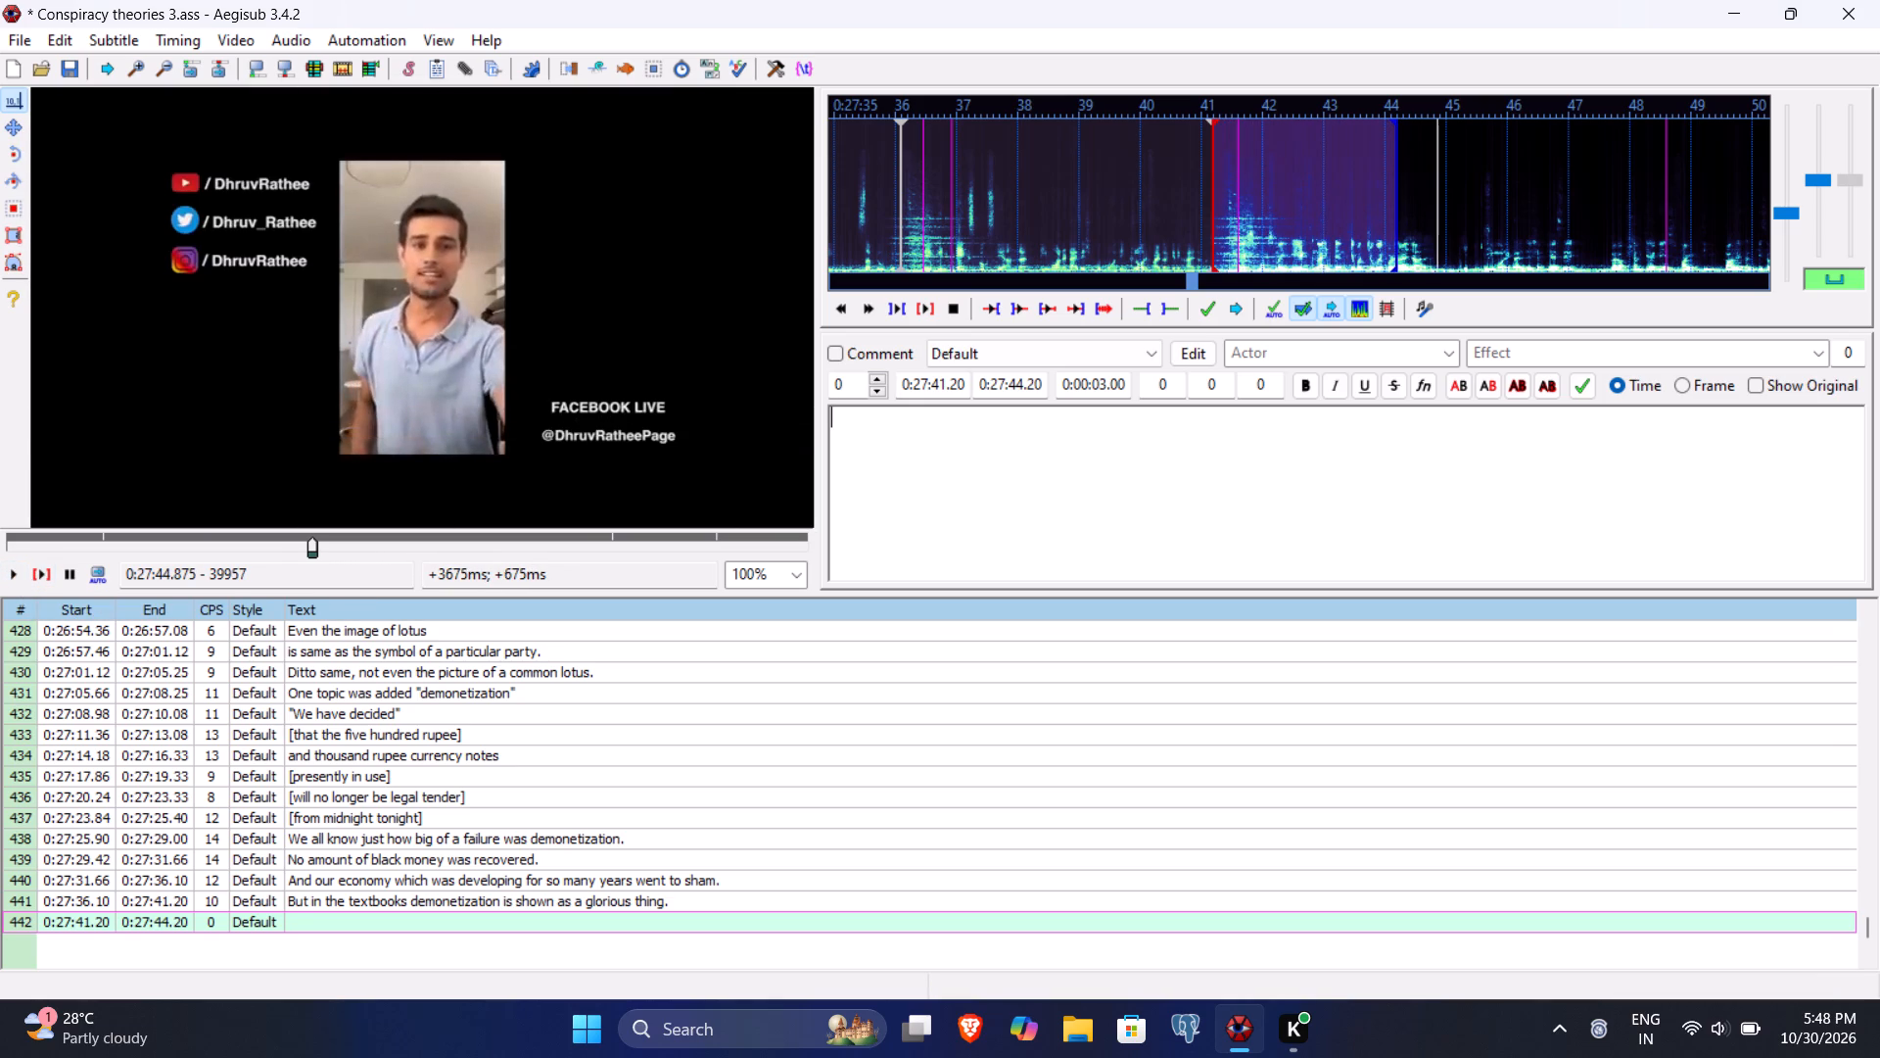
click(1022, 382)
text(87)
Enter "[In textbooks, it's being taught to kids]" as line 442's text and commit it.
click(1072, 458)
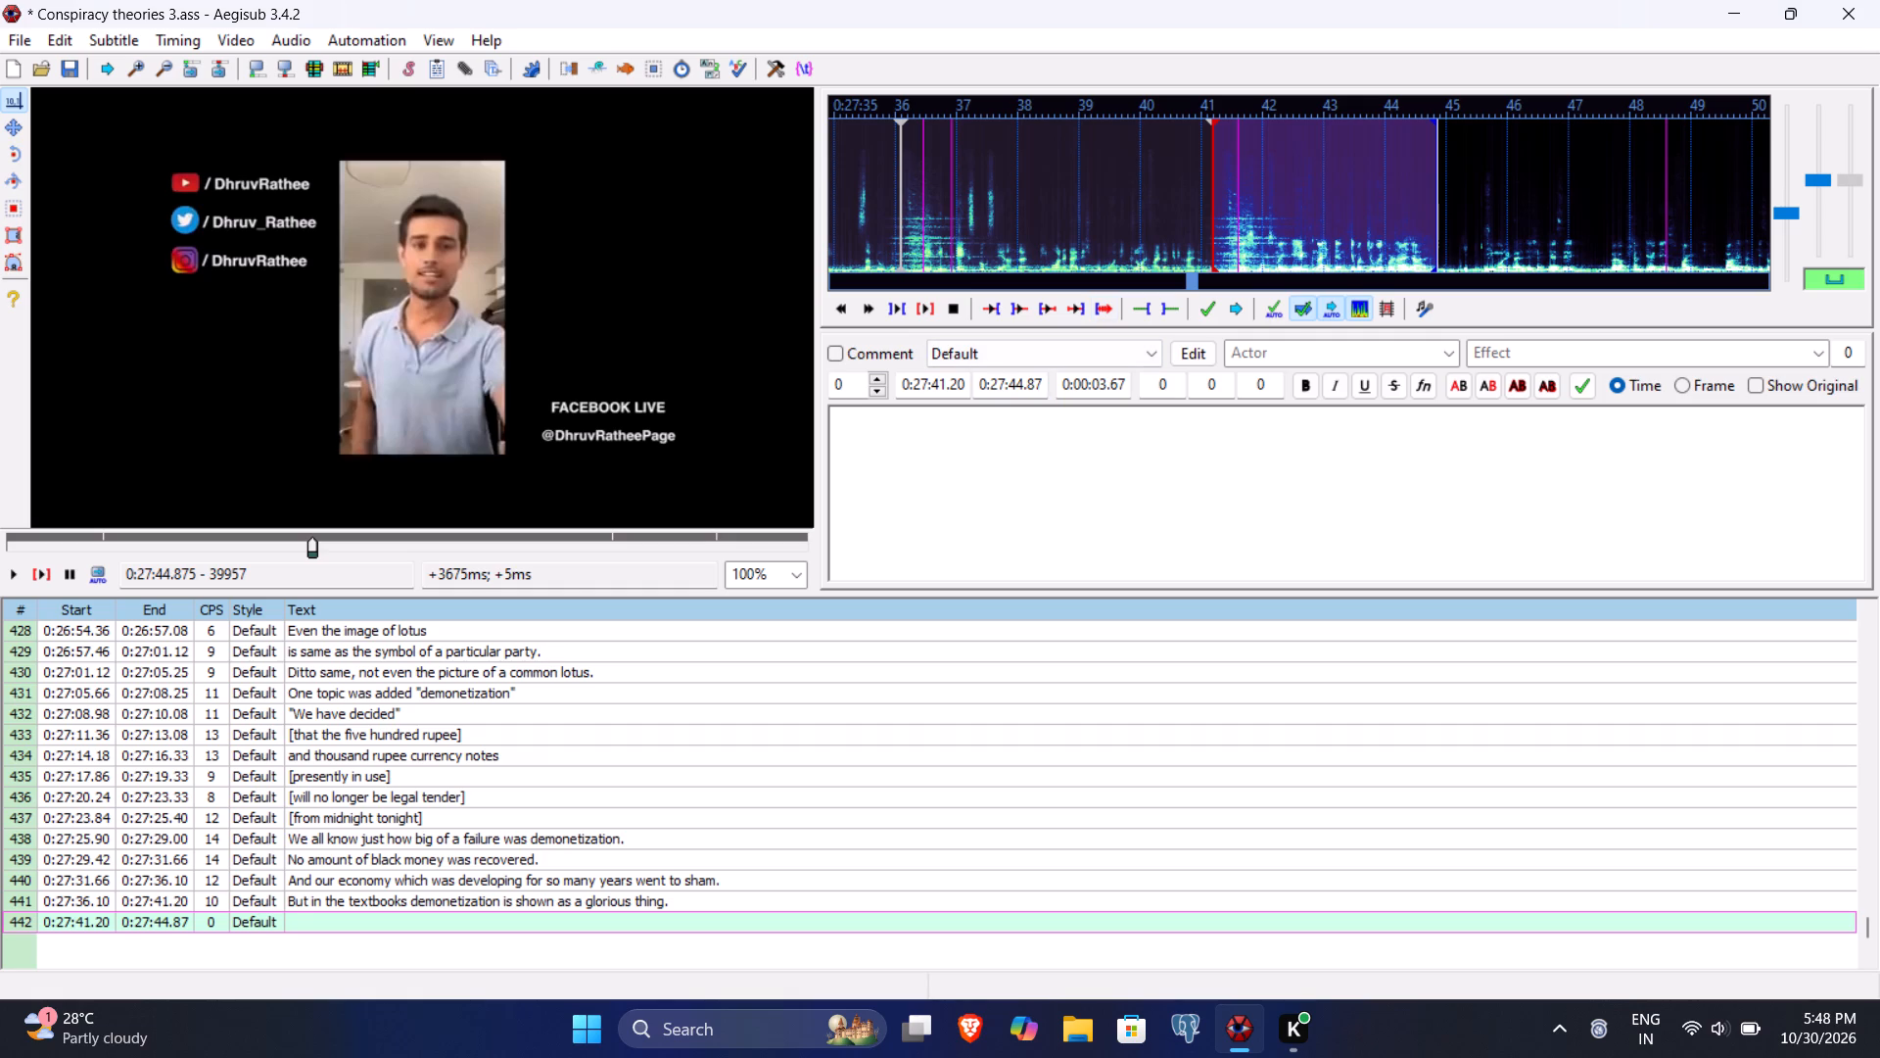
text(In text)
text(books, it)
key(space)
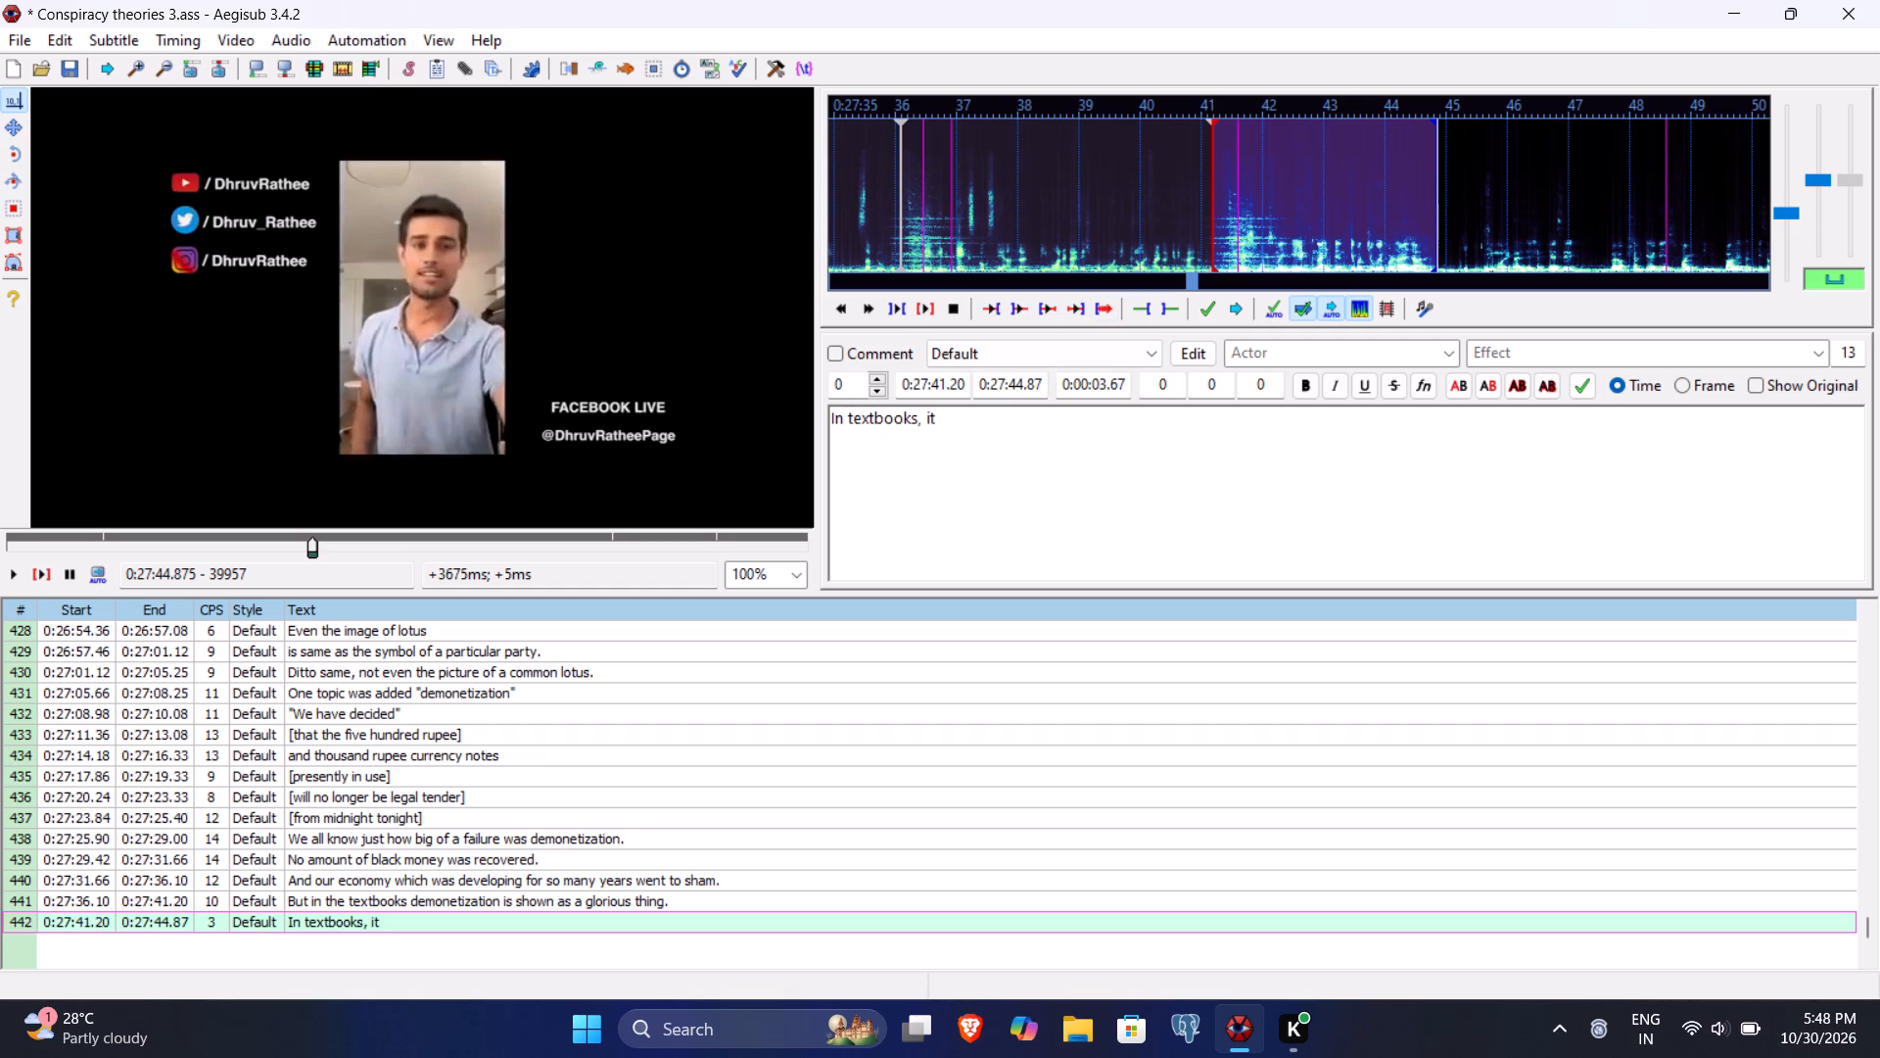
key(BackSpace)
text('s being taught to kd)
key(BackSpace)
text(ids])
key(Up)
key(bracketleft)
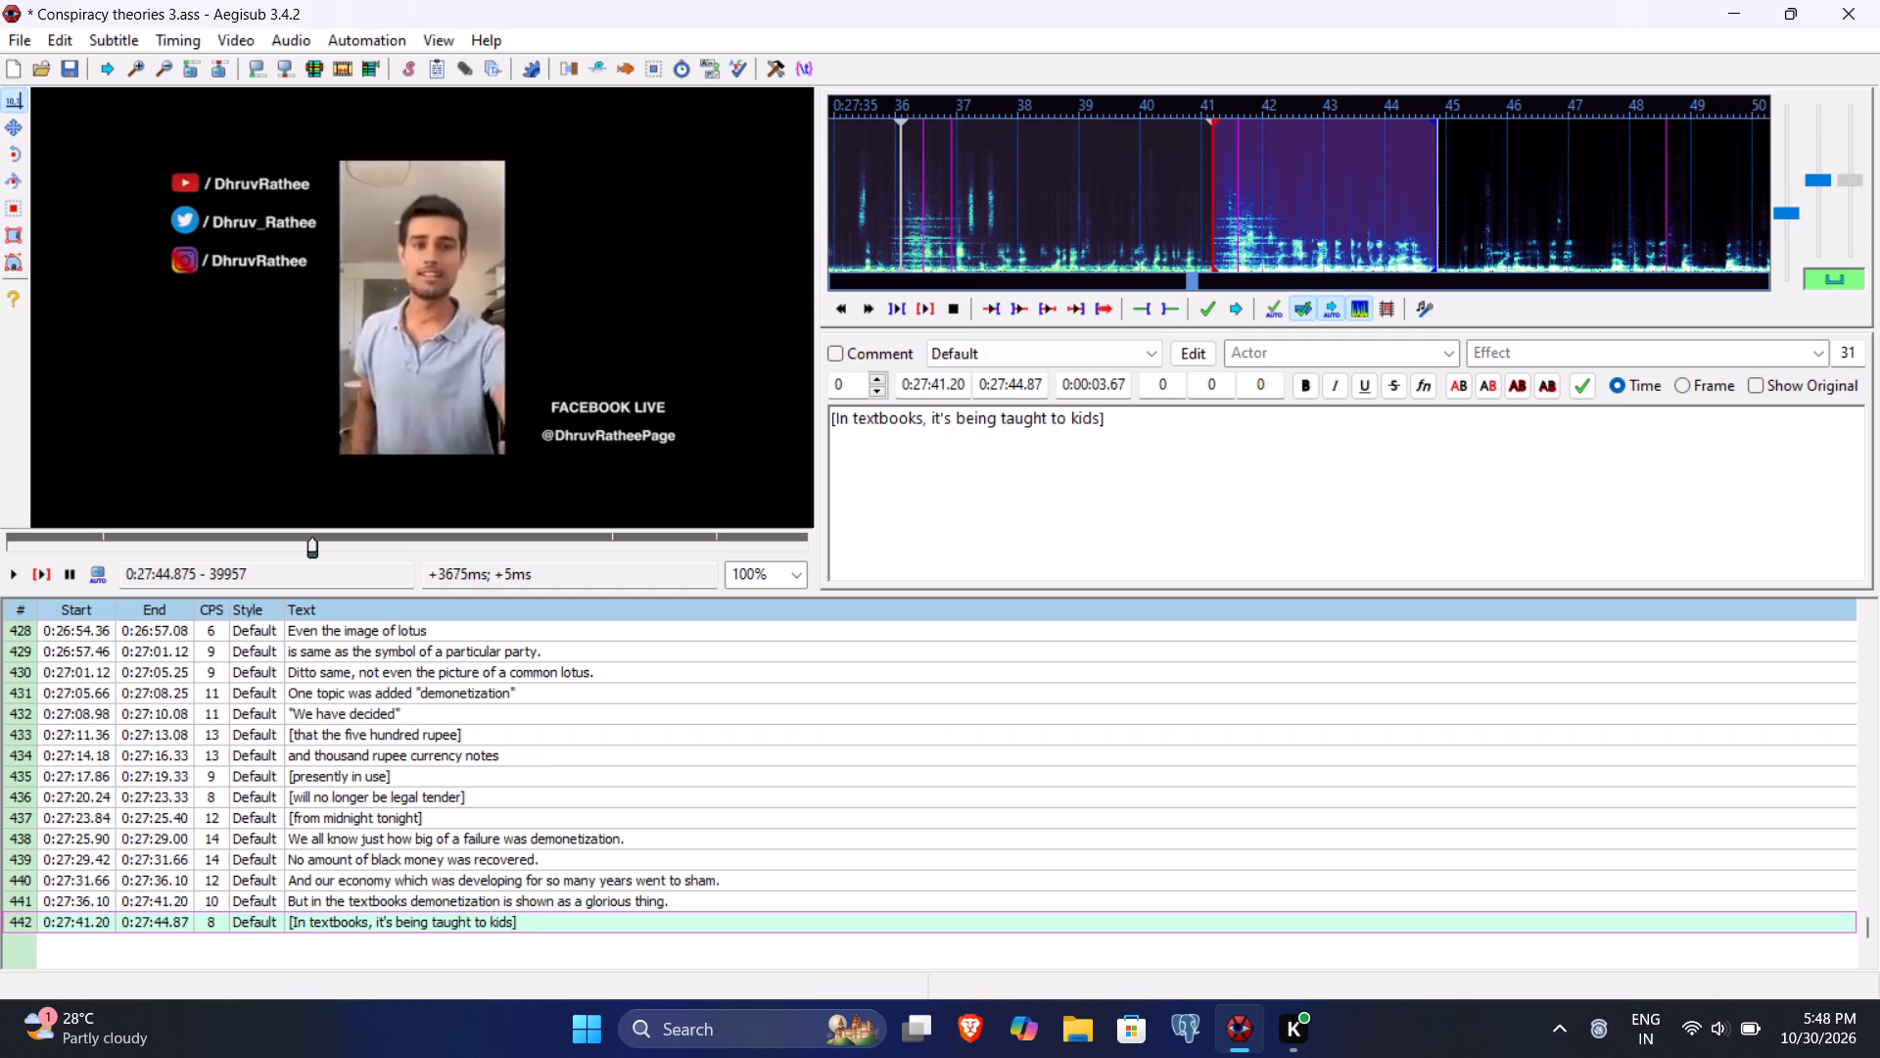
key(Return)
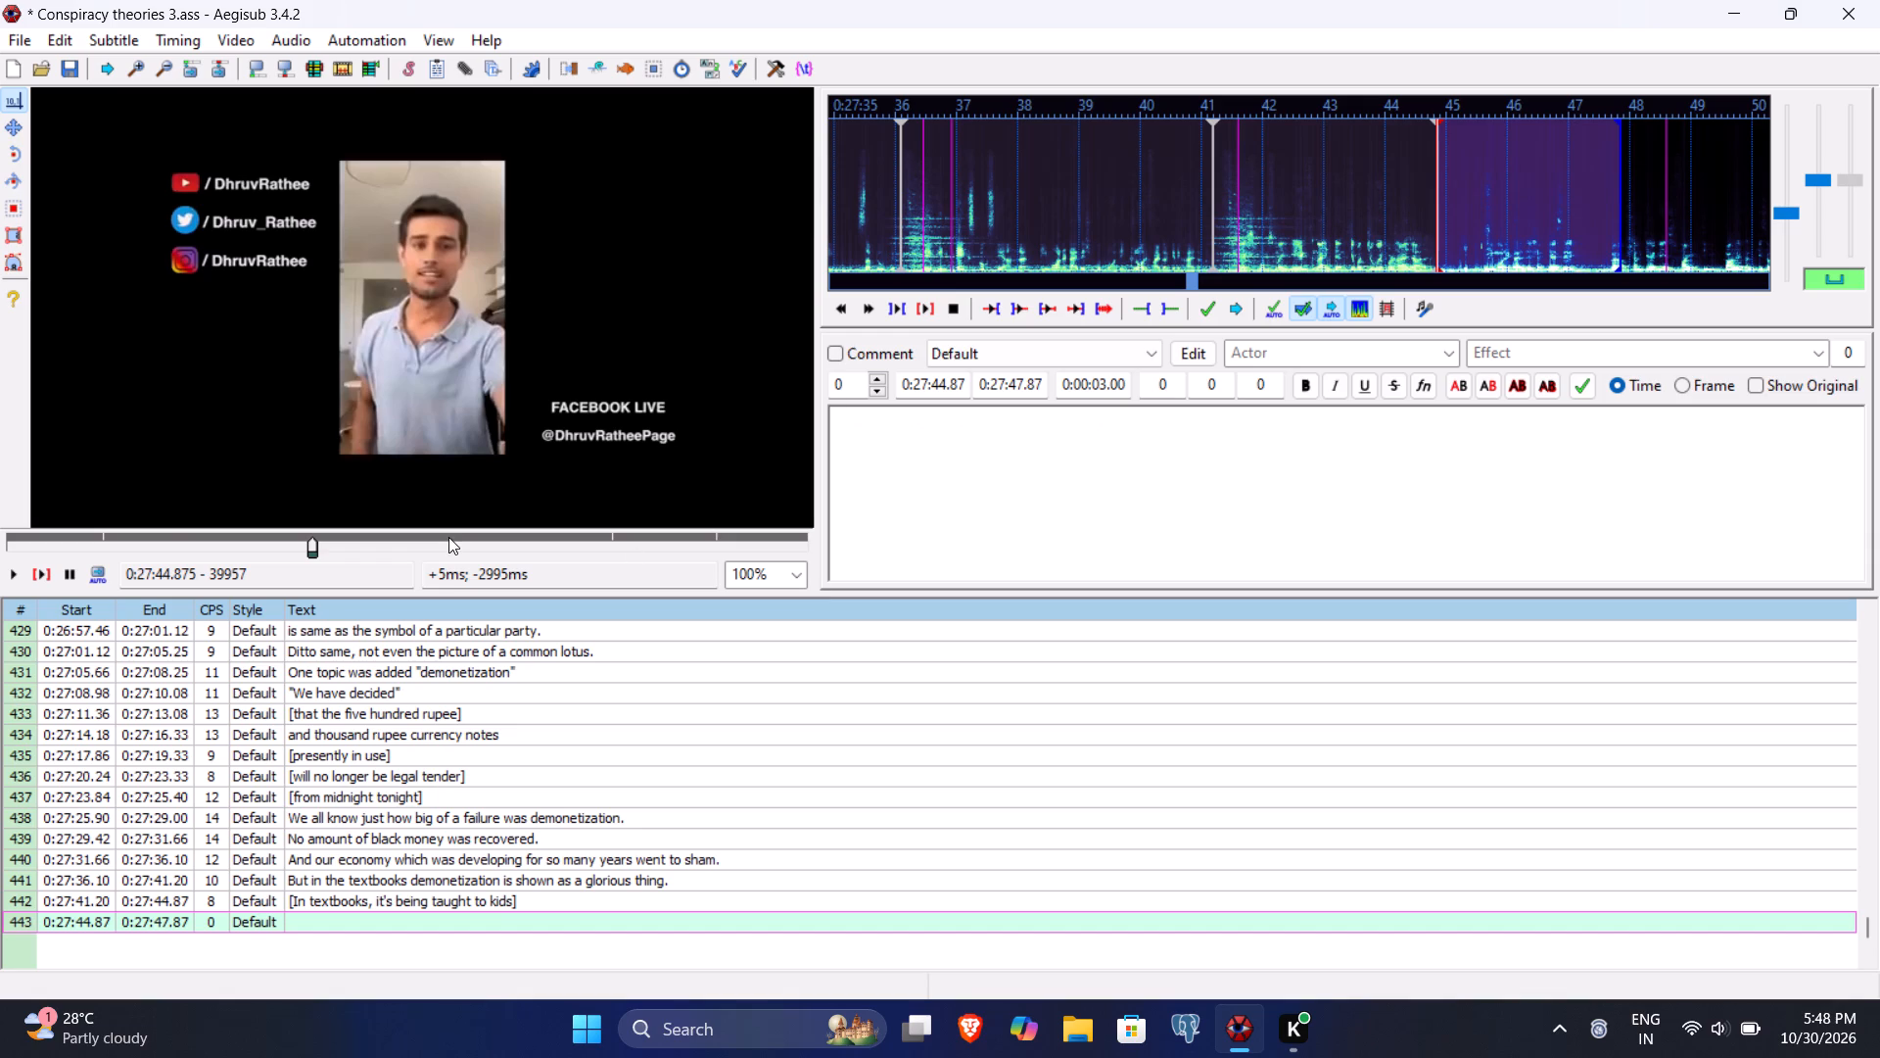
Play line 443 and about three seconds past it, setting its end time to 0:27:50.87.
click(51, 570)
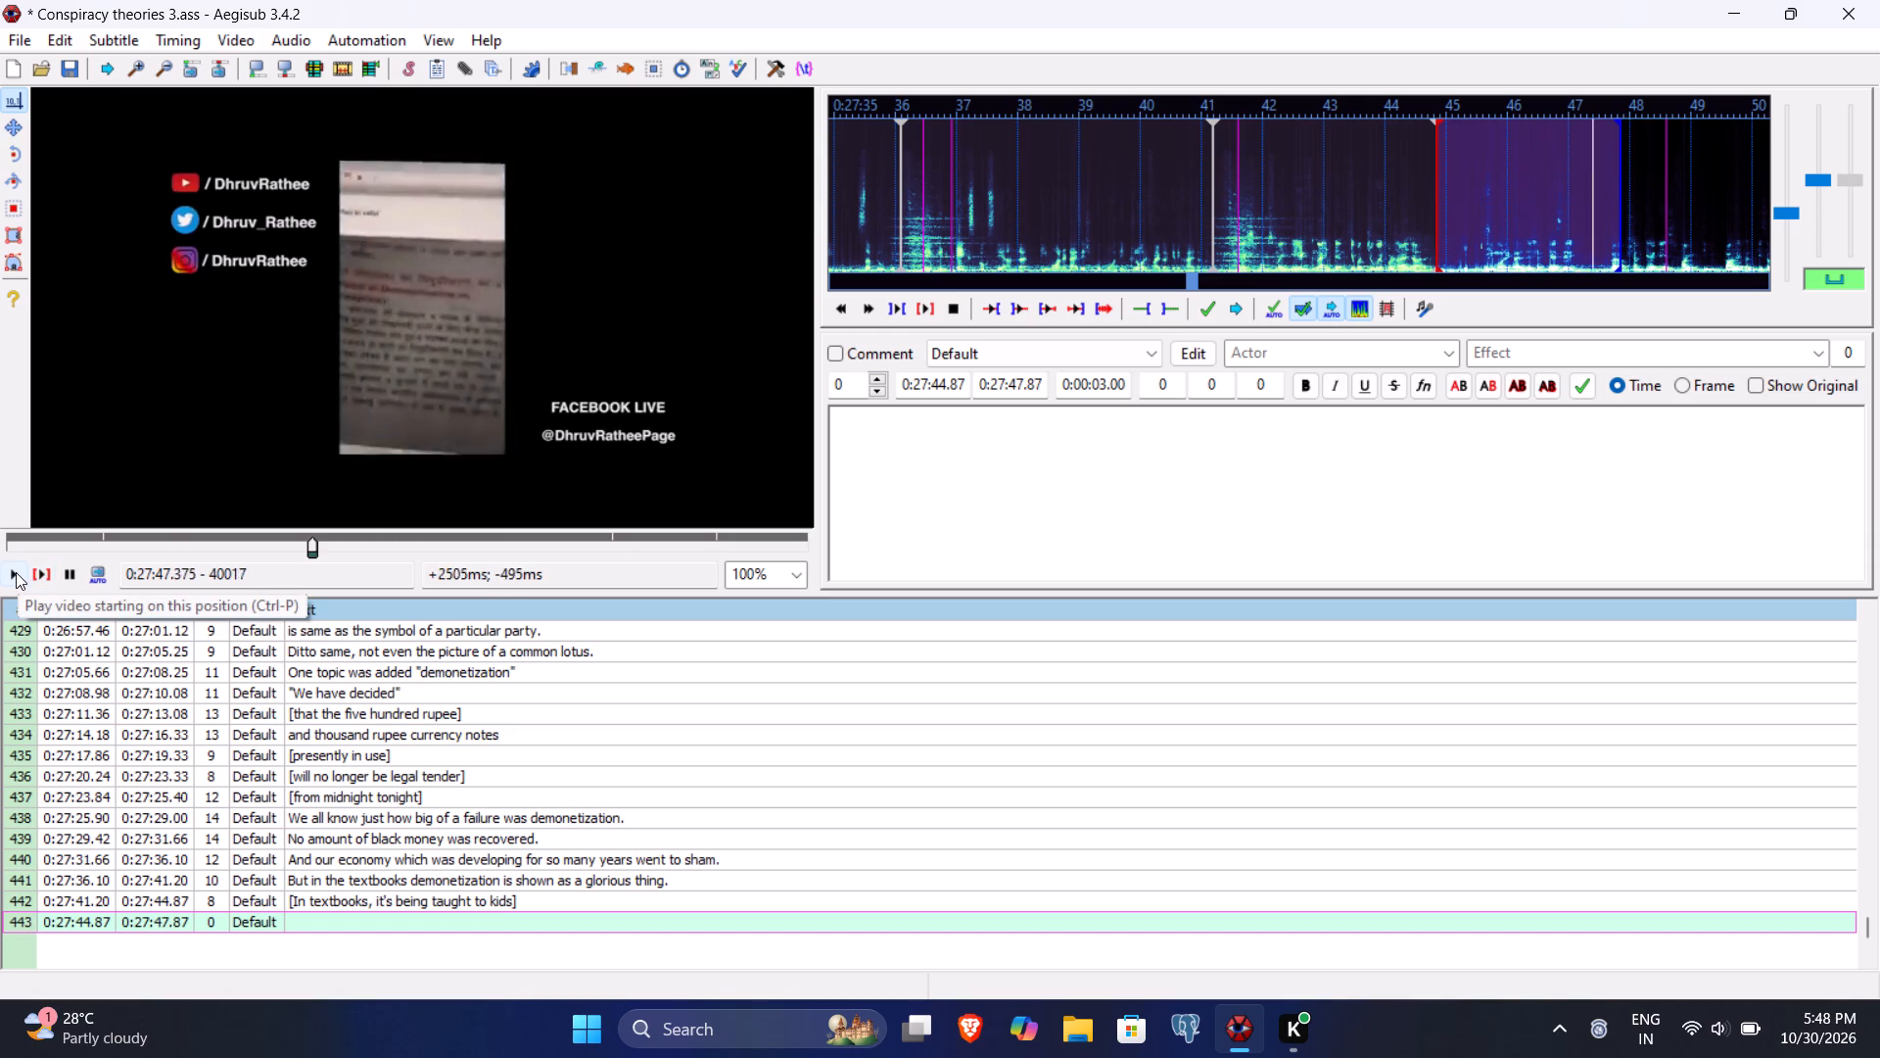
click(16, 572)
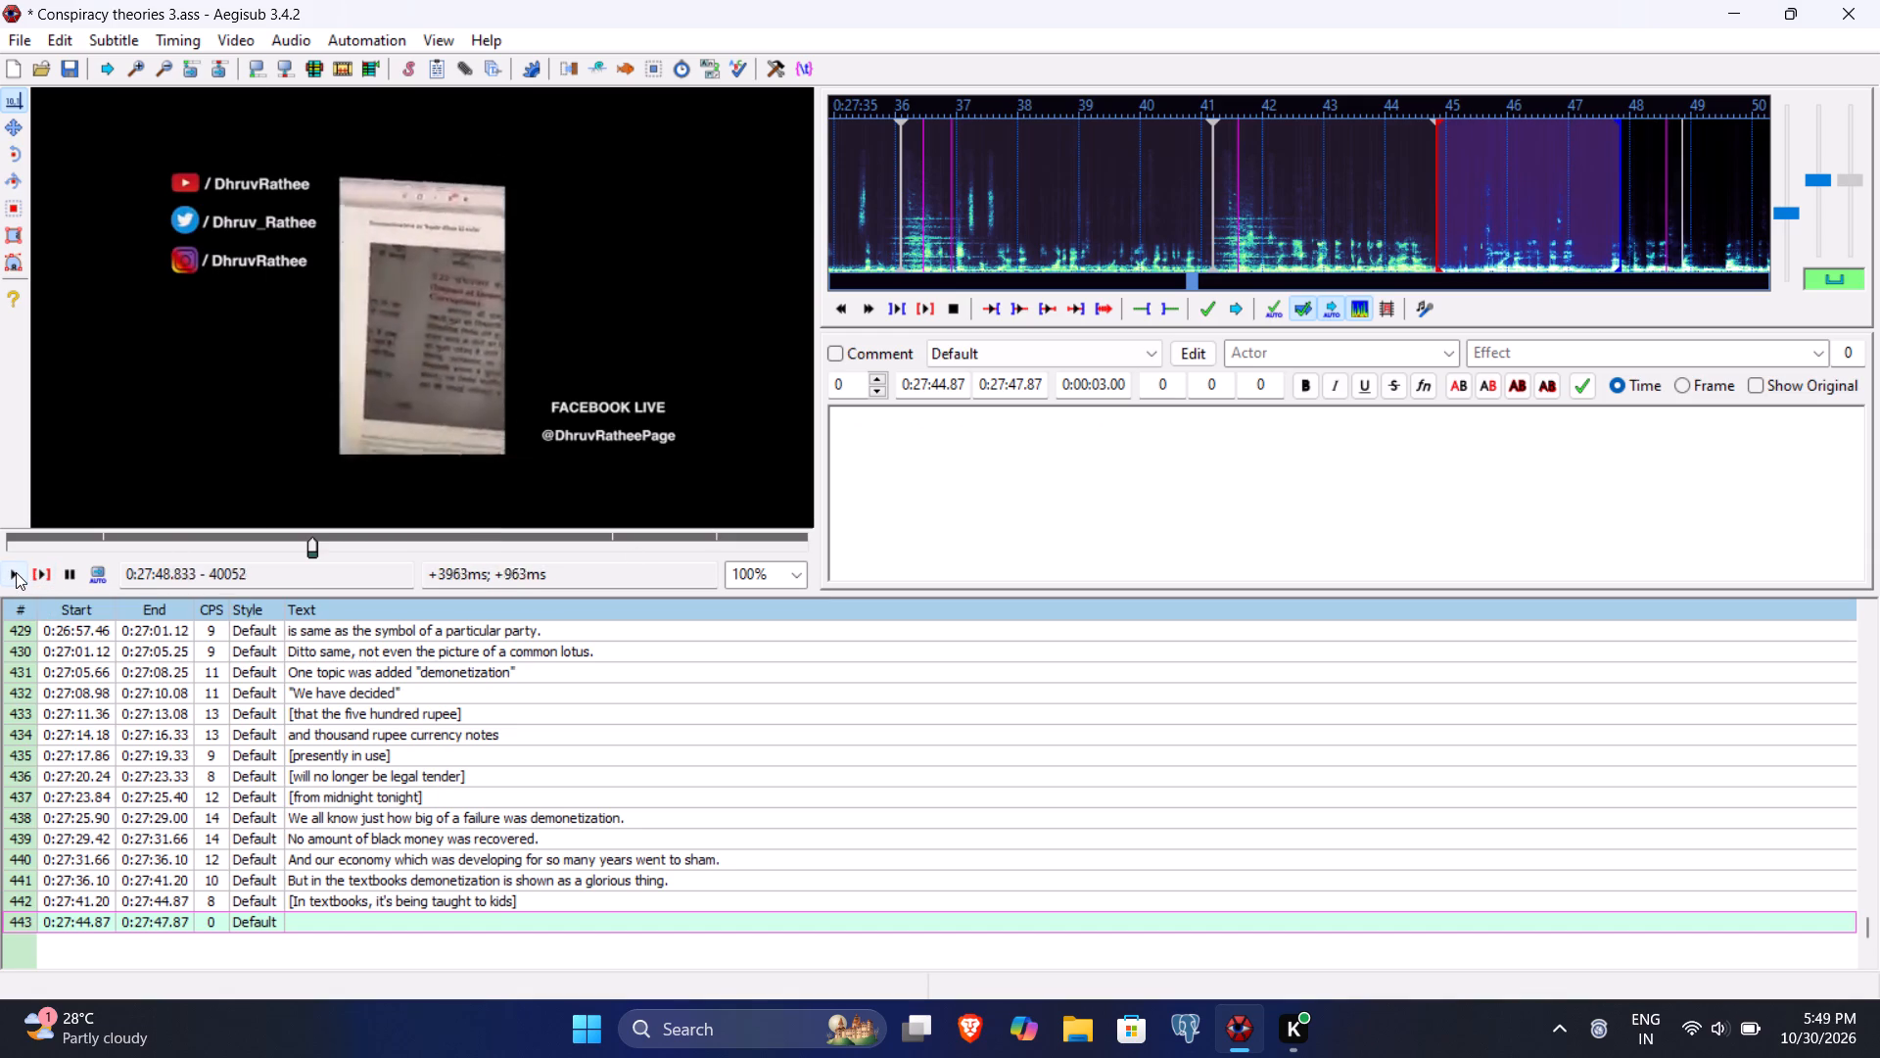
click(16, 572)
click(16, 572)
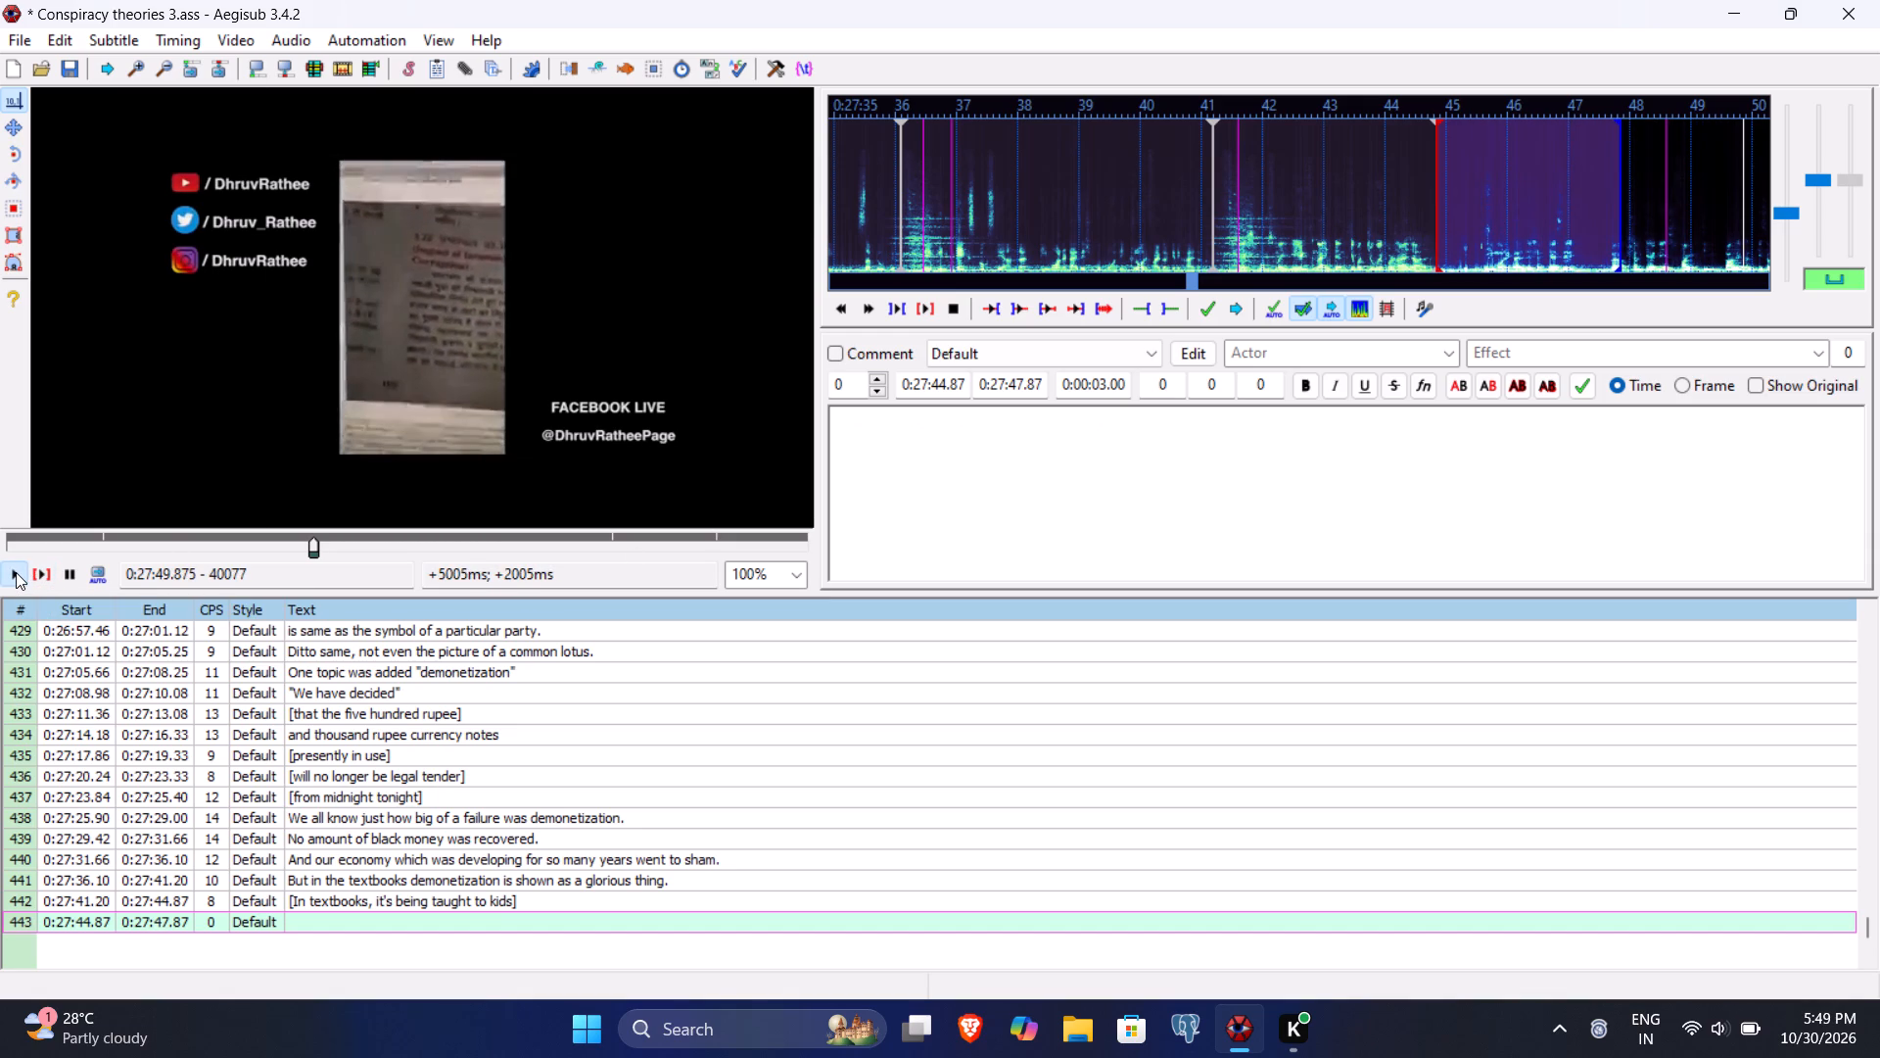
click(16, 572)
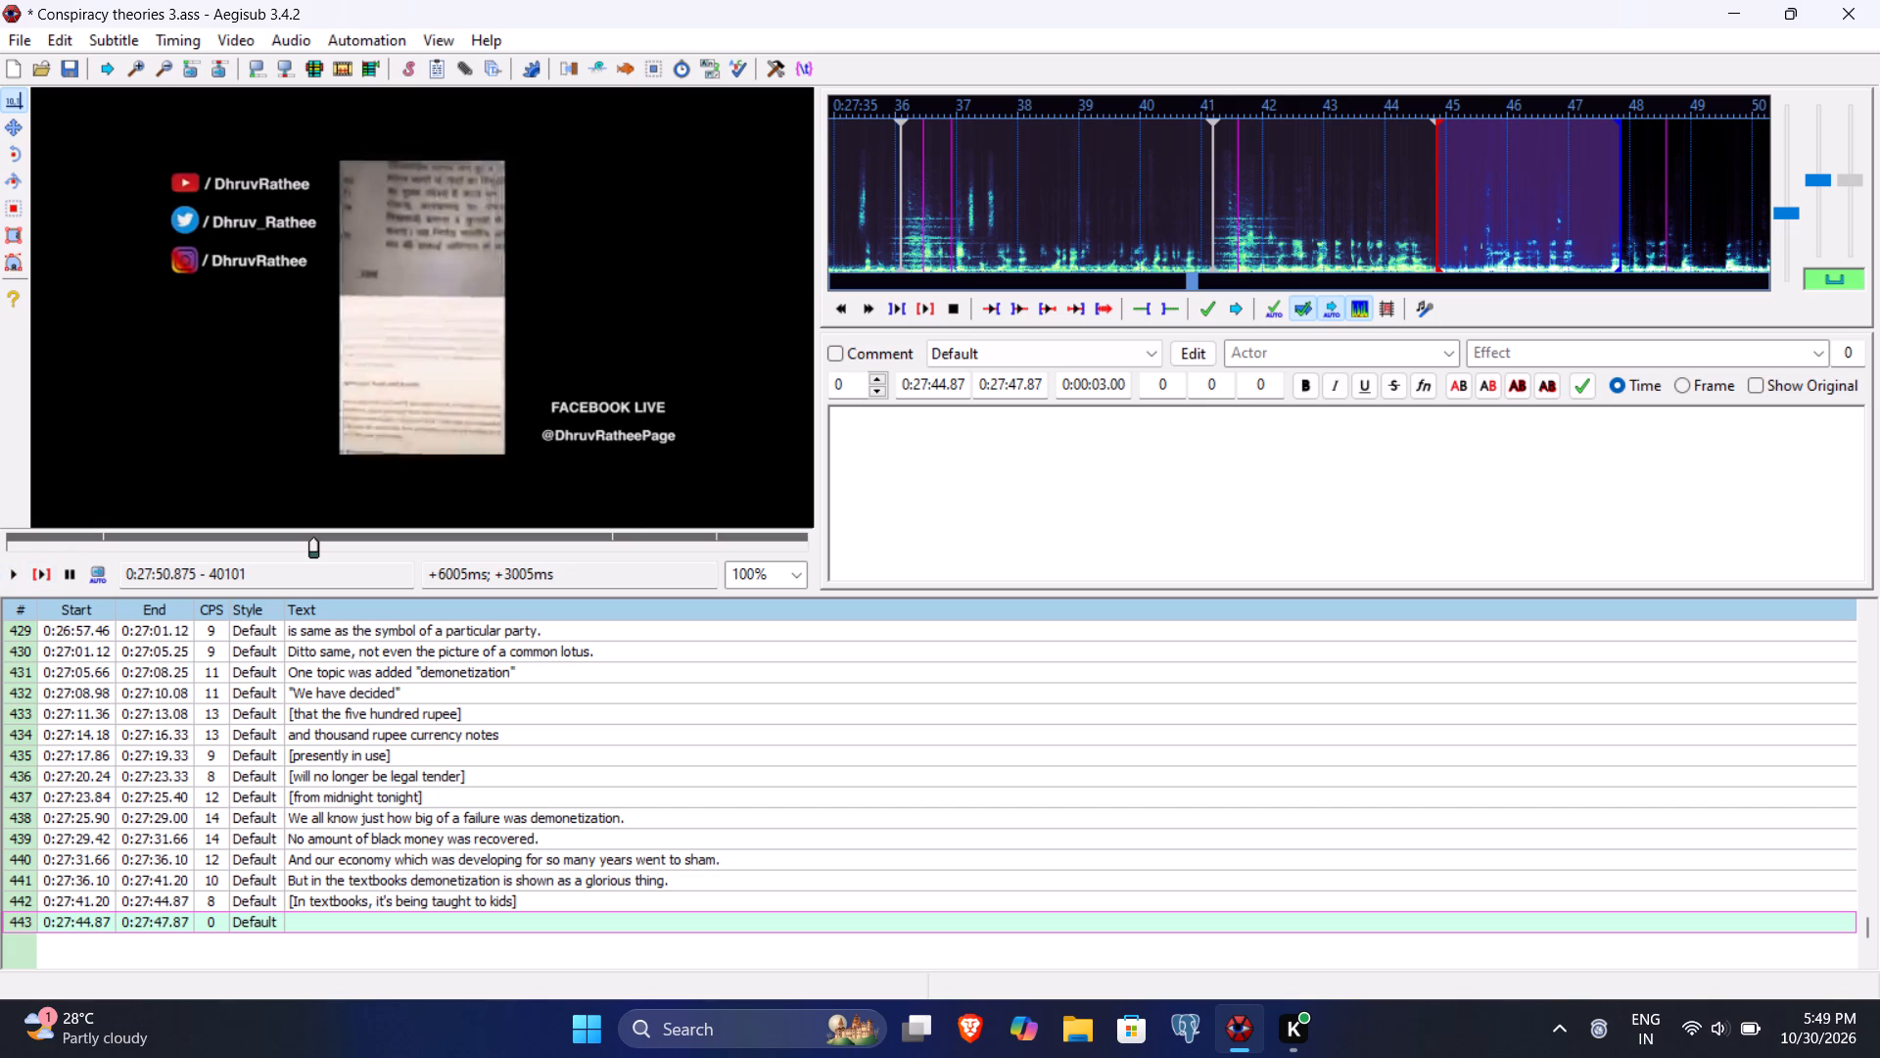
click(1007, 386)
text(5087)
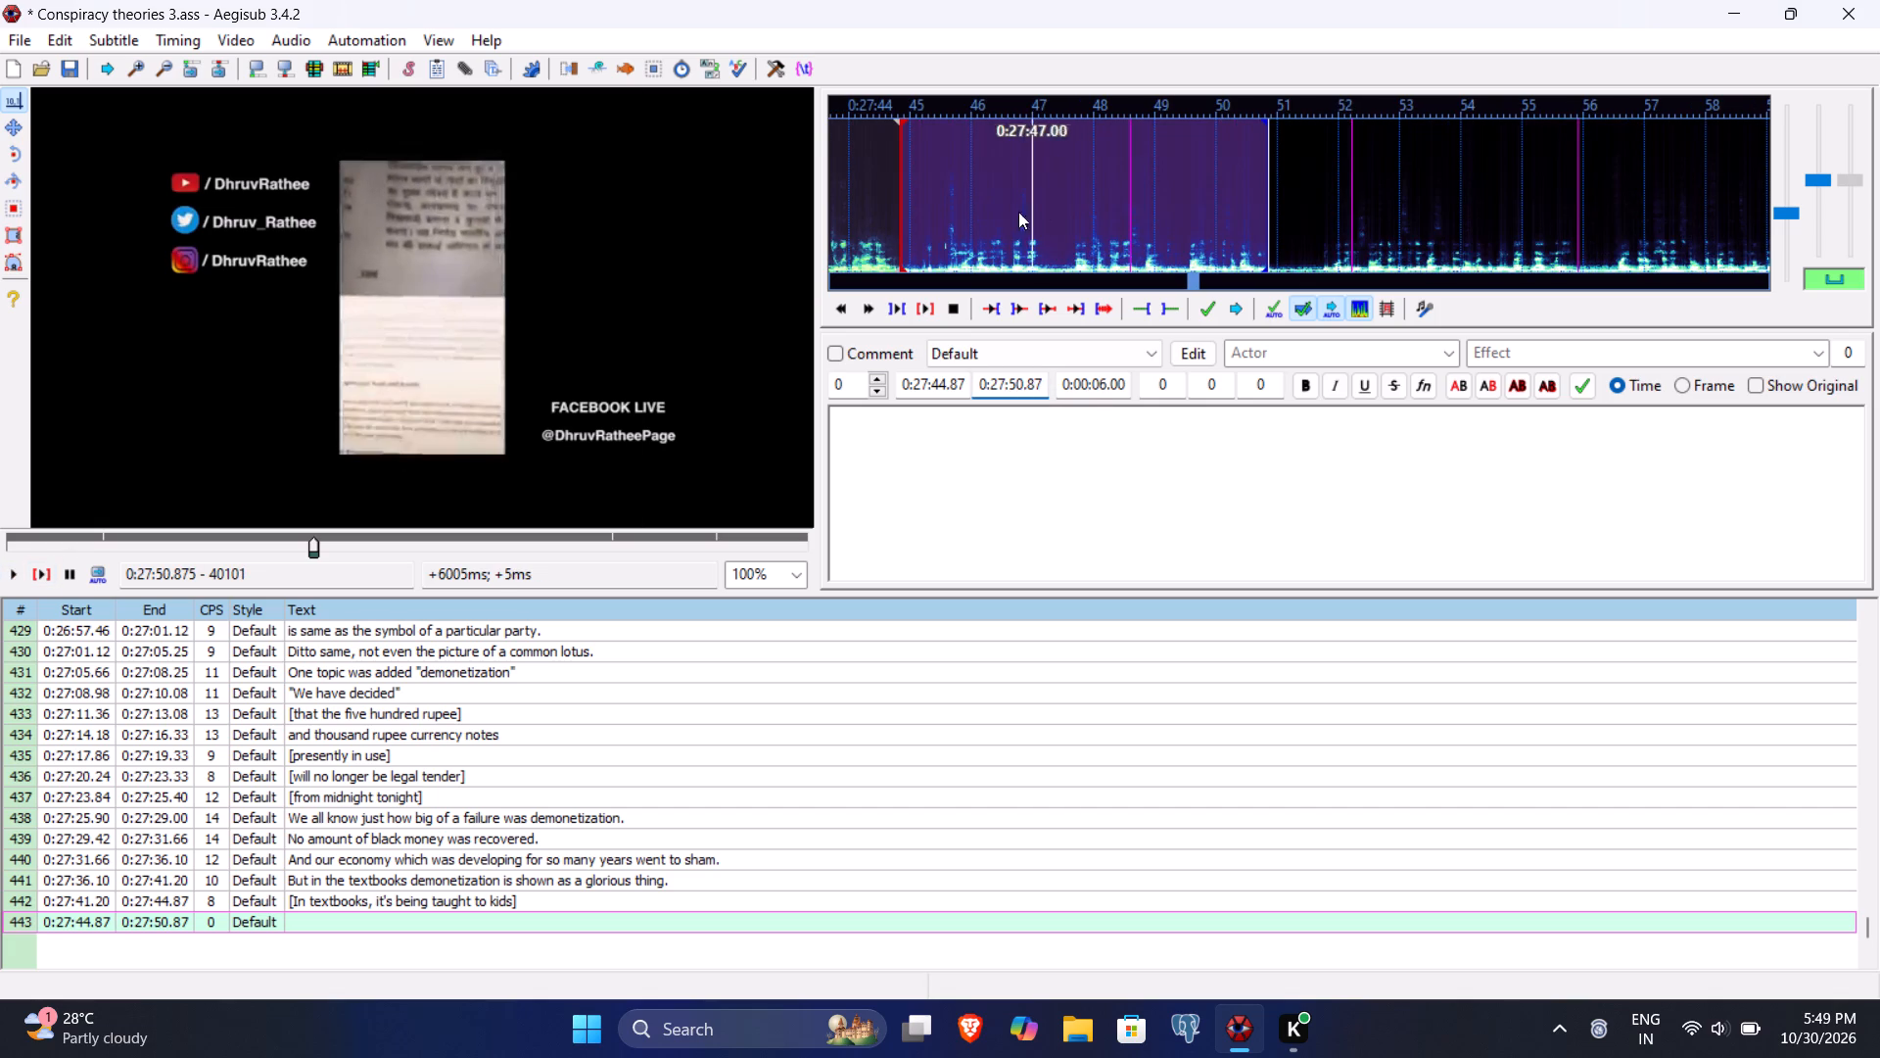
Open line 443's start time for editing.
click(950, 388)
key(BackSpace)
key(BackSpace)
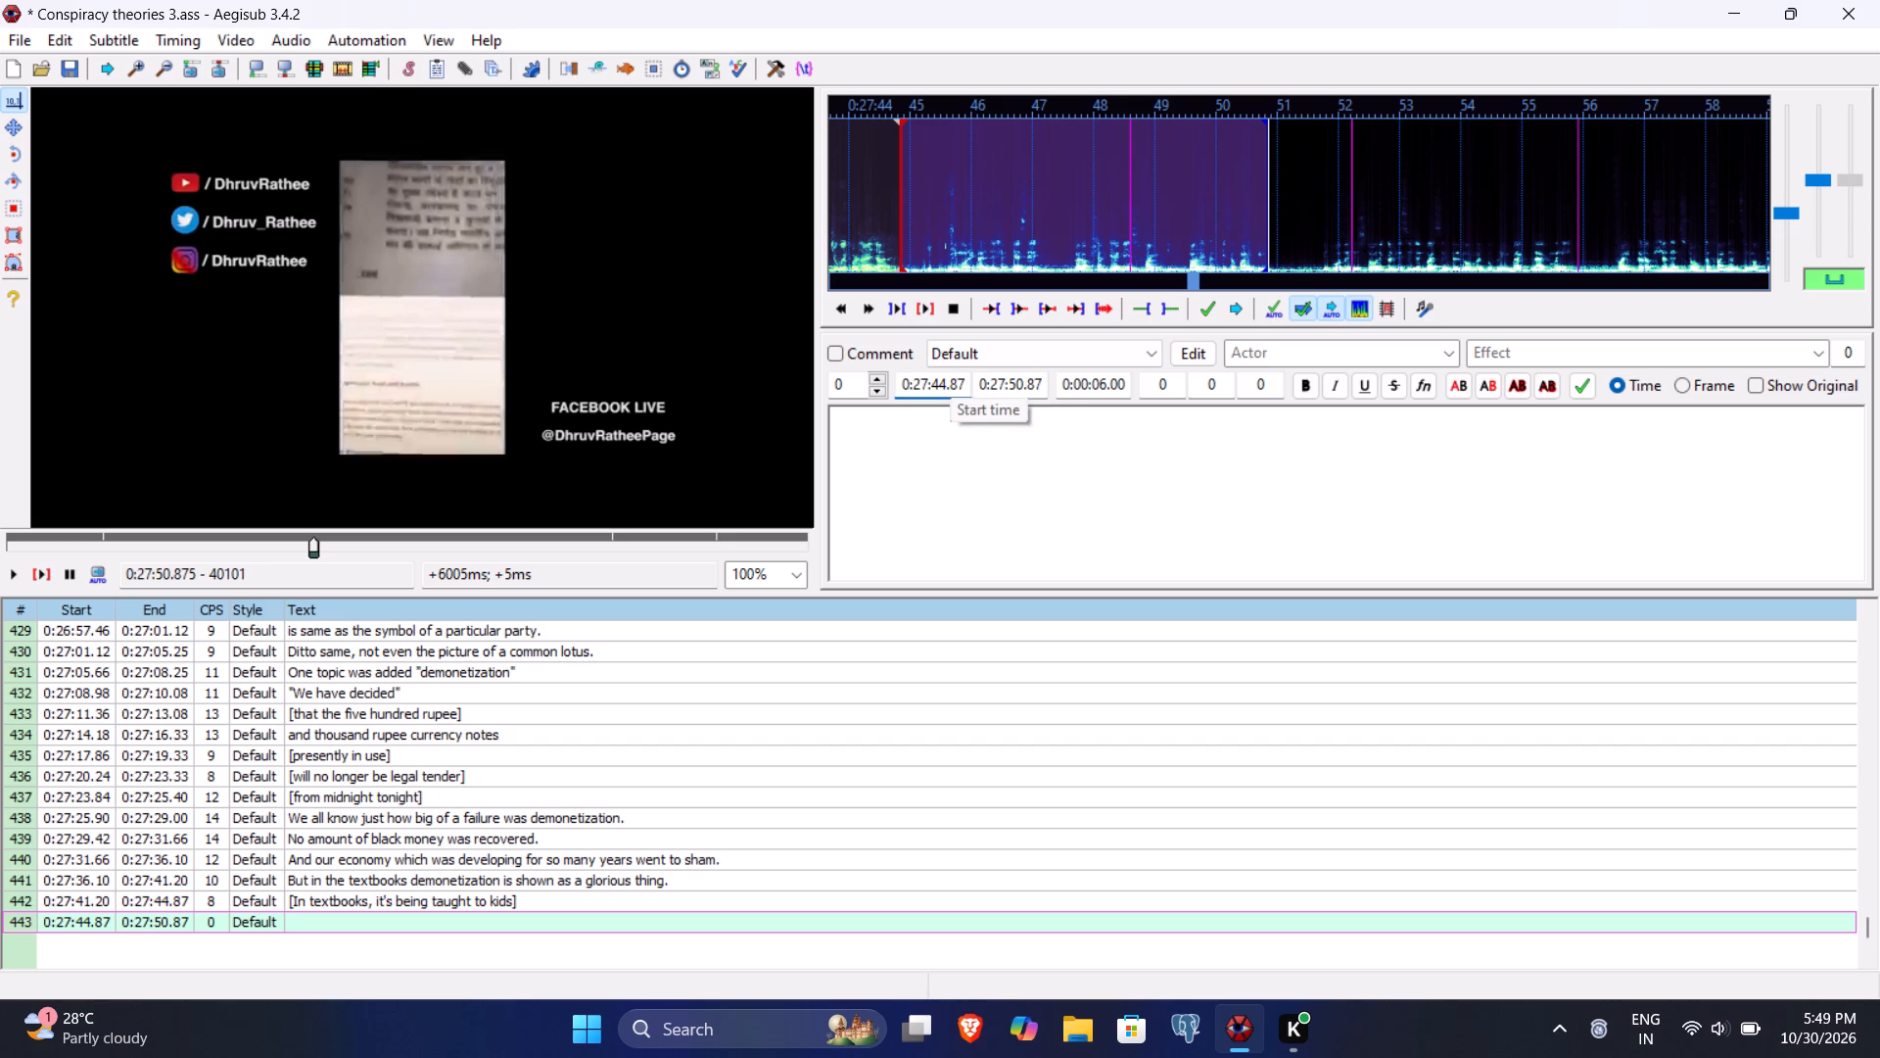
Set the start time of line 443 to 0:27:45.66.
text(566)
Enter the text "[how demonetization was a fight against curroption]" for line 443.
click(912, 509)
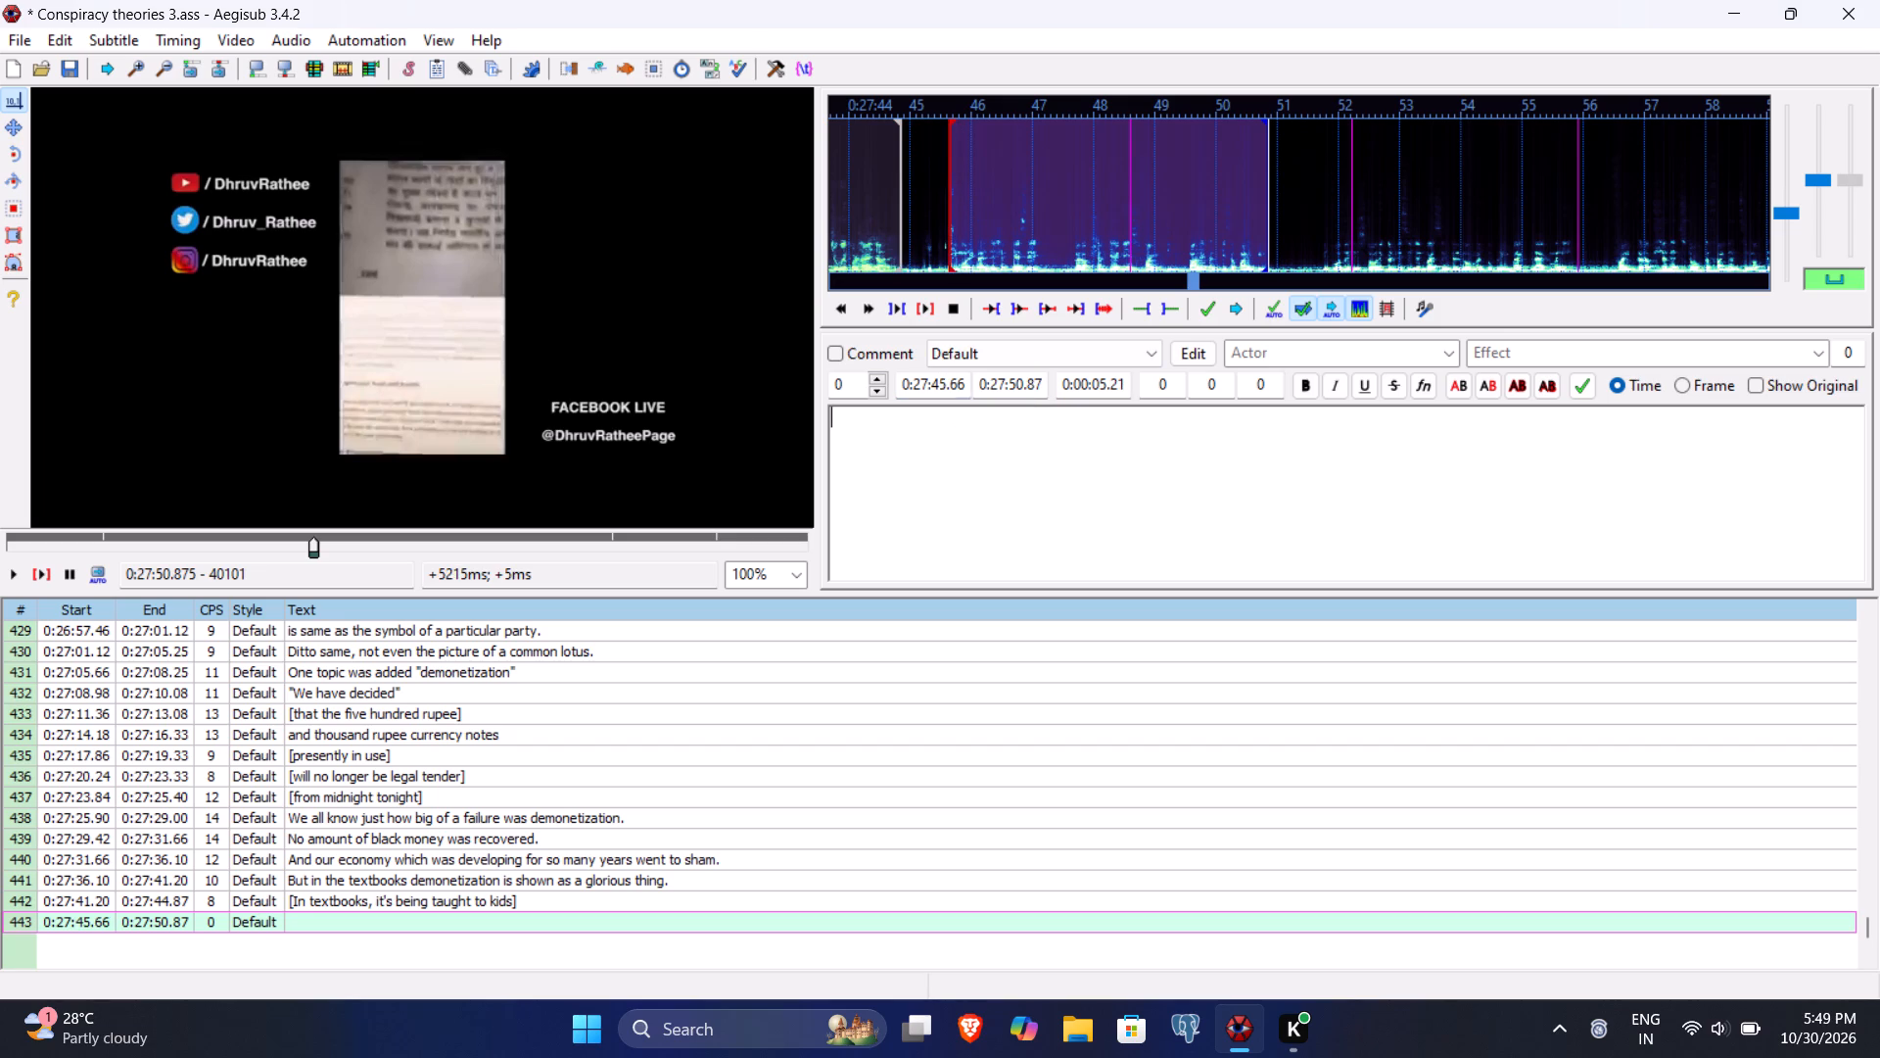
key(p)
key(BackSpace)
text([how demo)
text(neti)
text(zation was)
key(space)
text(a ifhgt)
key(BackSpace)
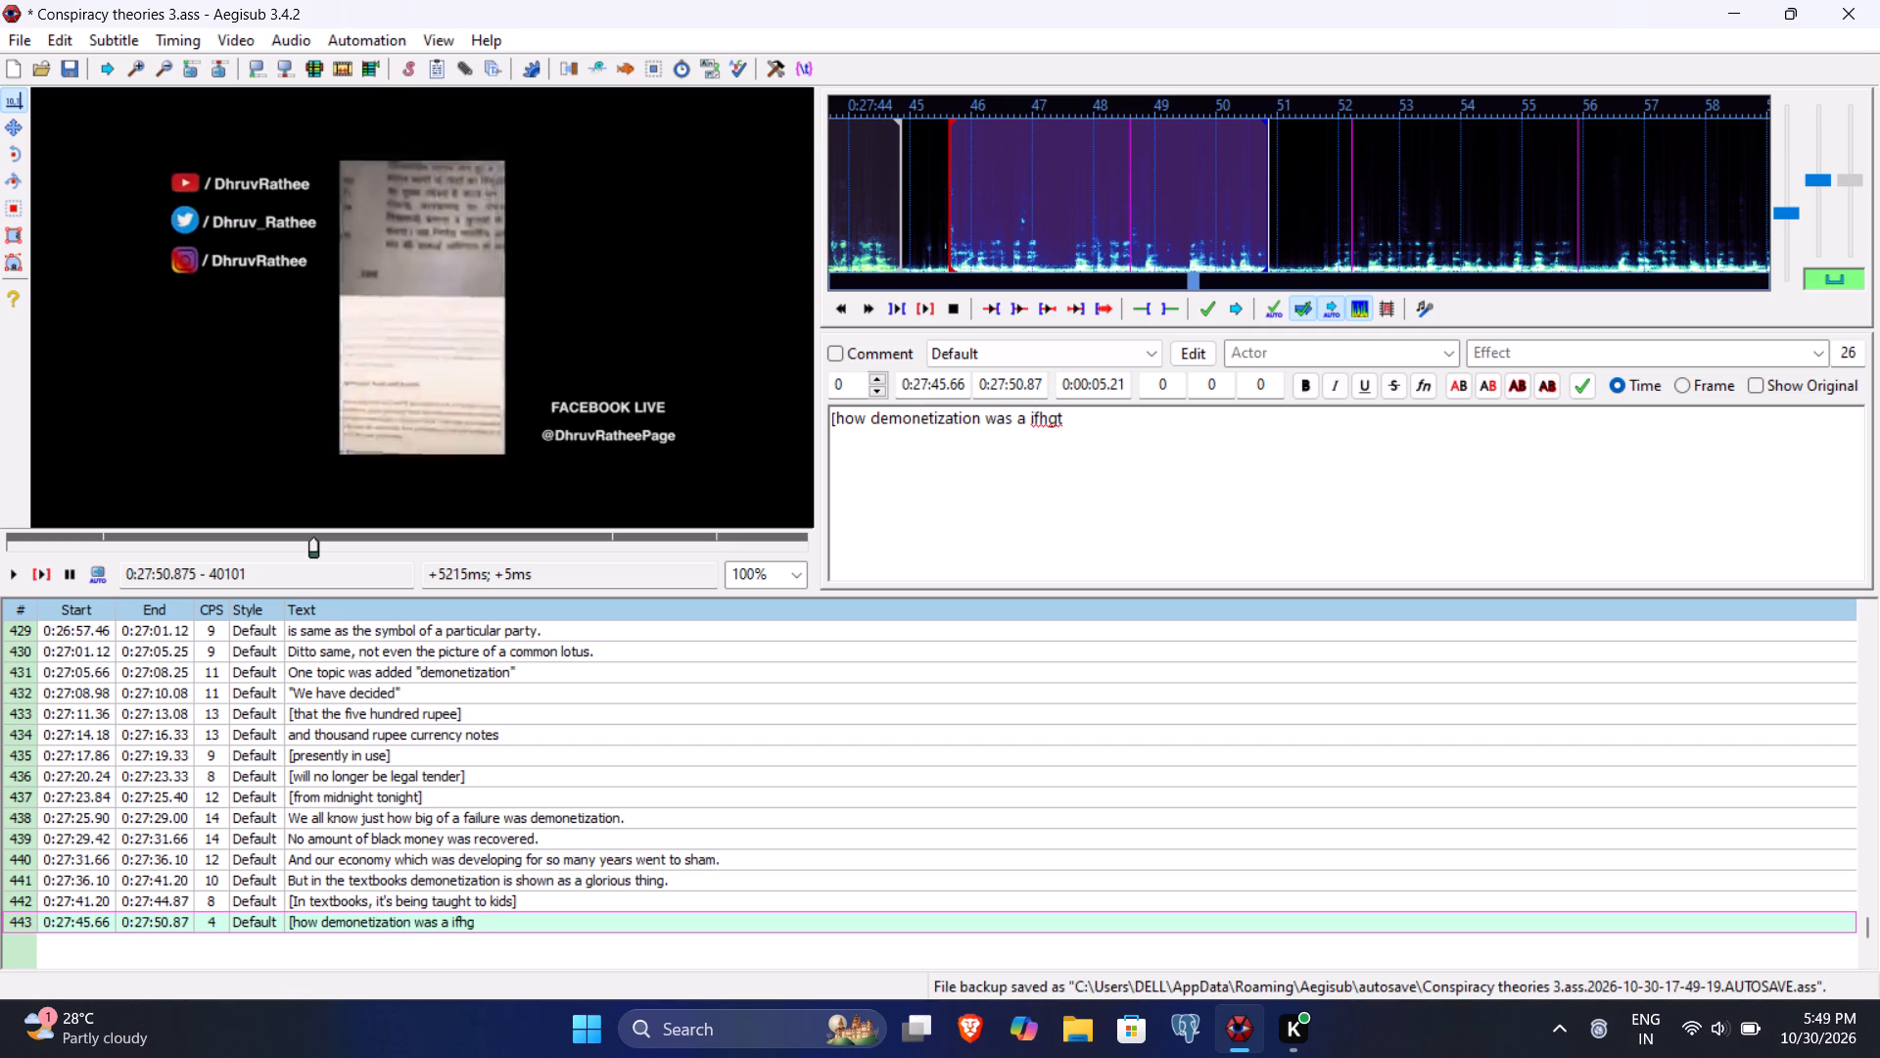
key(BackSpace)
key(BackSpace)
key(BackSpace)
key(BackSpace)
text(fight against curr)
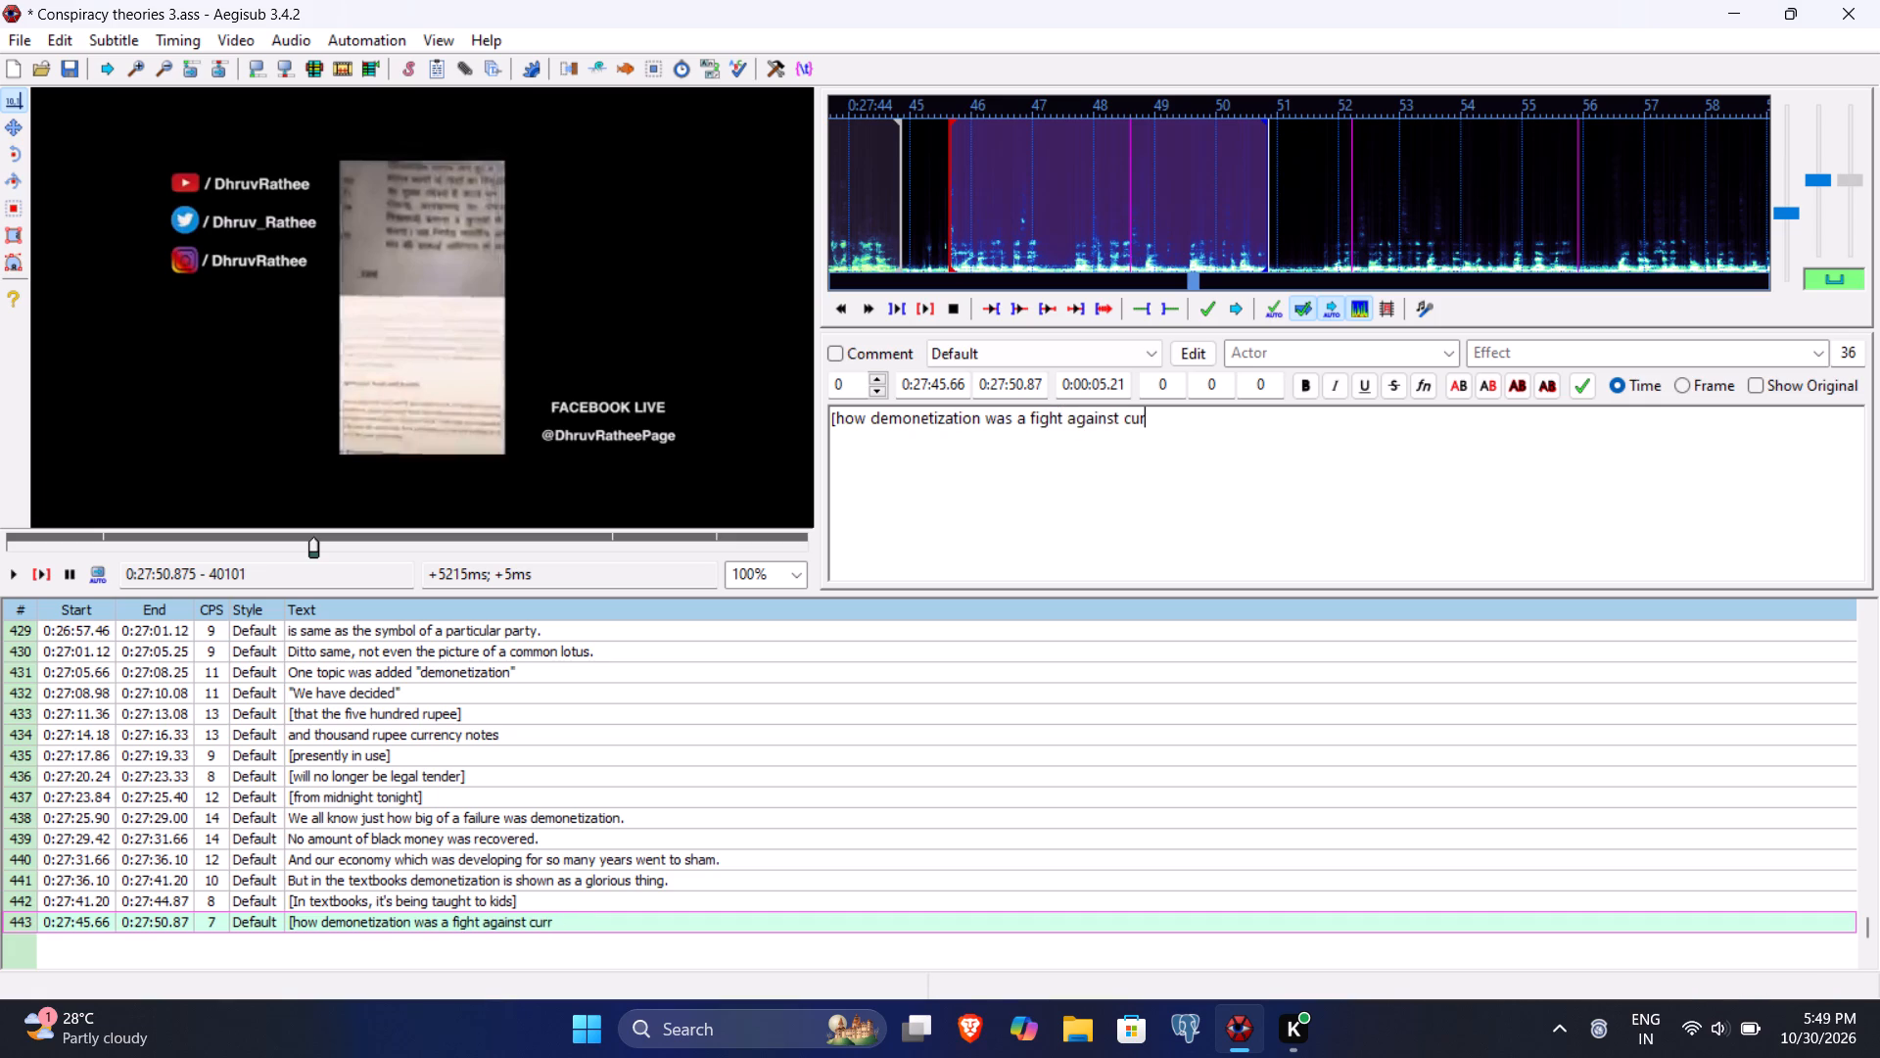
text(option)
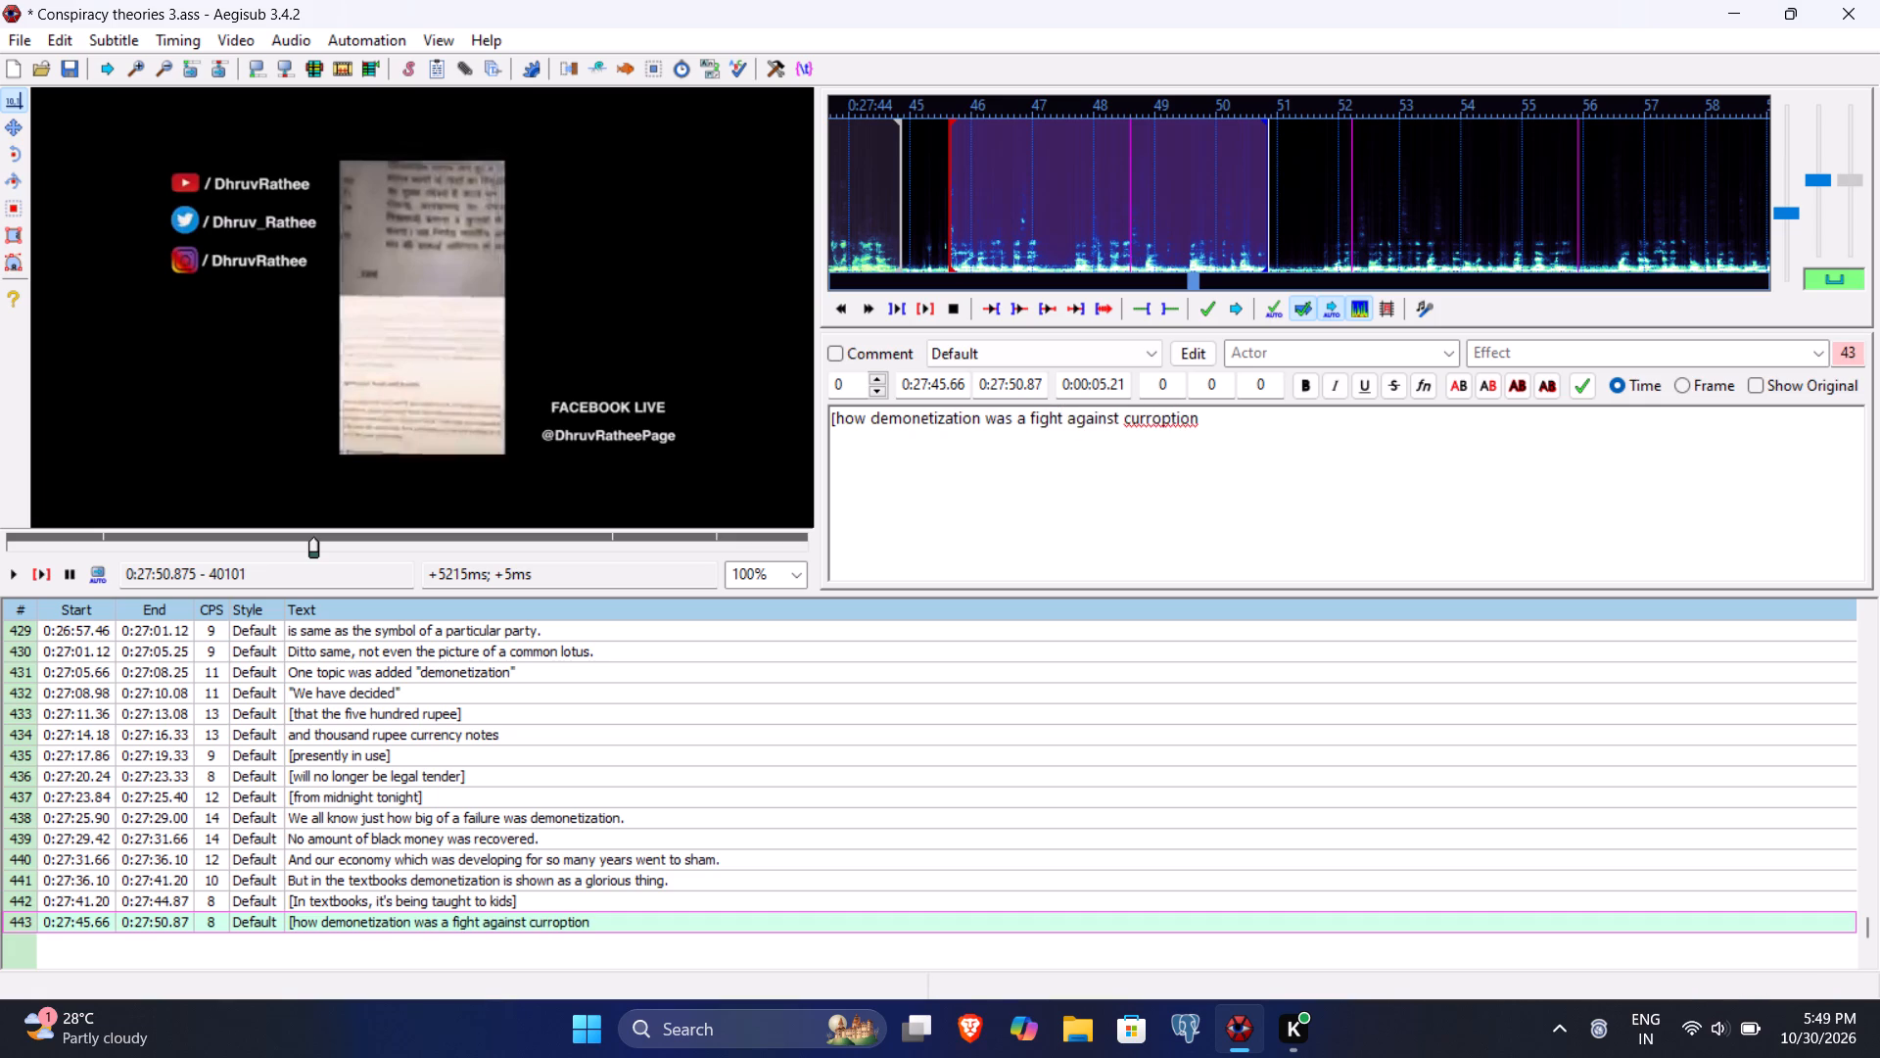
key(bracketright)
Change the last word of line 443 to "curruption" and commit the line.
key(Left)
key(Left)
key(Left)
key(Left)
key(Left)
key(Left)
key(BackSpace)
key(u)
key(Return)
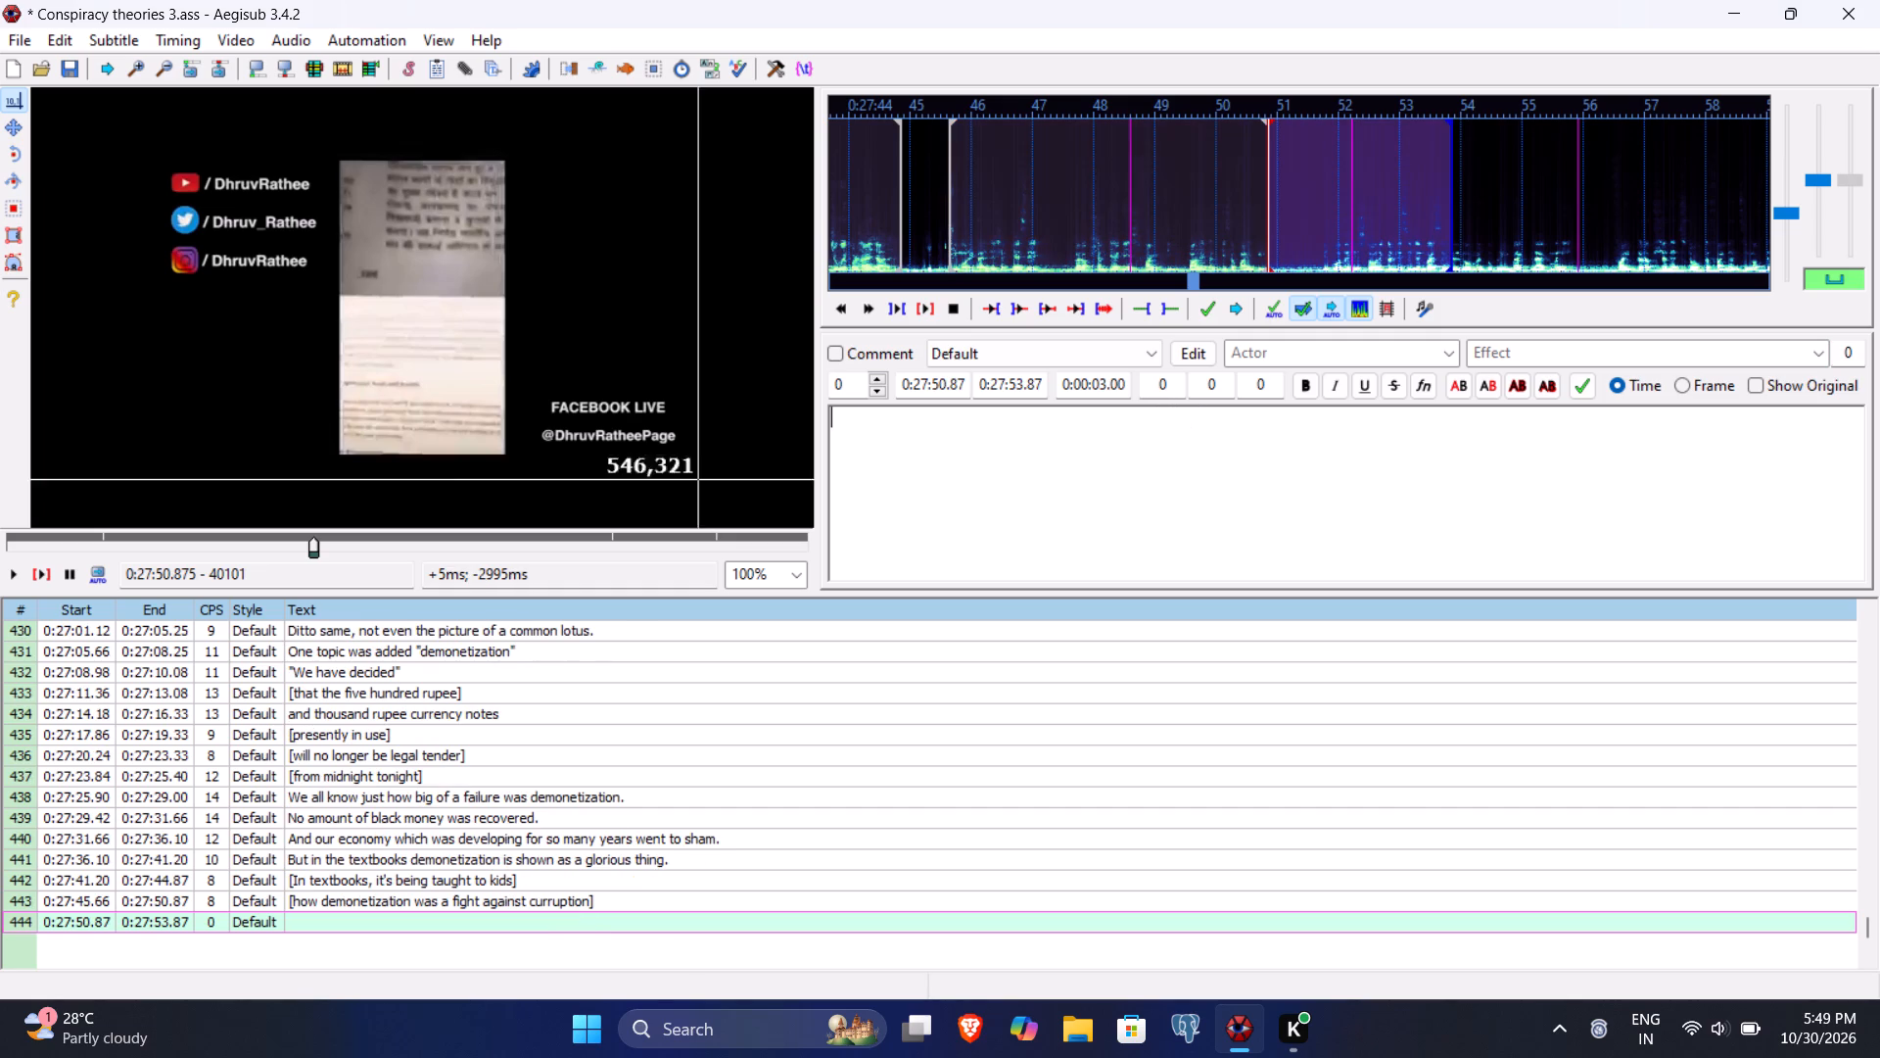
Play line 444 and slightly past it, setting its start time to 0:27:51.84.
click(44, 562)
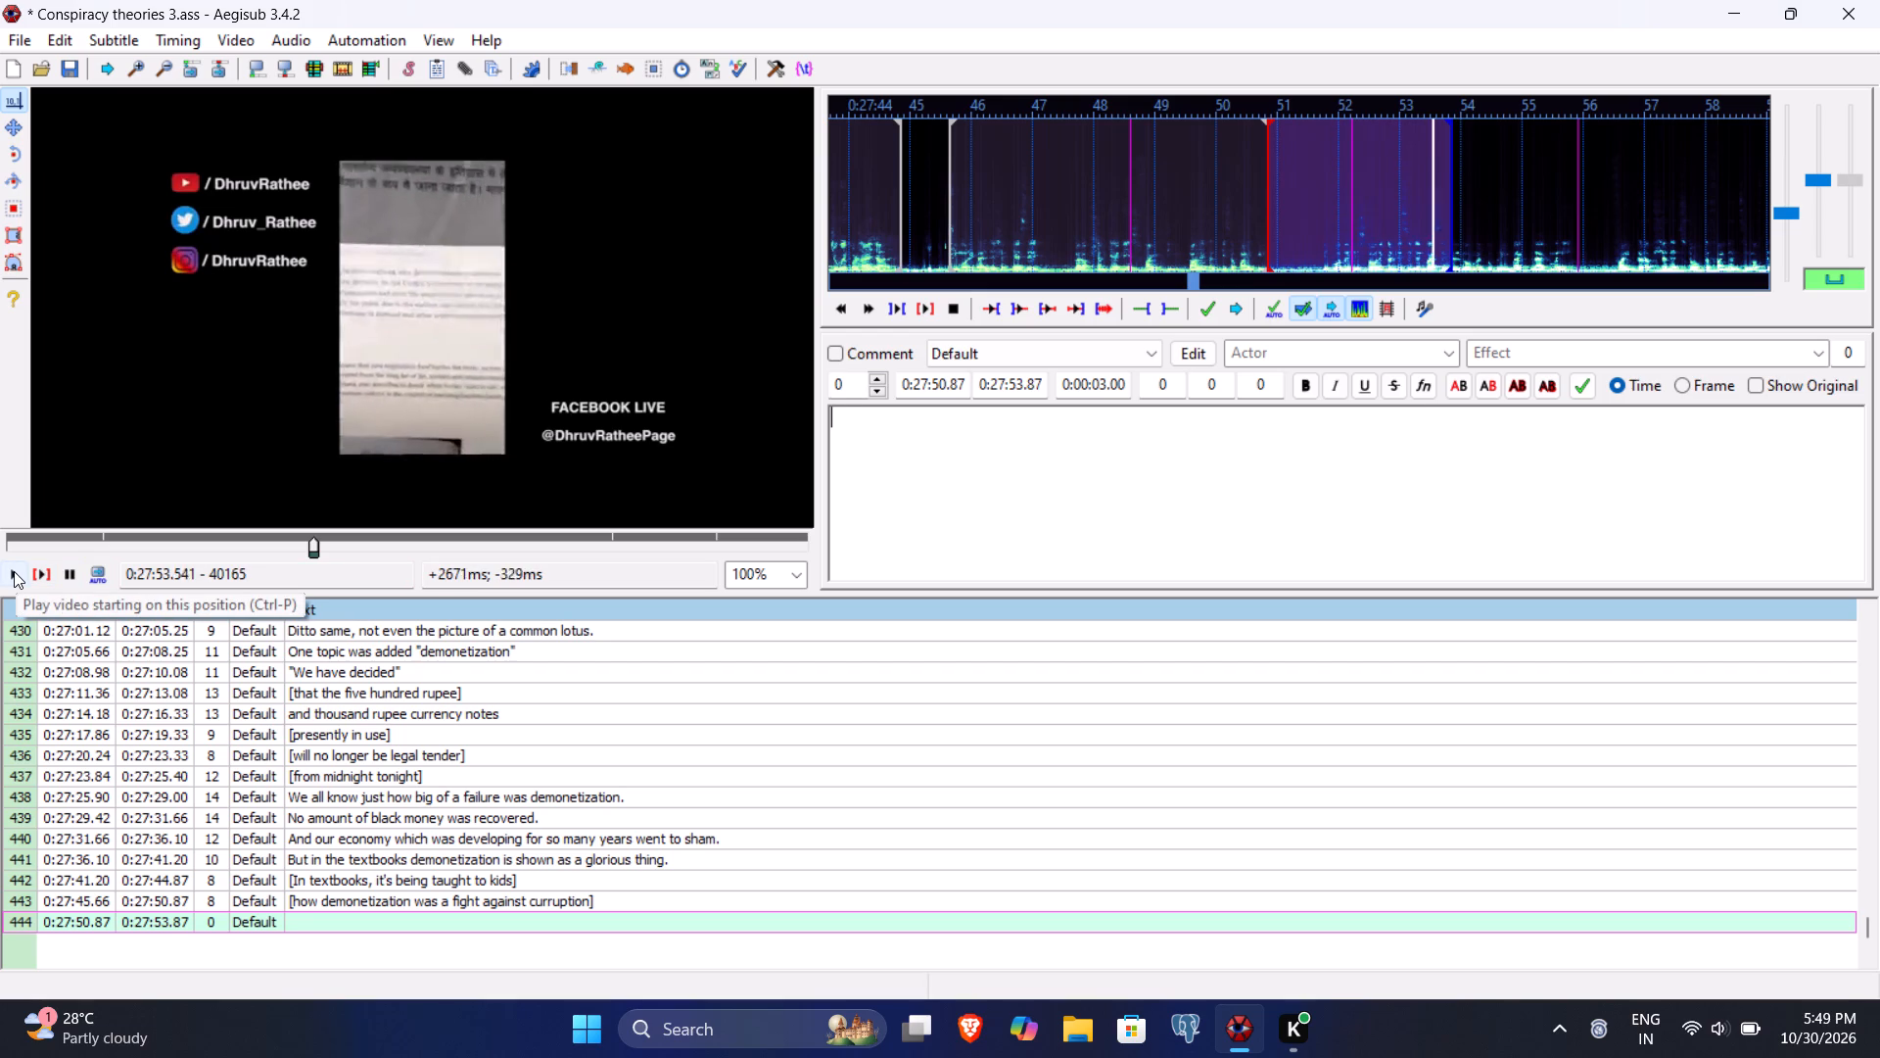
click(14, 571)
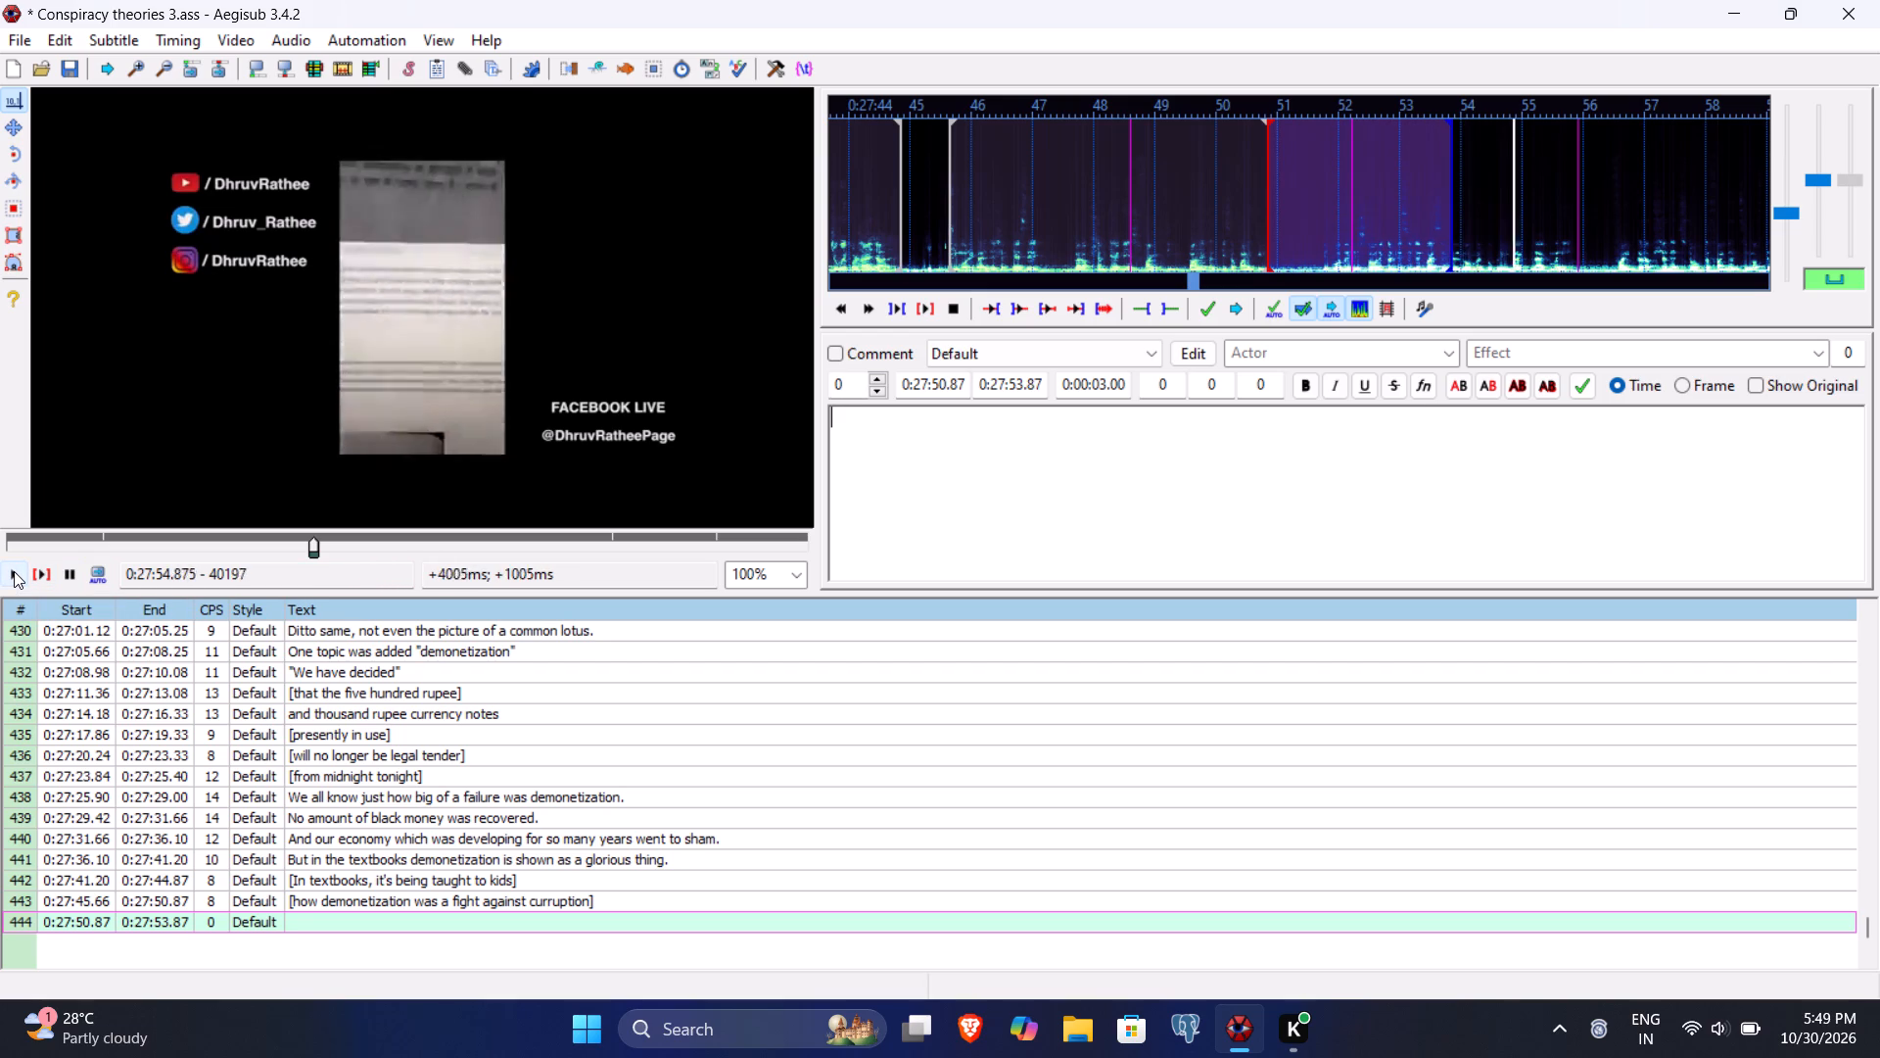
click(14, 571)
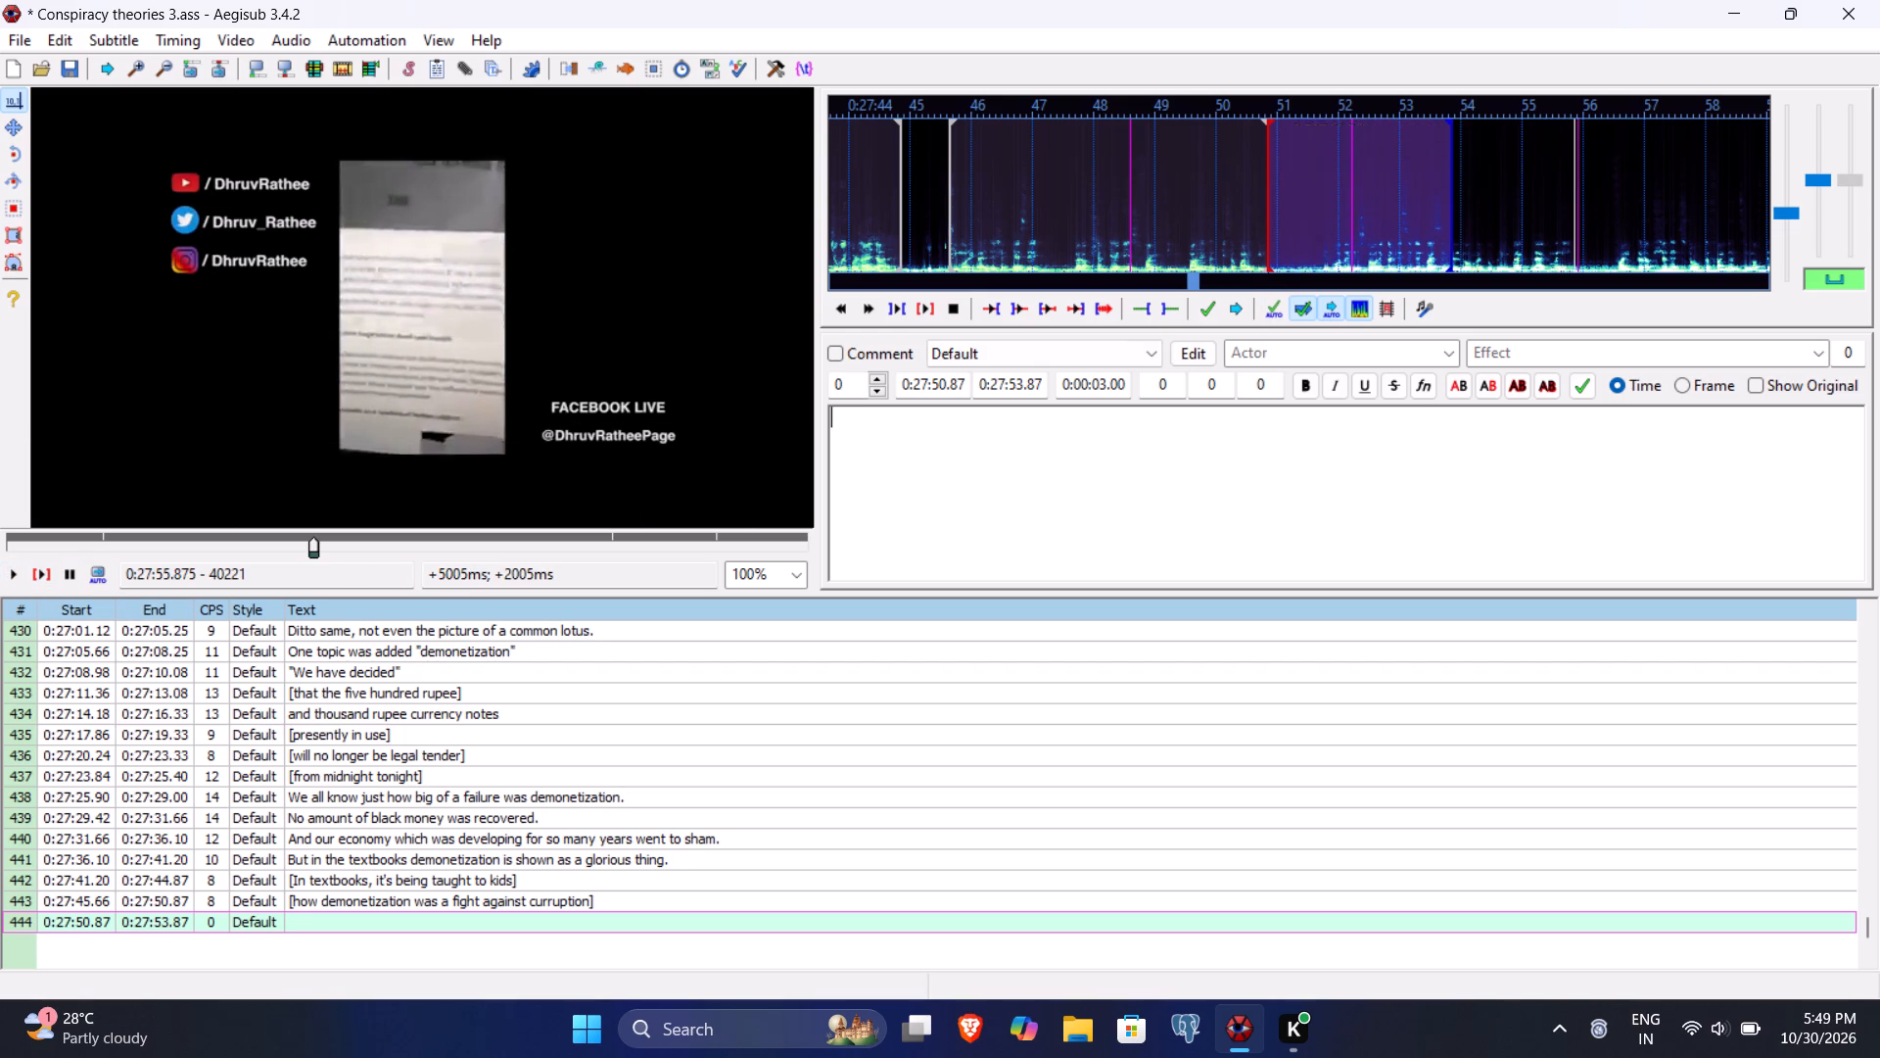
click(941, 390)
key(1)
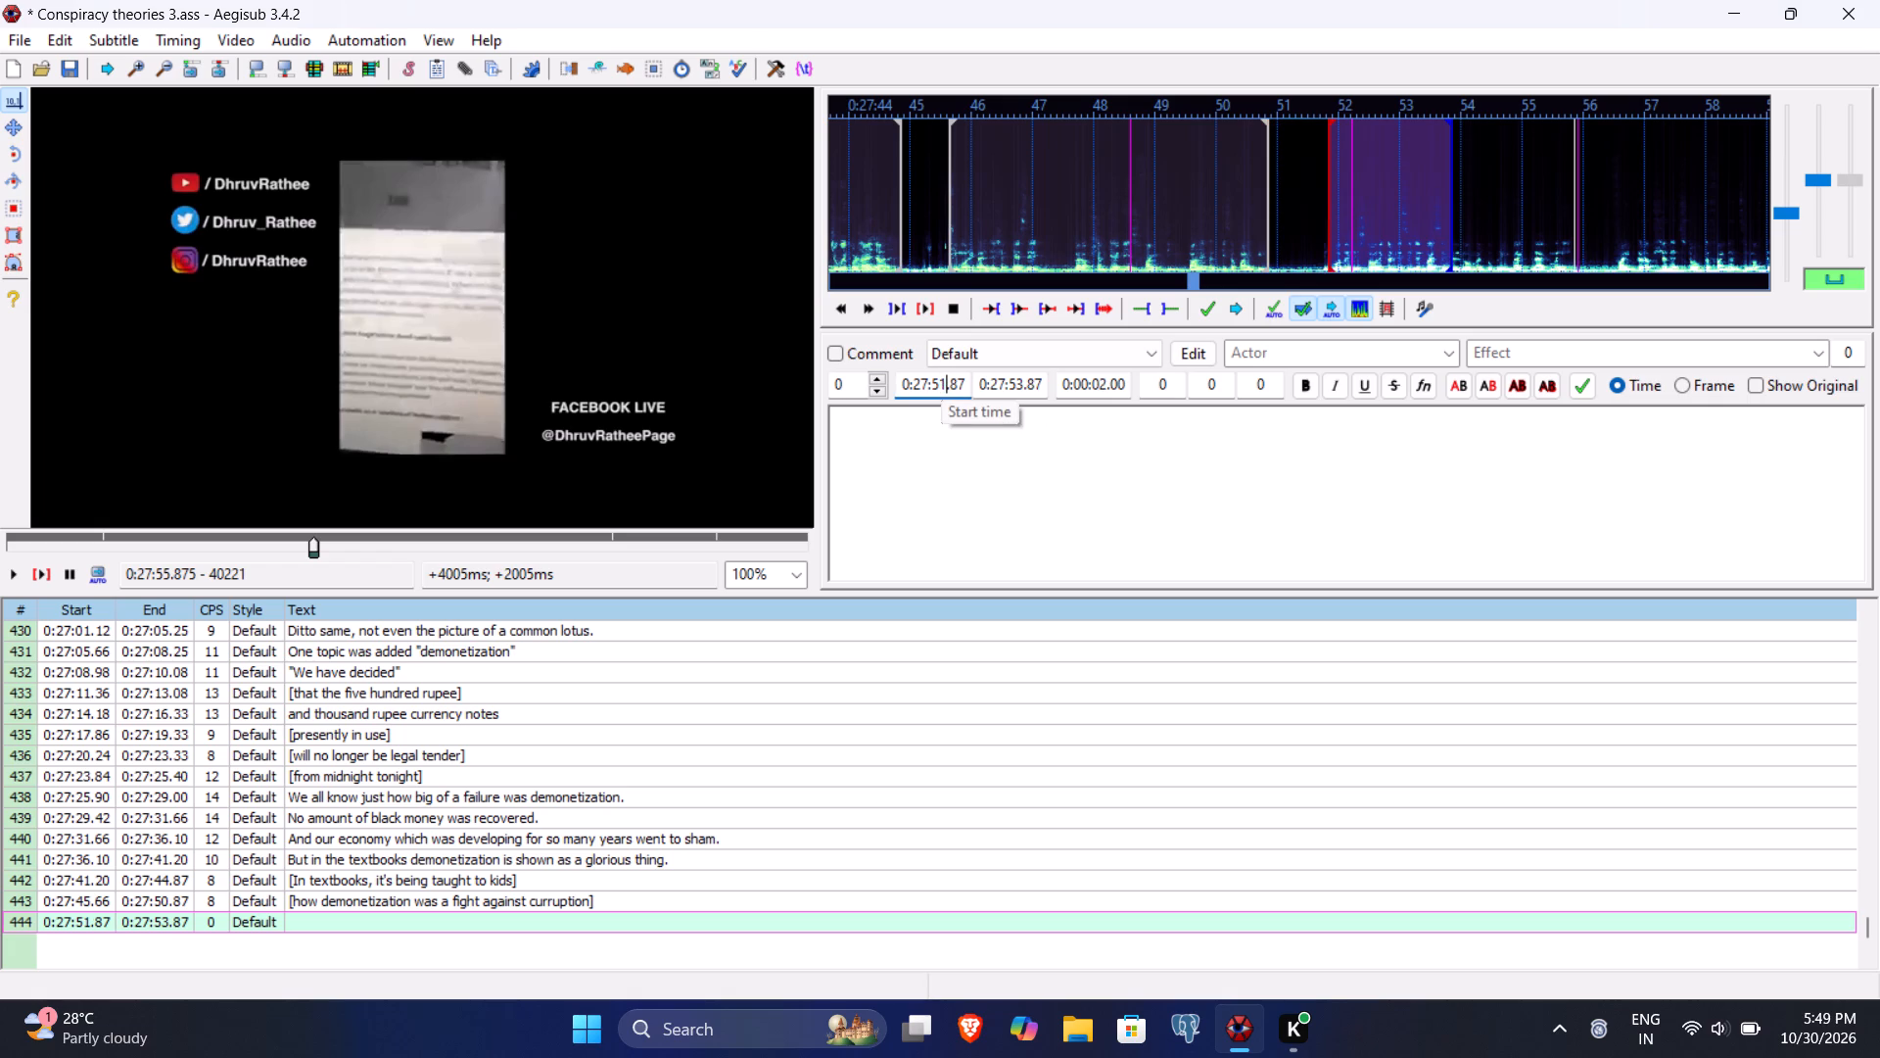
text(84)
Enter the text "[It was a historic decision by the government to bring bak black money" for line 444.
click(937, 461)
text([It was a hir)
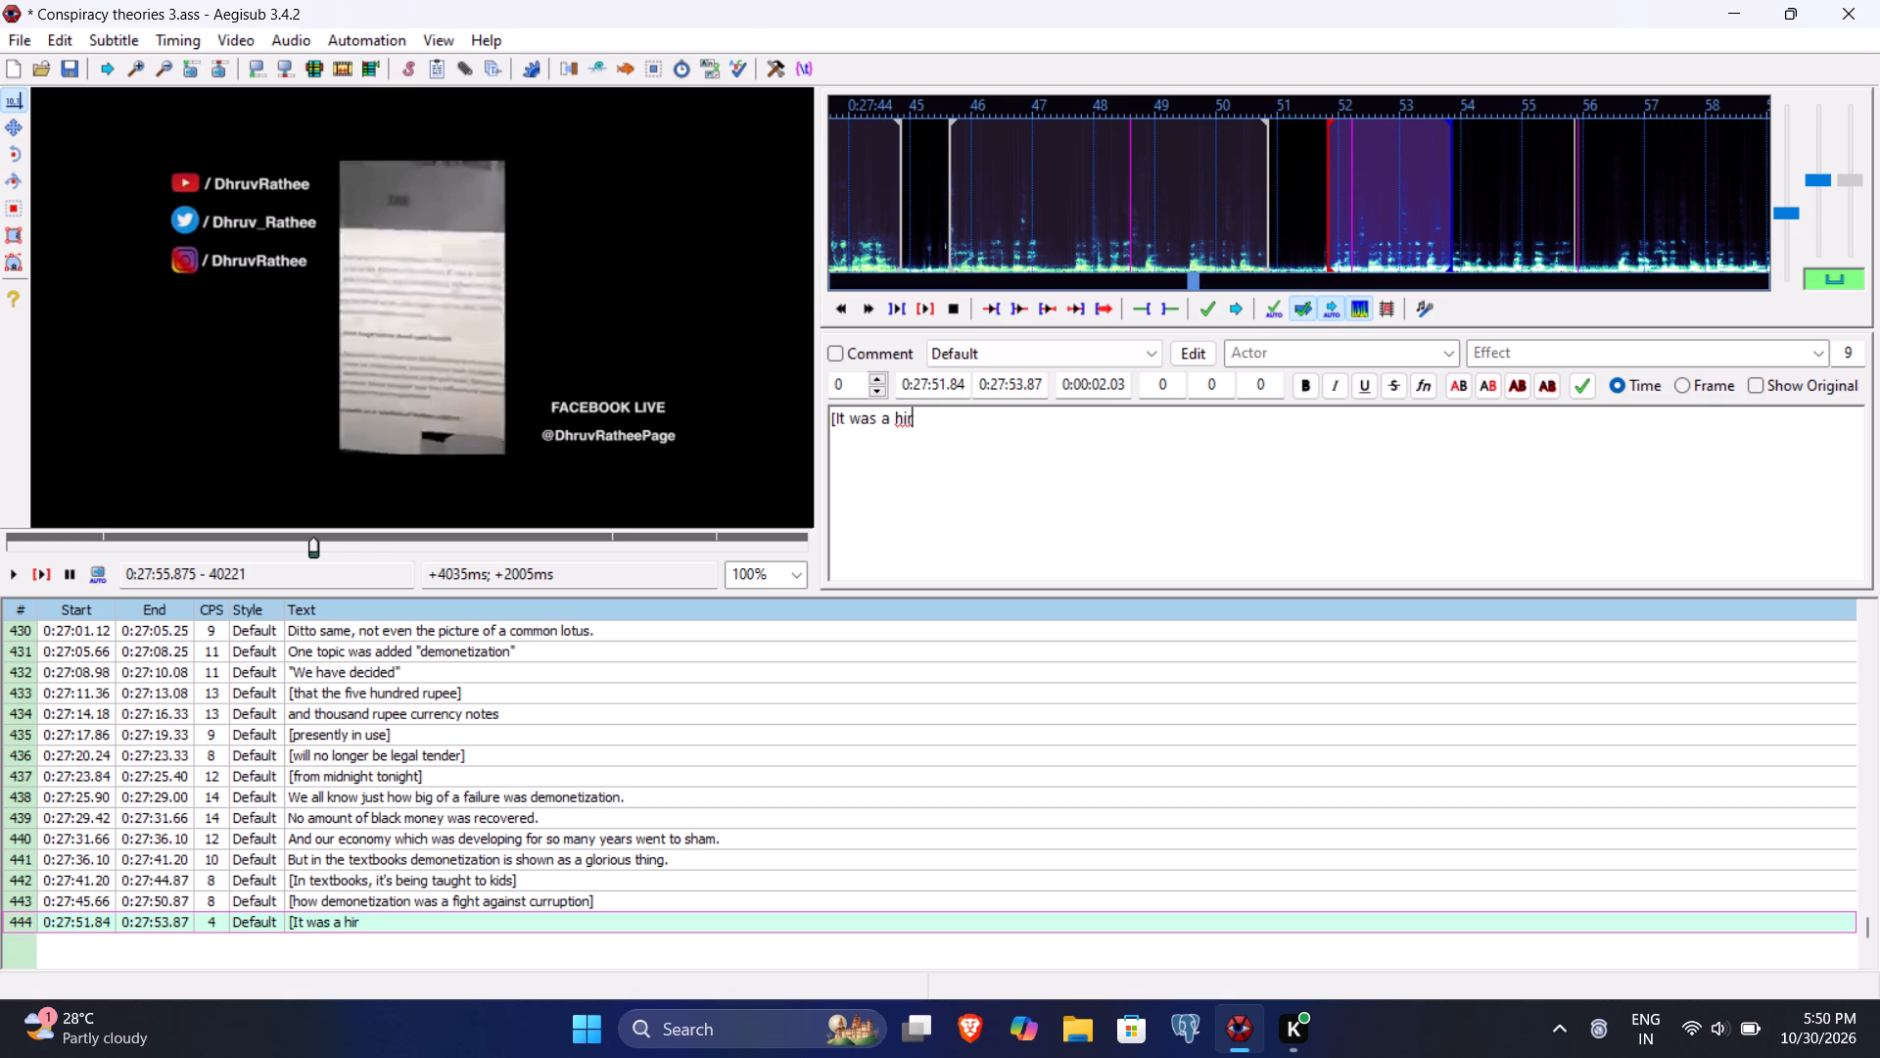
key(BackSpace)
text(storic decision by the government)
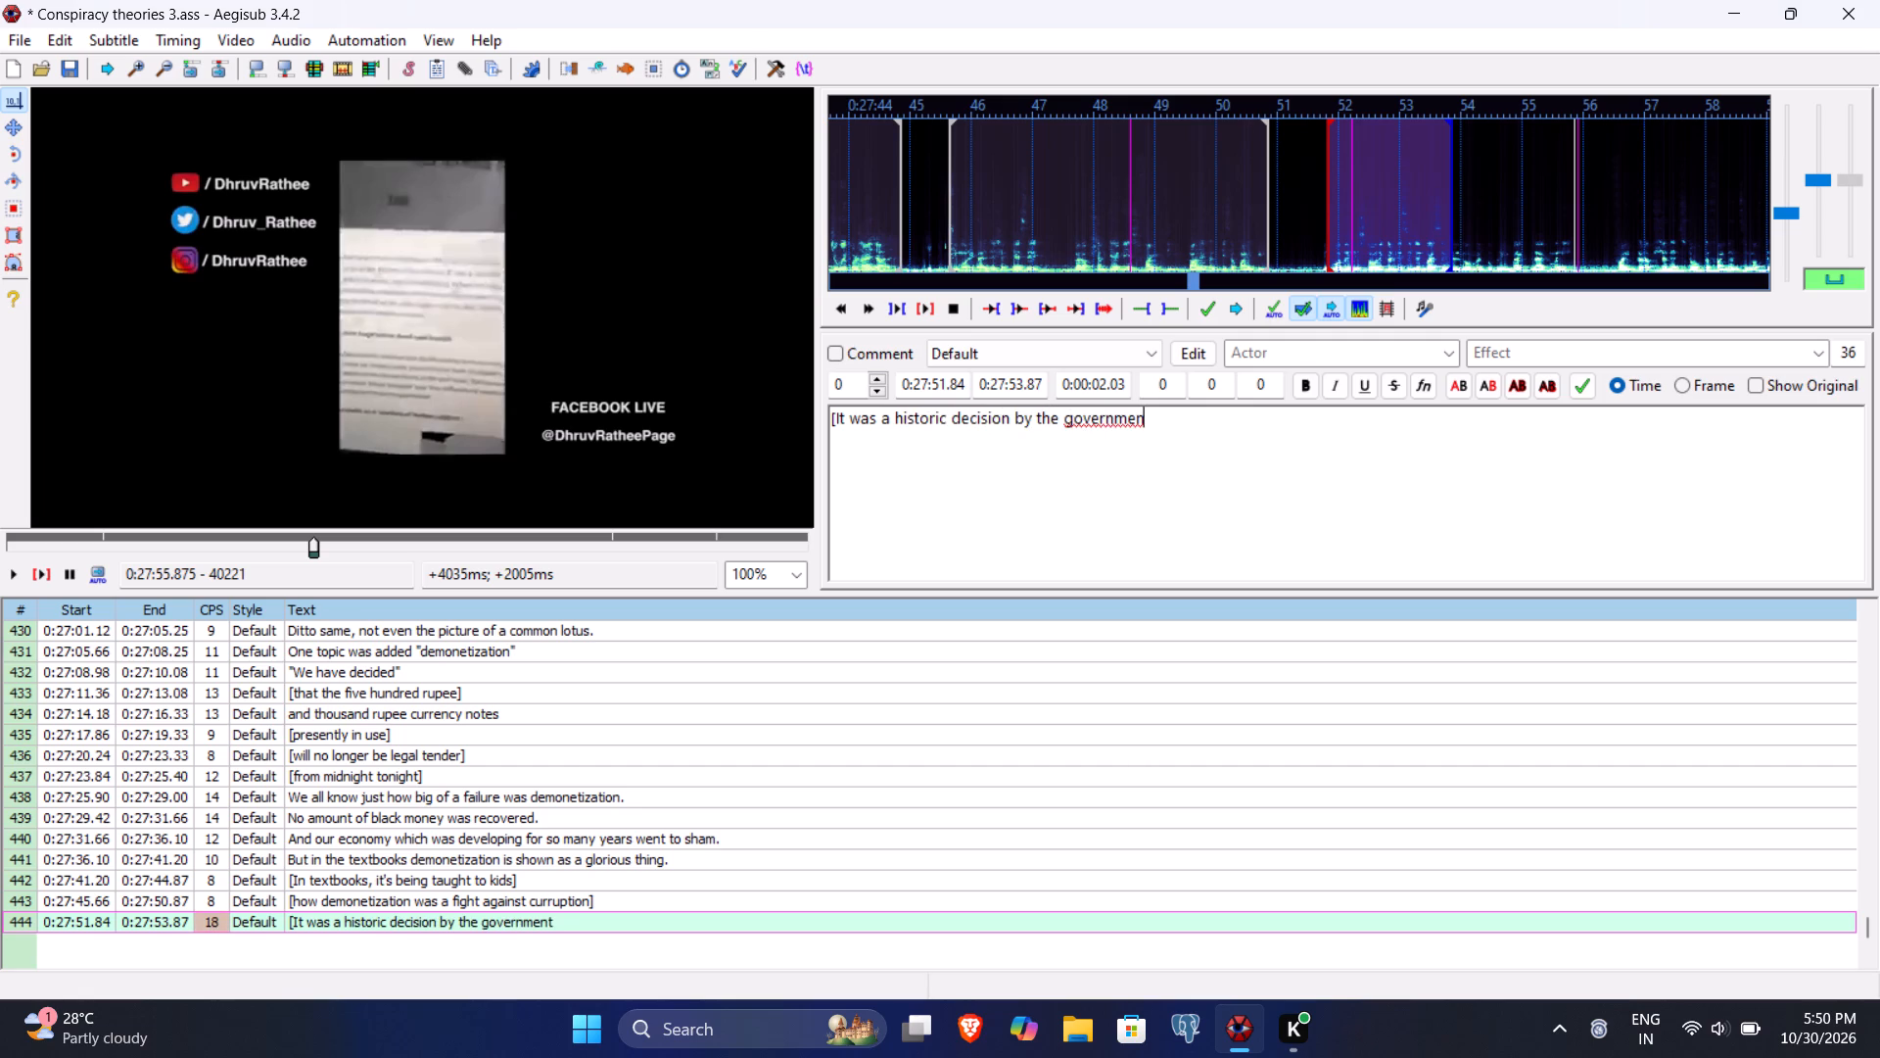
key(space)
text(to bring bak black money)
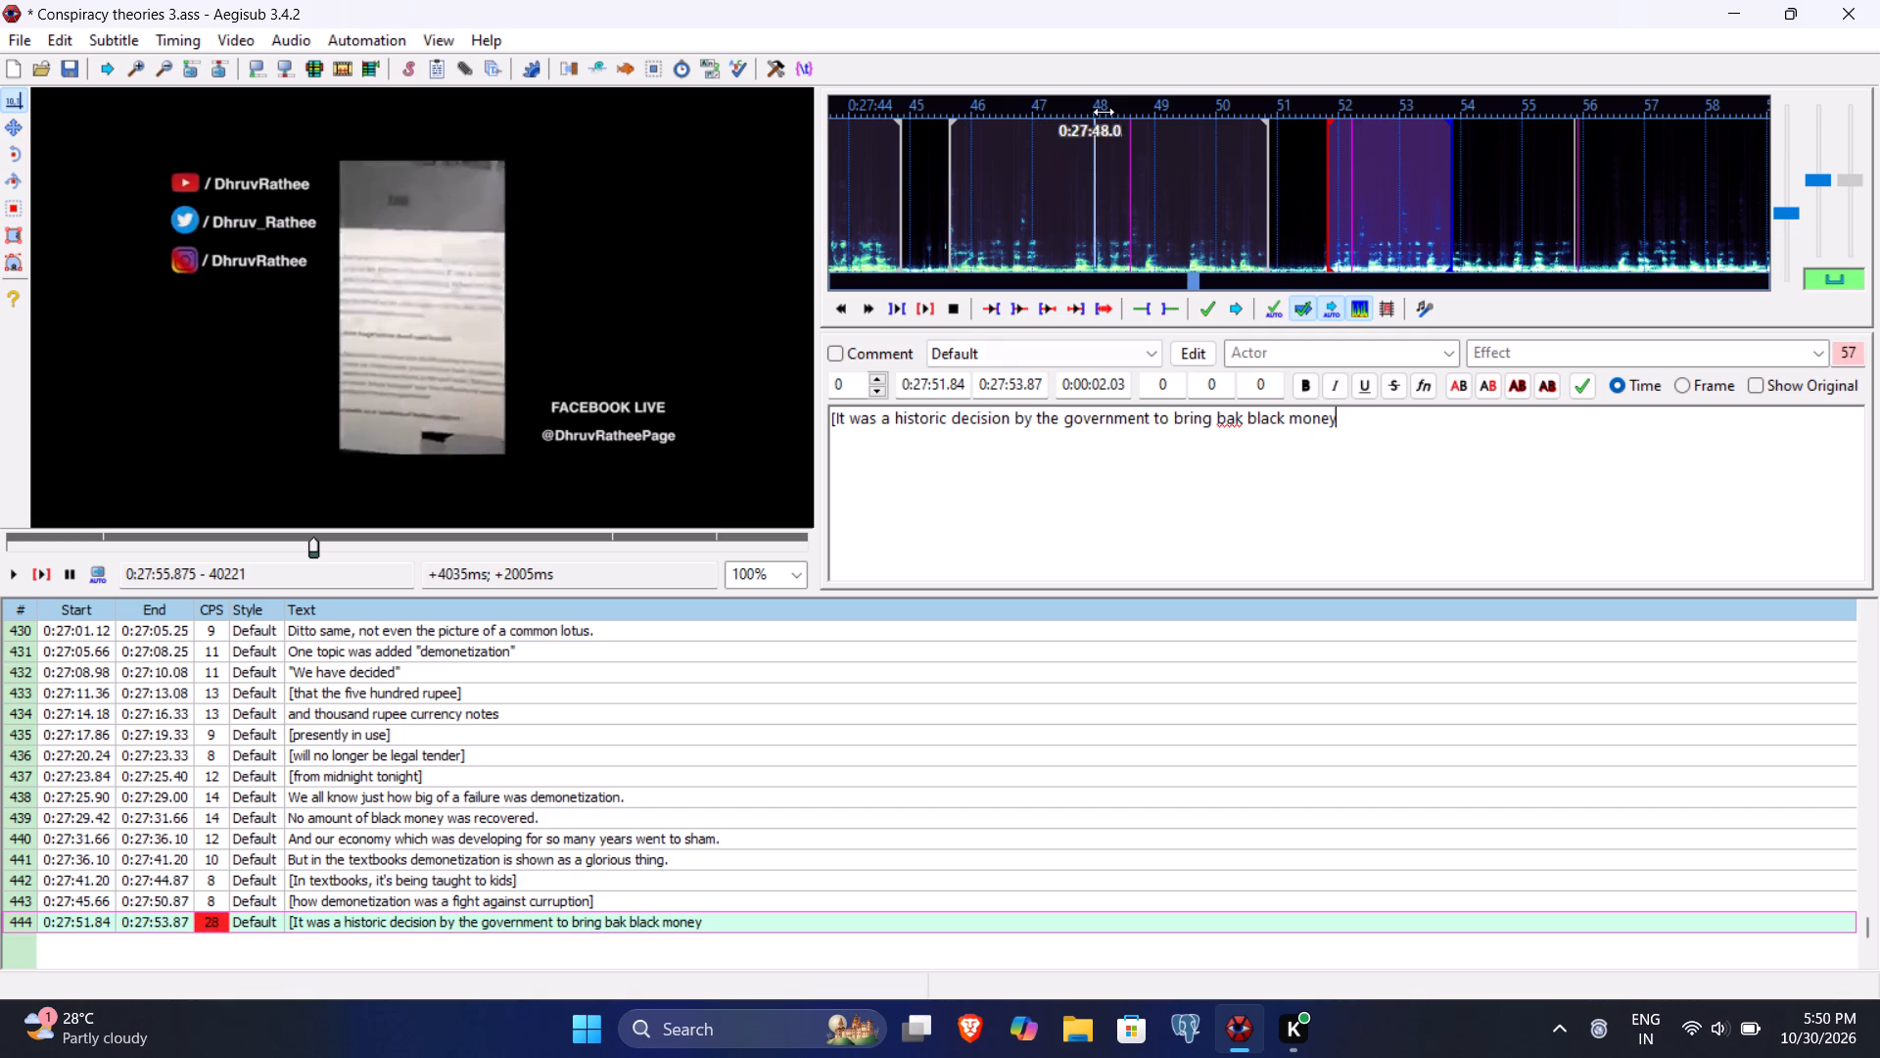
Set line 444's end time to 0:27:55.87, close its text with "]" and commit the line.
click(1016, 380)
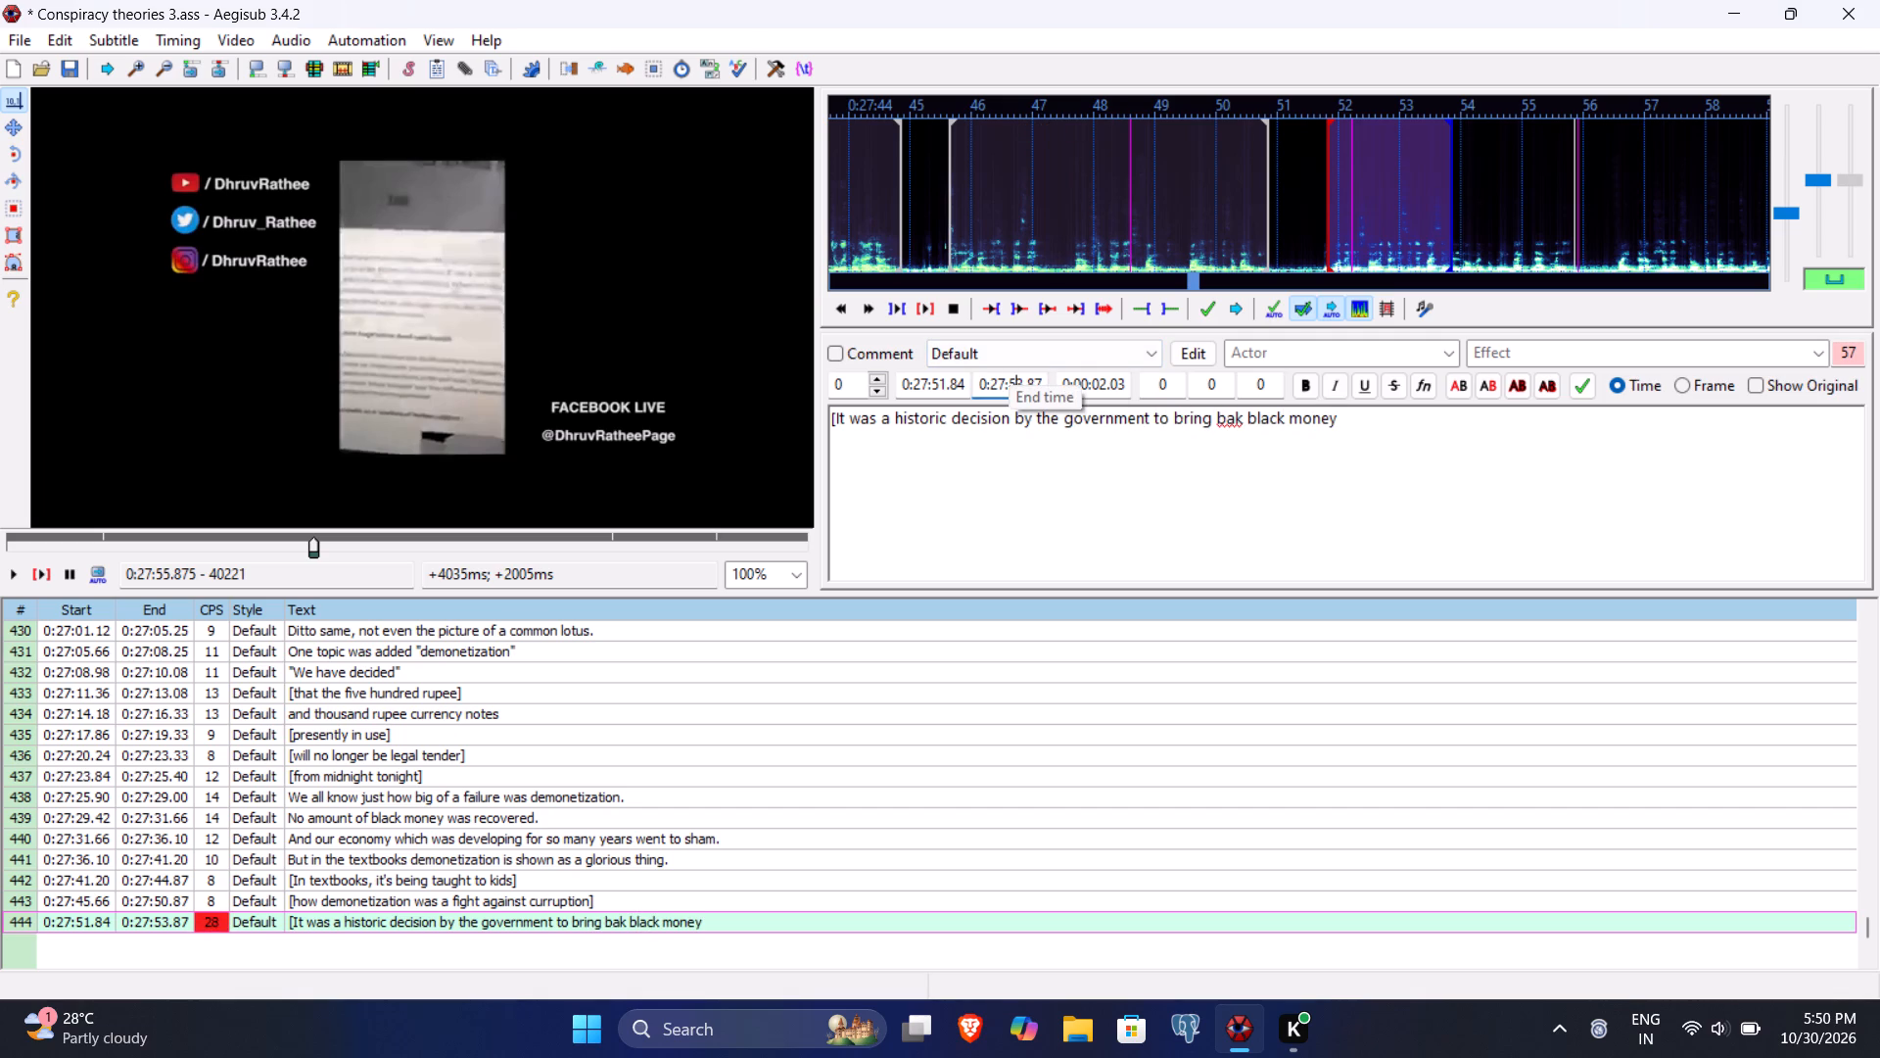
text(587)
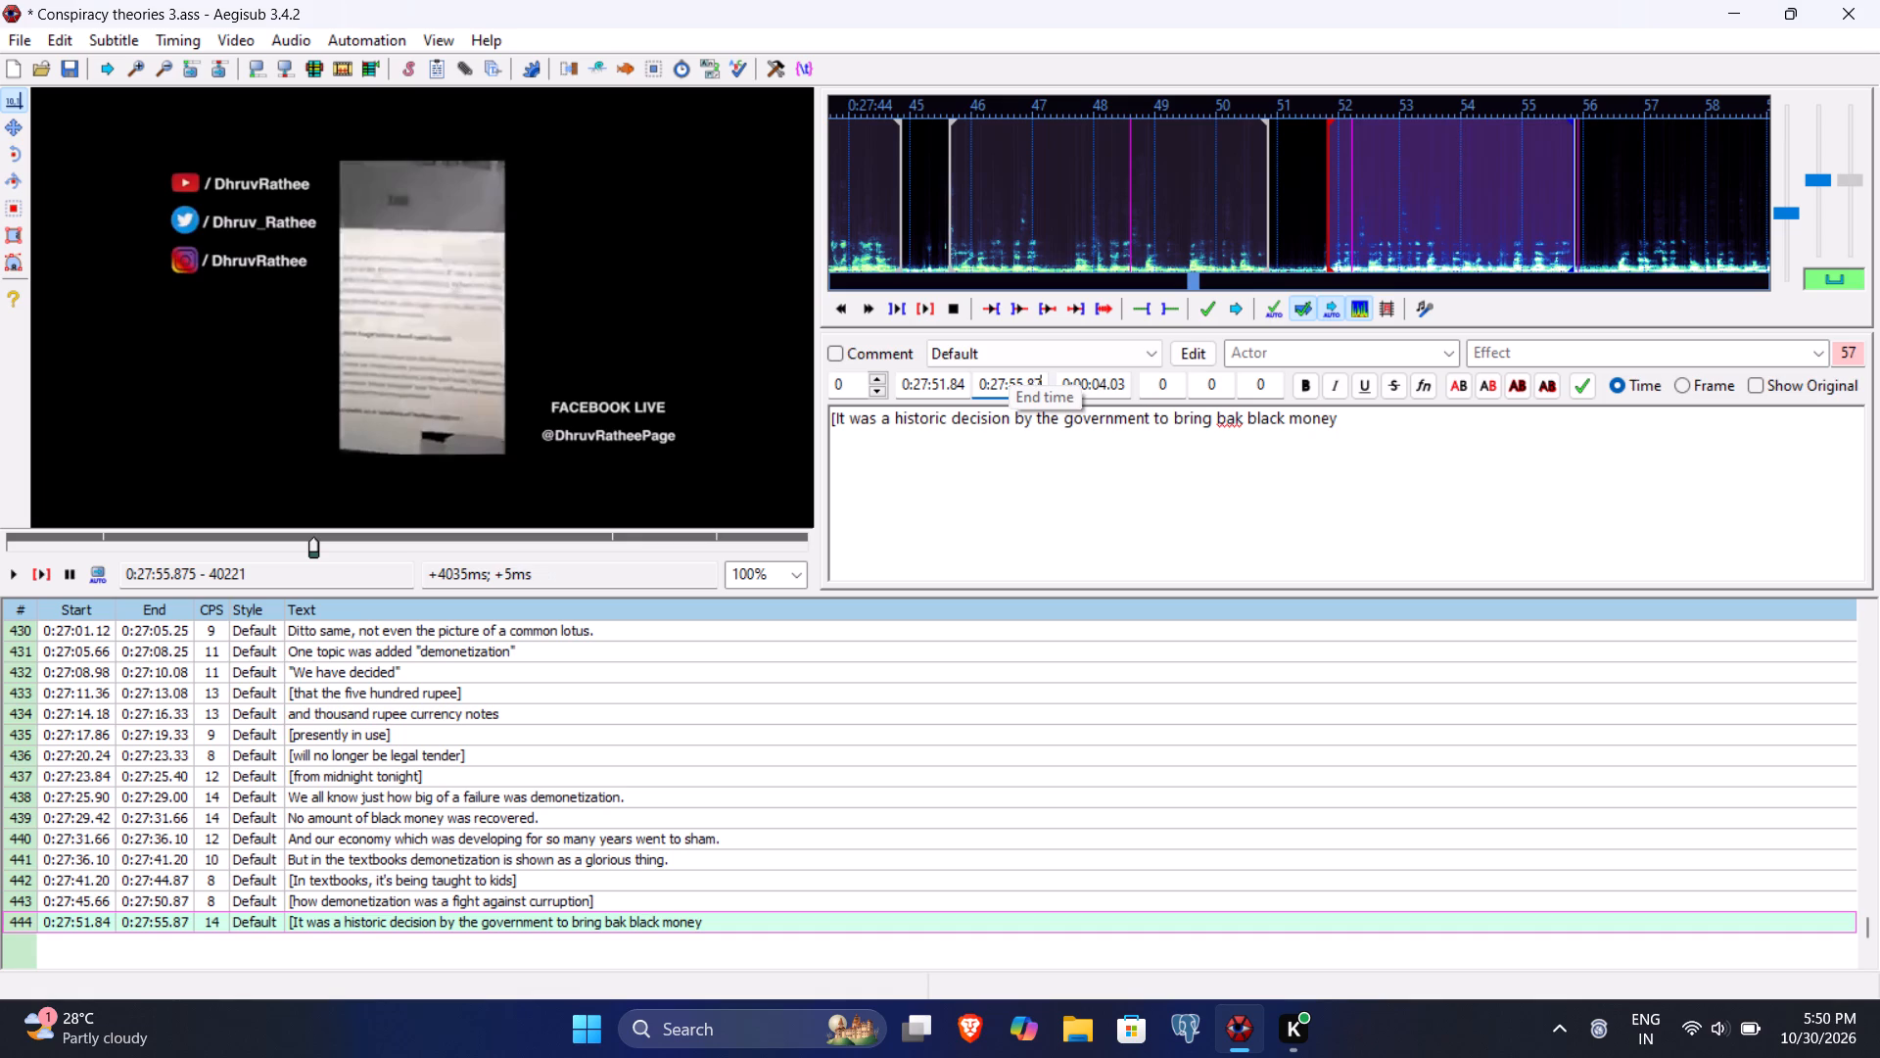
click(1172, 483)
key(bracketright)
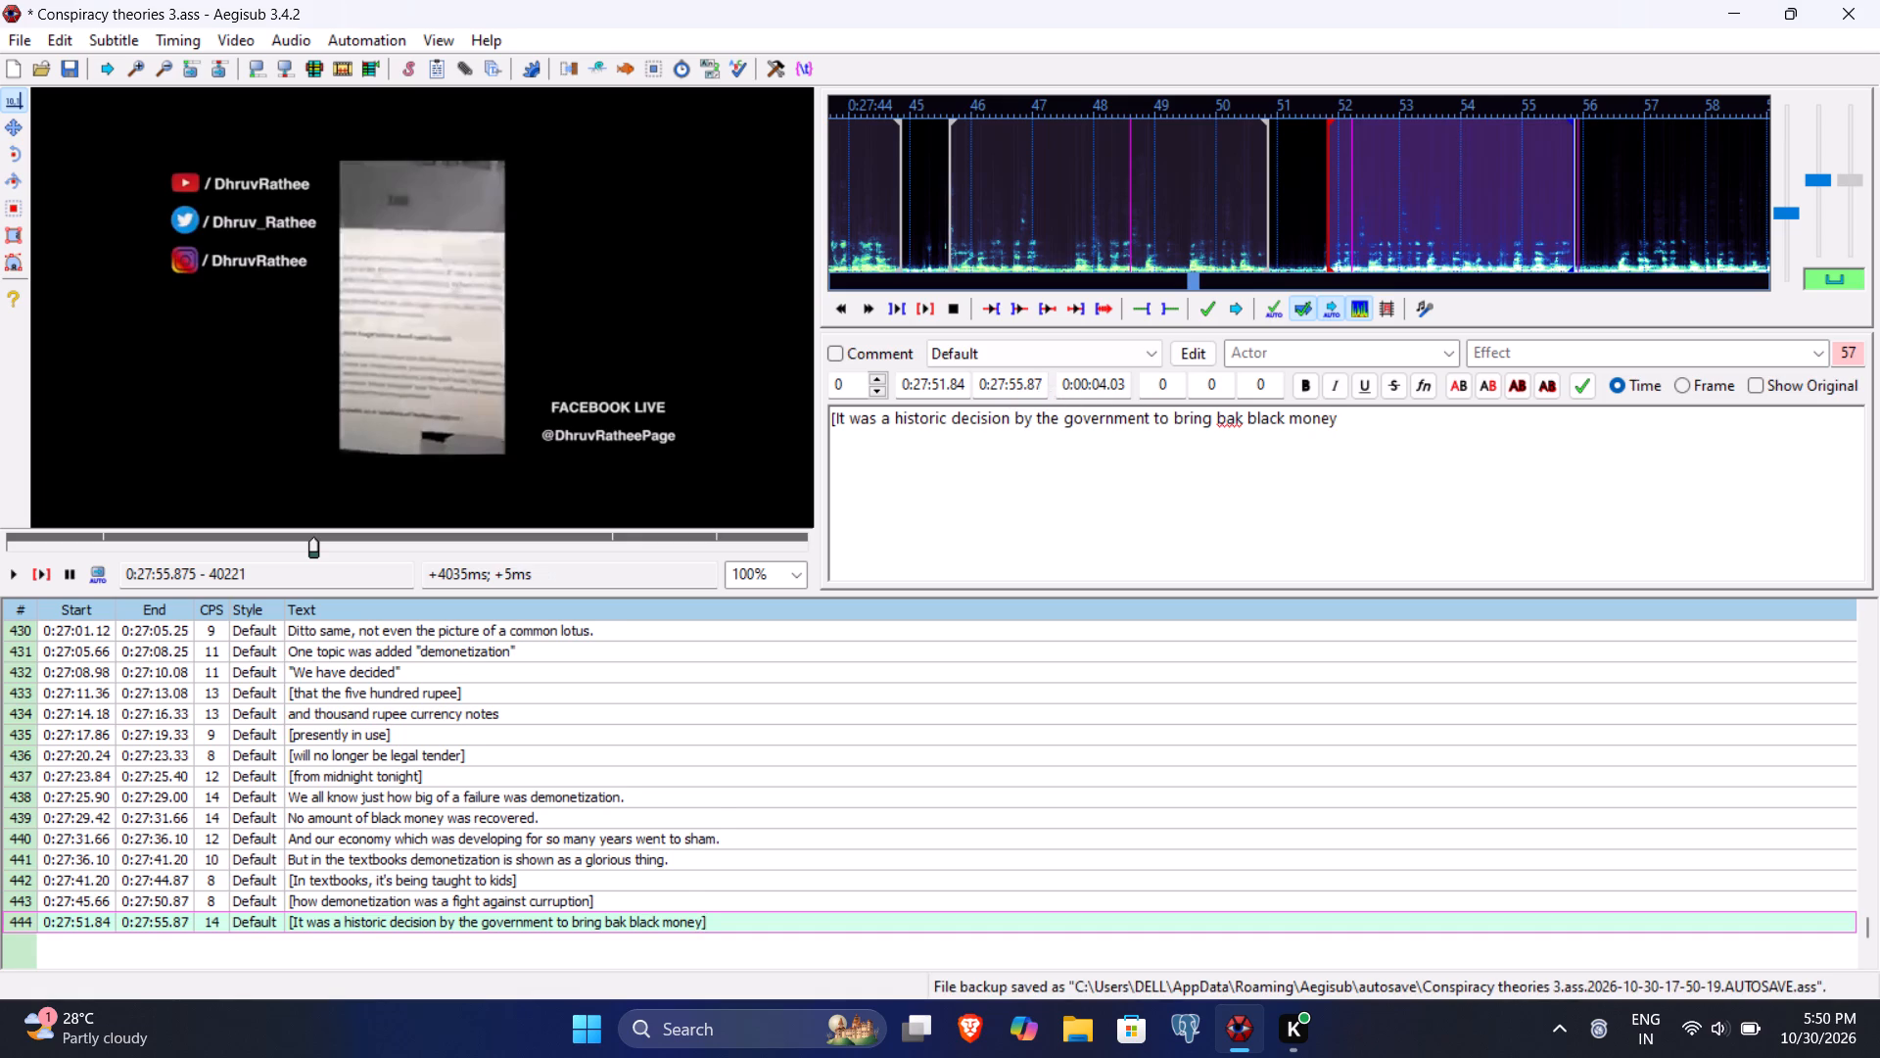
key(Return)
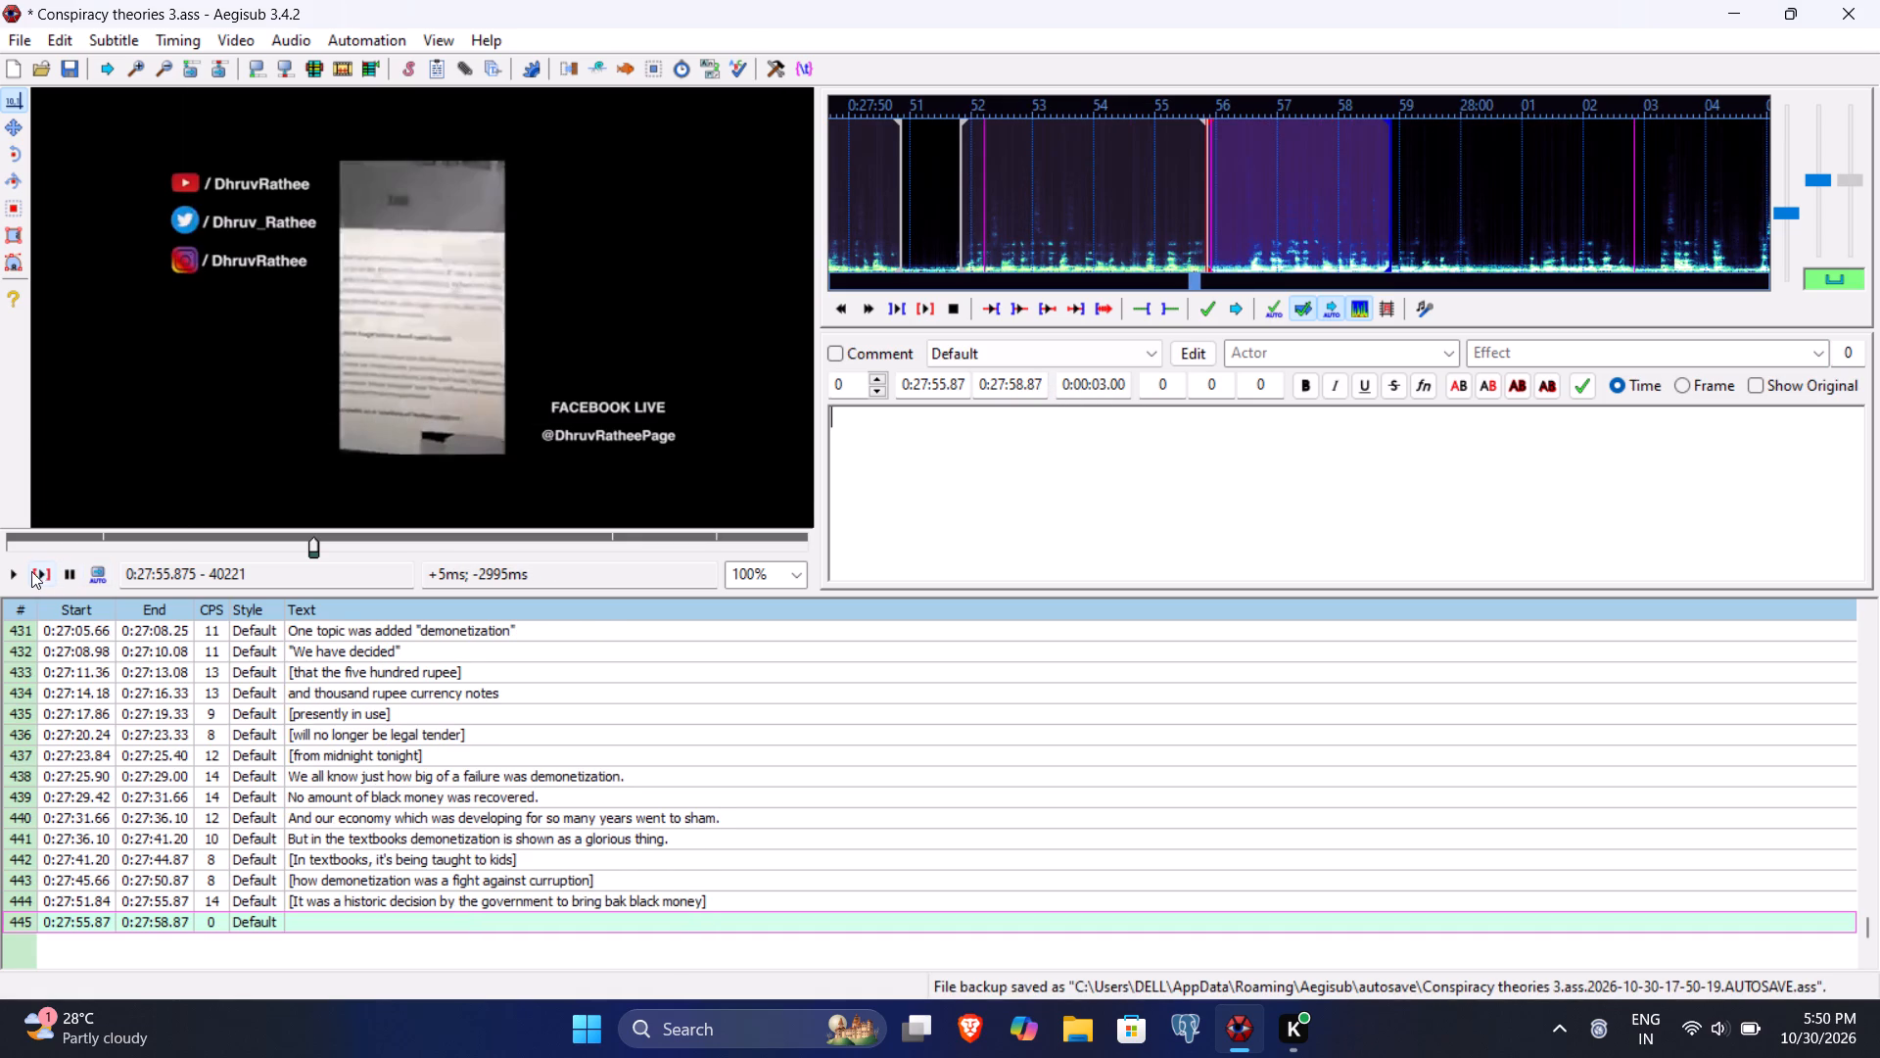
Play line 445 and slightly past it, setting its start time to 0:27:56.54.
click(38, 571)
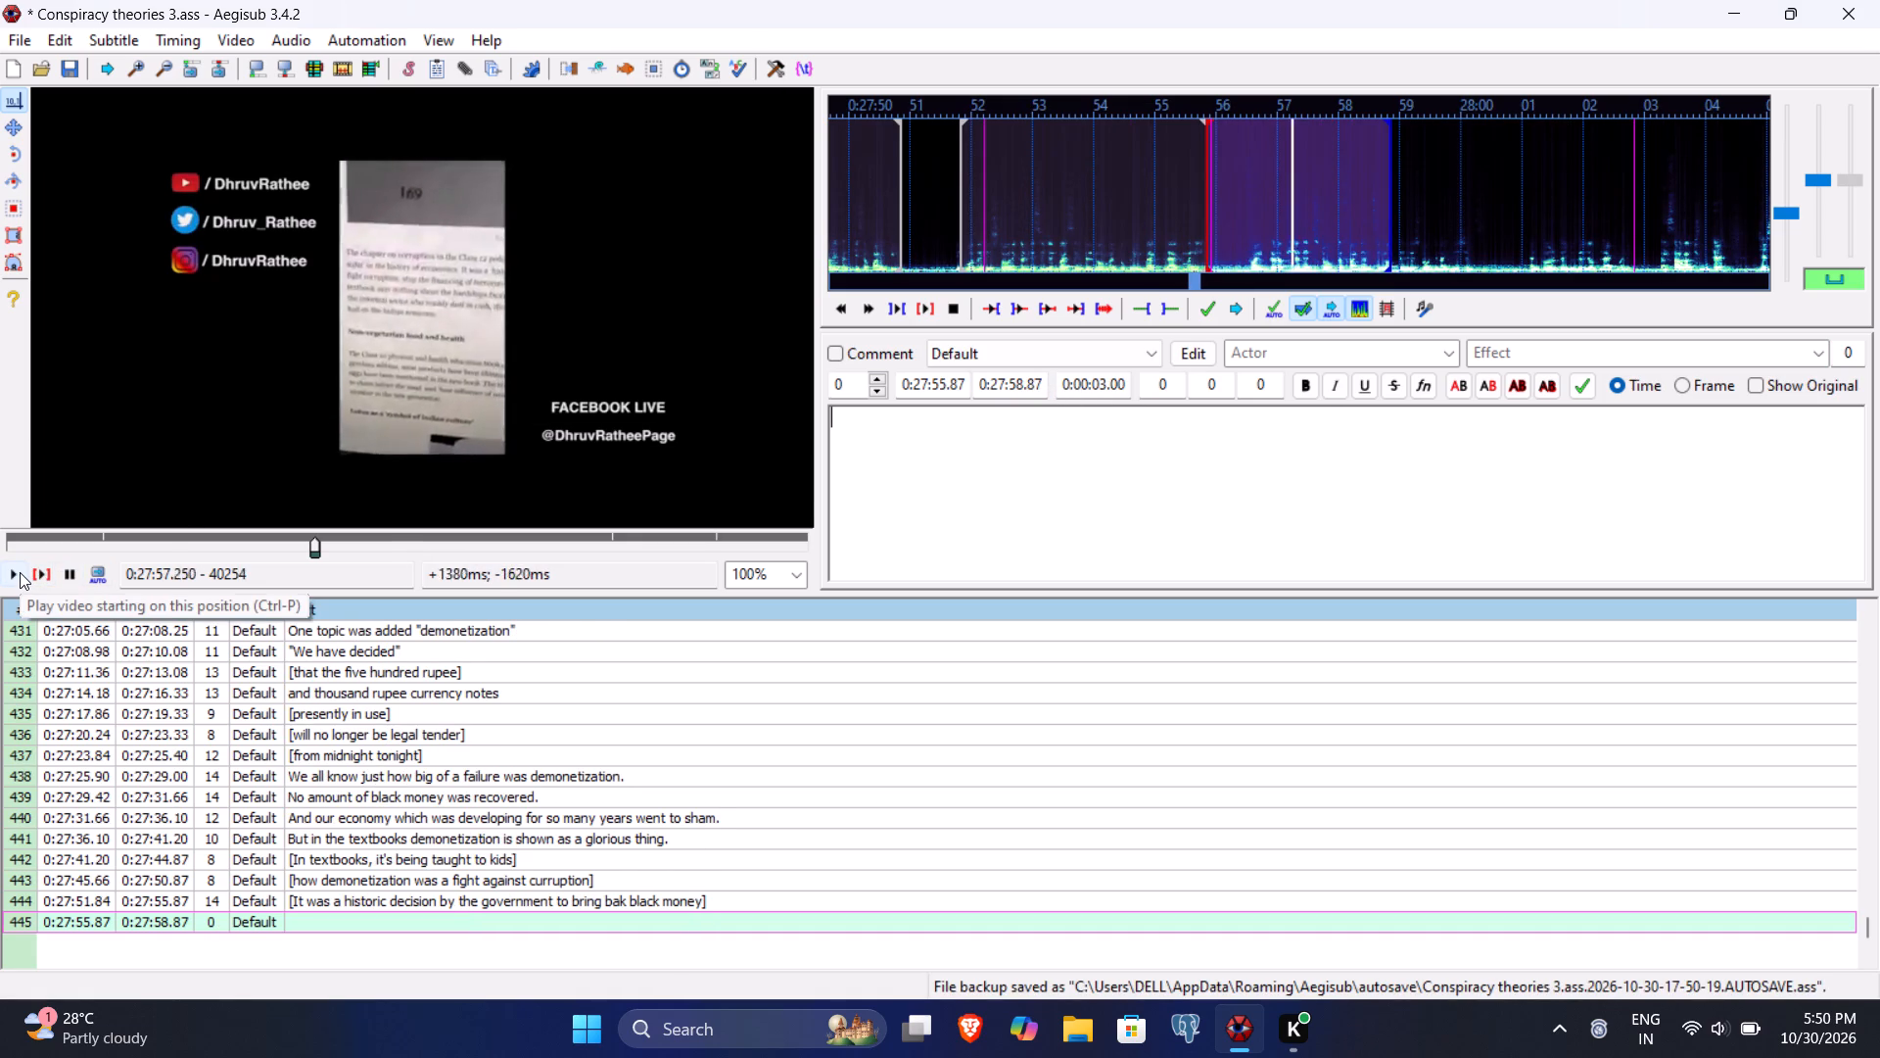
click(20, 572)
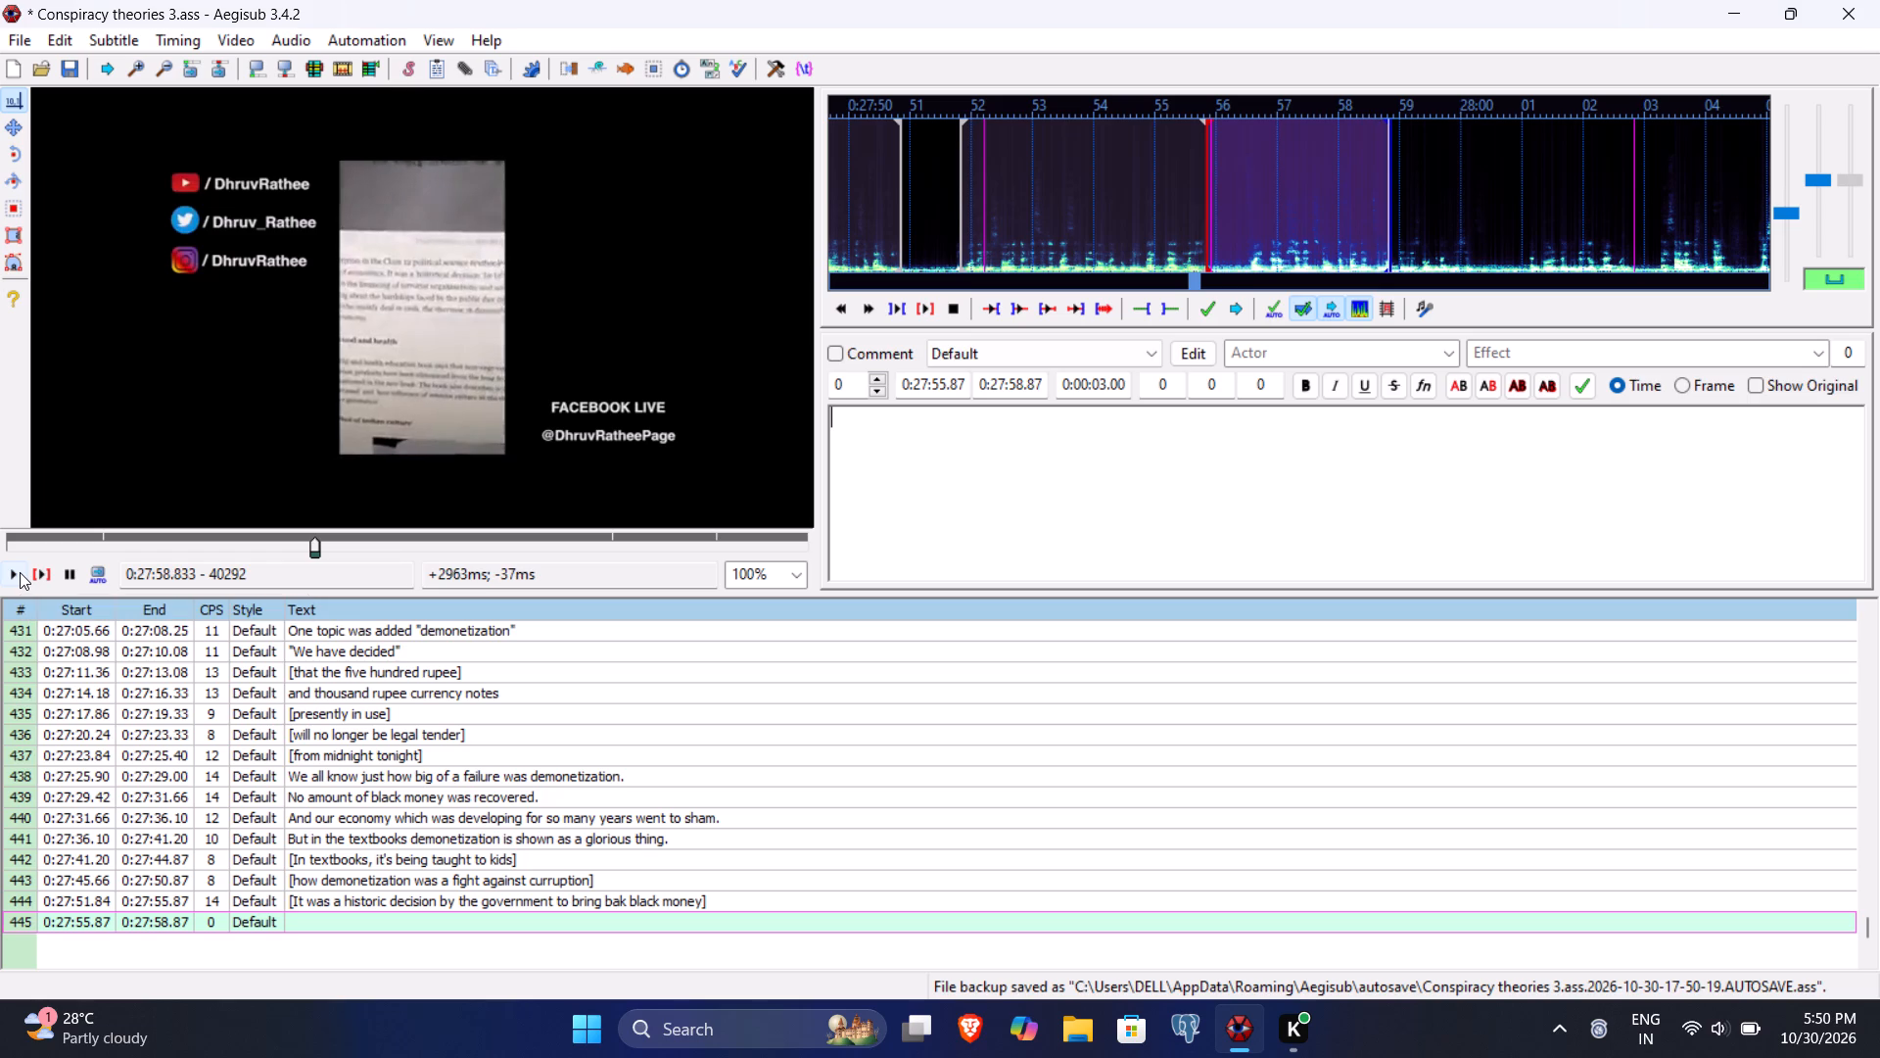
click(20, 572)
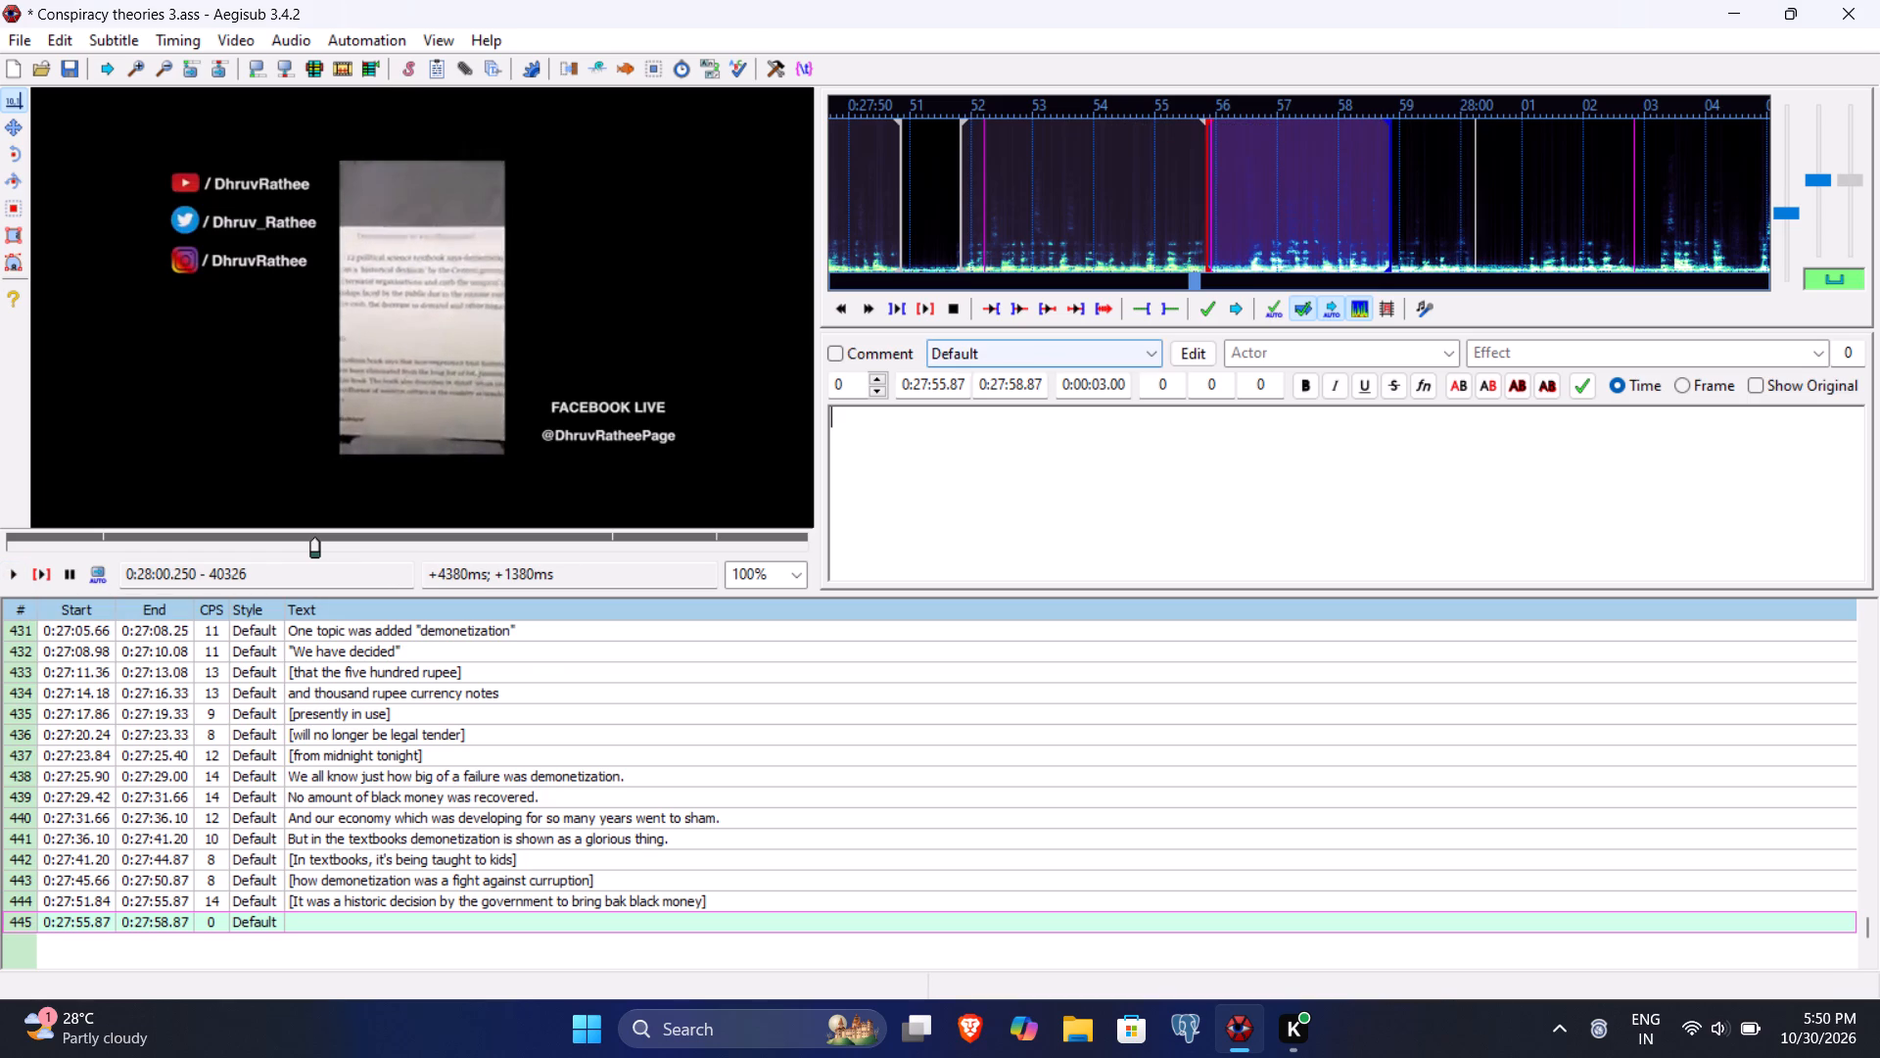
click(943, 388)
key(BackSpace)
key(5)
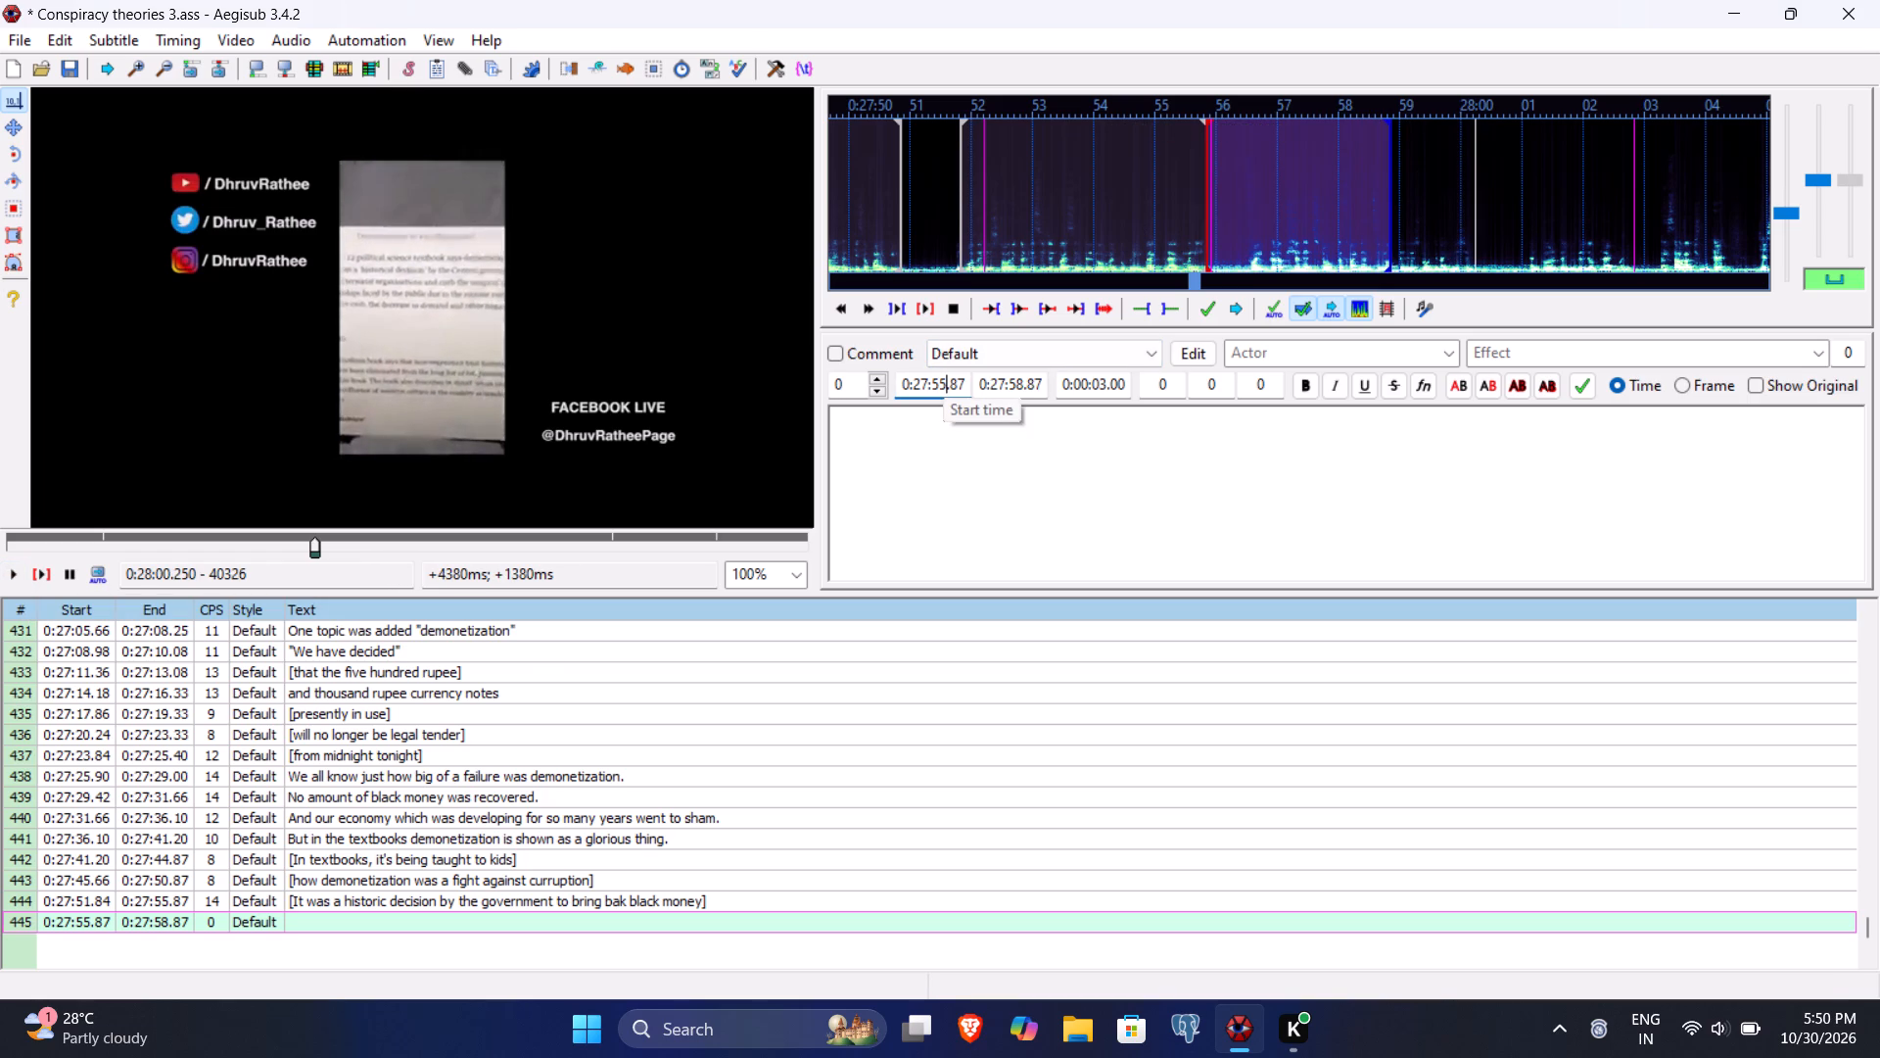
key(BackSpace)
text(654)
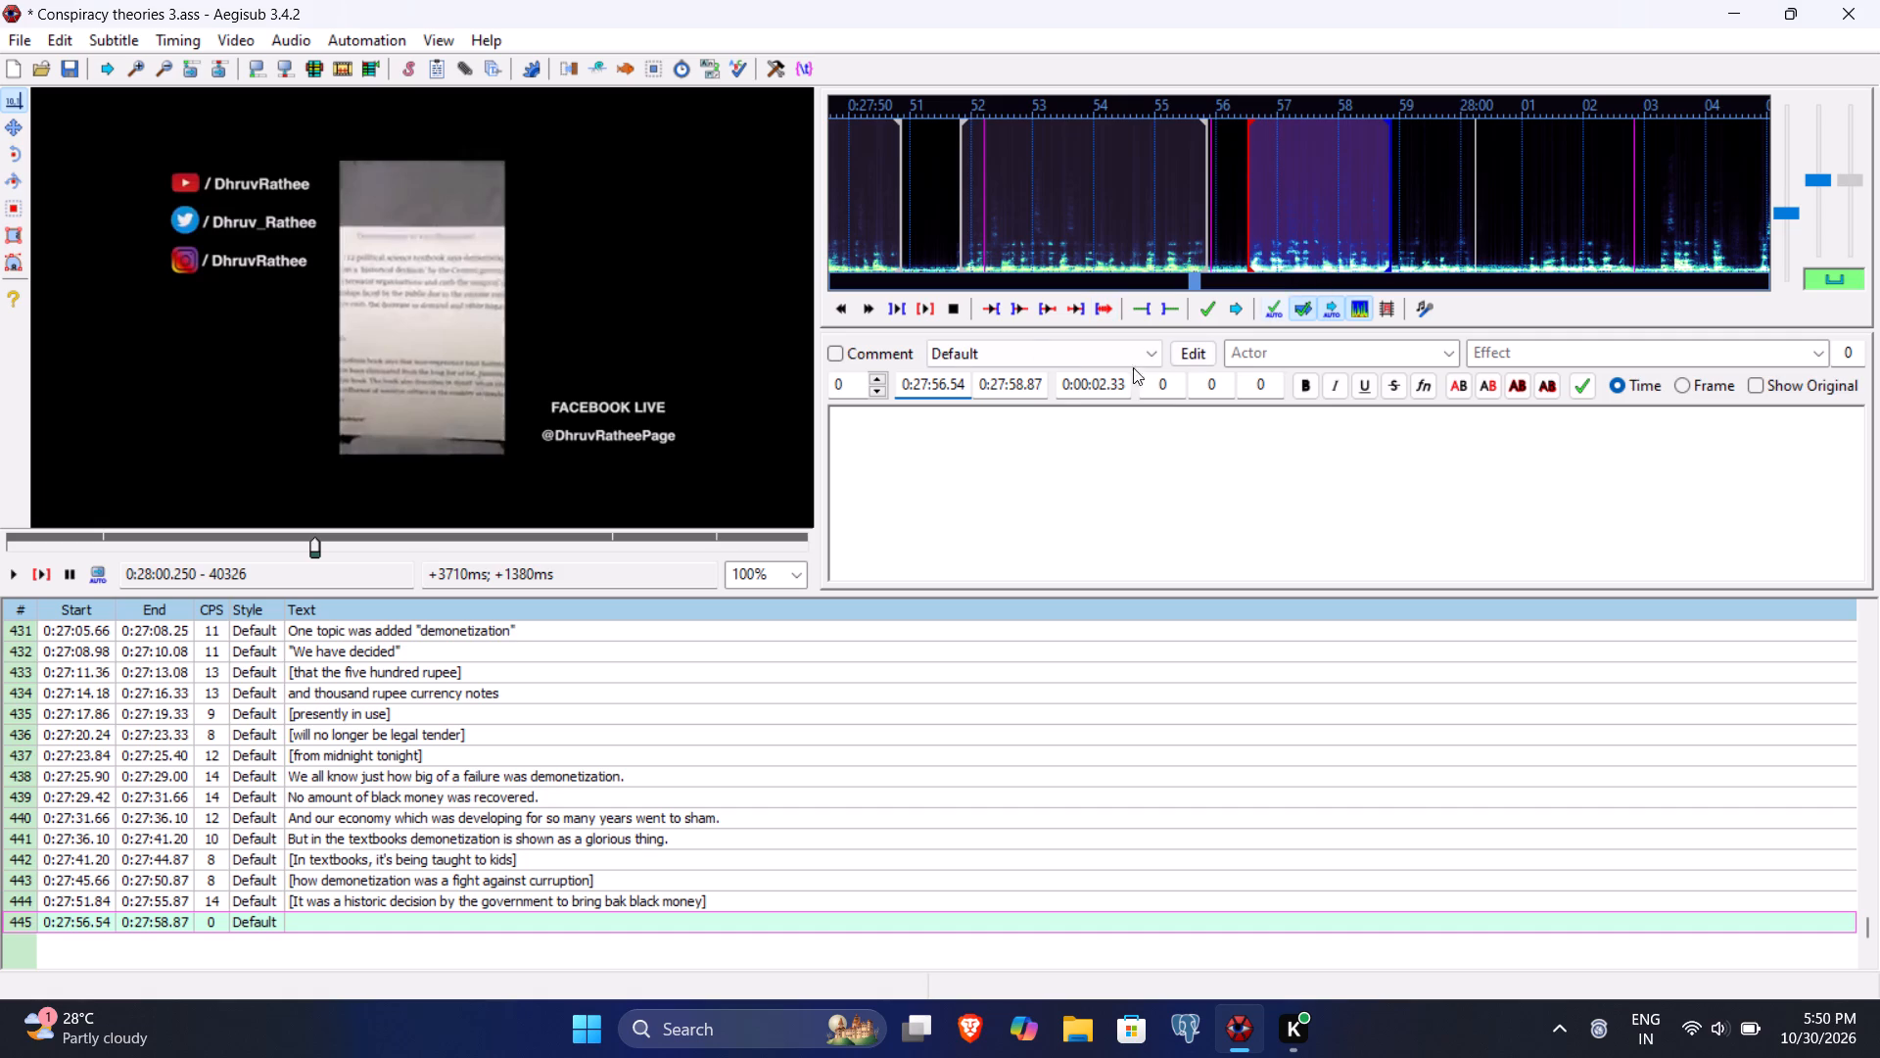
Set the end time of line 445 to 0:28:00.25.
click(1018, 387)
key(BackSpace)
key(BackSpace)
key(BackSpace)
key(9)
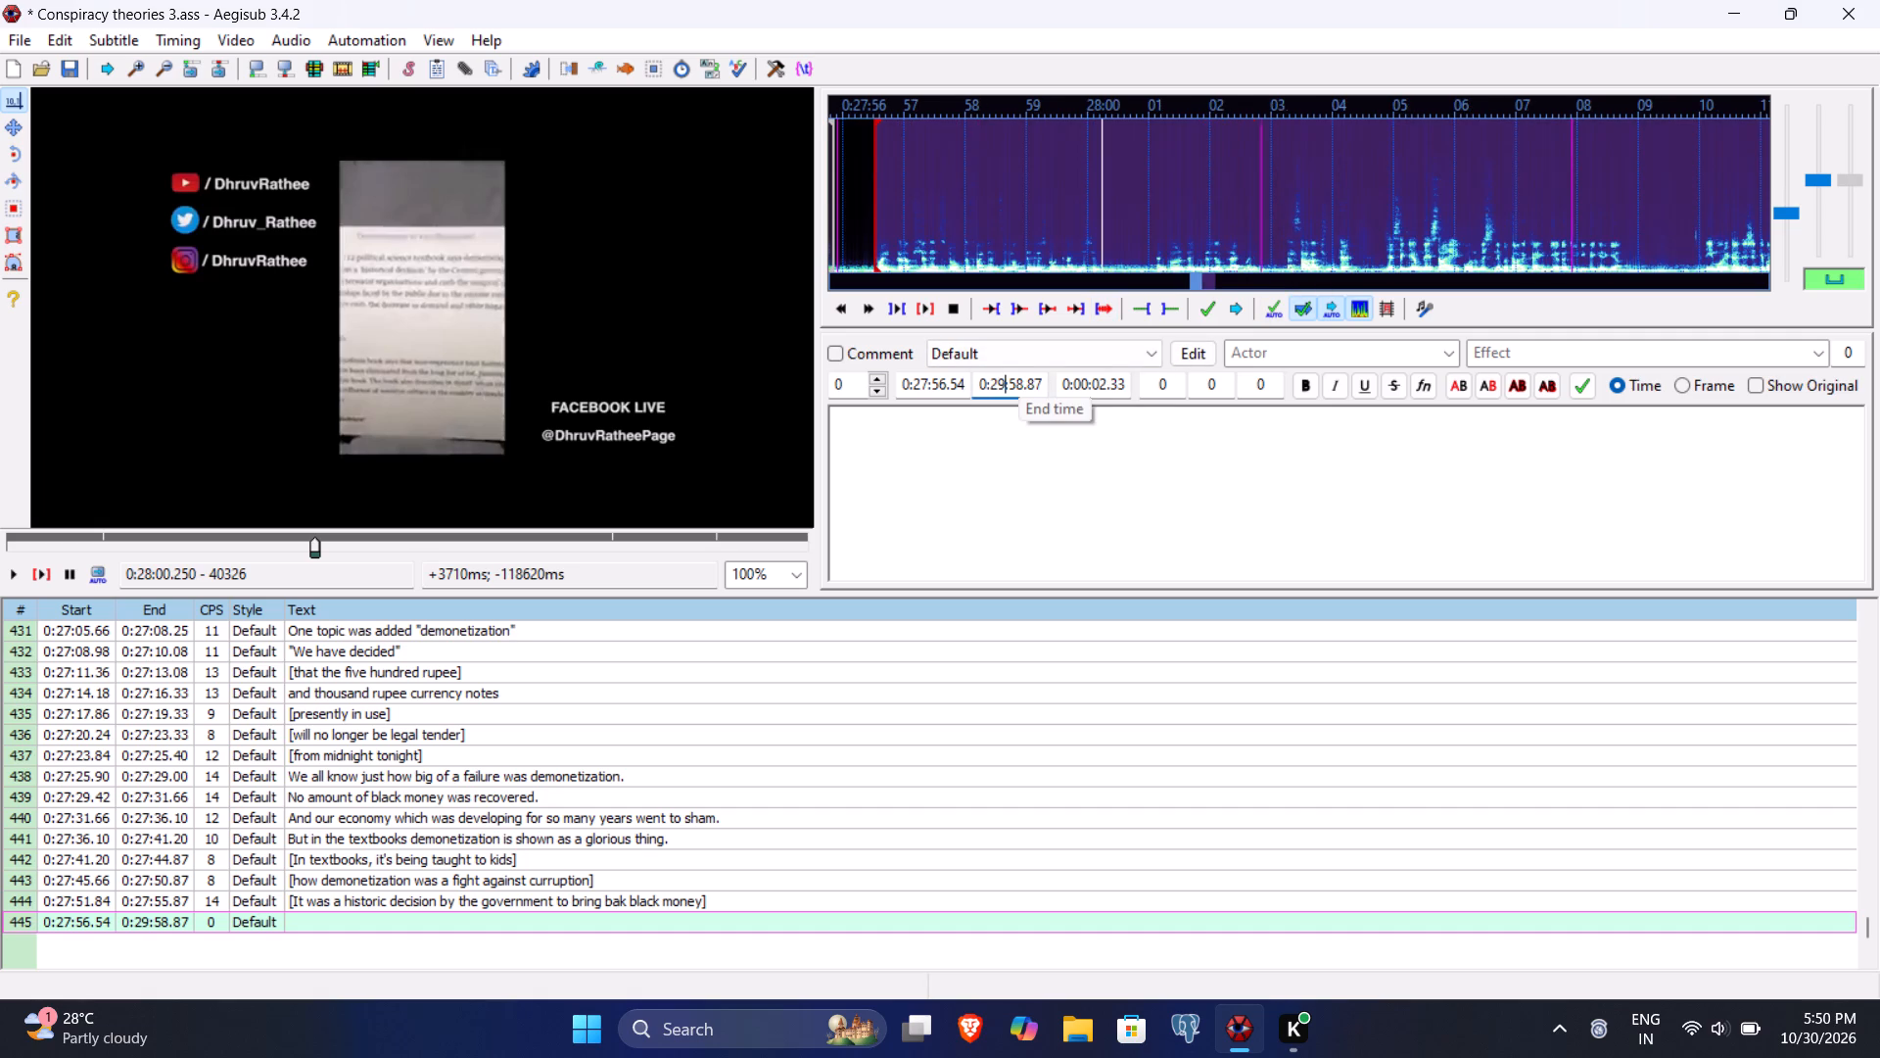
key(BackSpace)
key(8)
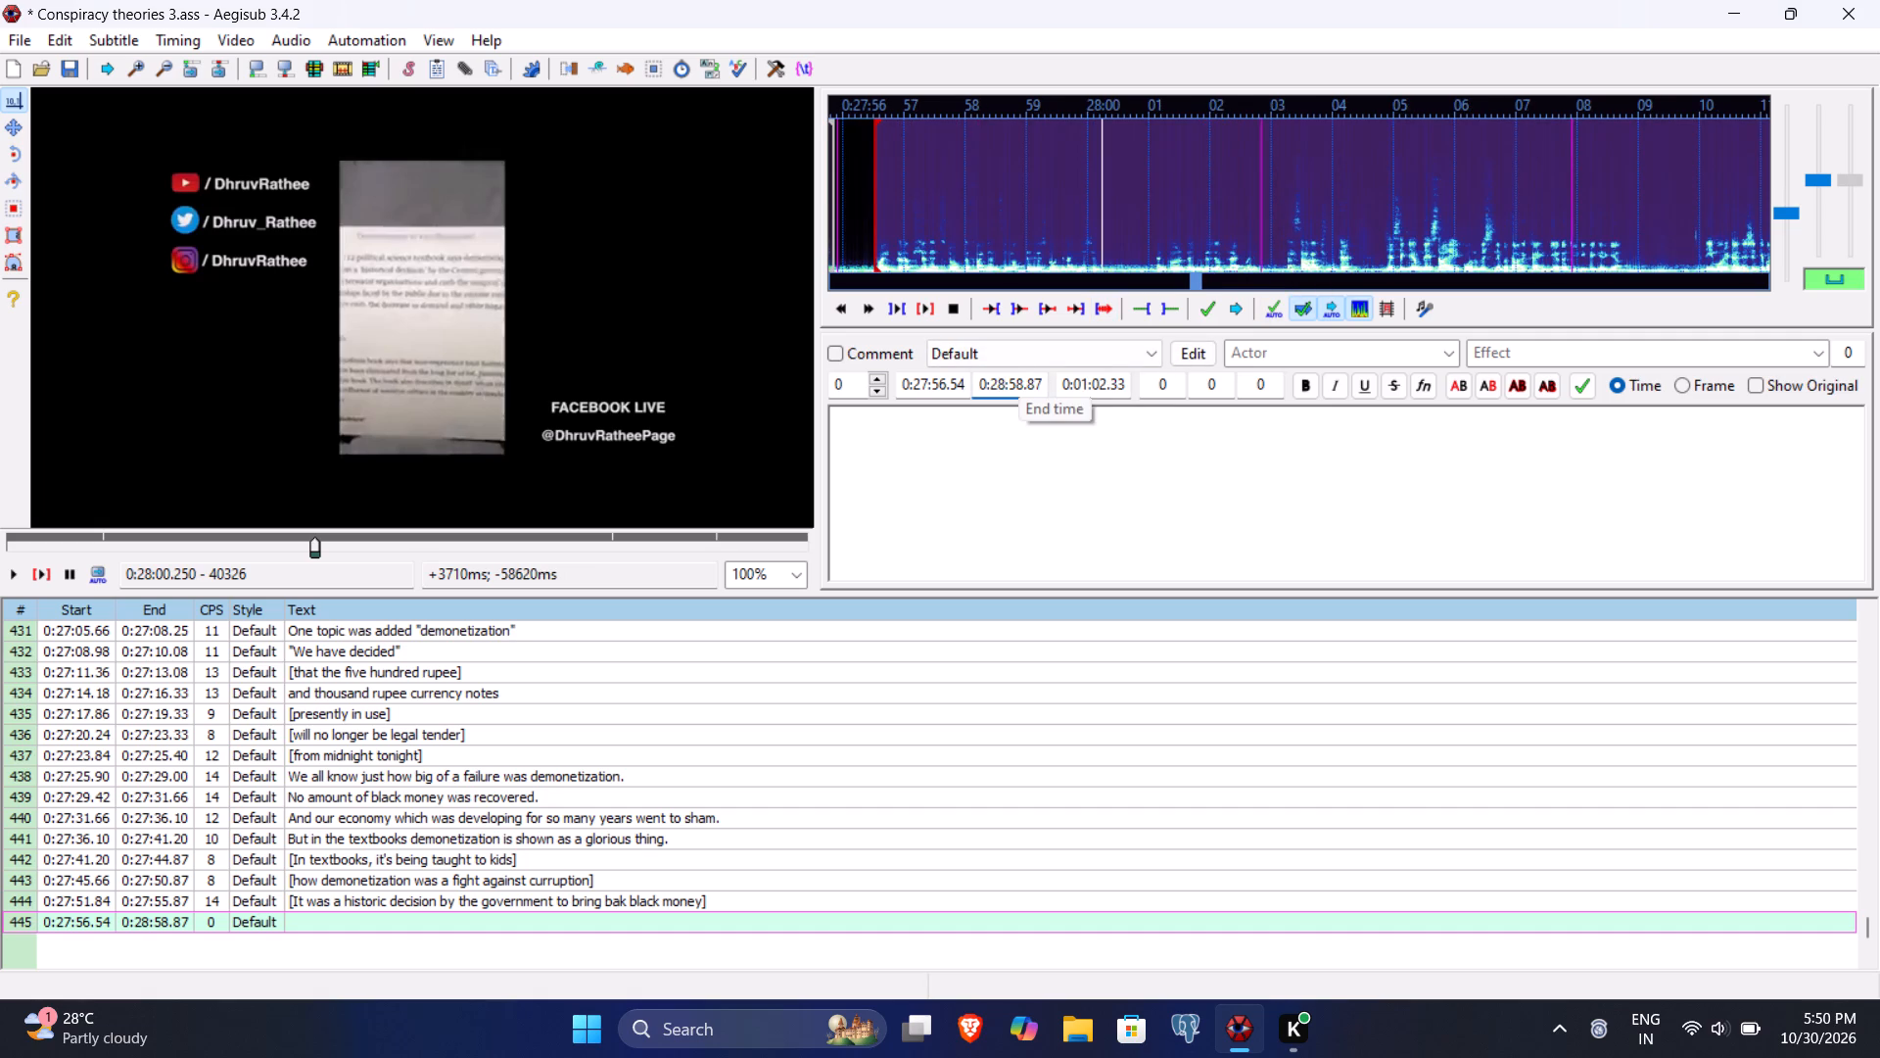
text(0025)
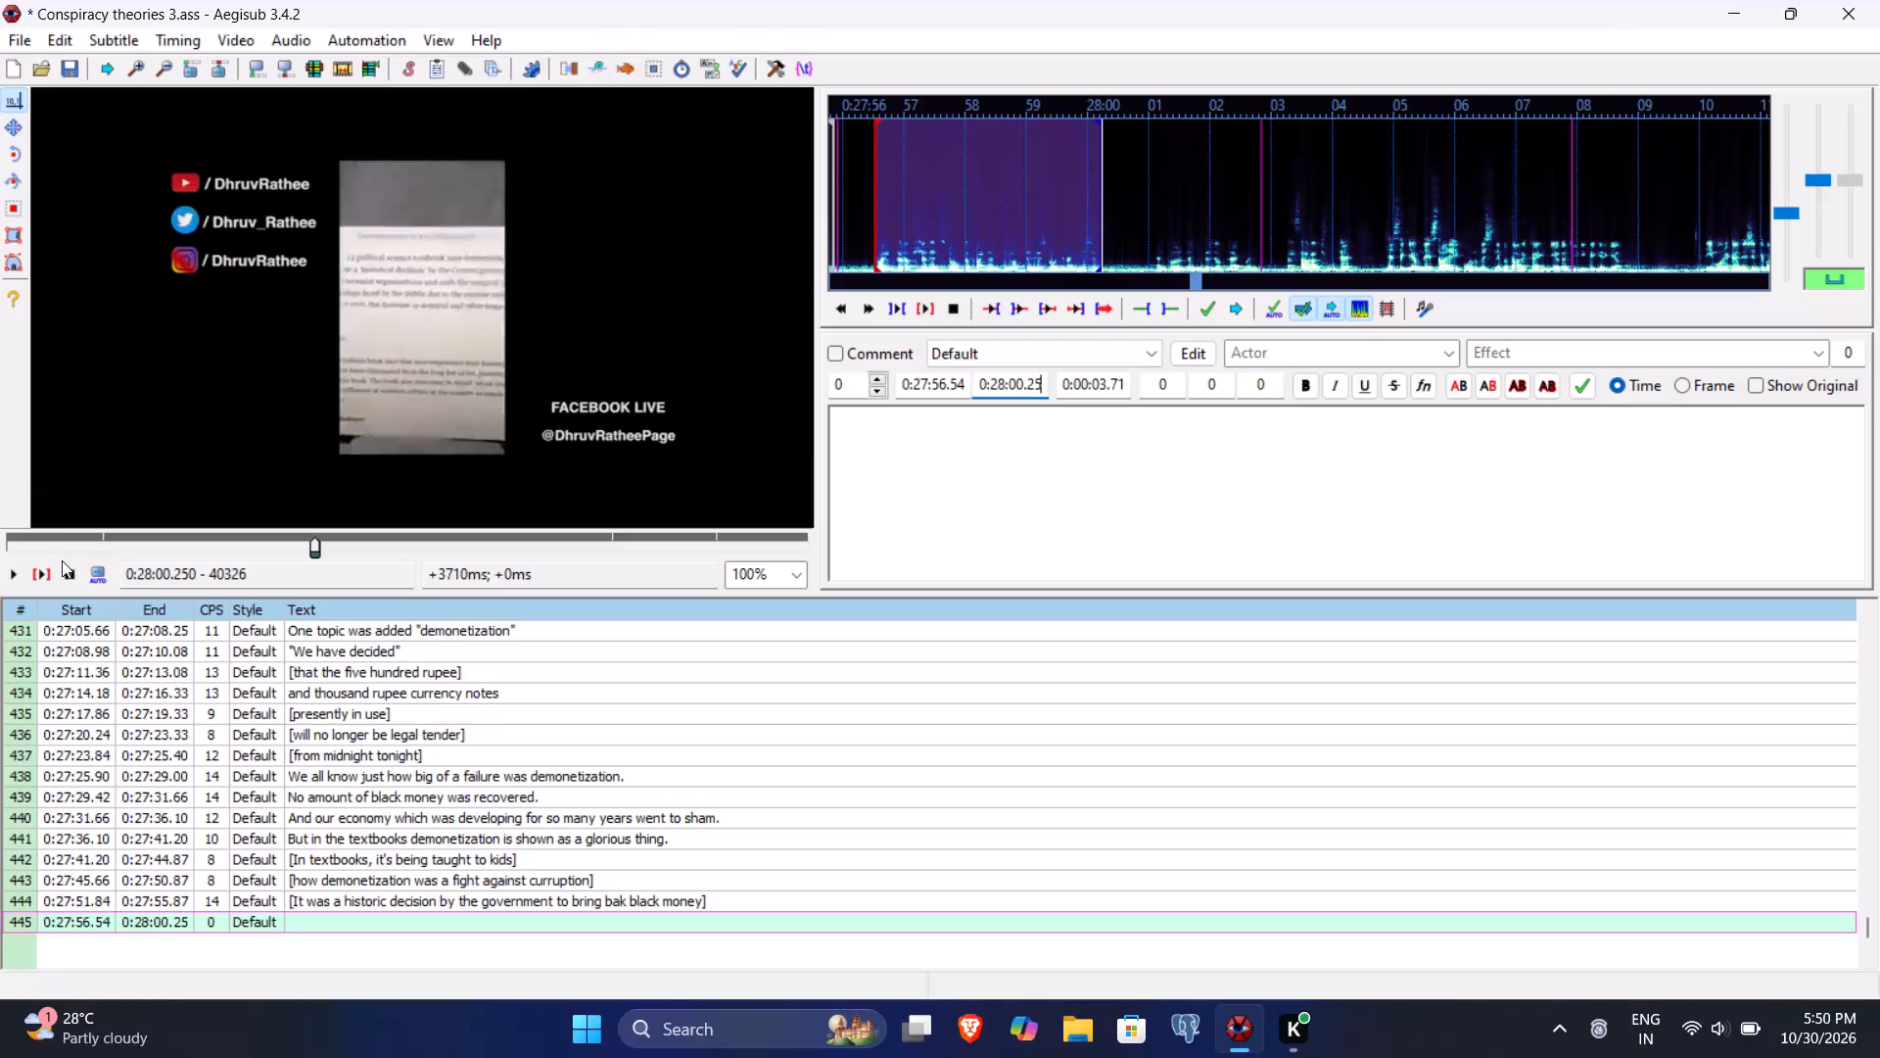
Replay line 445 and begin its text with "[fight corruption".
click(30, 581)
click(1001, 462)
text([fight cu)
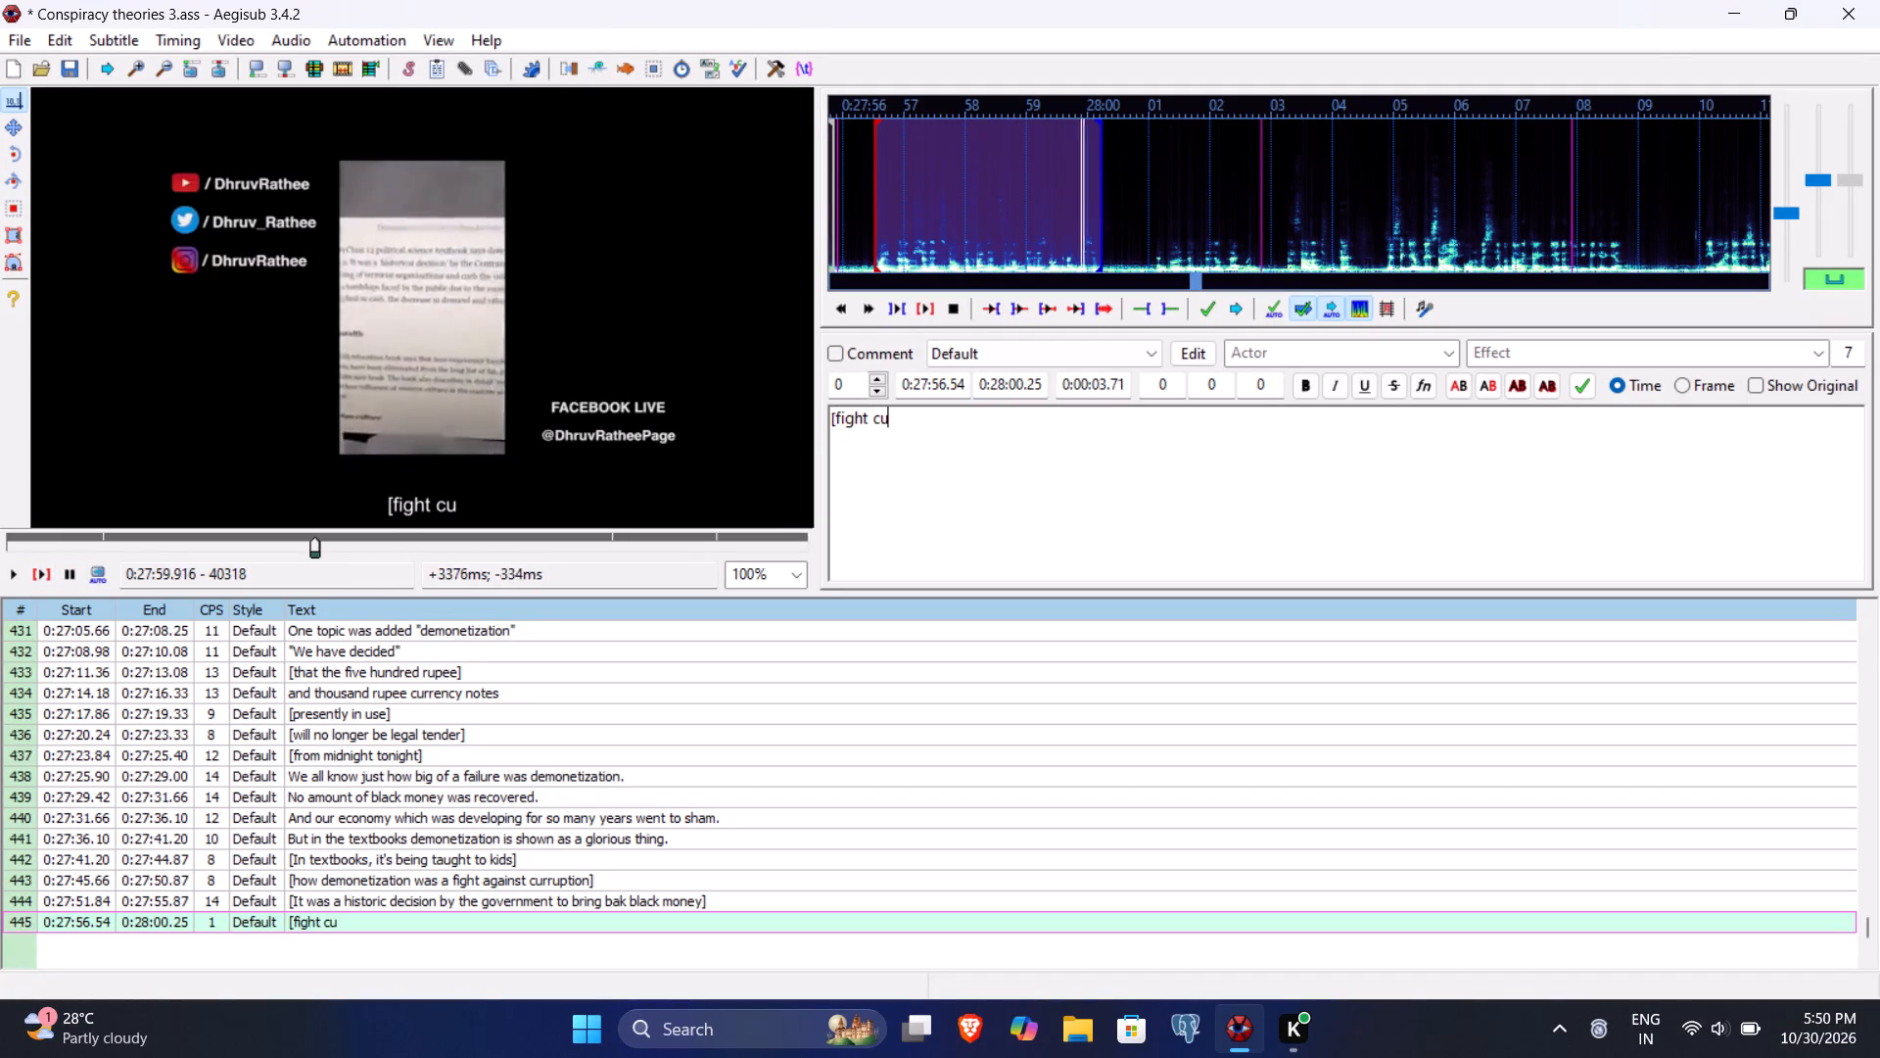
text(rruption)
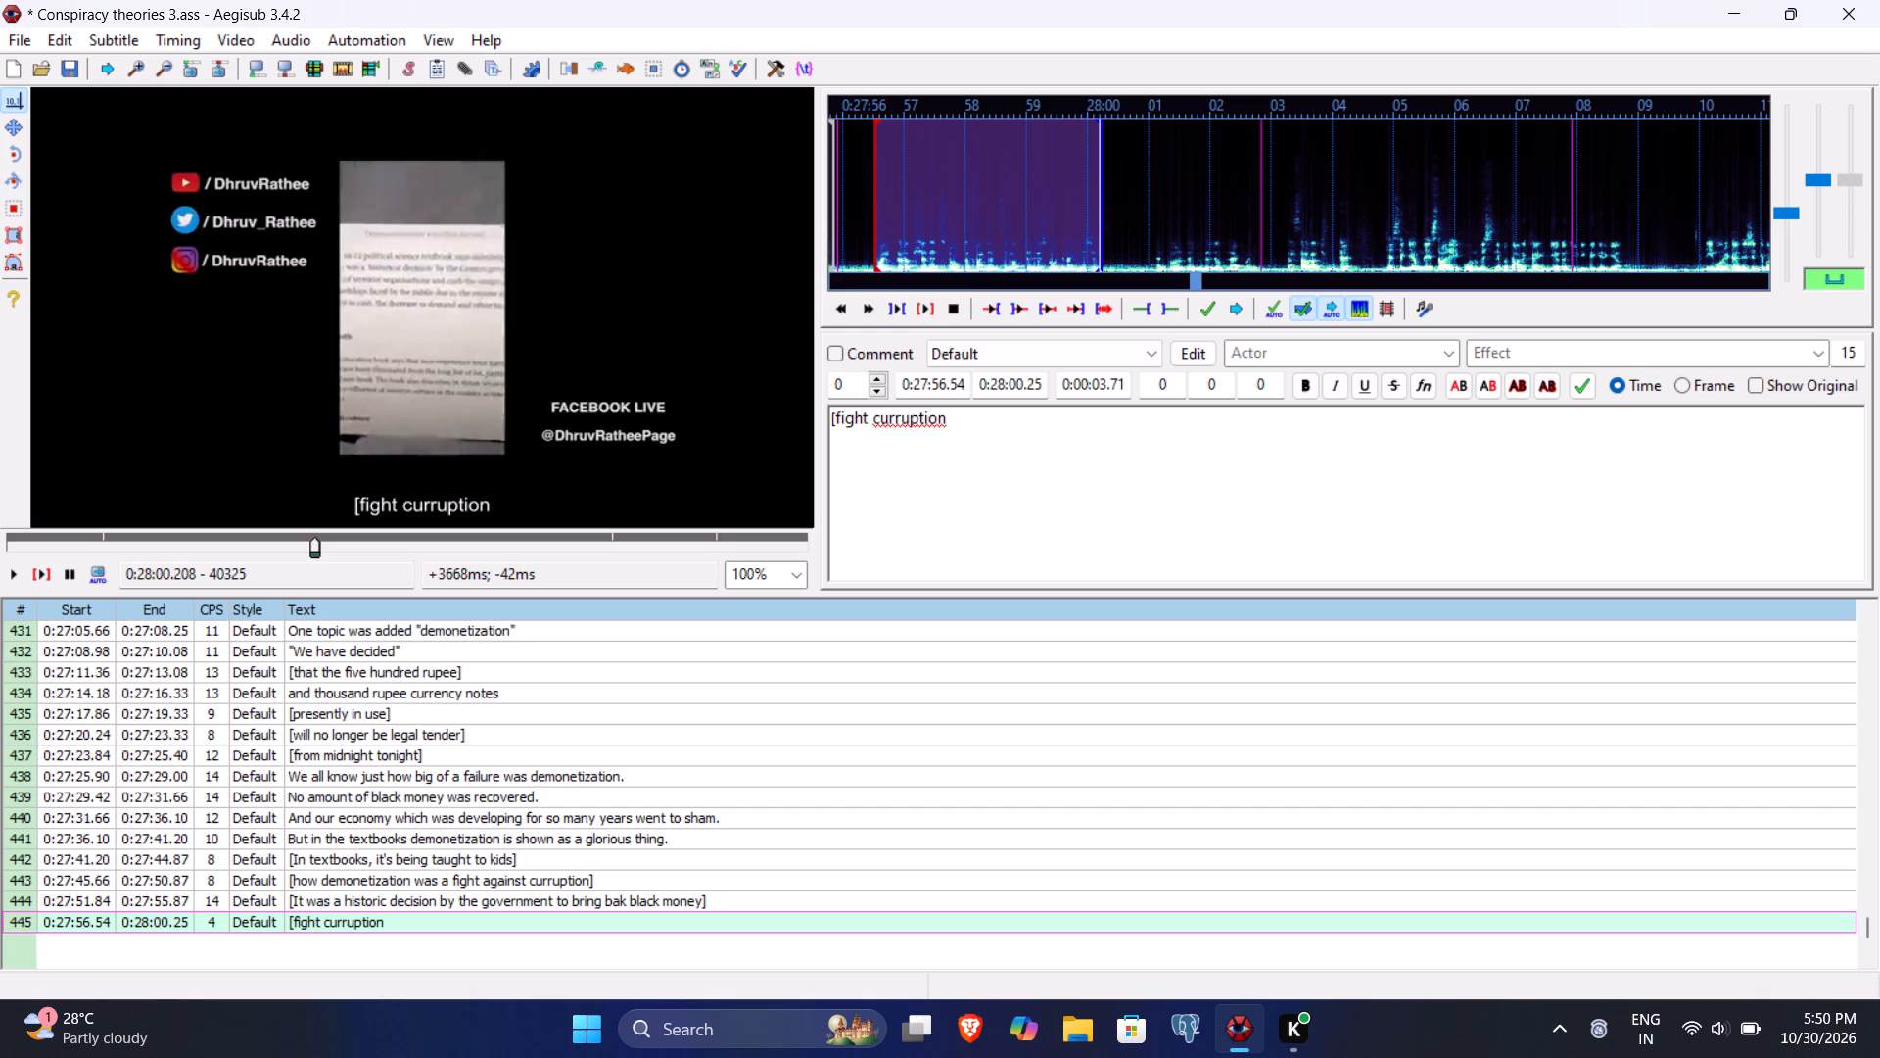
key(Left)
key(Left)
key(Left)
key(Left)
key(Left)
key(Left)
key(Left)
key(Left)
key(BackSpace)
key(o)
key(Down)
Complete line 445's text with "and destroy the terrorism finance units]" and commit the line.
key(space)
text(and)
key(space)
text(destory)
key(BackSpace)
key(BackSpace)
key(BackSpace)
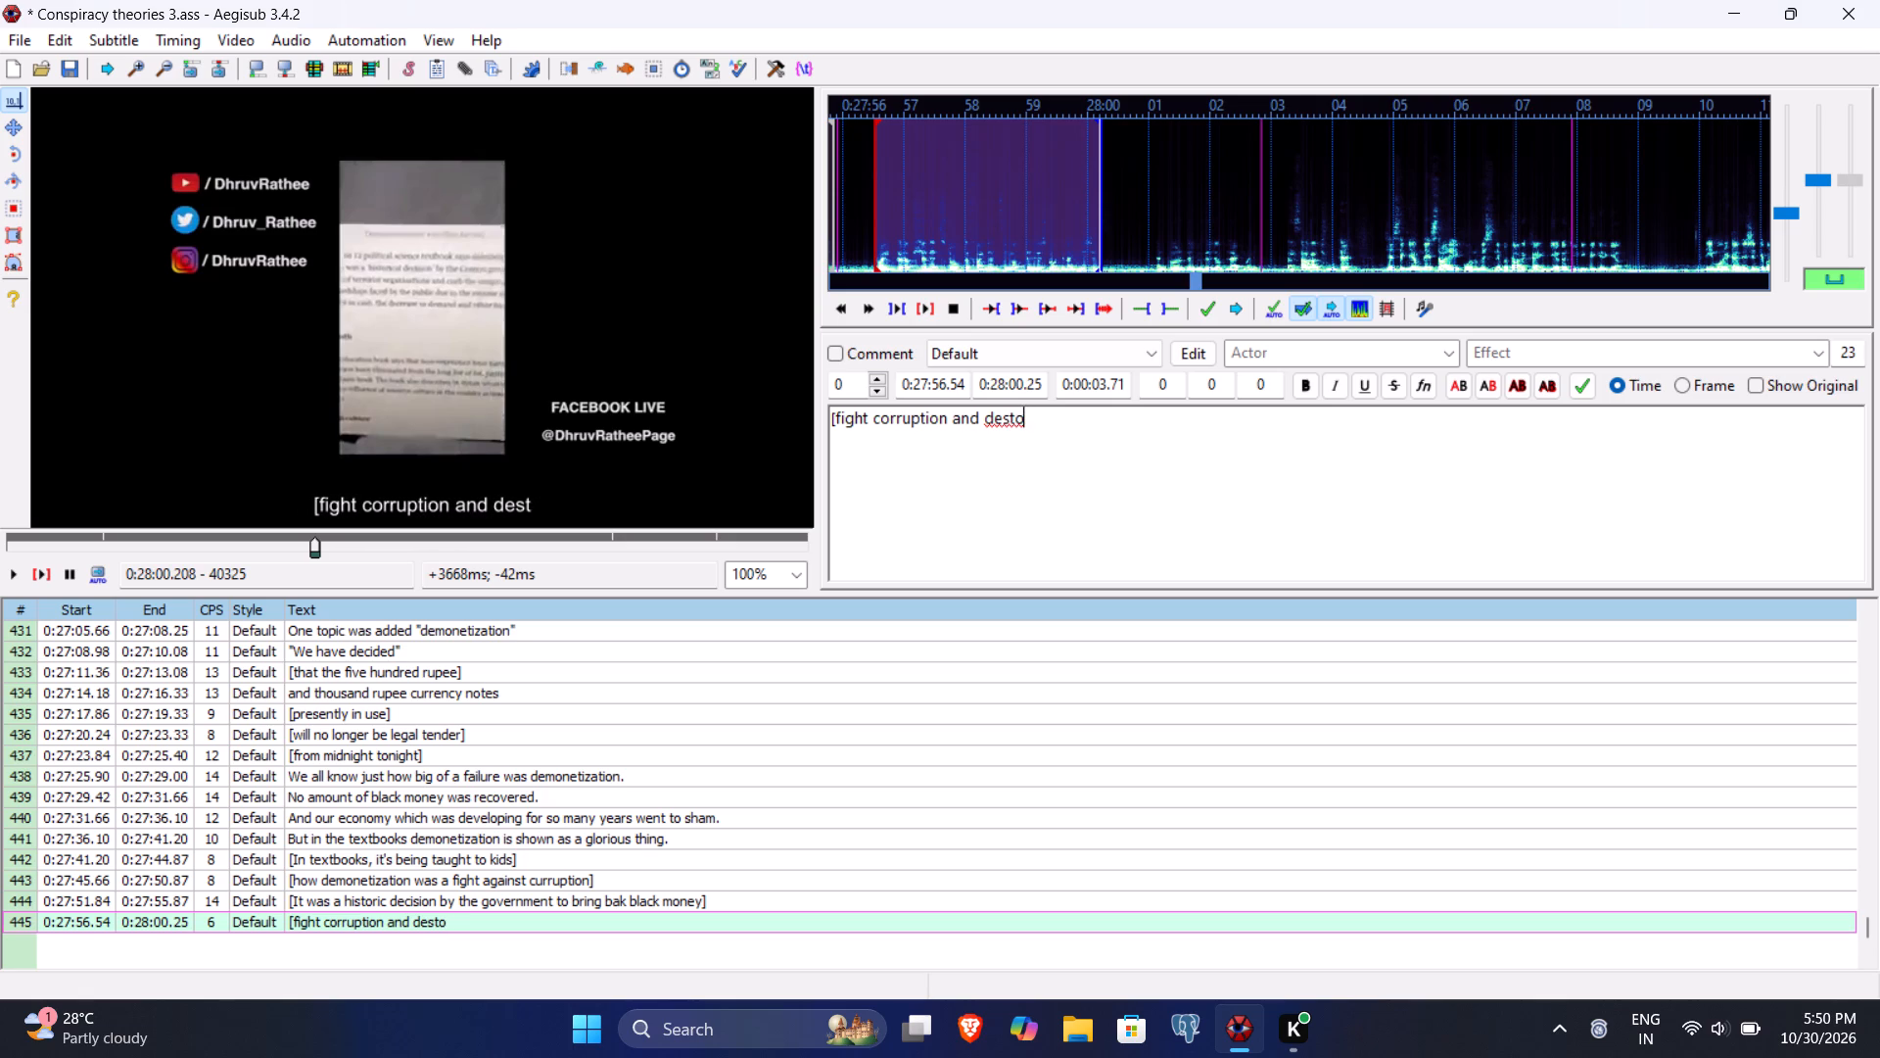
text(roy the)
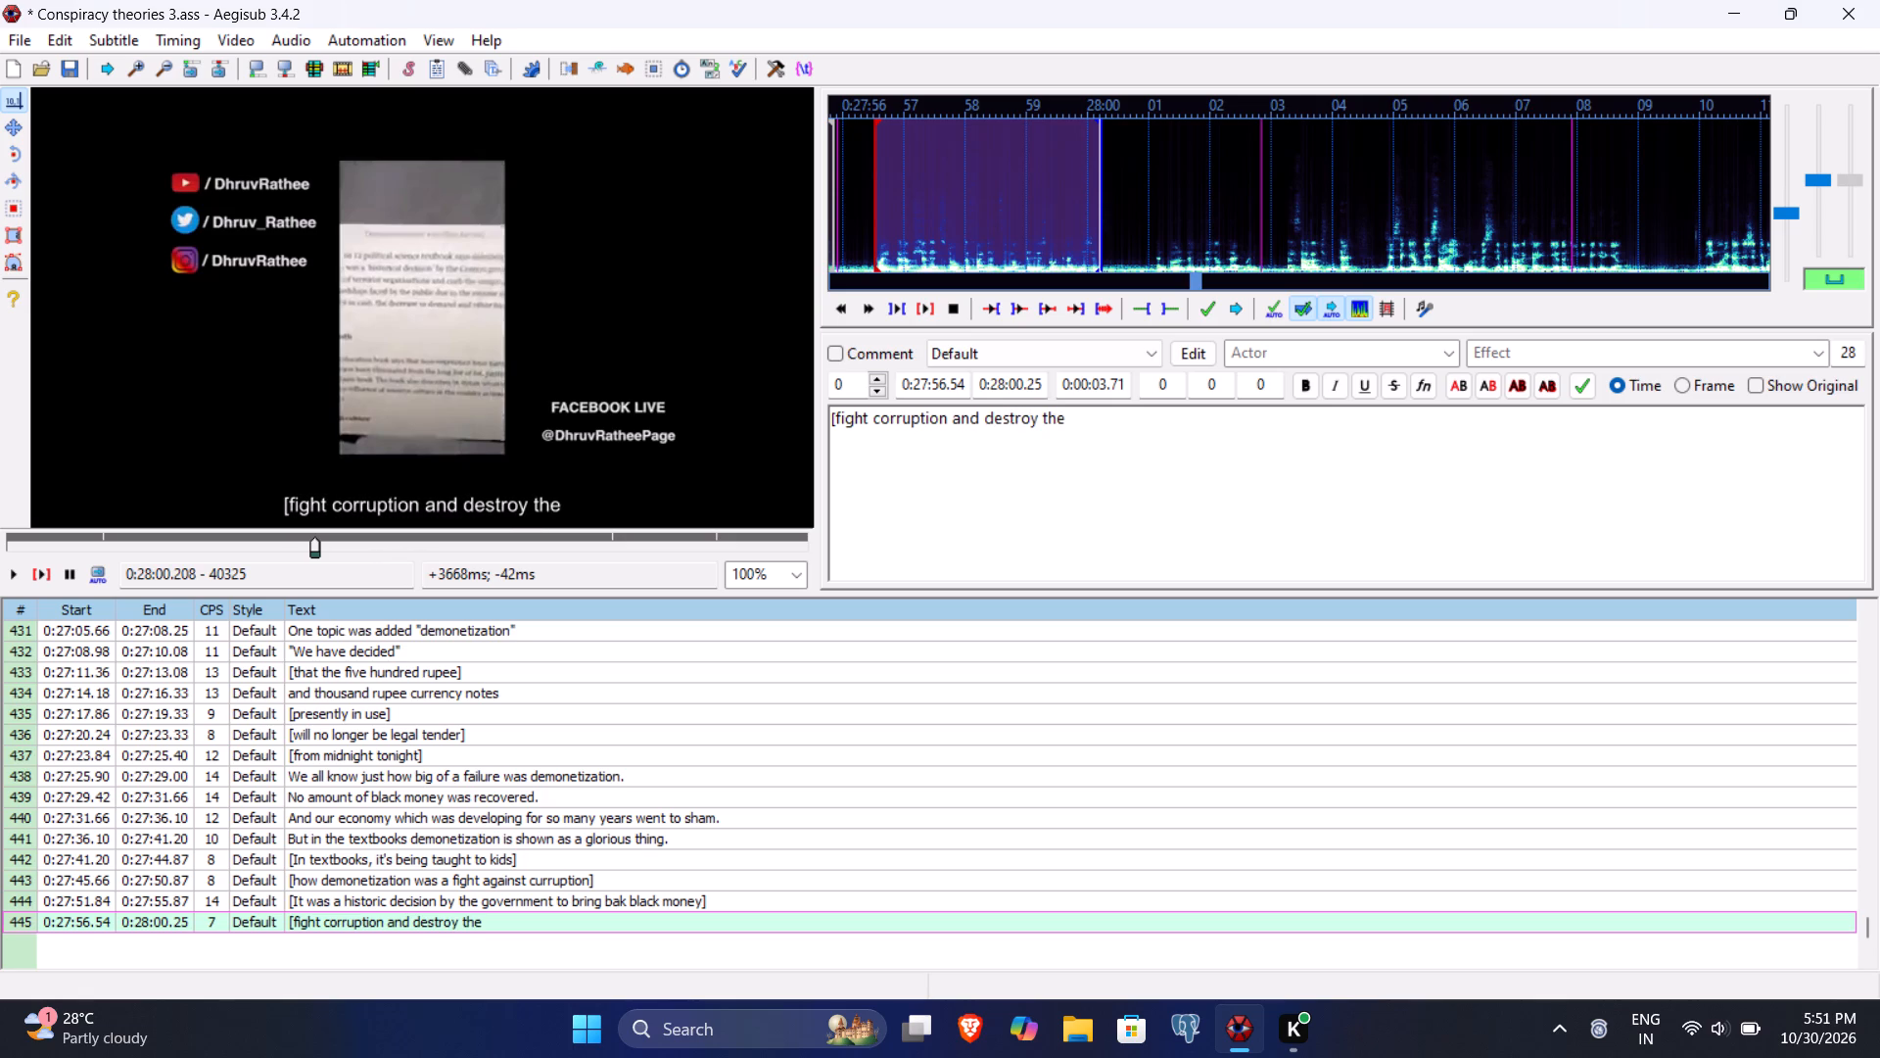
key(space)
text(terros)
key(BackSpace)
text(rism fia)
key(BackSpace)
text(nance)
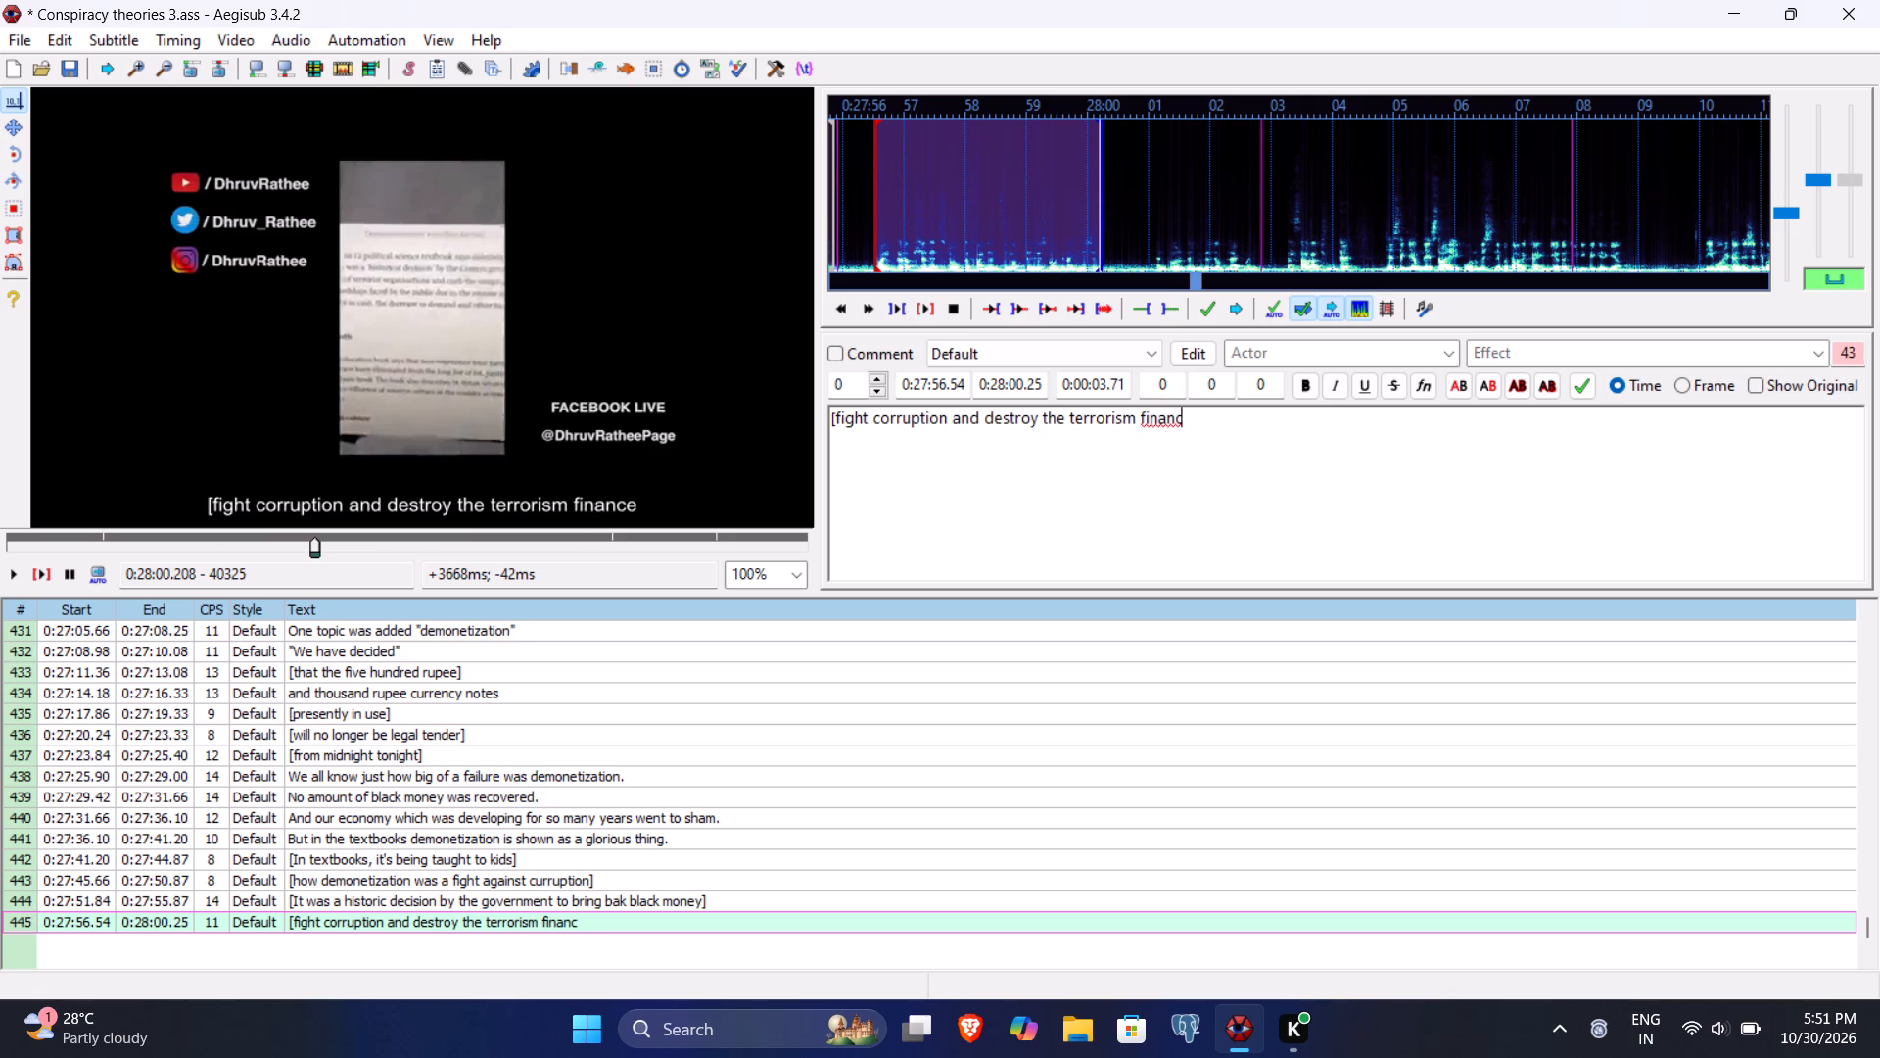
key(space)
text(units])
key(Return)
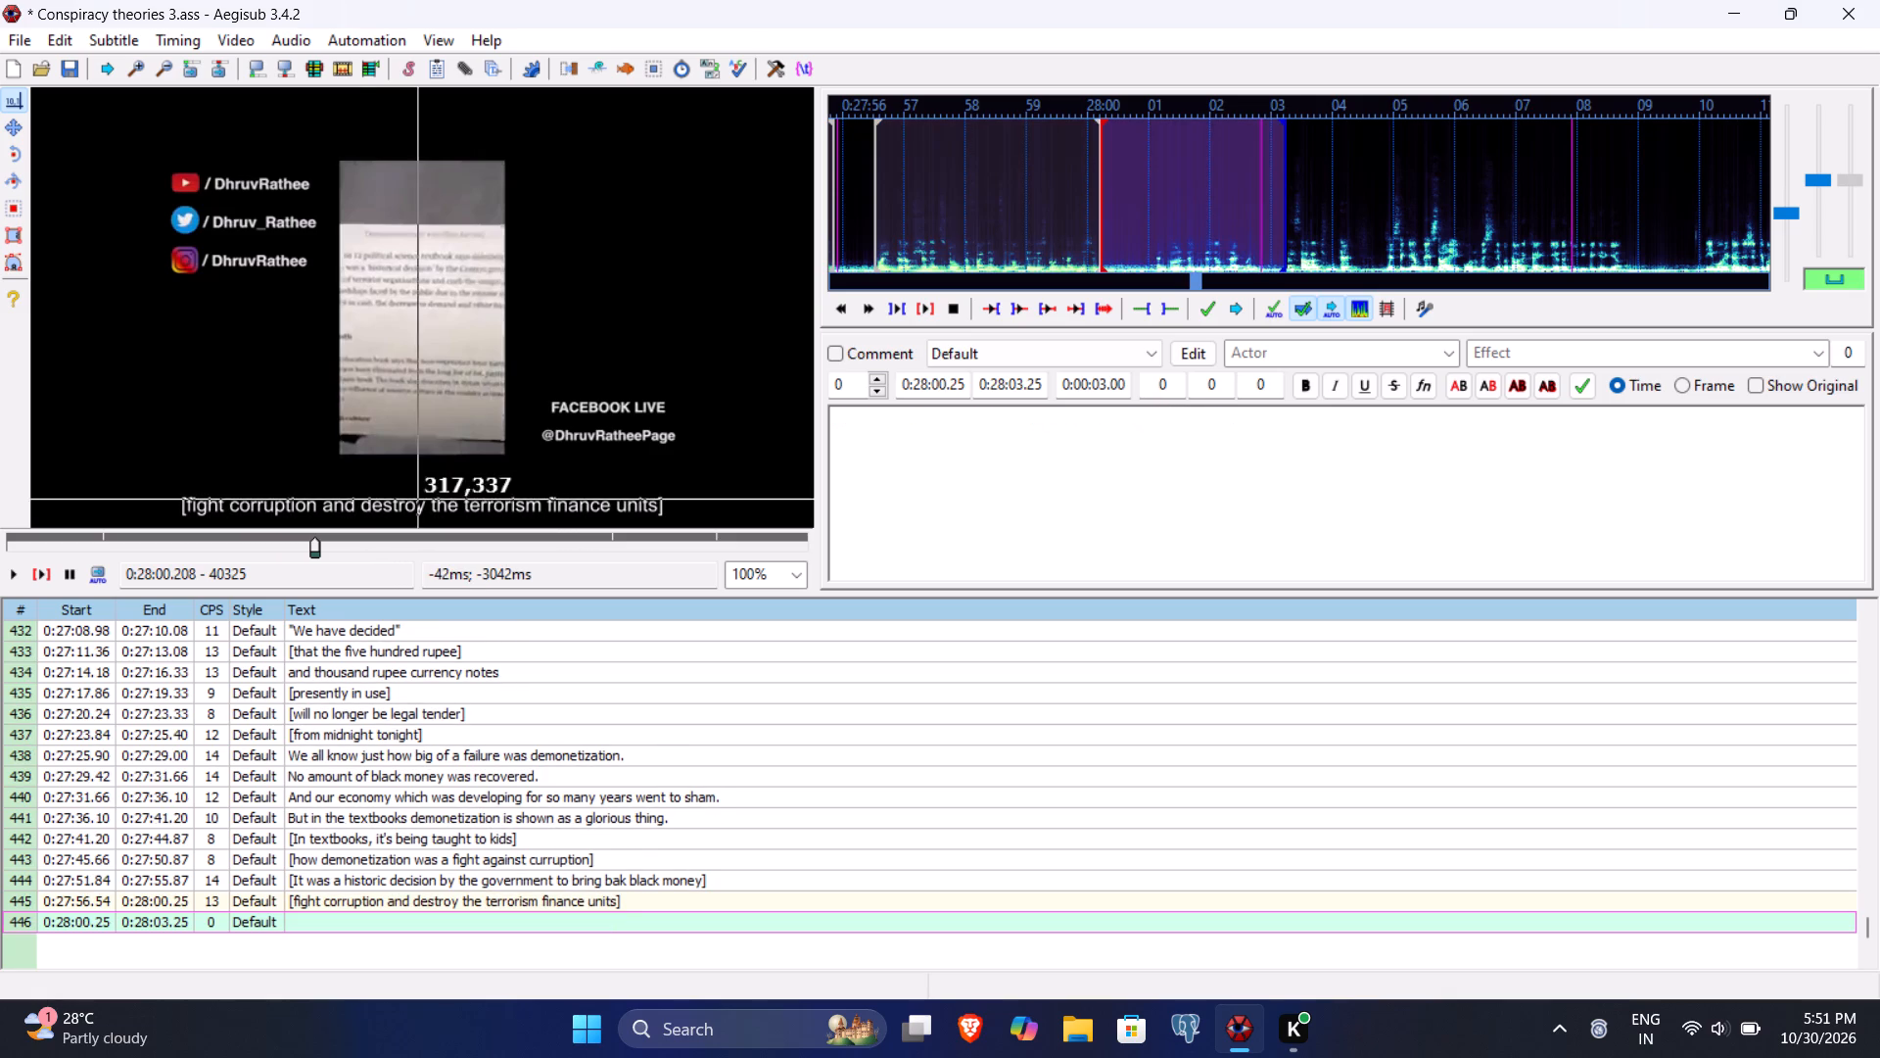
Play line 446, set its start time to 0:28:01.12 and commit the line without text.
click(35, 571)
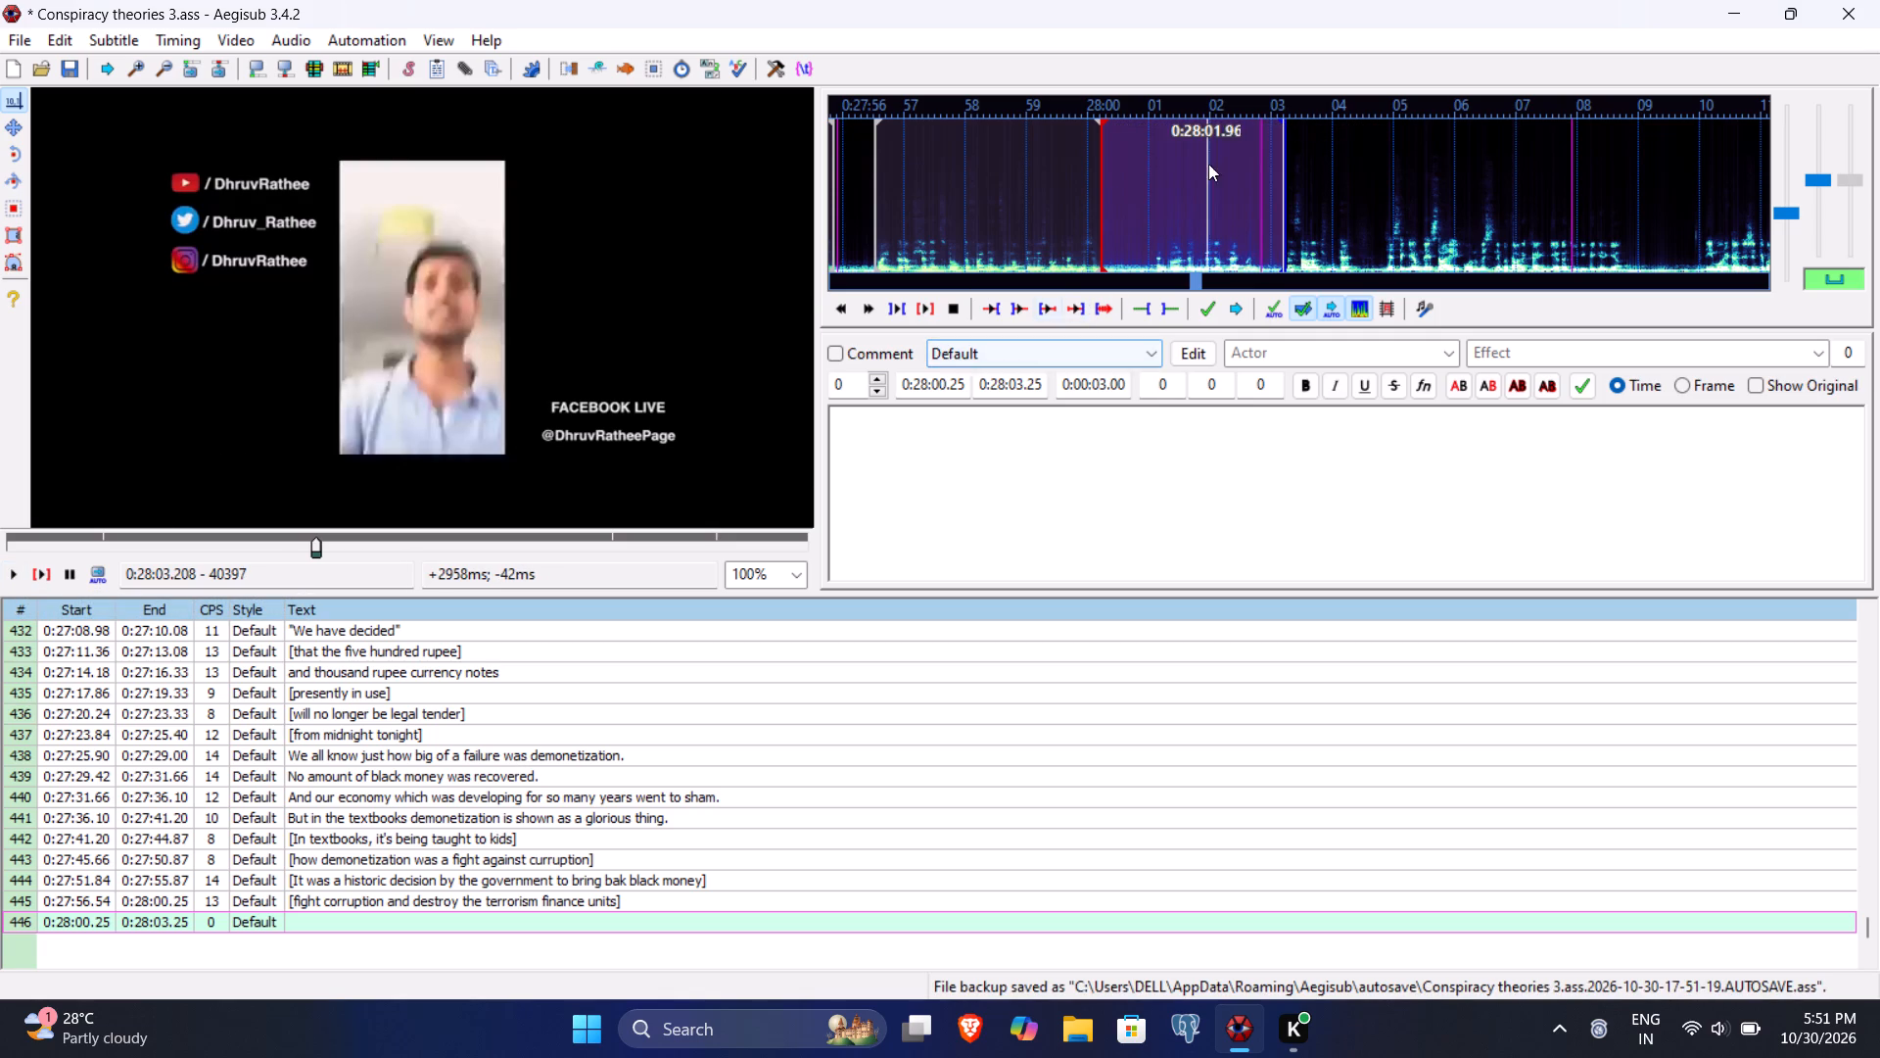
click(940, 388)
text(112)
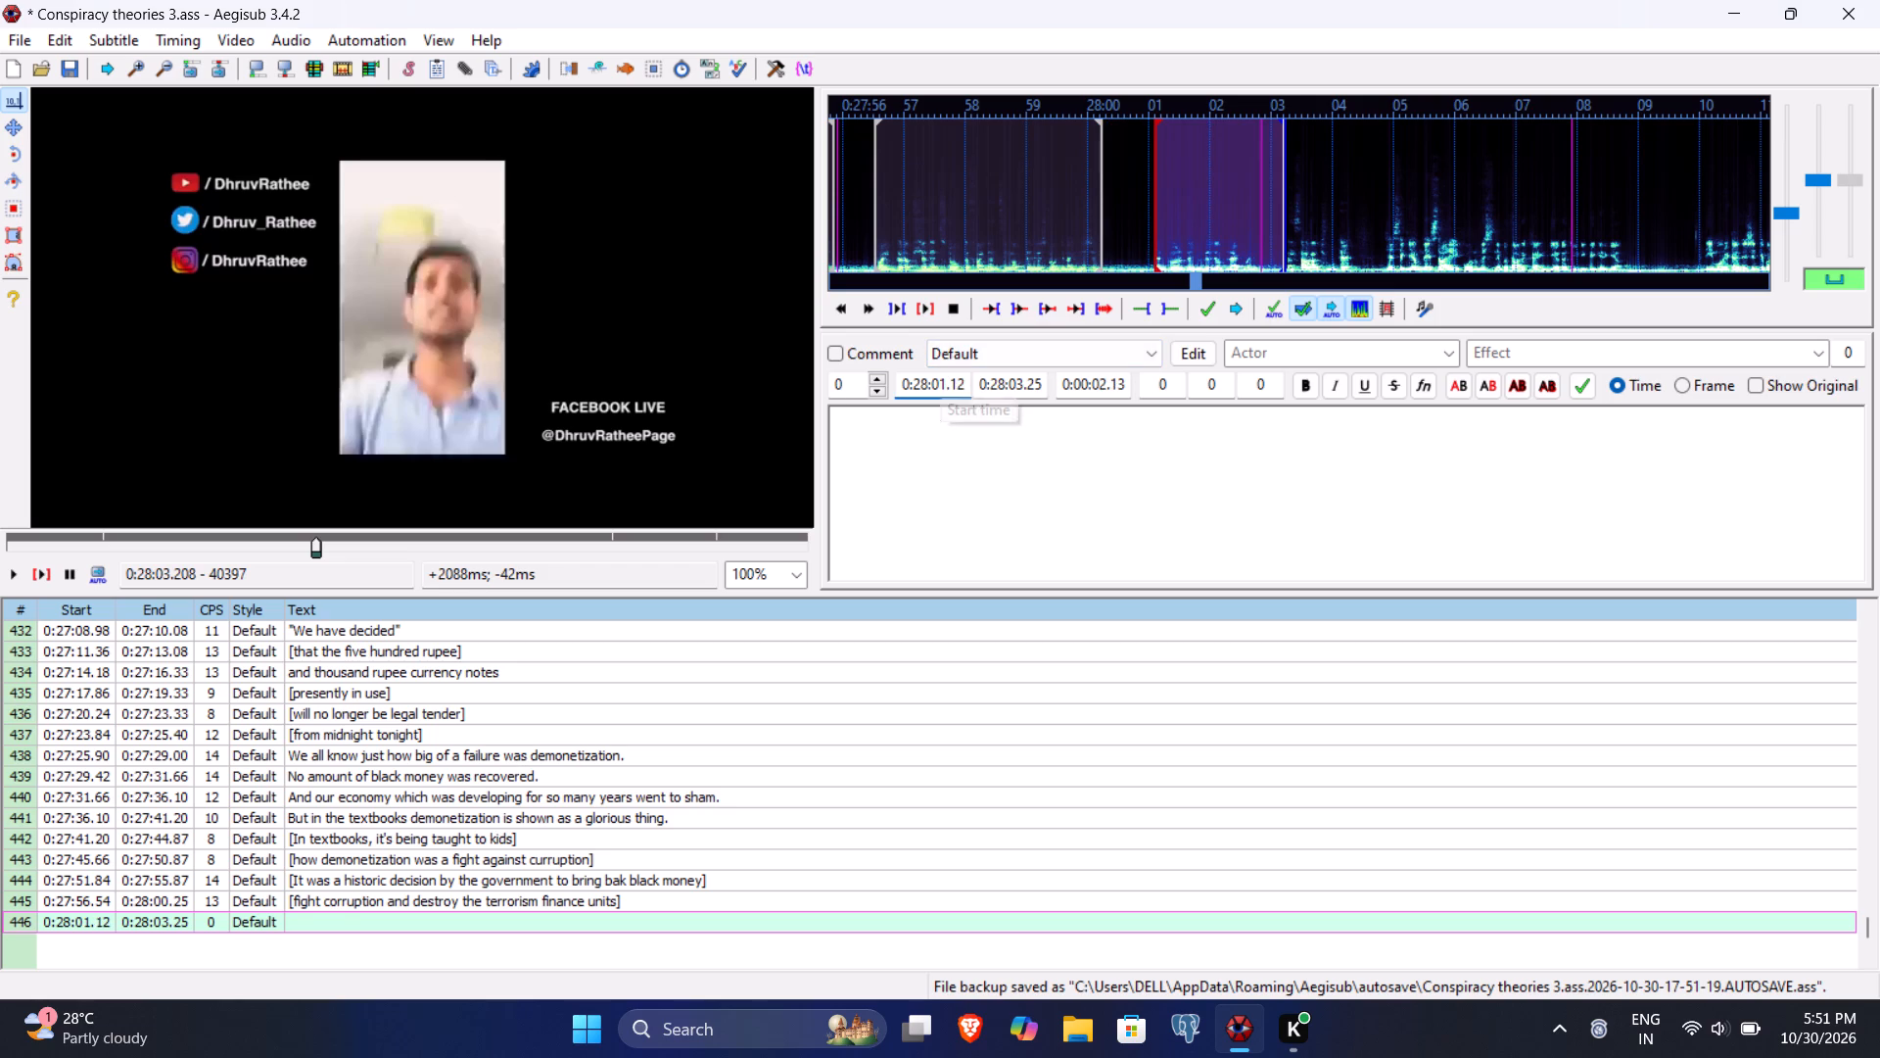
click(943, 506)
key(Return)
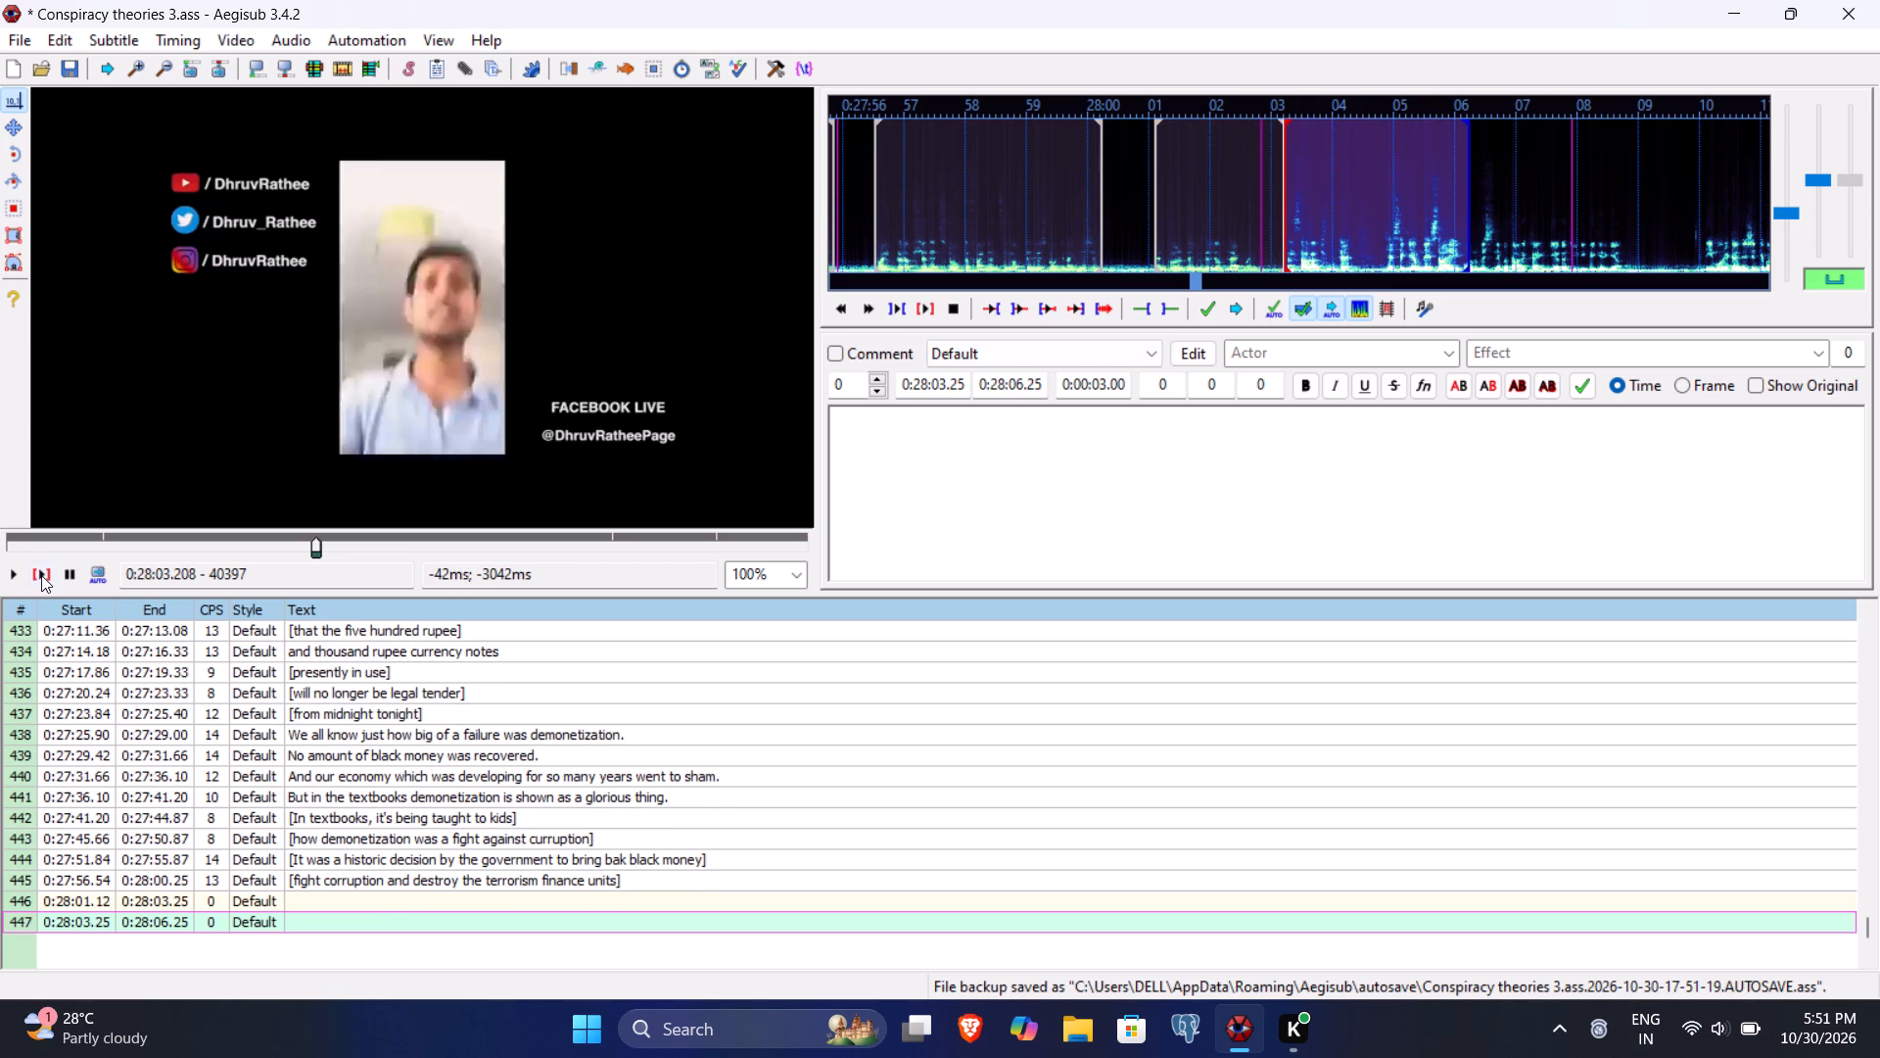
Play line 447 and slightly past it, setting its end time to 0:28:08.83.
click(41, 575)
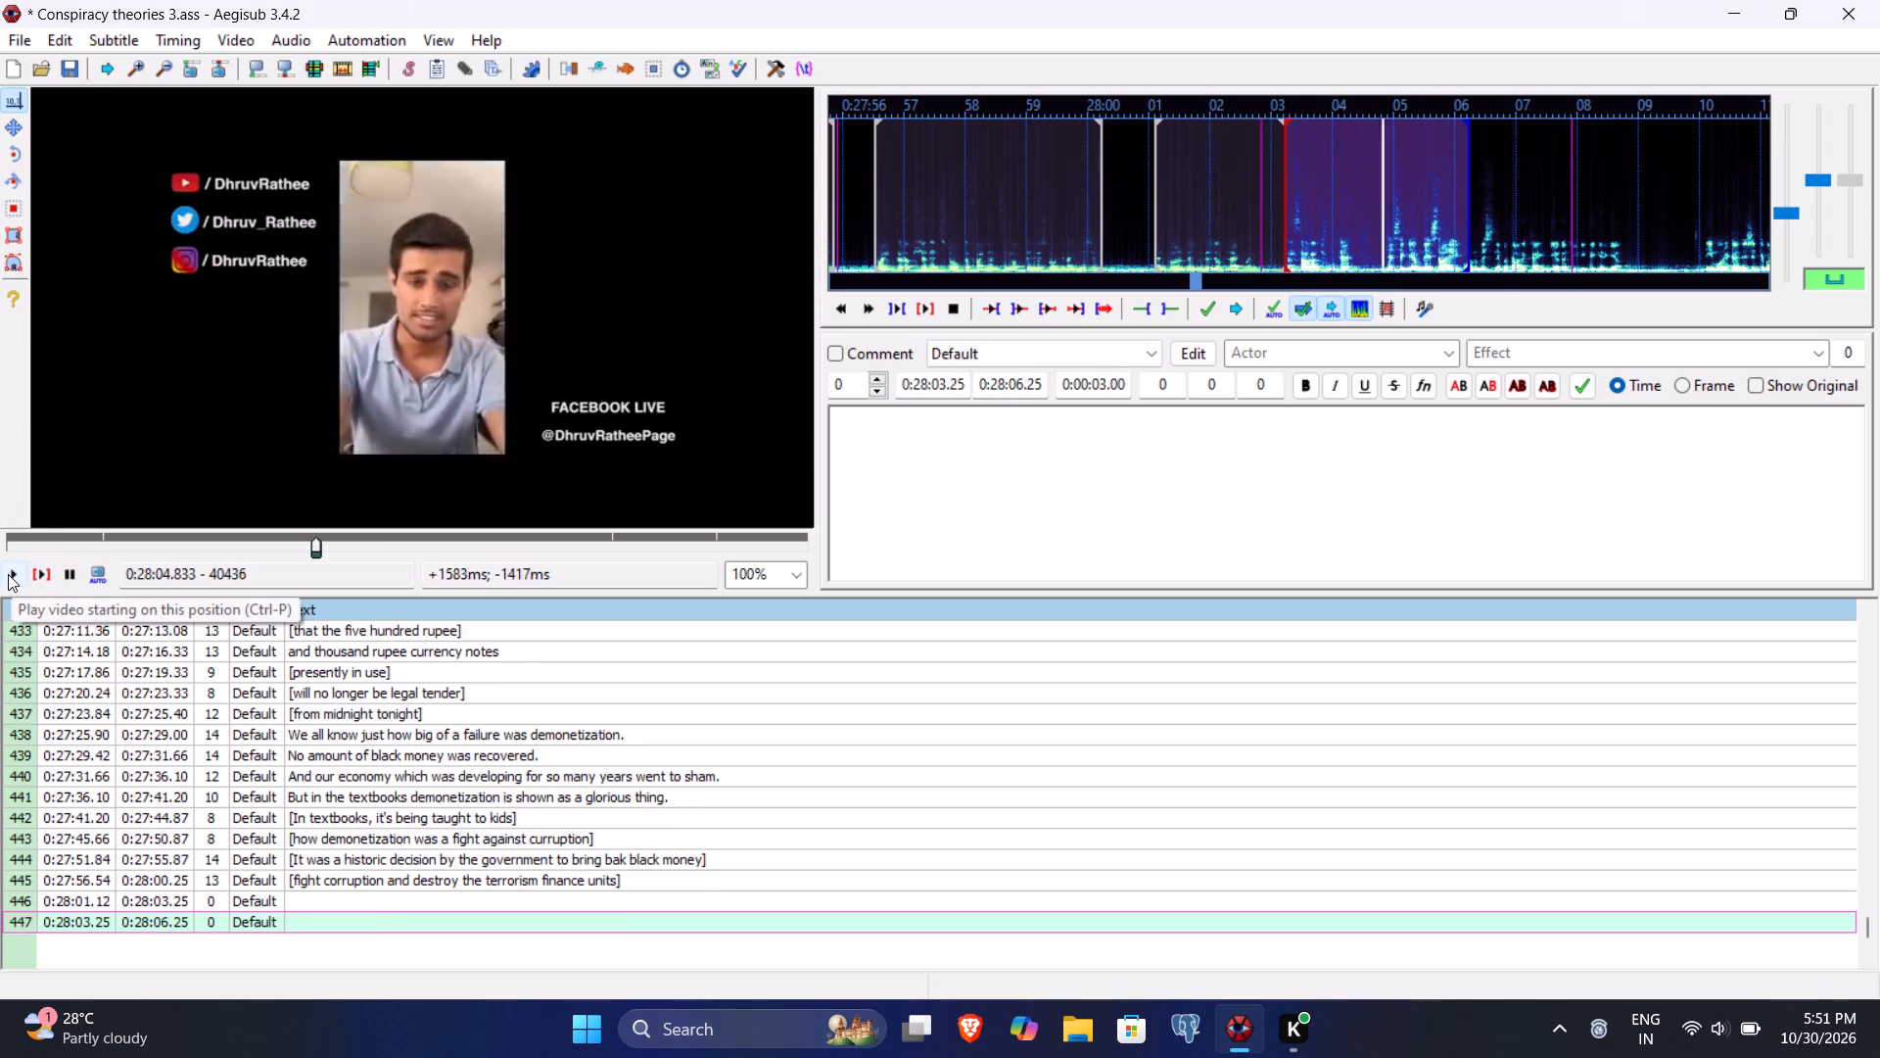
click(8, 574)
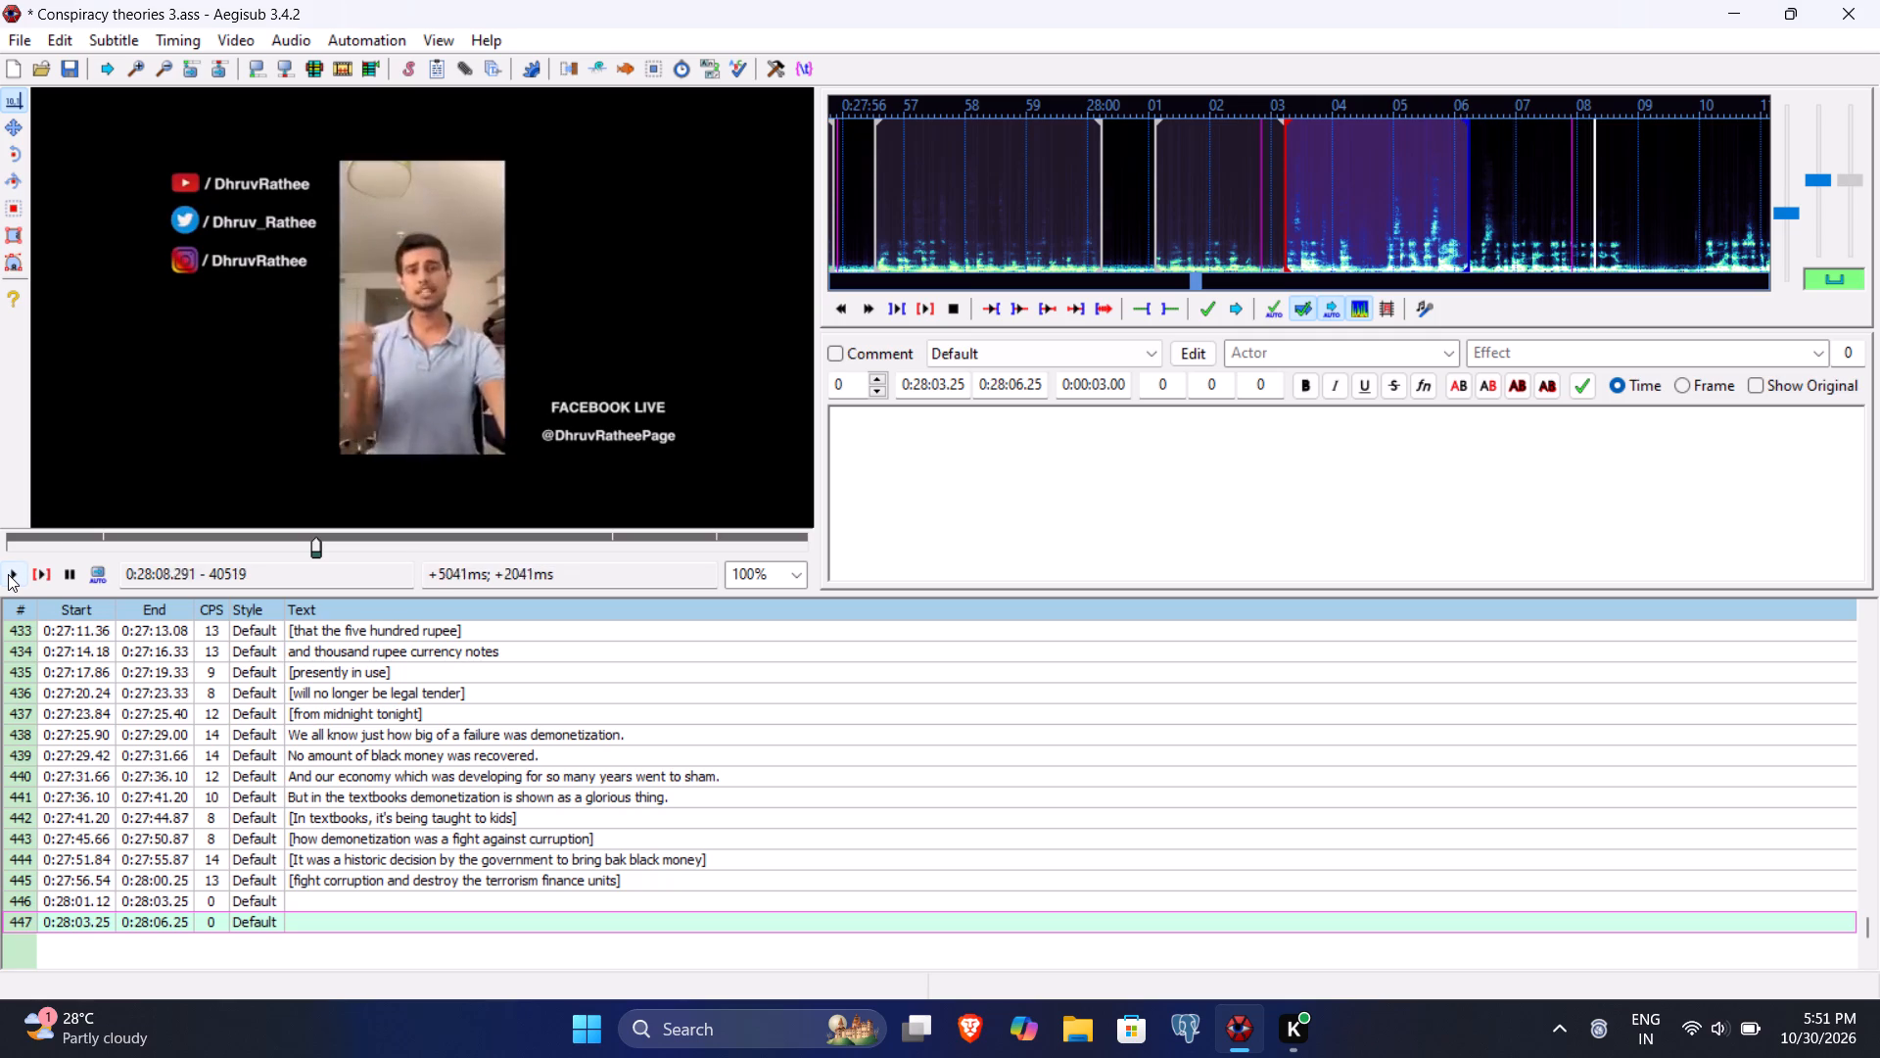
click(8, 574)
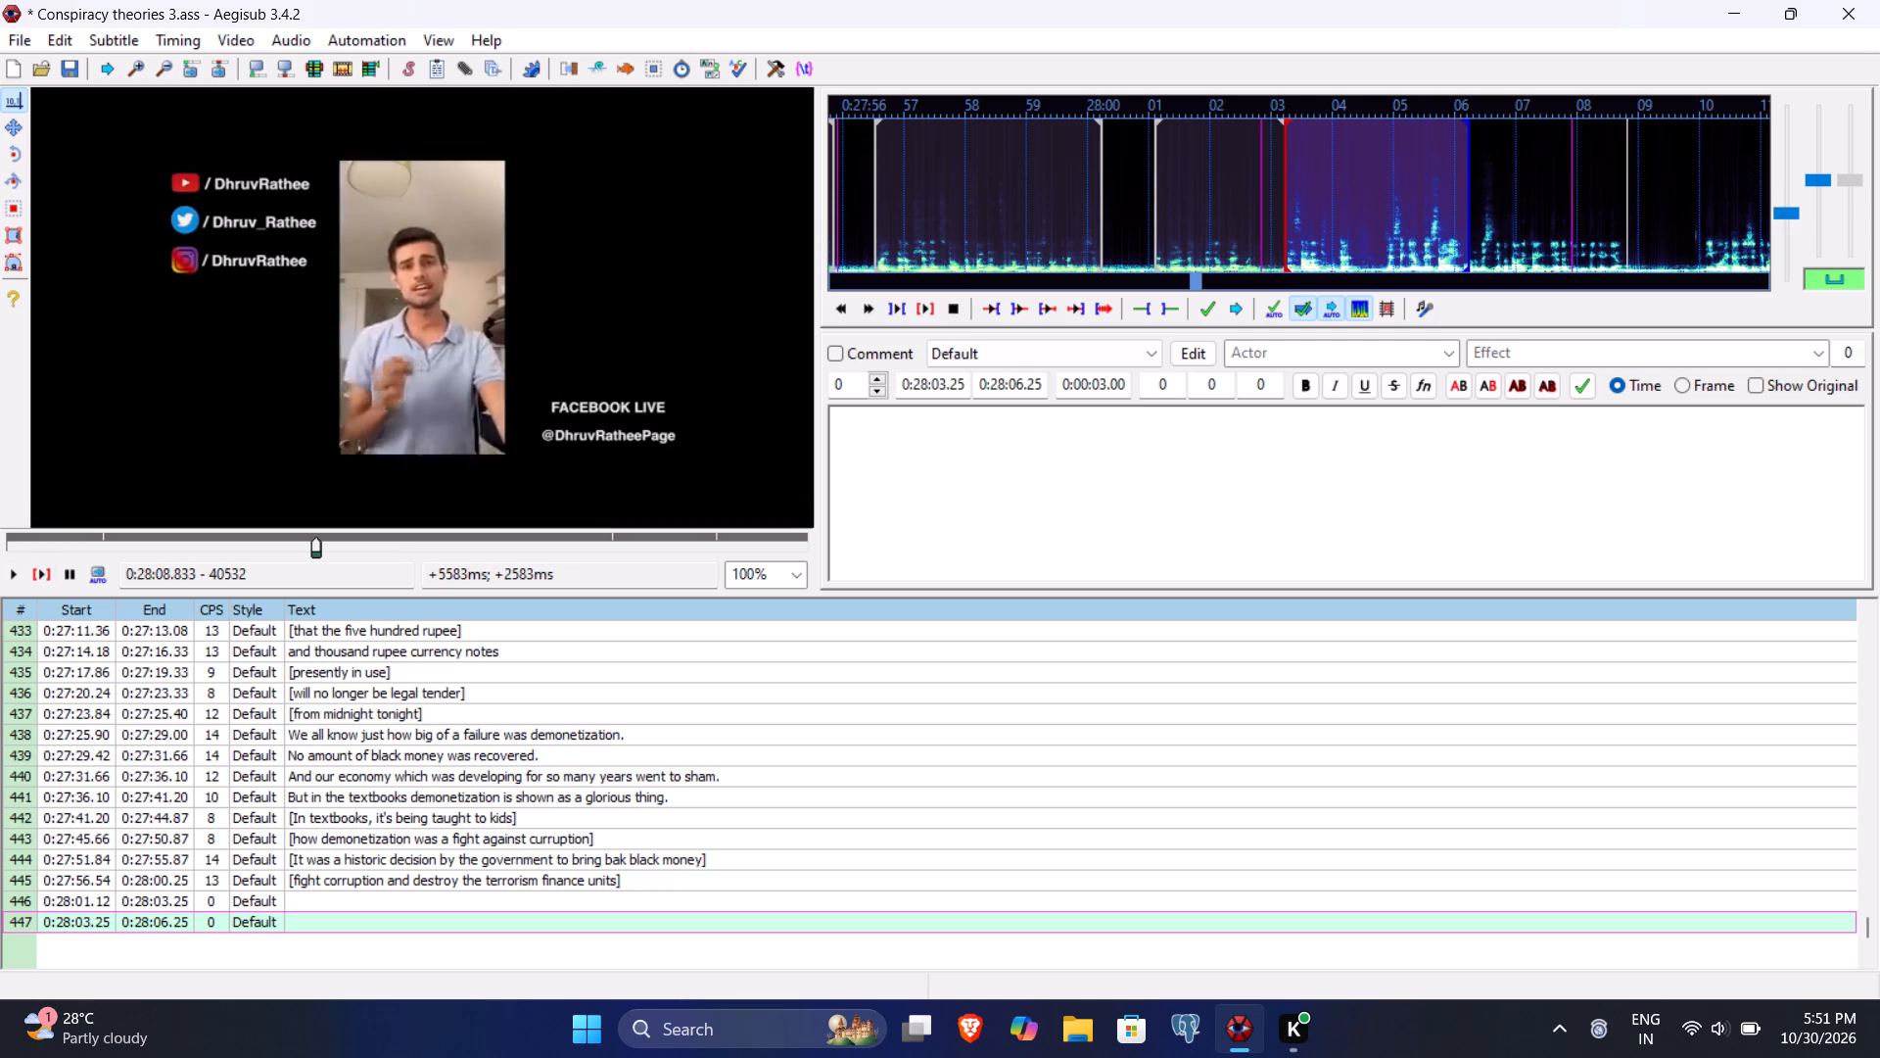
click(1018, 388)
key(8)
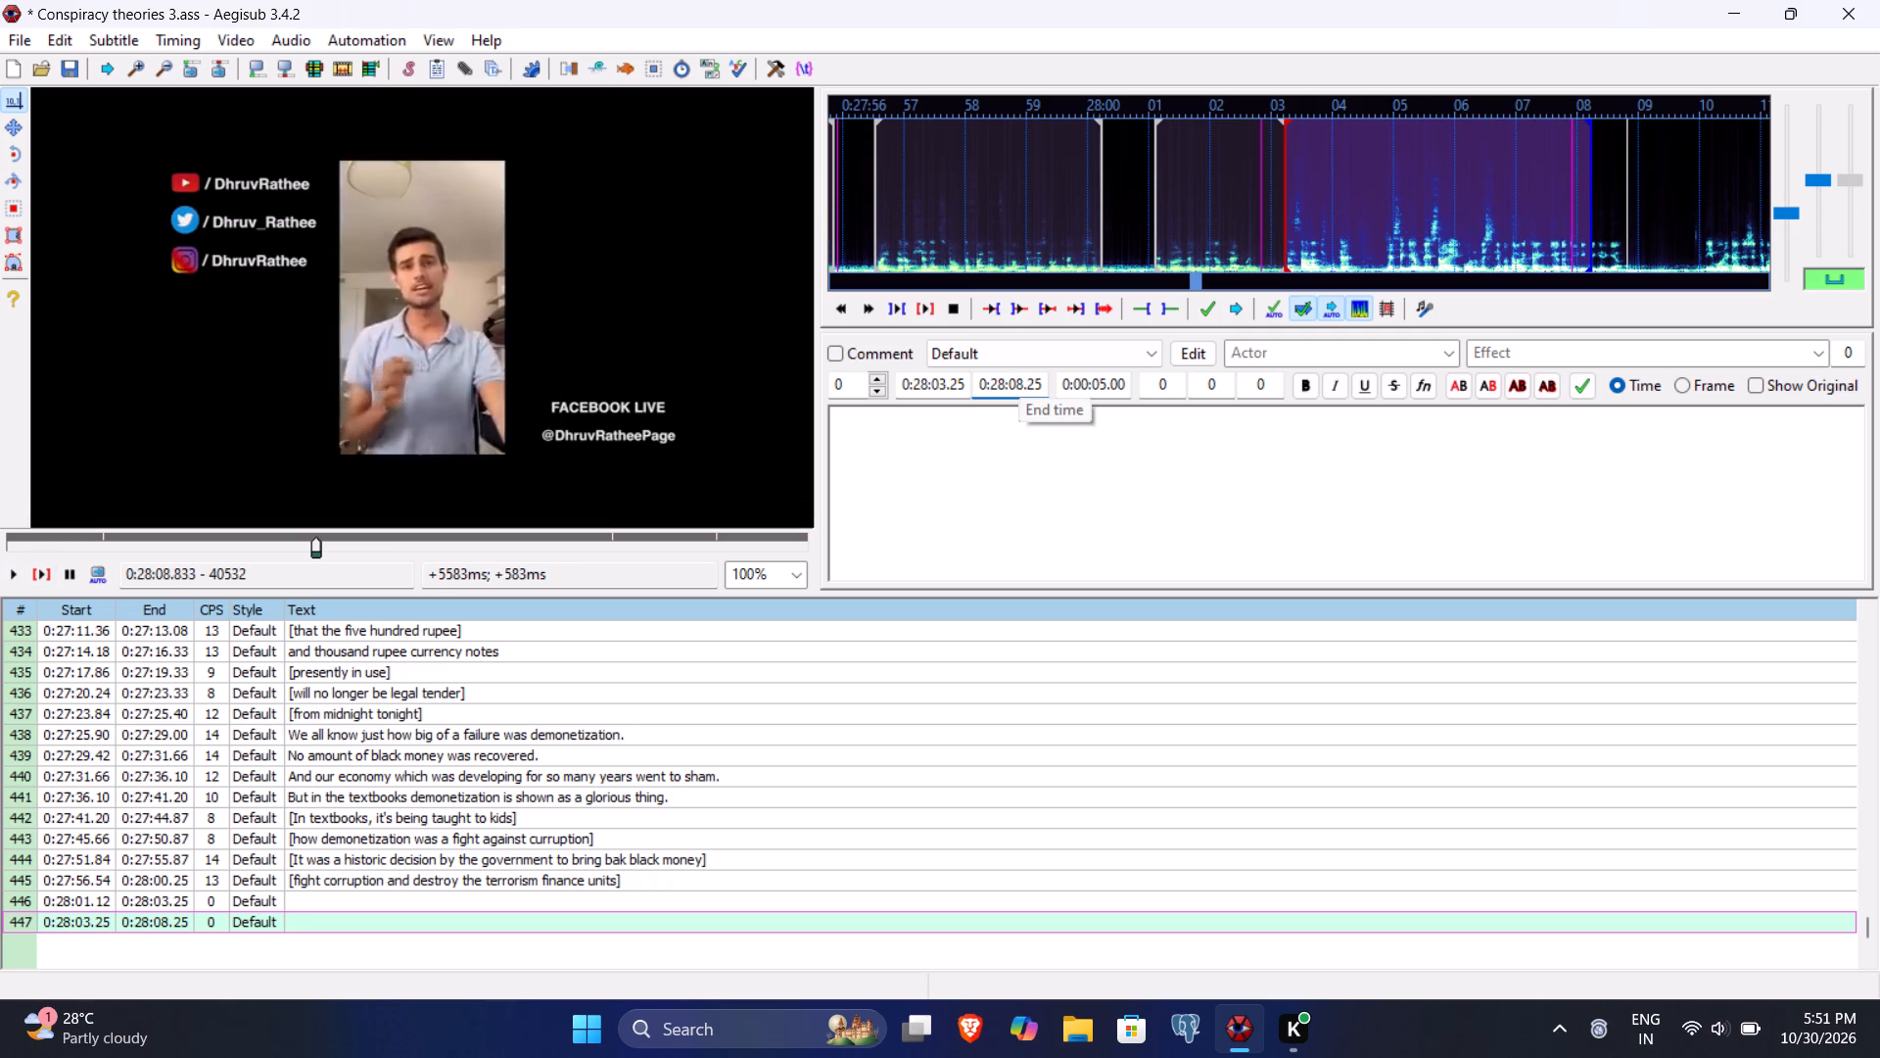
text(83)
Enter line 447's text as "[This is all false, as the economist told us if GDP fell]" and commit the line.
click(993, 484)
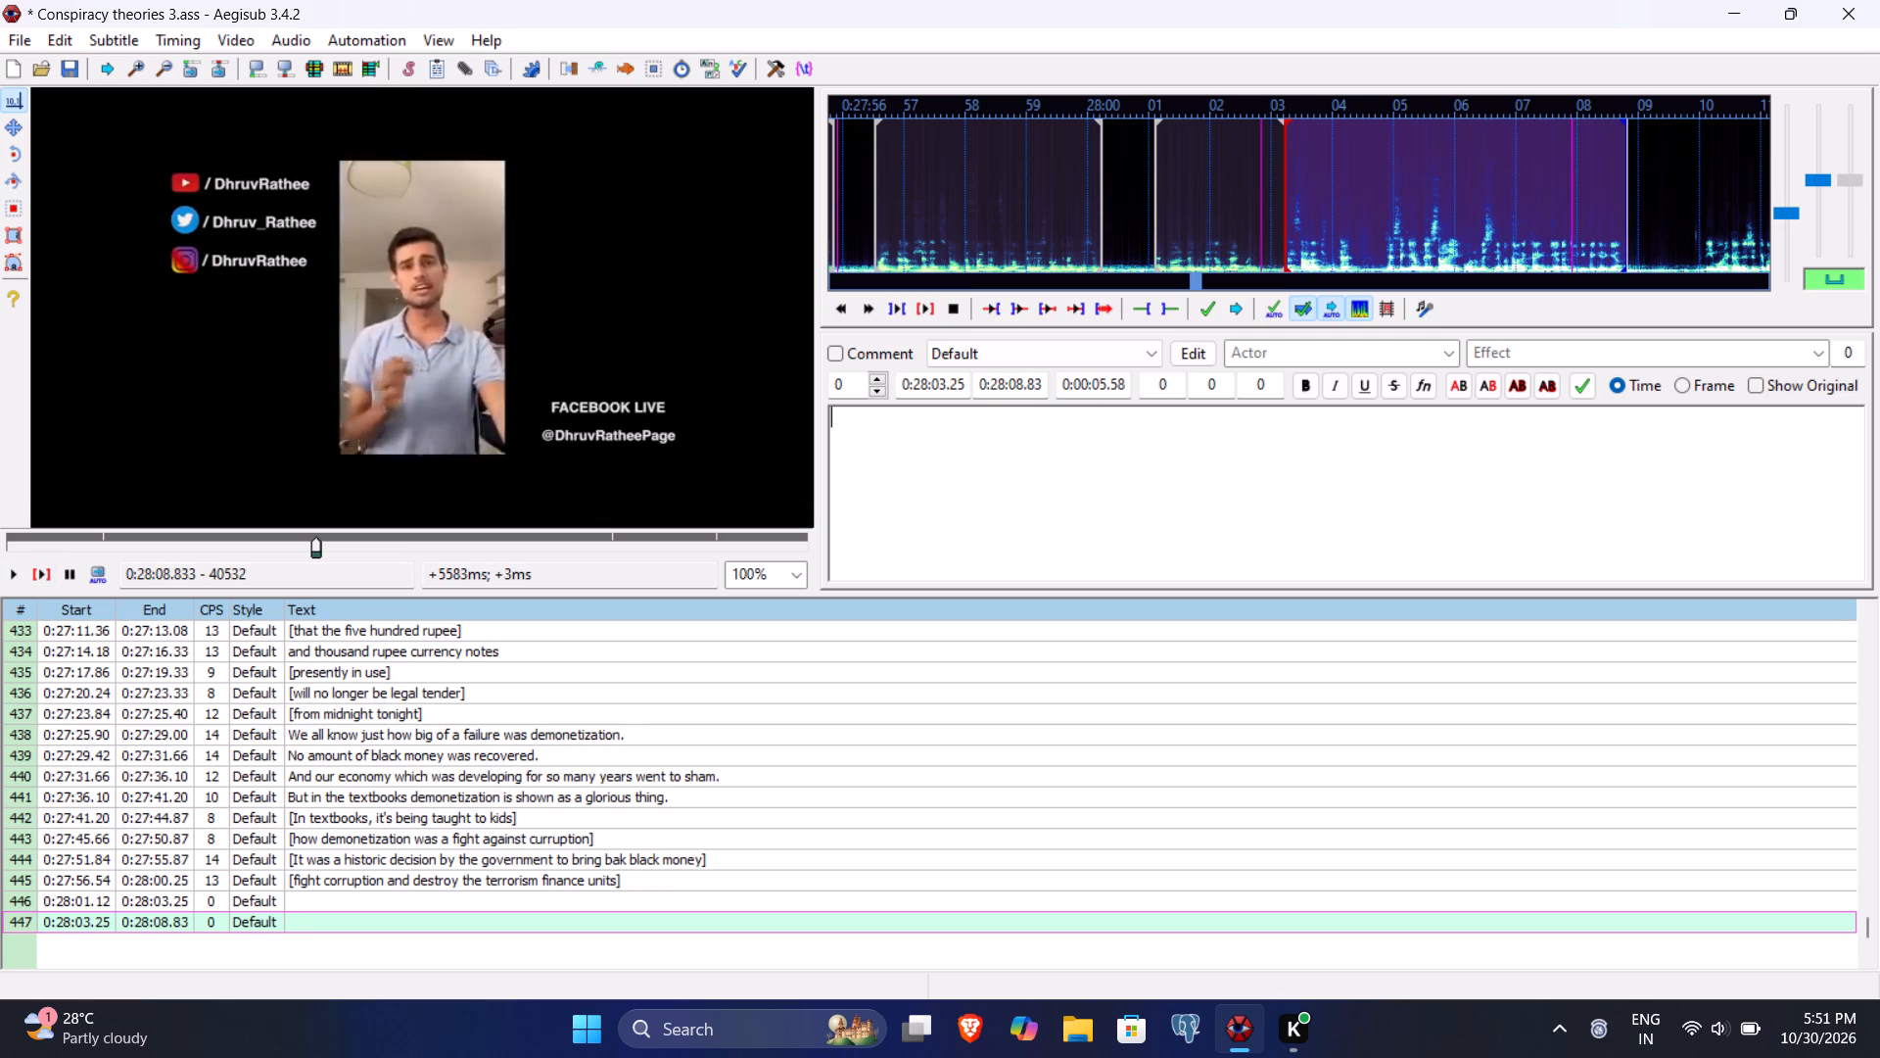
text([This is all fal)
key(BackSpace)
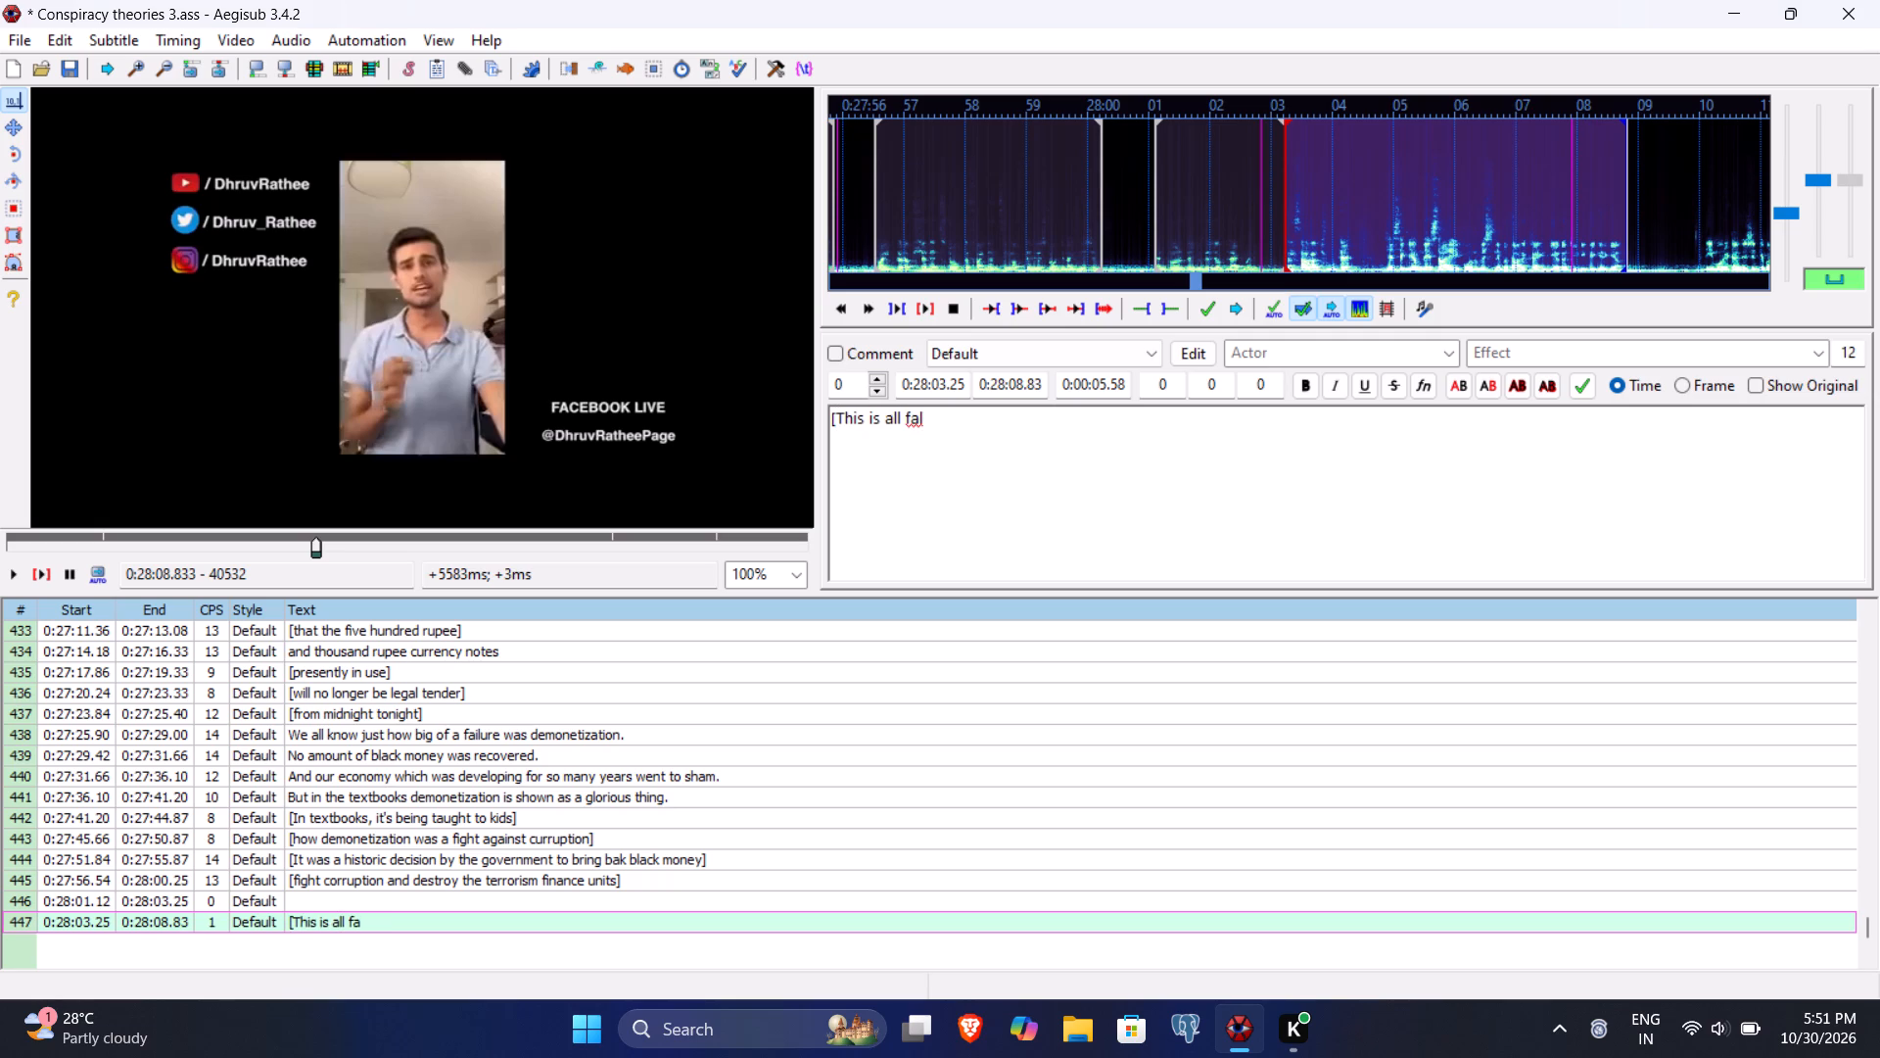
text(lase)
key(BackSpace)
key(BackSpace)
key(BackSpace)
text(se, as the econo)
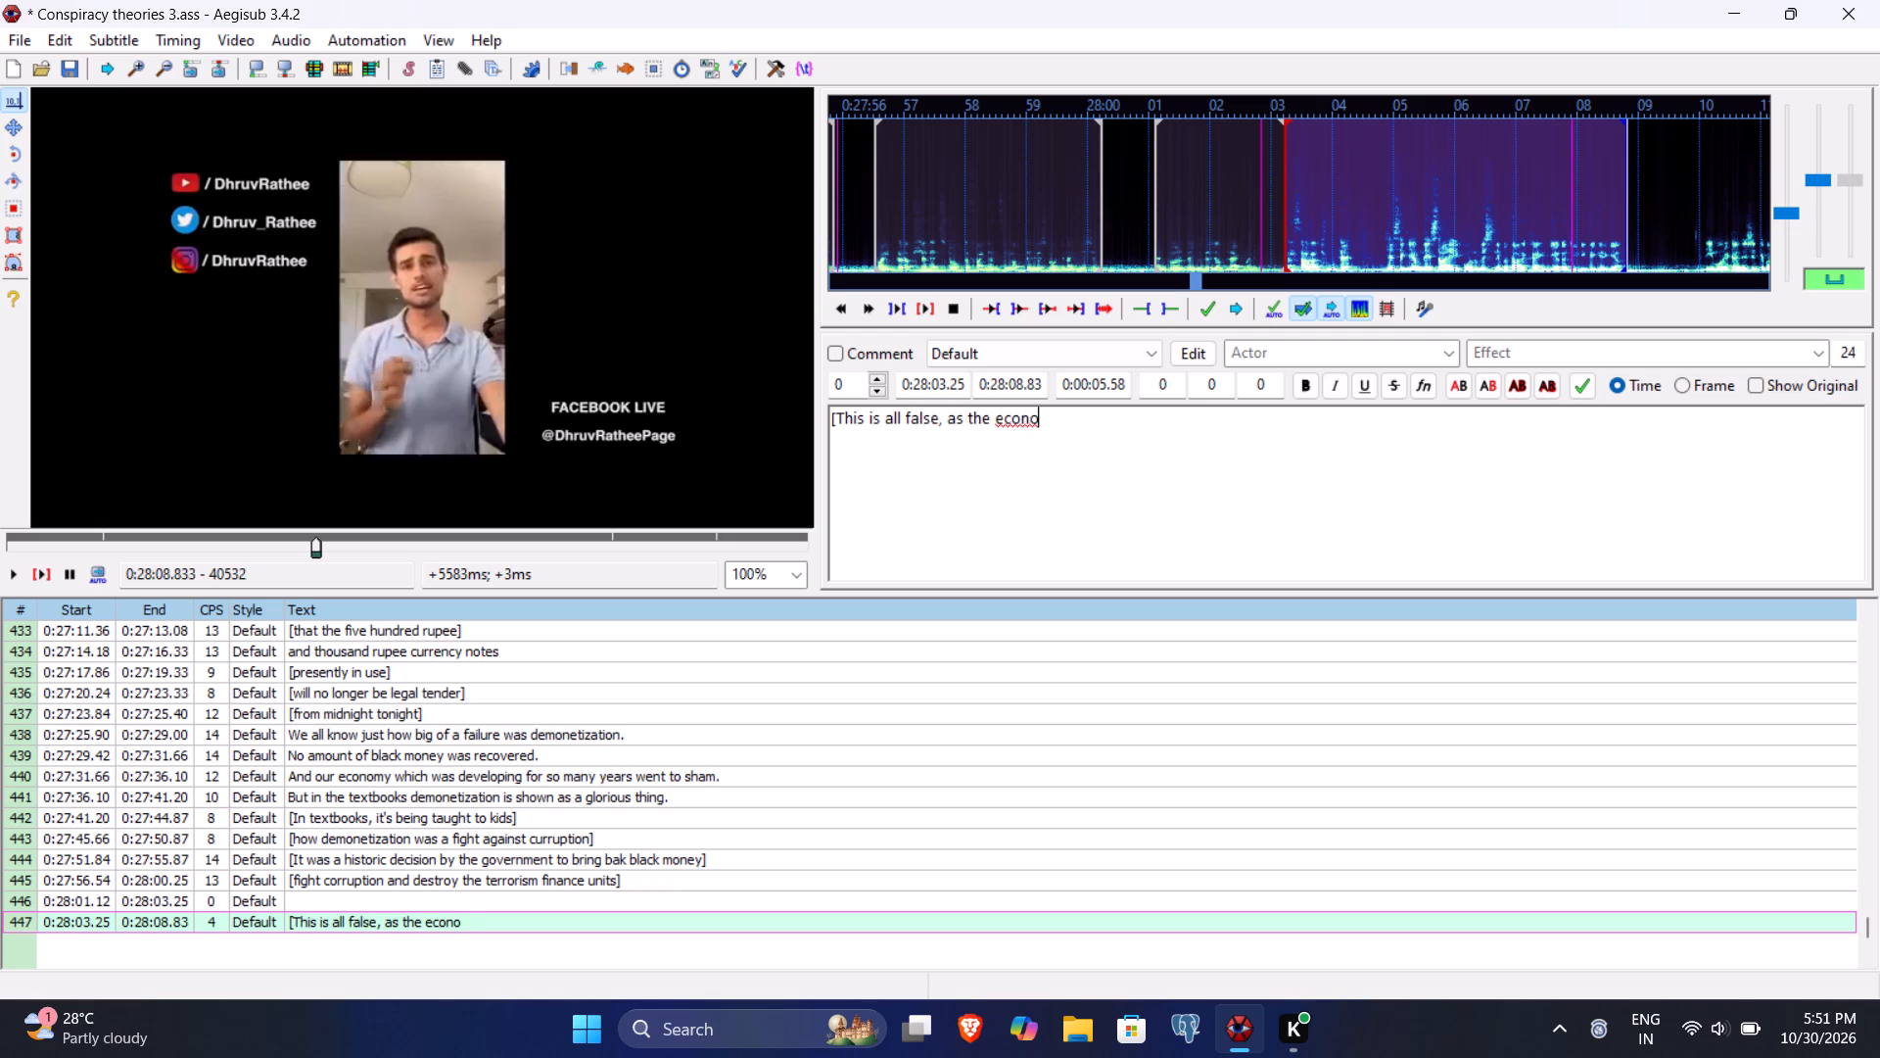
text(mist told us if)
key(space)
text(GDP we)
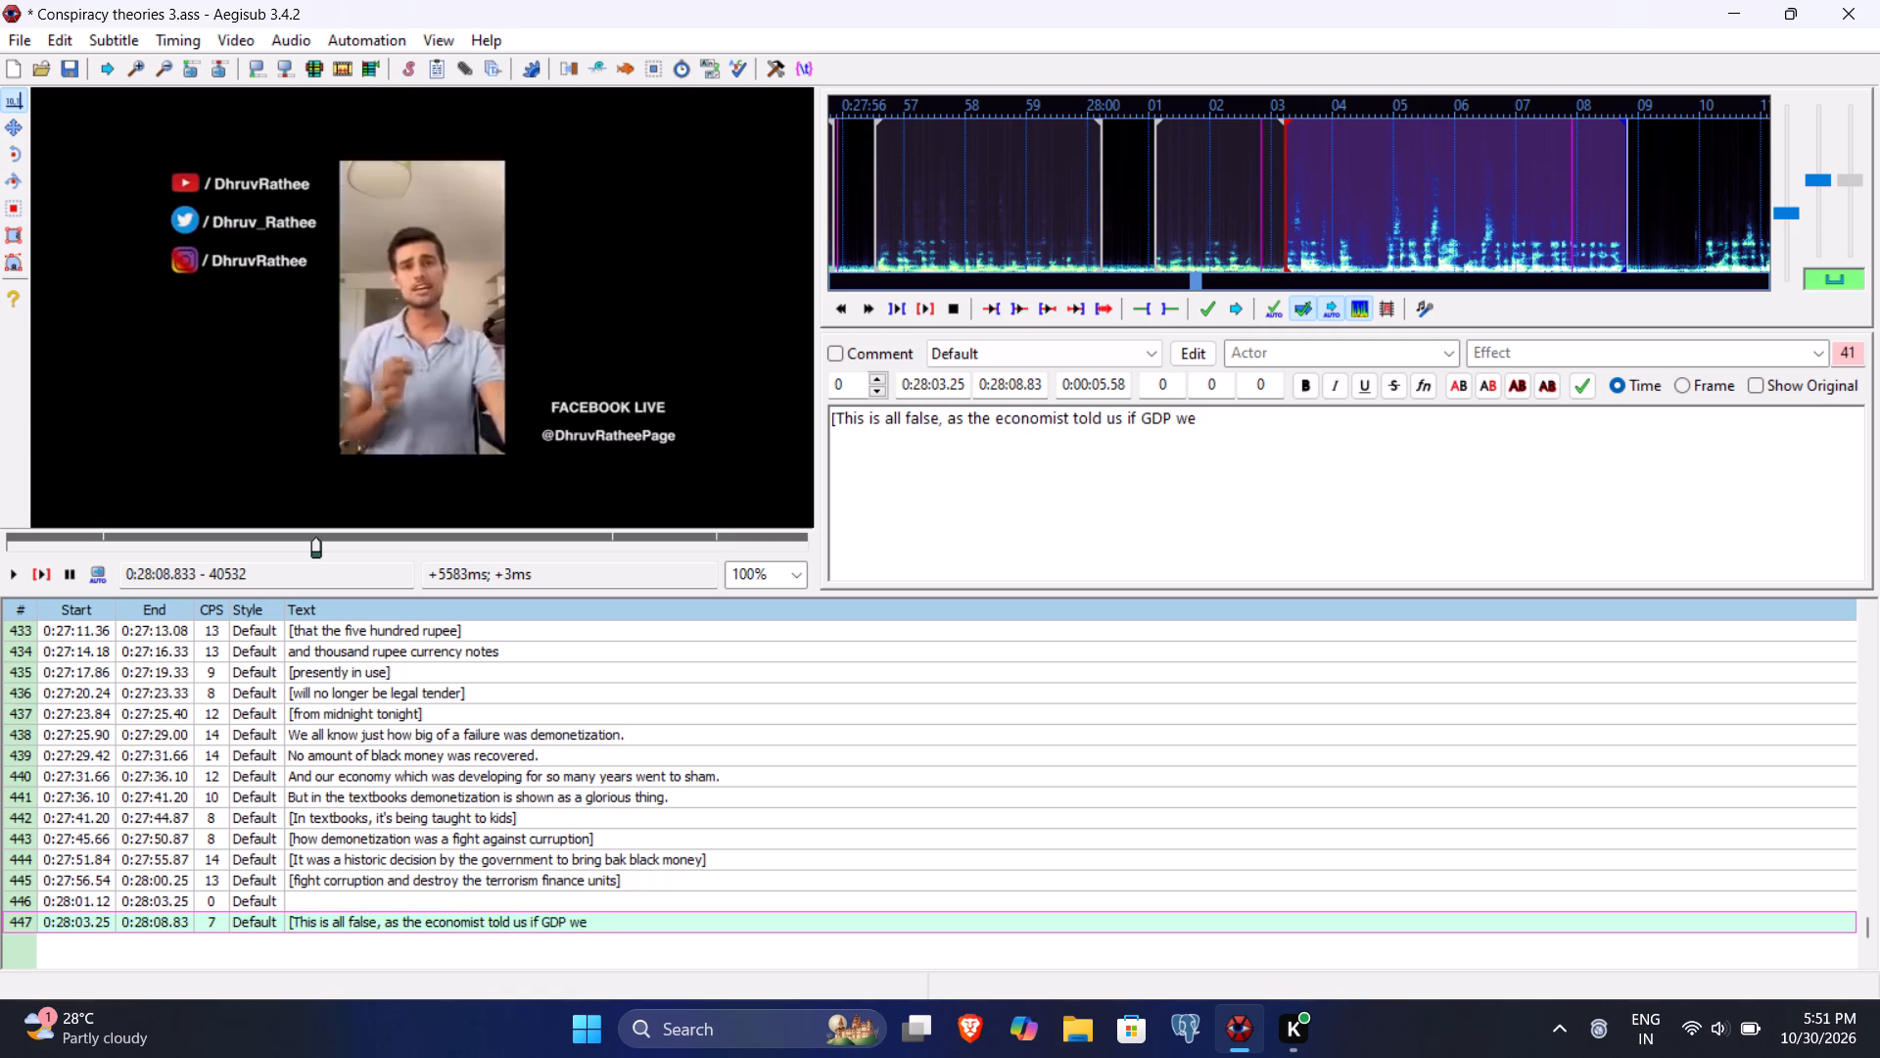
key(BackSpace)
key(BackSpace)
text(fae)
key(BackSpace)
key(BackSpace)
text(ell)
key(bracketright)
key(Return)
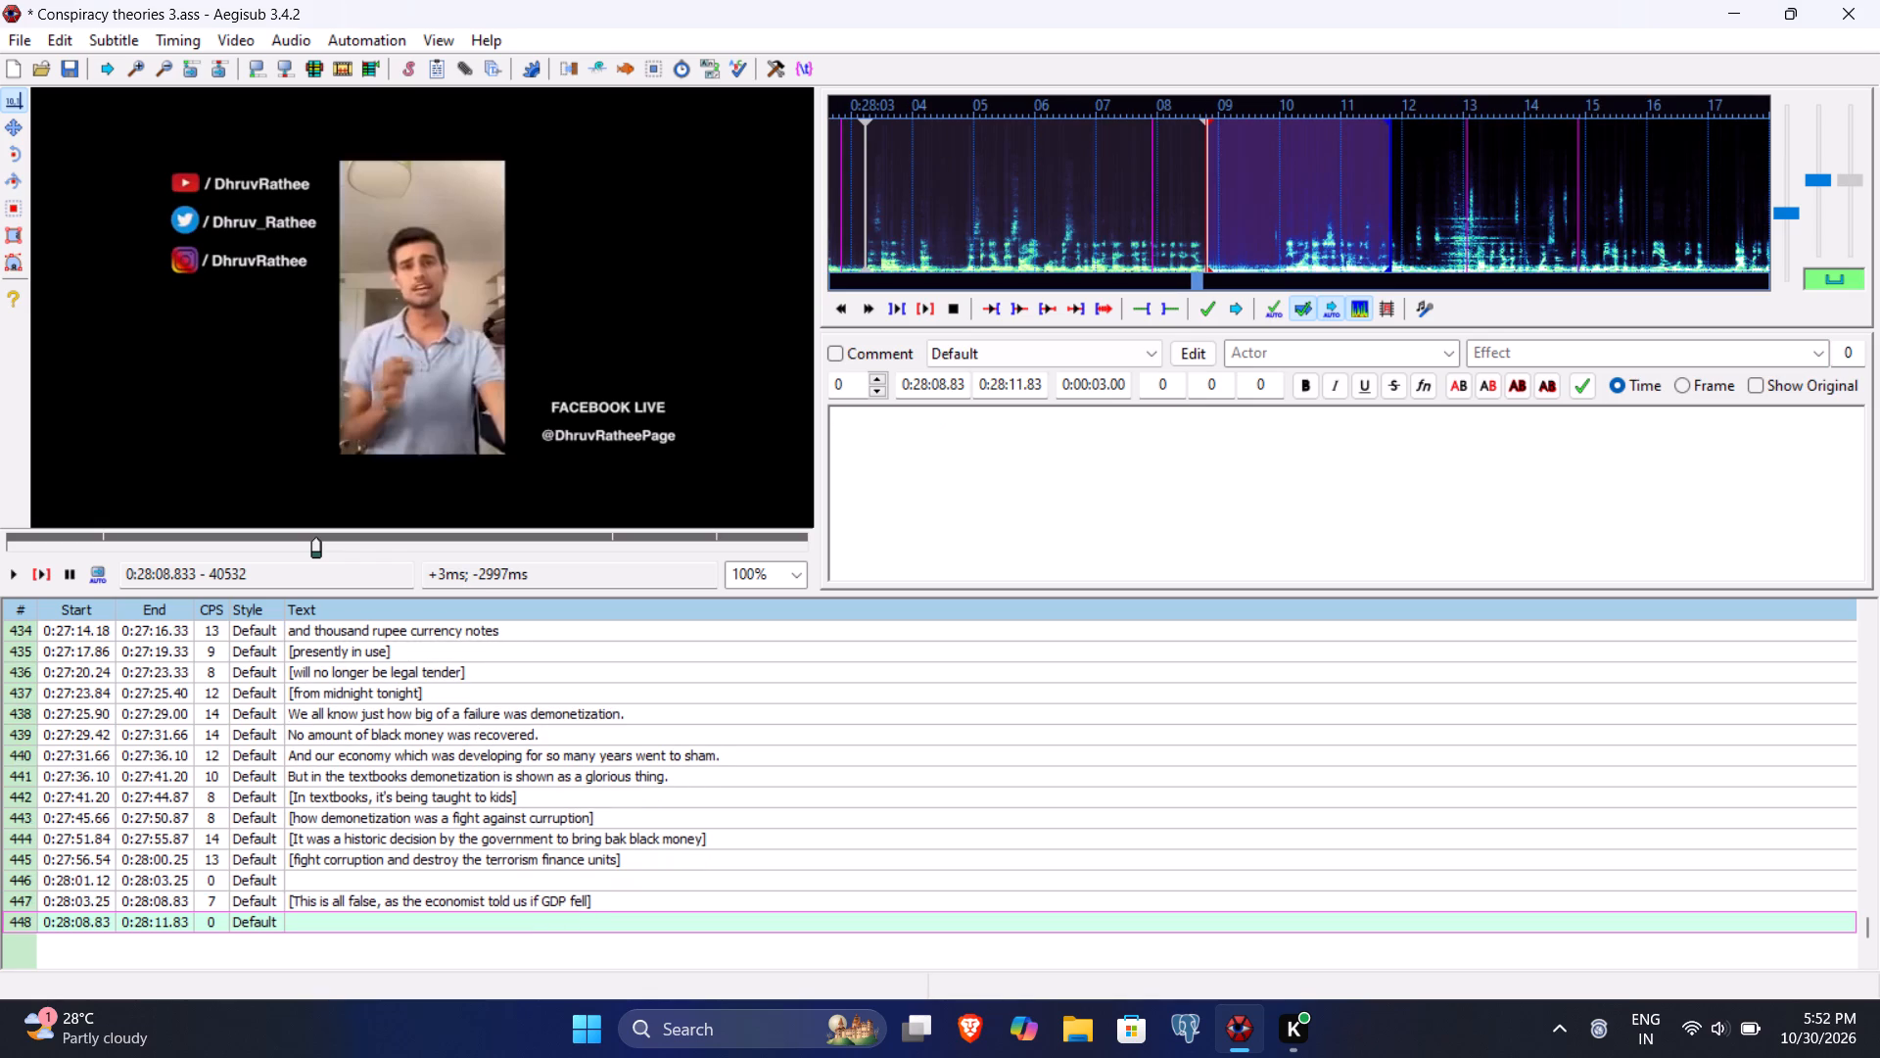
Play line 448 and slightly past it, setting its end time to 0:28:12.70 and its start time to 0:28:10.08.
click(36, 570)
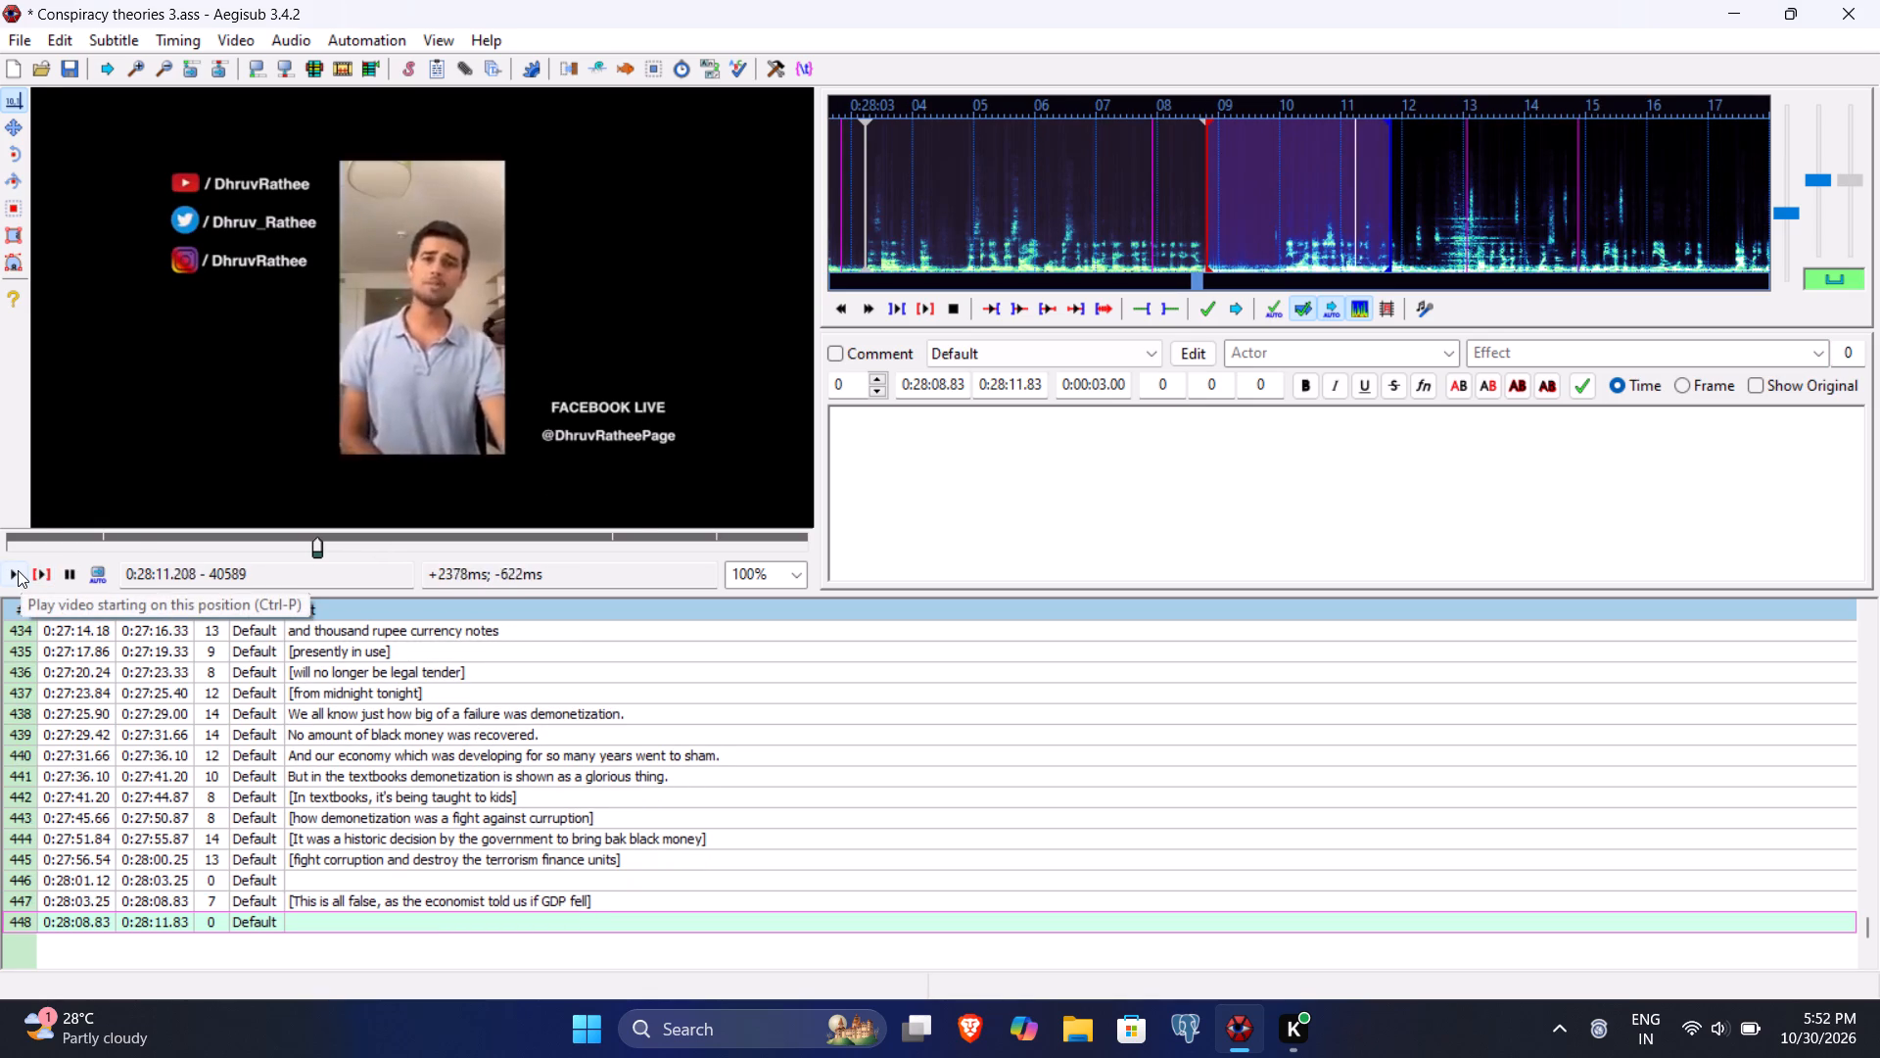
click(18, 570)
click(18, 570)
click(18, 570)
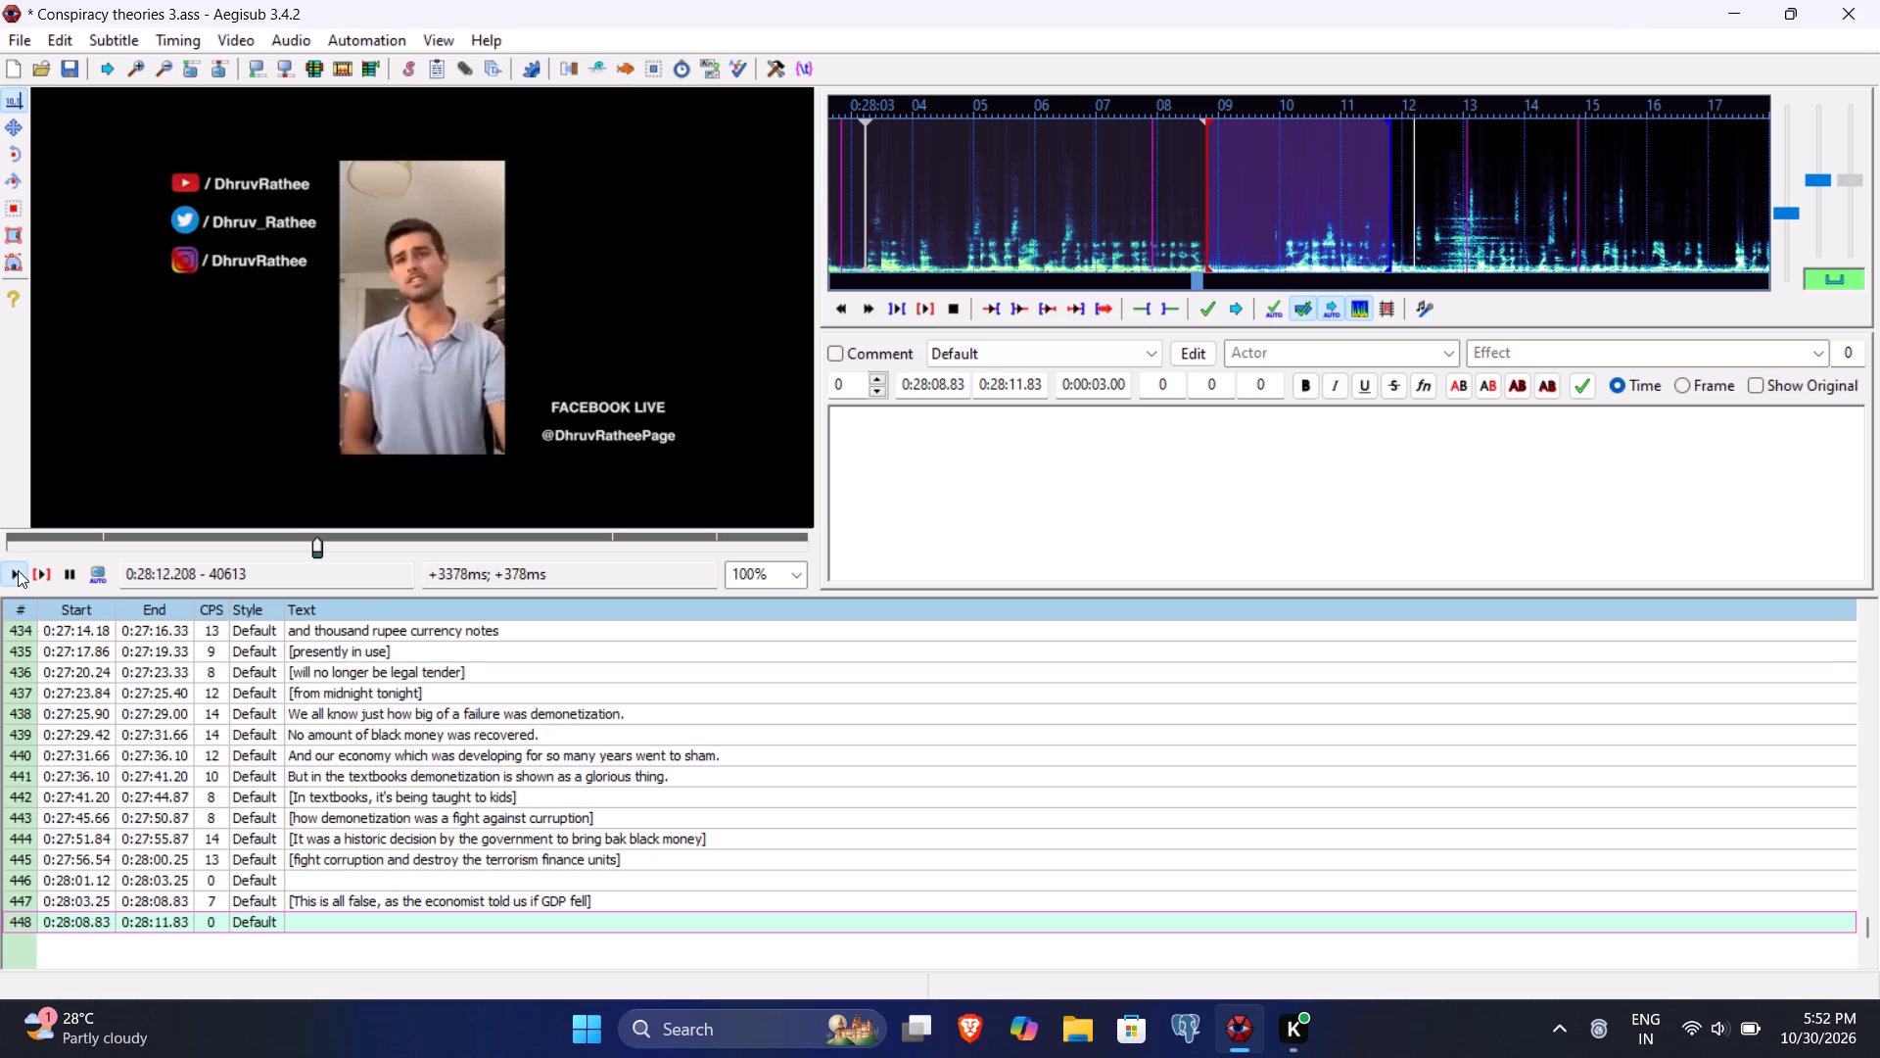
click(18, 570)
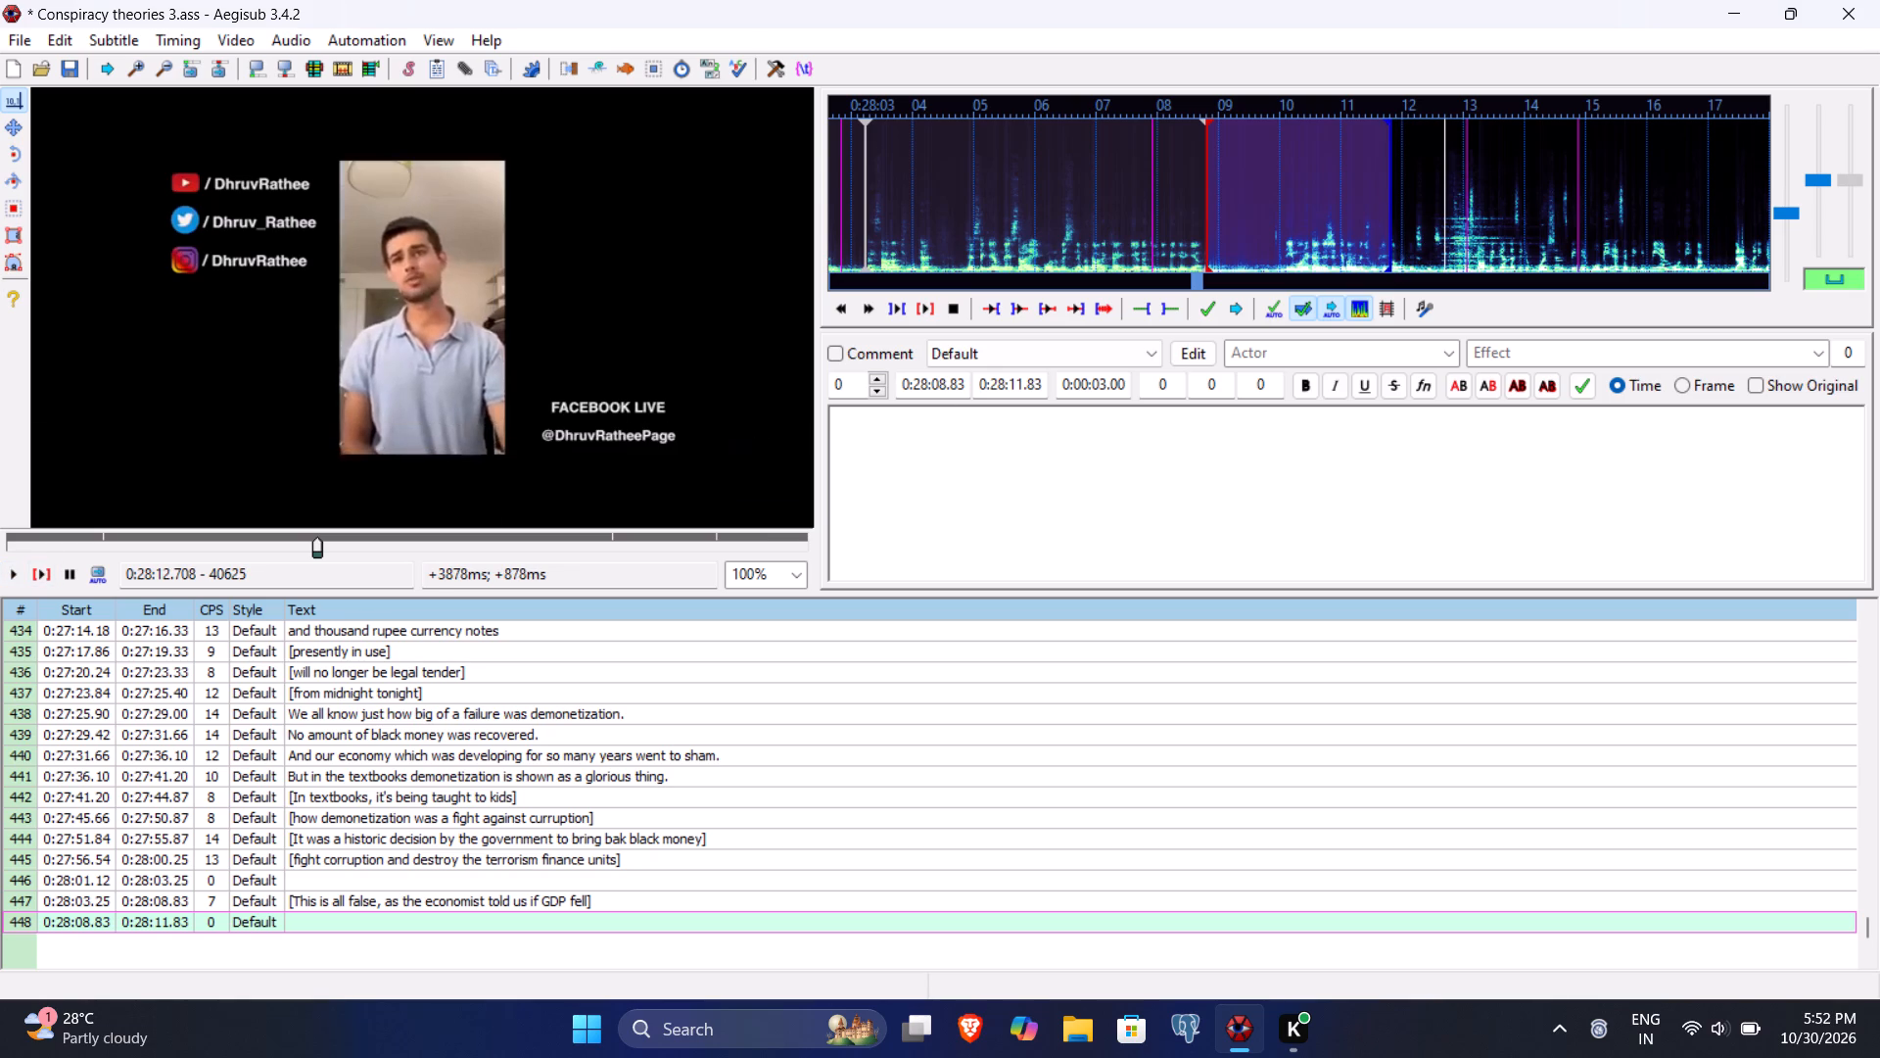
click(1017, 383)
key(2)
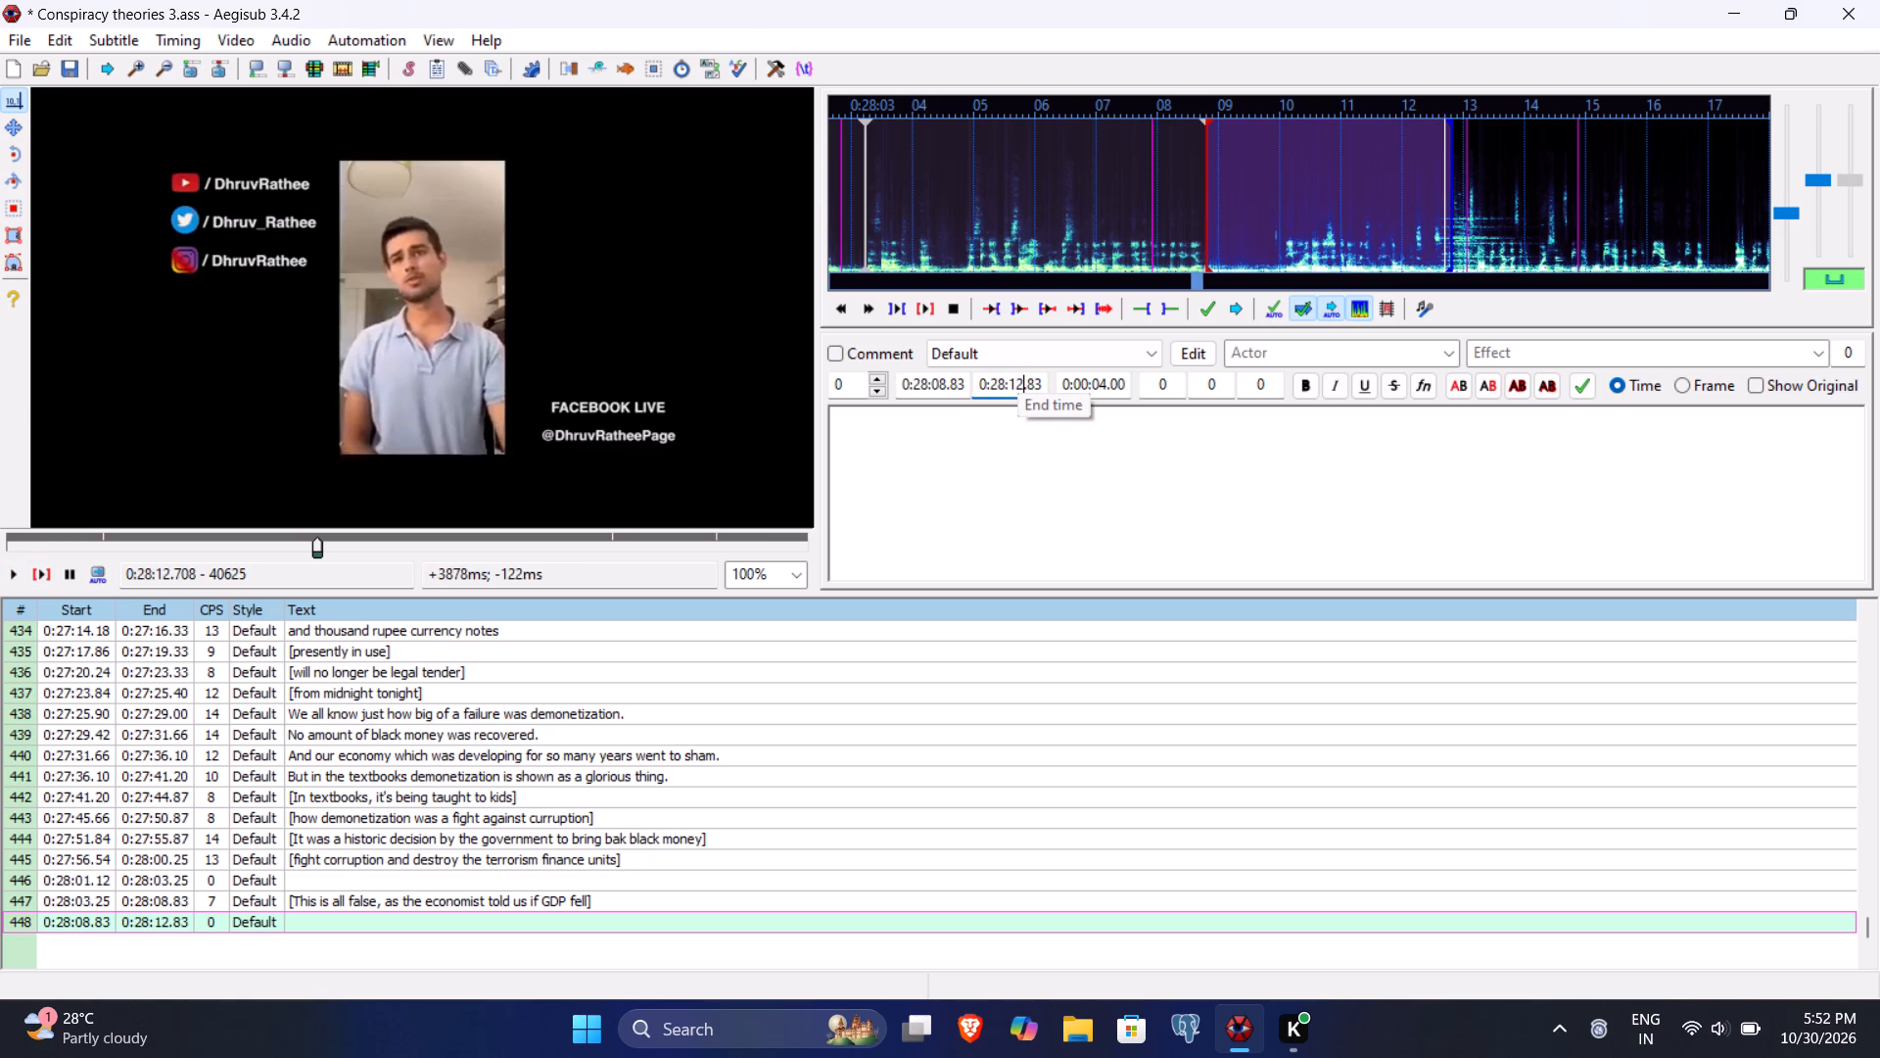
key(7)
key(0)
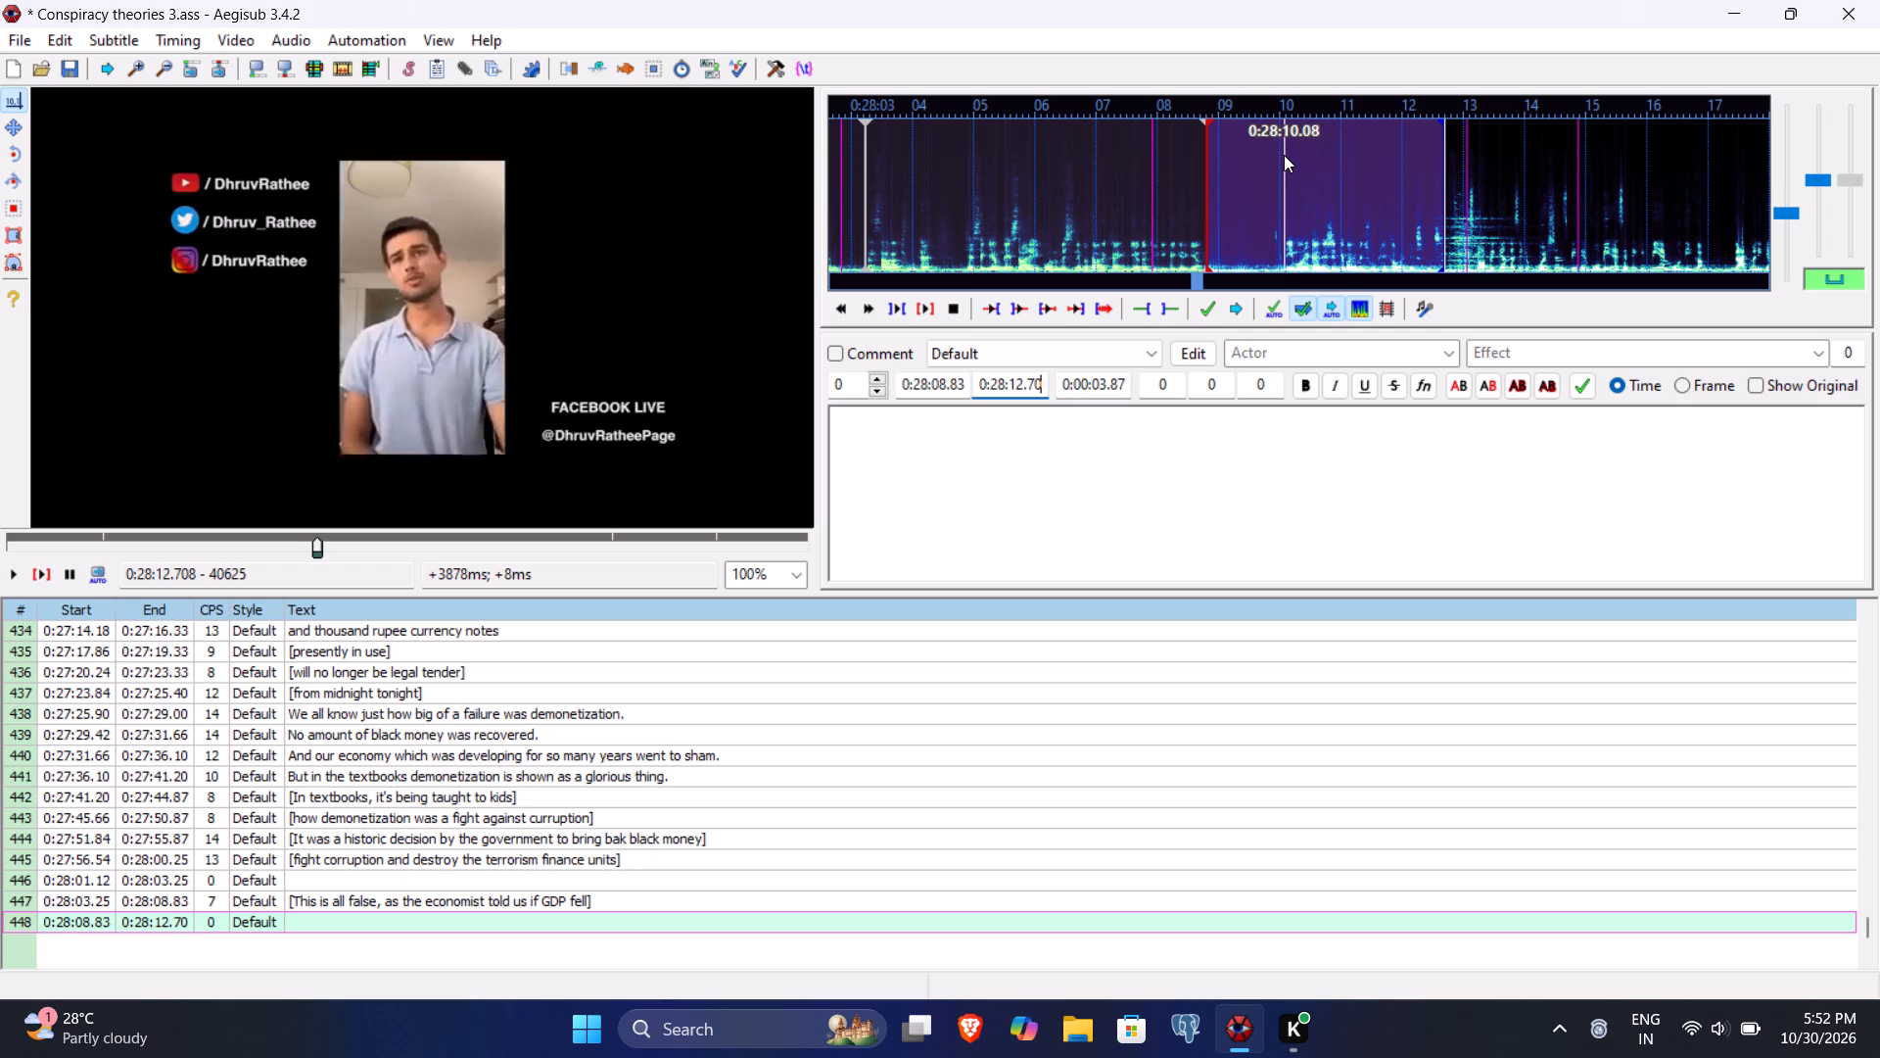
click(930, 386)
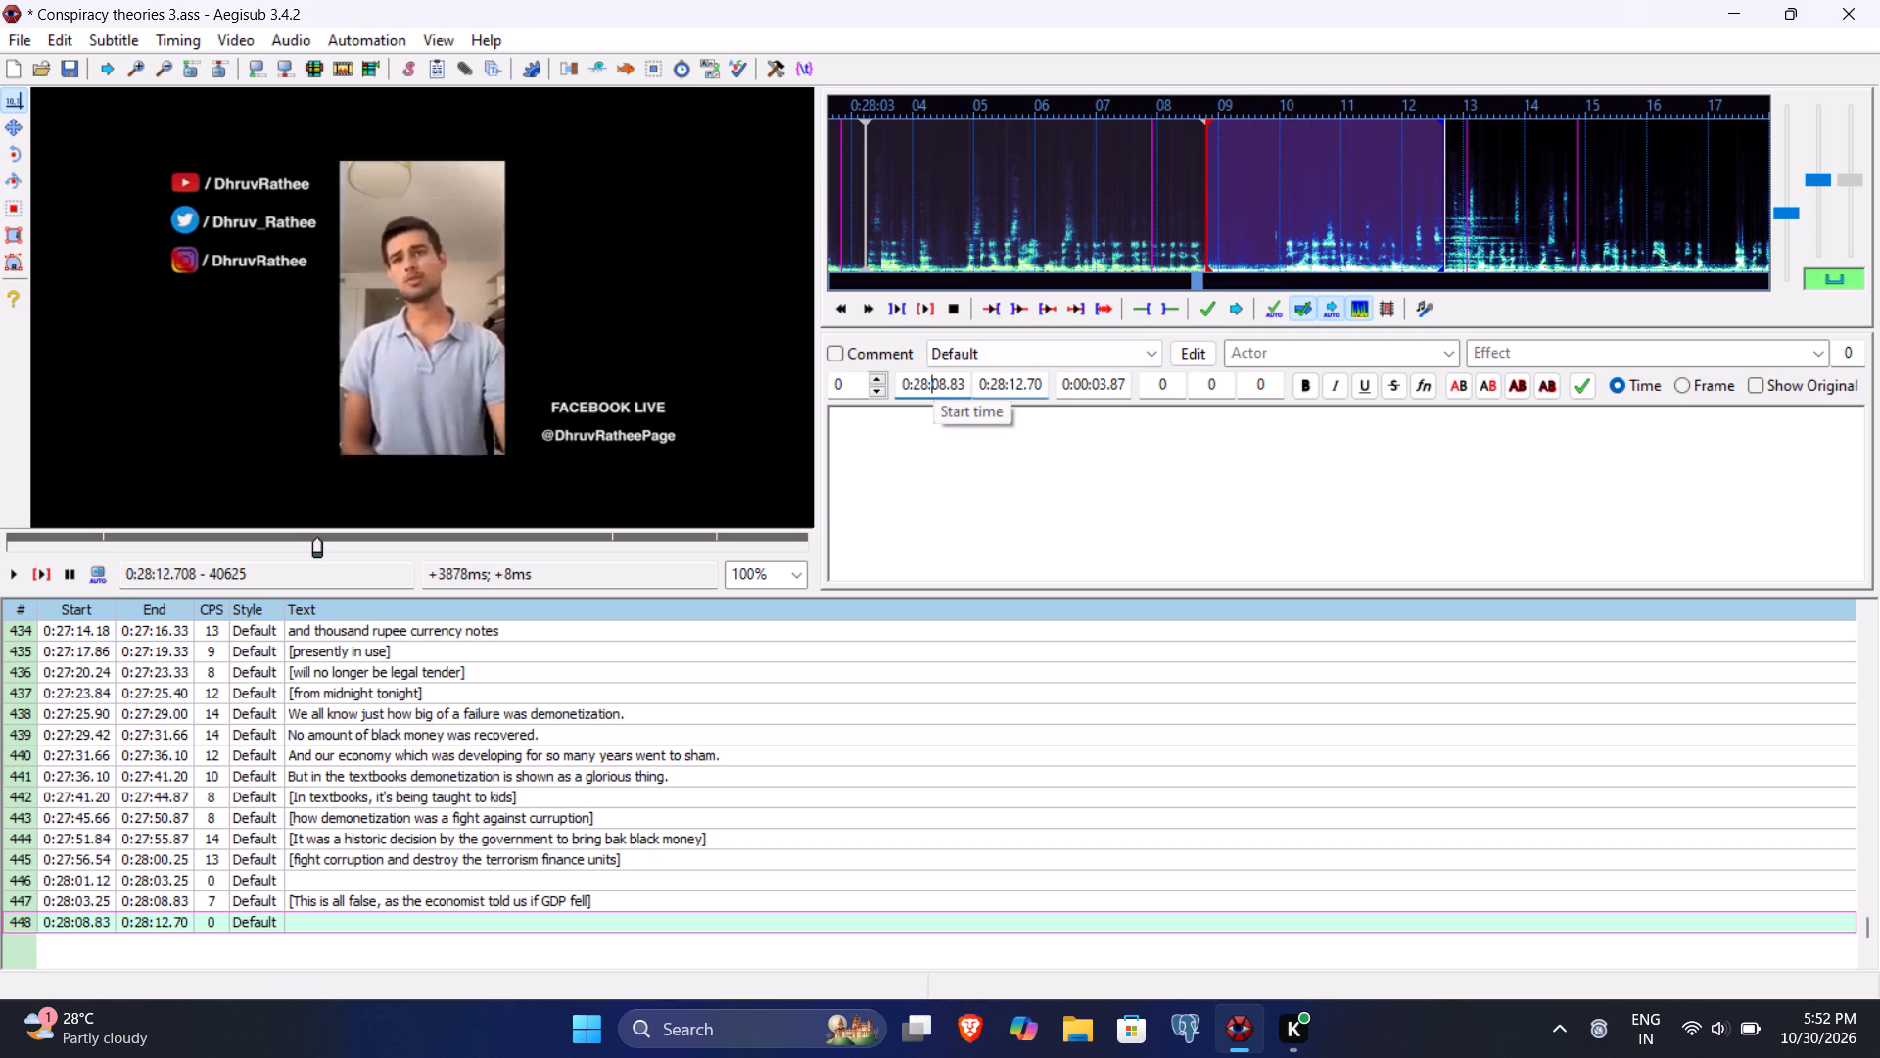
text(1008)
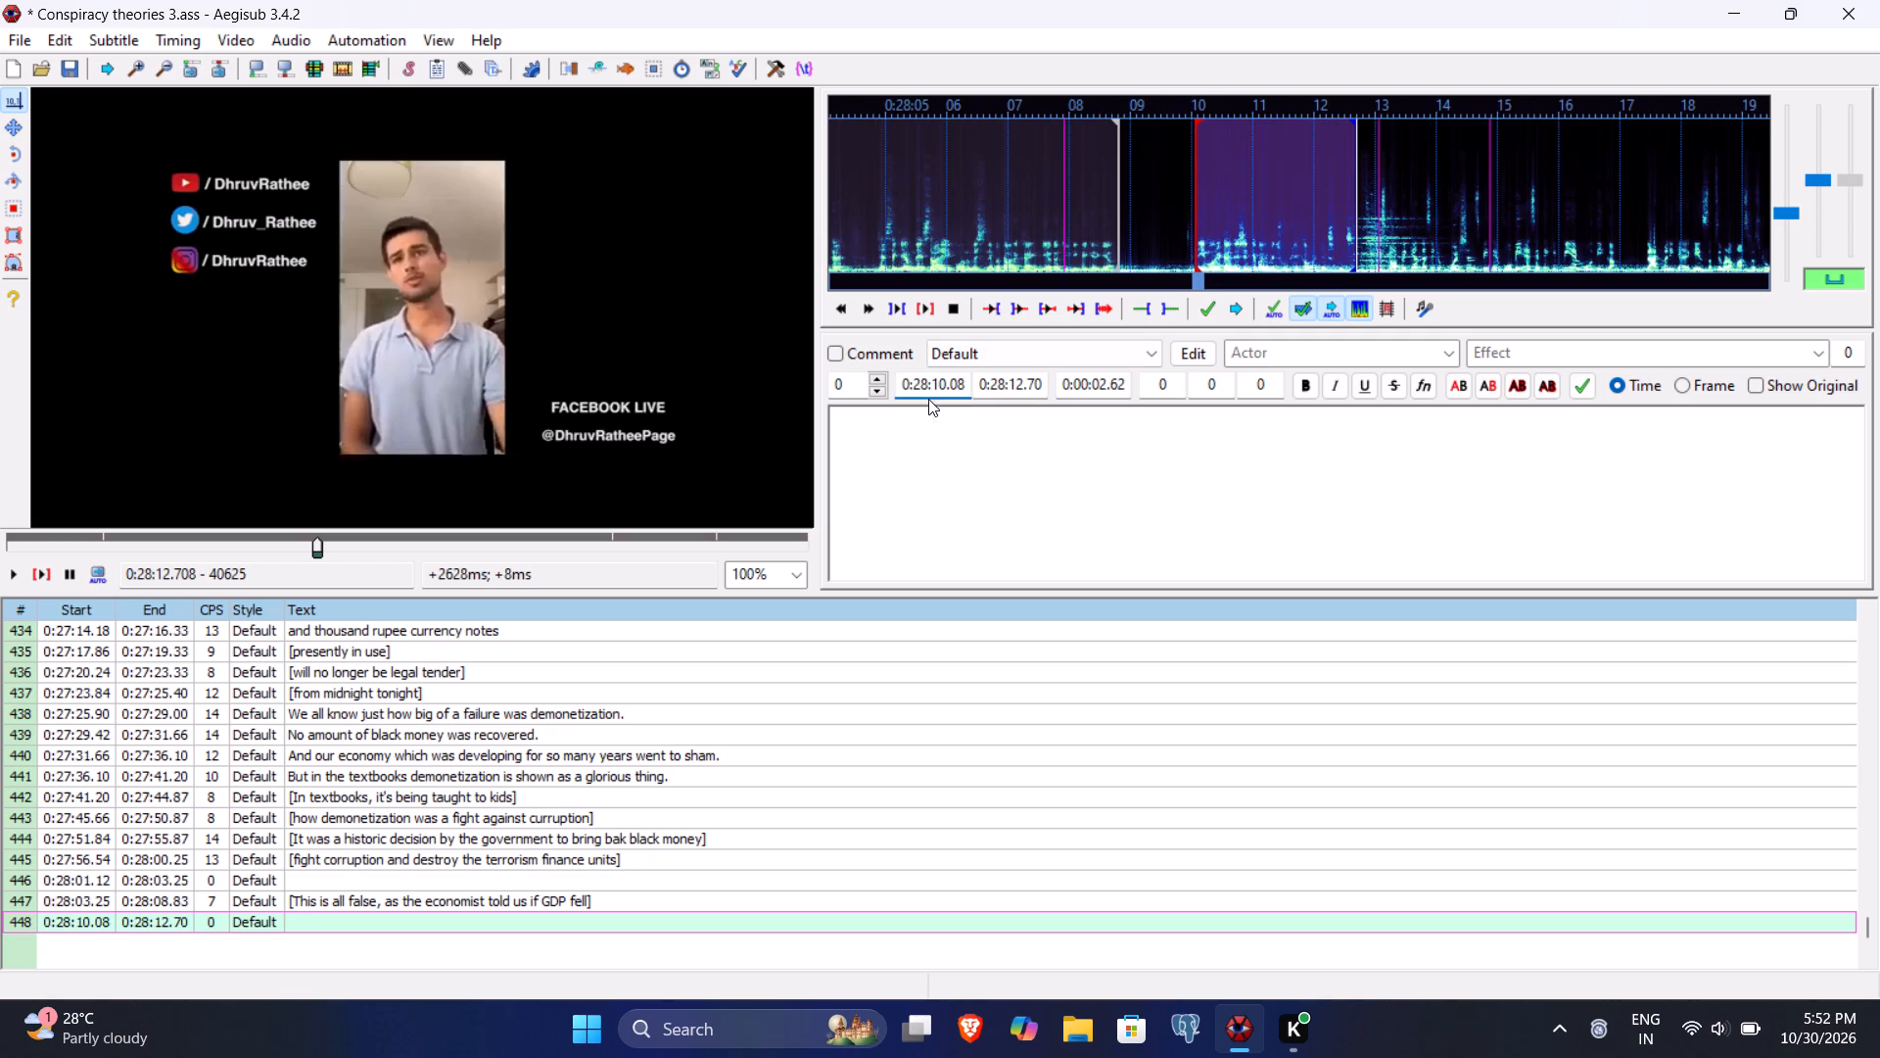
Enter line 448's text as "[In textbooks these are false things printed]" and commit the line.
click(904, 490)
text([In te)
text(xtbooks the)
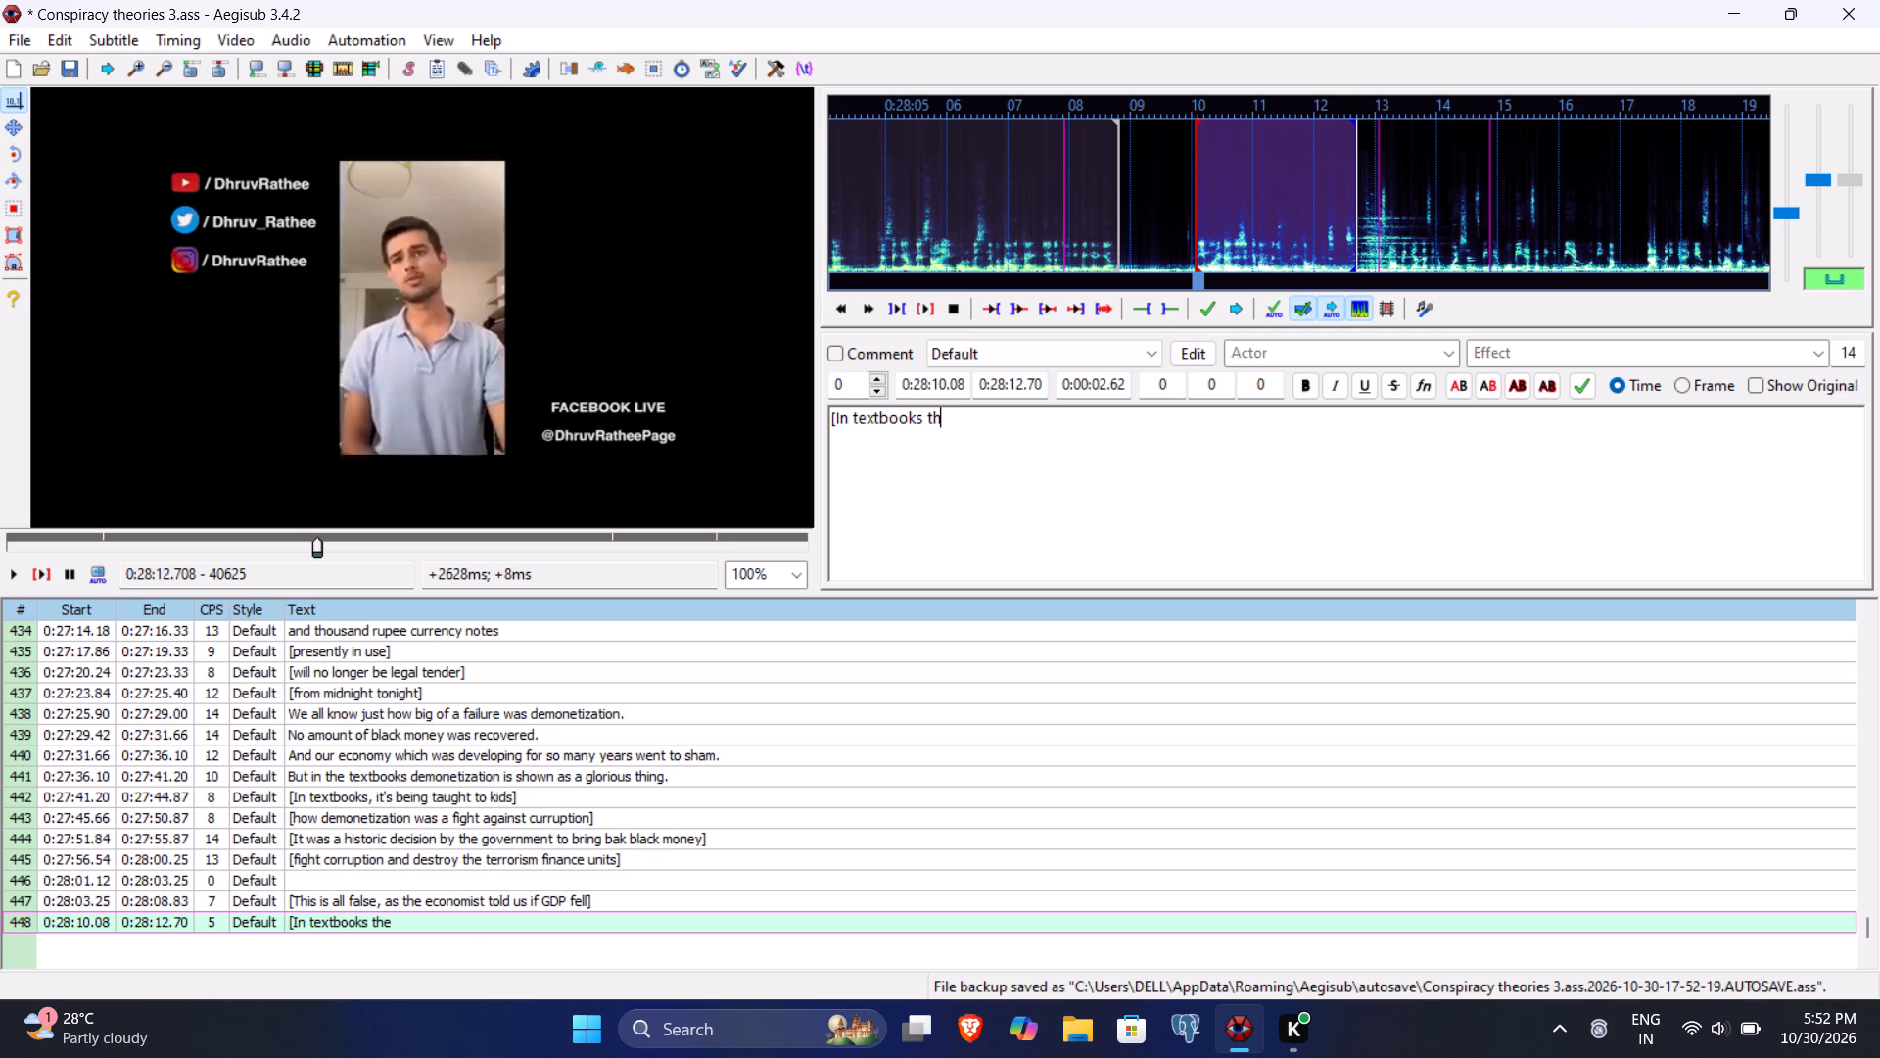
text(se)
key(space)
text(are false things printed])
key(Return)
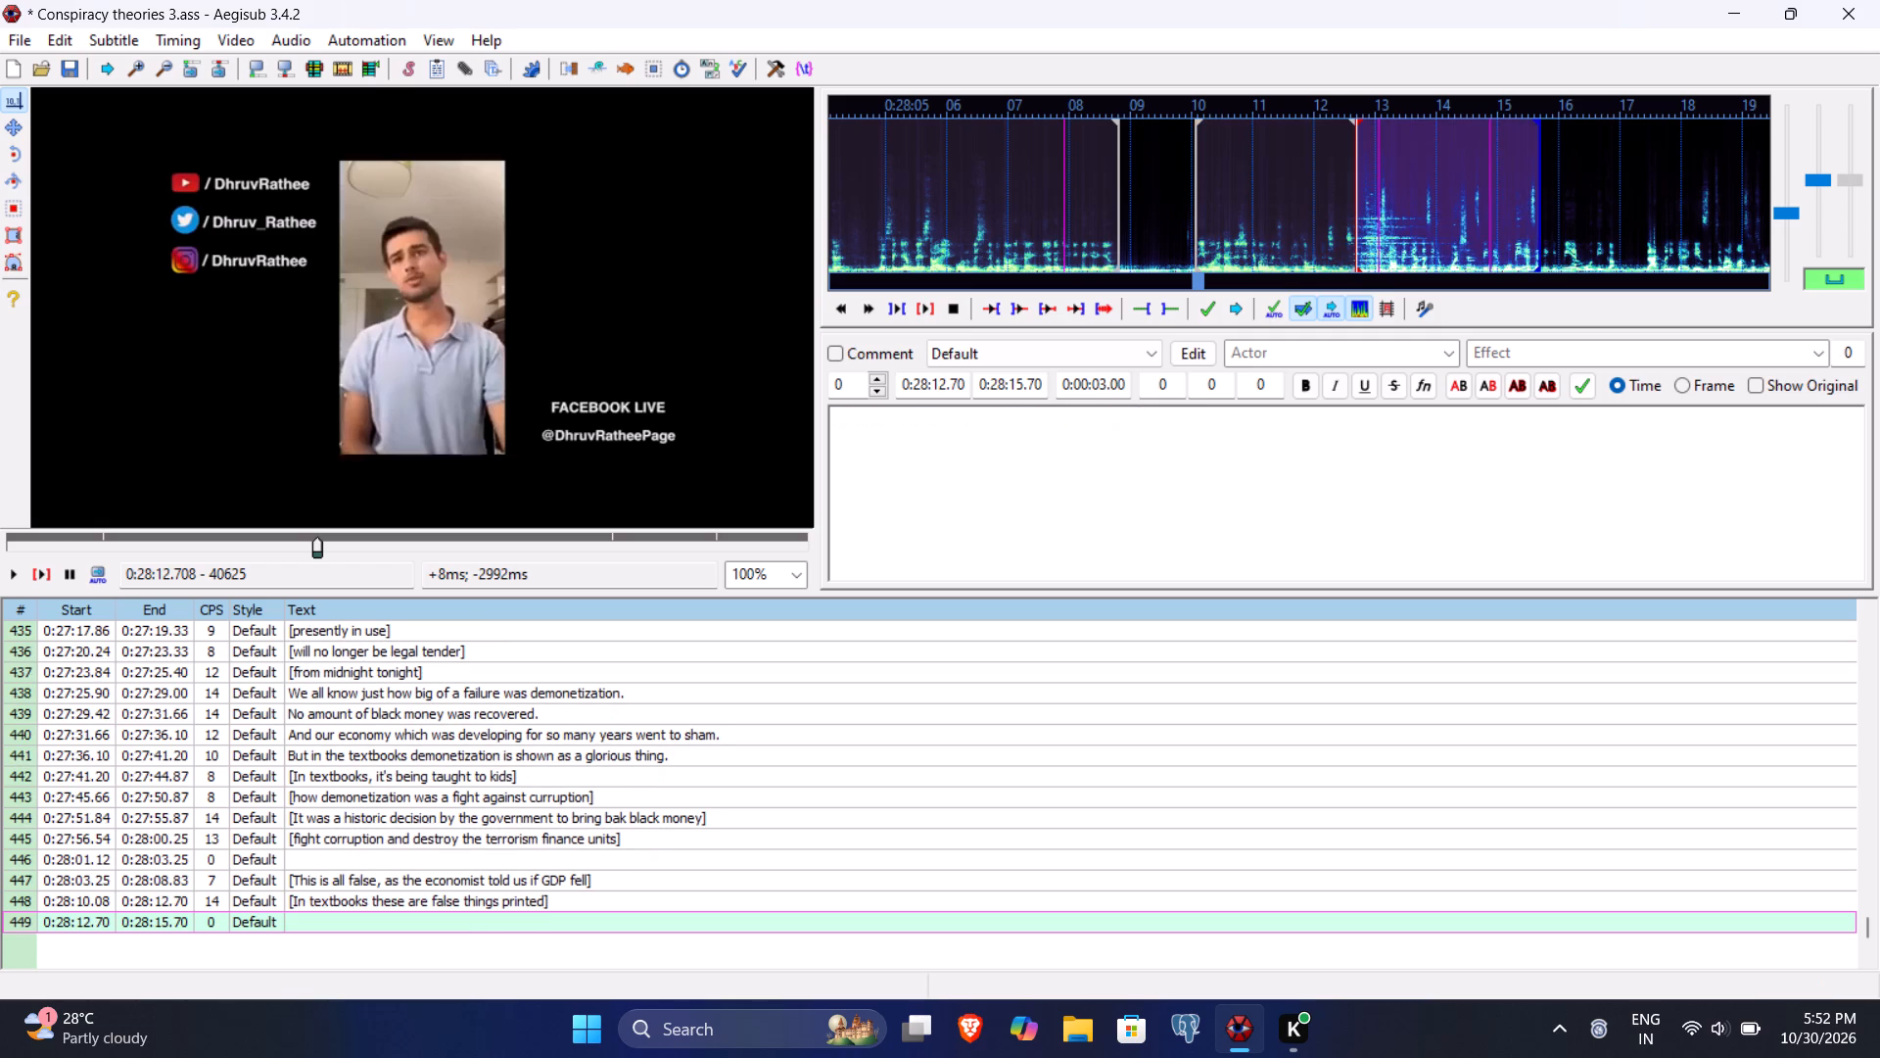
Play line 449 and the speech following it, setting its end time to 0:28:20.04.
click(37, 575)
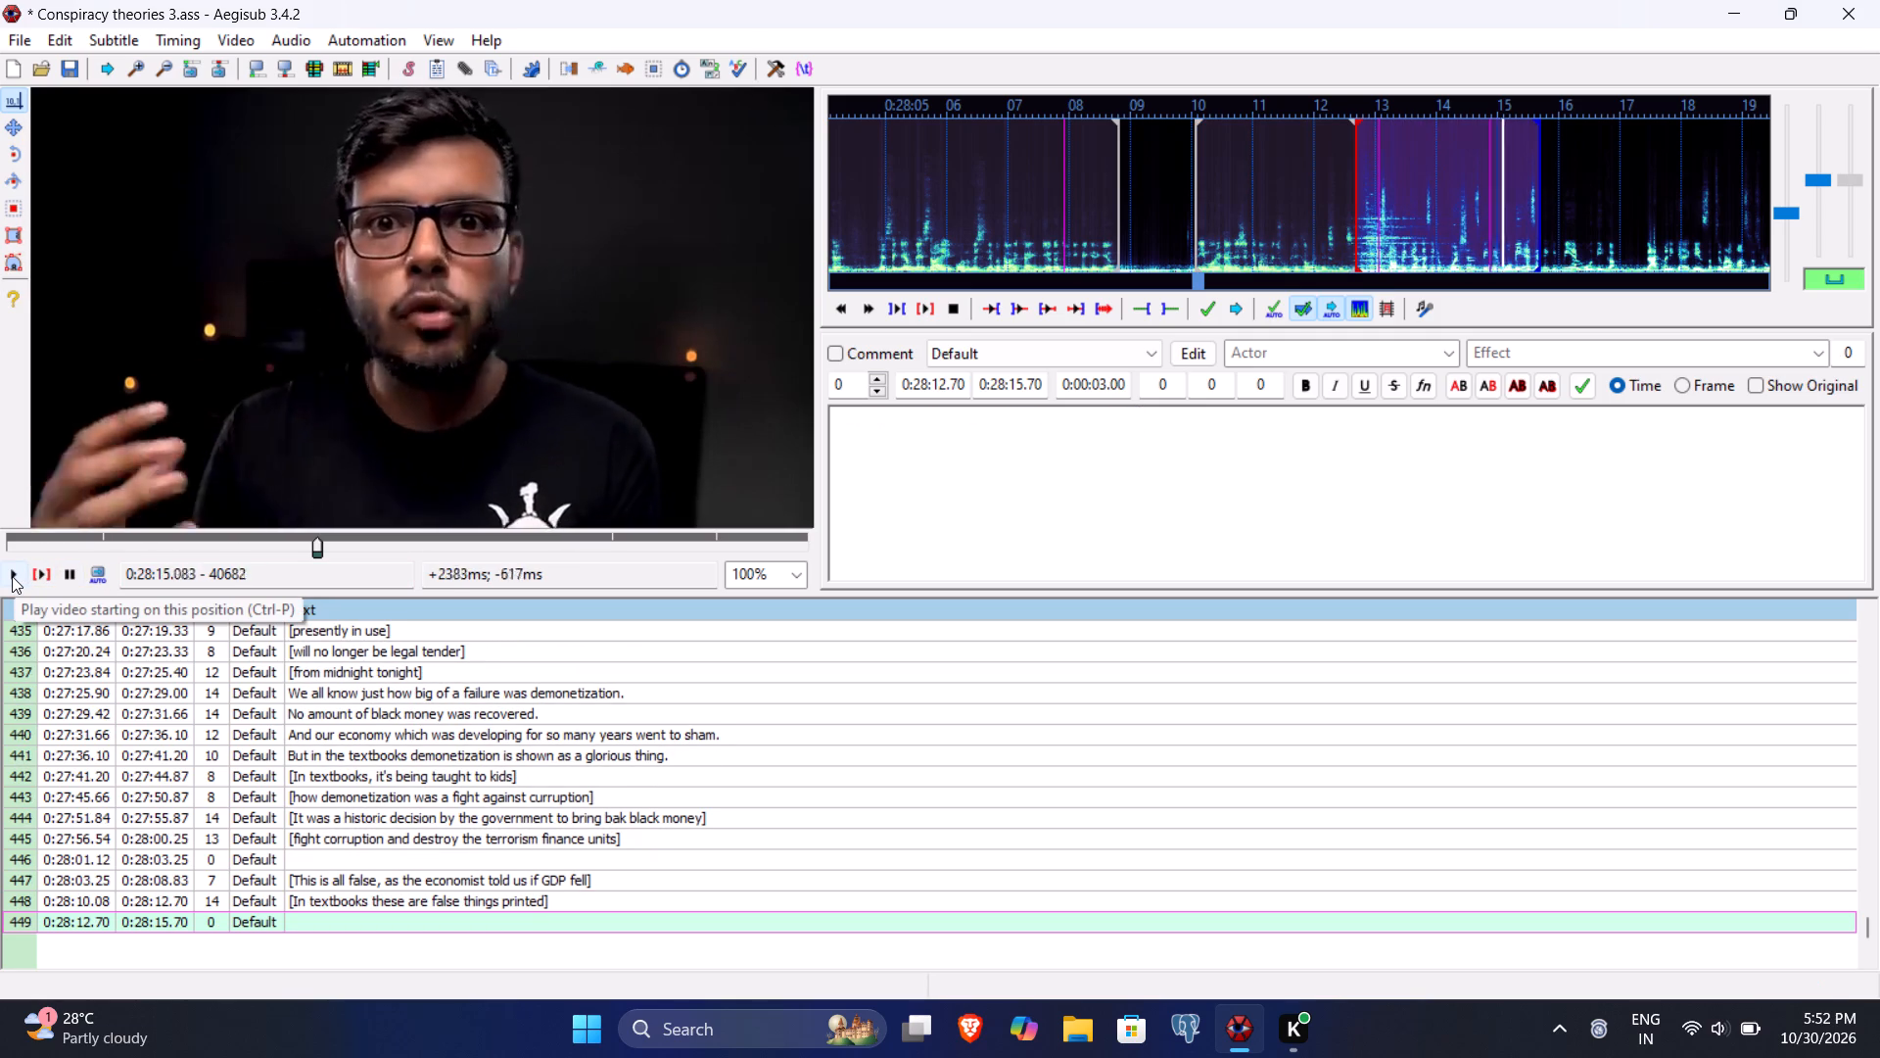
click(12, 576)
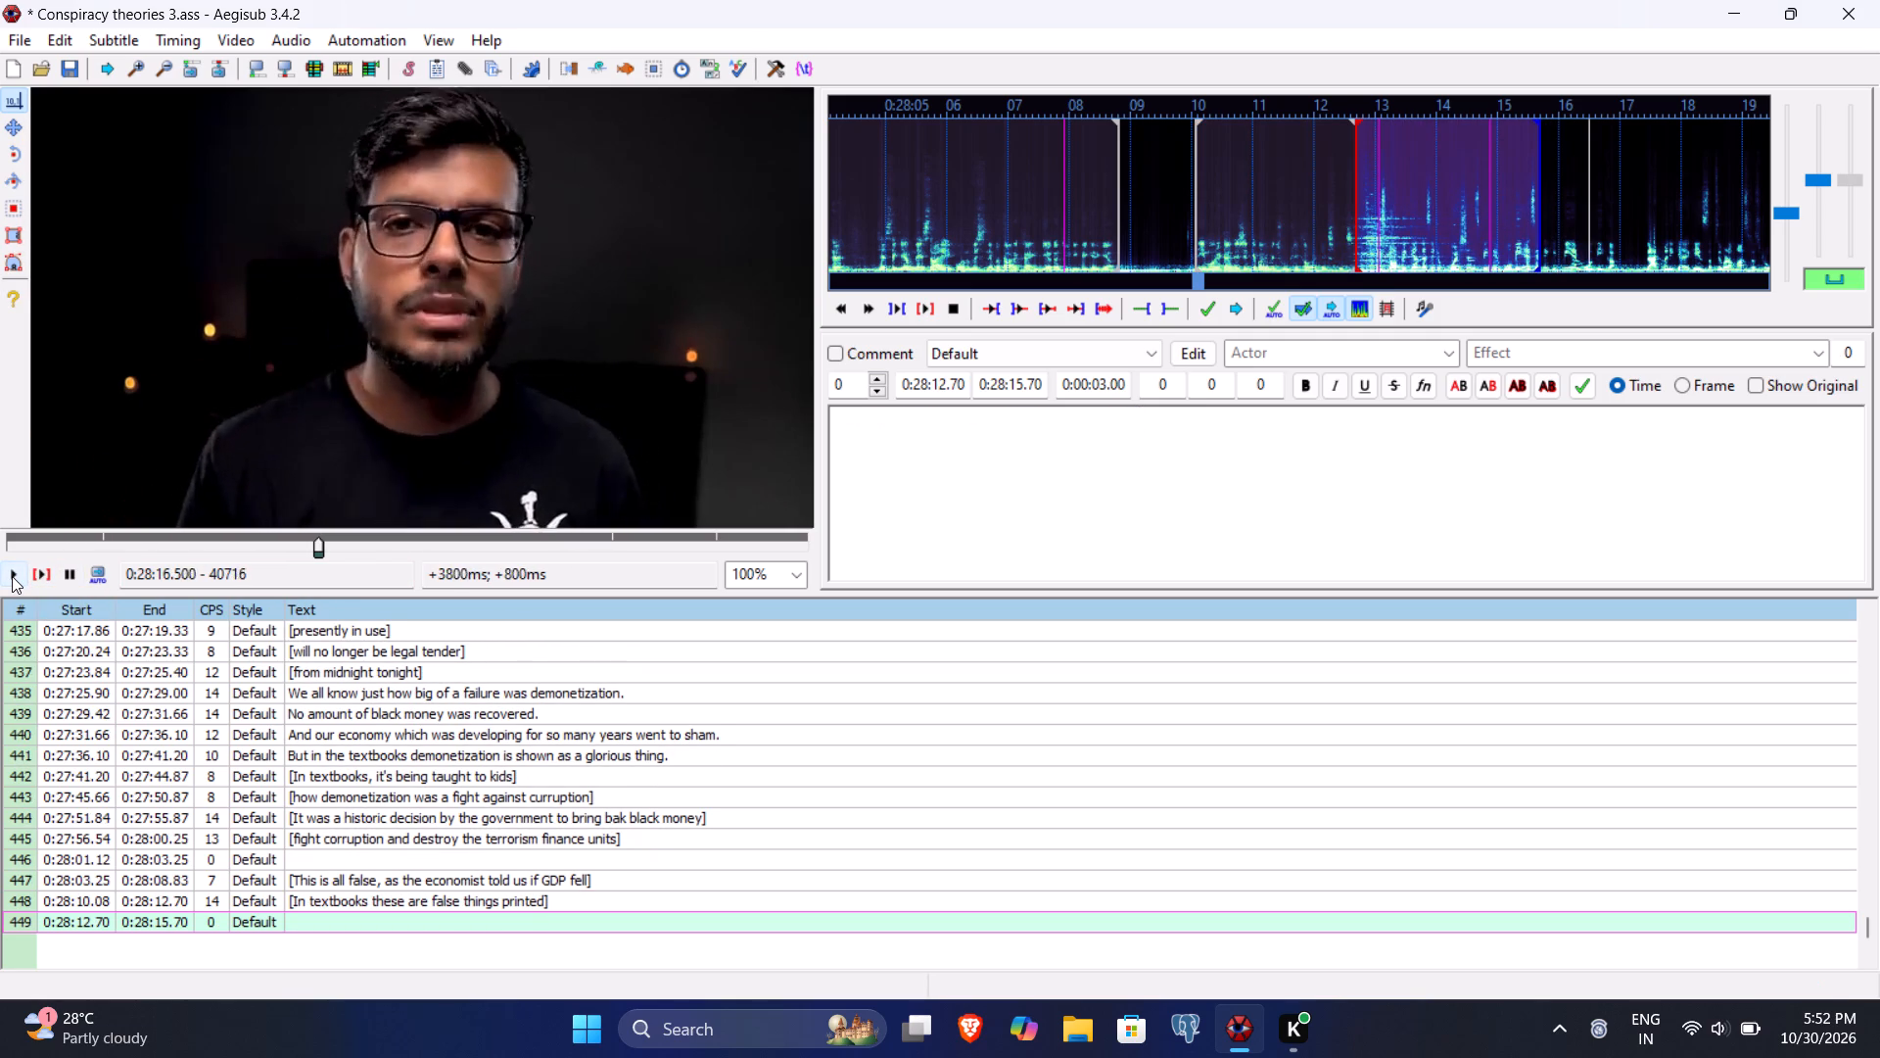
click(12, 576)
click(12, 576)
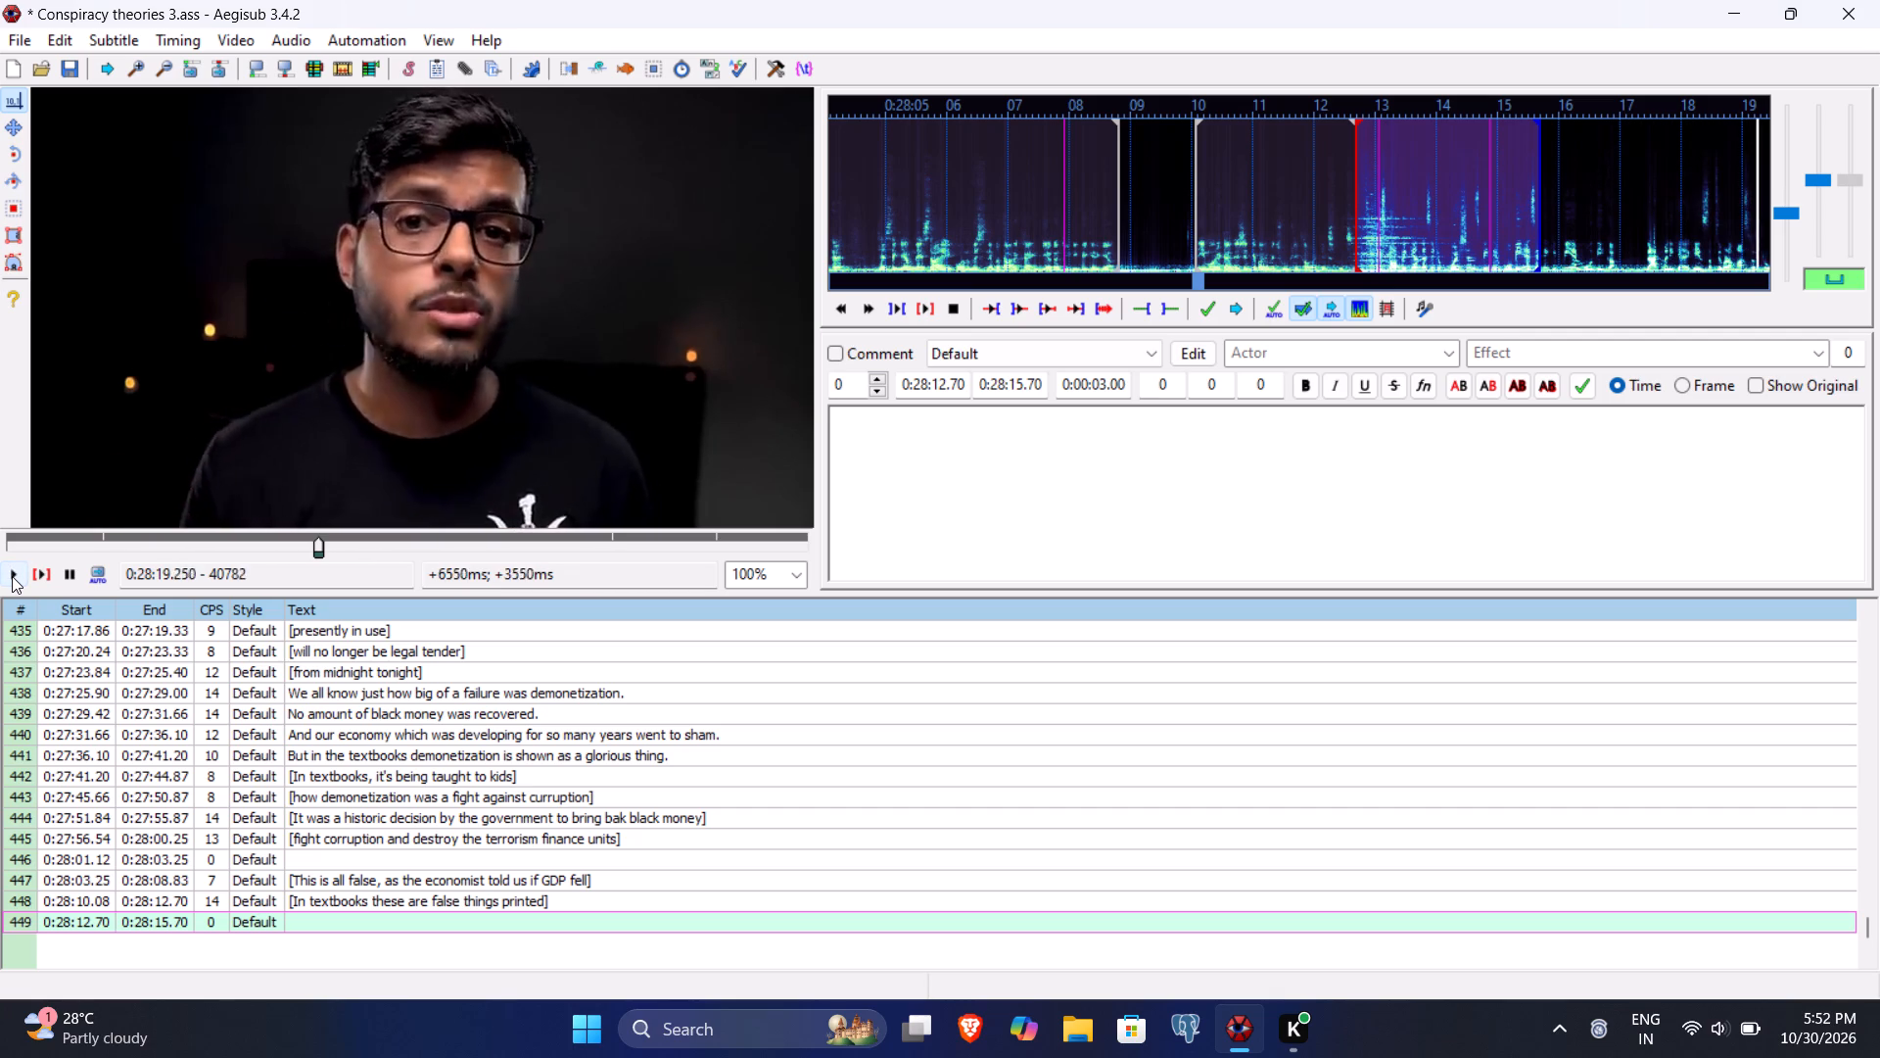
click(12, 576)
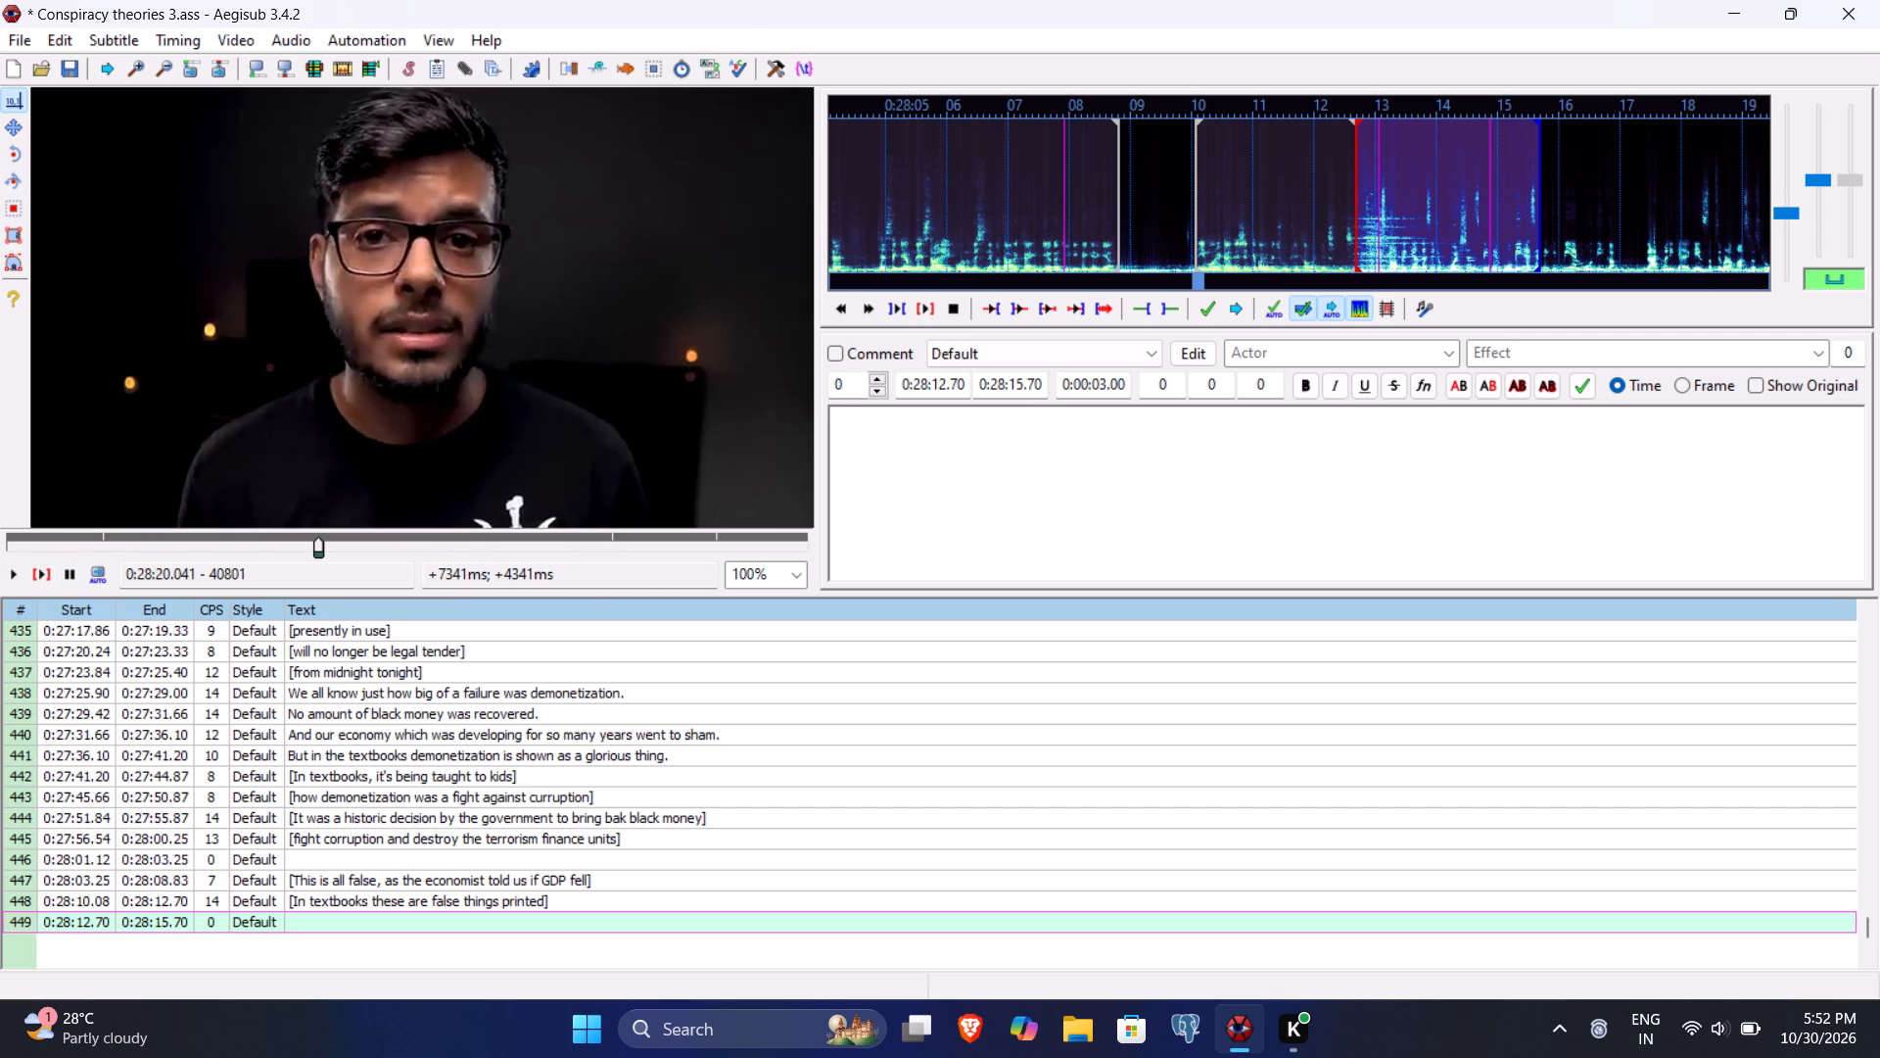
click(1010, 392)
text(2004)
Enter line 449's text 'In the books there were also questions like, "What was the biggest masterstroke of PM Modi against black money?"' and commit it.
click(987, 505)
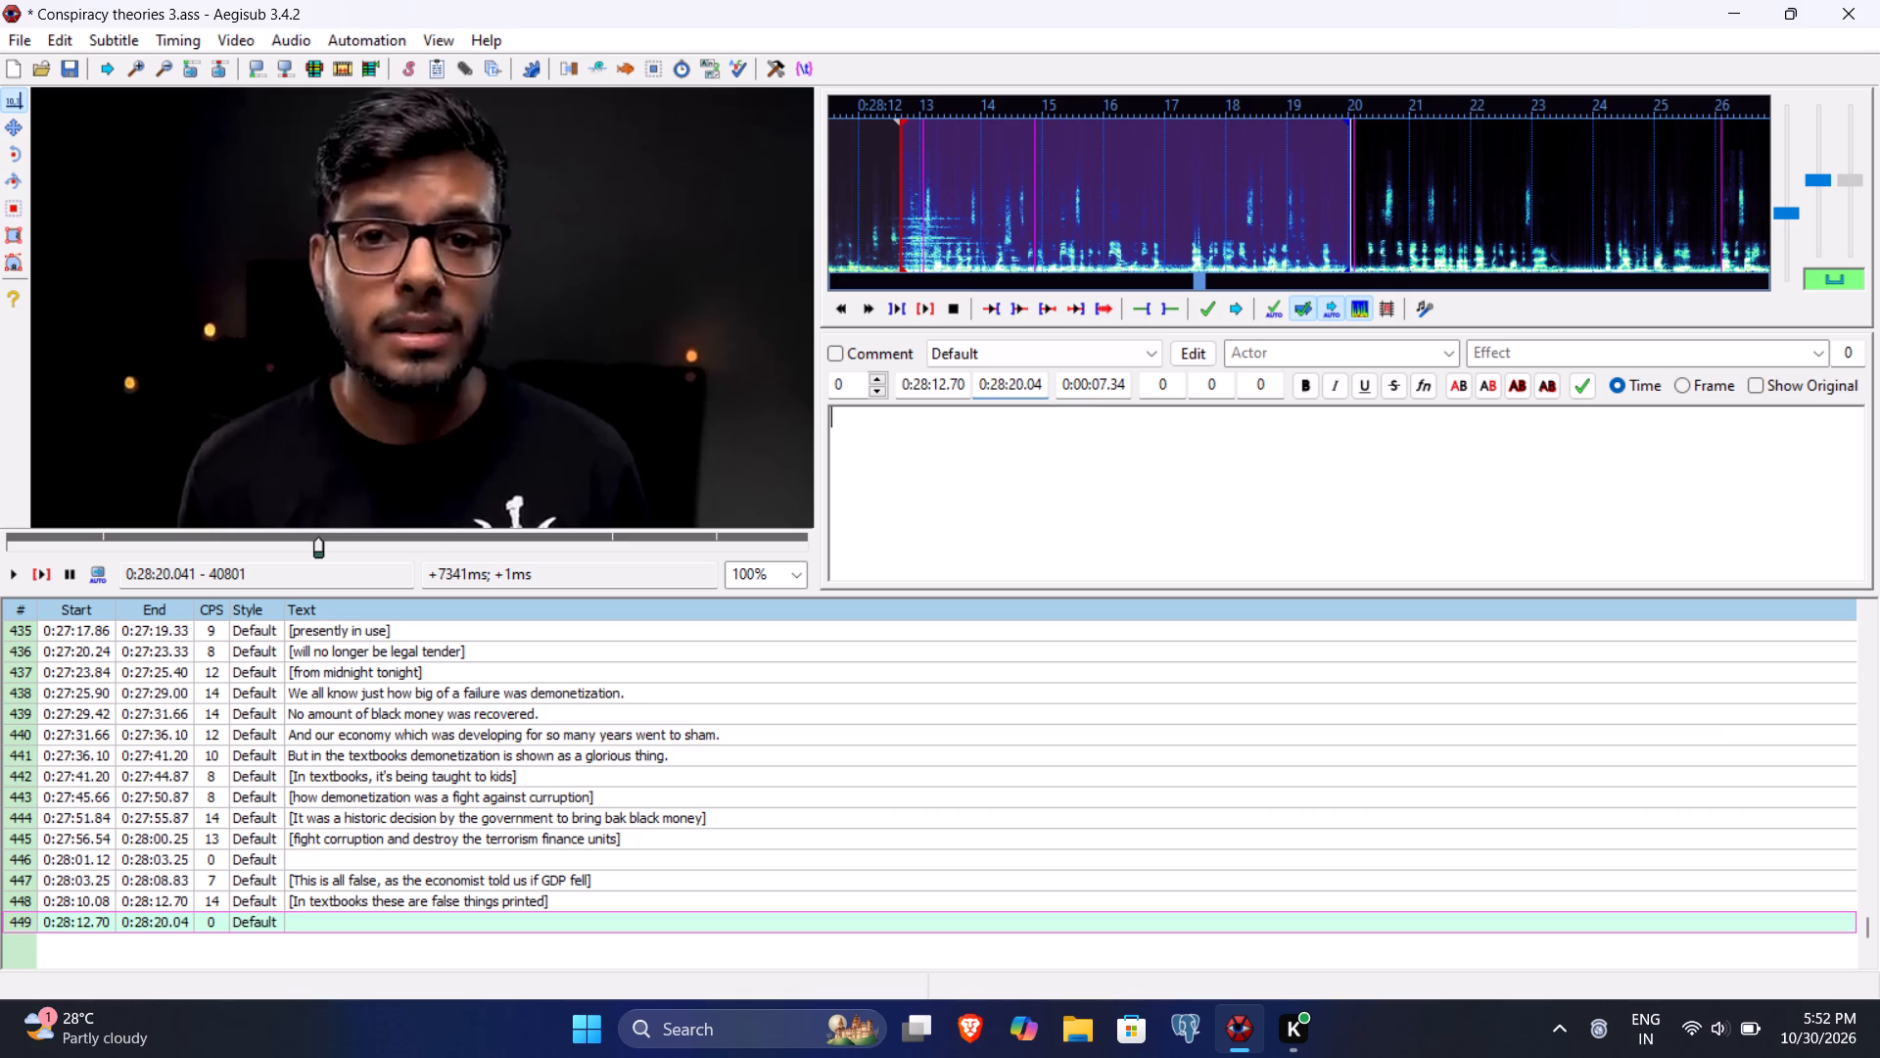
text(In the books there were also questions l)
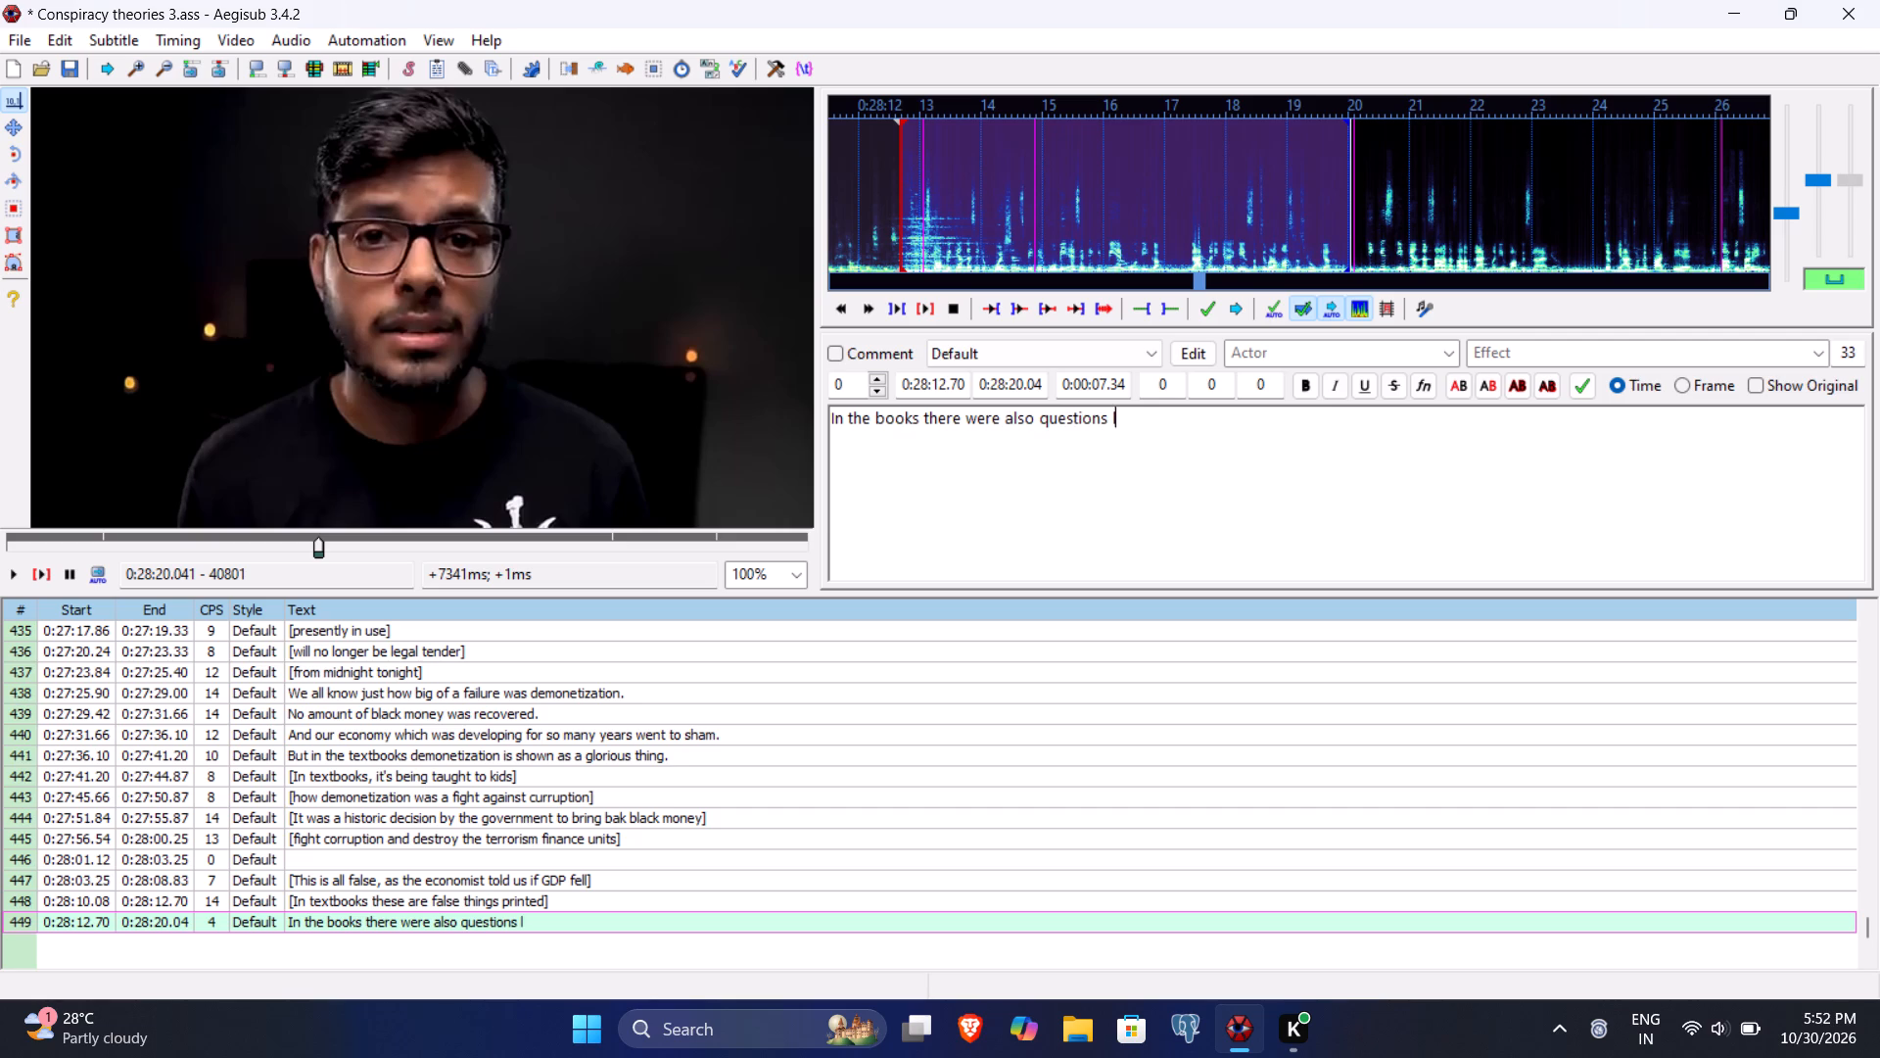
text(ike)
key(space)
key(BackSpace)
text(, ')
key(BackSpace)
text("wha)
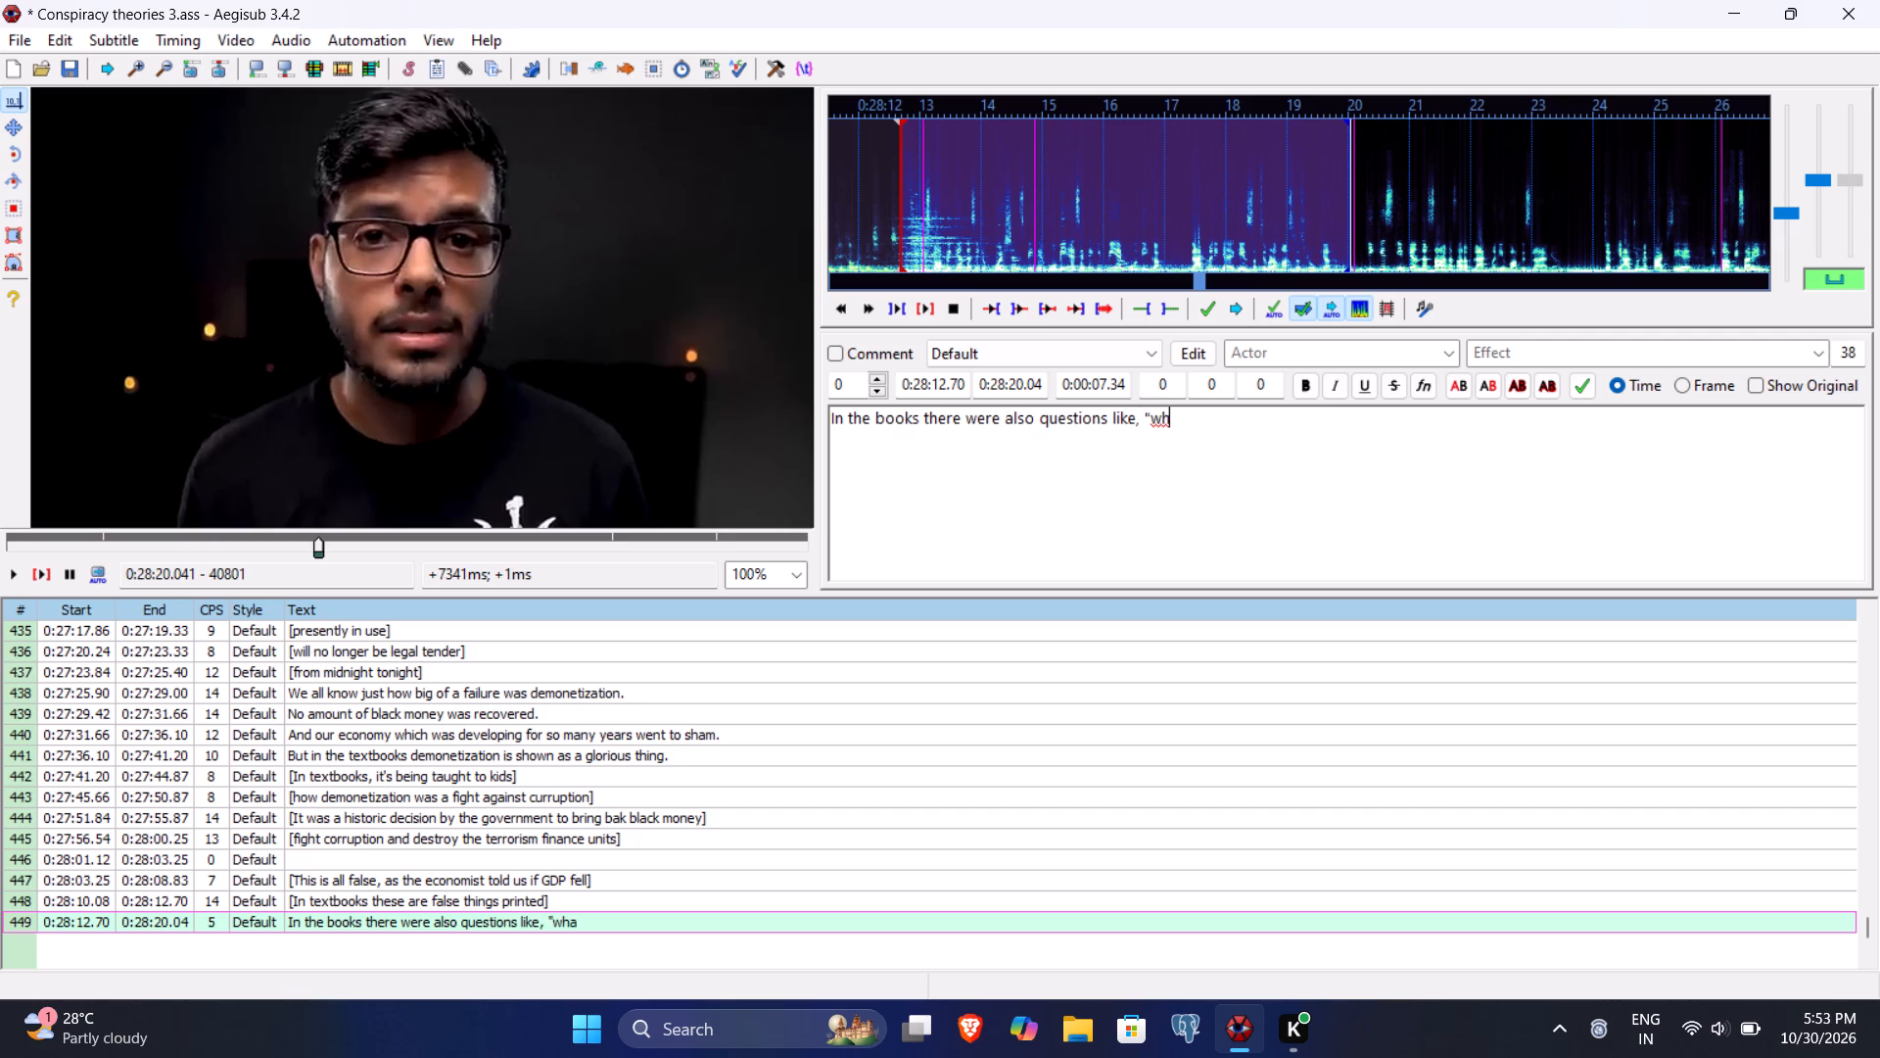
key(BackSpace)
key(BackSpace)
key(BackSpace)
text(What was the biggest masterstroke of)
key(space)
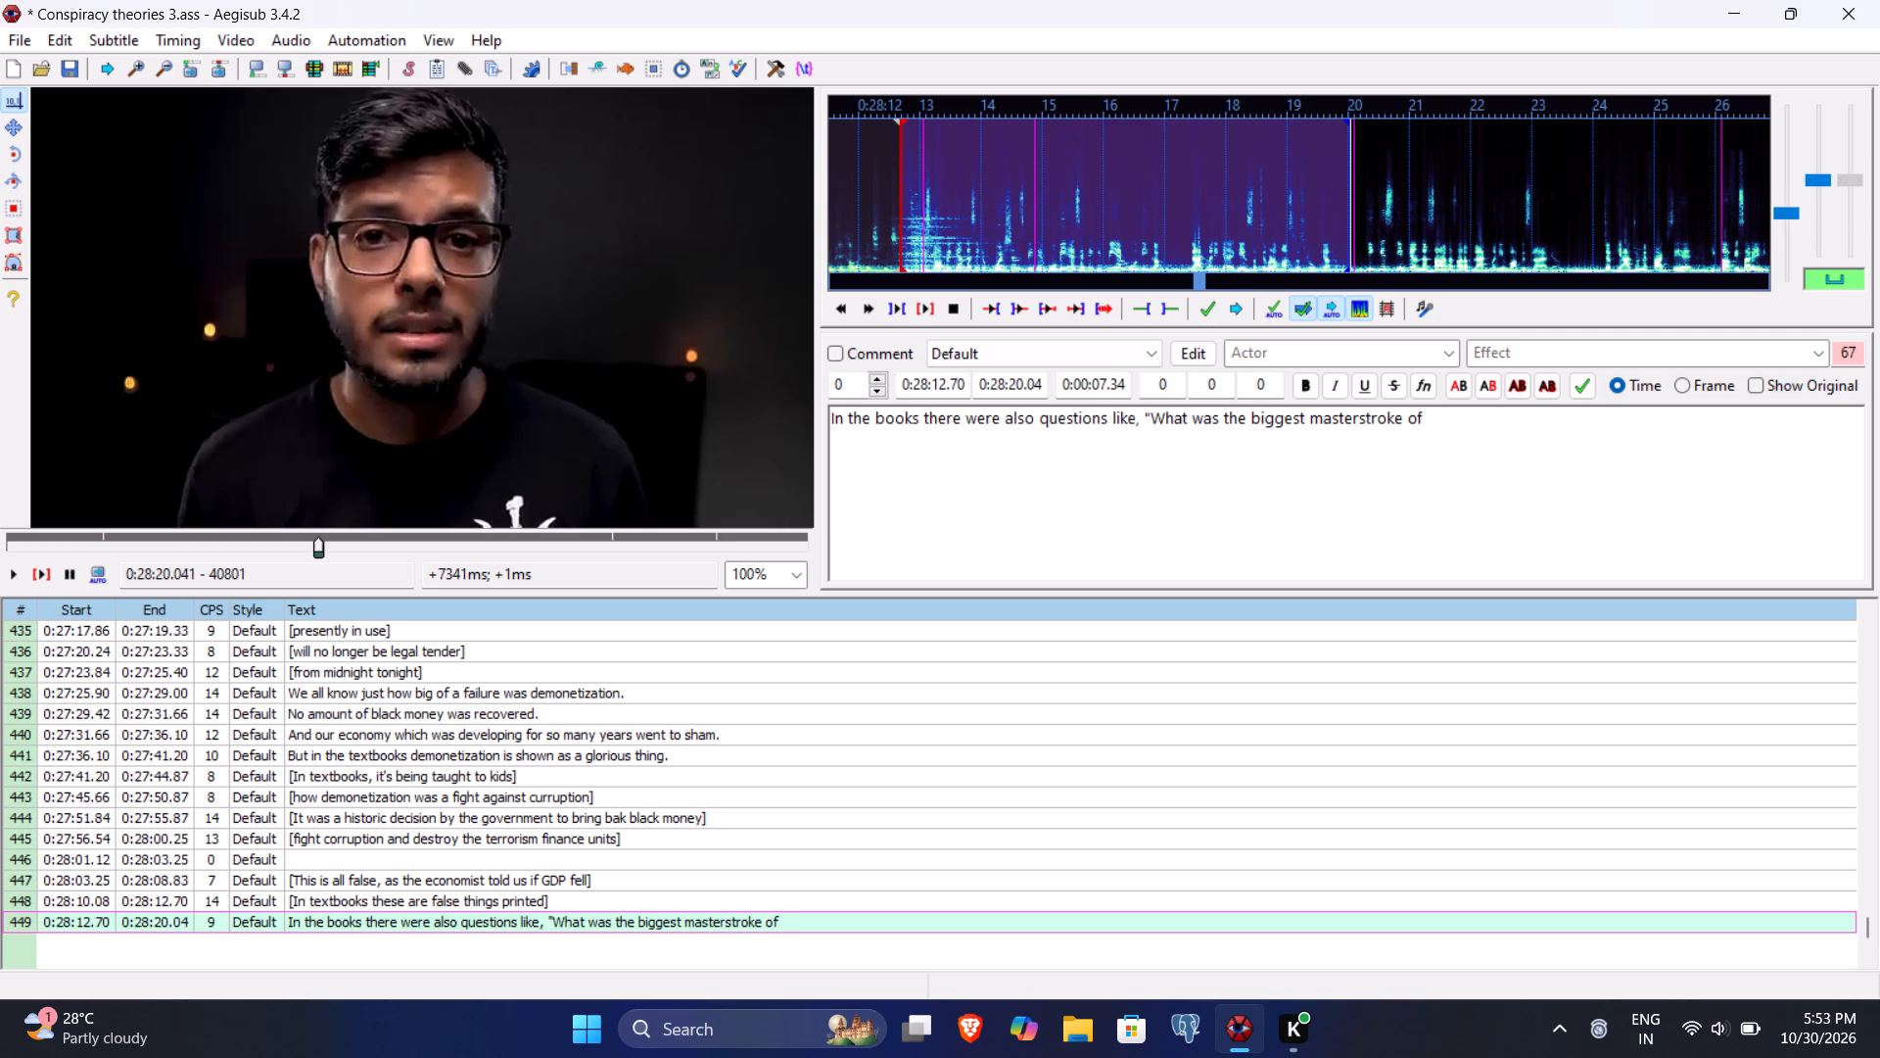
text(PM Modi against black money)
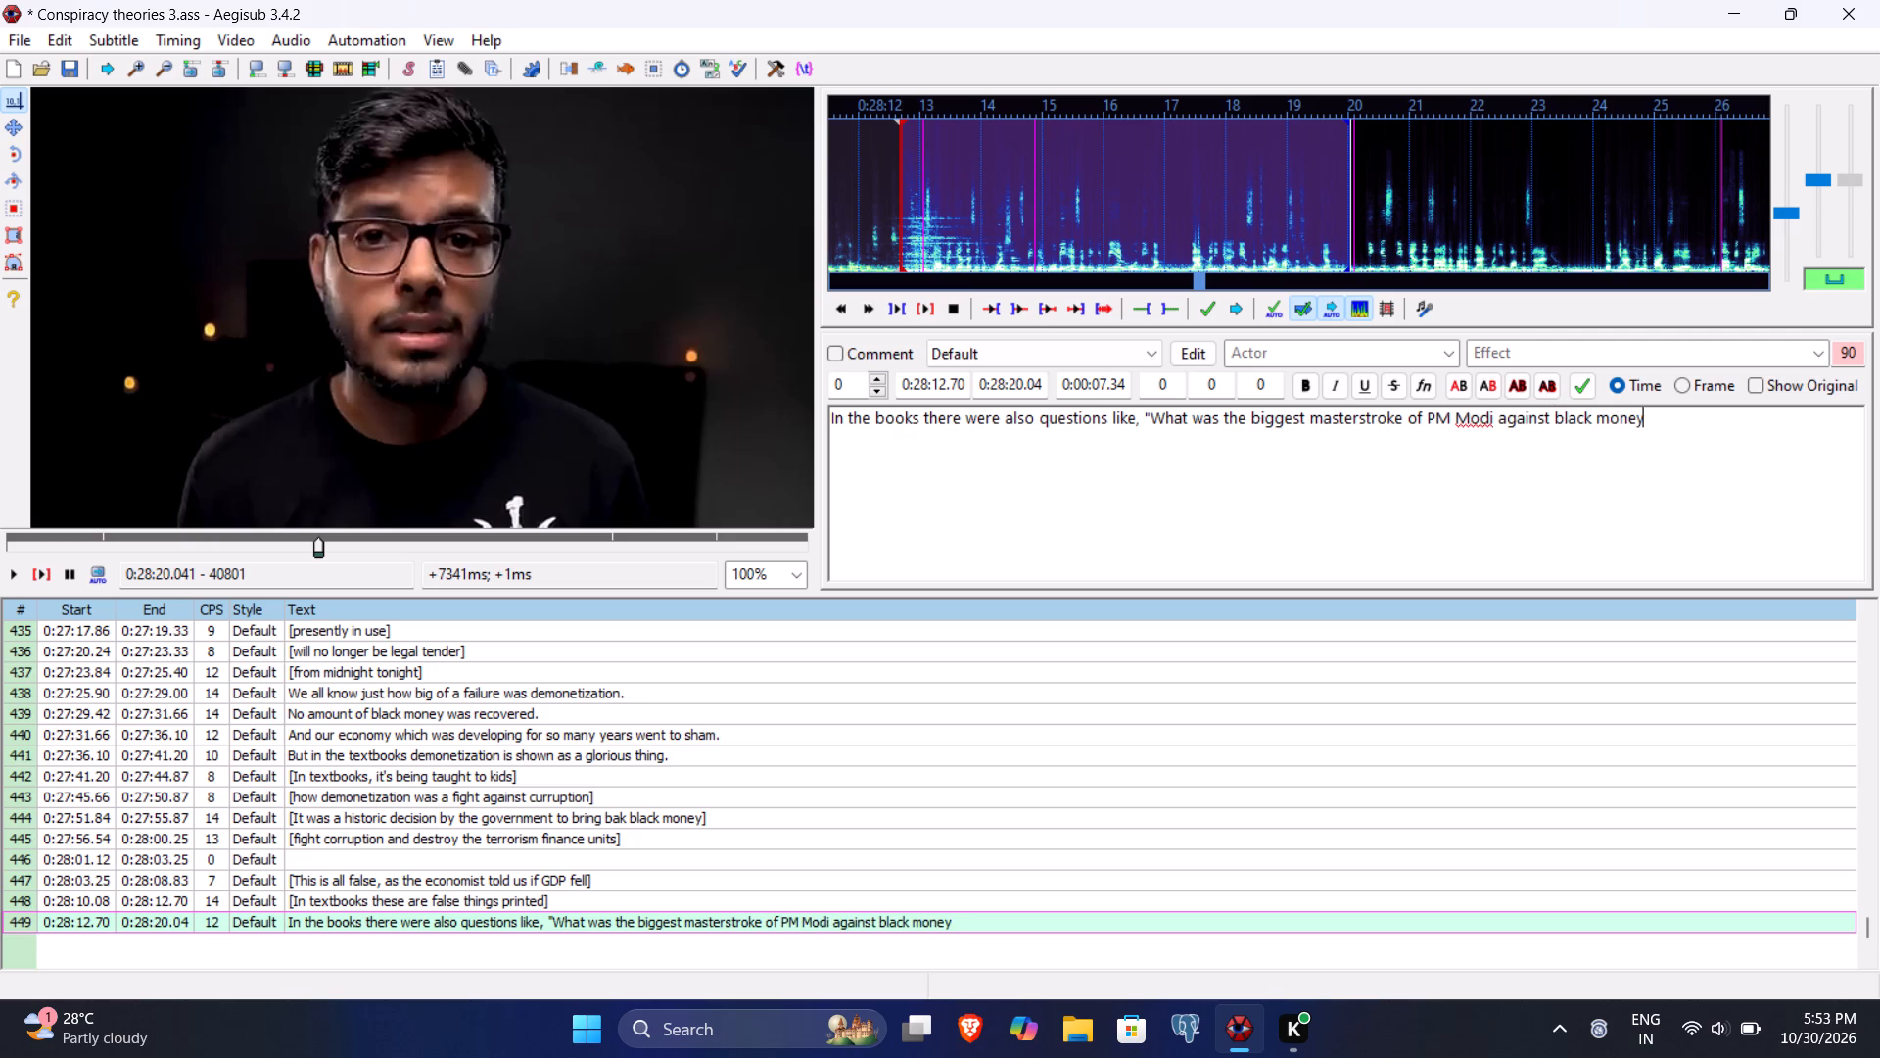
text(?")
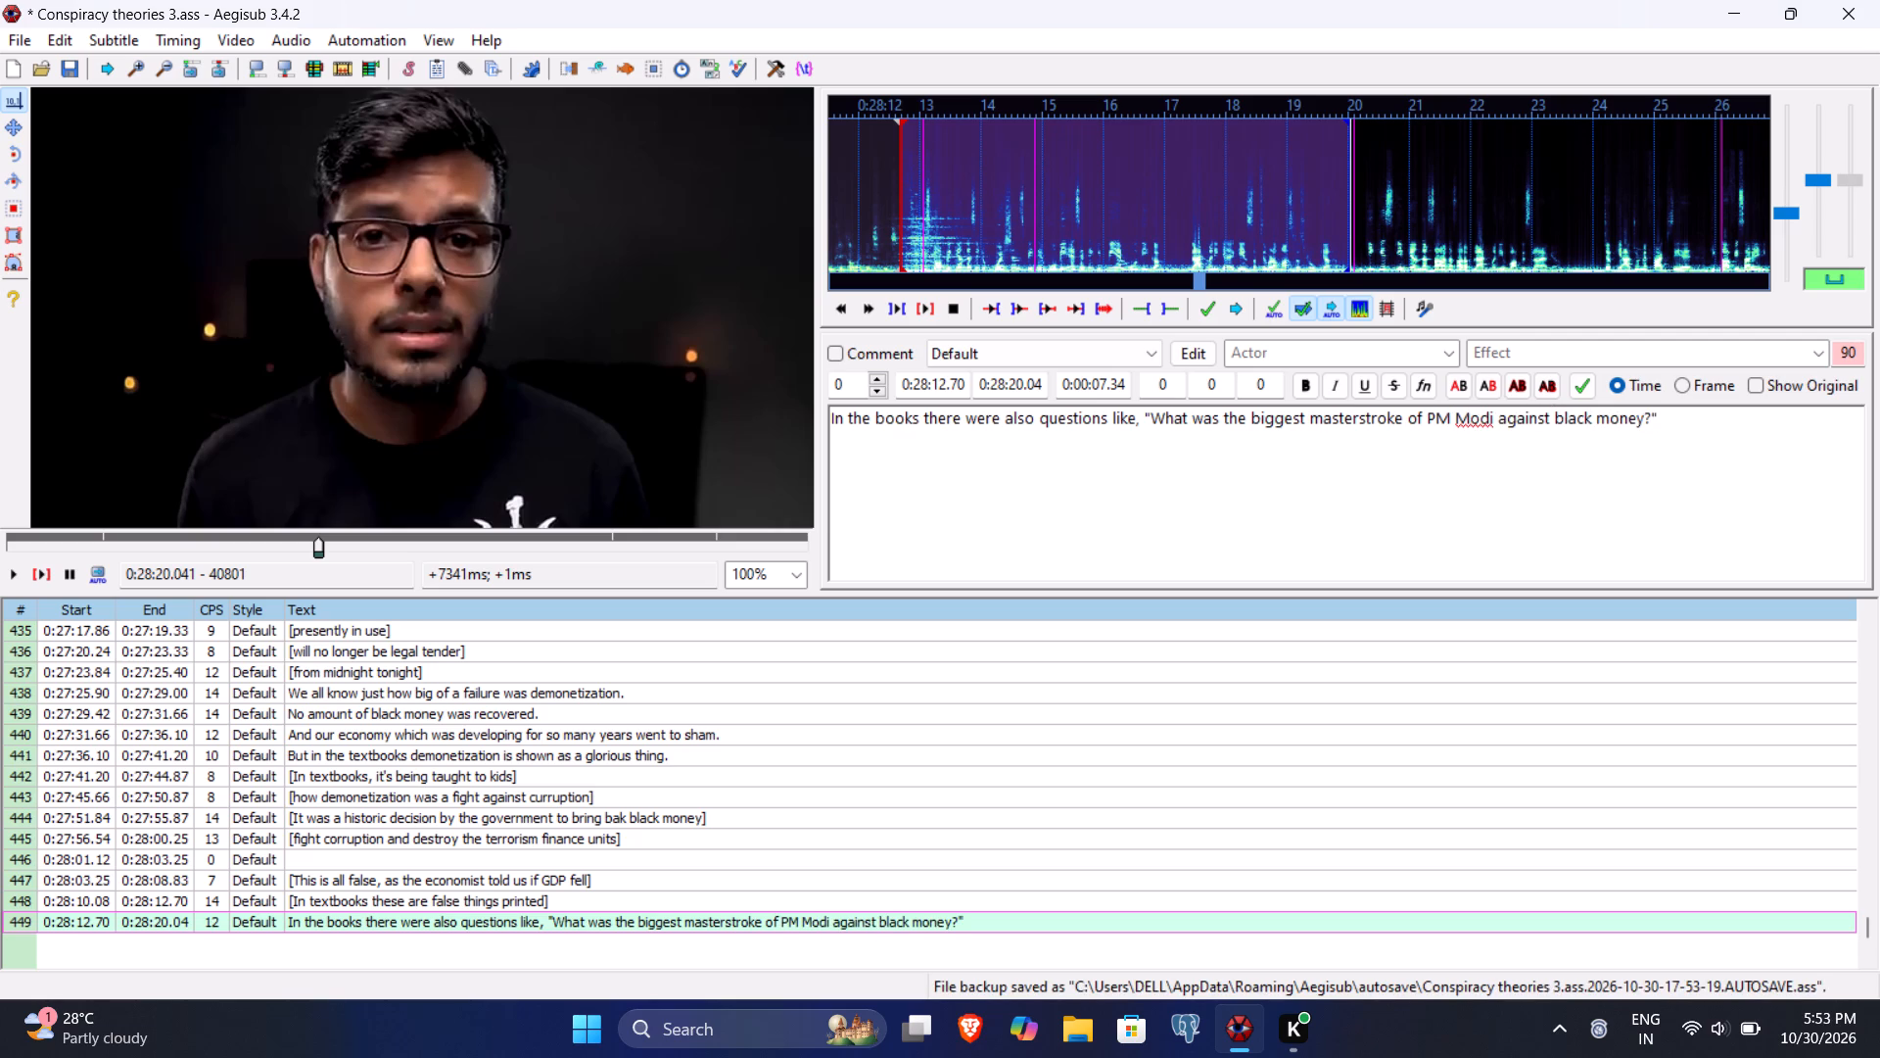
key(Return)
Play line 450 and slightly past it, setting its end time to 0:28:23.37 and its start time to 0:28:20.32.
click(40, 563)
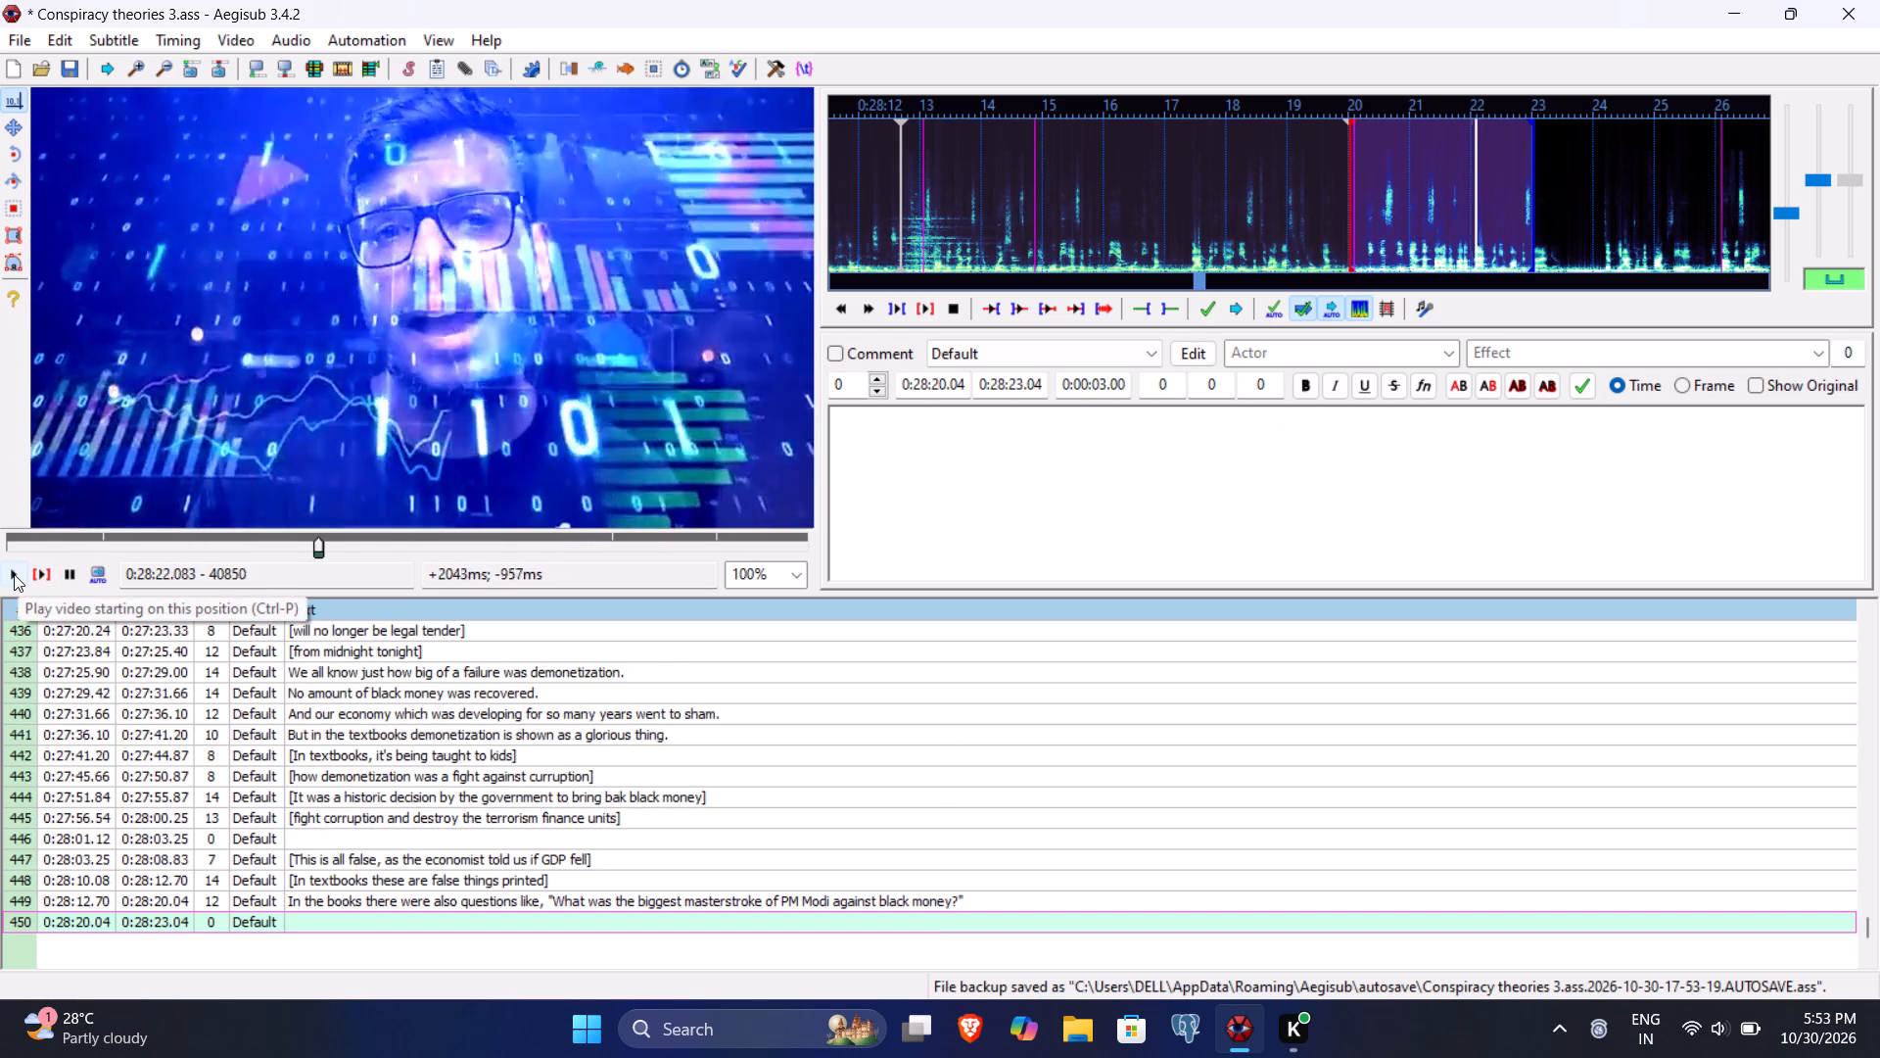
double_click(14, 574)
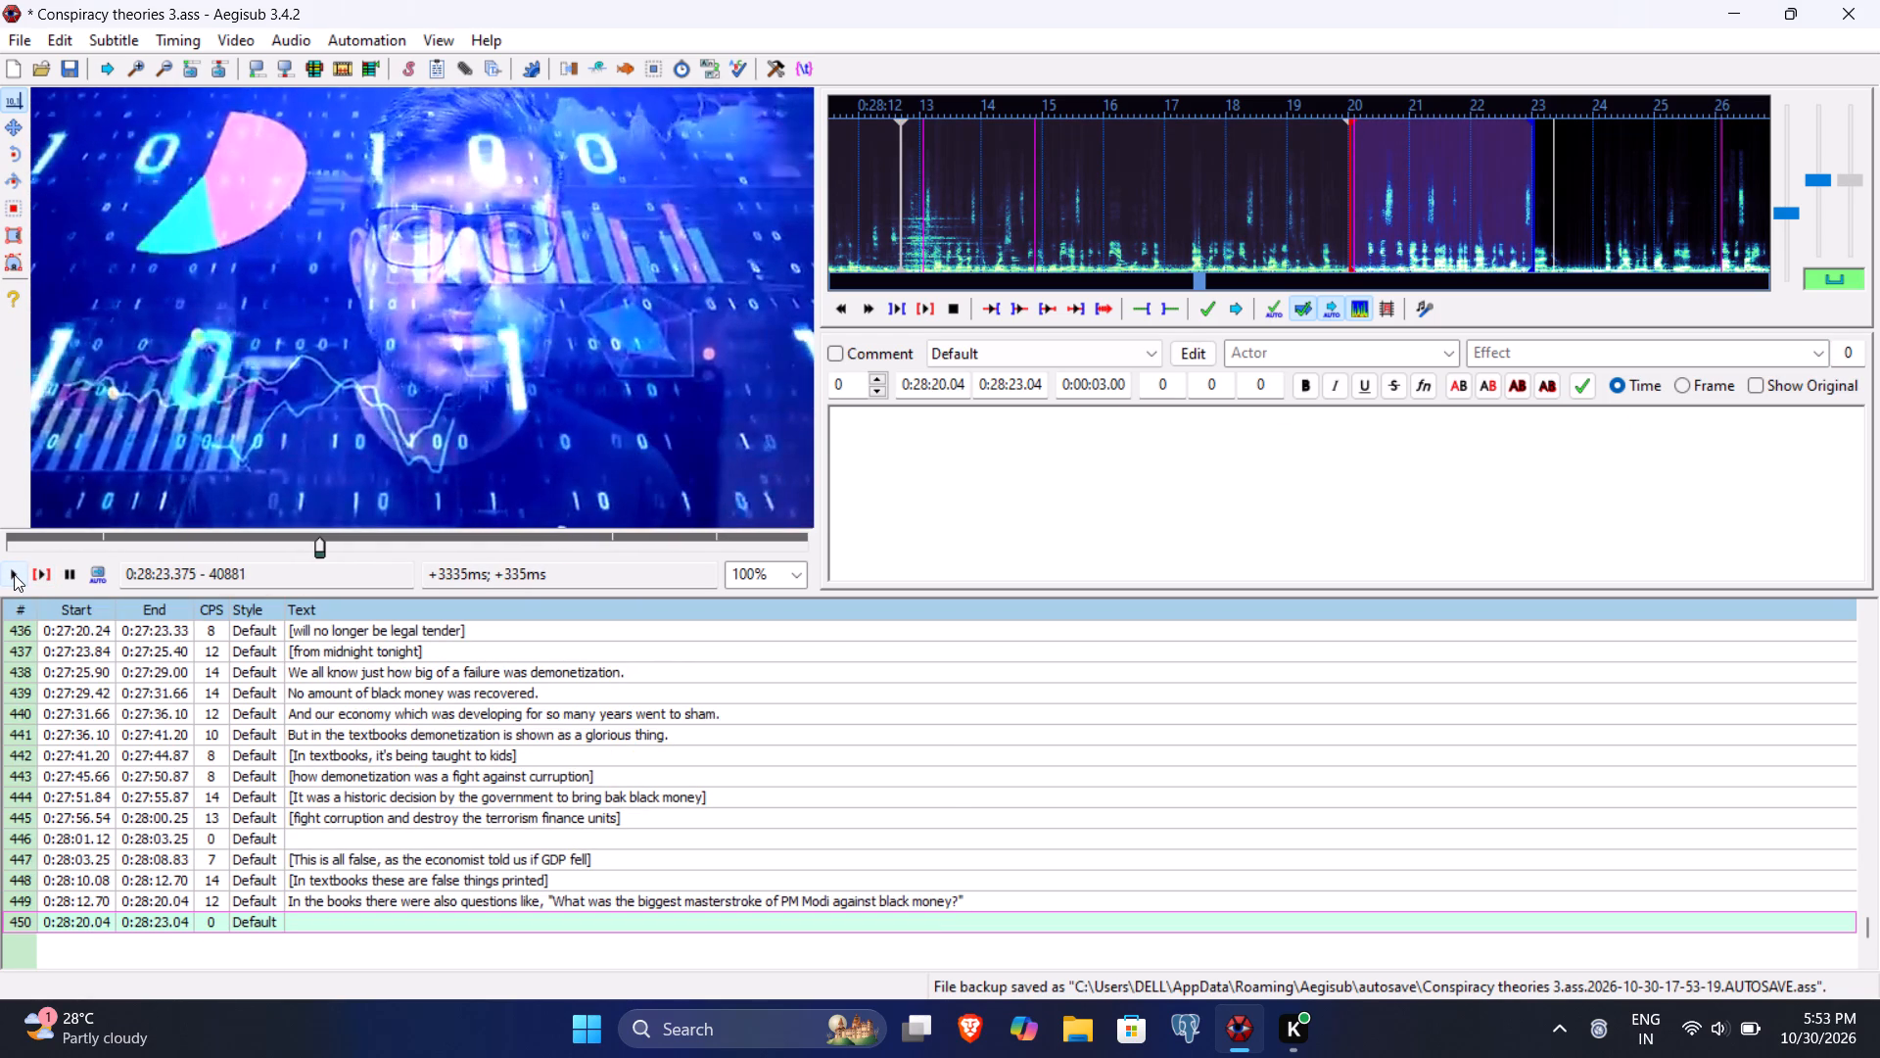
click(1024, 387)
text(37)
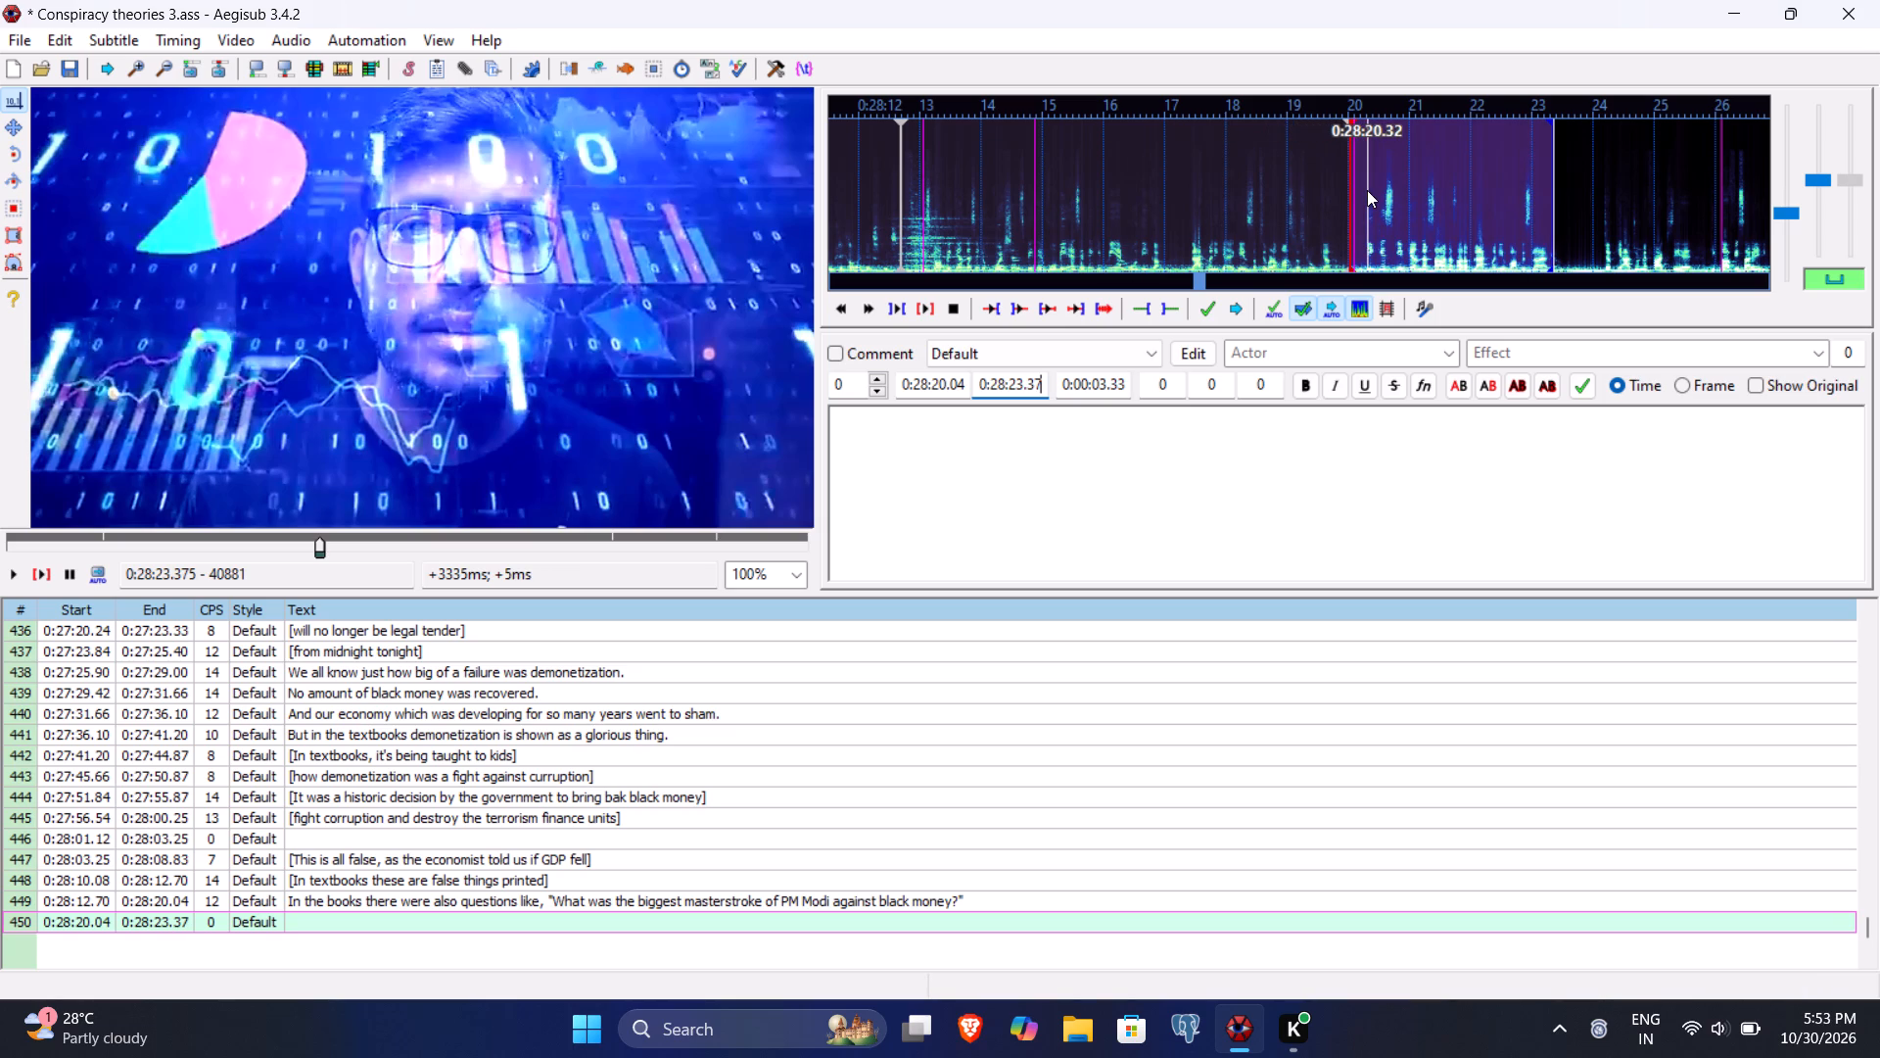
click(950, 383)
text(32)
Enter line 450's text as 'And "Under which scheme all the black money was recovered?"' and commit the line.
click(939, 481)
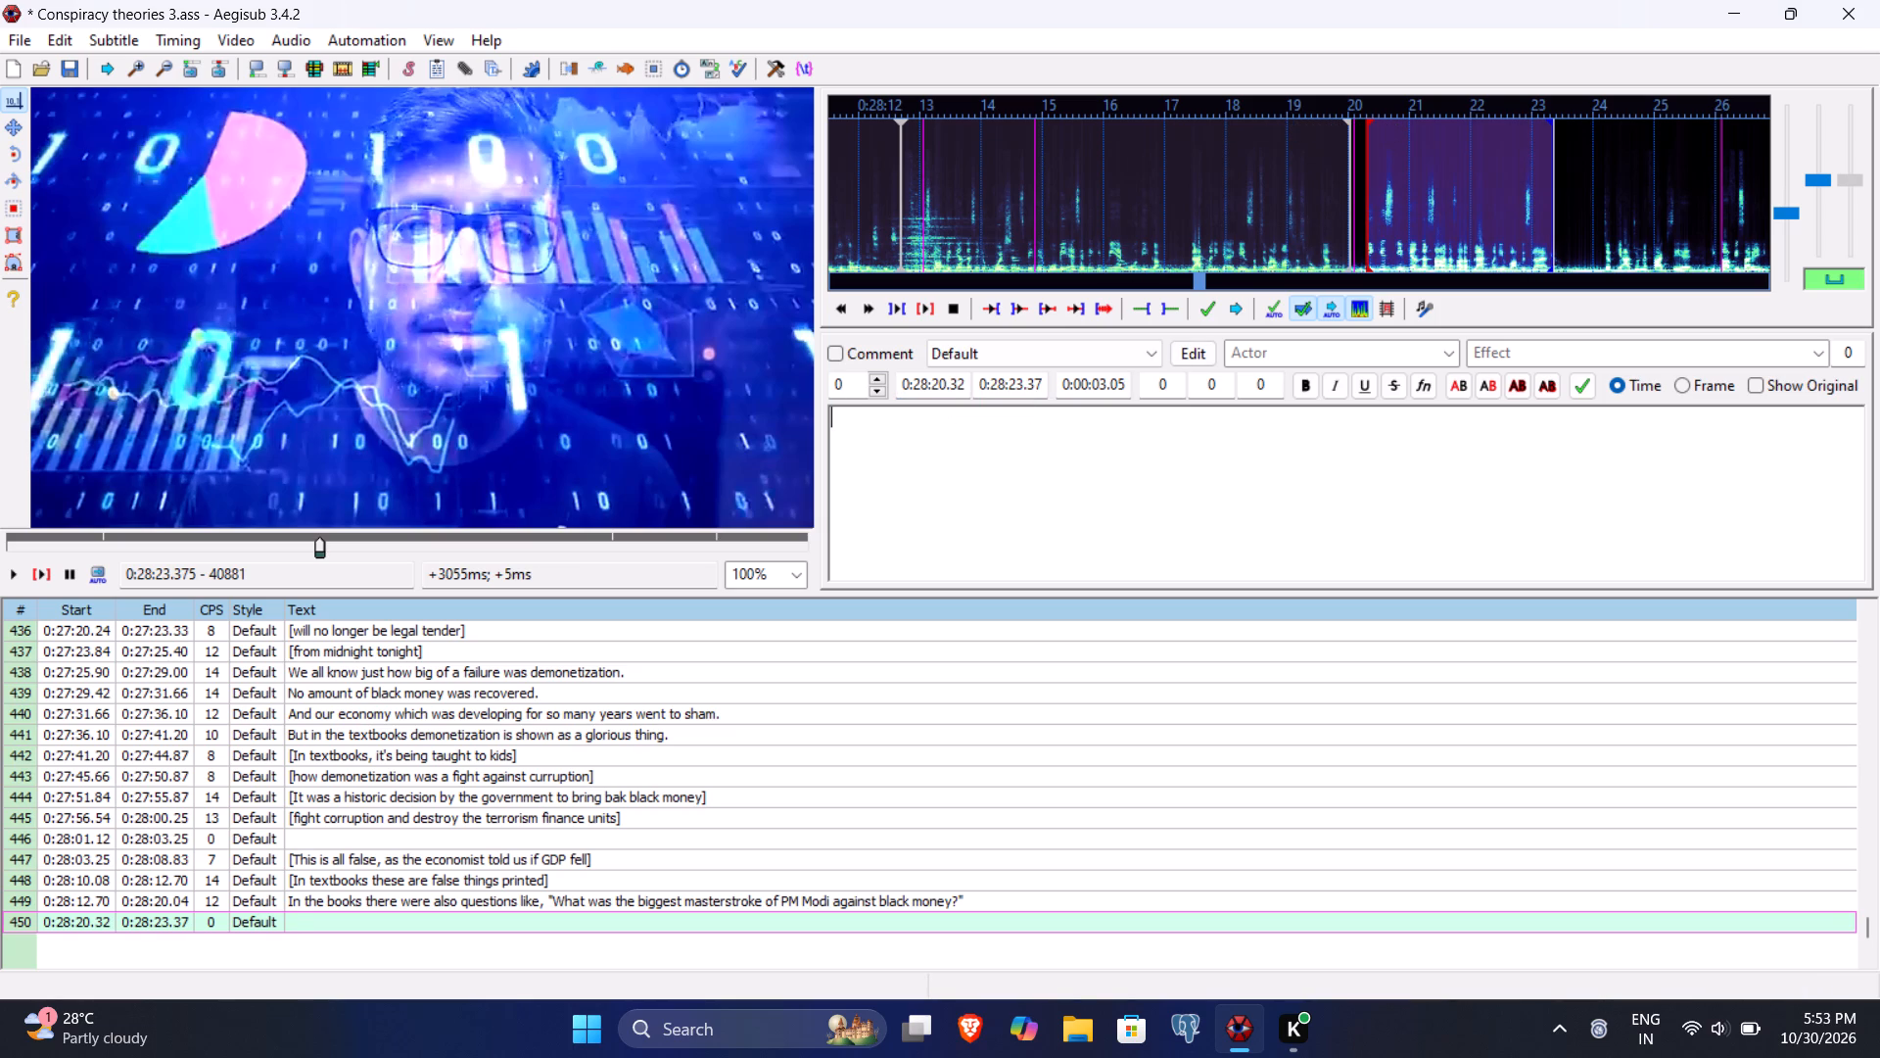
text(And ")
text(Under which scheme all the black money was recovere)
key(BackSpace)
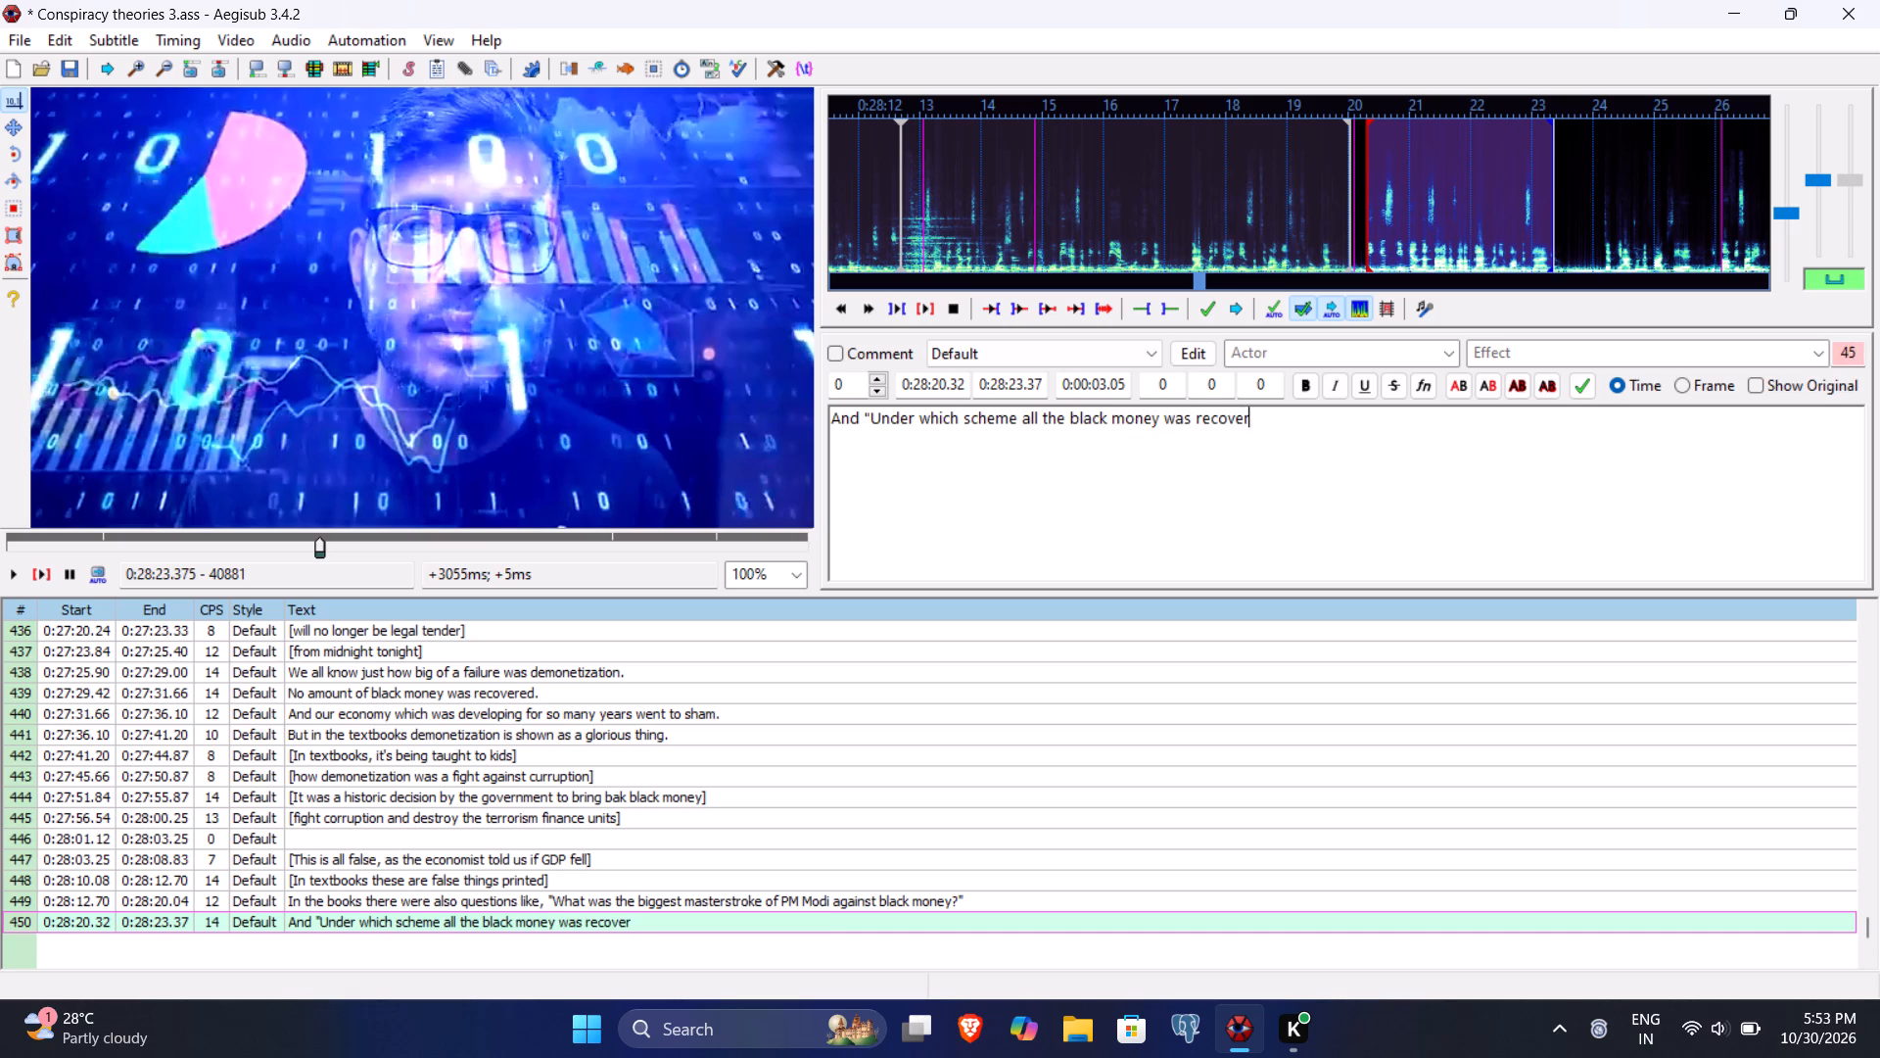
key(r)
key(BackSpace)
text(ed)
text(?")
key(Return)
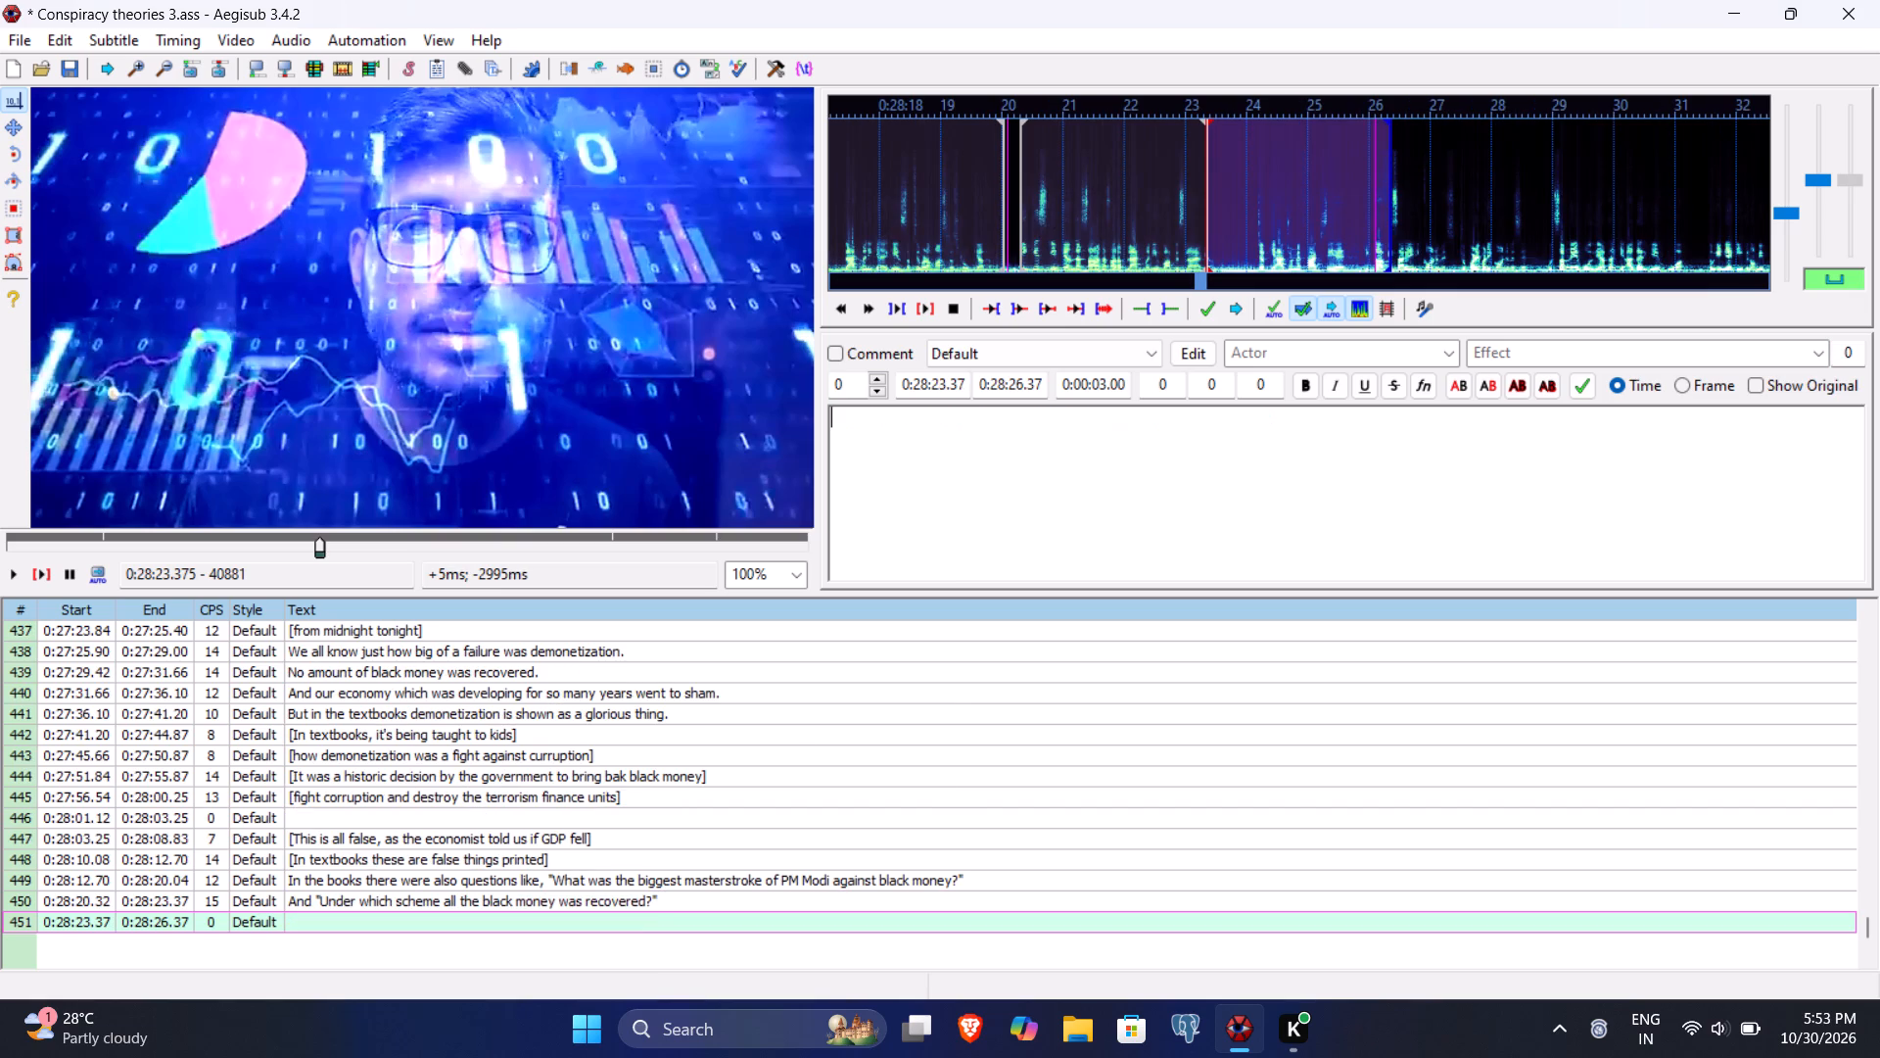
Play line 451, setting its end time to 0:28:25.79 and its start time to 0:28:24.16.
click(45, 574)
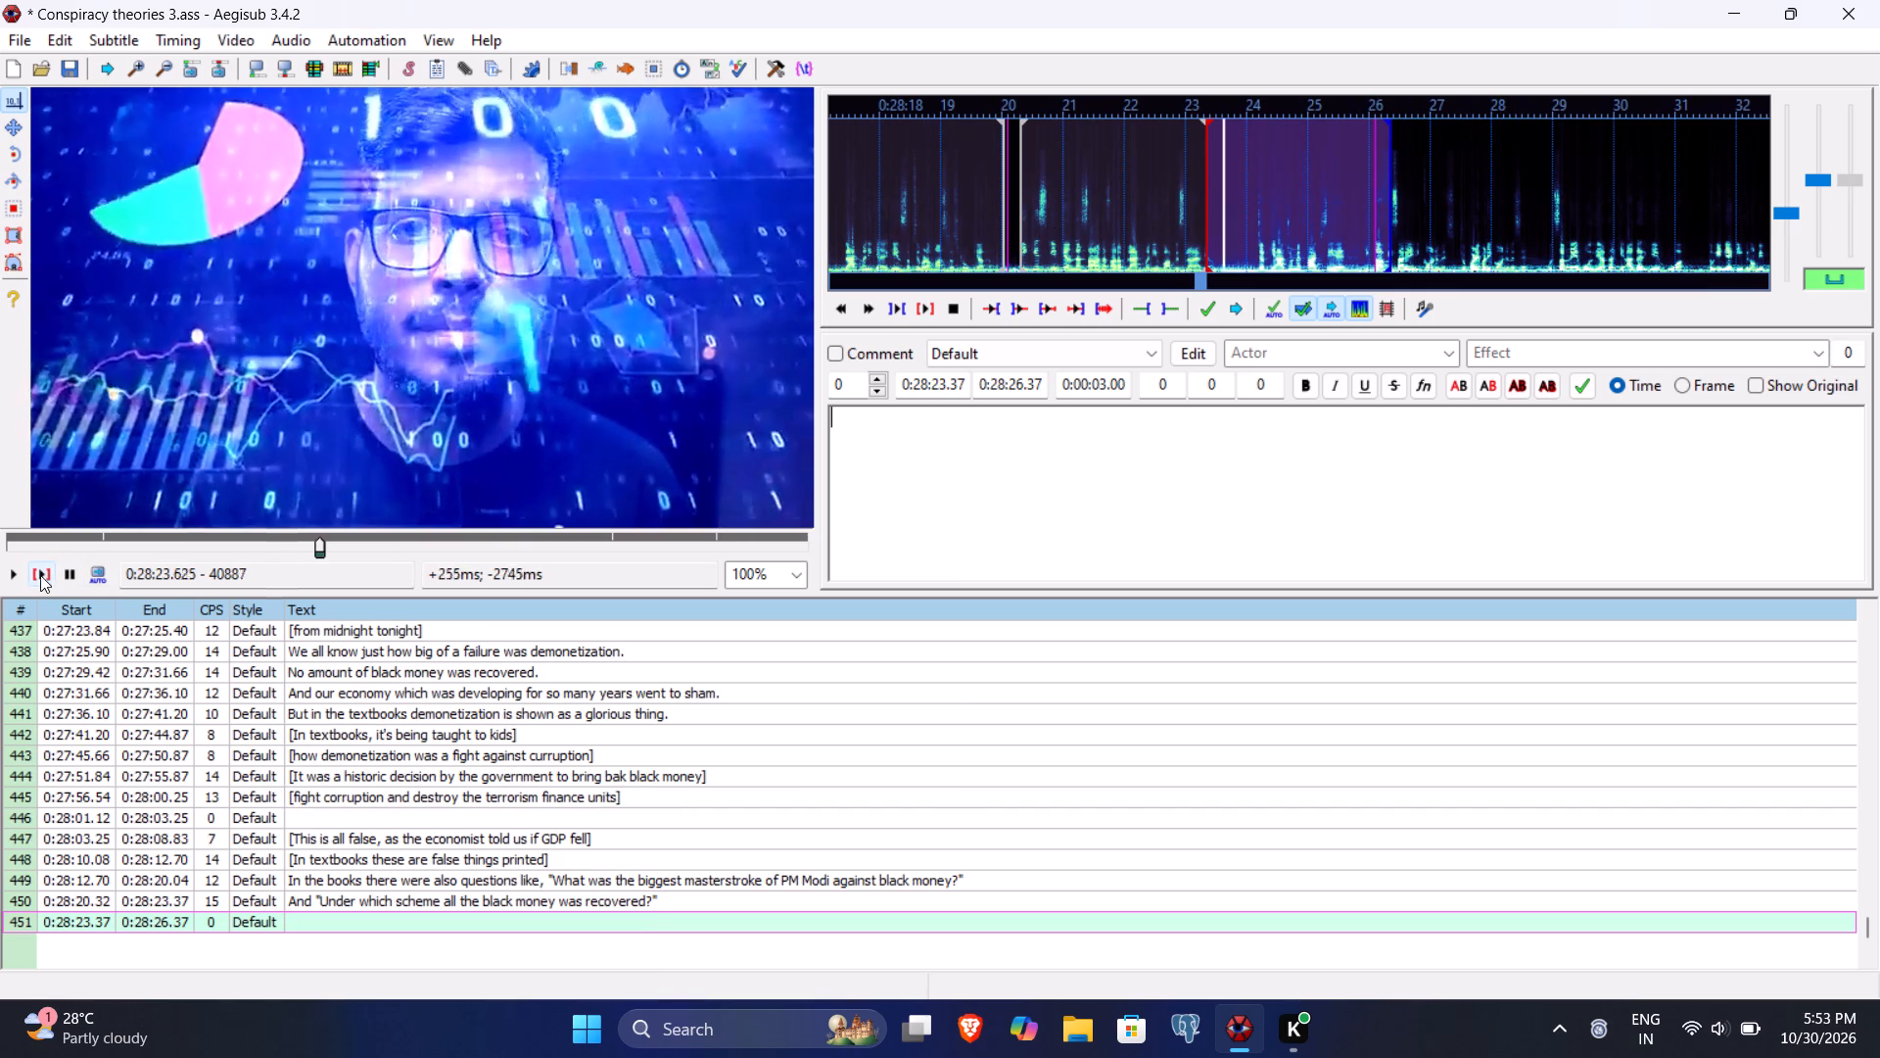
click(15, 576)
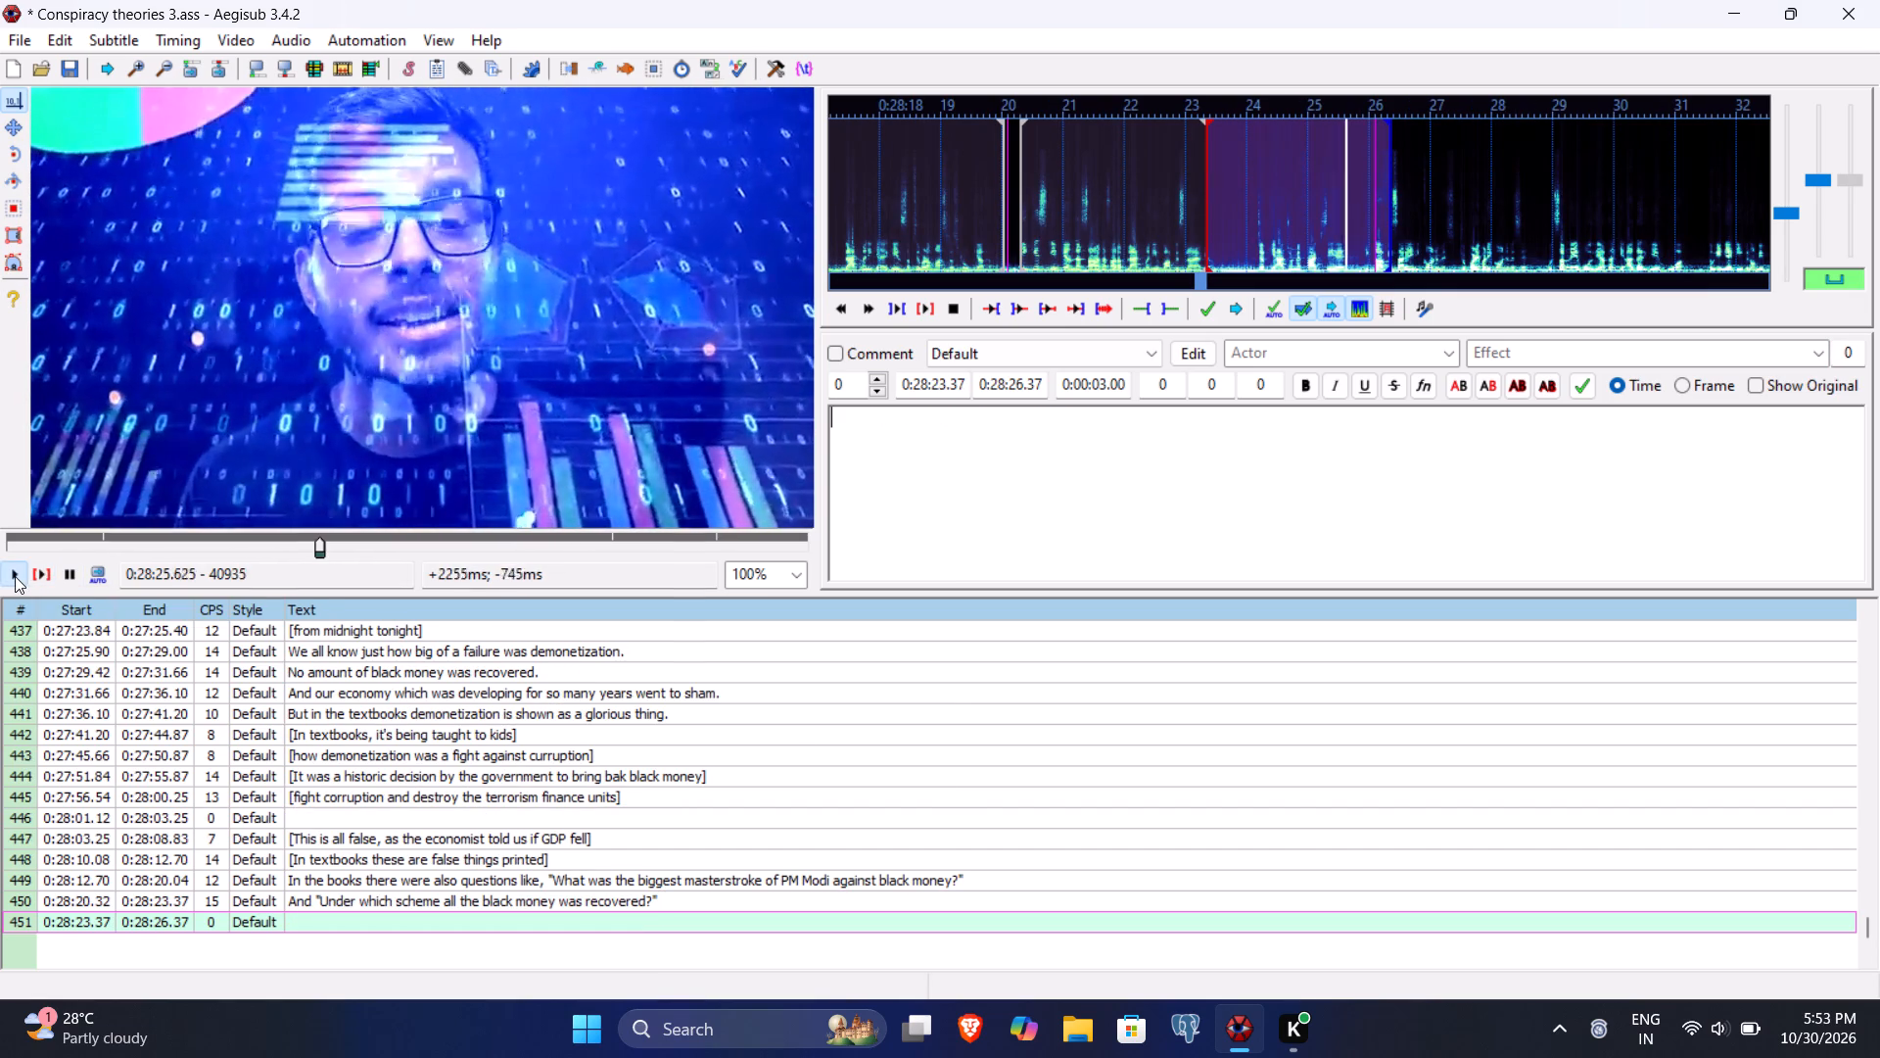
click(1016, 387)
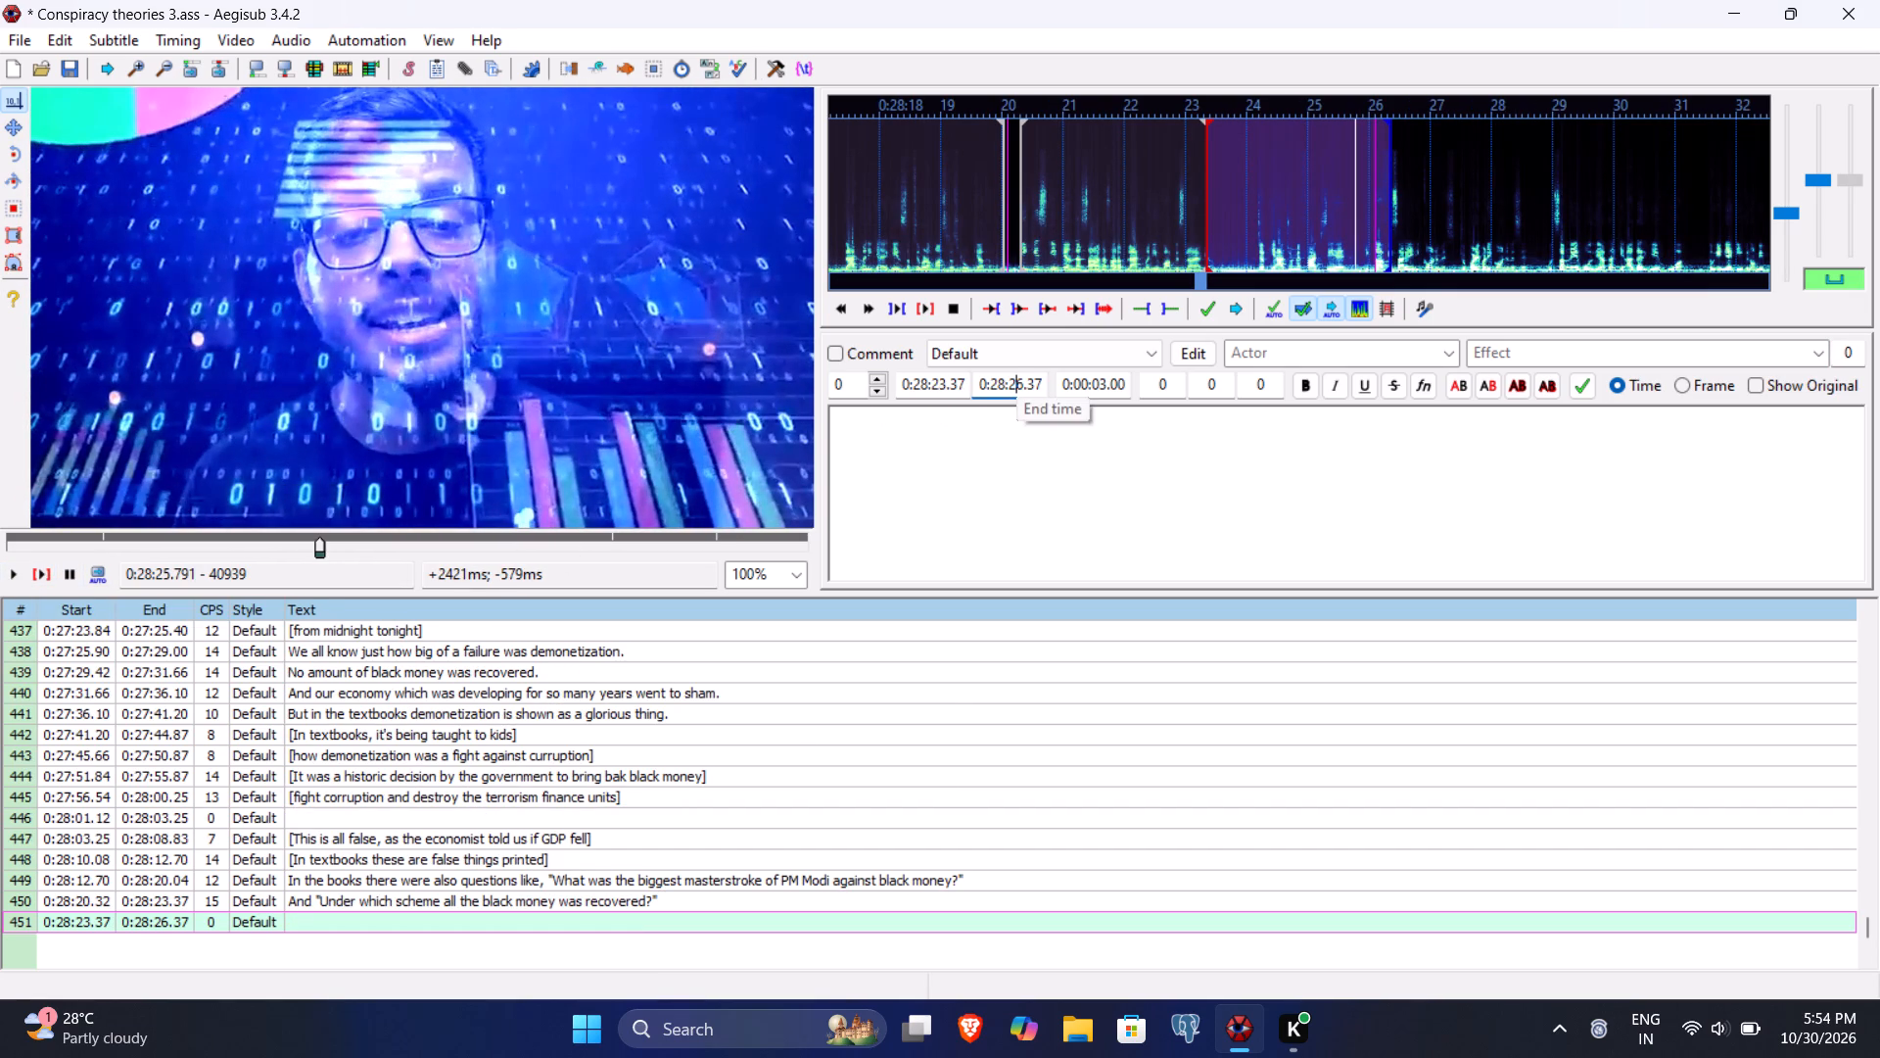
key(5)
text(79)
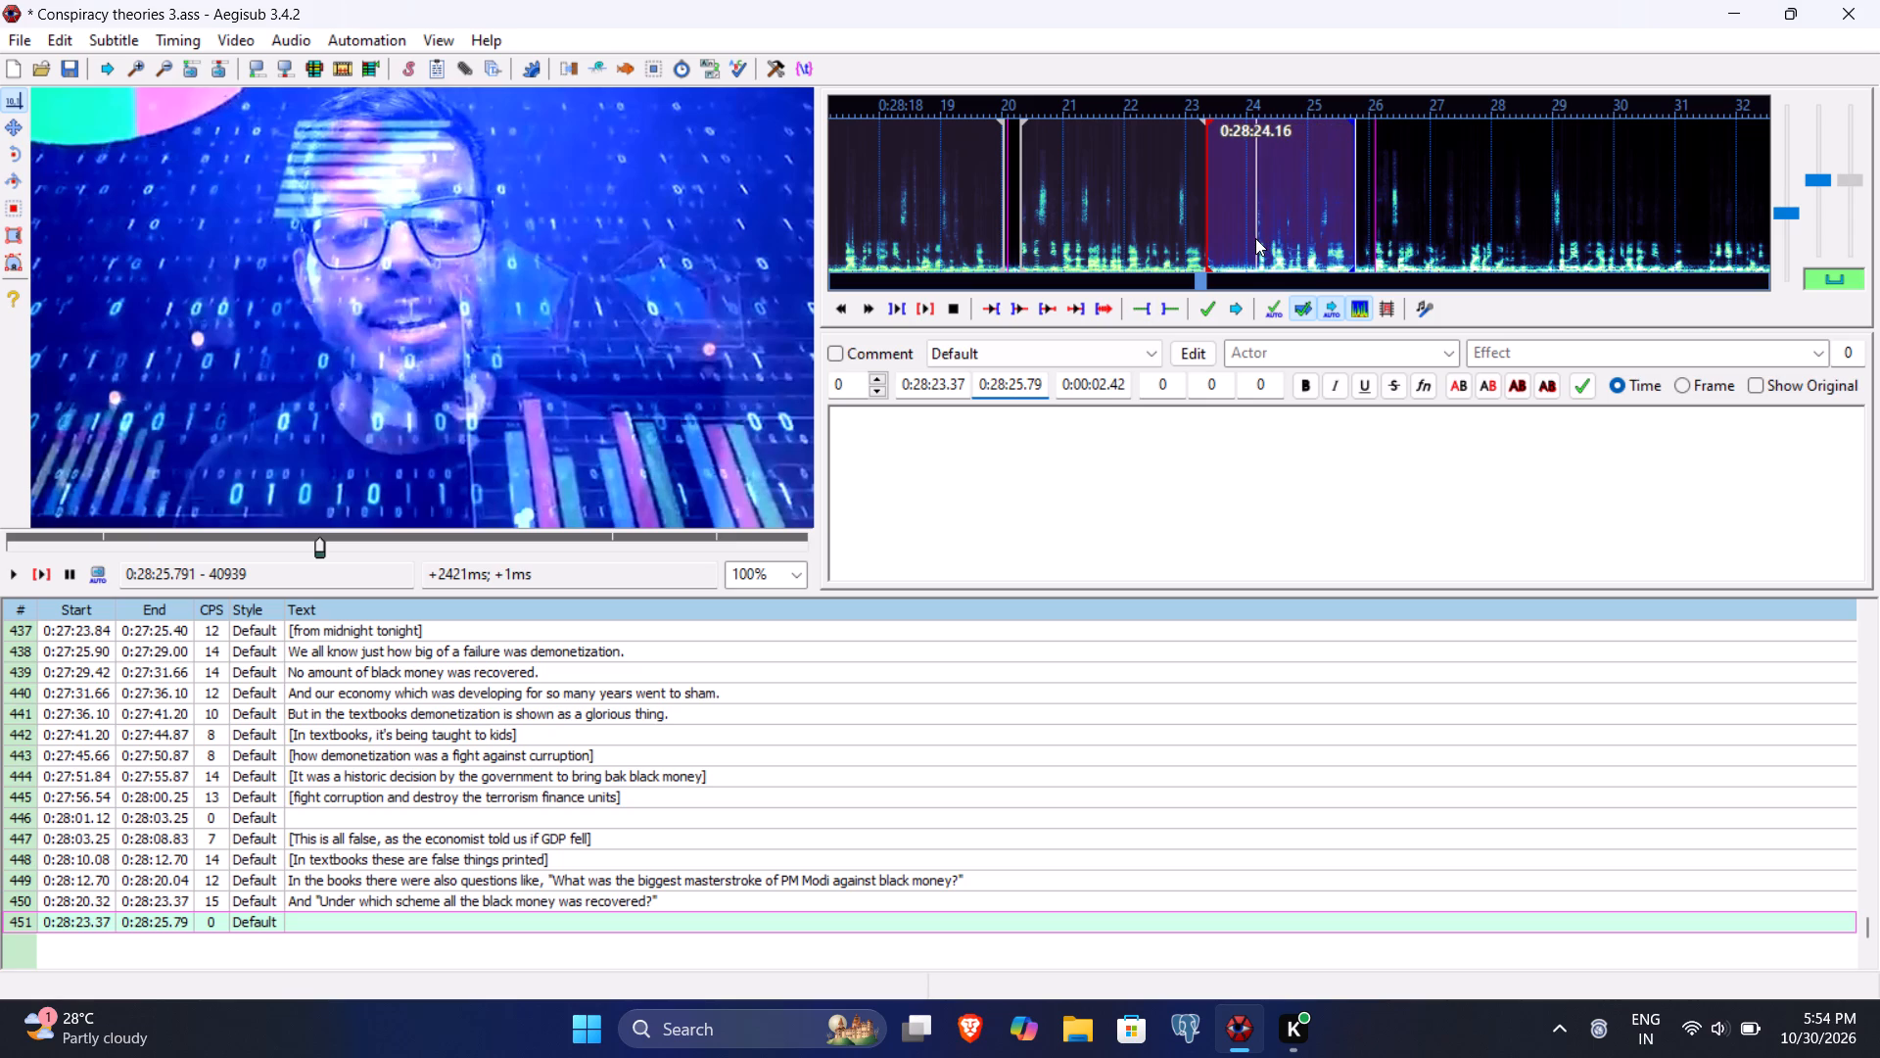
click(936, 386)
text(416)
Enter line 451's text as "Whereas the fact is" and commit the line.
click(905, 500)
text(Whereas the fact is)
key(Return)
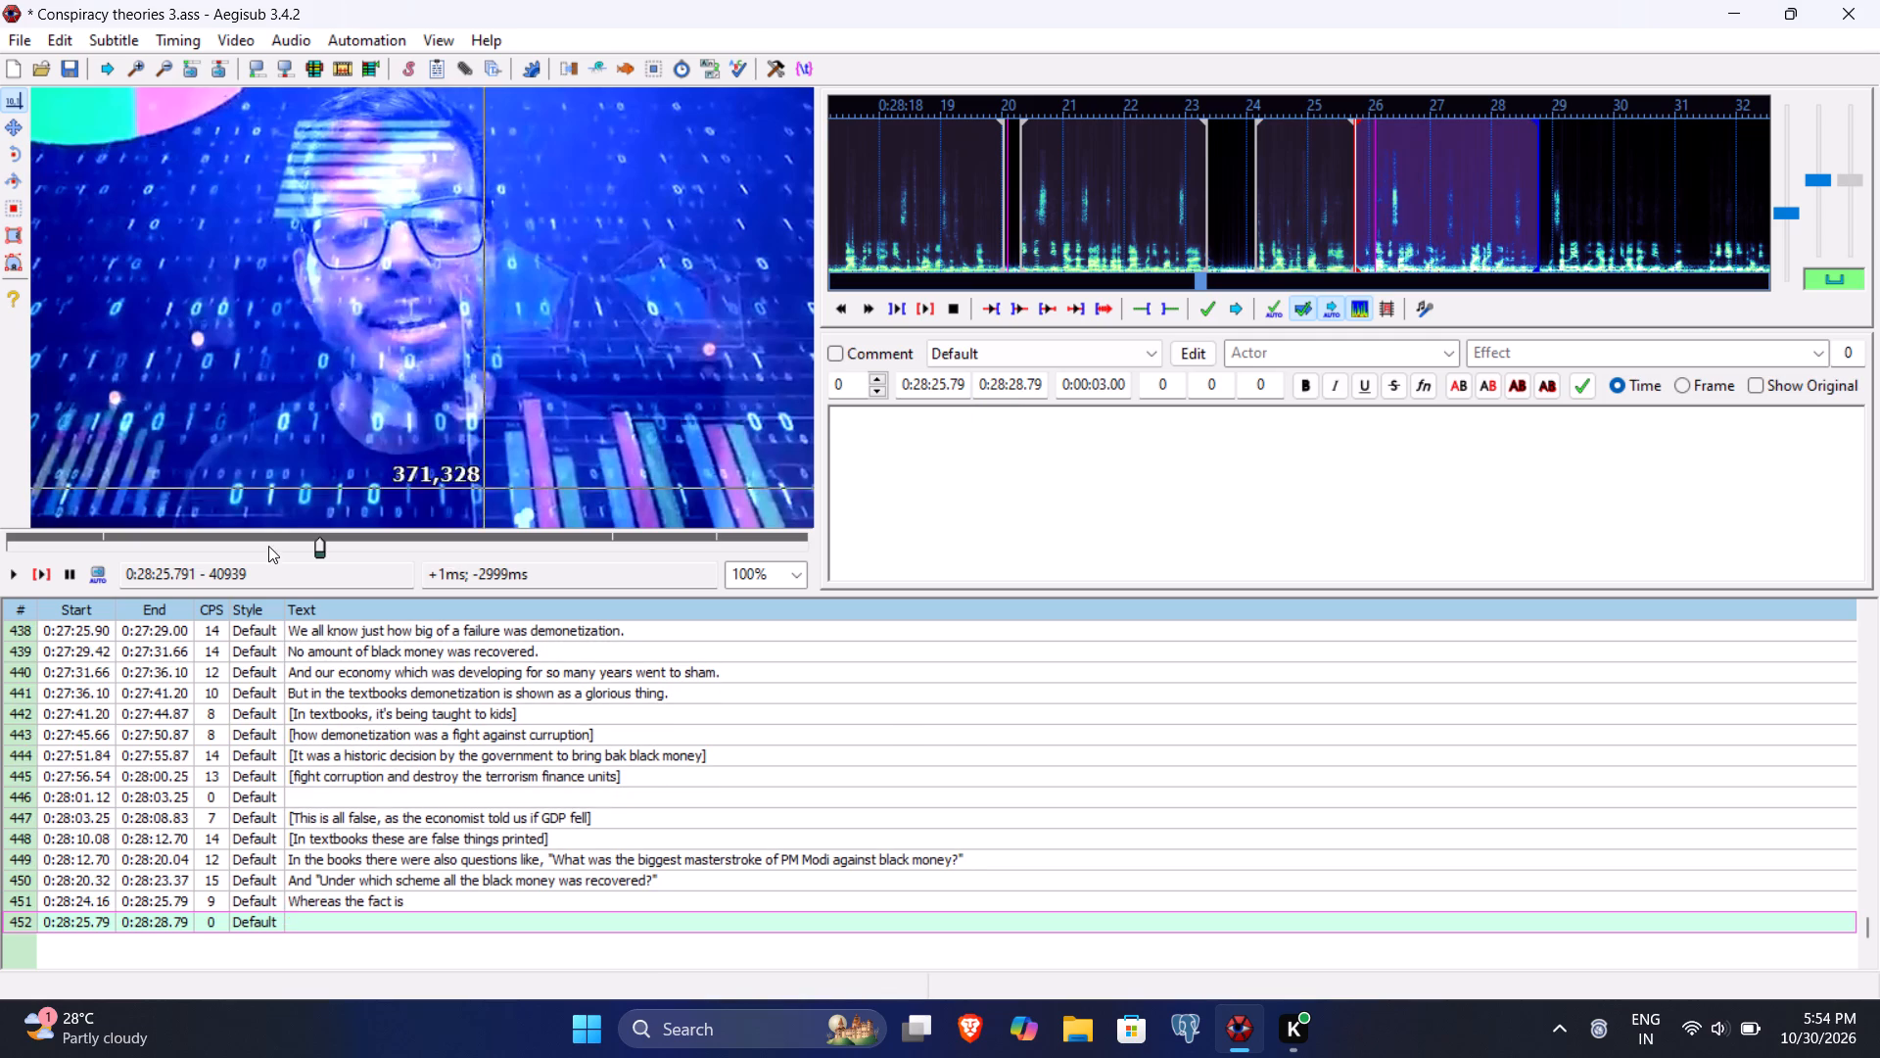
Play line 452, enter its text as "many renowned economists" and commit the line.
click(32, 566)
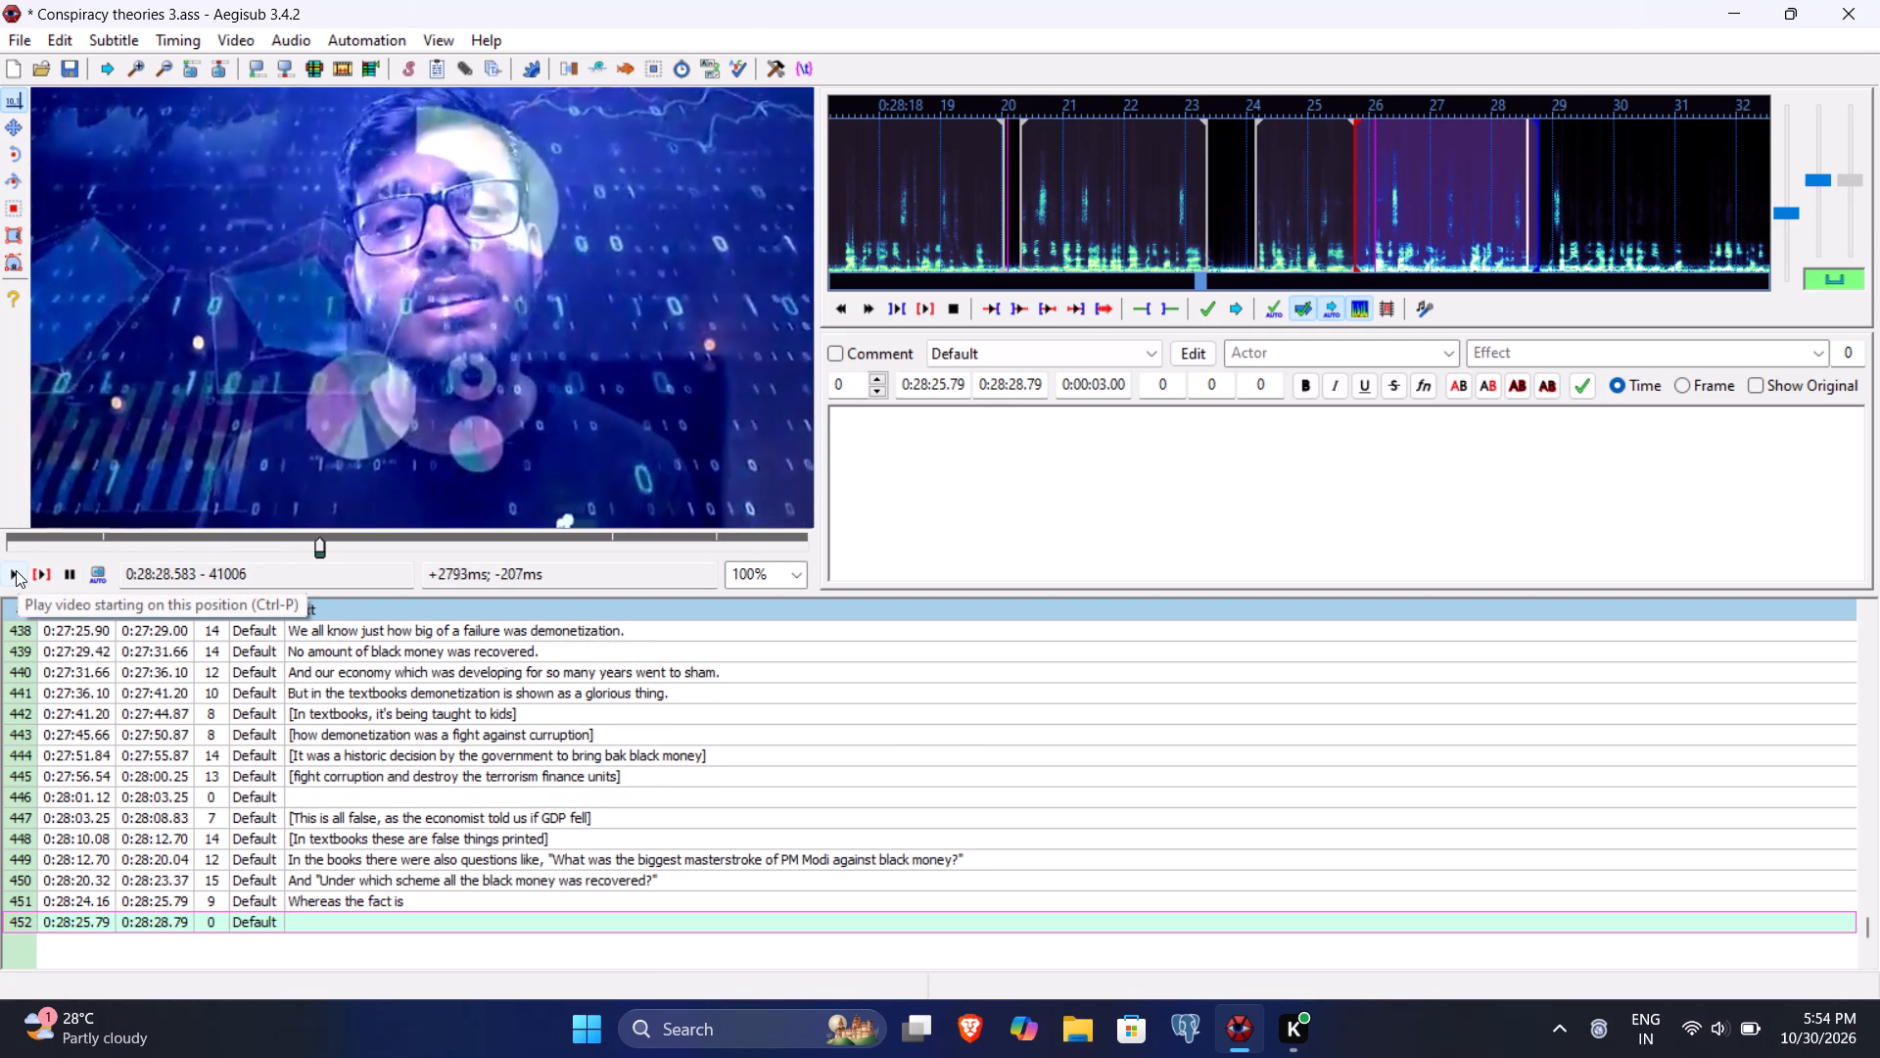
text(many renowned economists)
key(Return)
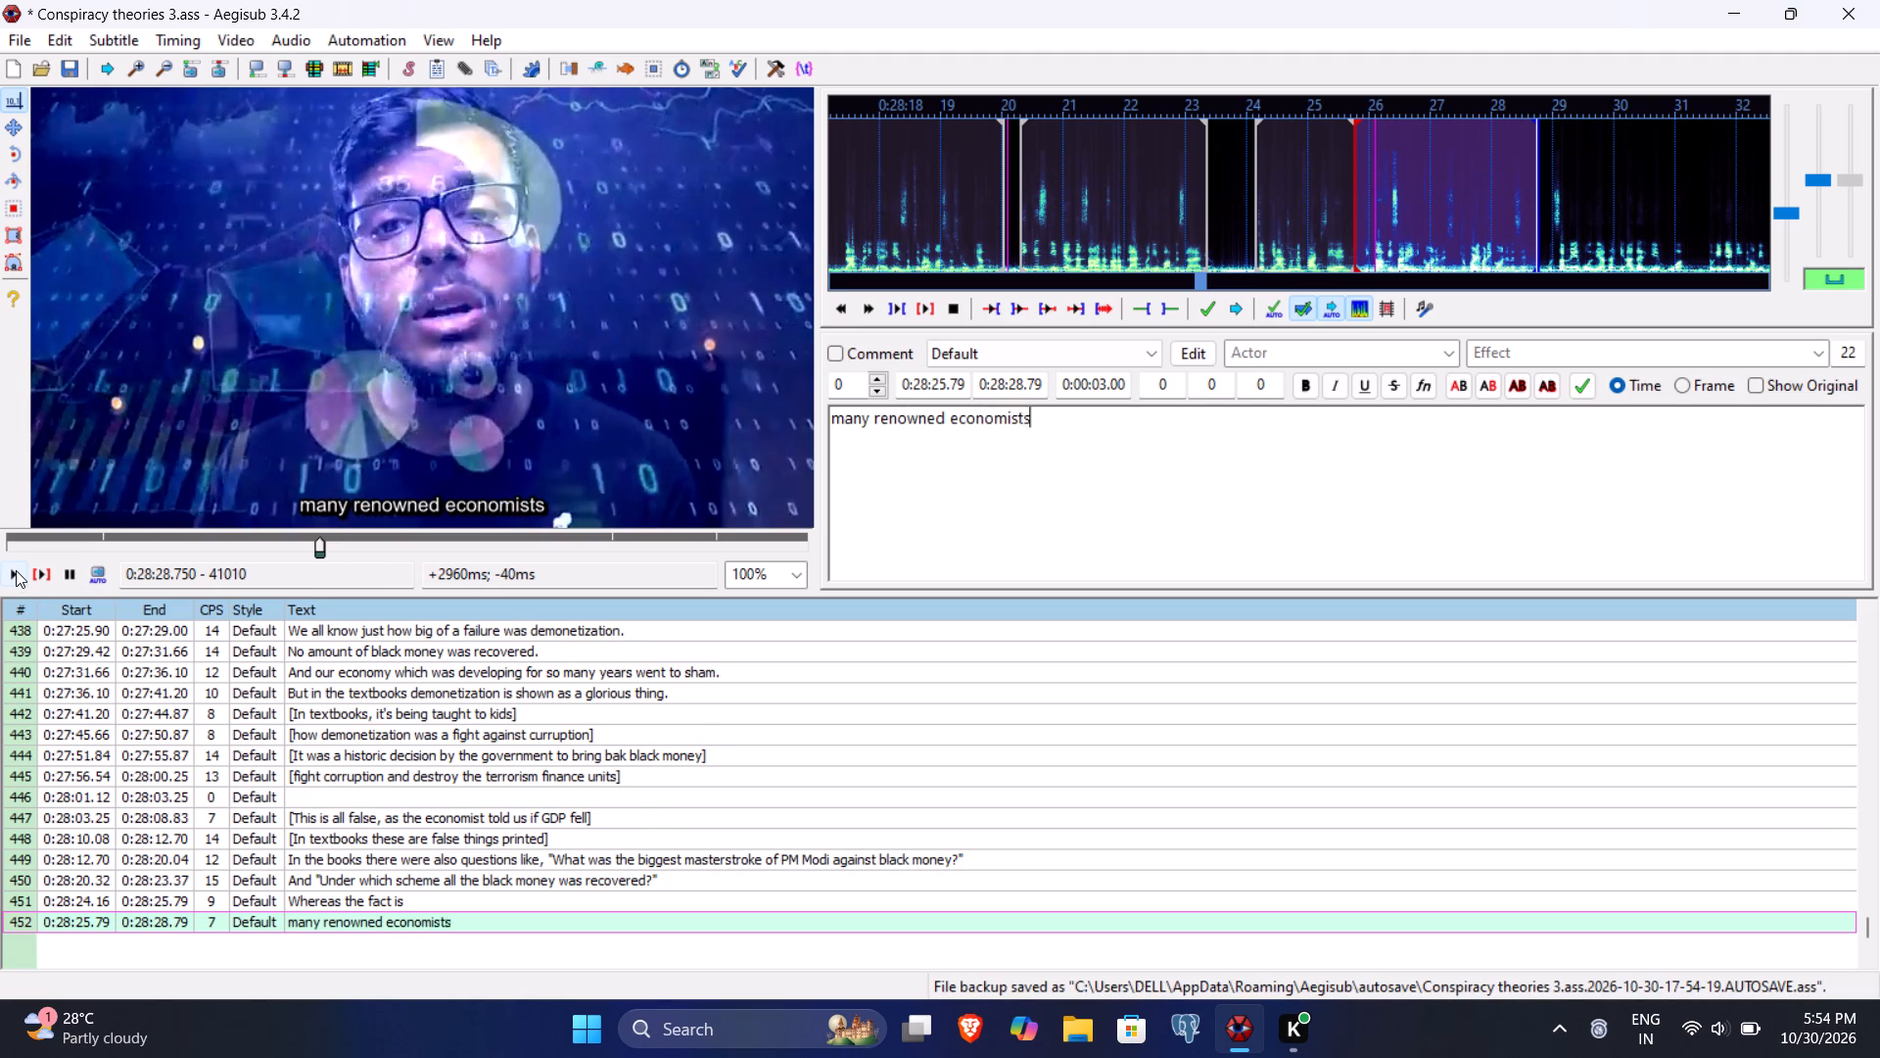
Play the speech for line 453 in short stretches and set the line's end time to 0:28:35.50.
click(16, 570)
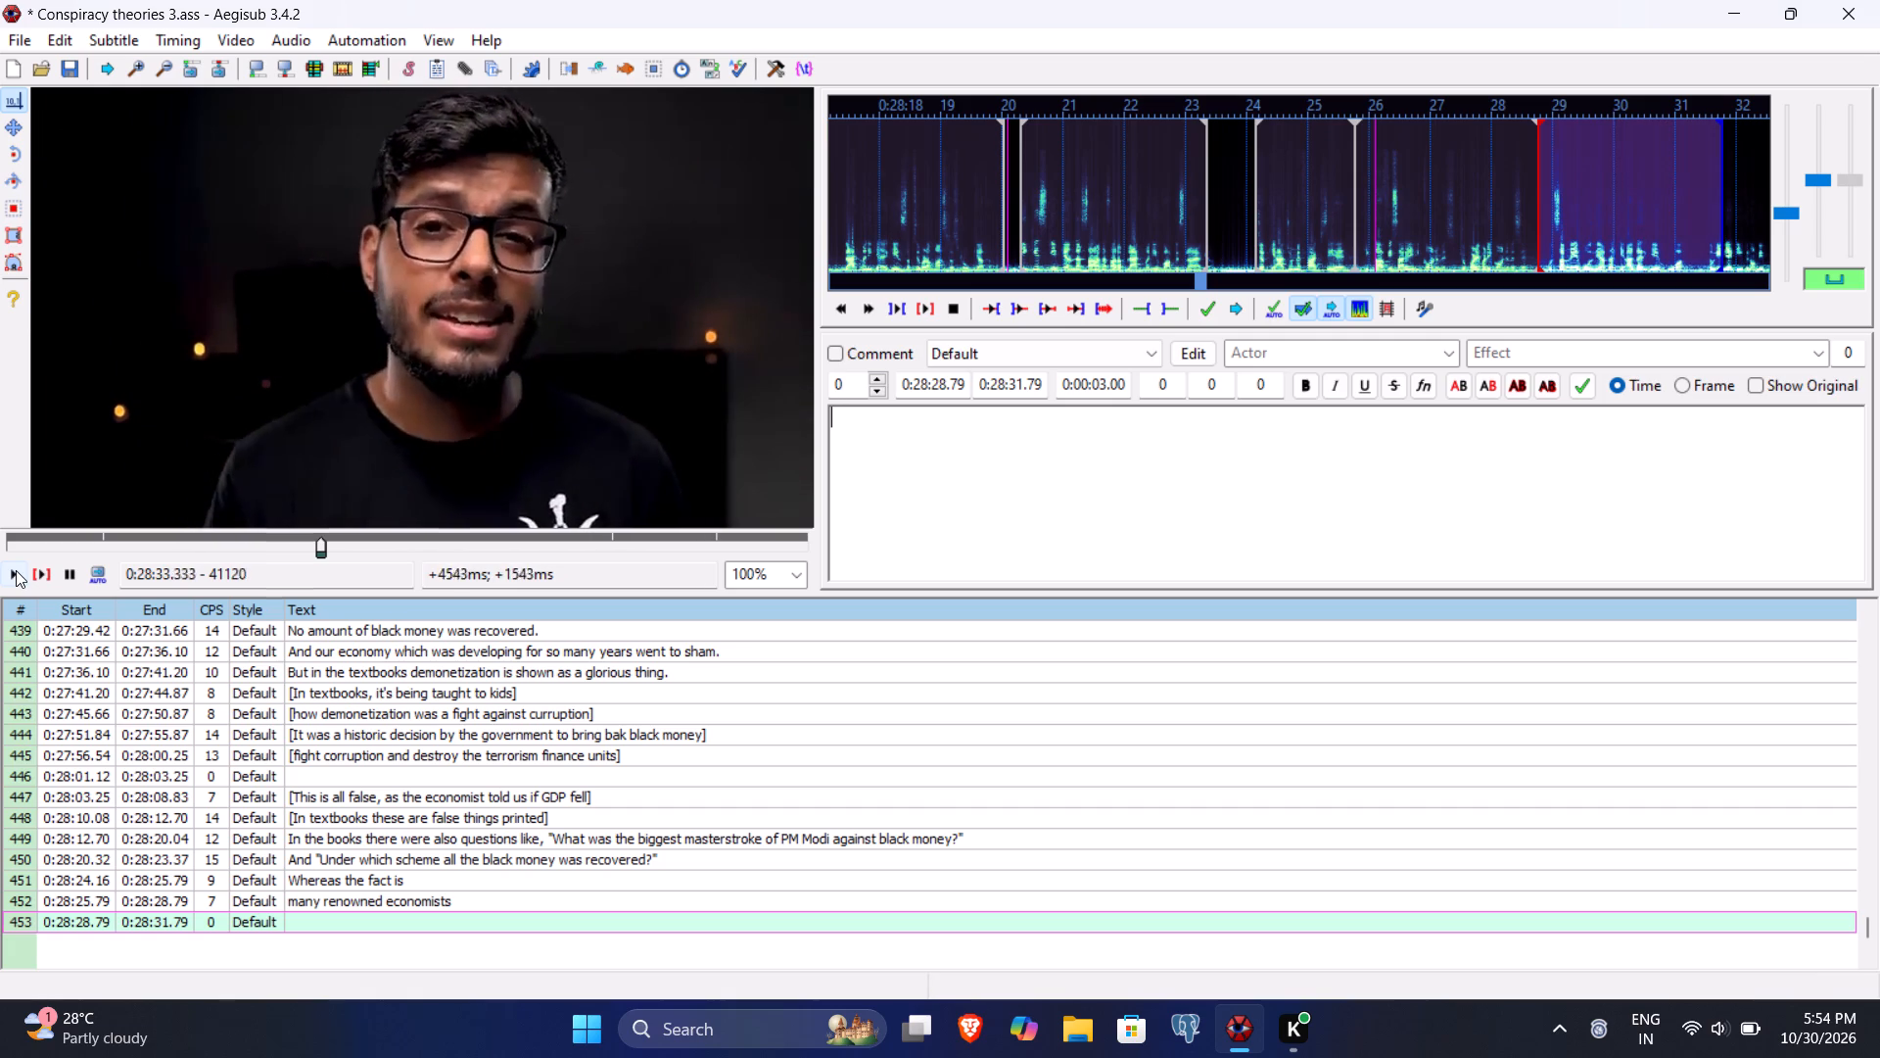
click(16, 570)
click(16, 570)
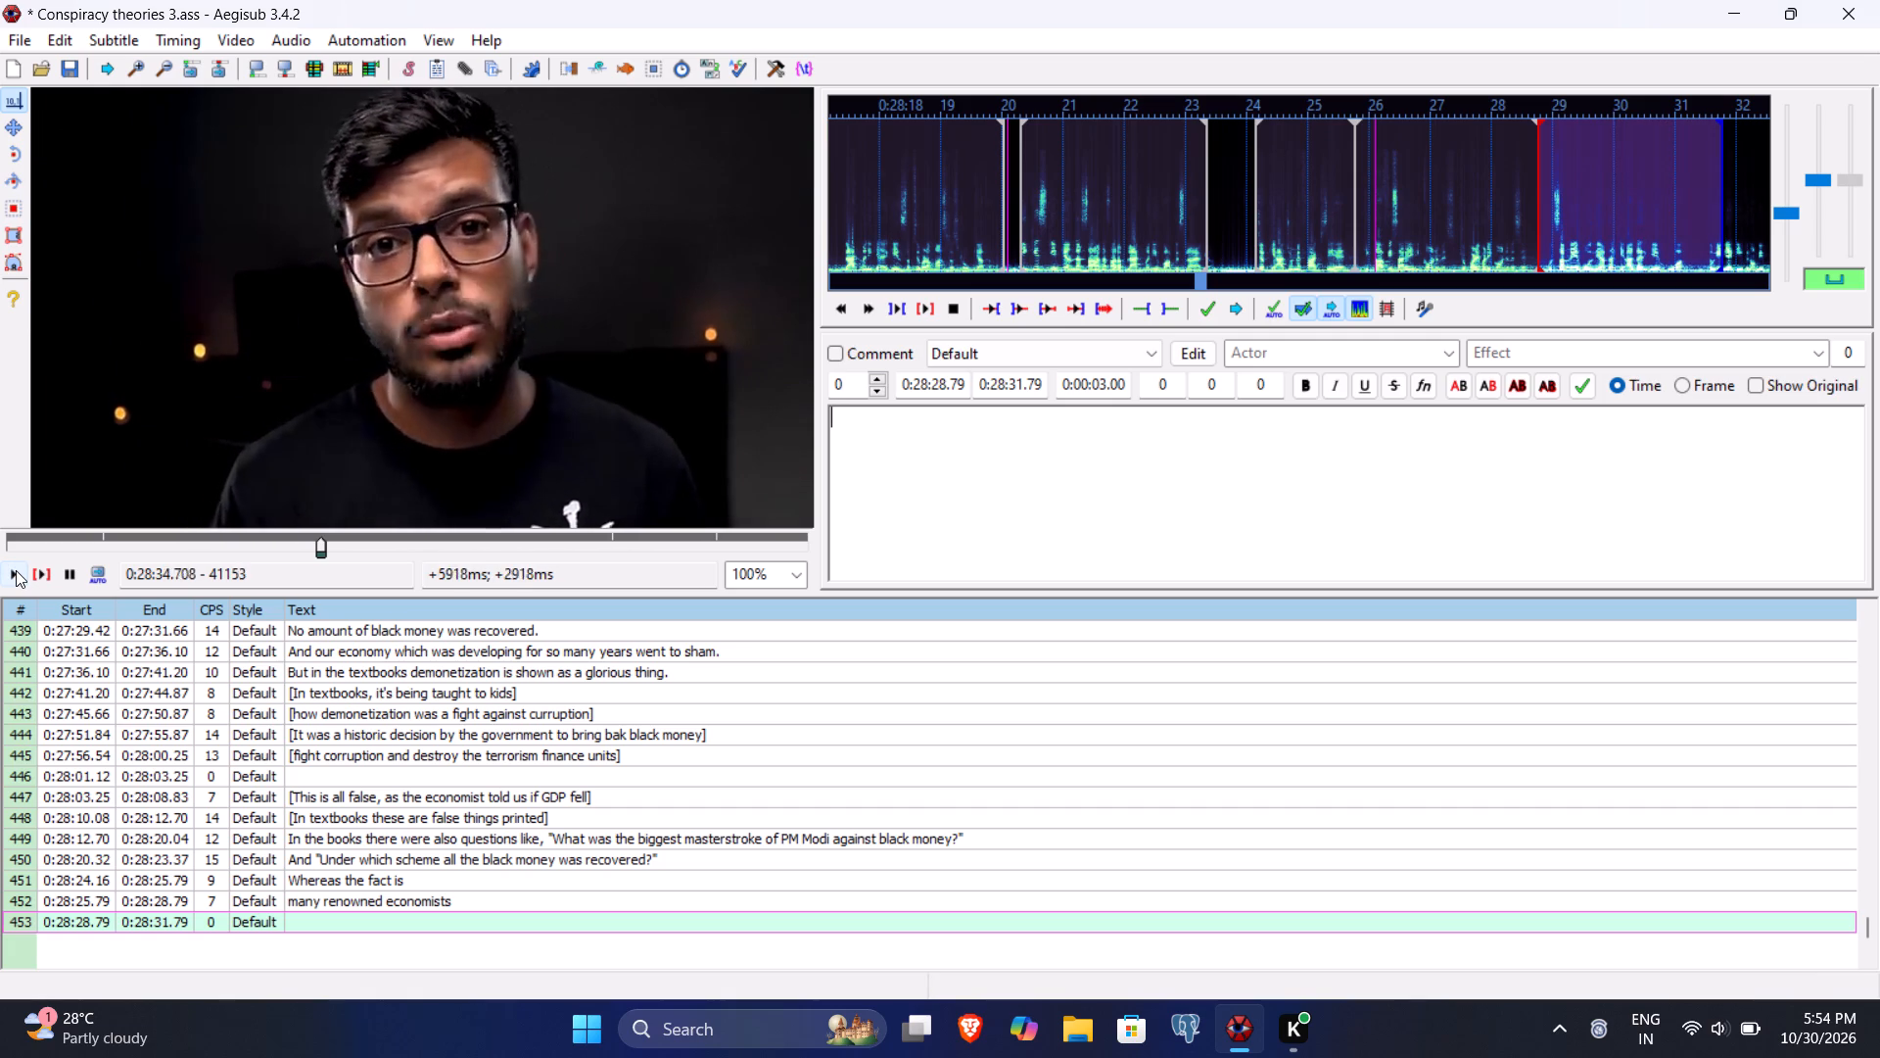
click(16, 570)
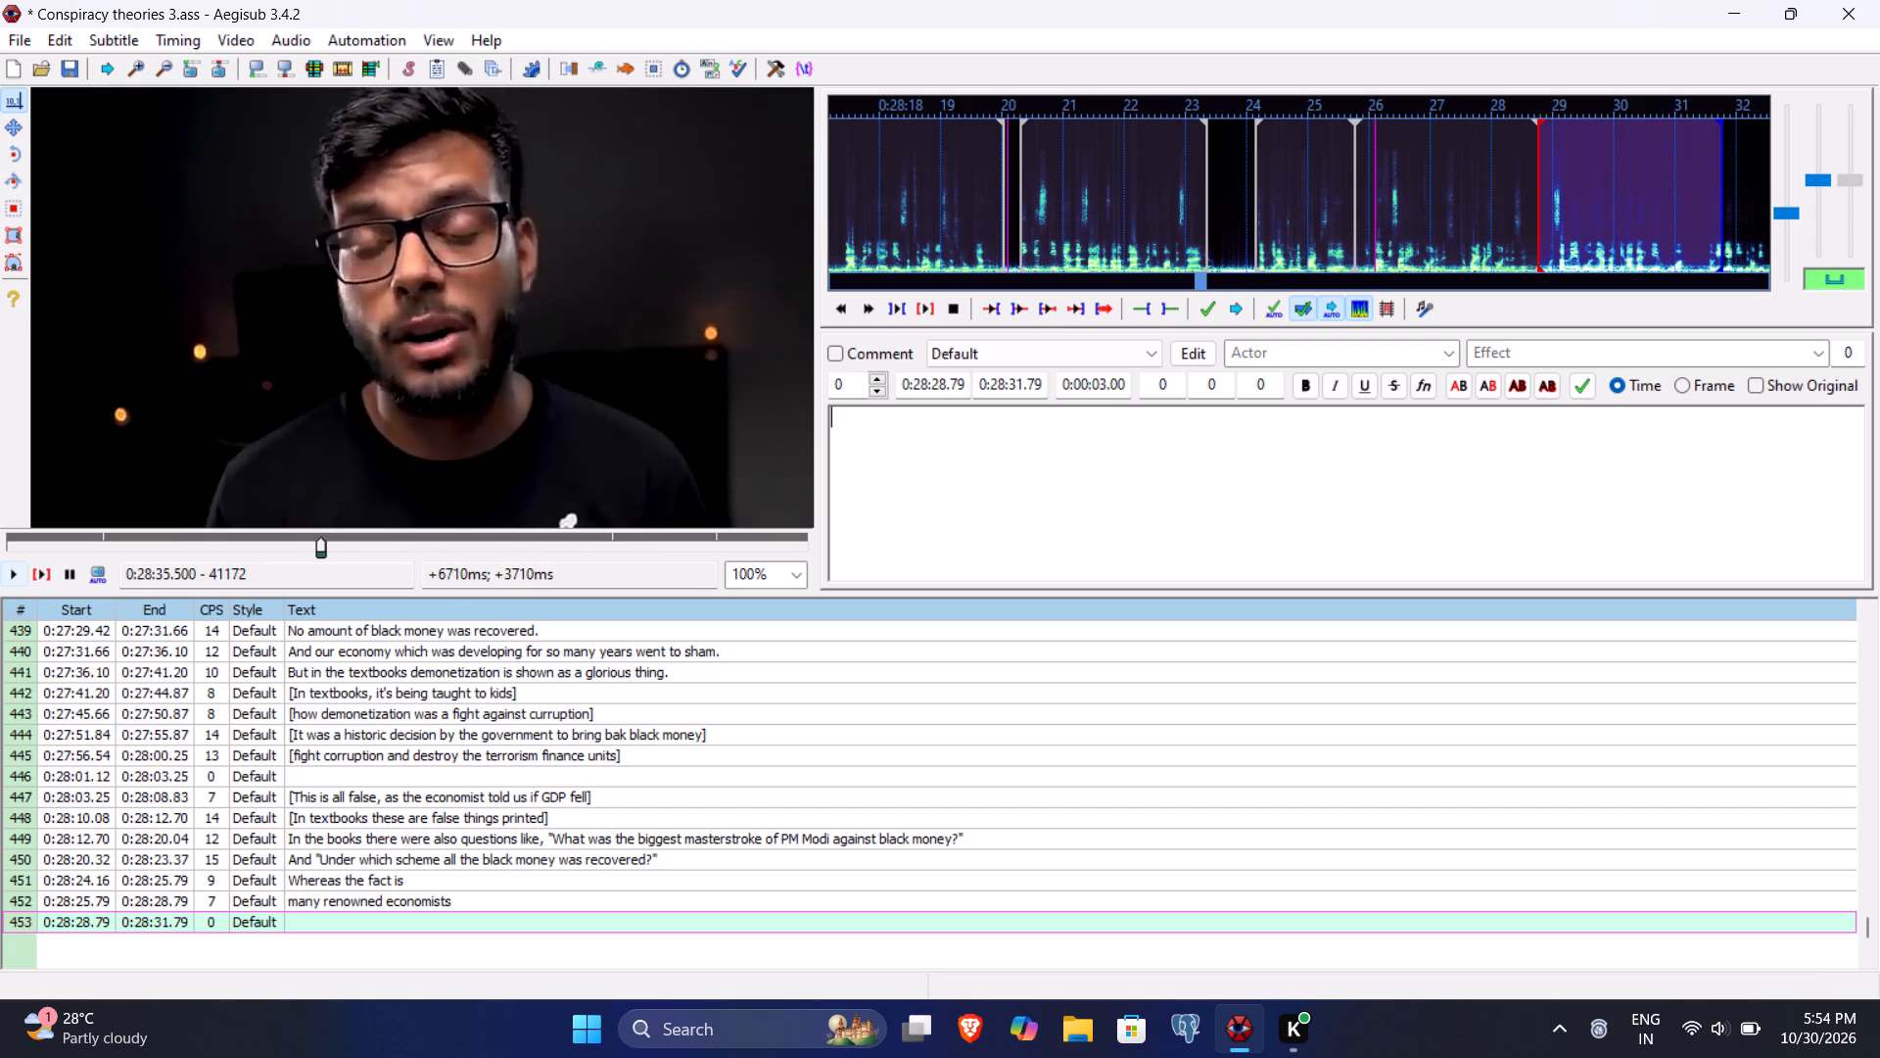
click(1006, 389)
text(3550)
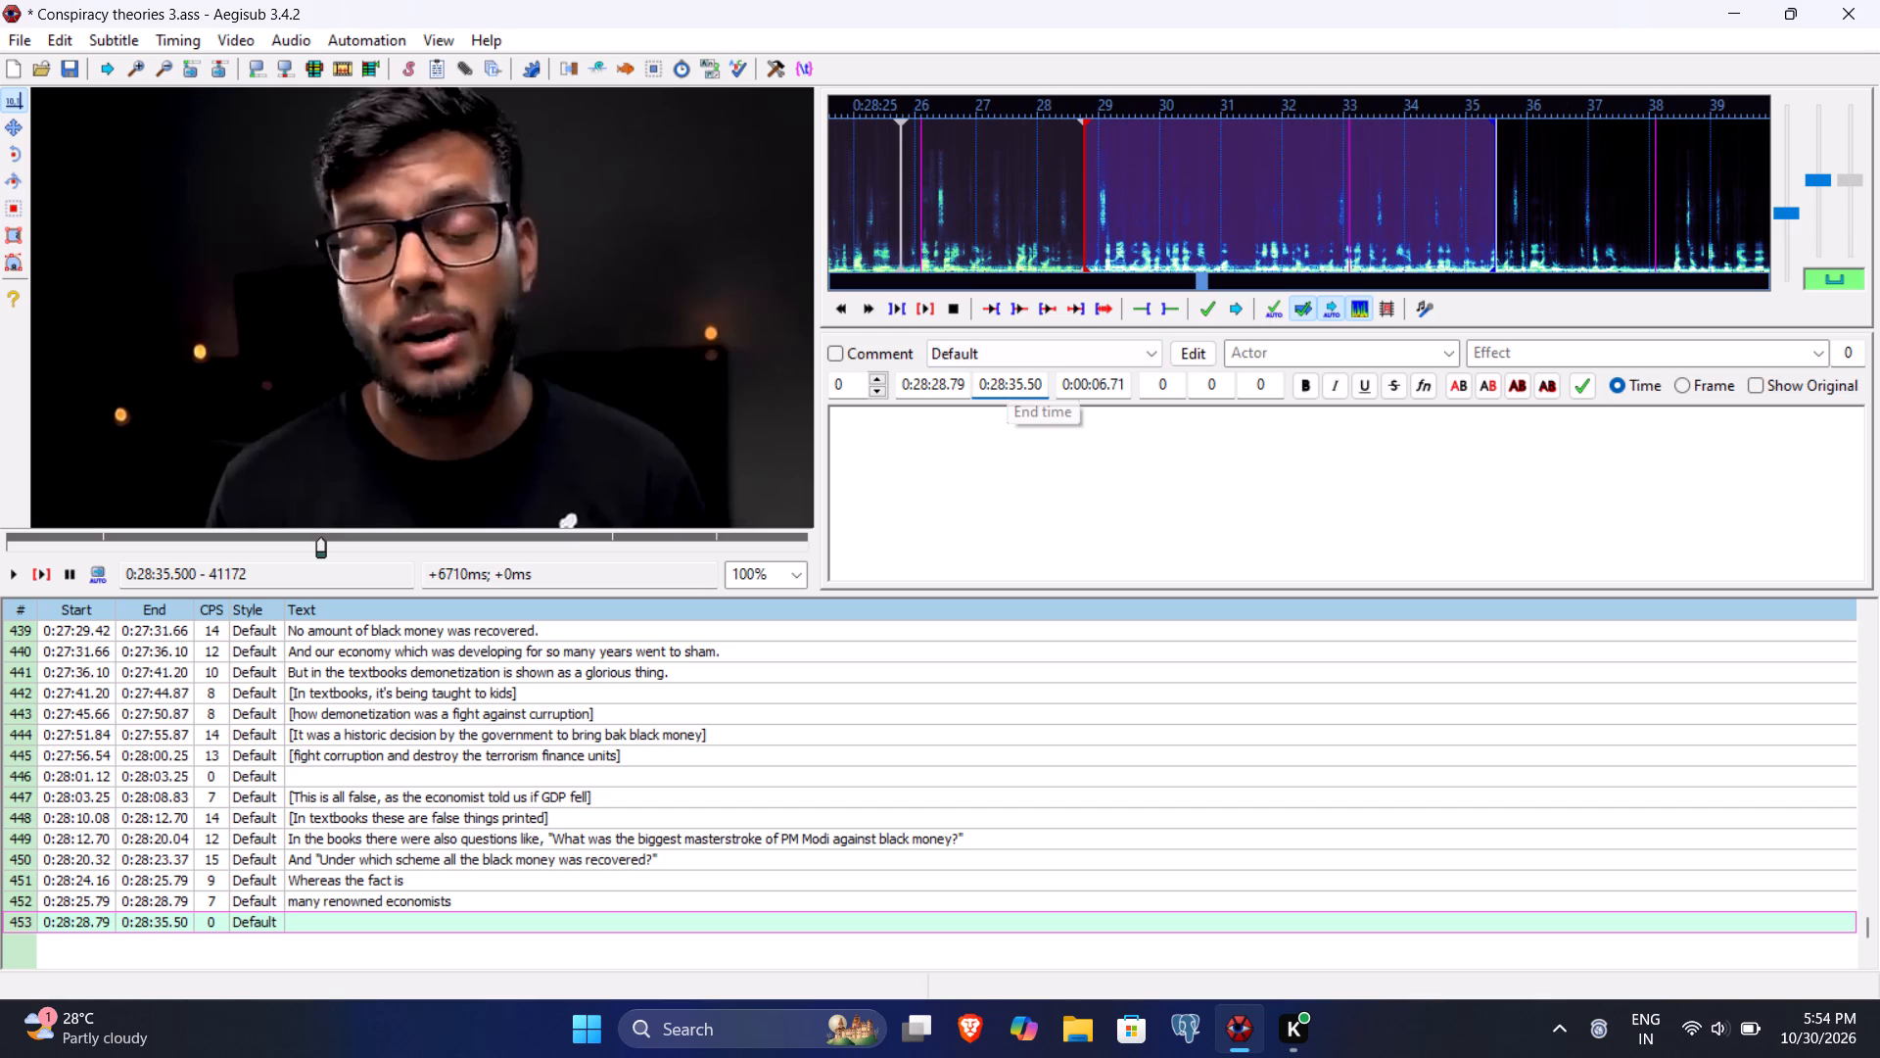
Enter line 453's text as "said if this were to happen Indian economy will fall and a lot of damage will be done." and commit it.
click(991, 446)
text(siad)
key(BackSpace)
key(BackSpace)
key(BackSpace)
text(aid if this were to happend)
key(space)
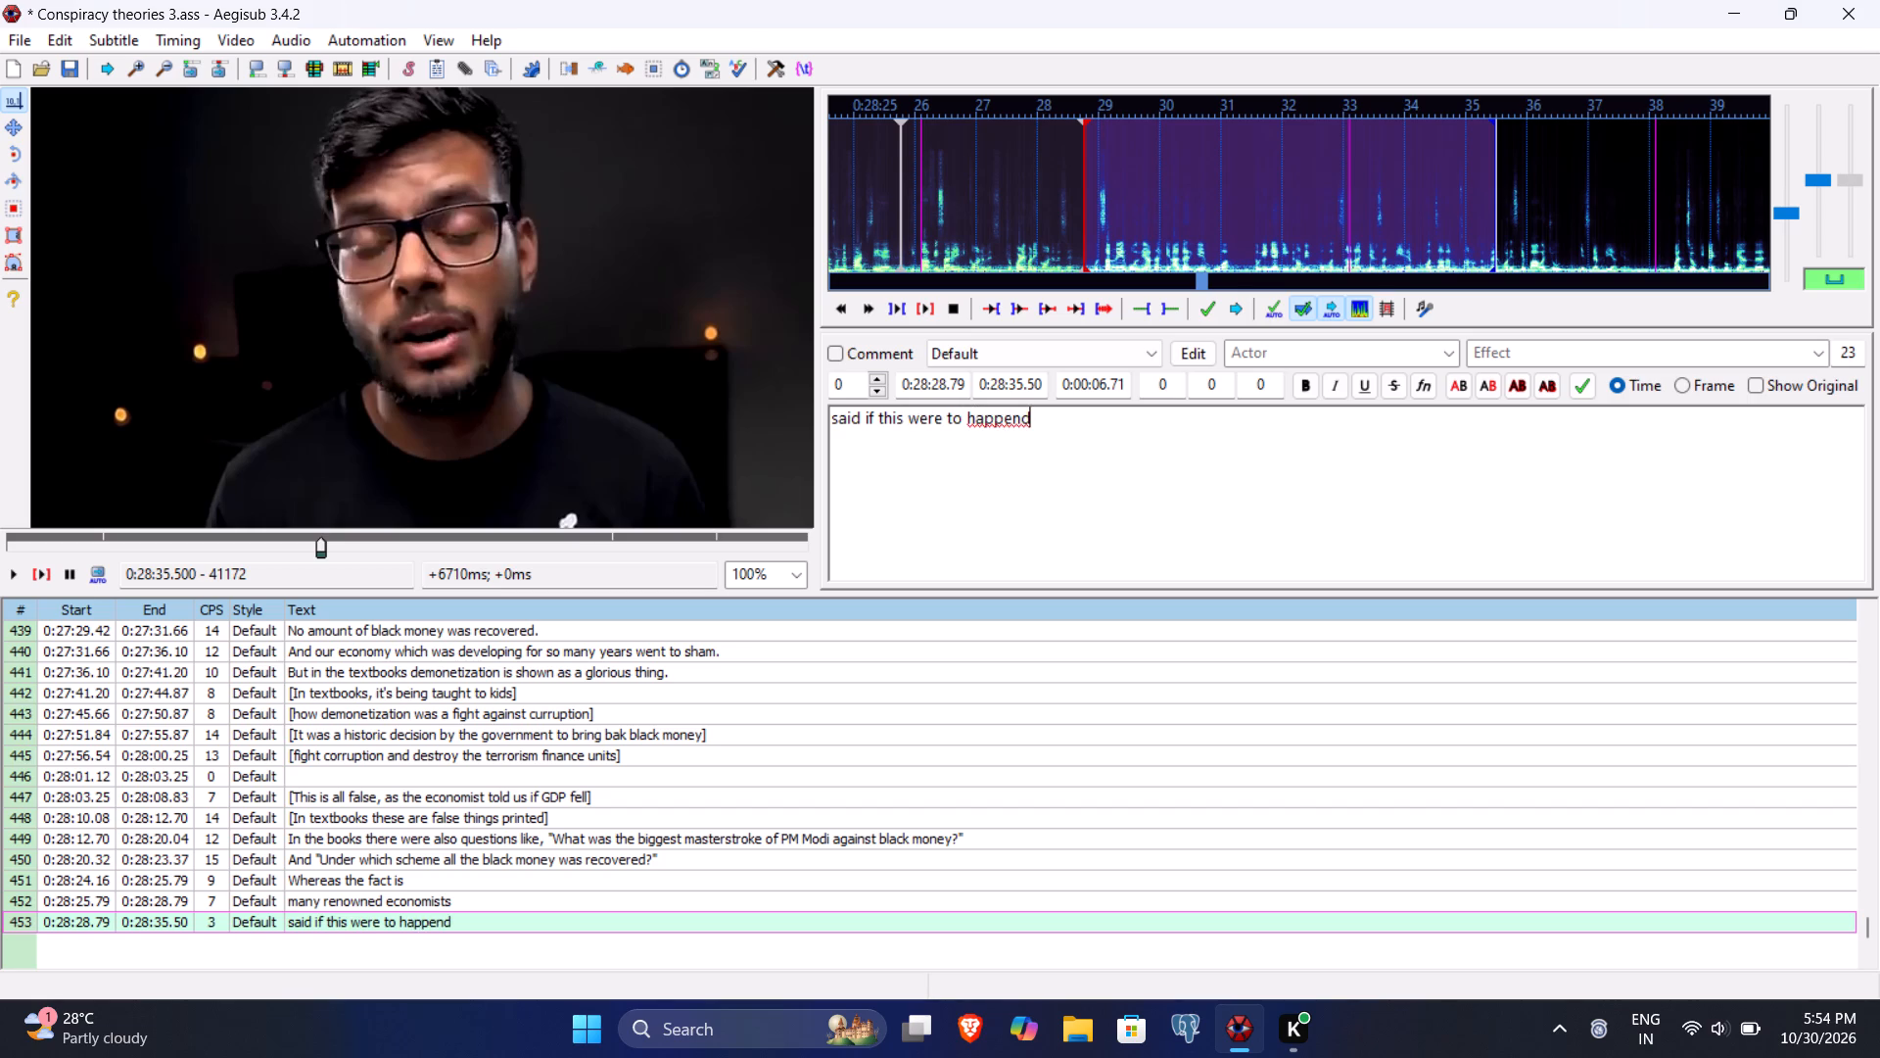
key(BackSpace)
key(BackSpace)
key(space)
text(Indina)
key(BackSpace)
key(BackSpace)
text(an economy will fall and a lot of damage w)
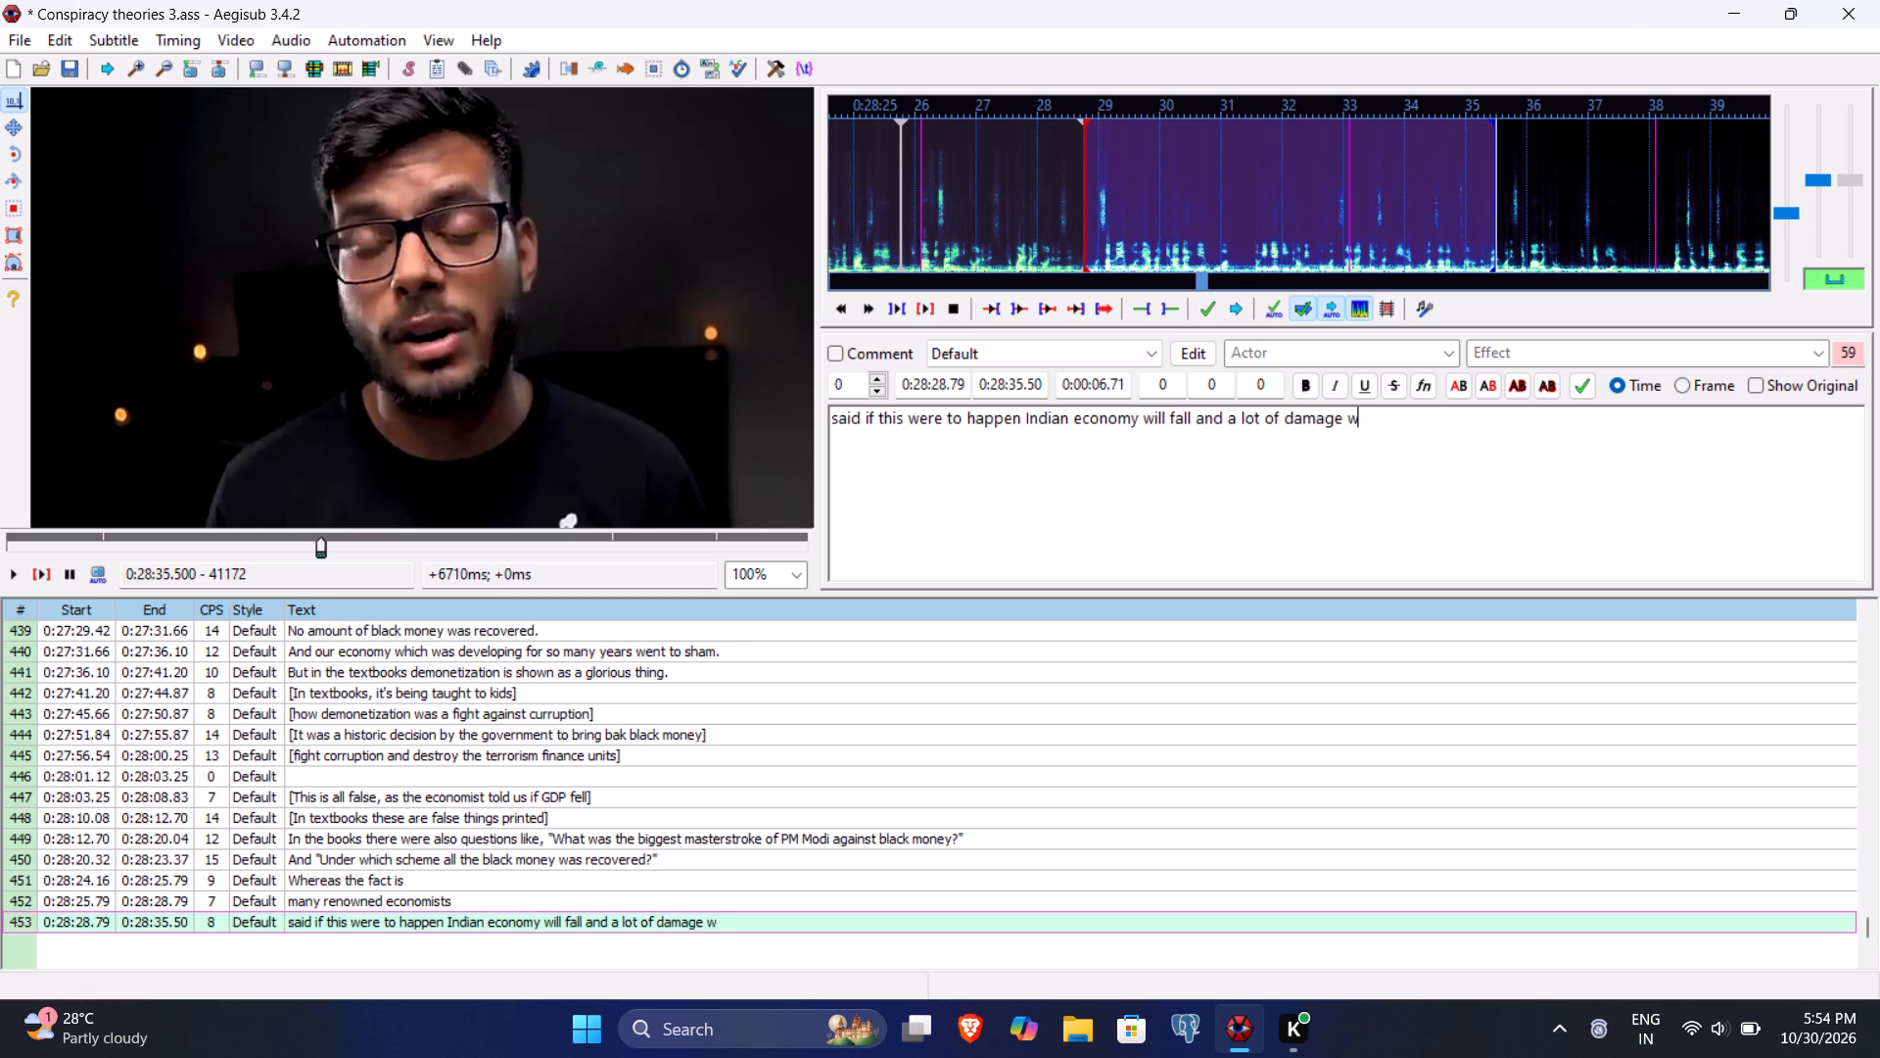
text(ill)
key(space)
text(be done.)
key(Return)
Play line 454 up to the end of its phrase and set its end time to 0:28:37.62.
click(45, 576)
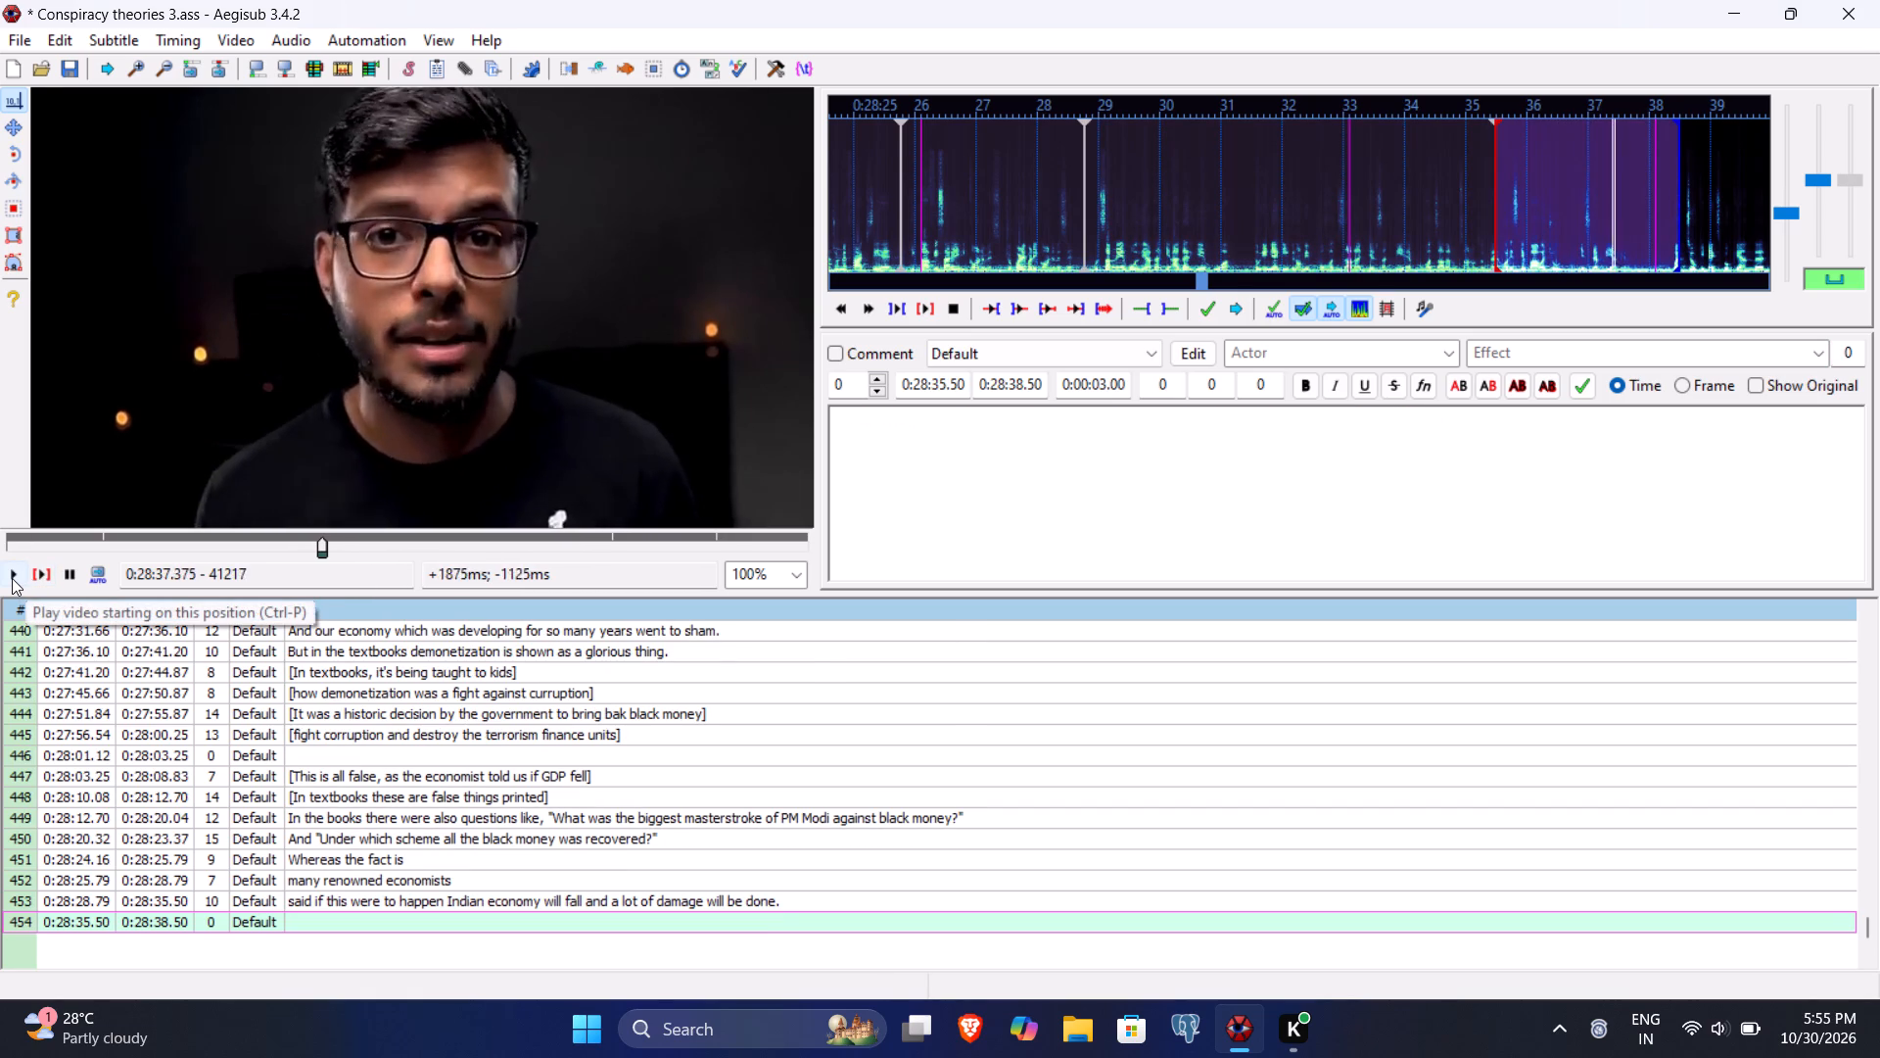
click(12, 578)
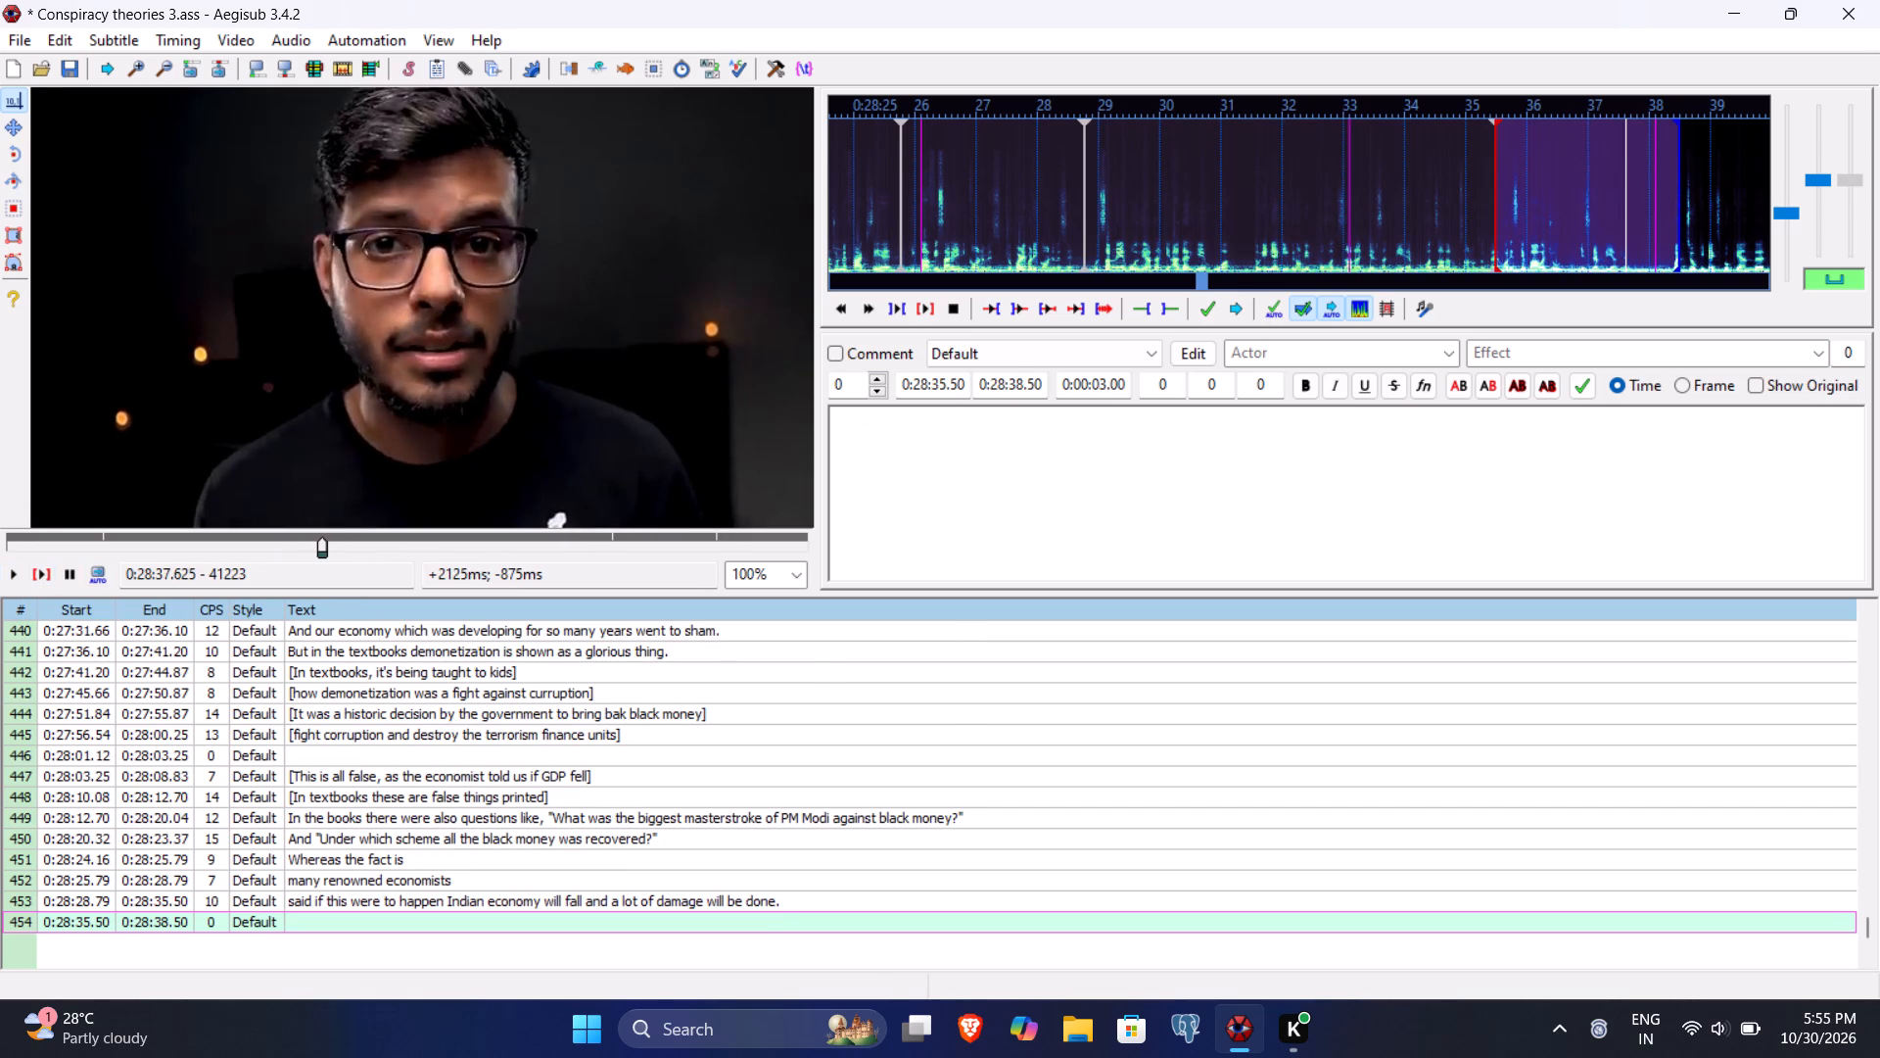
click(1015, 387)
key(7)
text(64)
key(BackSpace)
key(2)
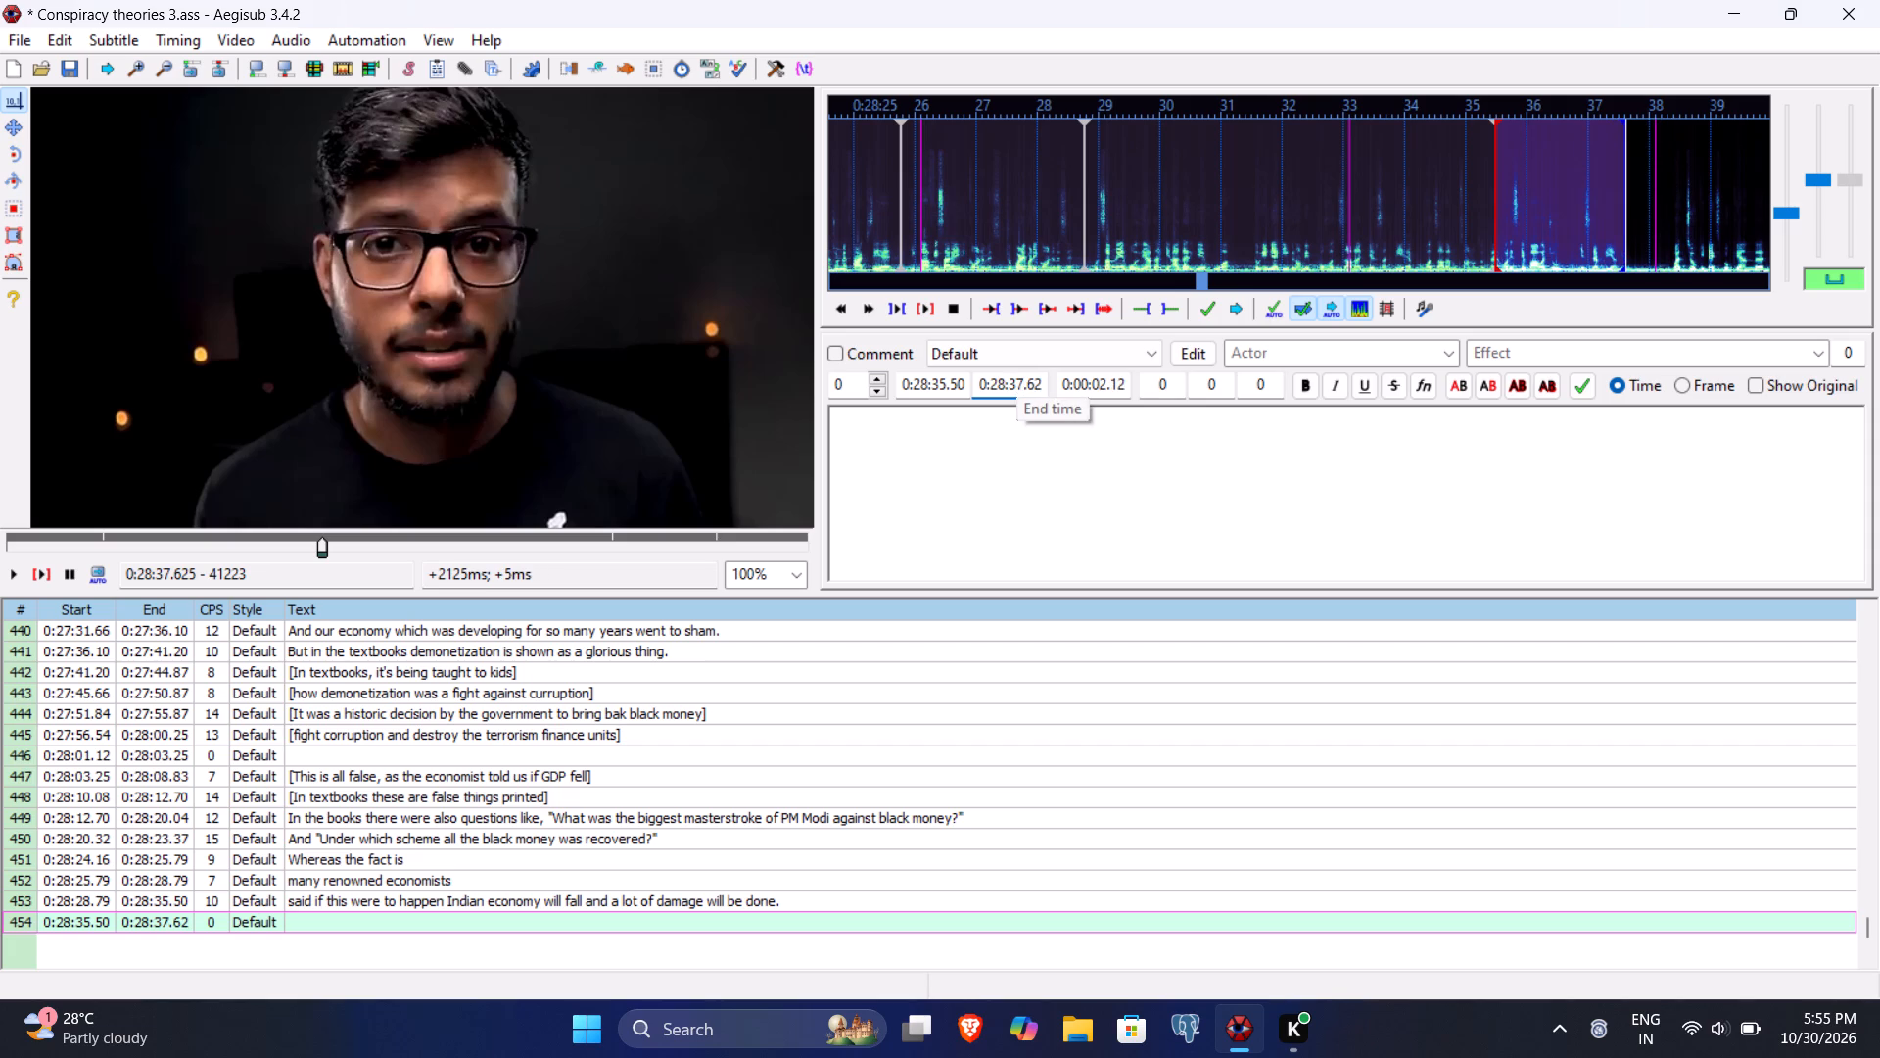
Enter line 454's text as "And despite that the step was taken." and commit the line.
click(1000, 486)
text(And despite that the step was taken)
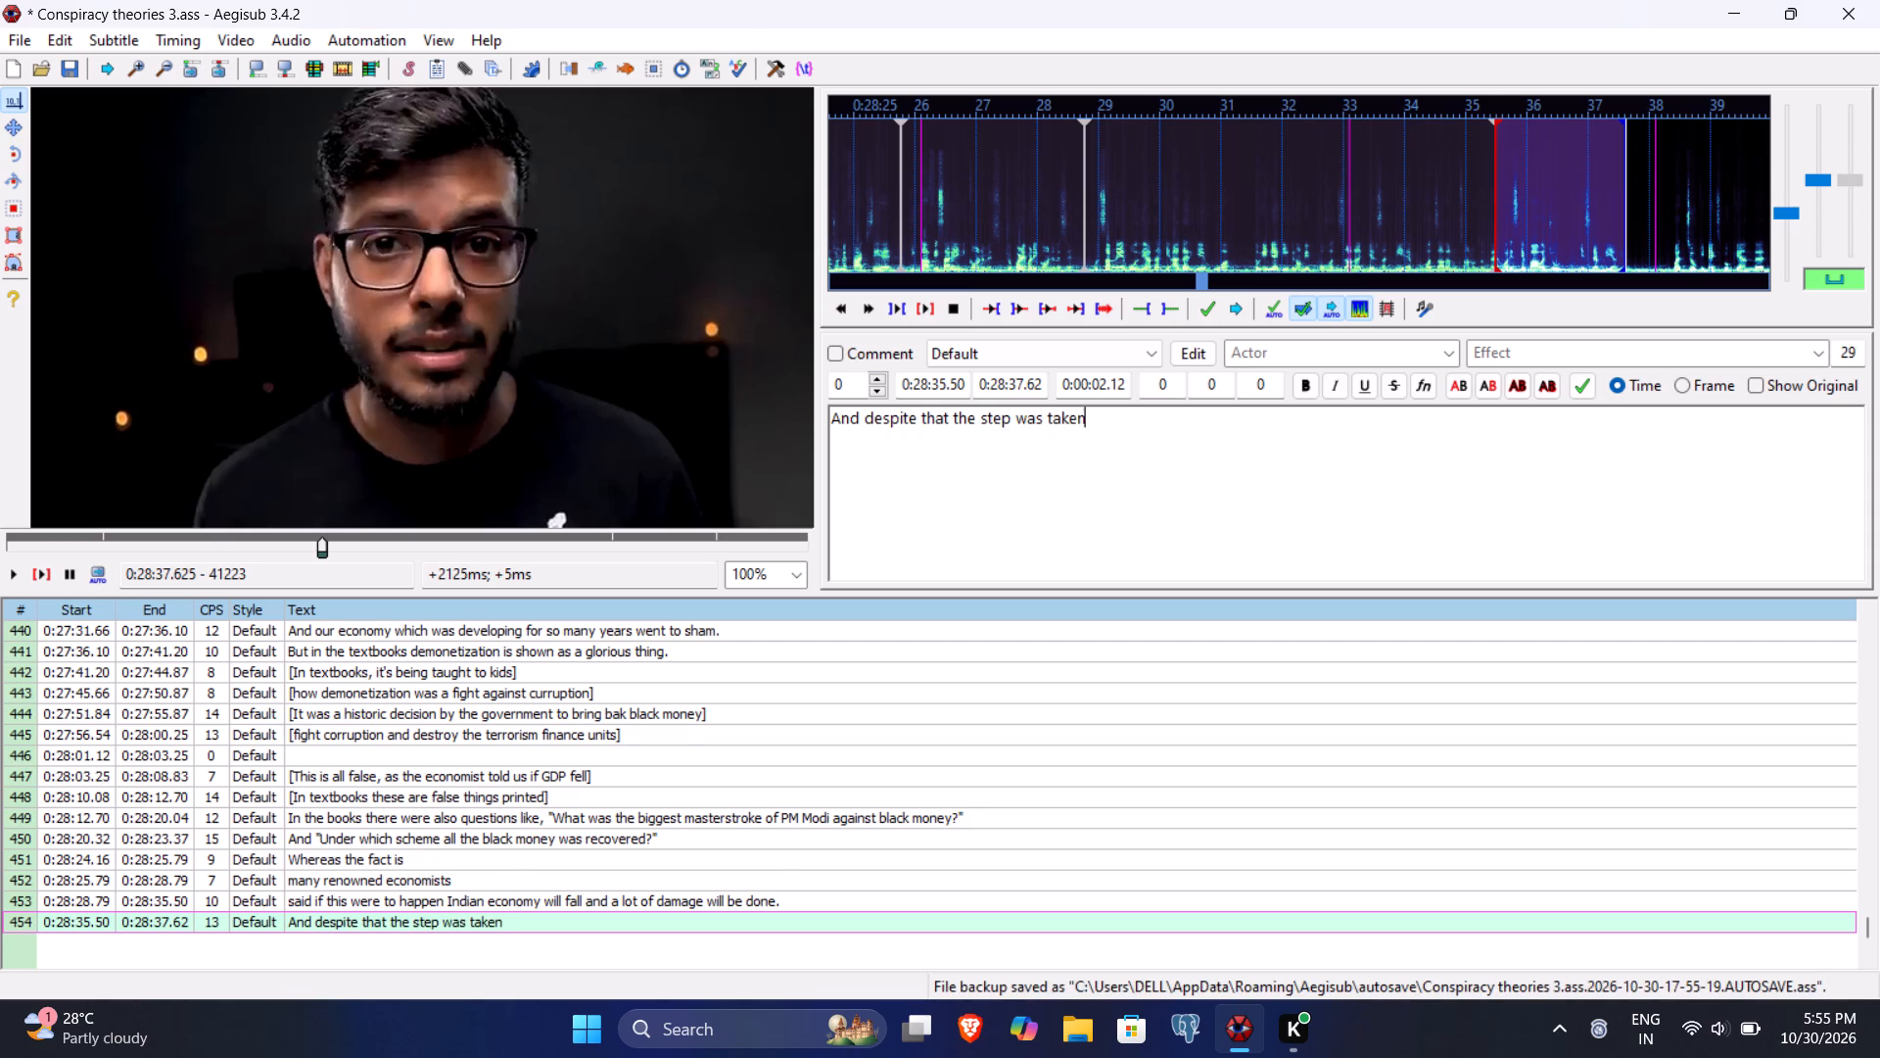
text(.)
key(Return)
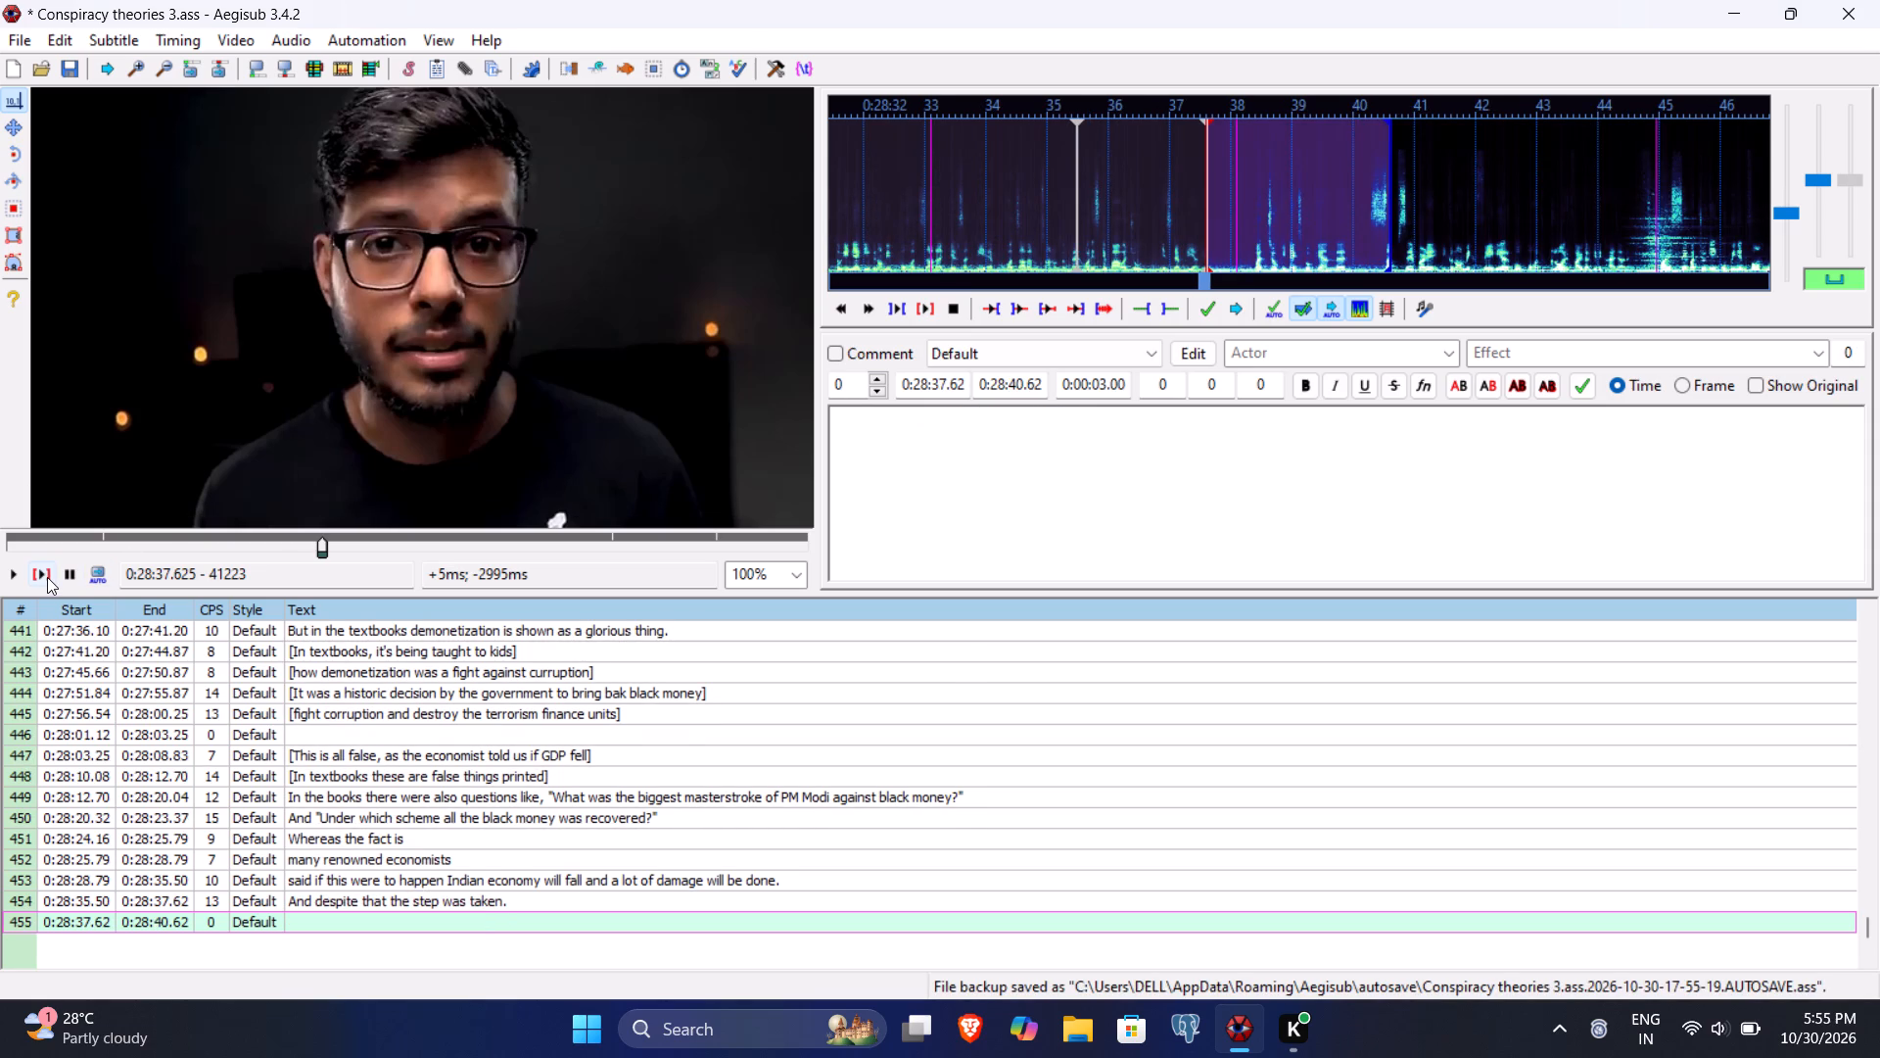
Play line 455, setting its end time to 0:28:40.08 and its start time to 0:28:38.35.
click(47, 577)
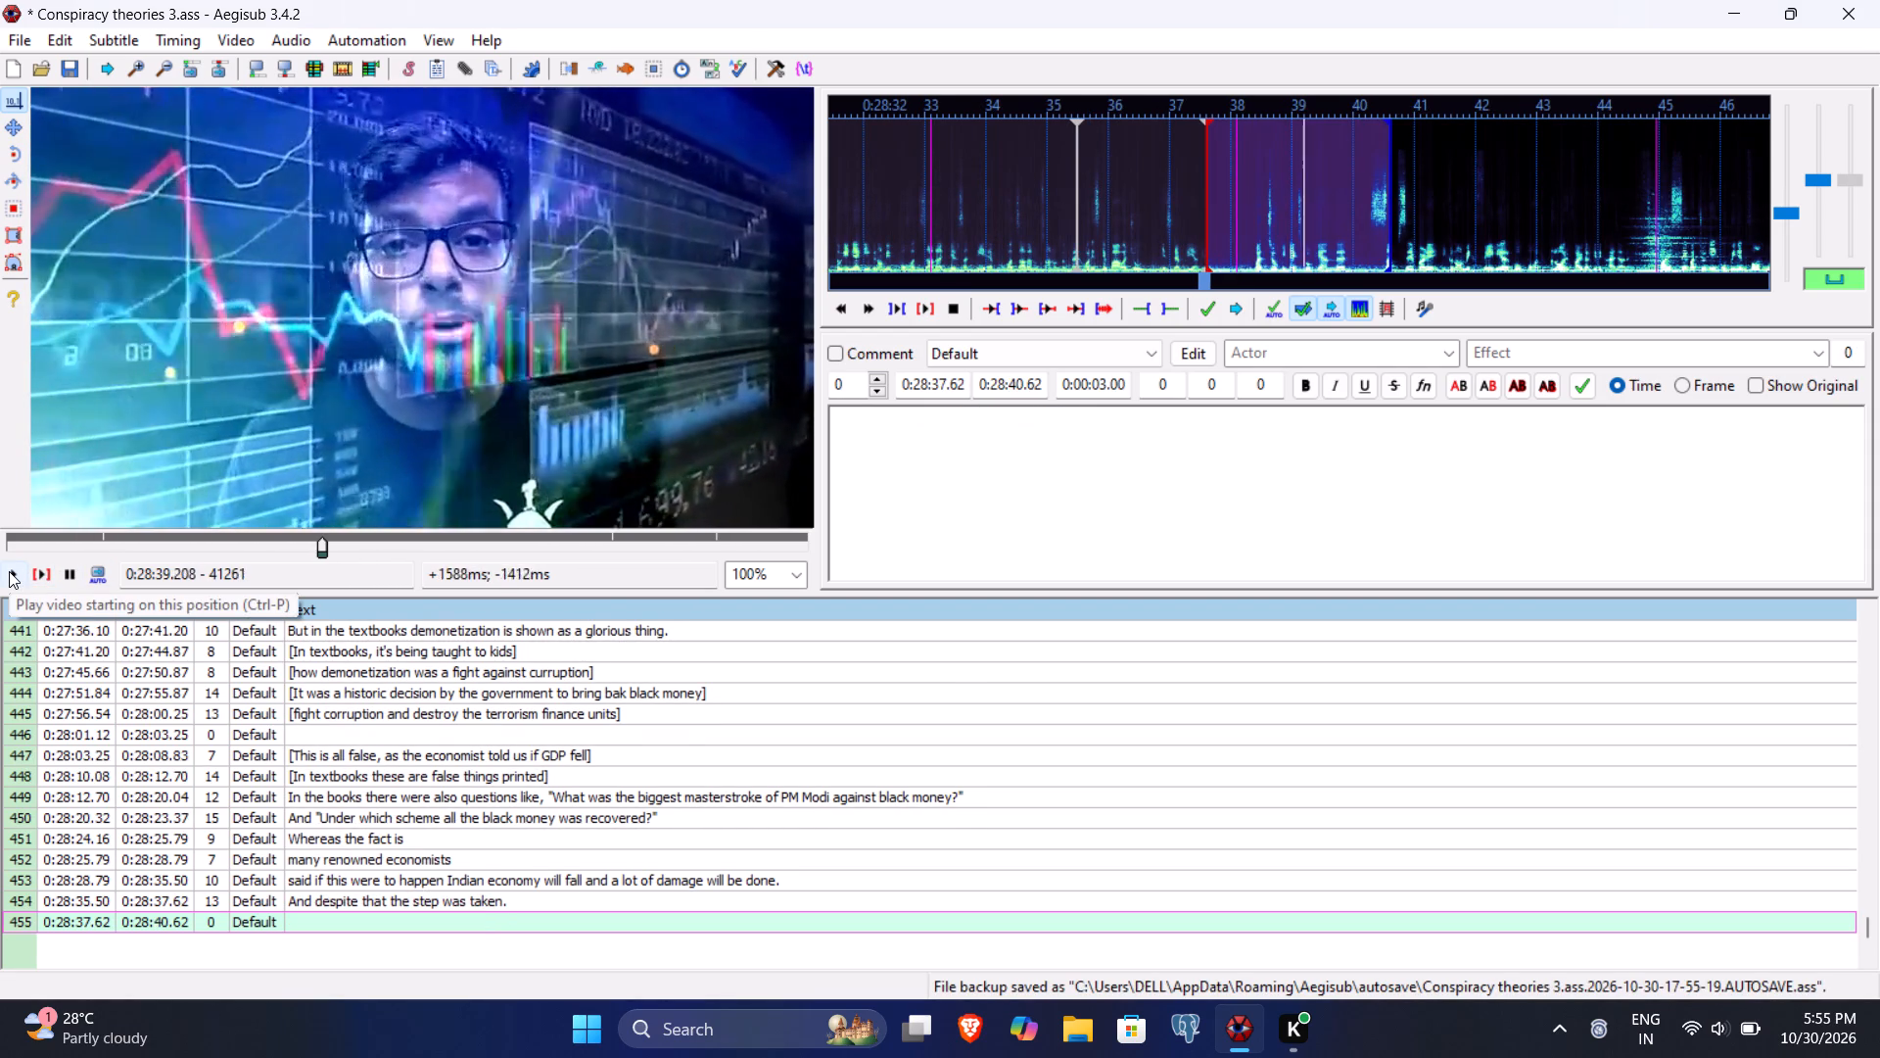
click(9, 571)
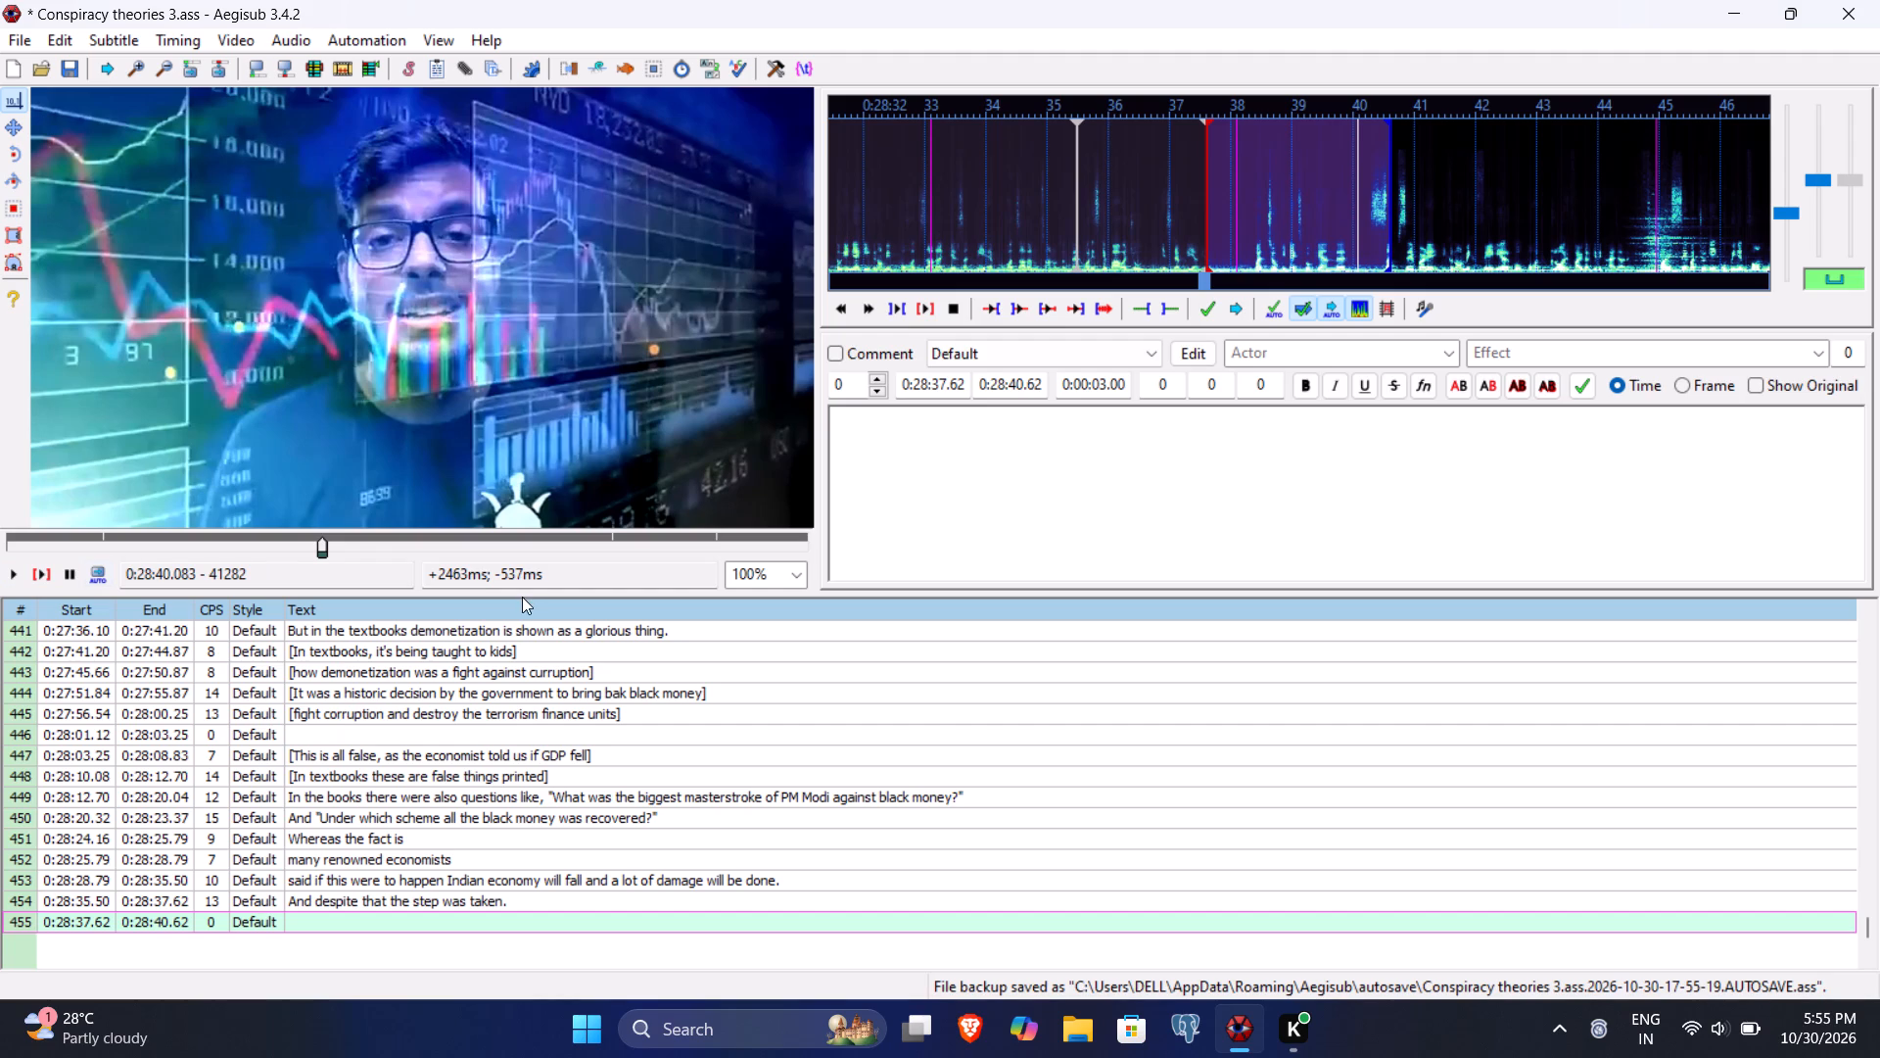
click(1027, 385)
text(08)
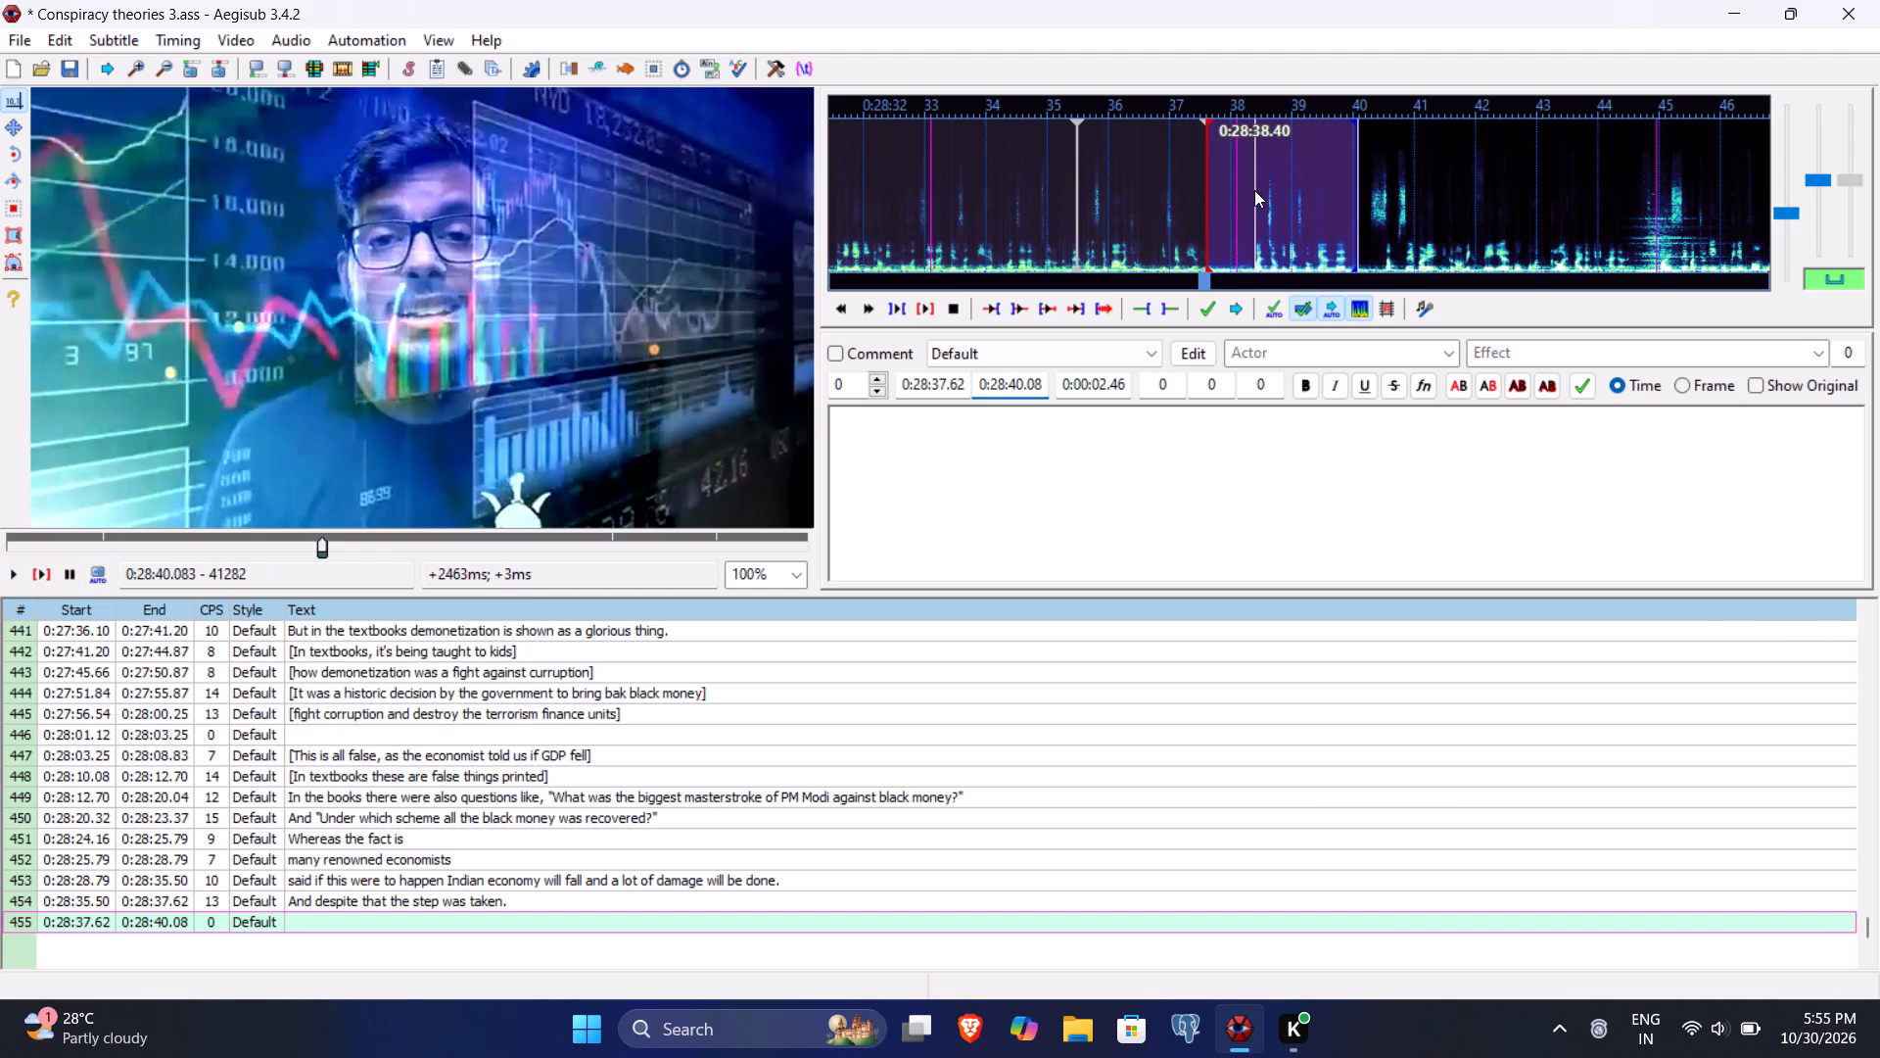
click(940, 385)
text(835)
Enter line 455's text as "Inside kids textbooks" and commit the line.
click(926, 481)
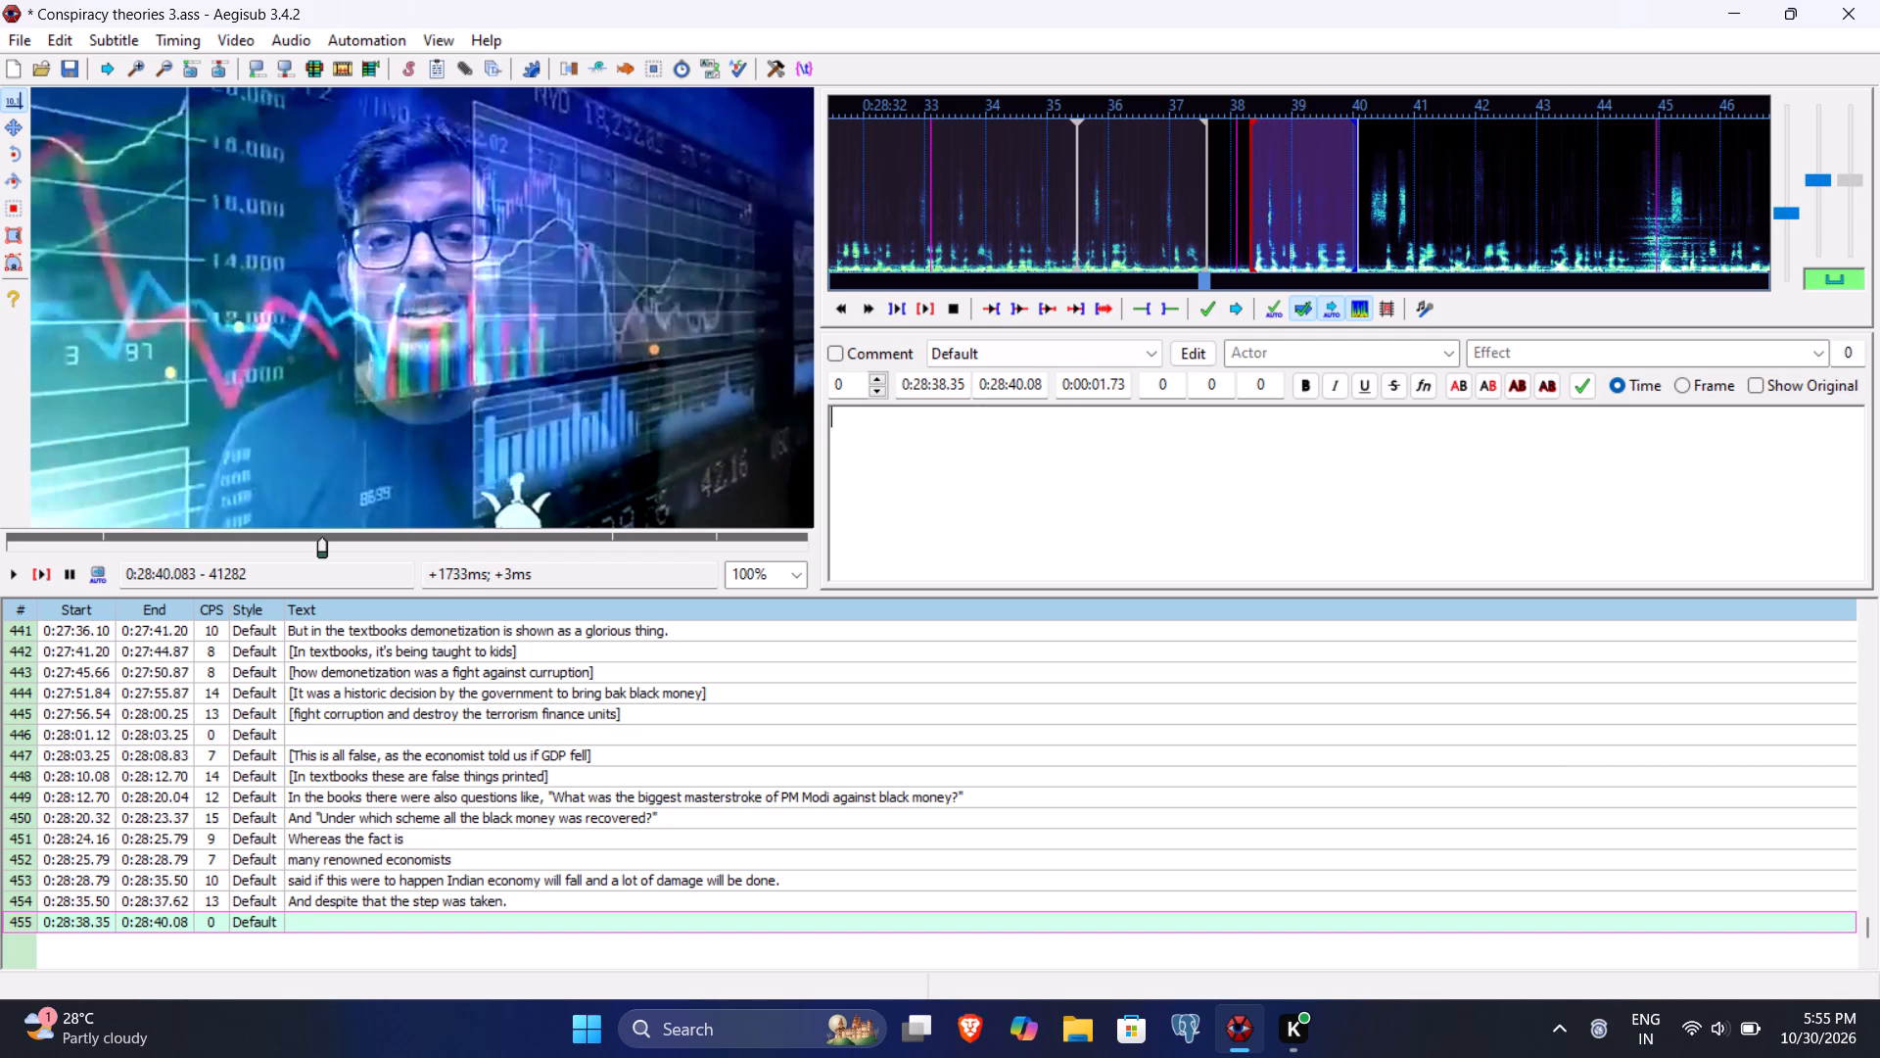
text(Inside)
key(space)
text(kids textbooks)
key(Return)
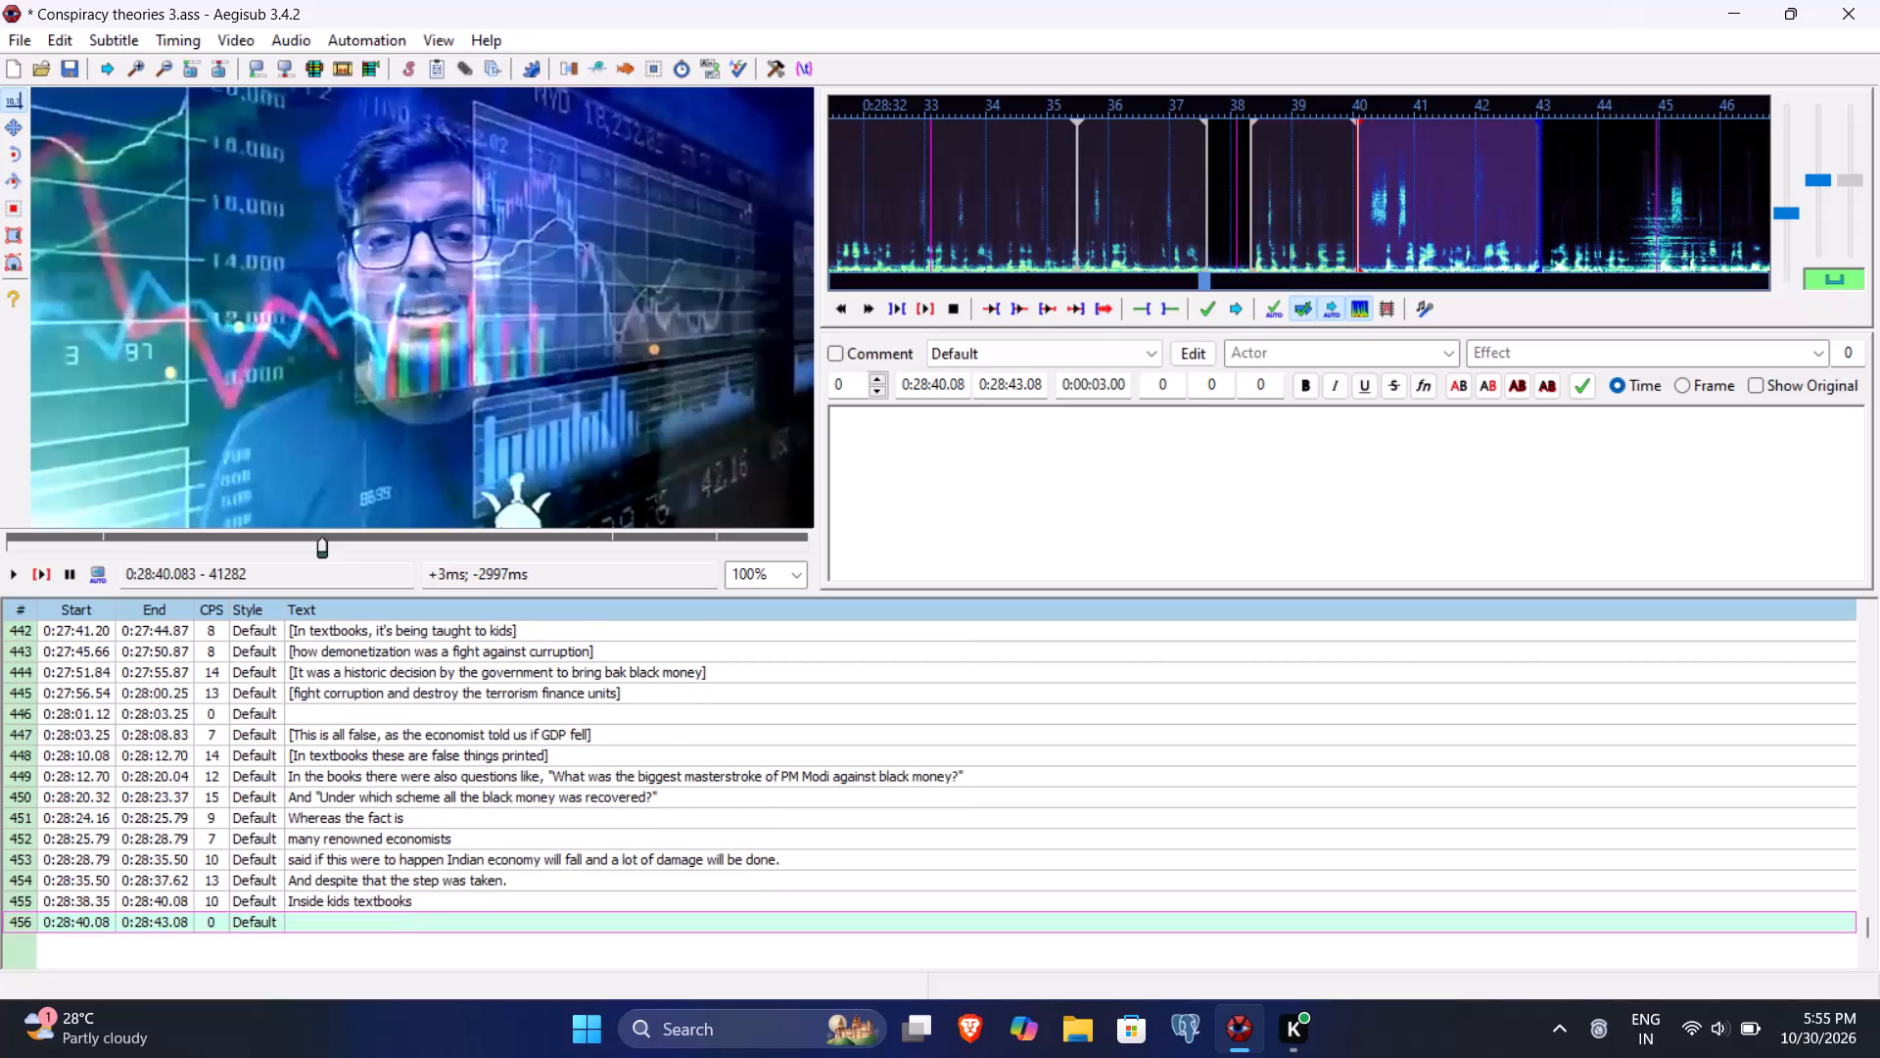
Play line 456 through to the end of its phrase and set its end time to 0:28:44.58.
click(40, 572)
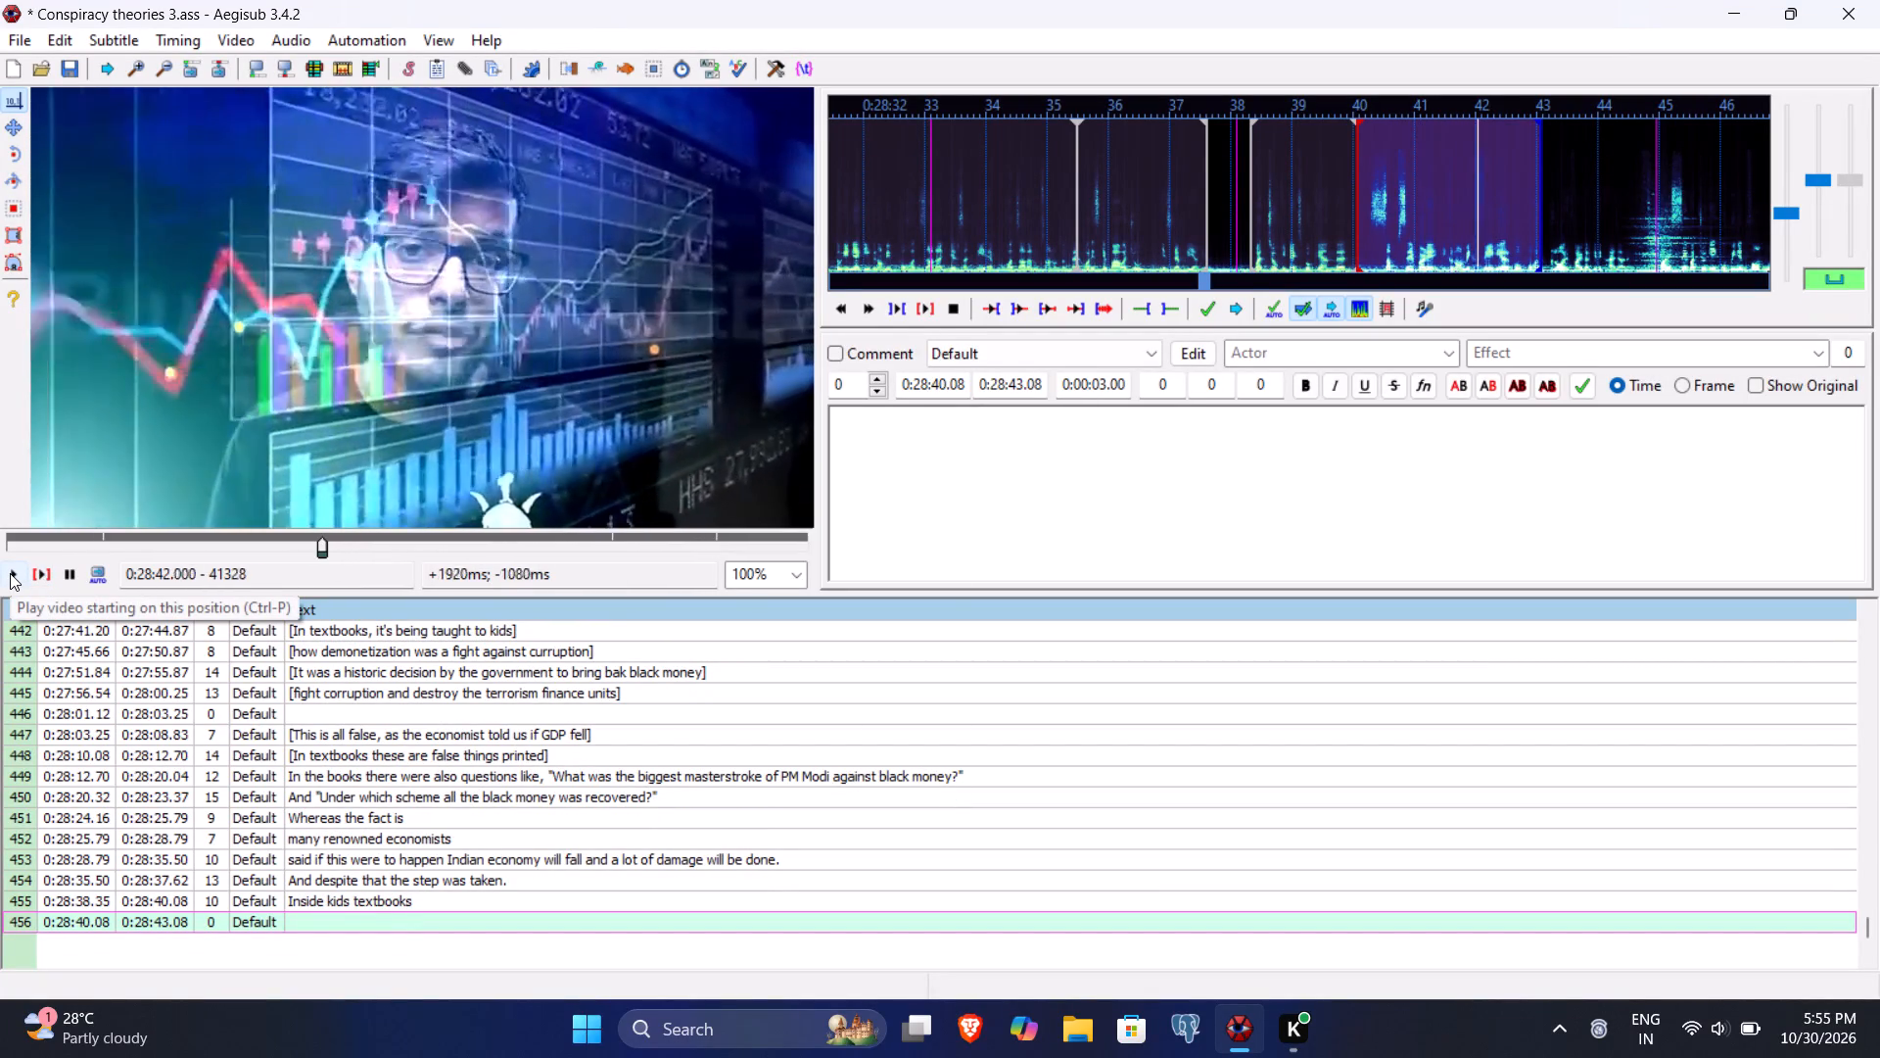
click(10, 573)
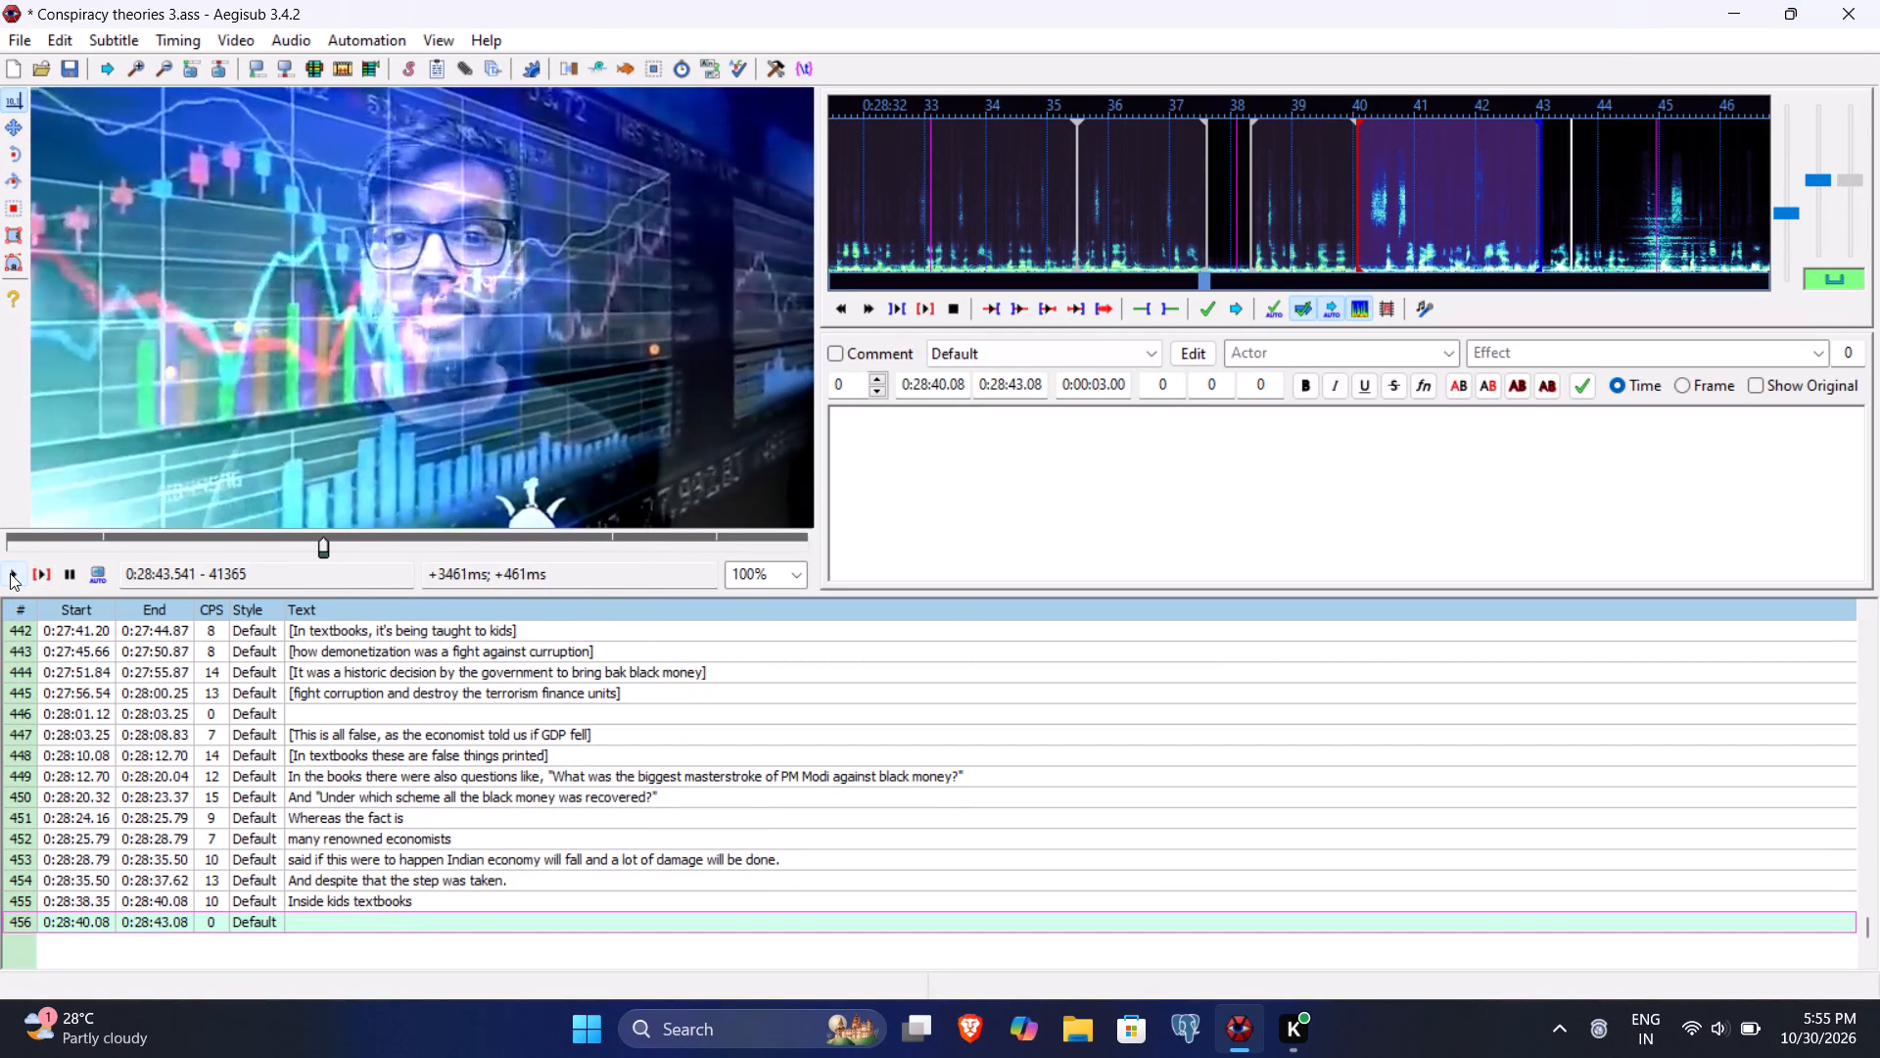
click(10, 573)
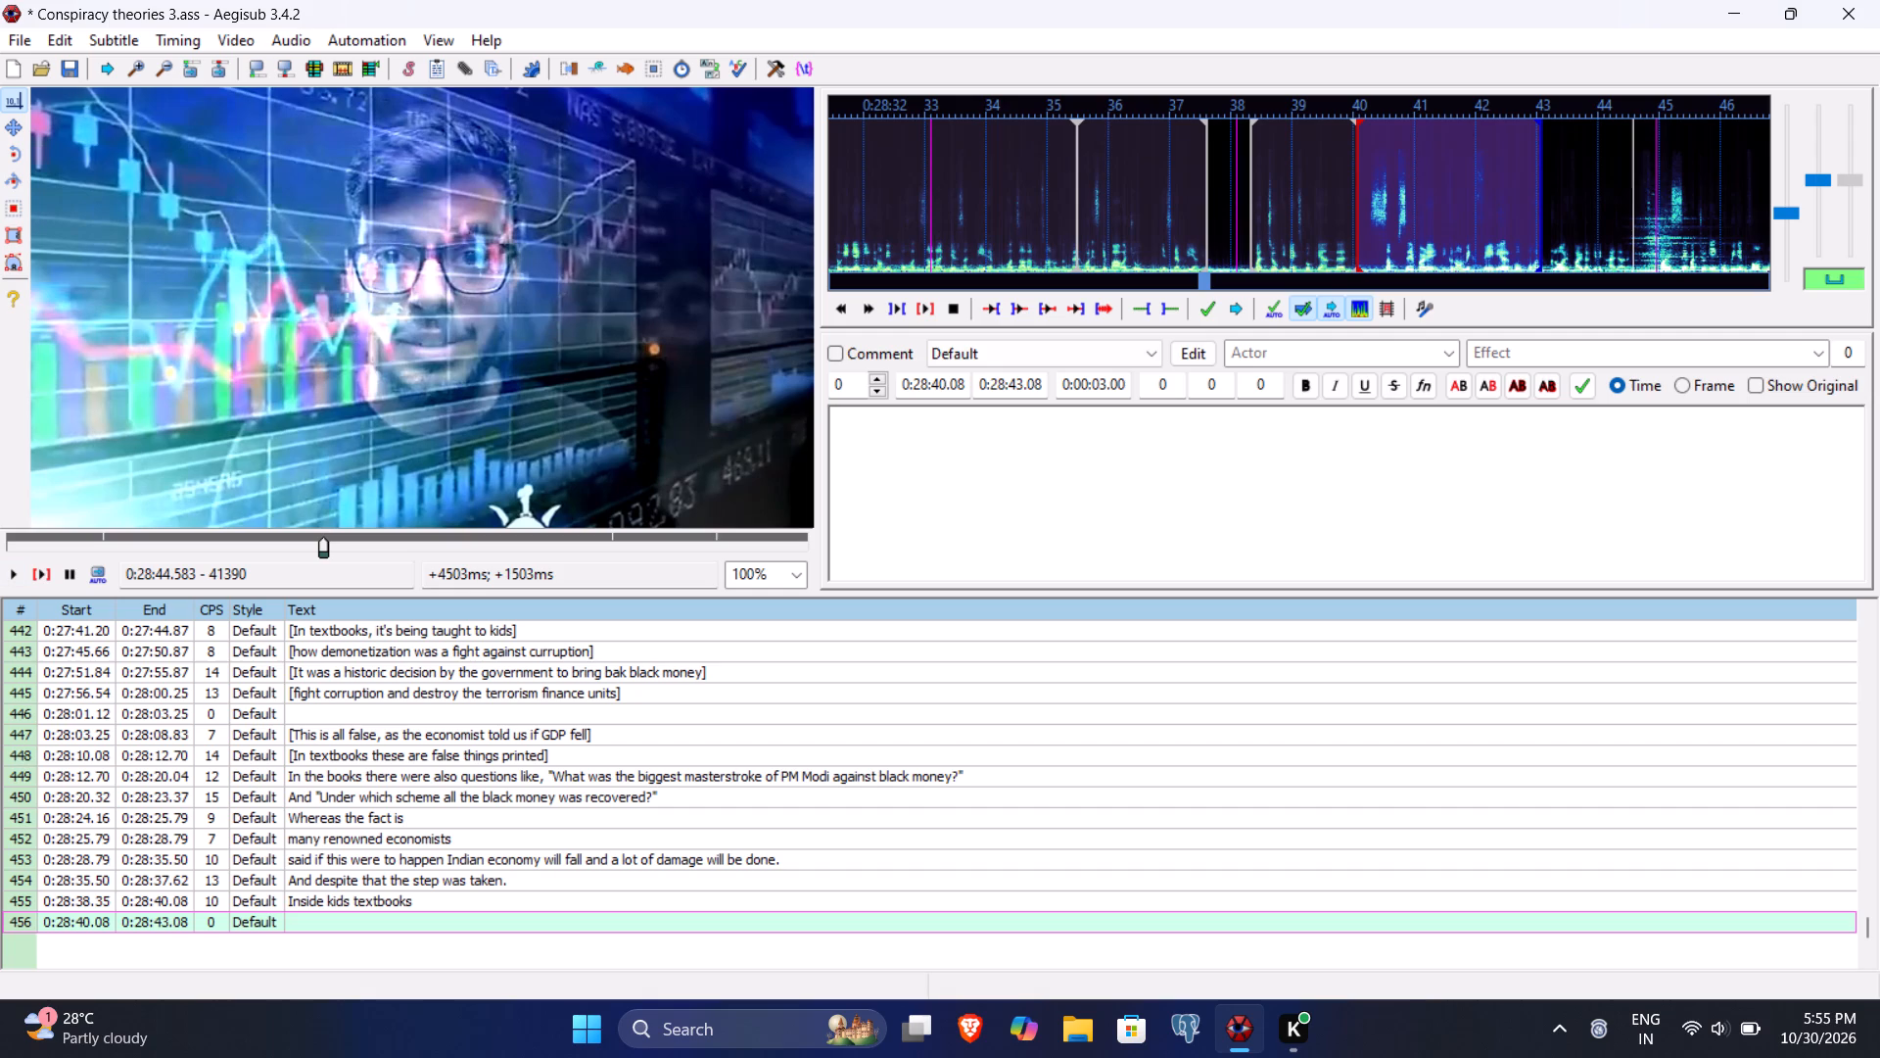
click(1019, 390)
key(BackSpace)
key(4)
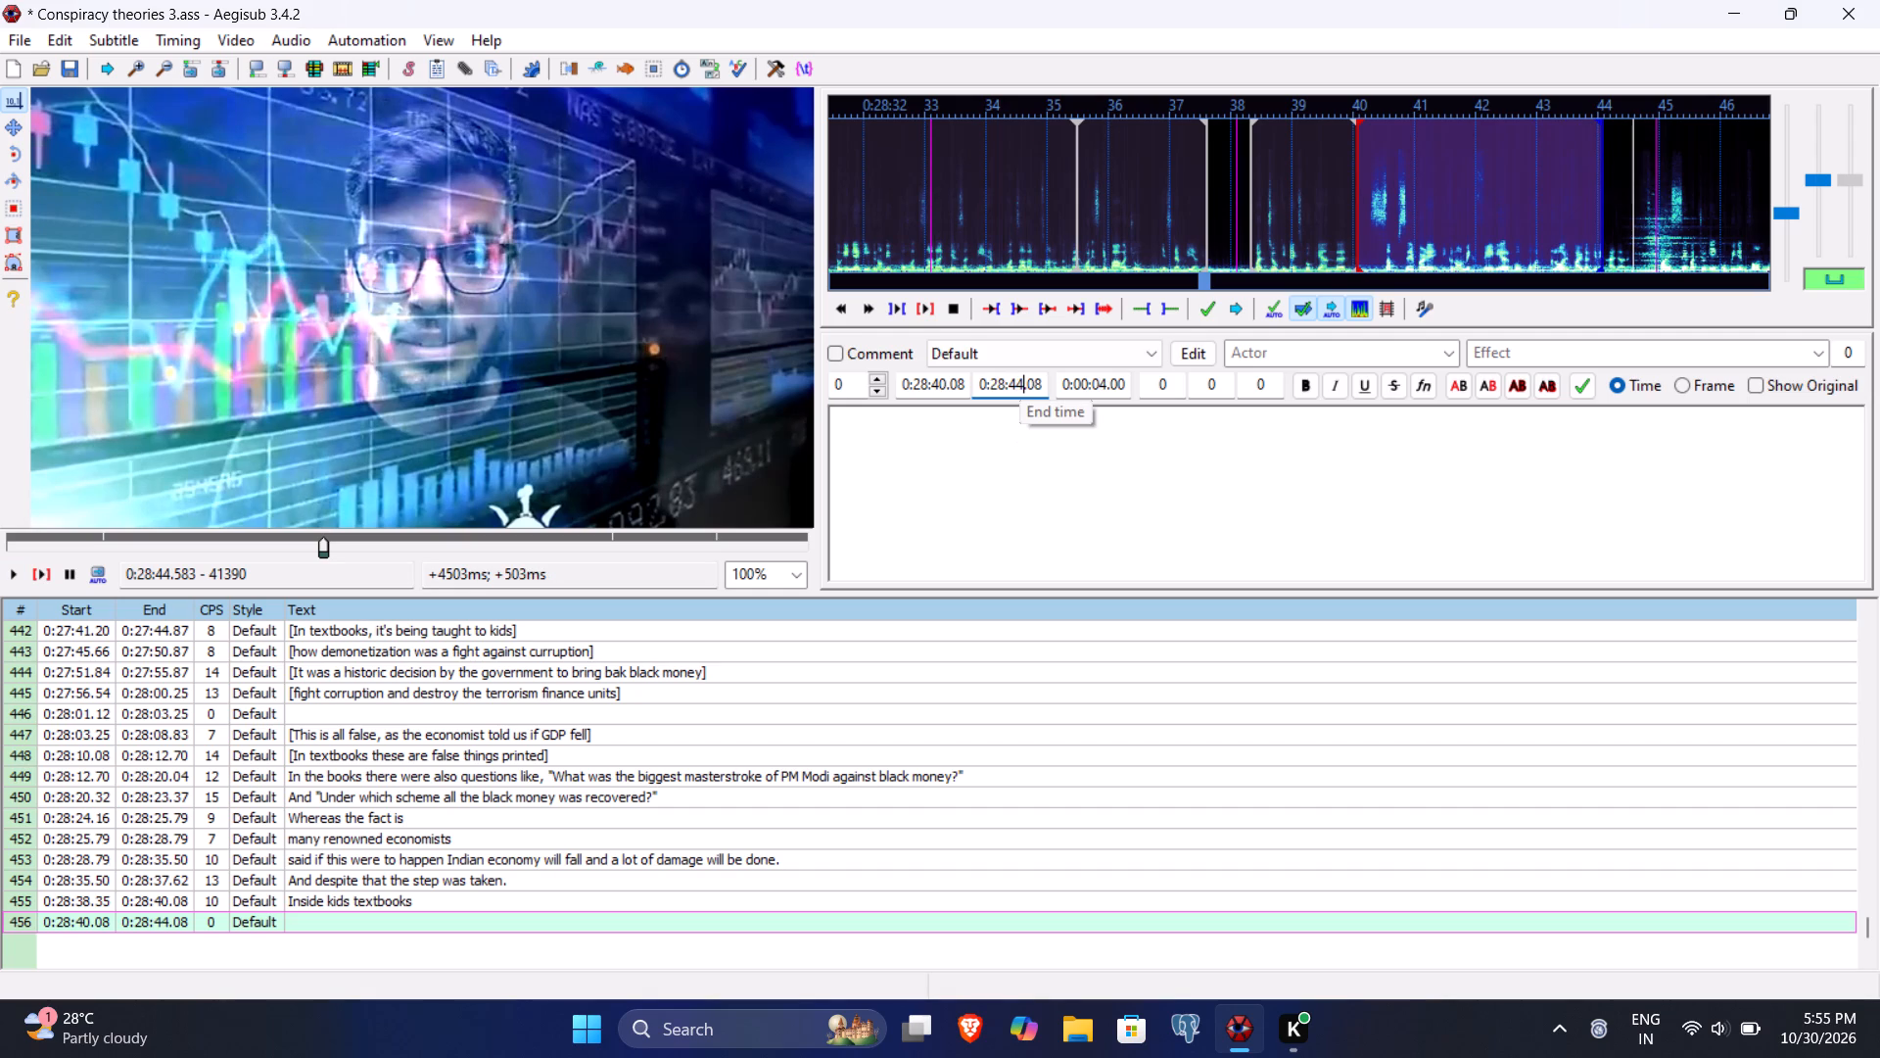
text(58)
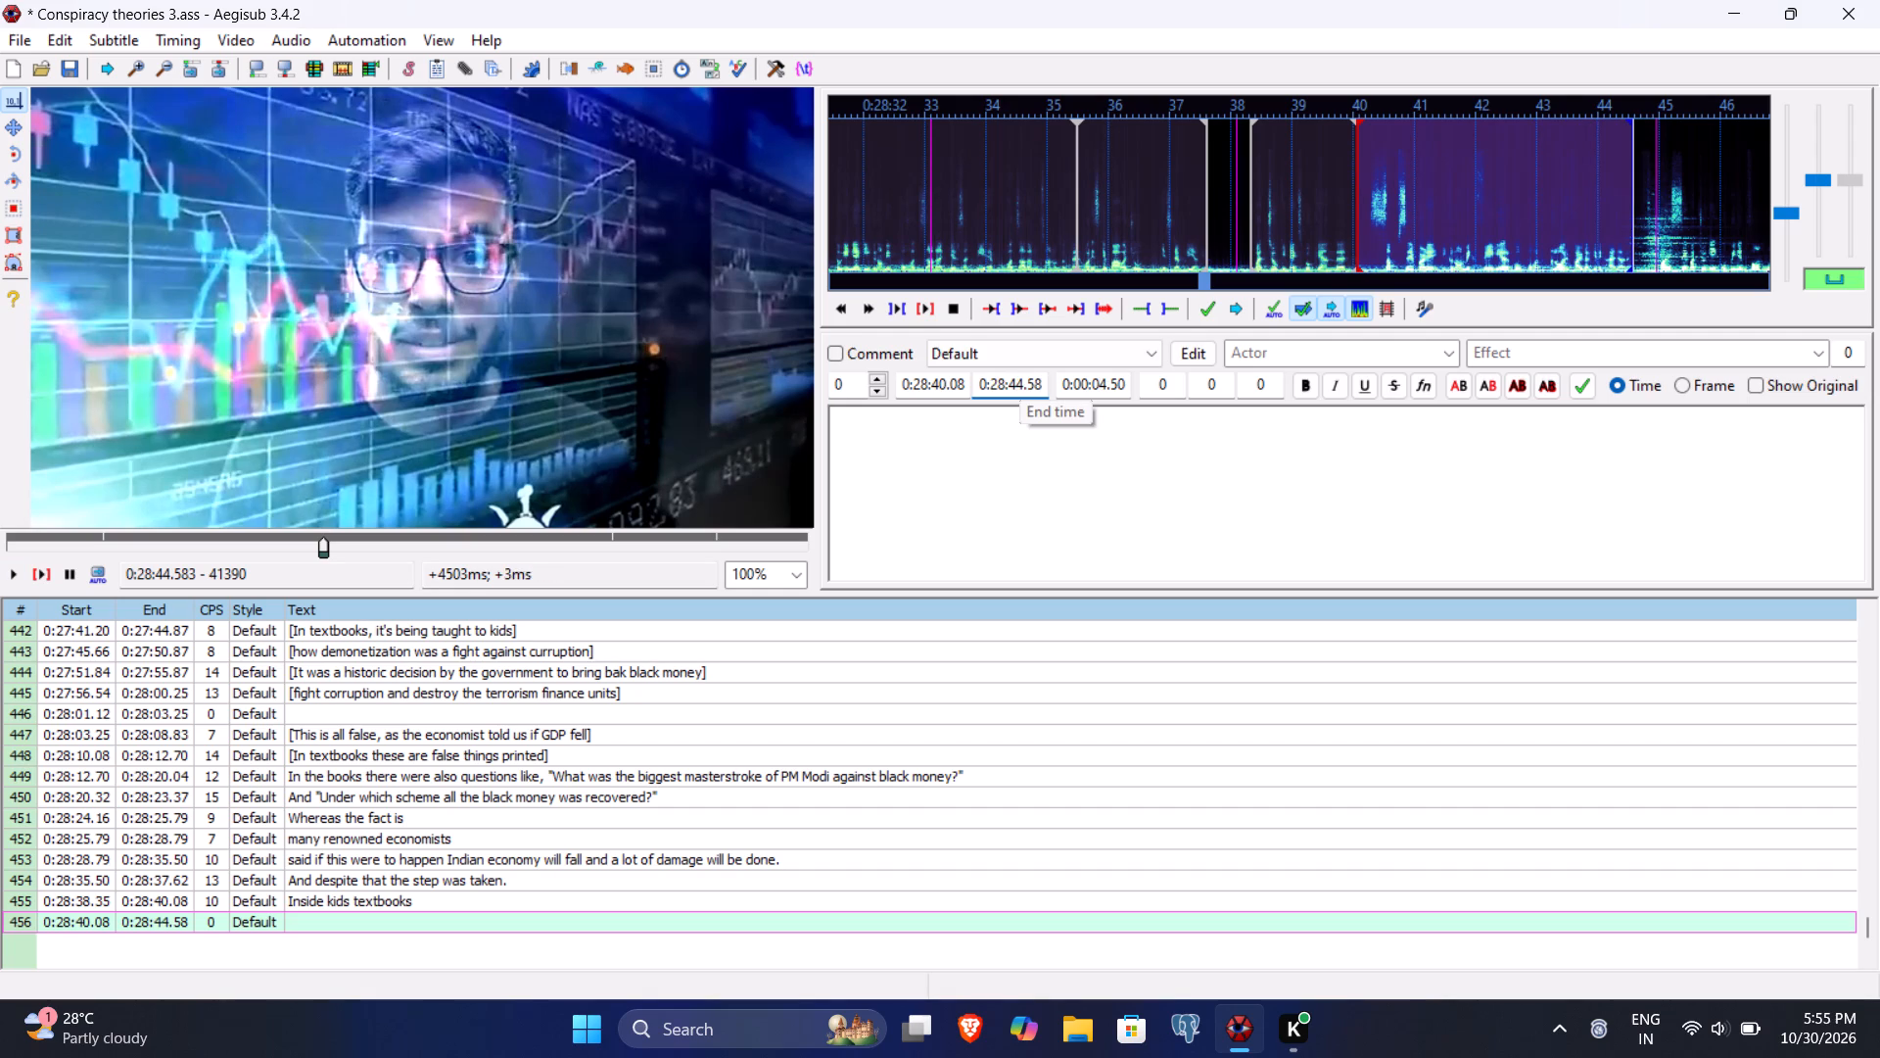
Enter line 456's text as "the biggest economic failure is being shown as the most glorified thing." and commit the line.
click(1115, 484)
text(the biggest exo)
key(BackSpace)
key(BackSpace)
text(conomic failure is being shown)
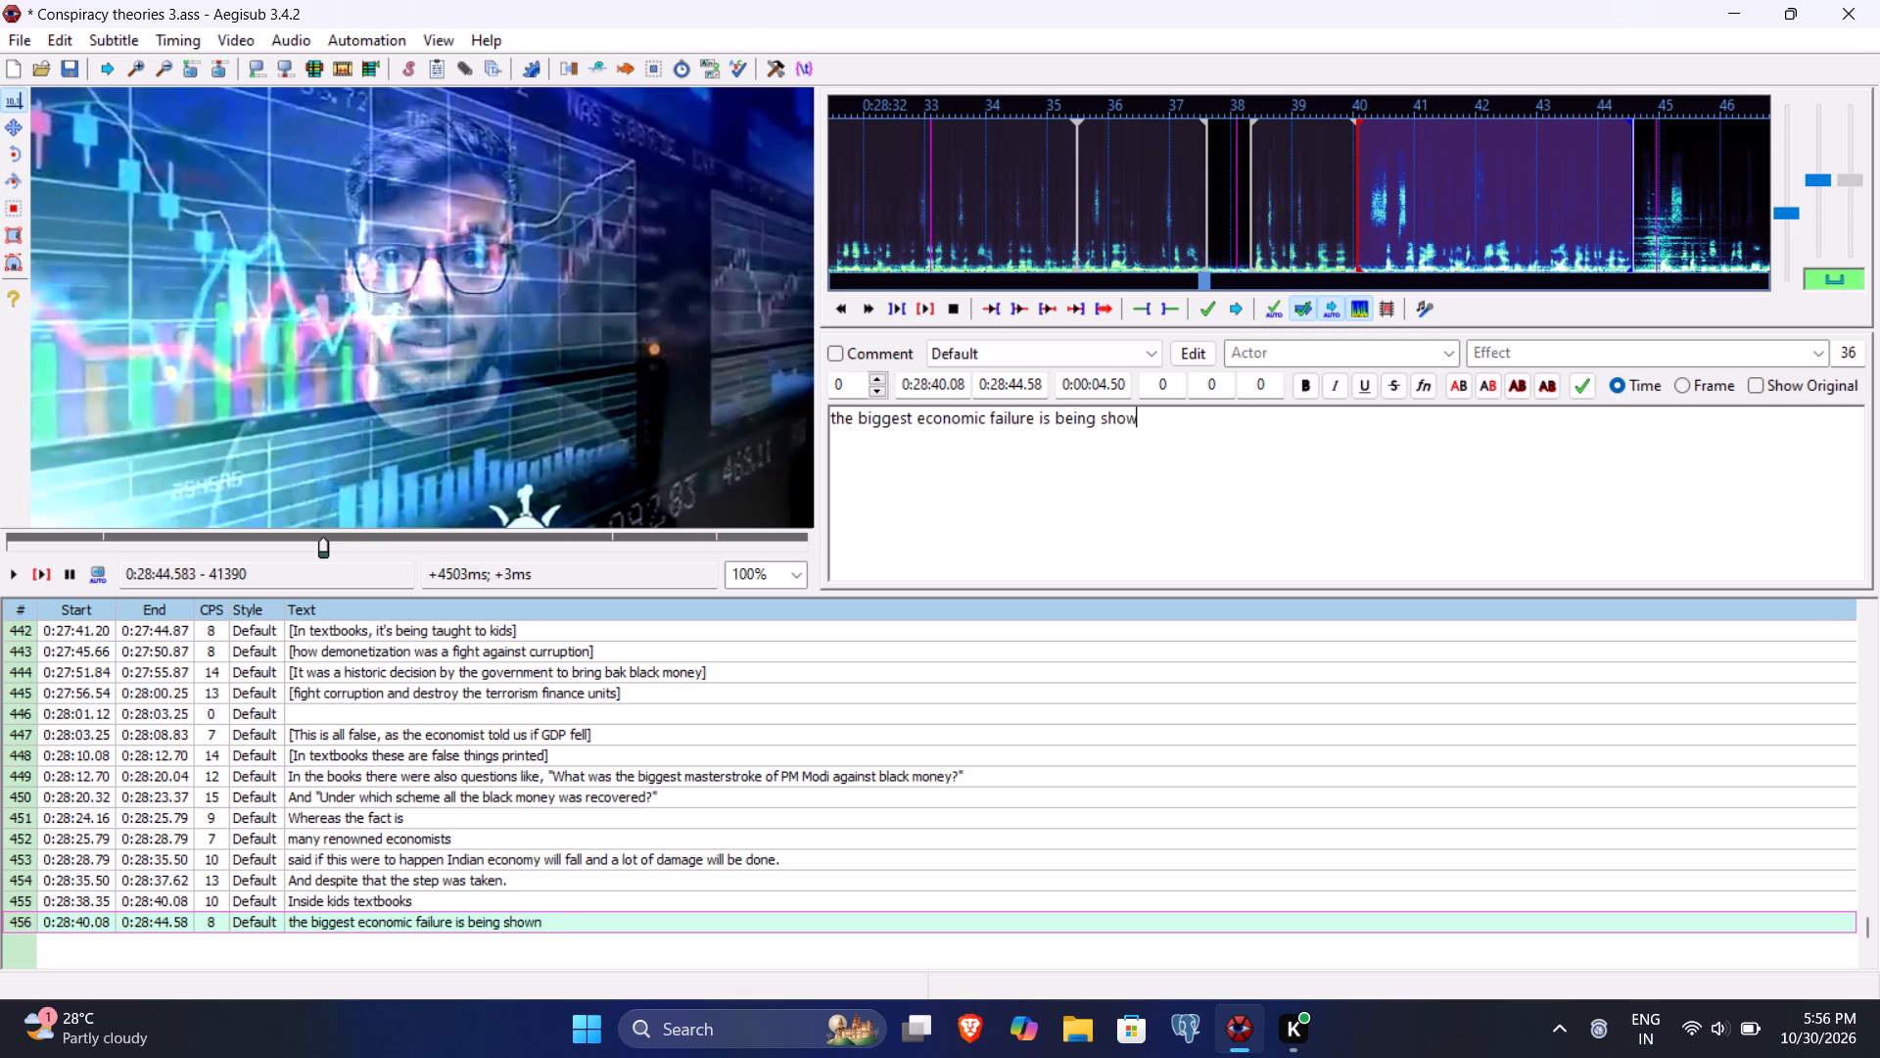
key(space)
text(as)
key(space)
text(the most glorified thing)
key(period)
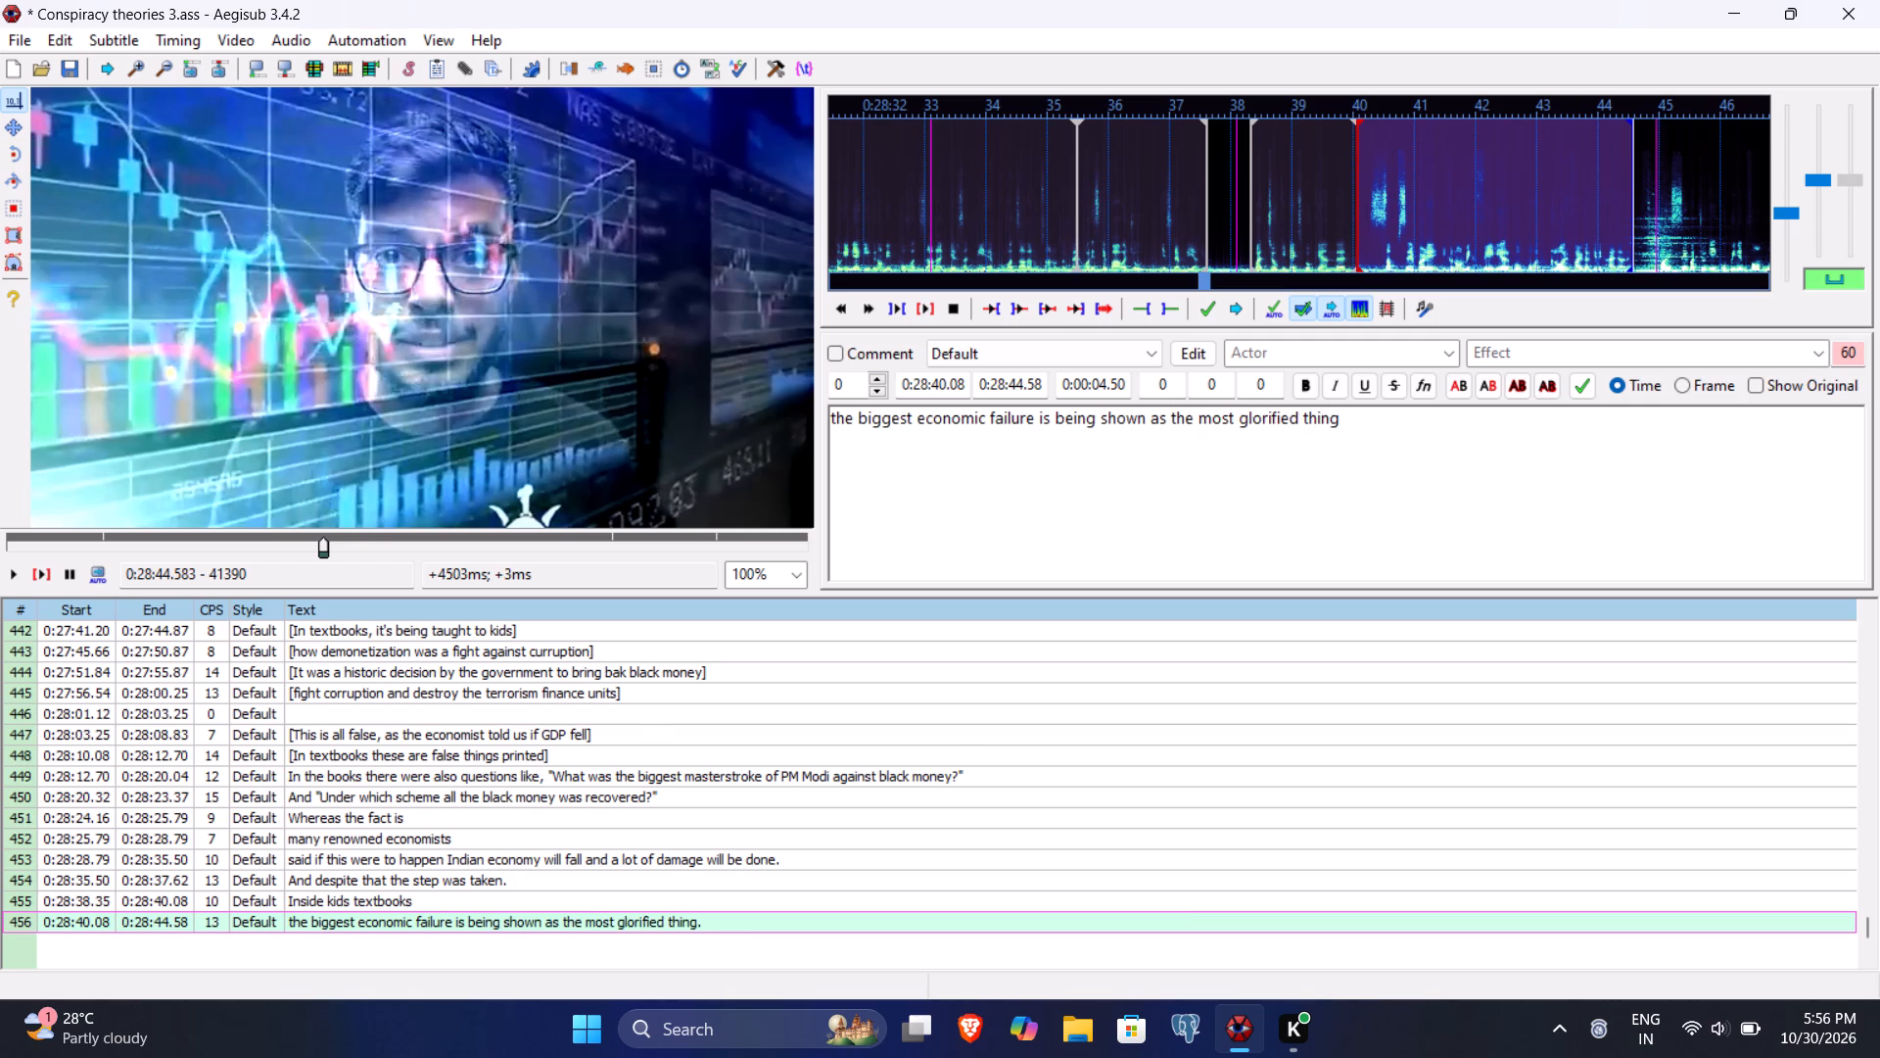
key(Return)
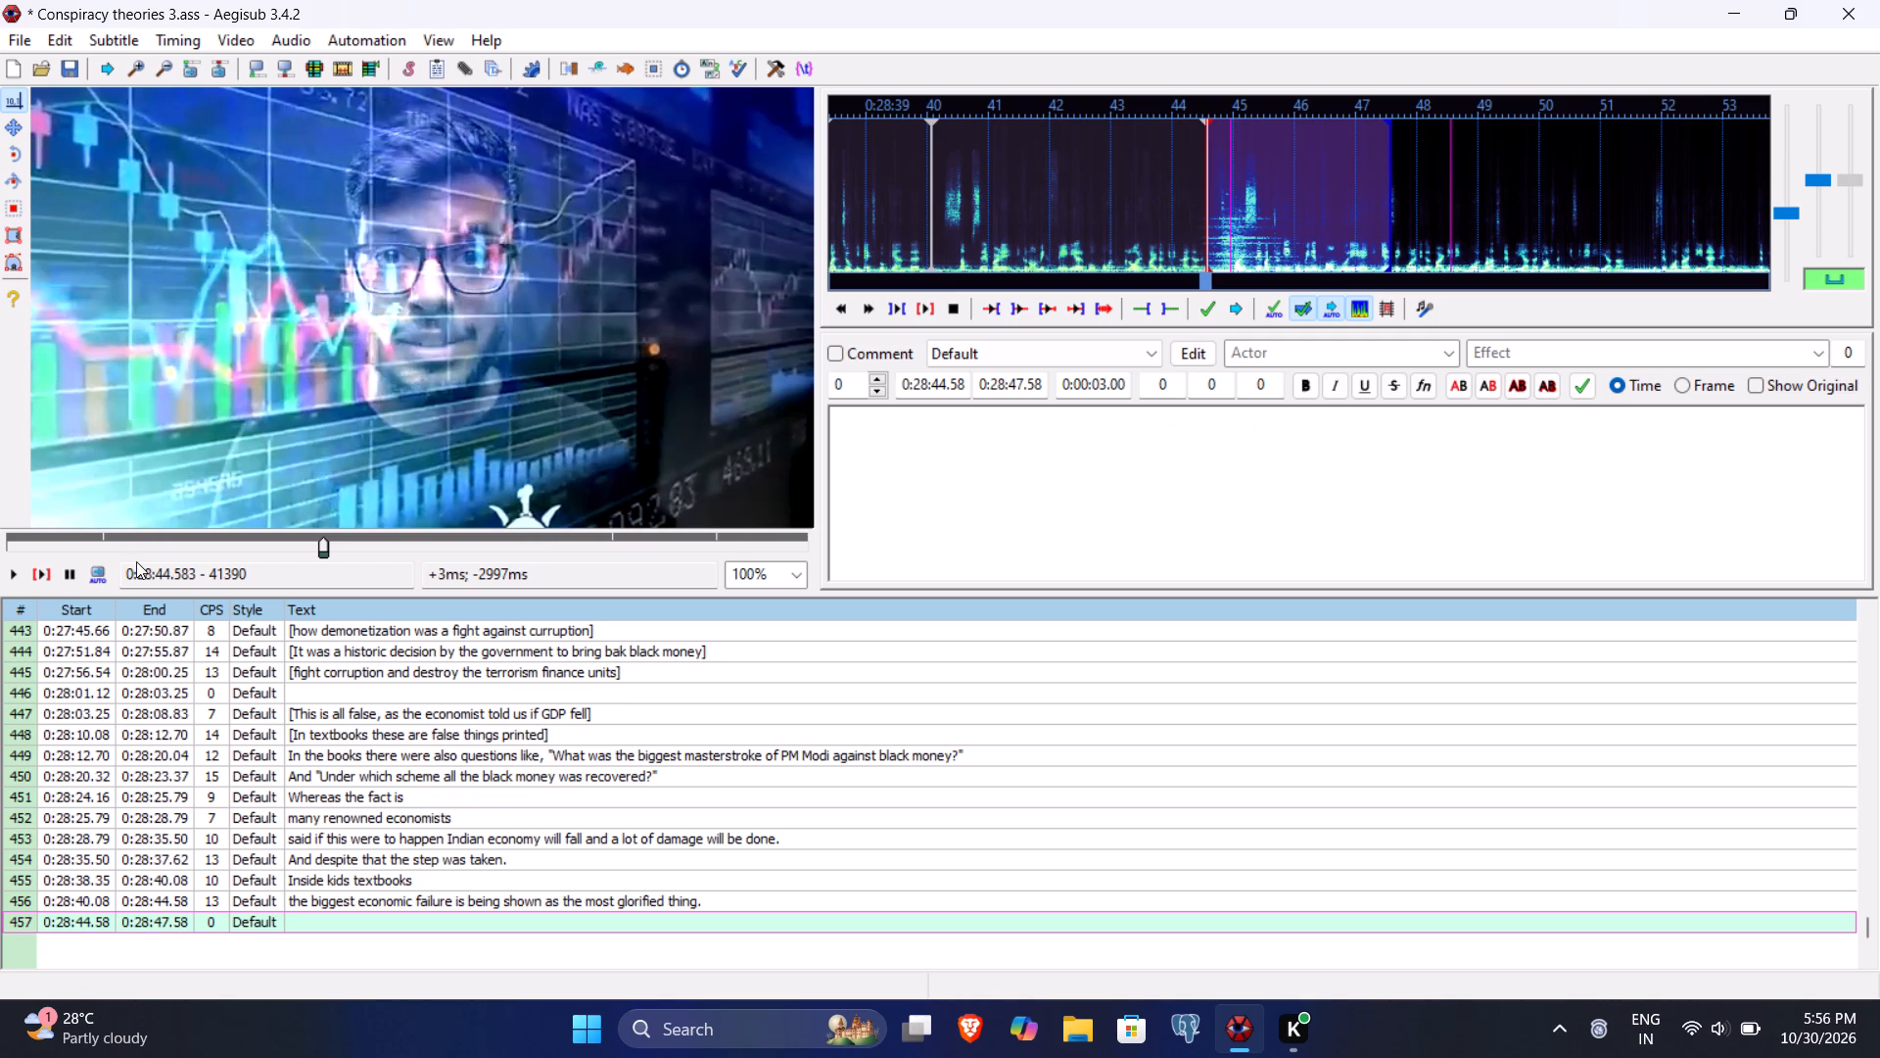
Play line 457, setting its end time to 0:28:47.30 and its start time to 0:28:44.88.
click(47, 570)
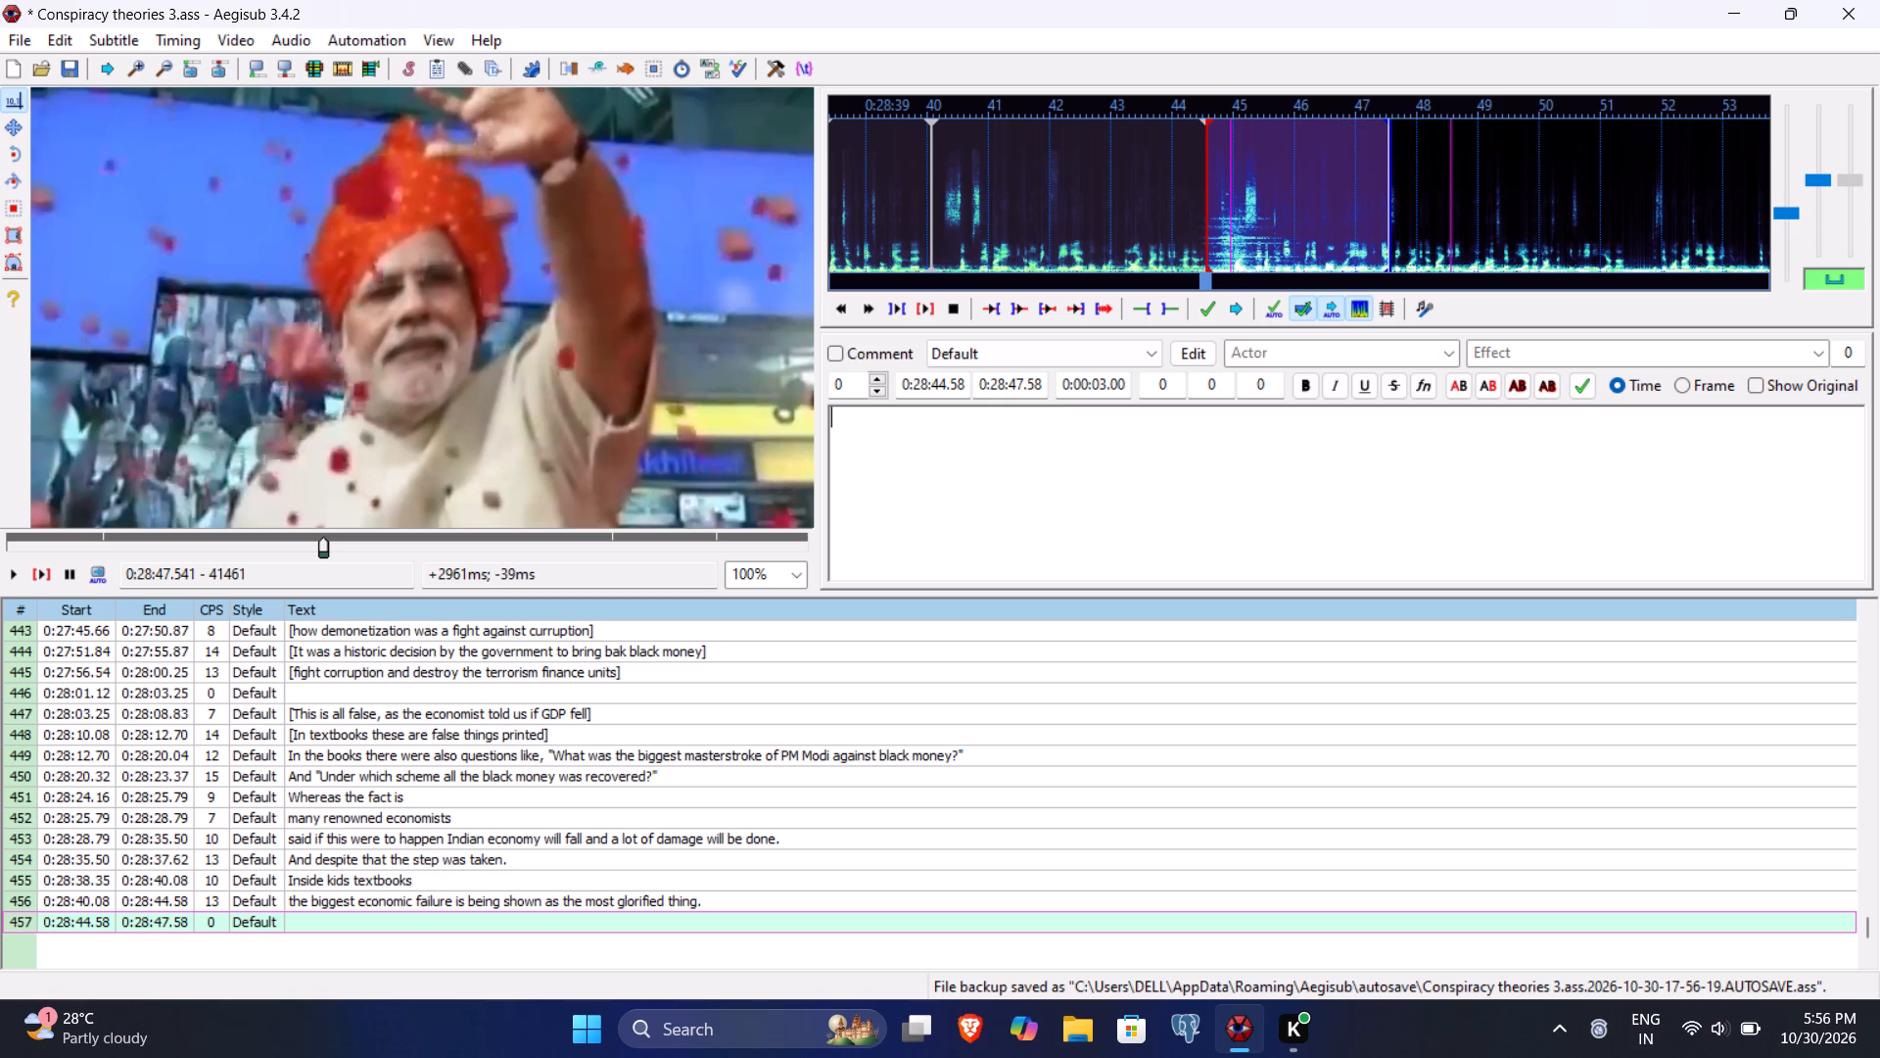
click(1021, 381)
text(30)
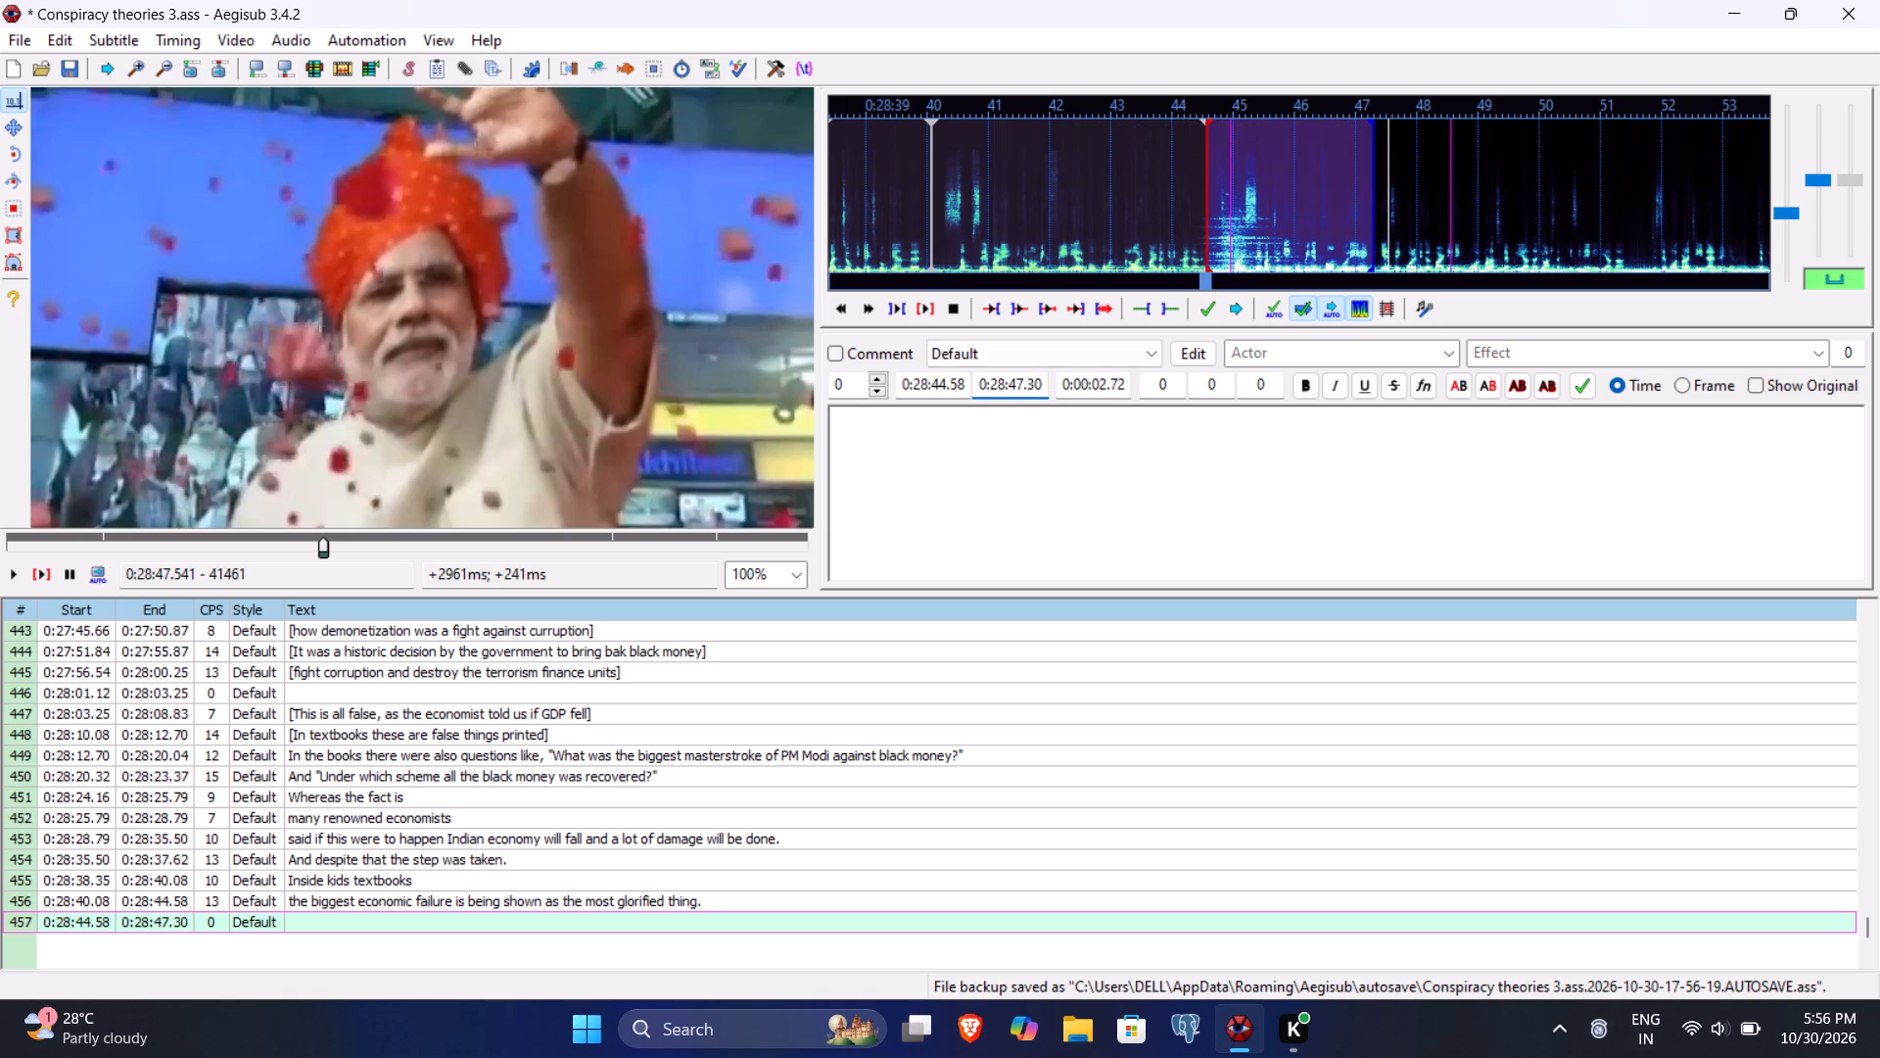
click(952, 387)
key(8)
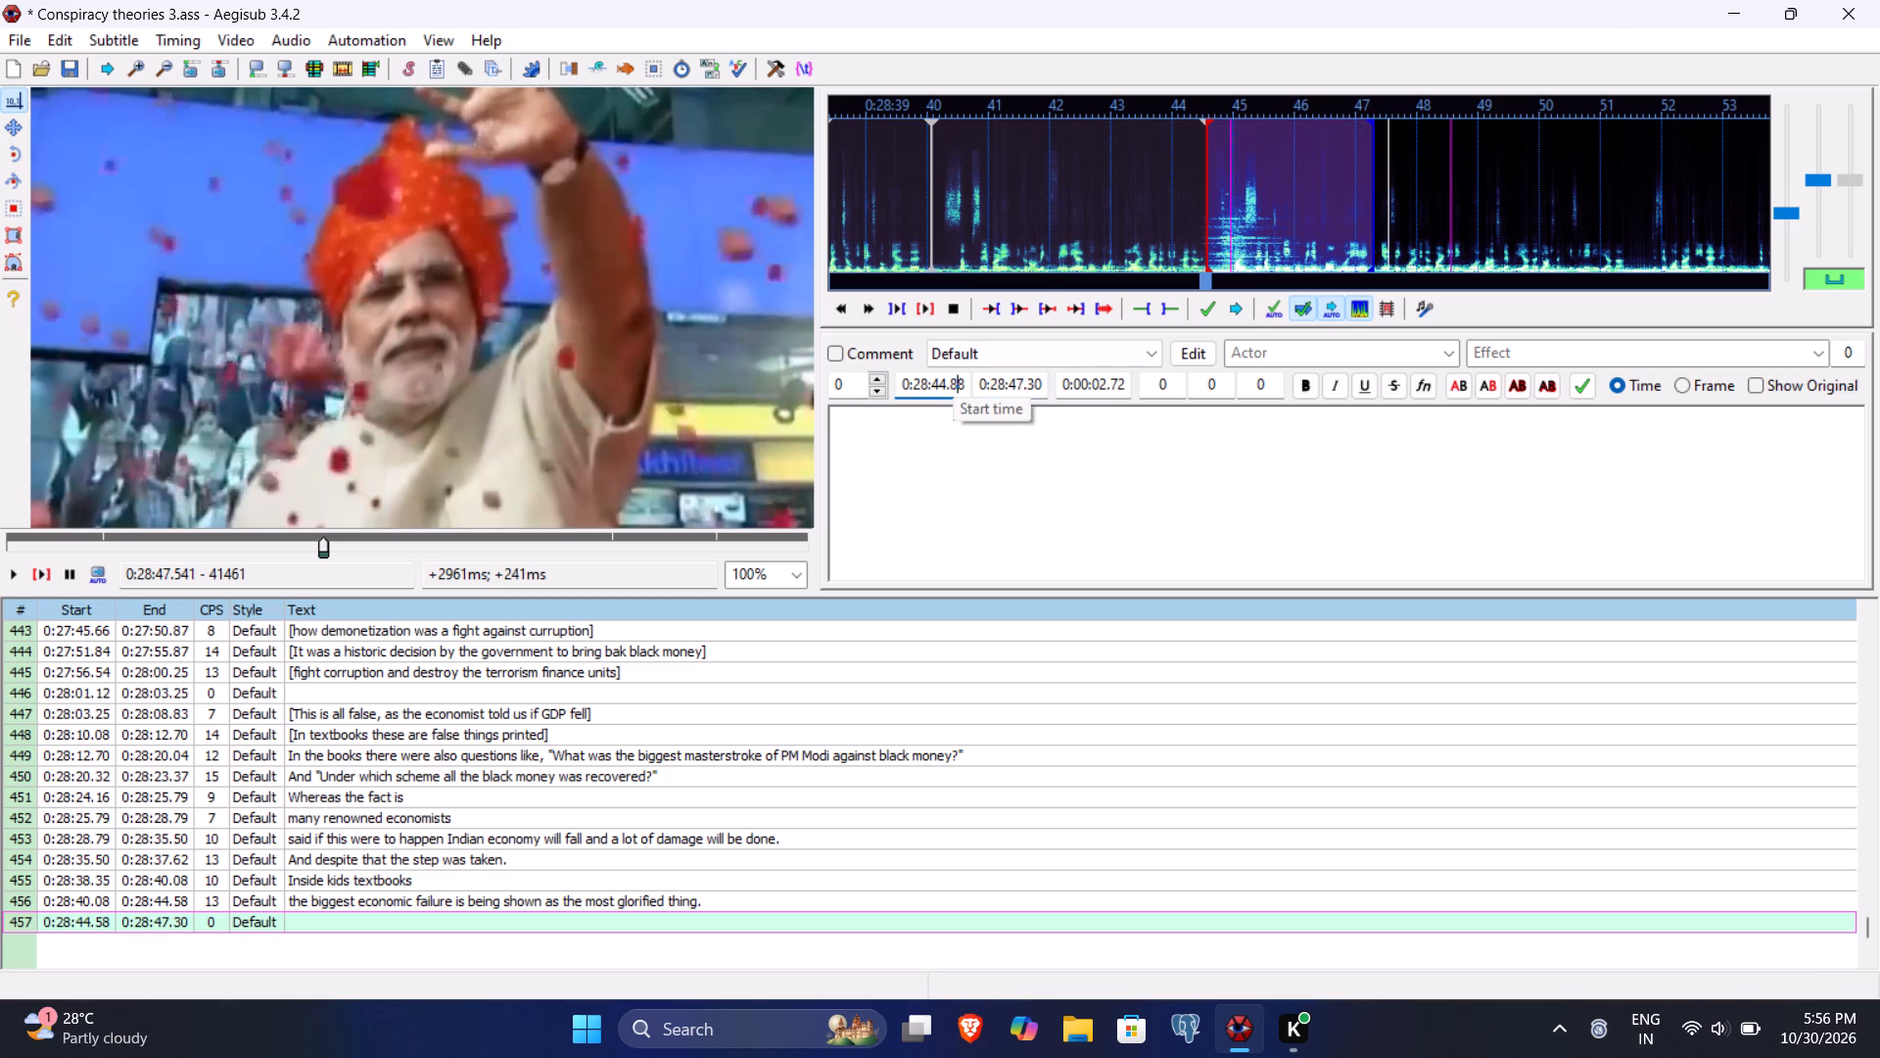
Enter line 457's text as "And this is forming kids' opinion on" and commit the line.
click(975, 505)
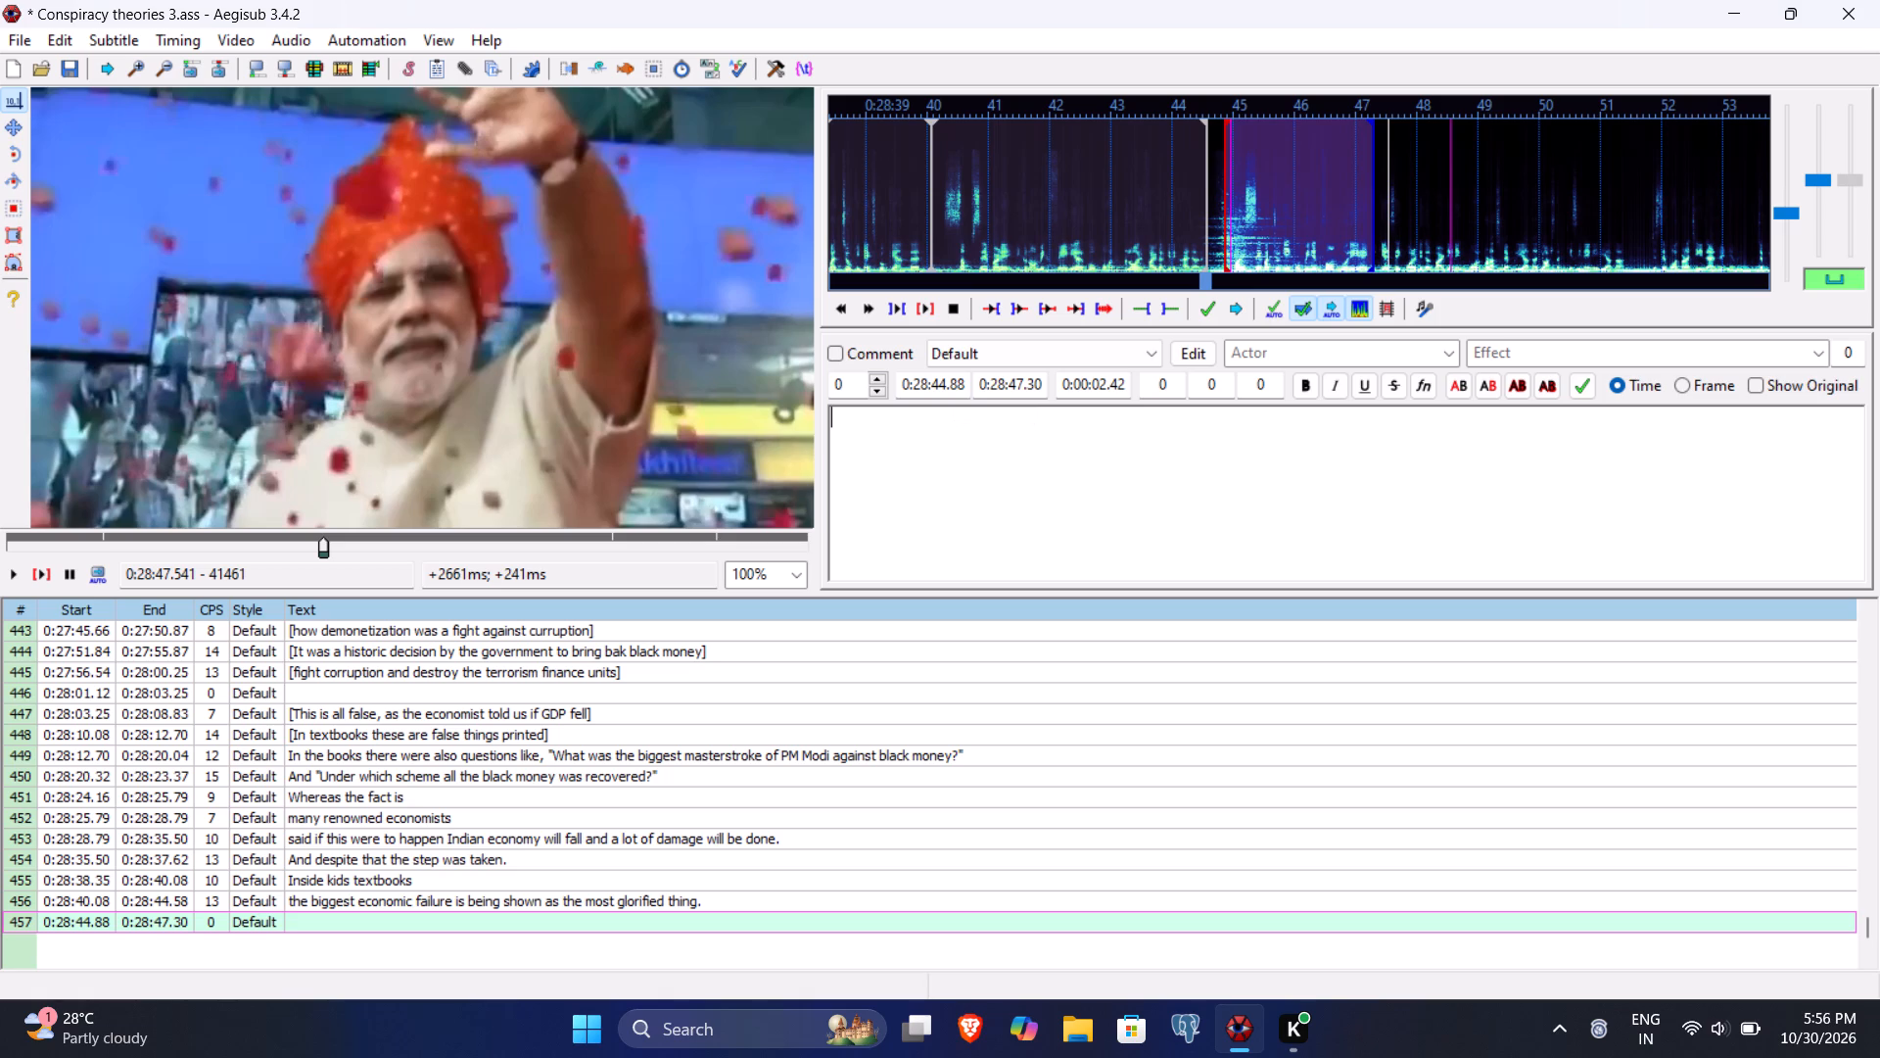
text(And this is forming kids' opinion)
key(space)
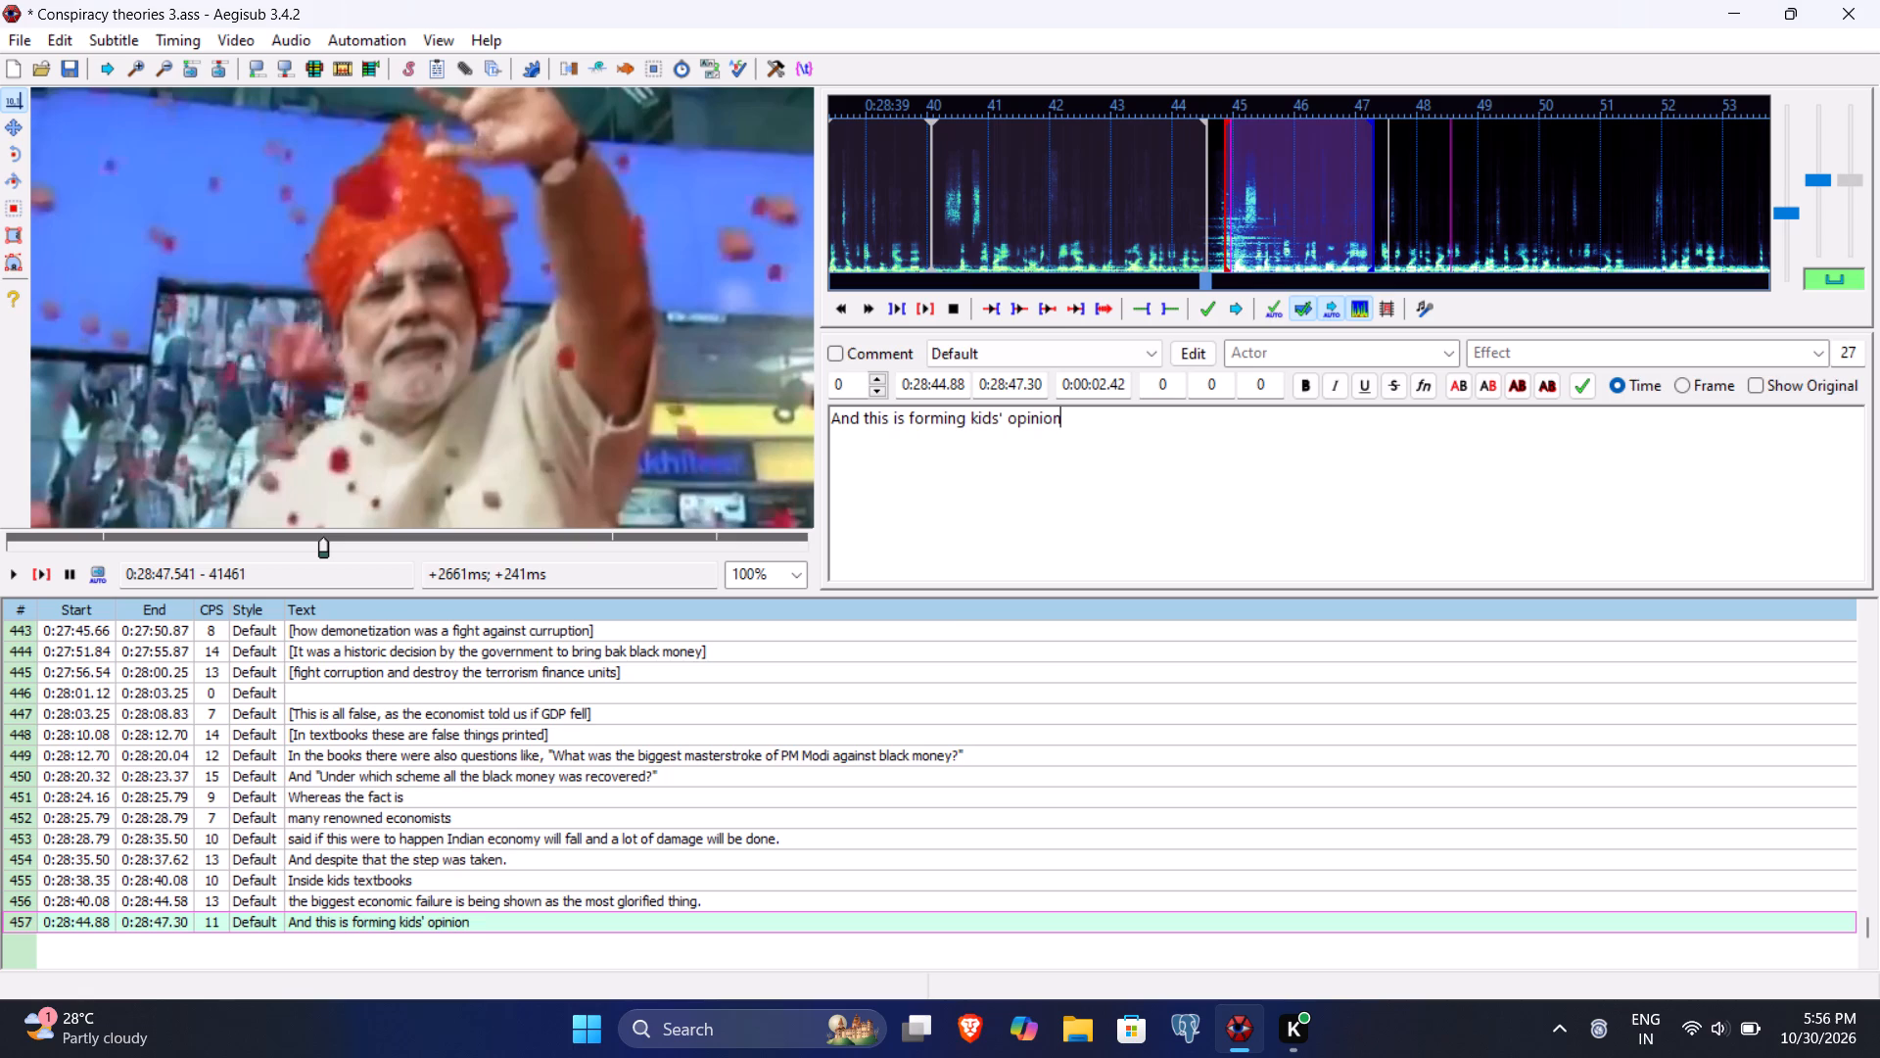
text(on)
key(Return)
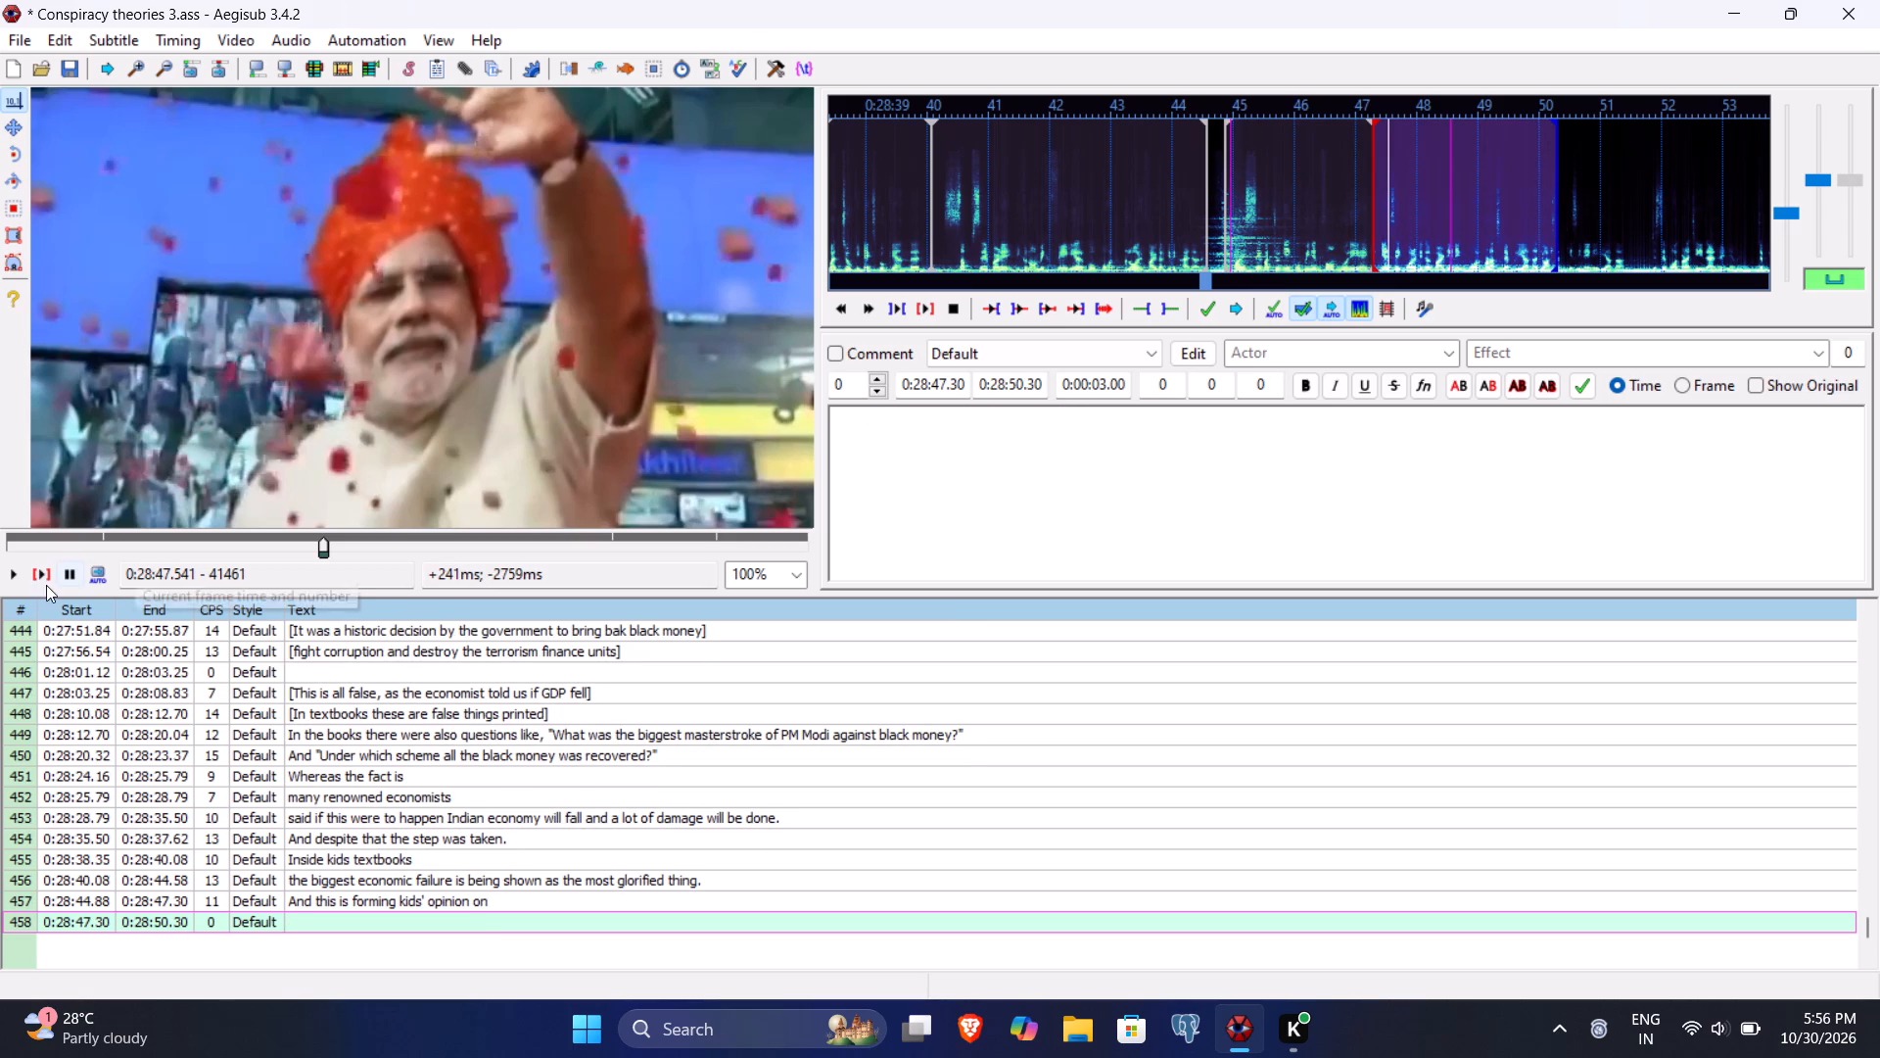
Play line 458 through to the end of its phrase and set its end time to 0:28:51.50.
click(50, 572)
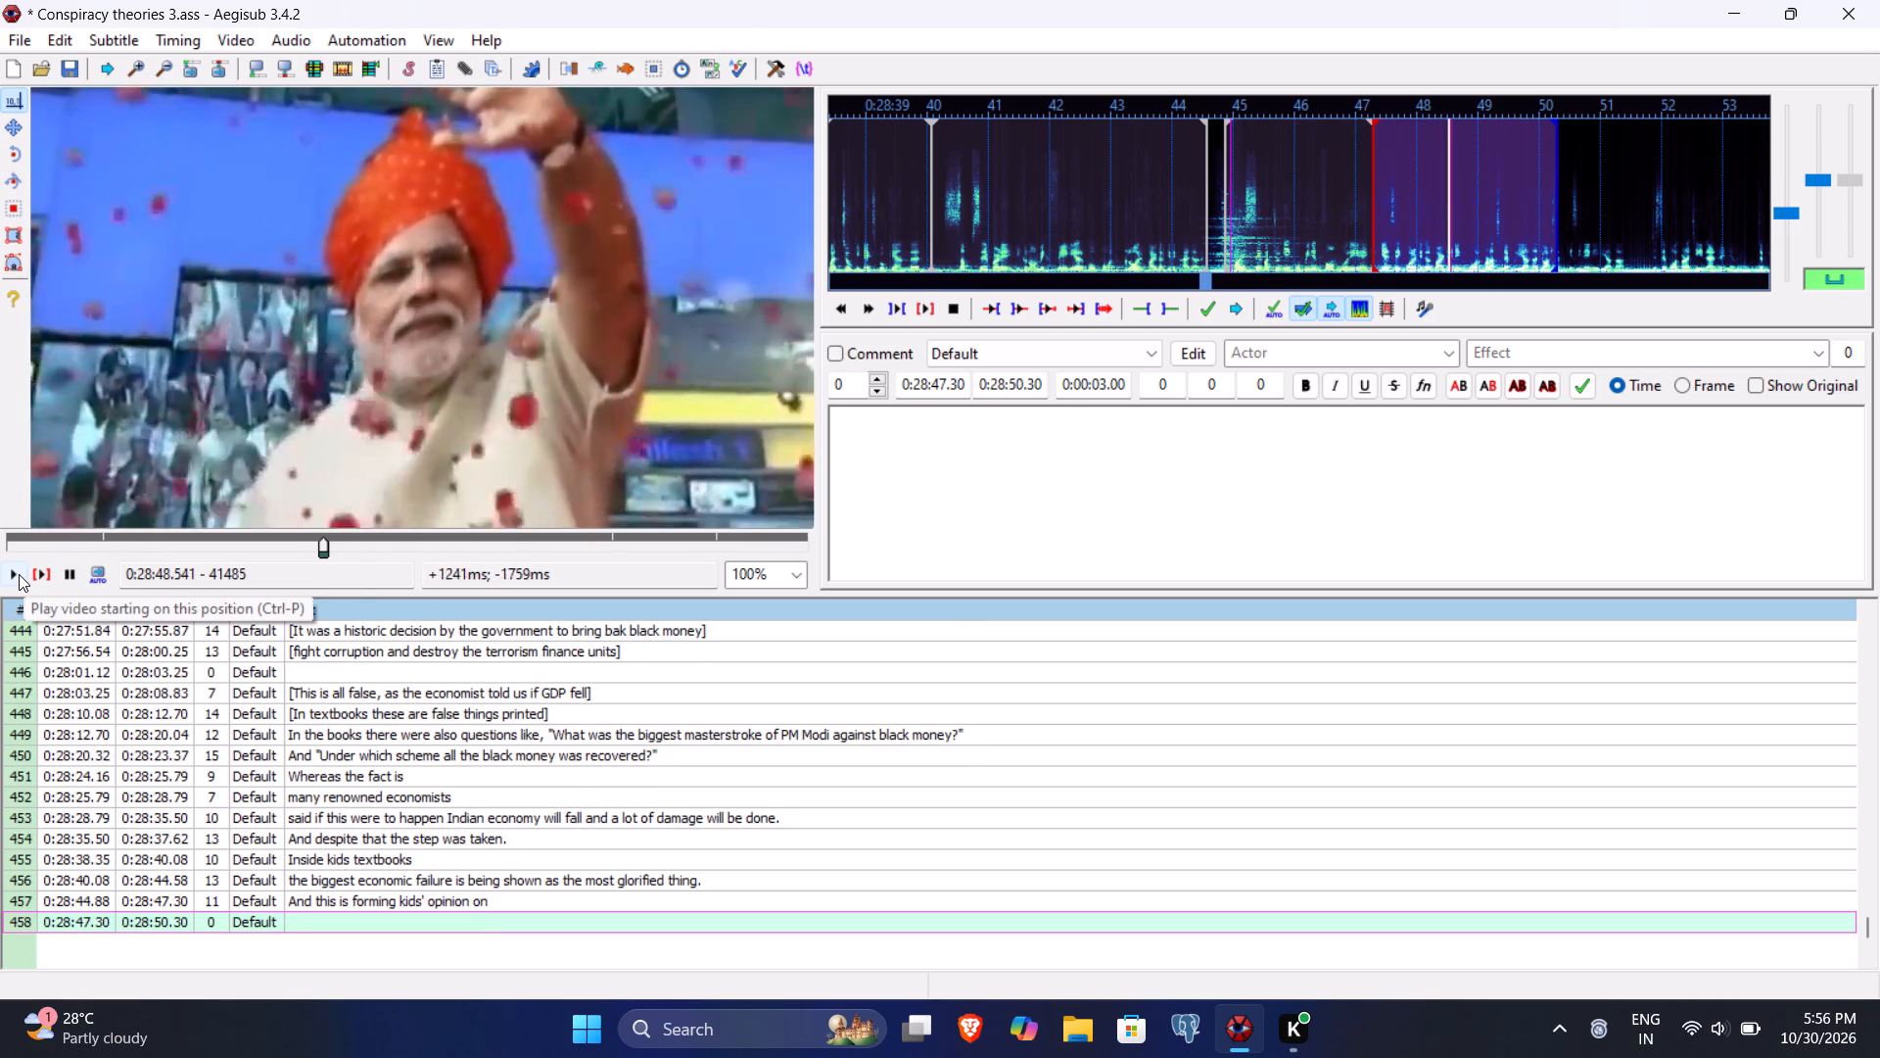
click(19, 574)
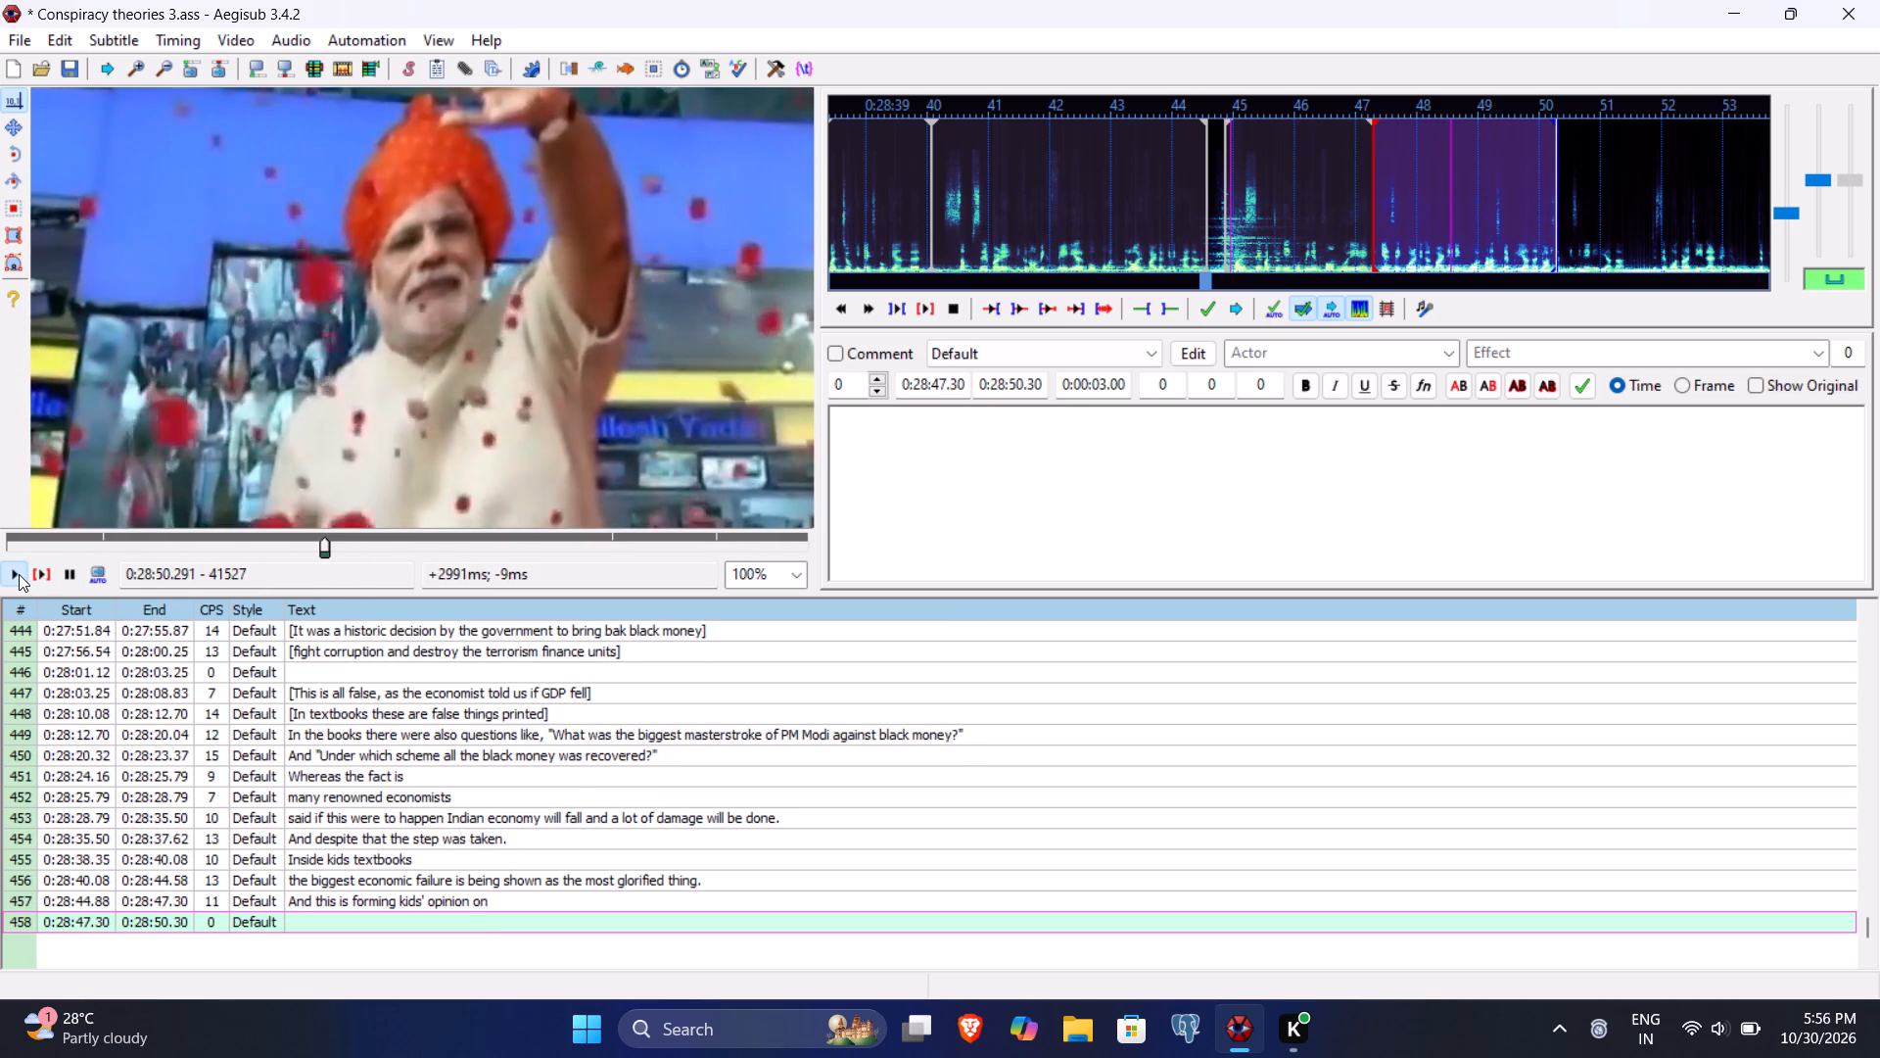
click(19, 574)
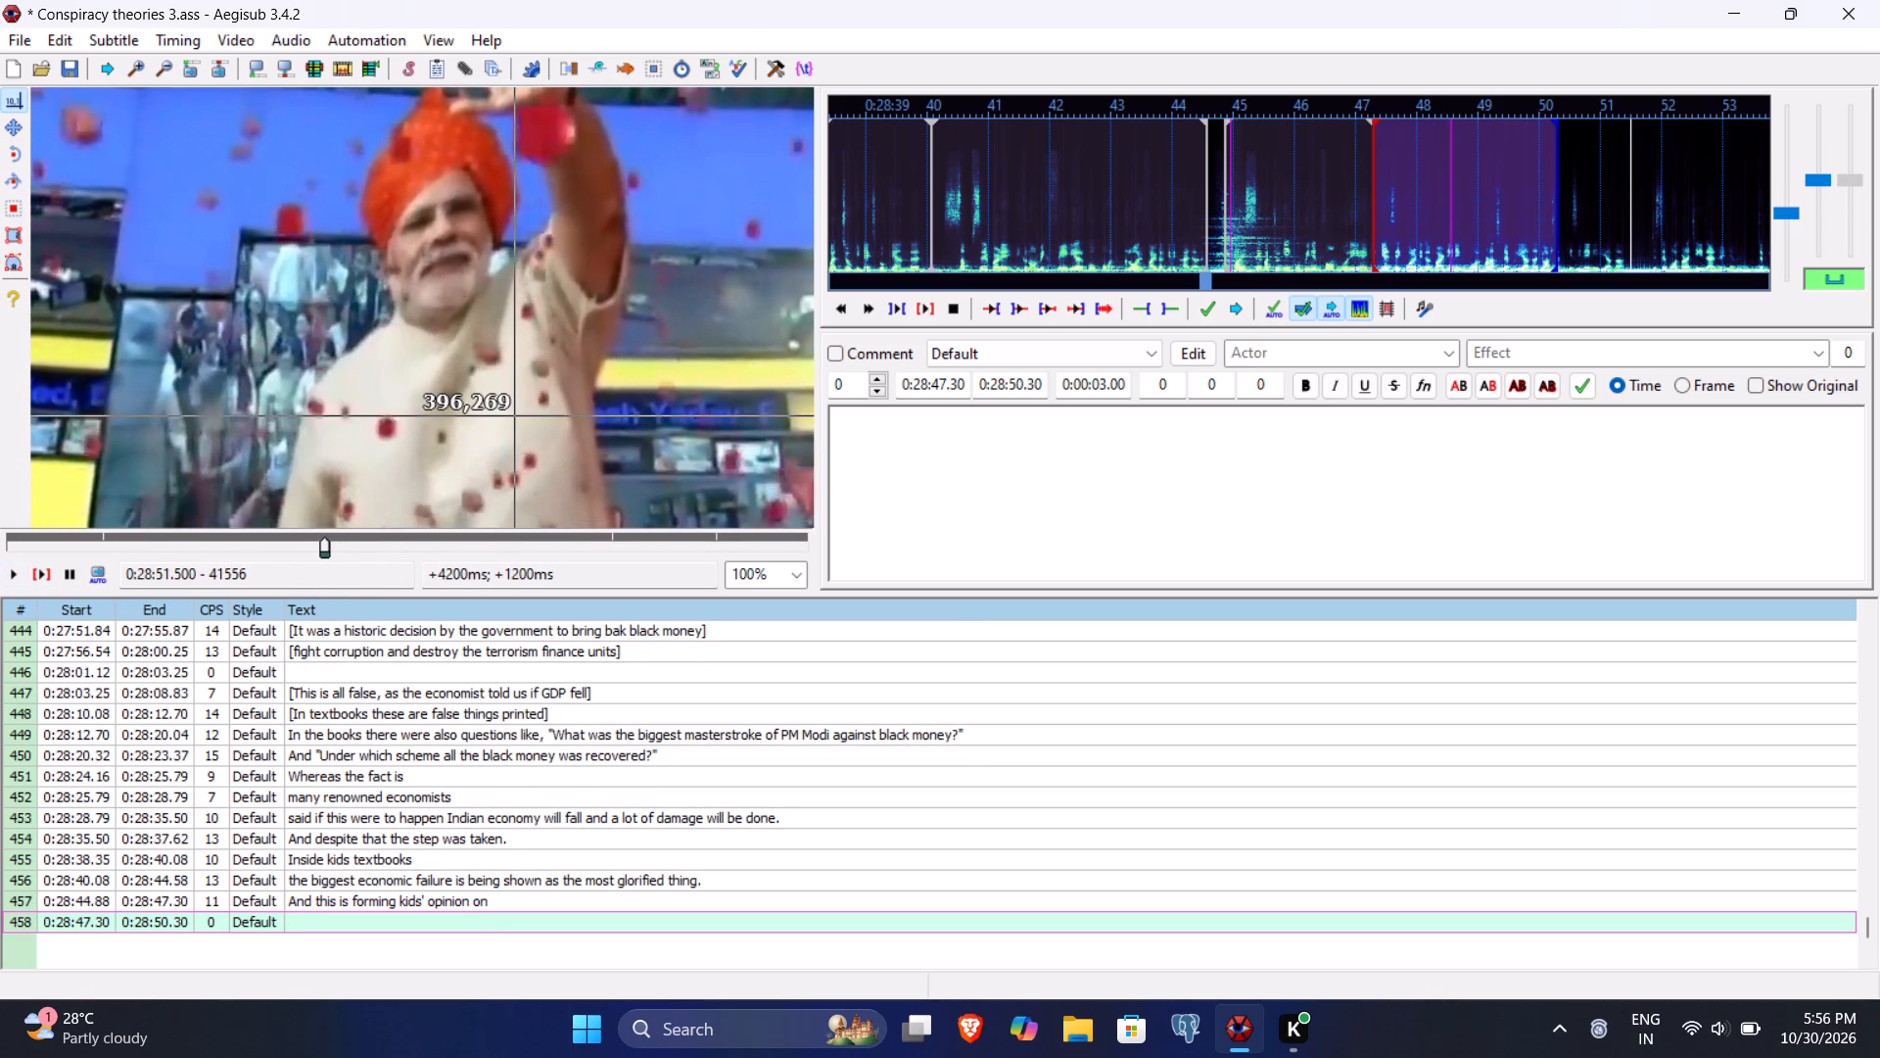
click(1015, 387)
text(150)
Enter line 458's text as "how a political party took a step which no other political party took" and commit the line.
click(1002, 505)
text(how a political party took a step which no o)
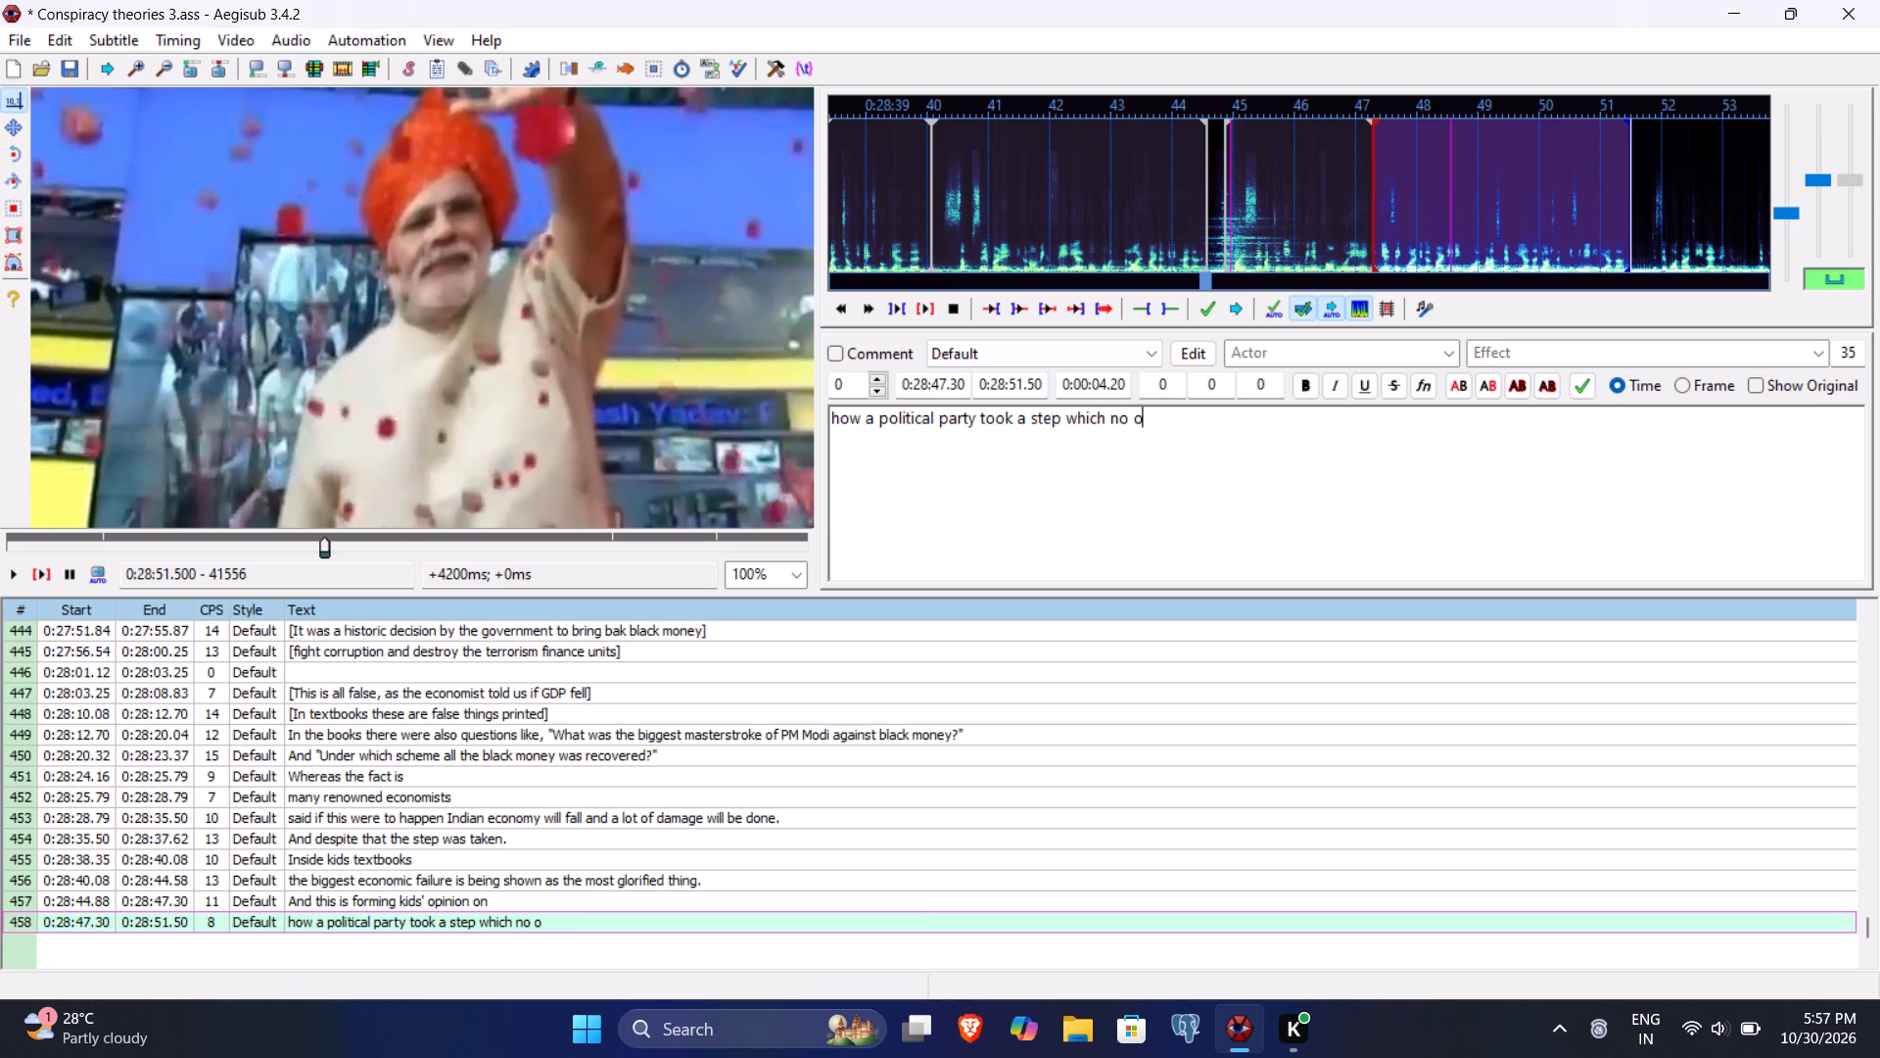
text(ther polti)
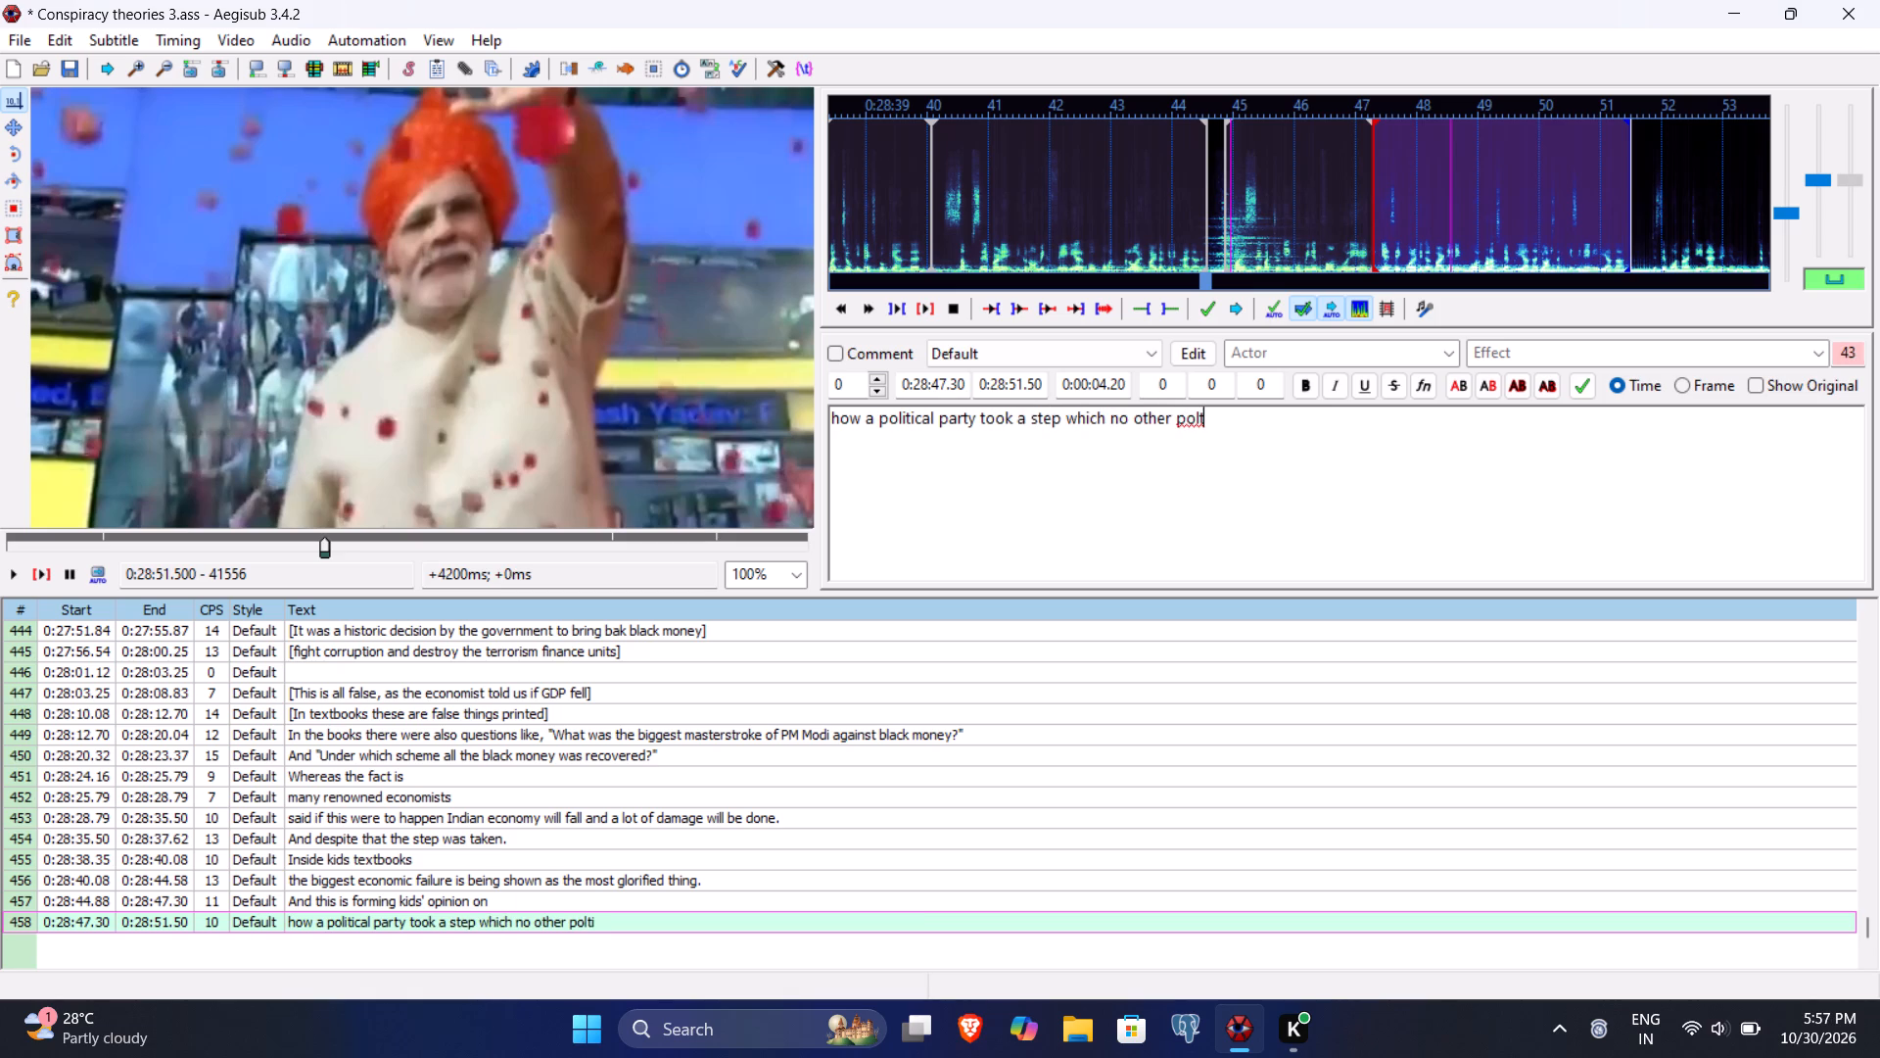
key(BackSpace)
key(BackSpace)
text(it)
text(ical party took)
key(Return)
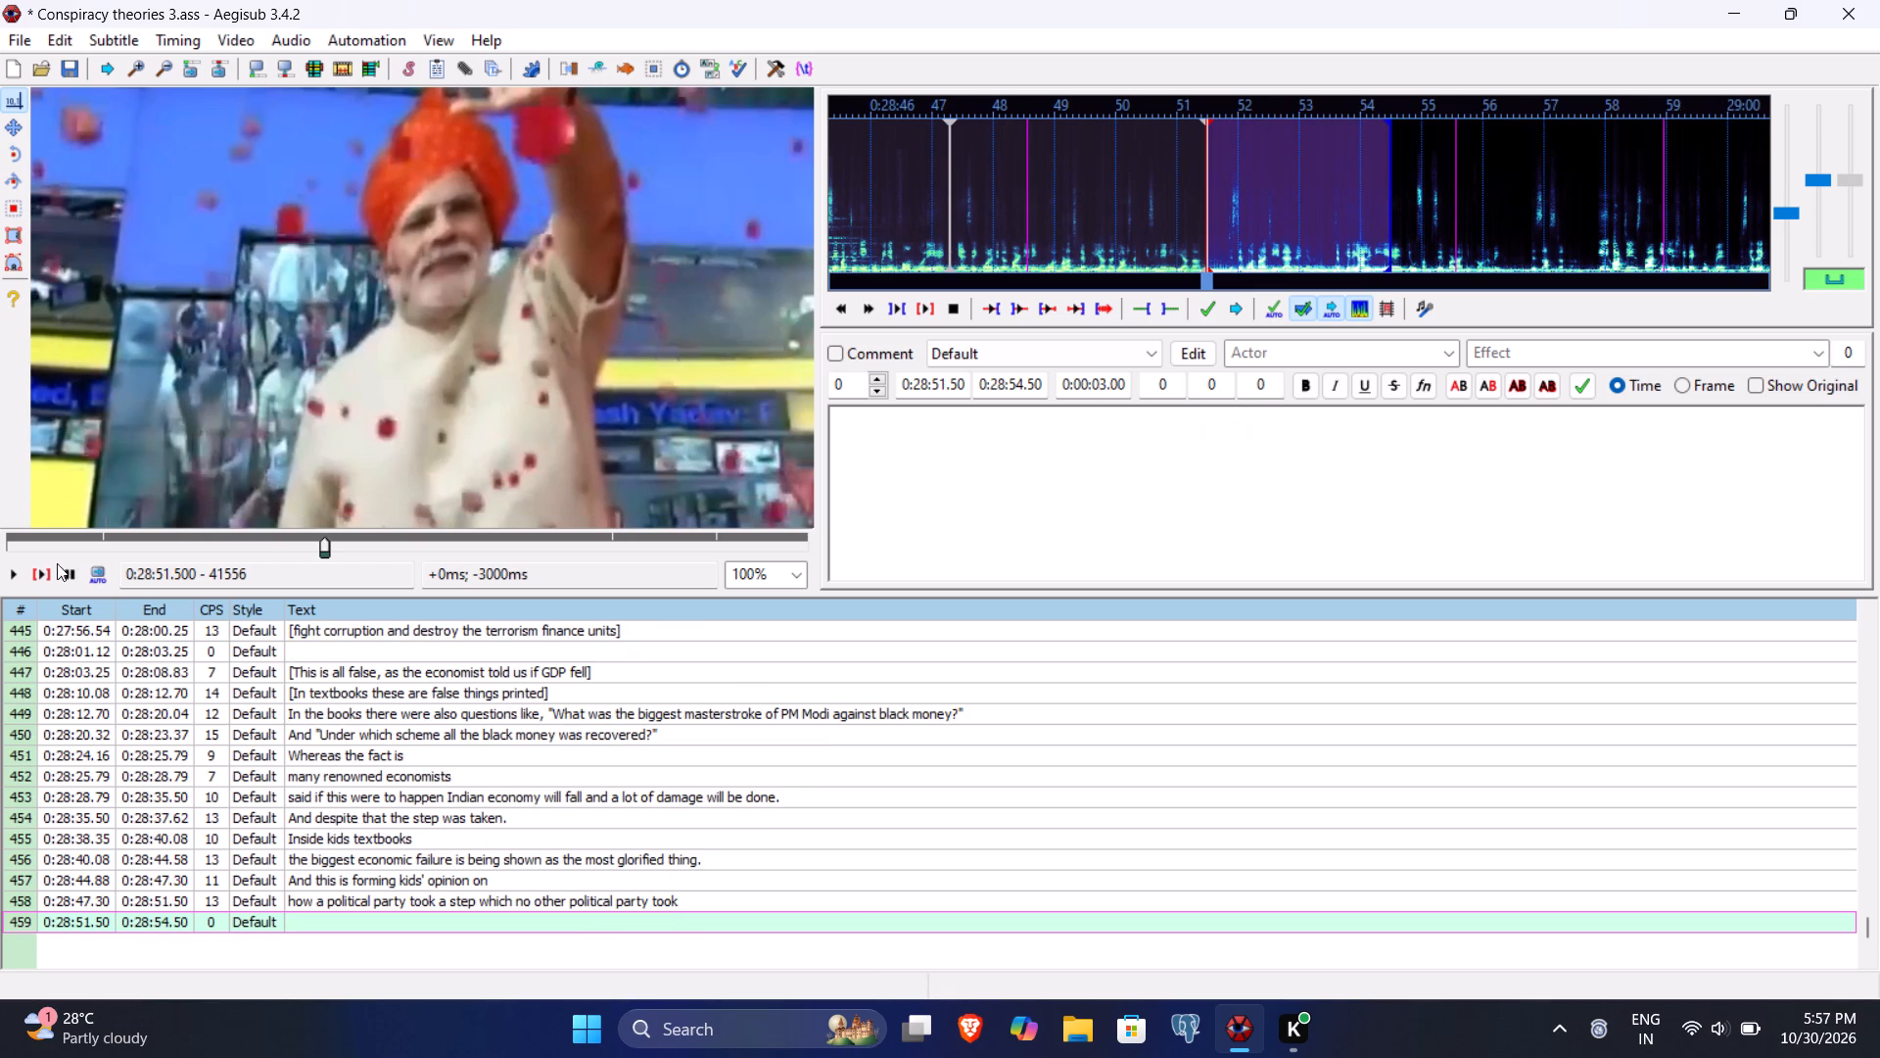
Play line 459, setting its end time to 0:28:53.33 and its start time to 0:28:51.88.
click(45, 574)
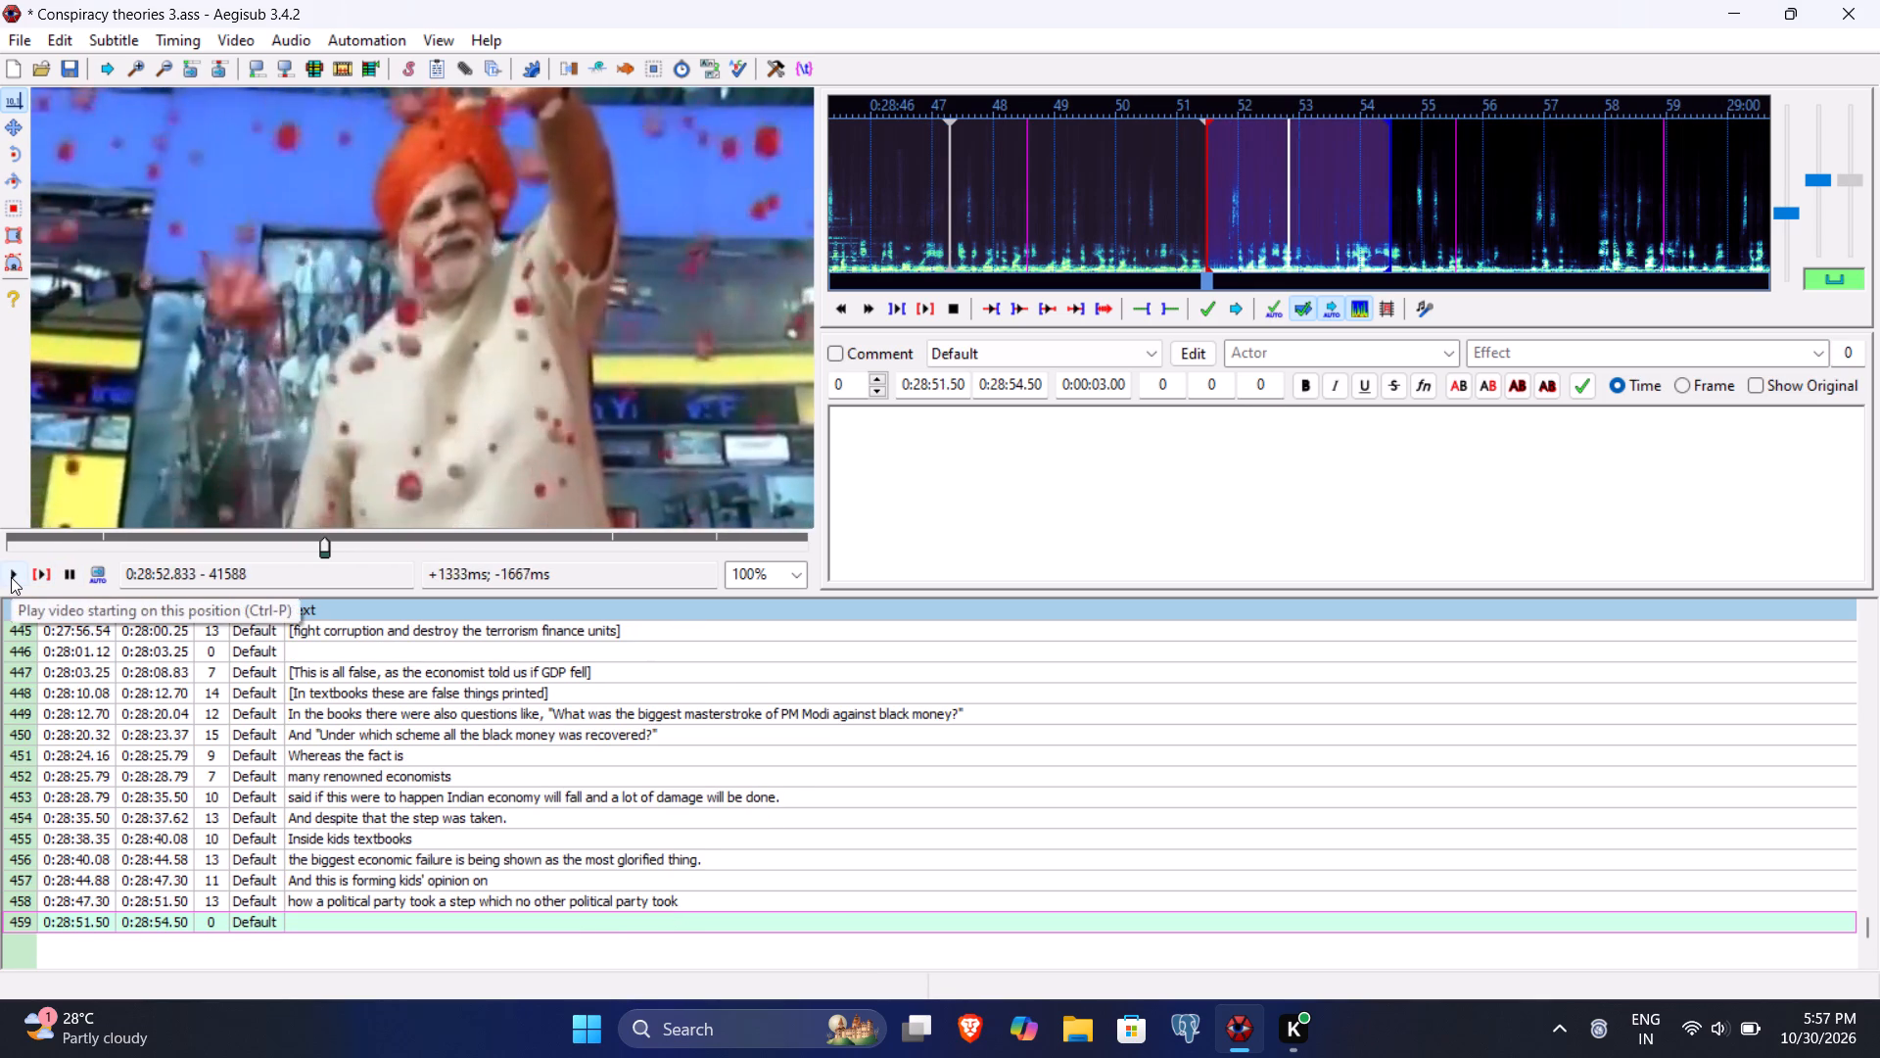
click(11, 577)
double_click(11, 577)
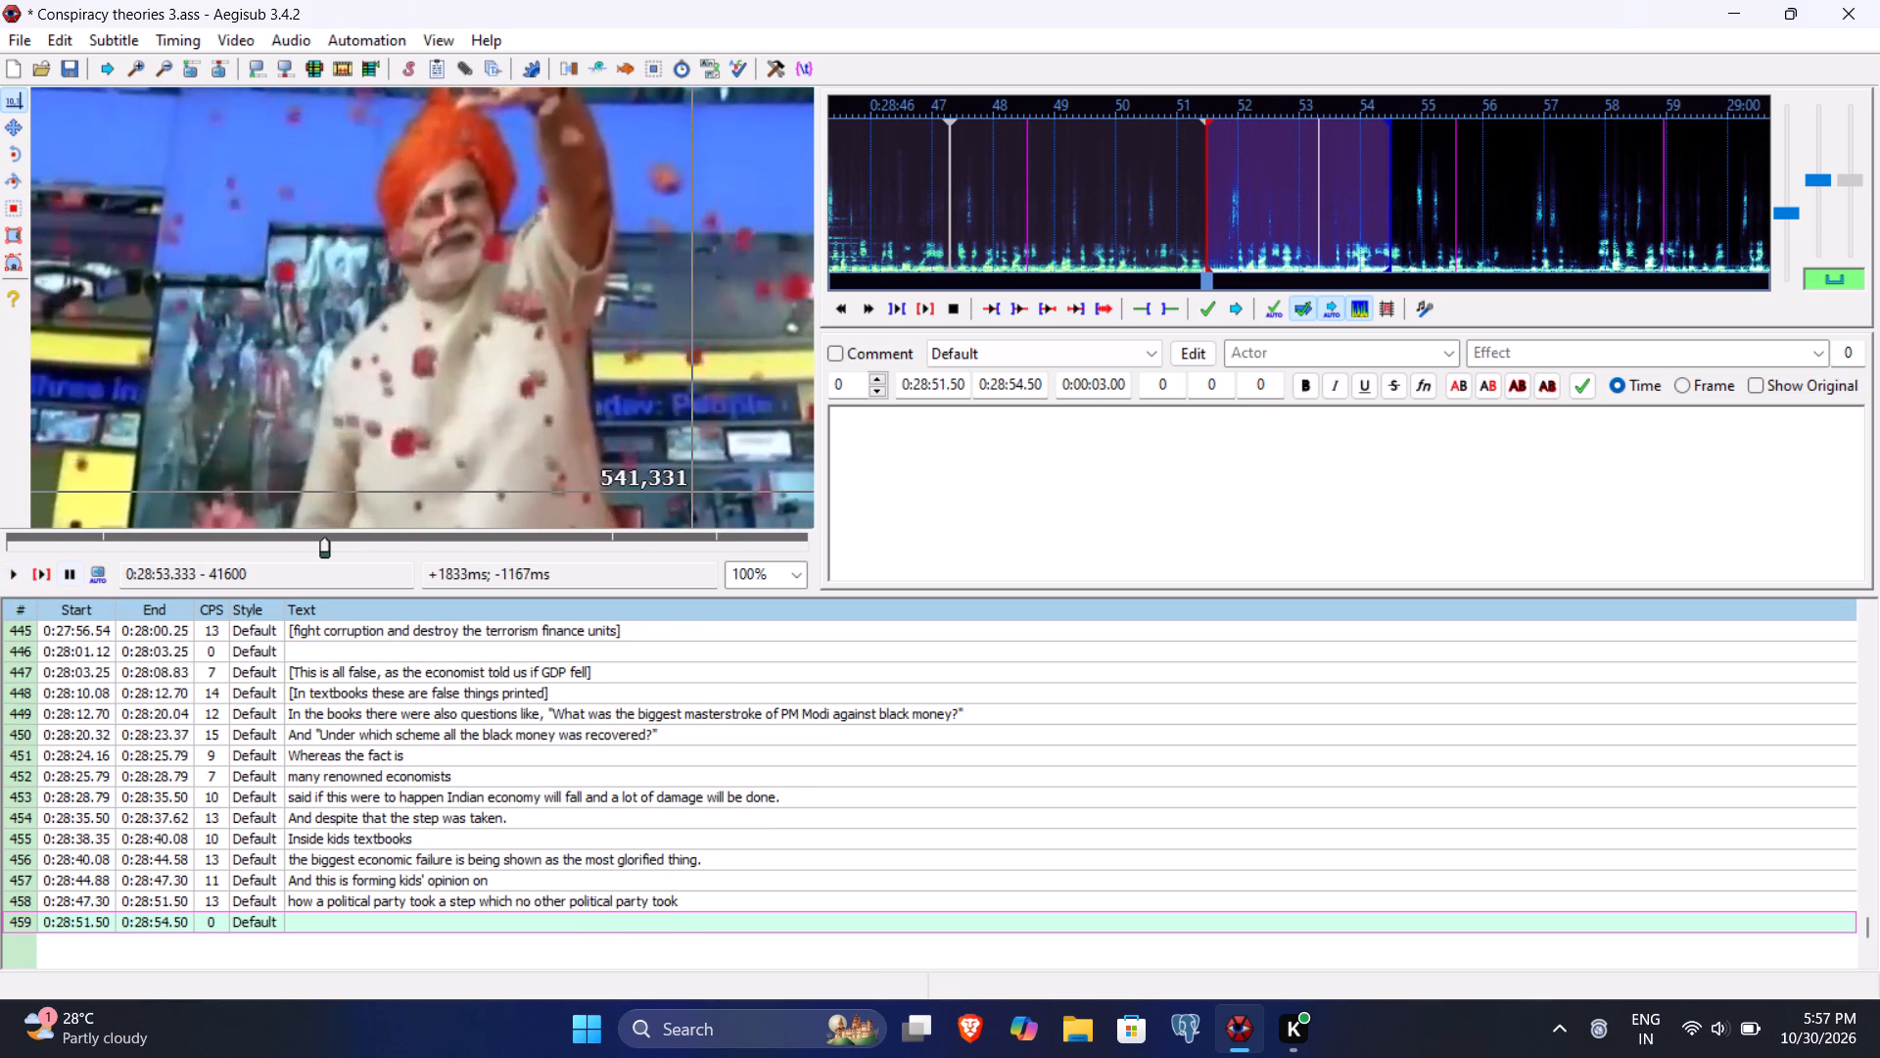
click(1007, 385)
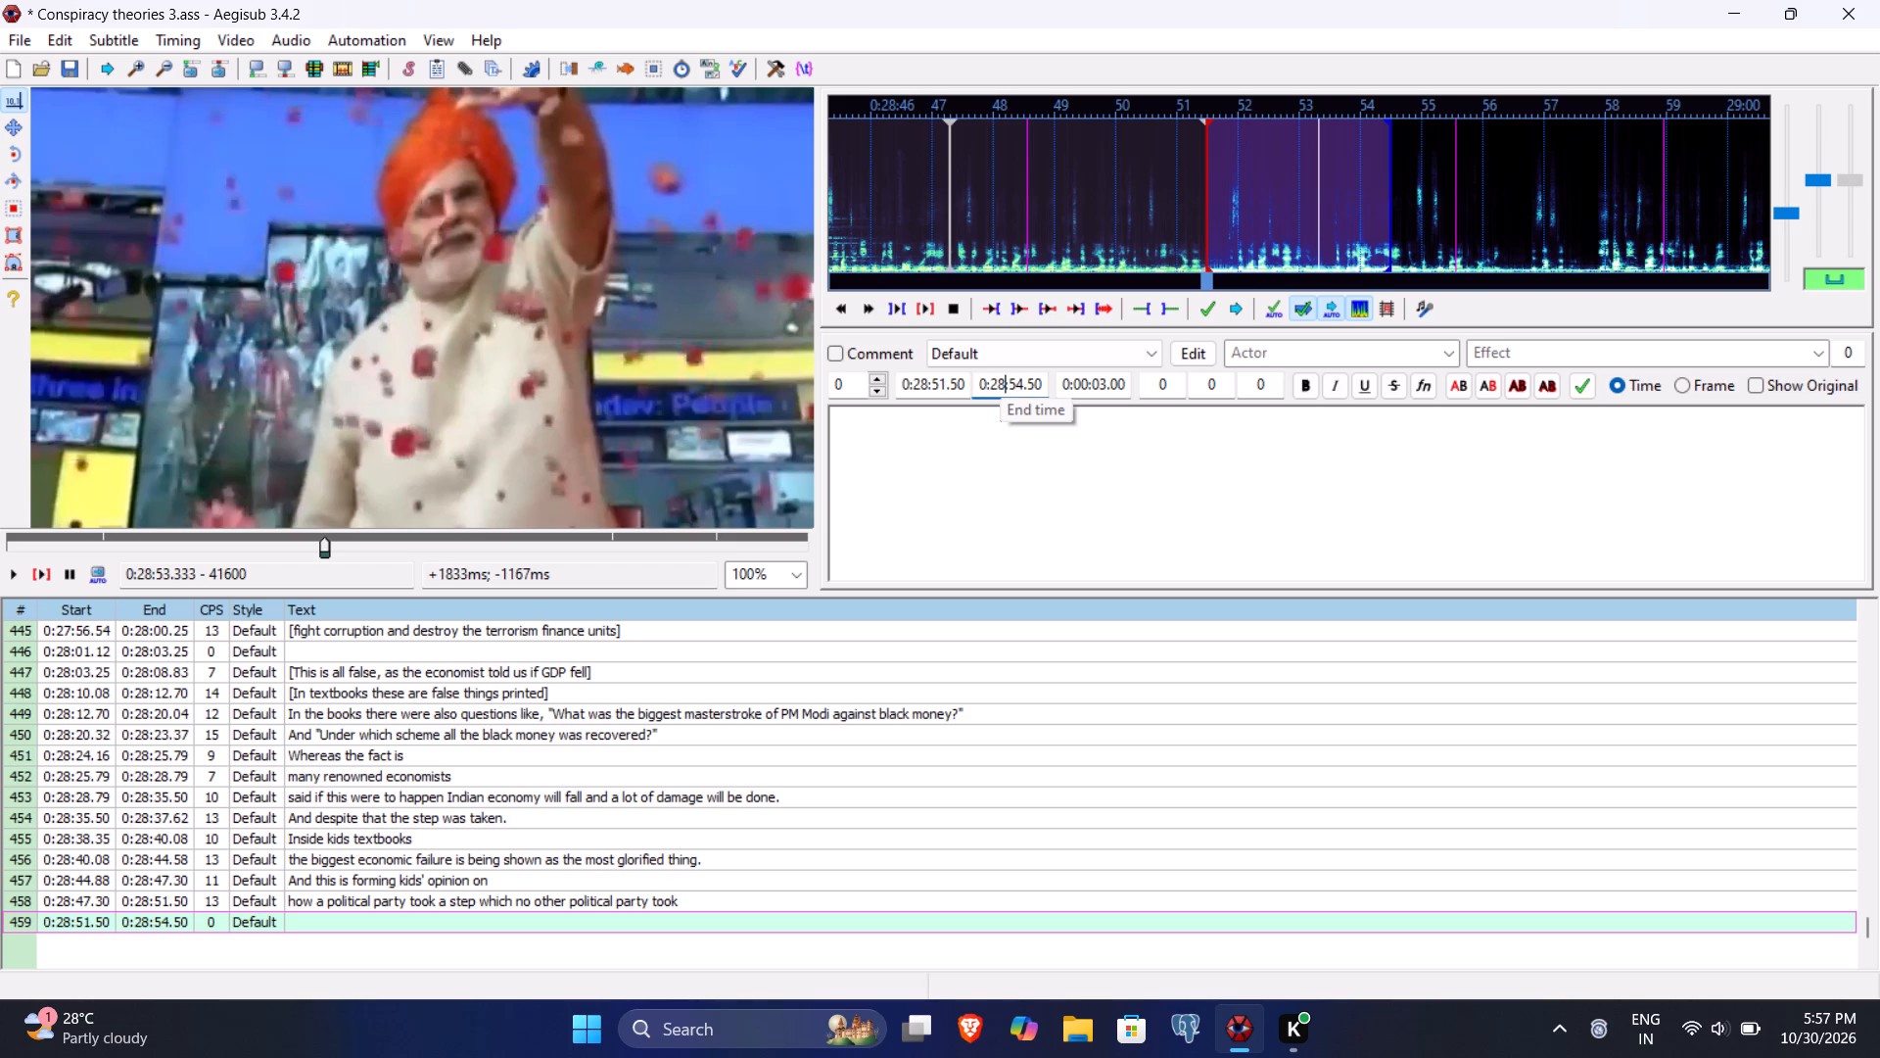
text(5333)
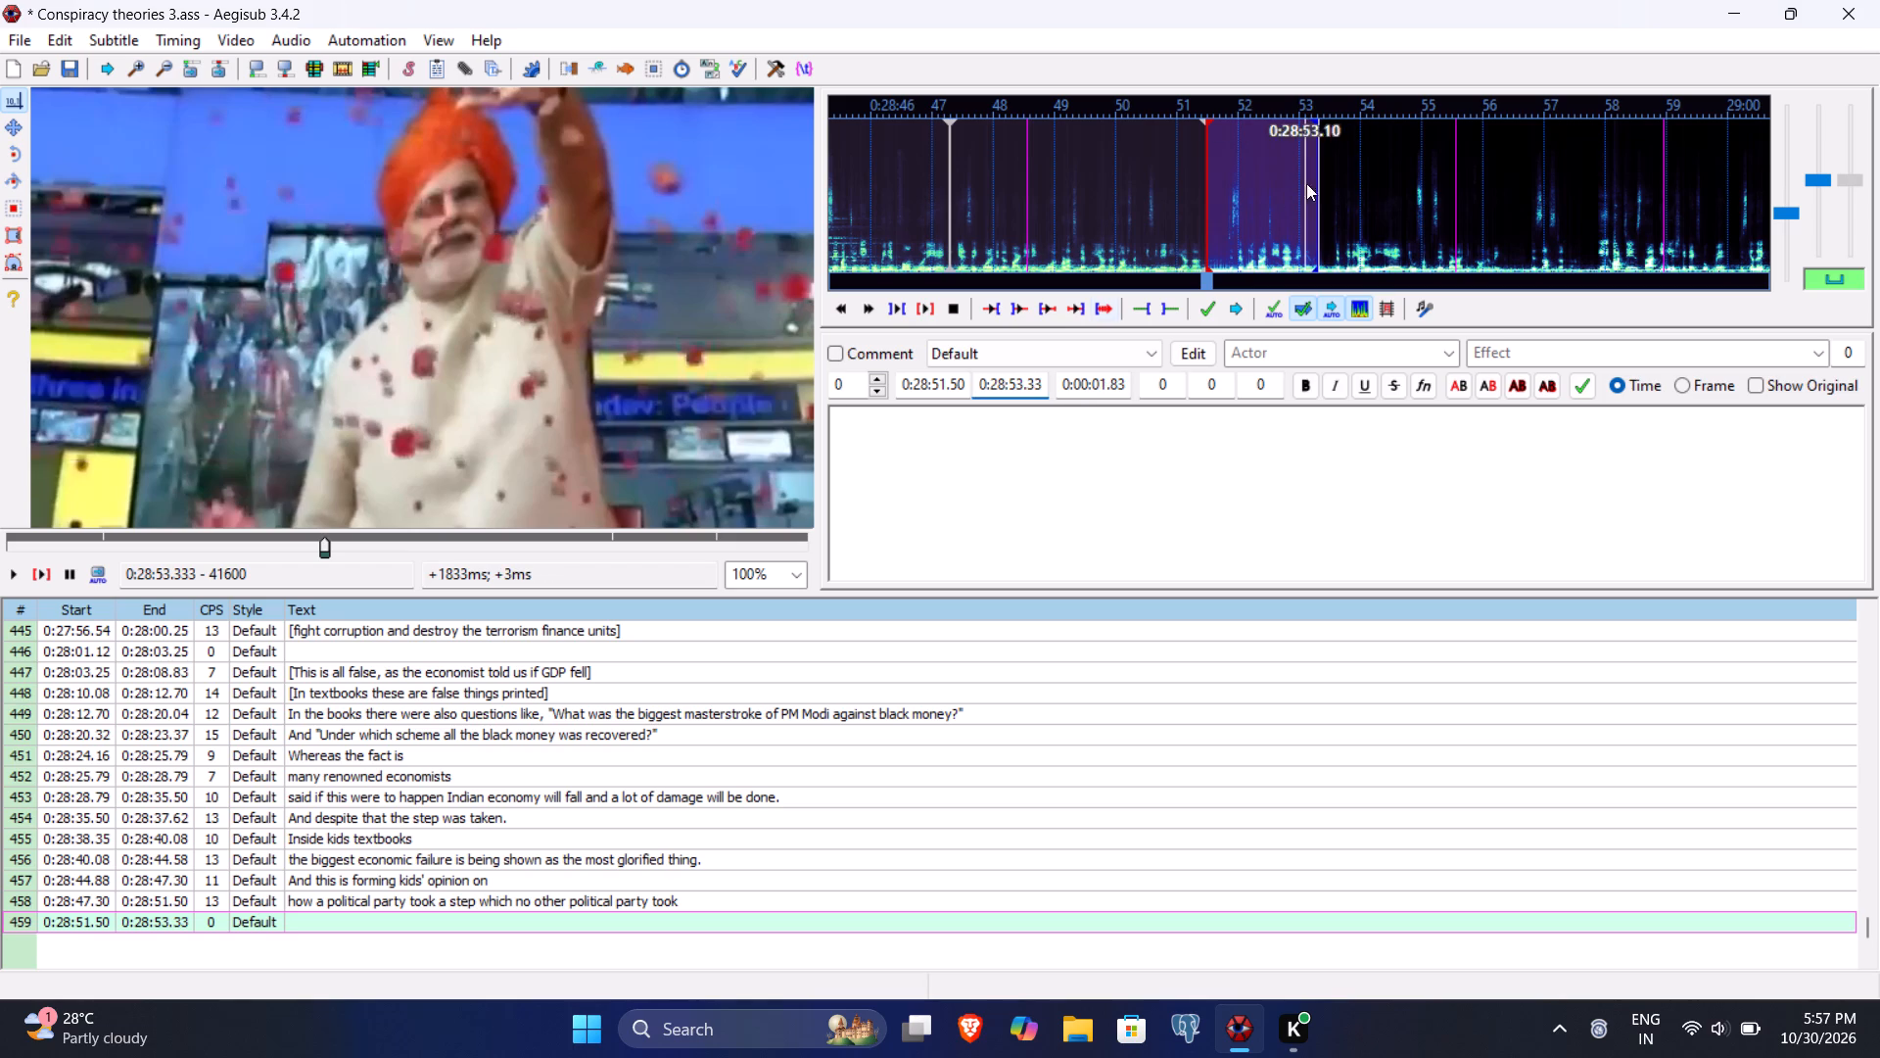
click(949, 390)
text(88)
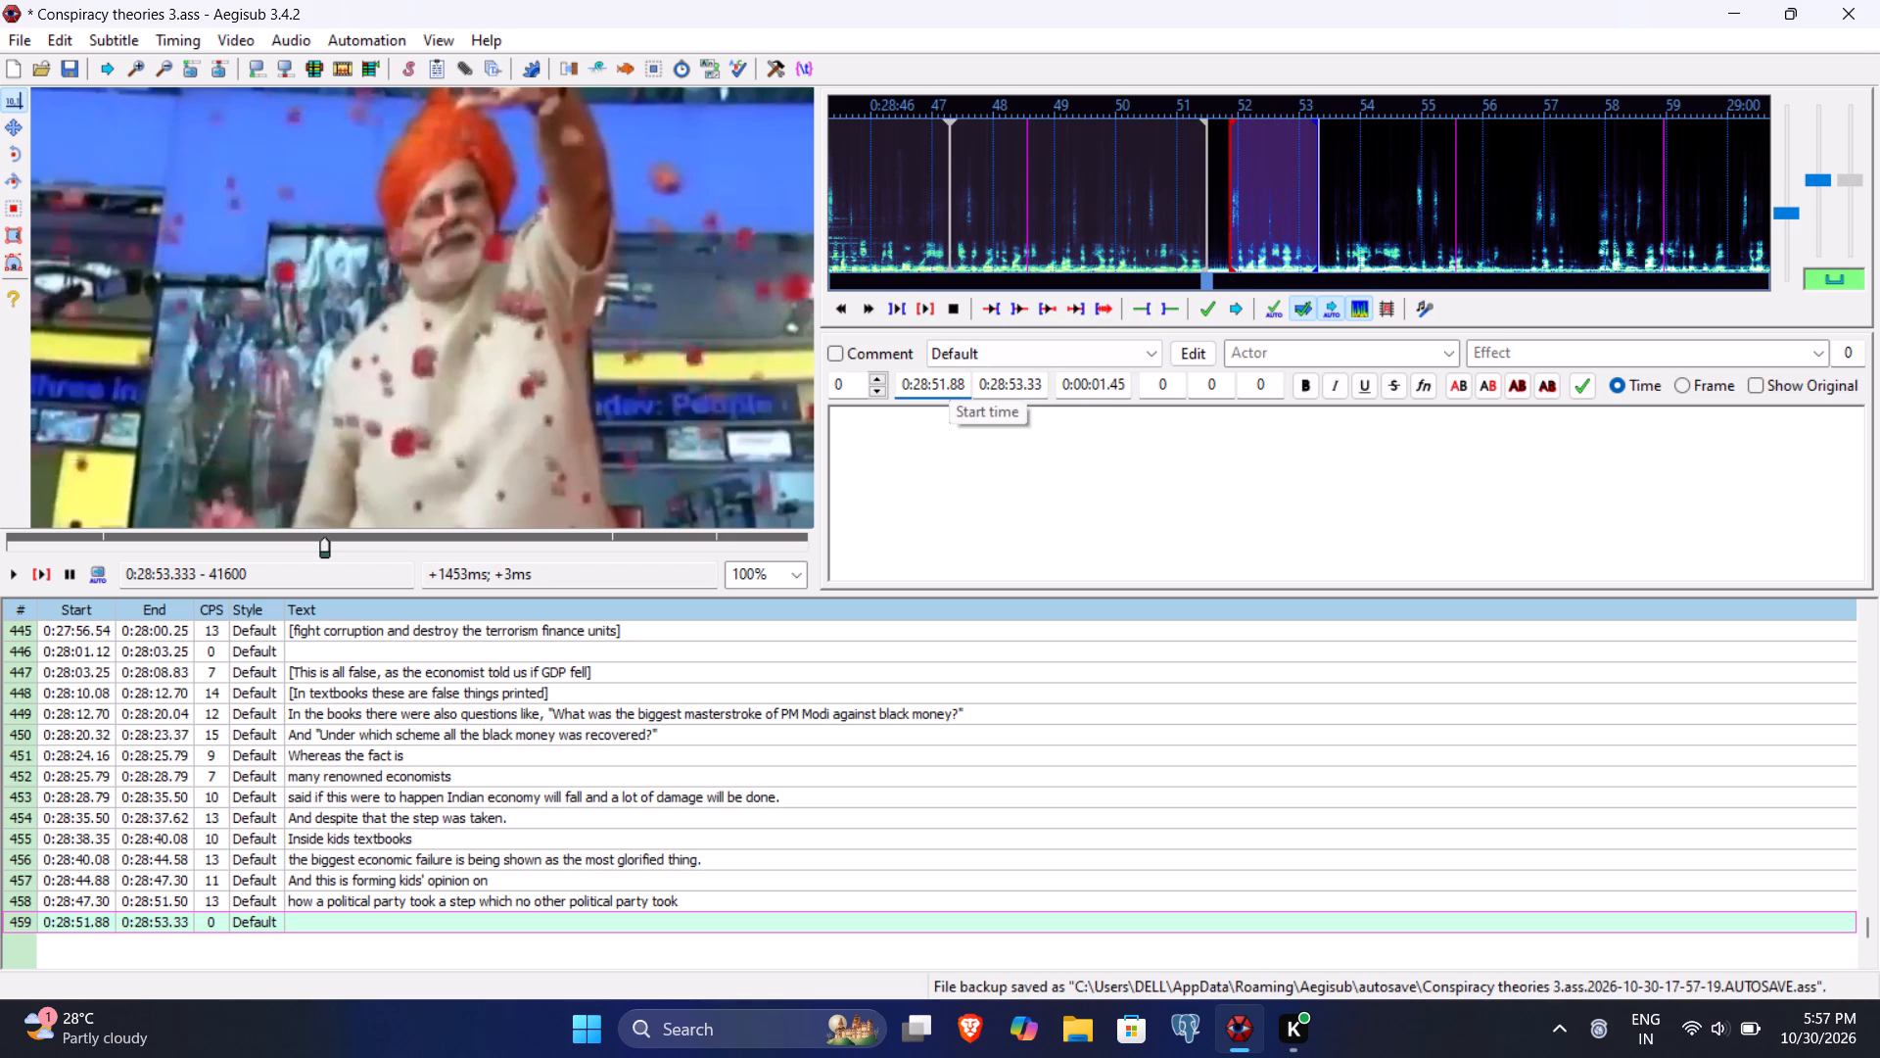
Enter line 459's text as "which bring about a huge change in India.", replay it and commit the line.
click(930, 505)
text(which bring about a hufe)
key(BackSpace)
key(BackSpace)
text(ge change in India)
key(period)
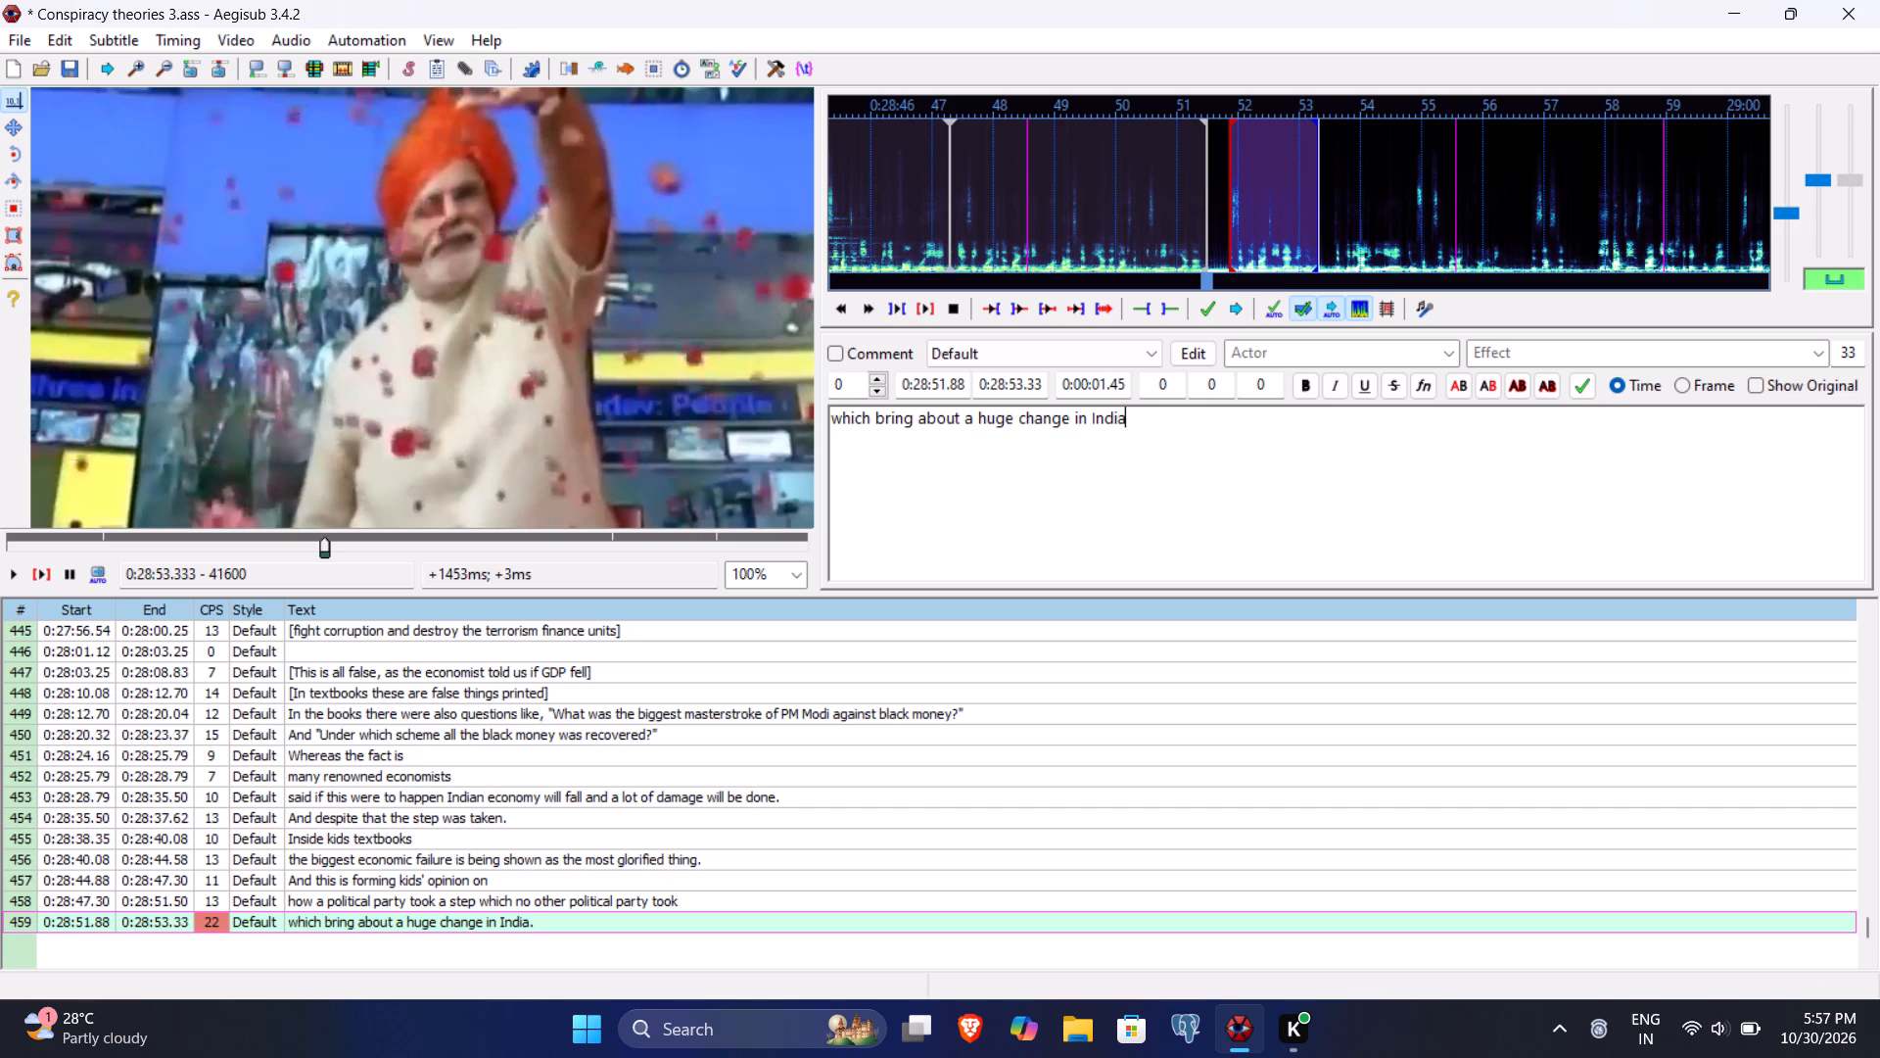
click(46, 570)
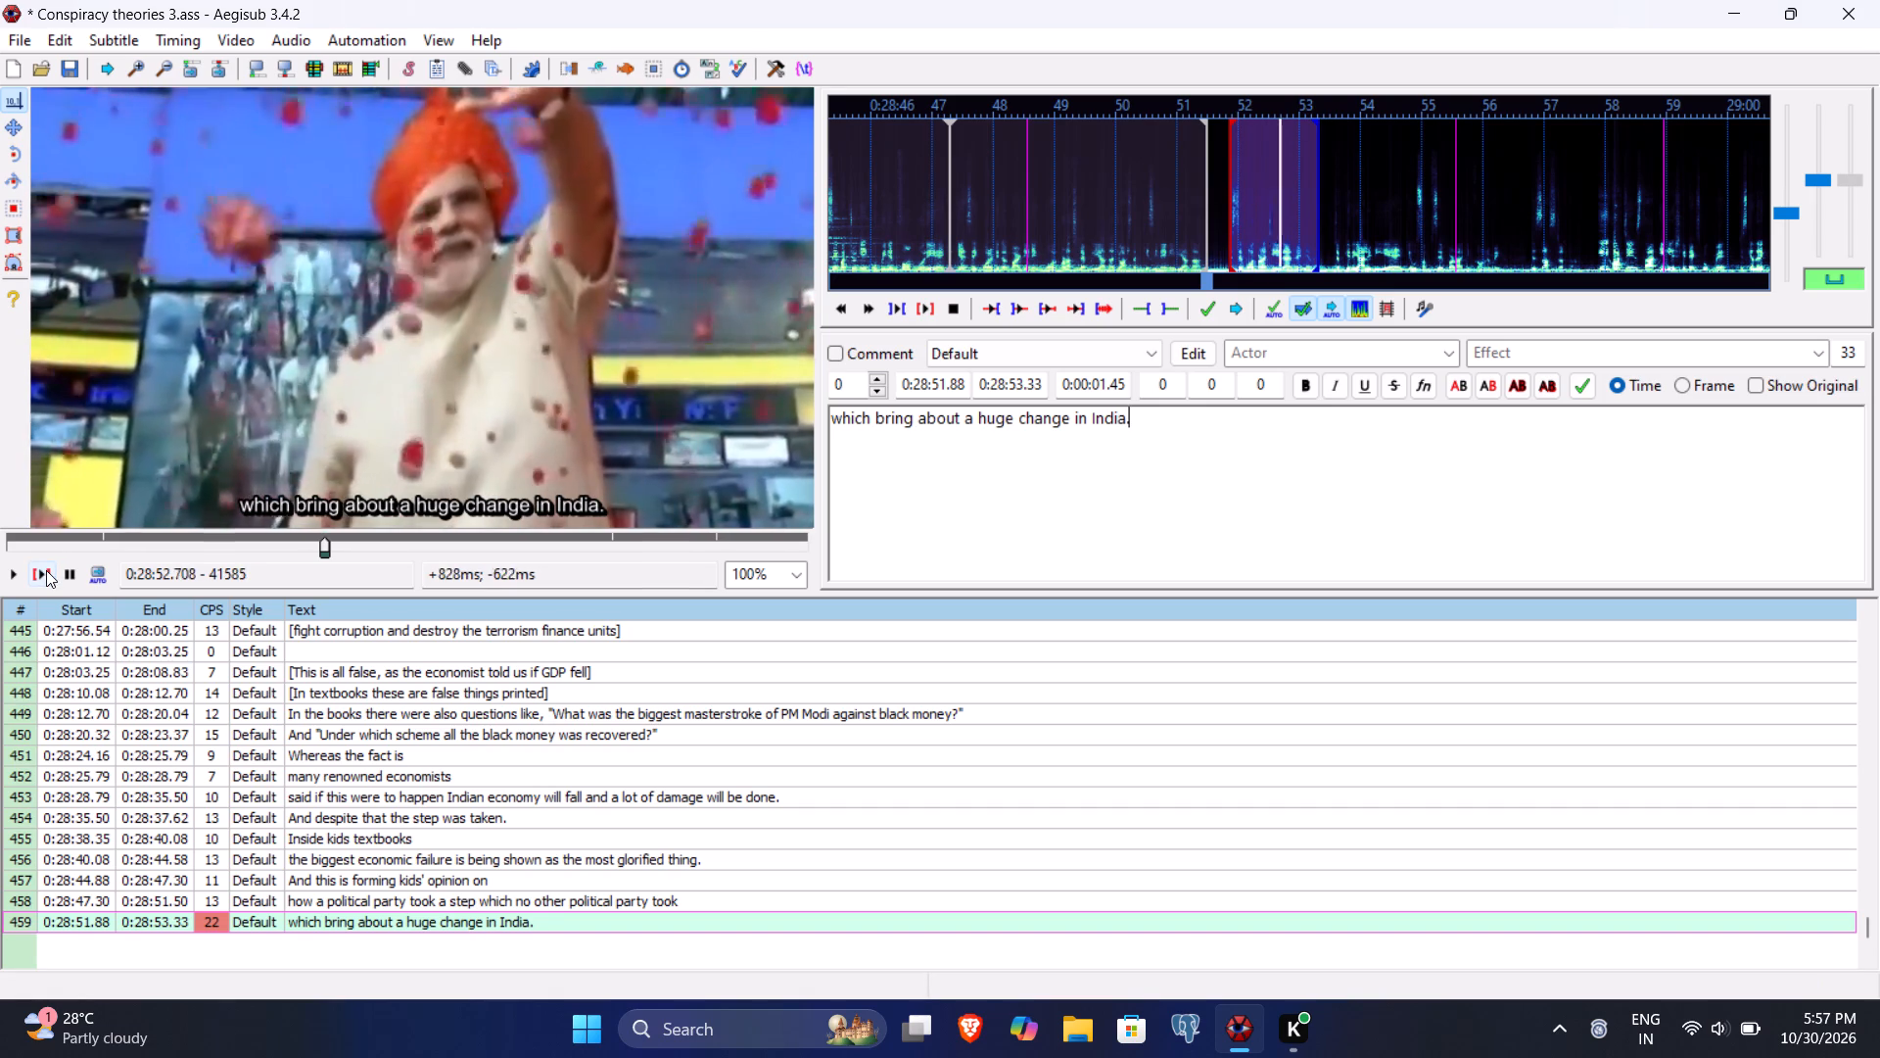
key(Return)
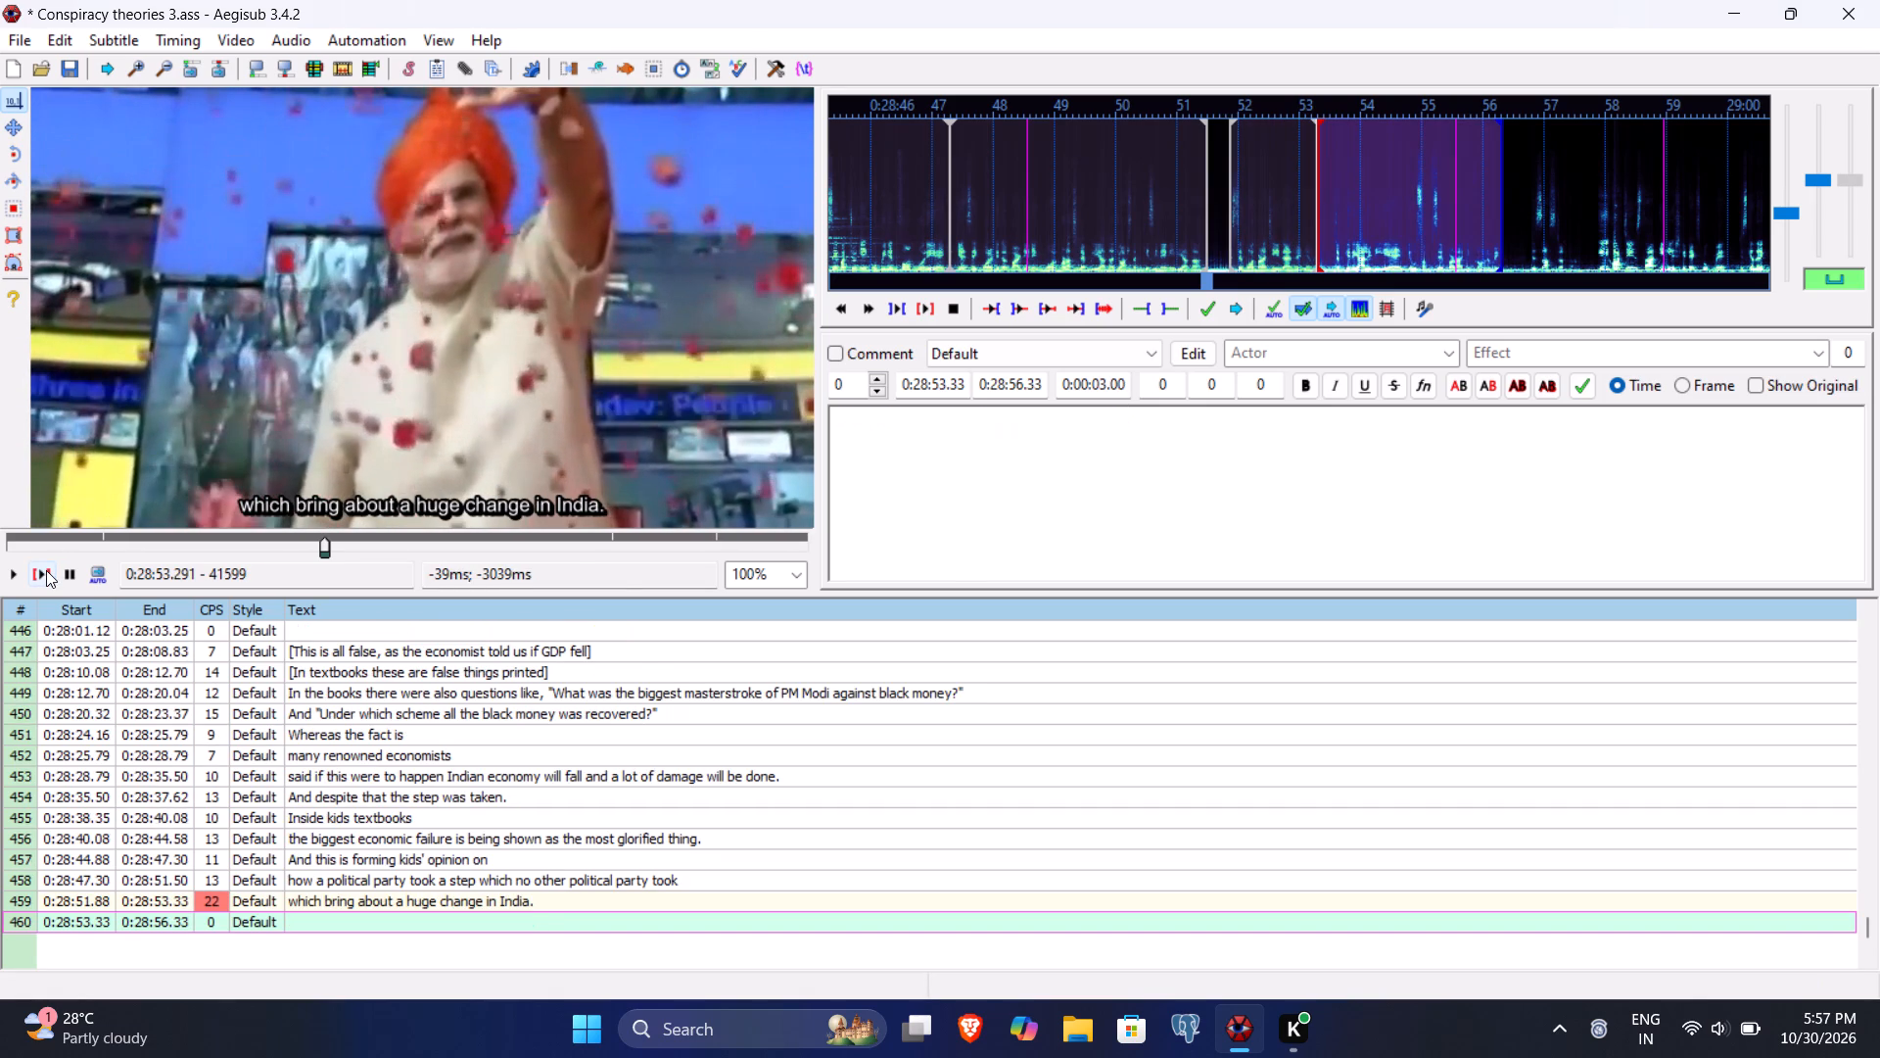
Play line 460 through to the end of its phrase and set its end time to 0:28:57.45.
click(46, 570)
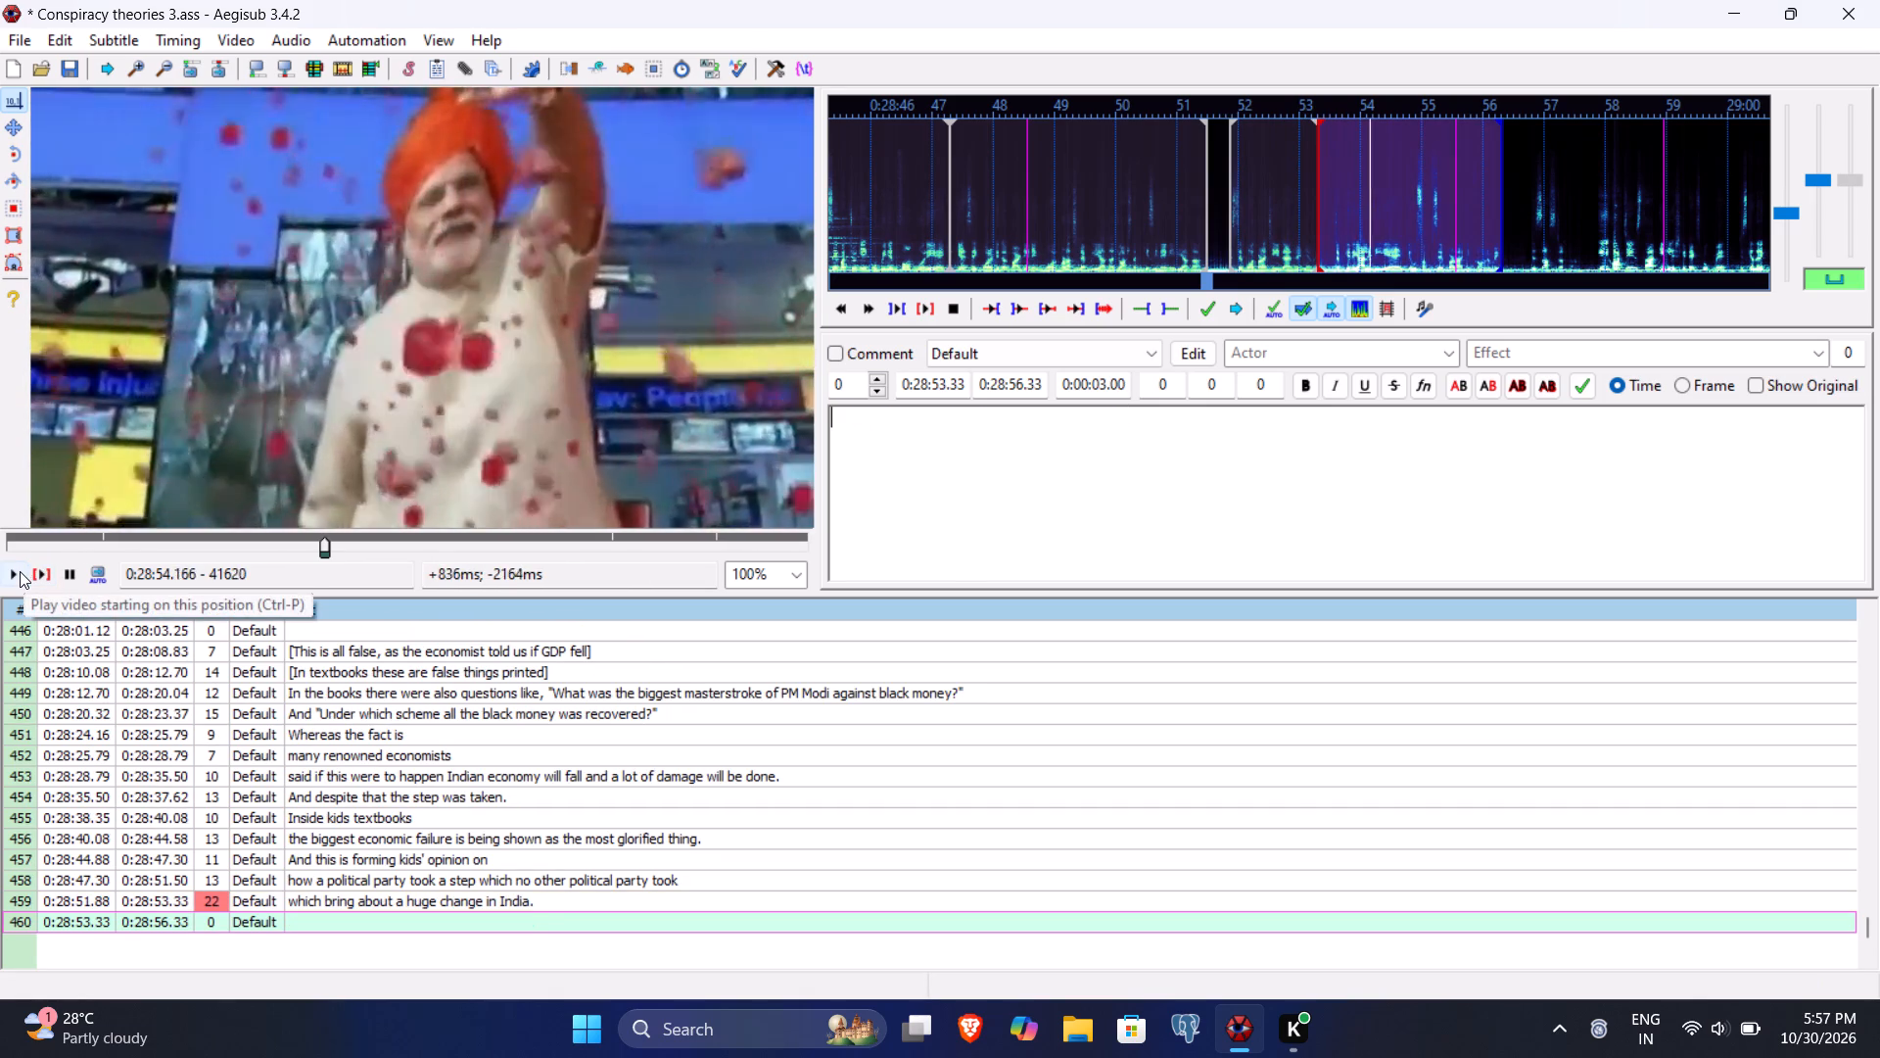
click(20, 571)
click(20, 571)
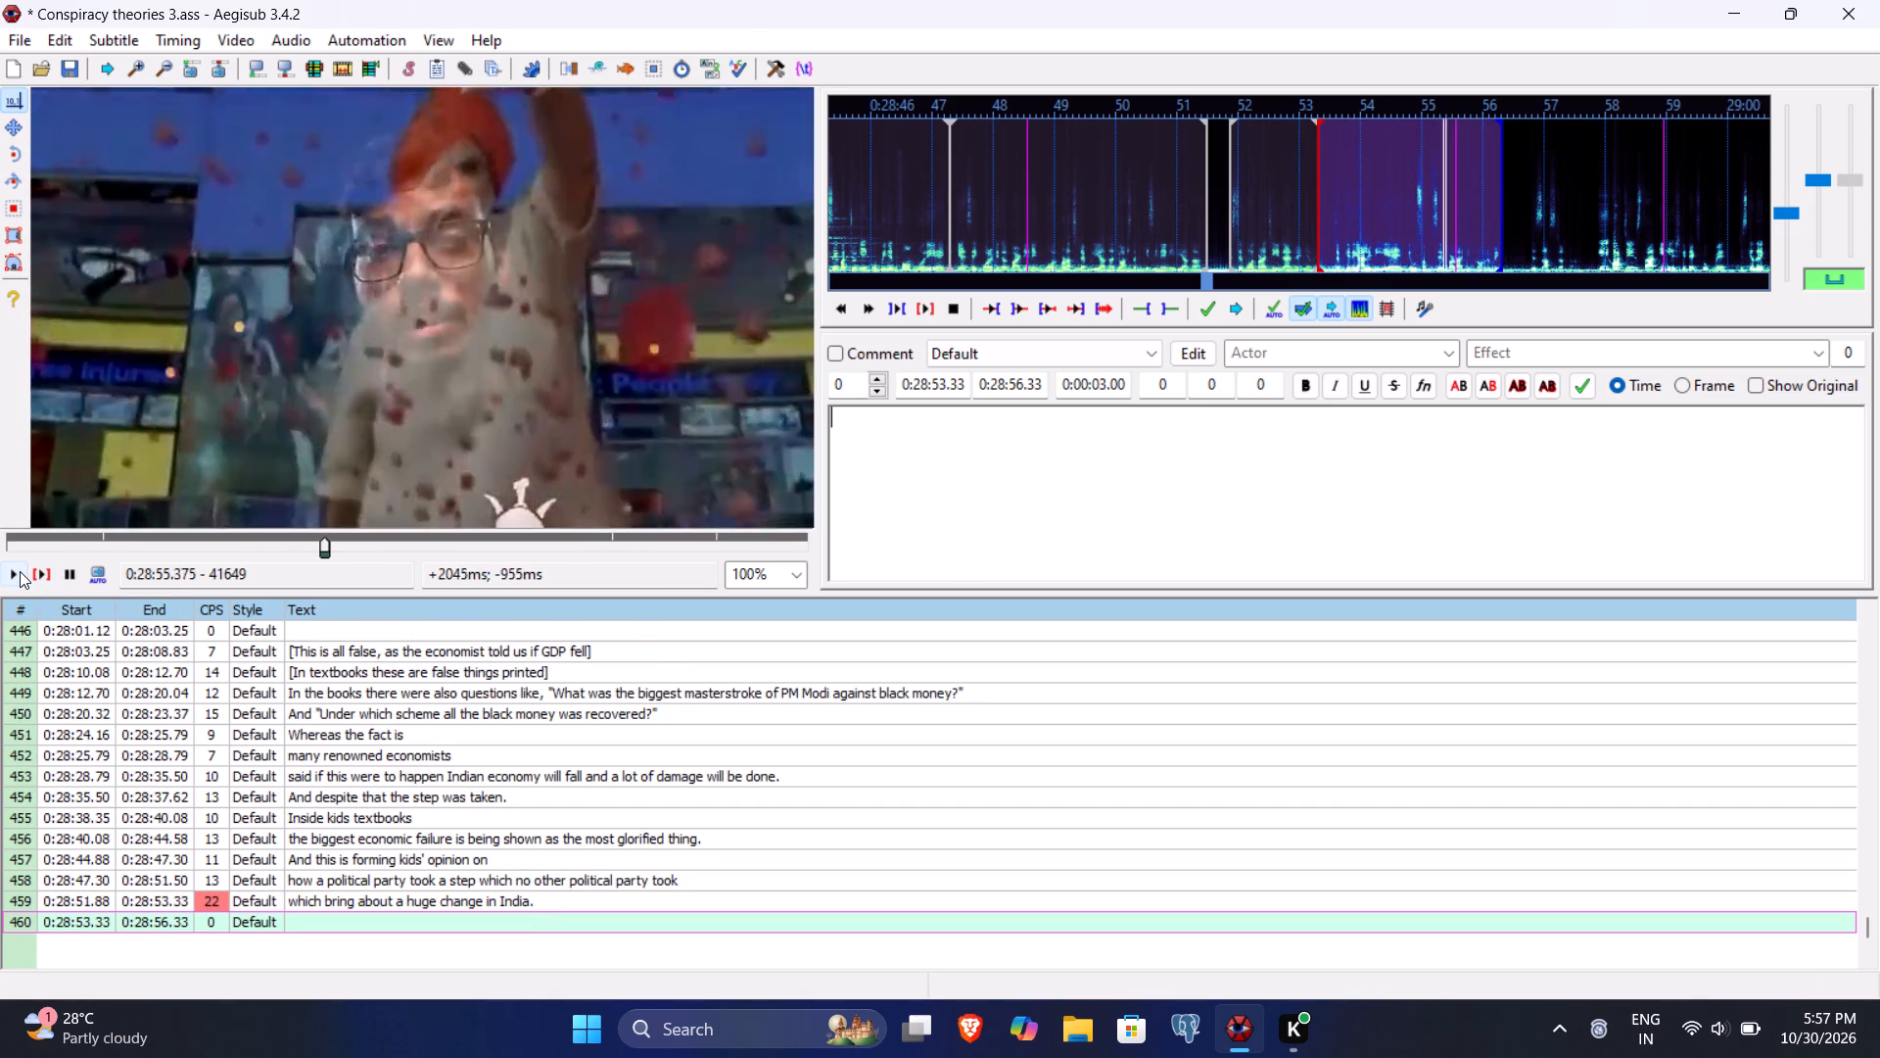
click(20, 571)
click(20, 571)
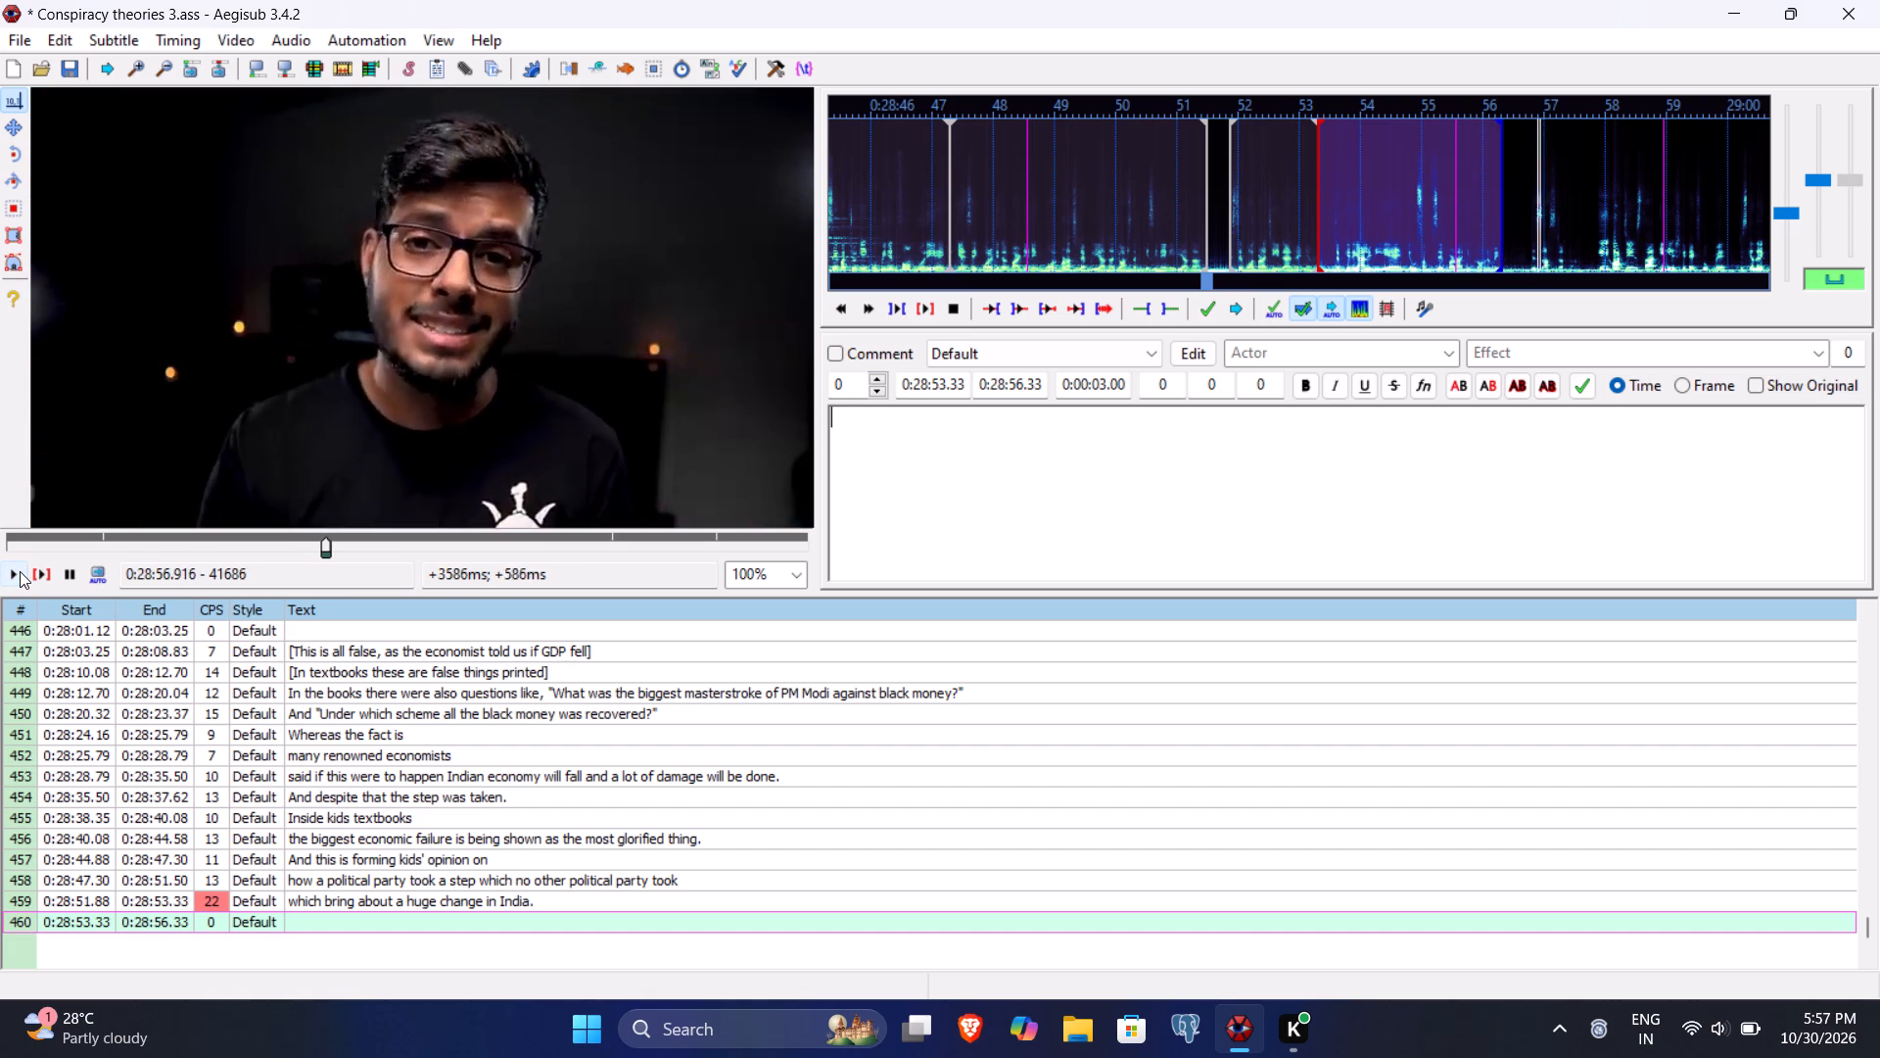
click(20, 571)
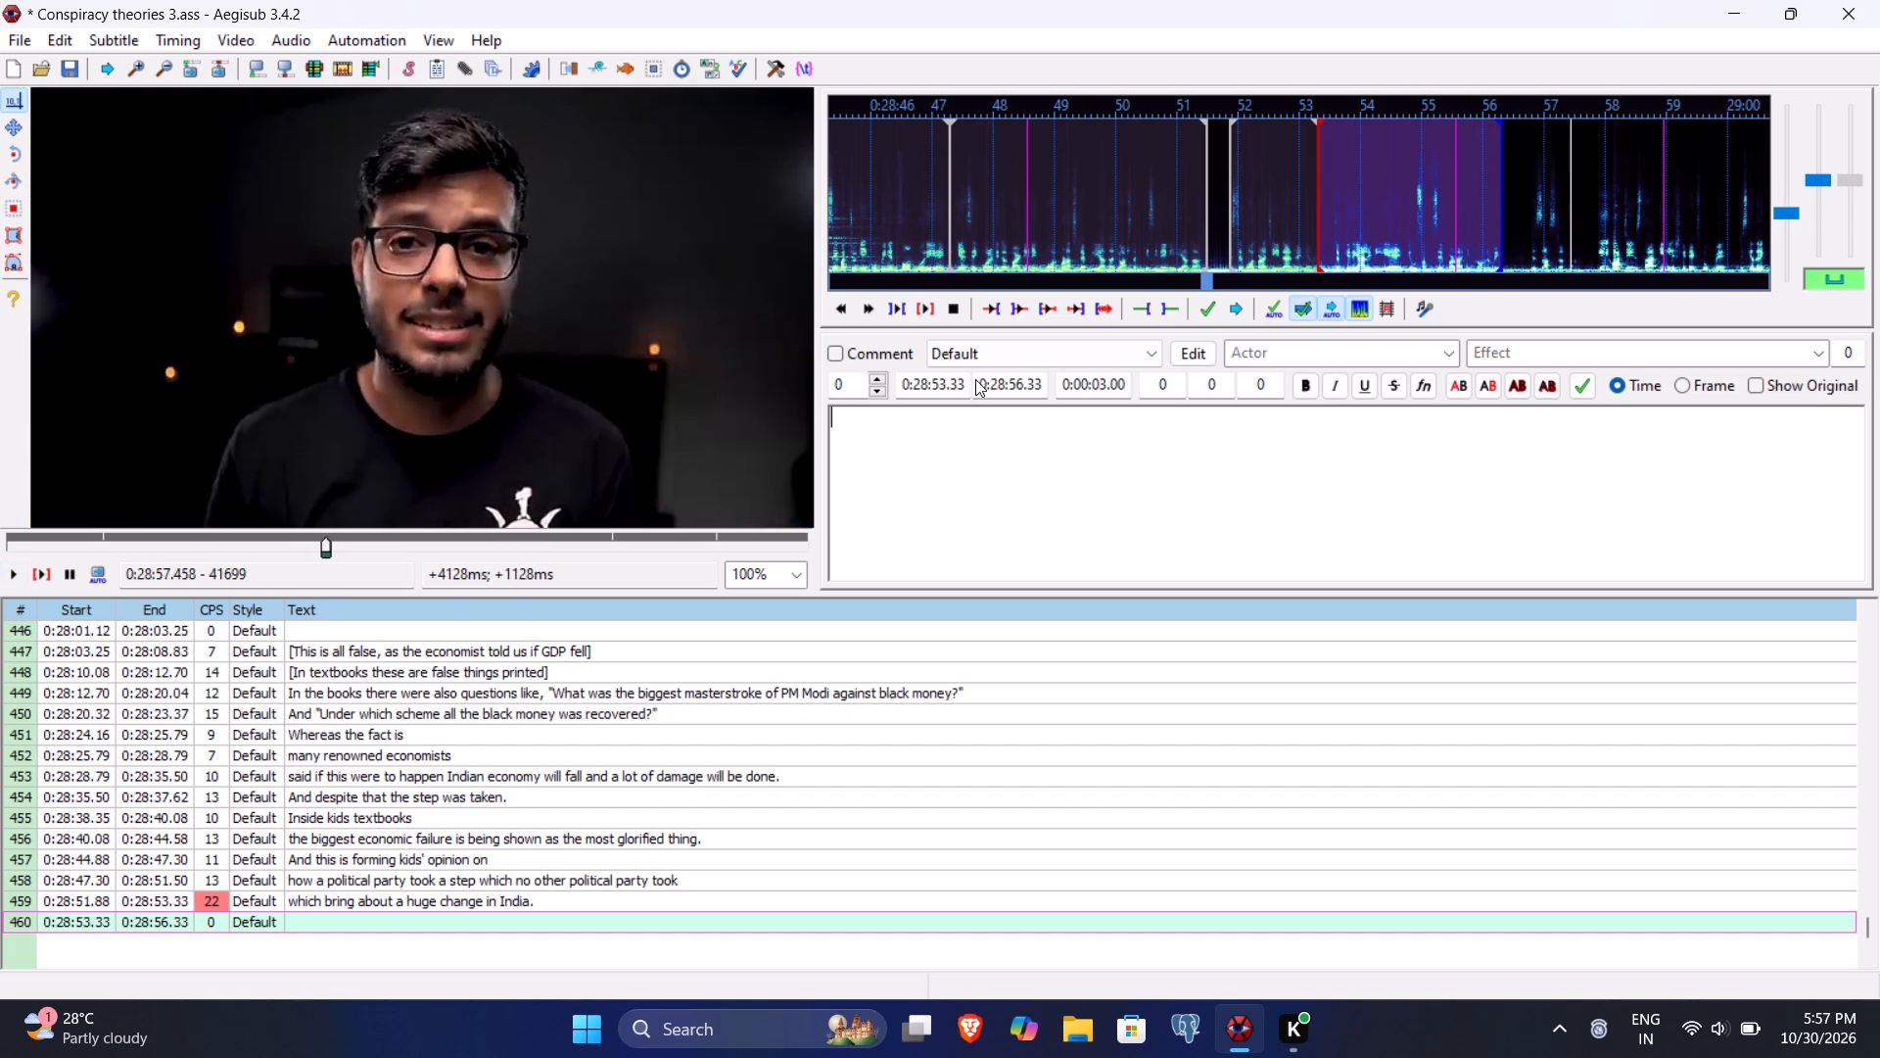
click(1016, 378)
key(7)
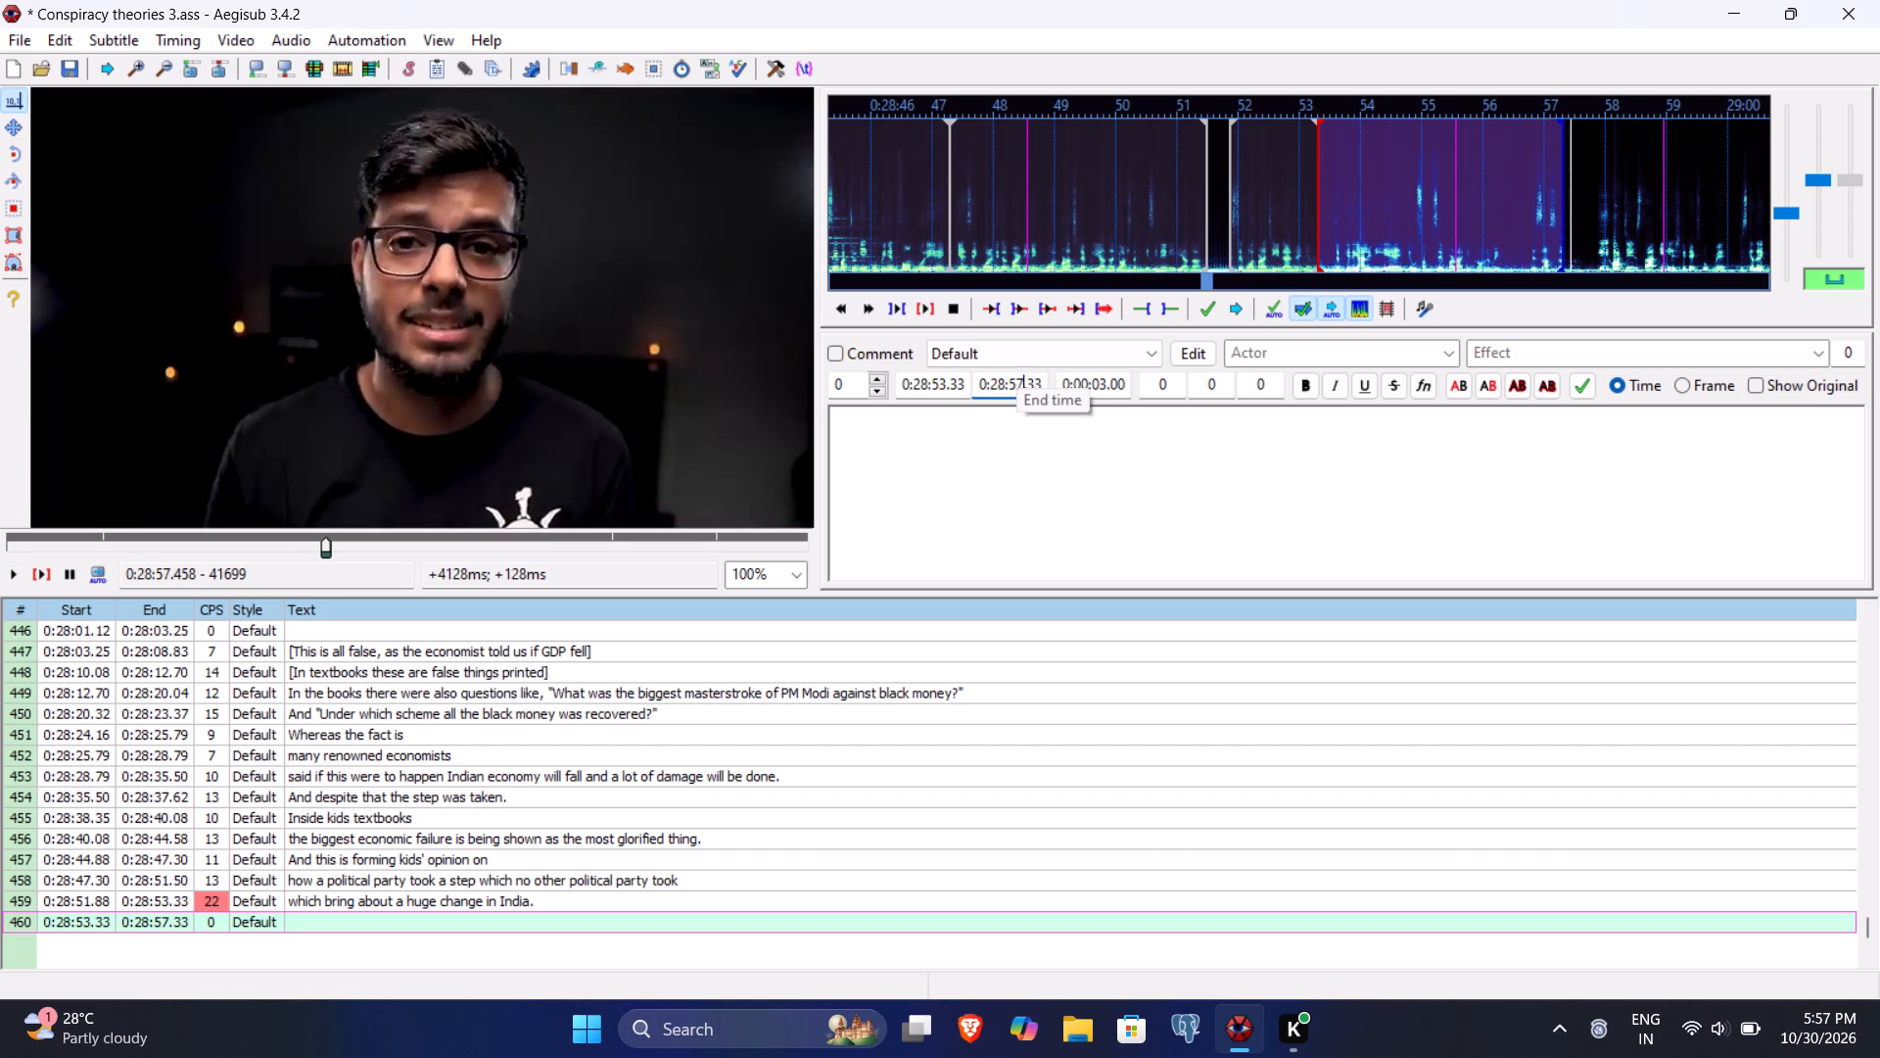
text(45)
Enter line 460's text as "But the fact is that it caused a huge economic disaster.", save the file and commit the line.
click(998, 506)
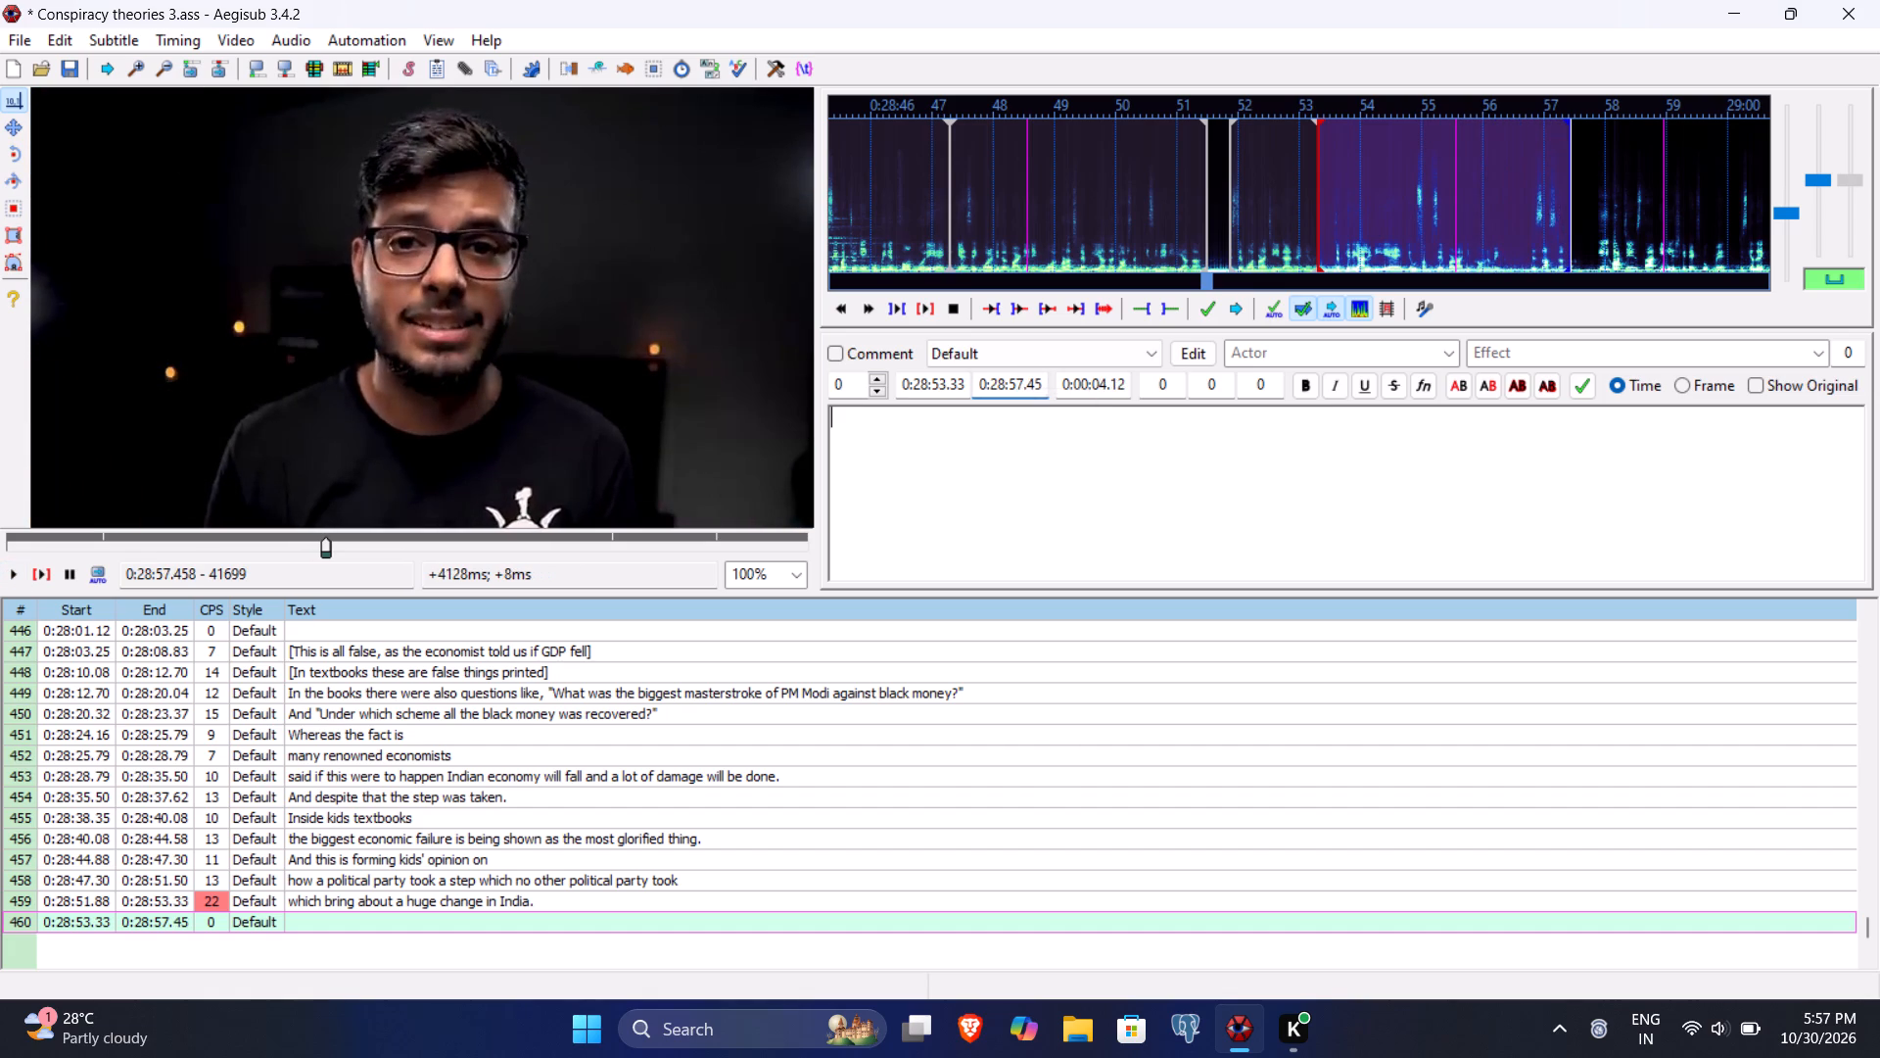
key(b)
key(BackSpace)
text(But the fact is that t)
key(BackSpace)
text(it caused a huge econoi)
key(BackSpace)
text(mic dista)
key(BackSpace)
key(BackSpace)
text(at)
key(BackSpace)
text(ster)
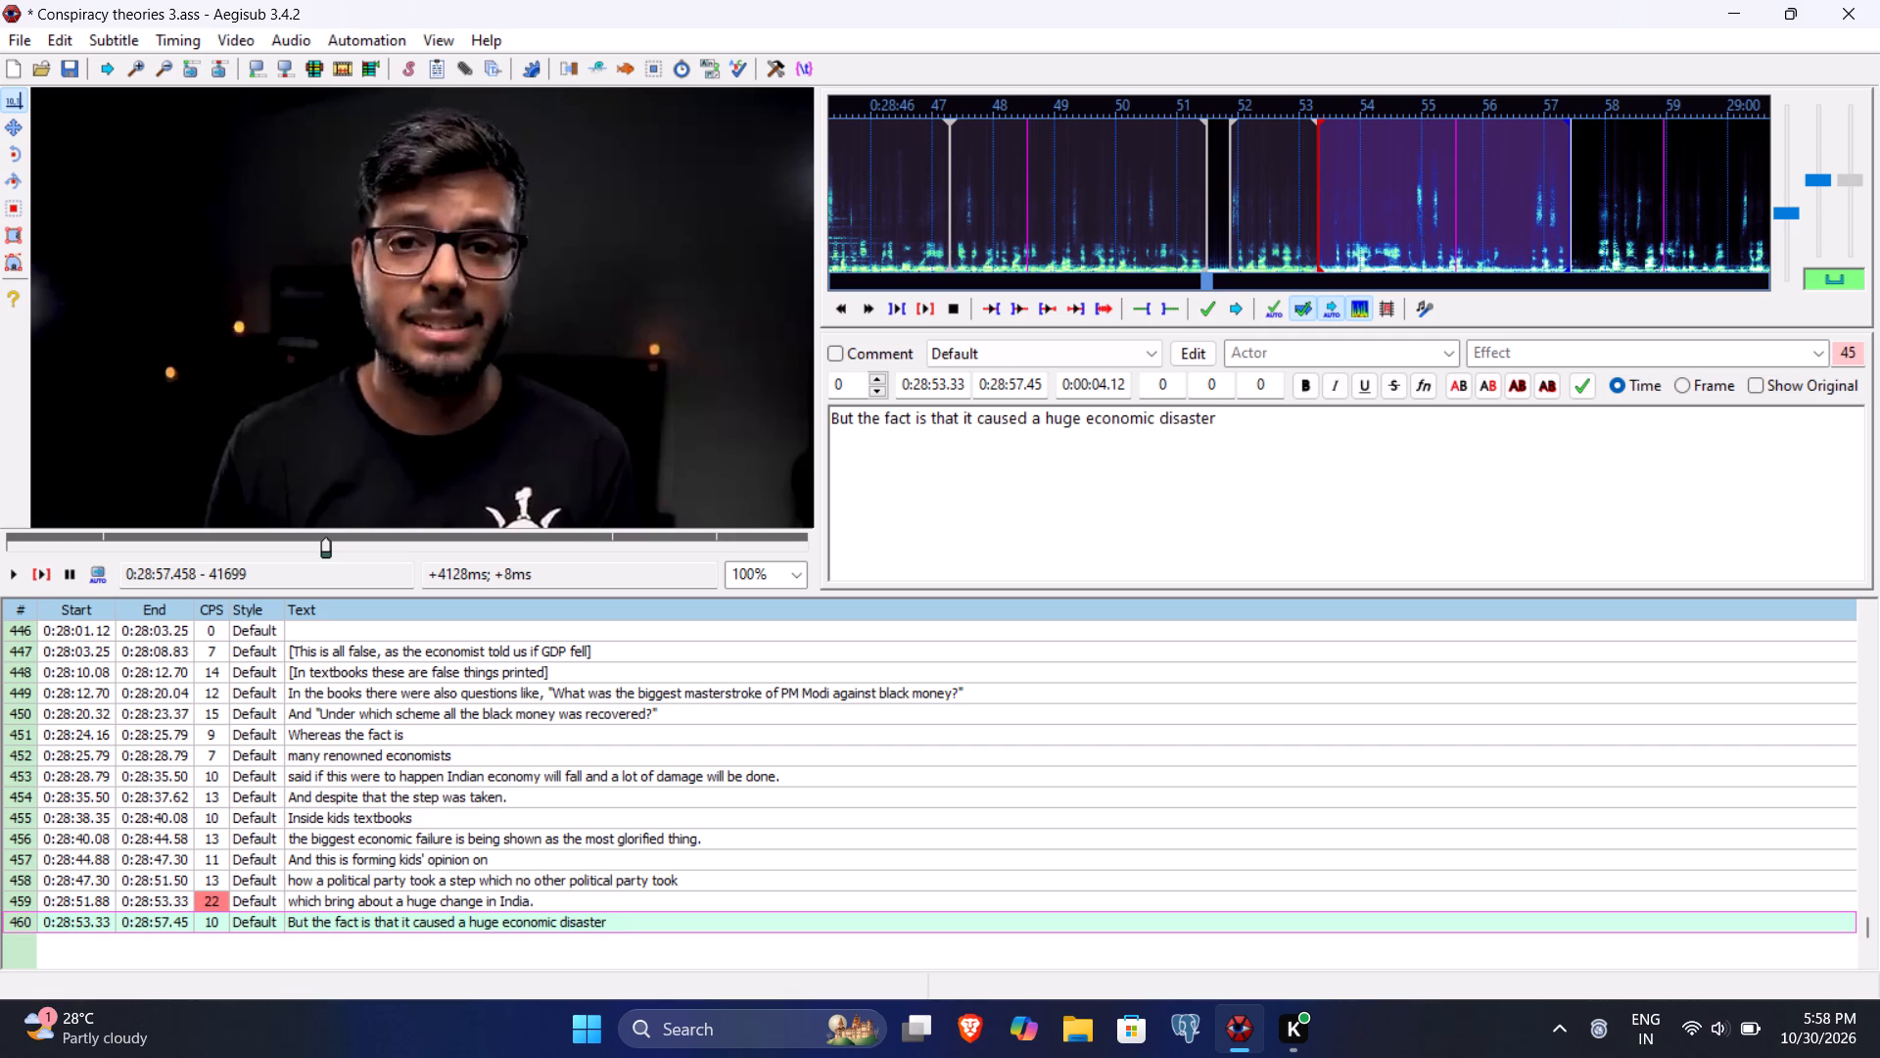
key(period)
key(ctrl+s)
key(Return)
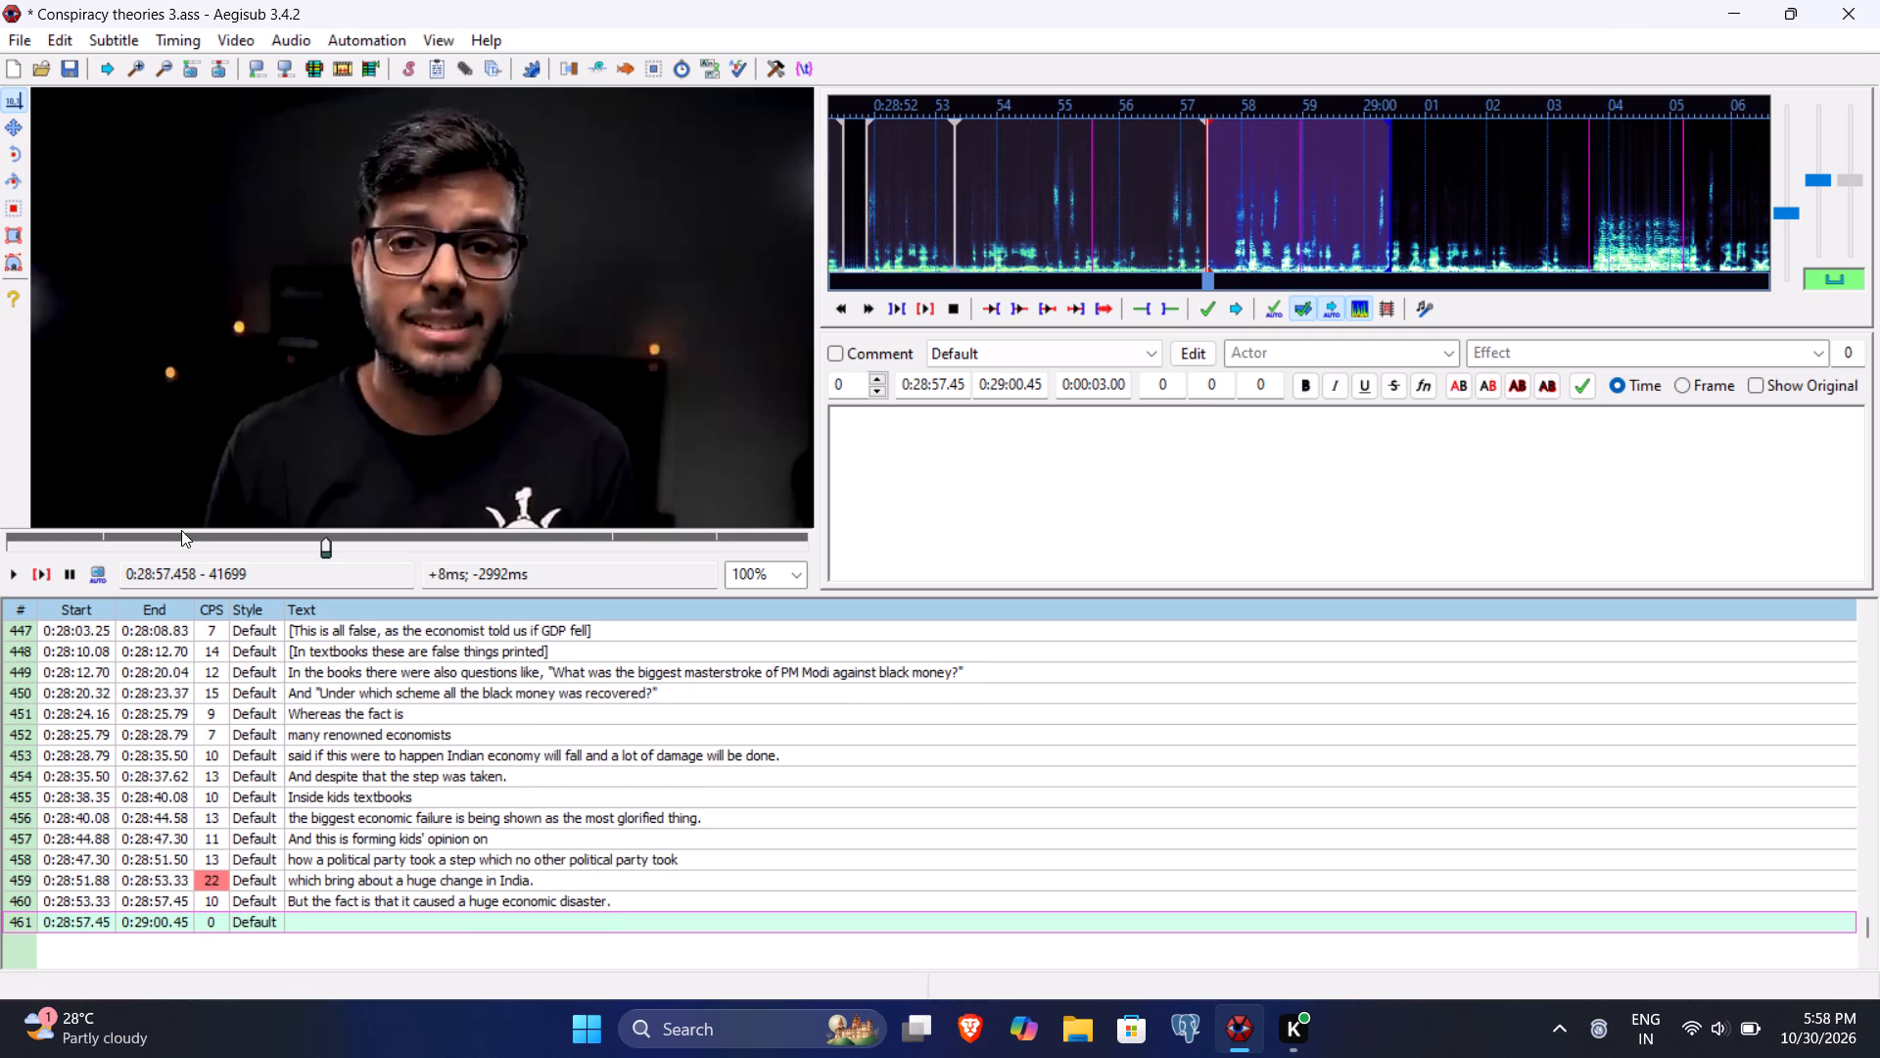
Play line 461 through its phrase, setting its end time to 0:29:00.12 and its start time to 0:28:57.80.
click(52, 571)
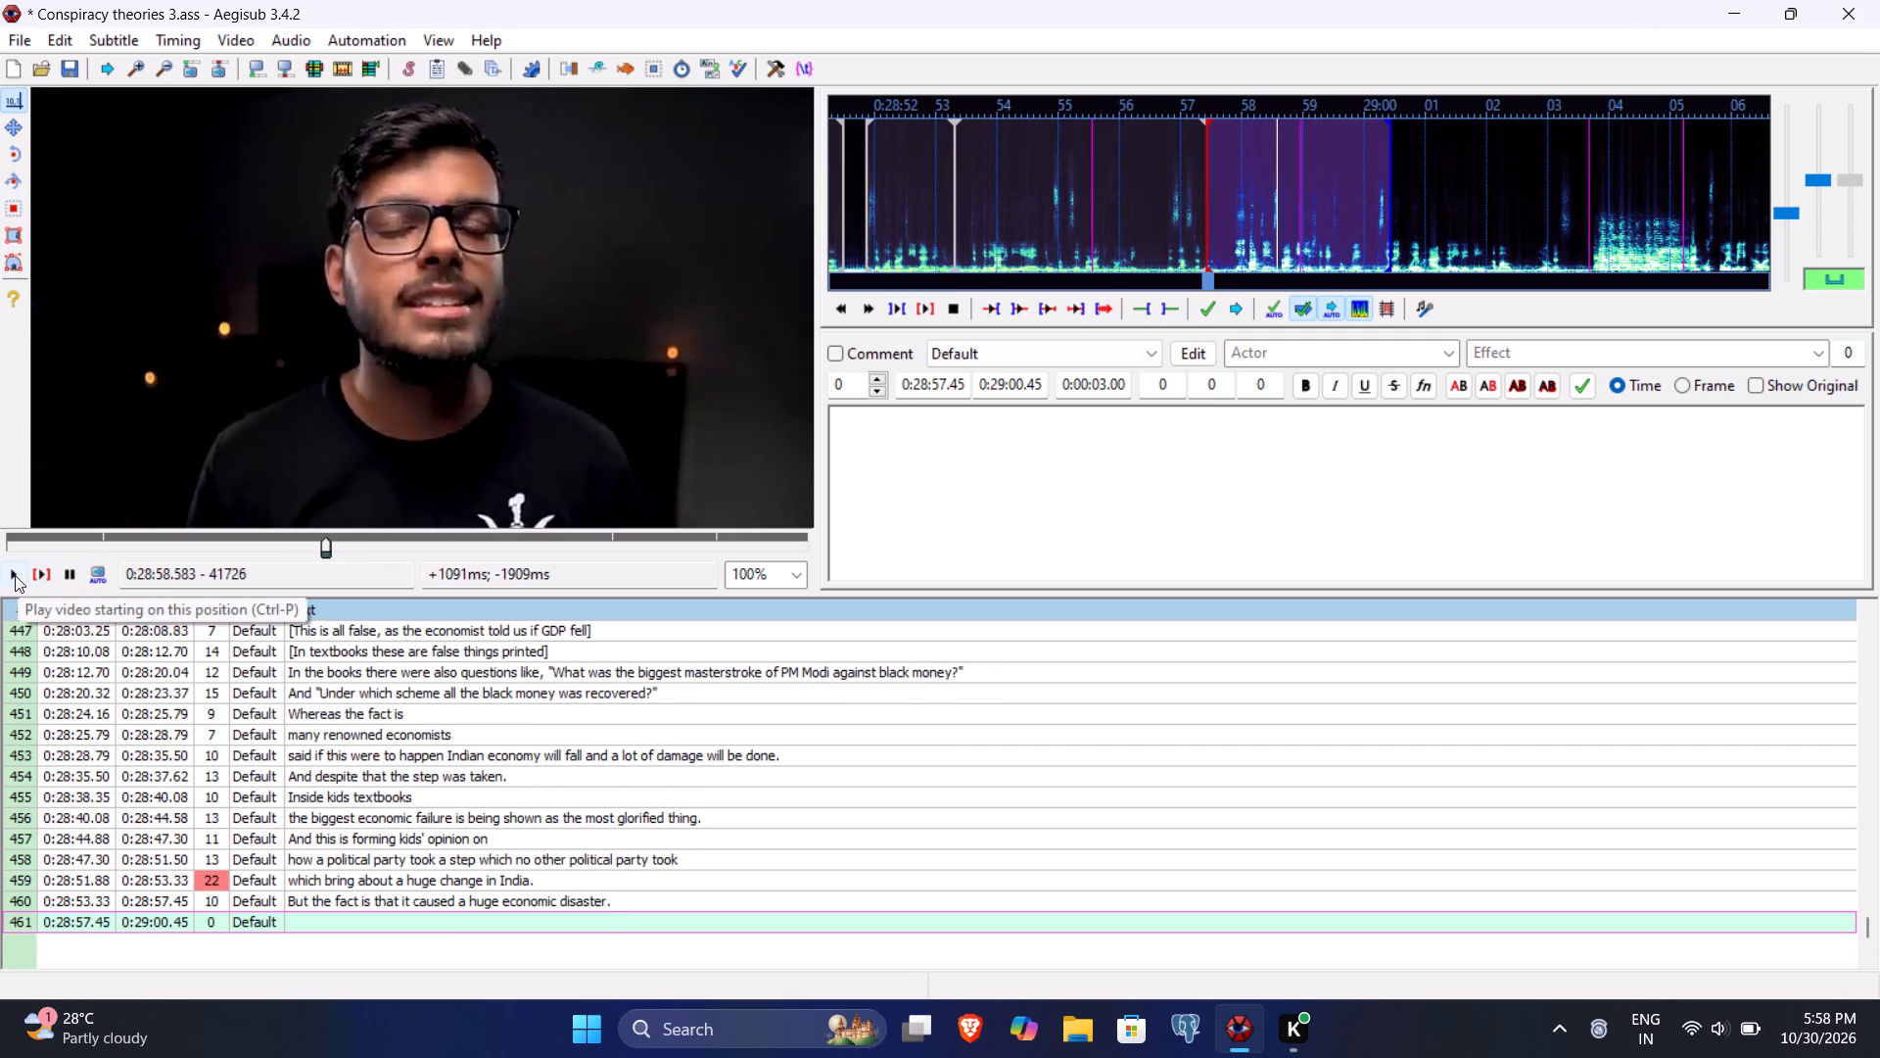
click(15, 575)
double_click(15, 575)
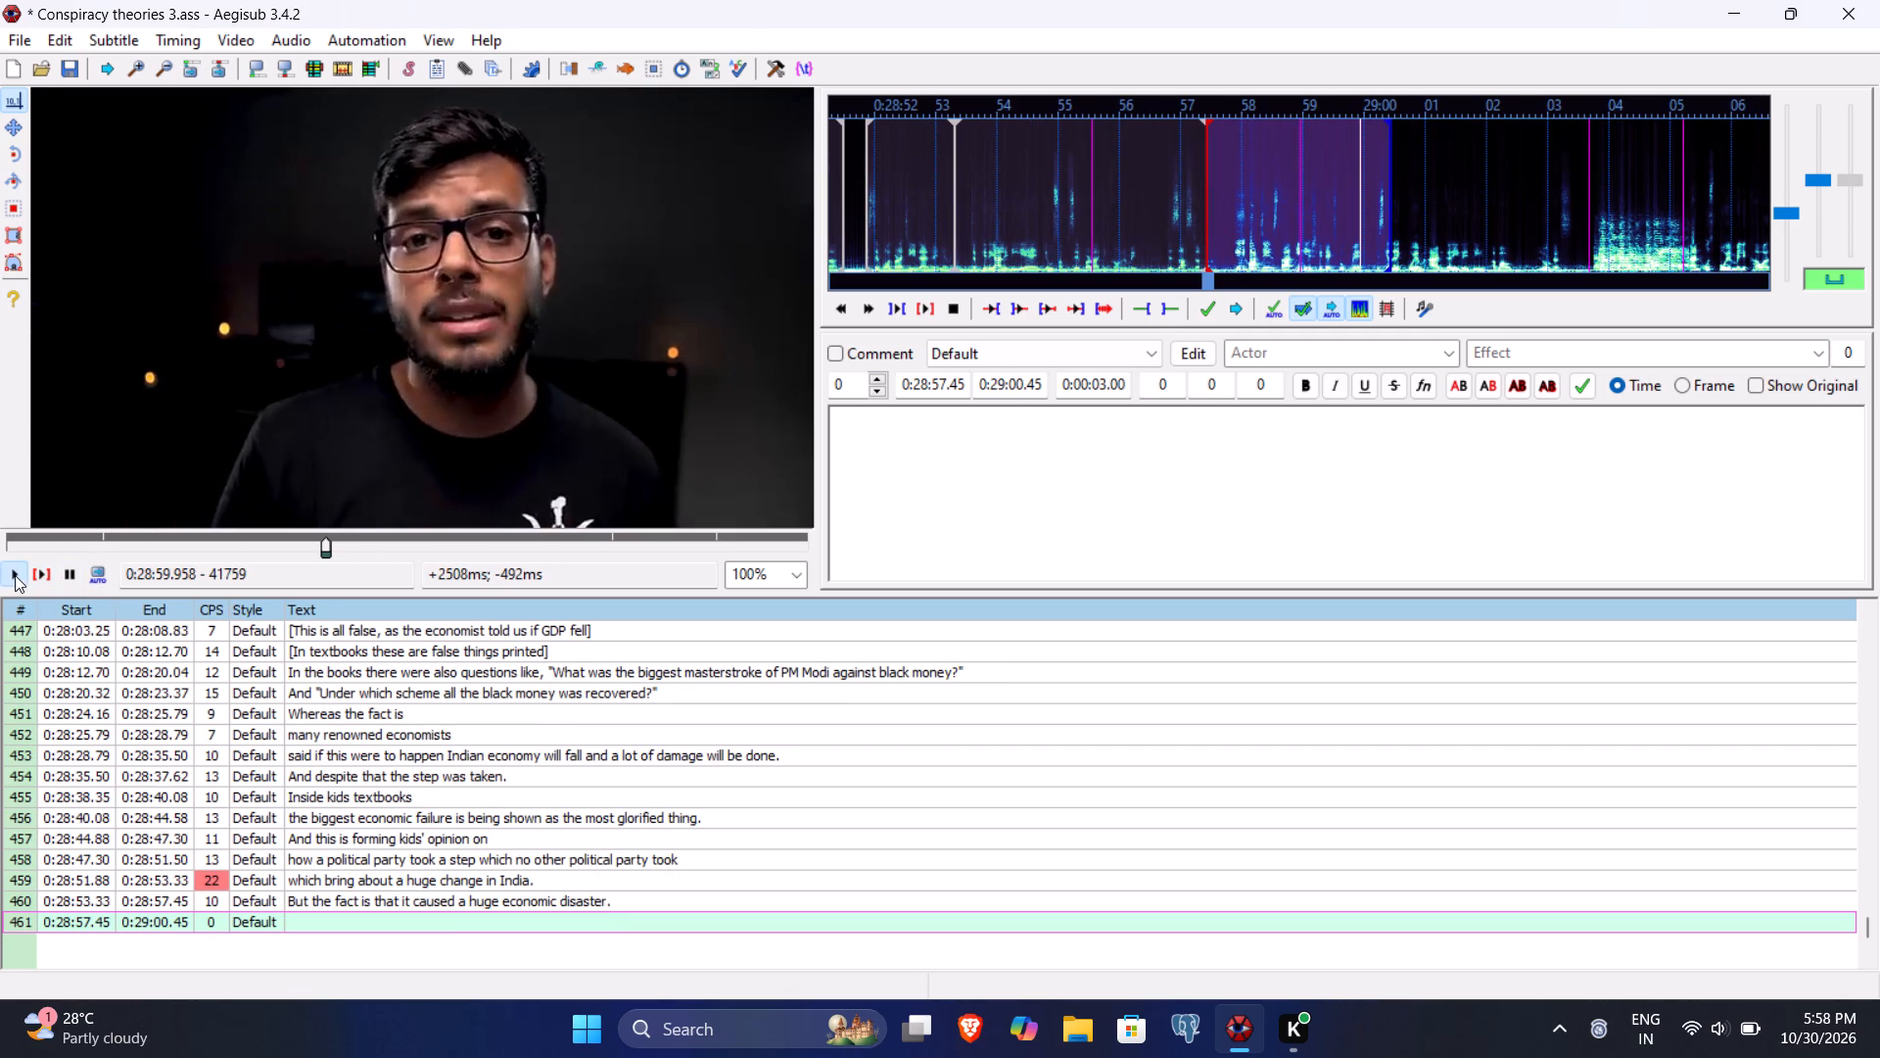
click(1028, 388)
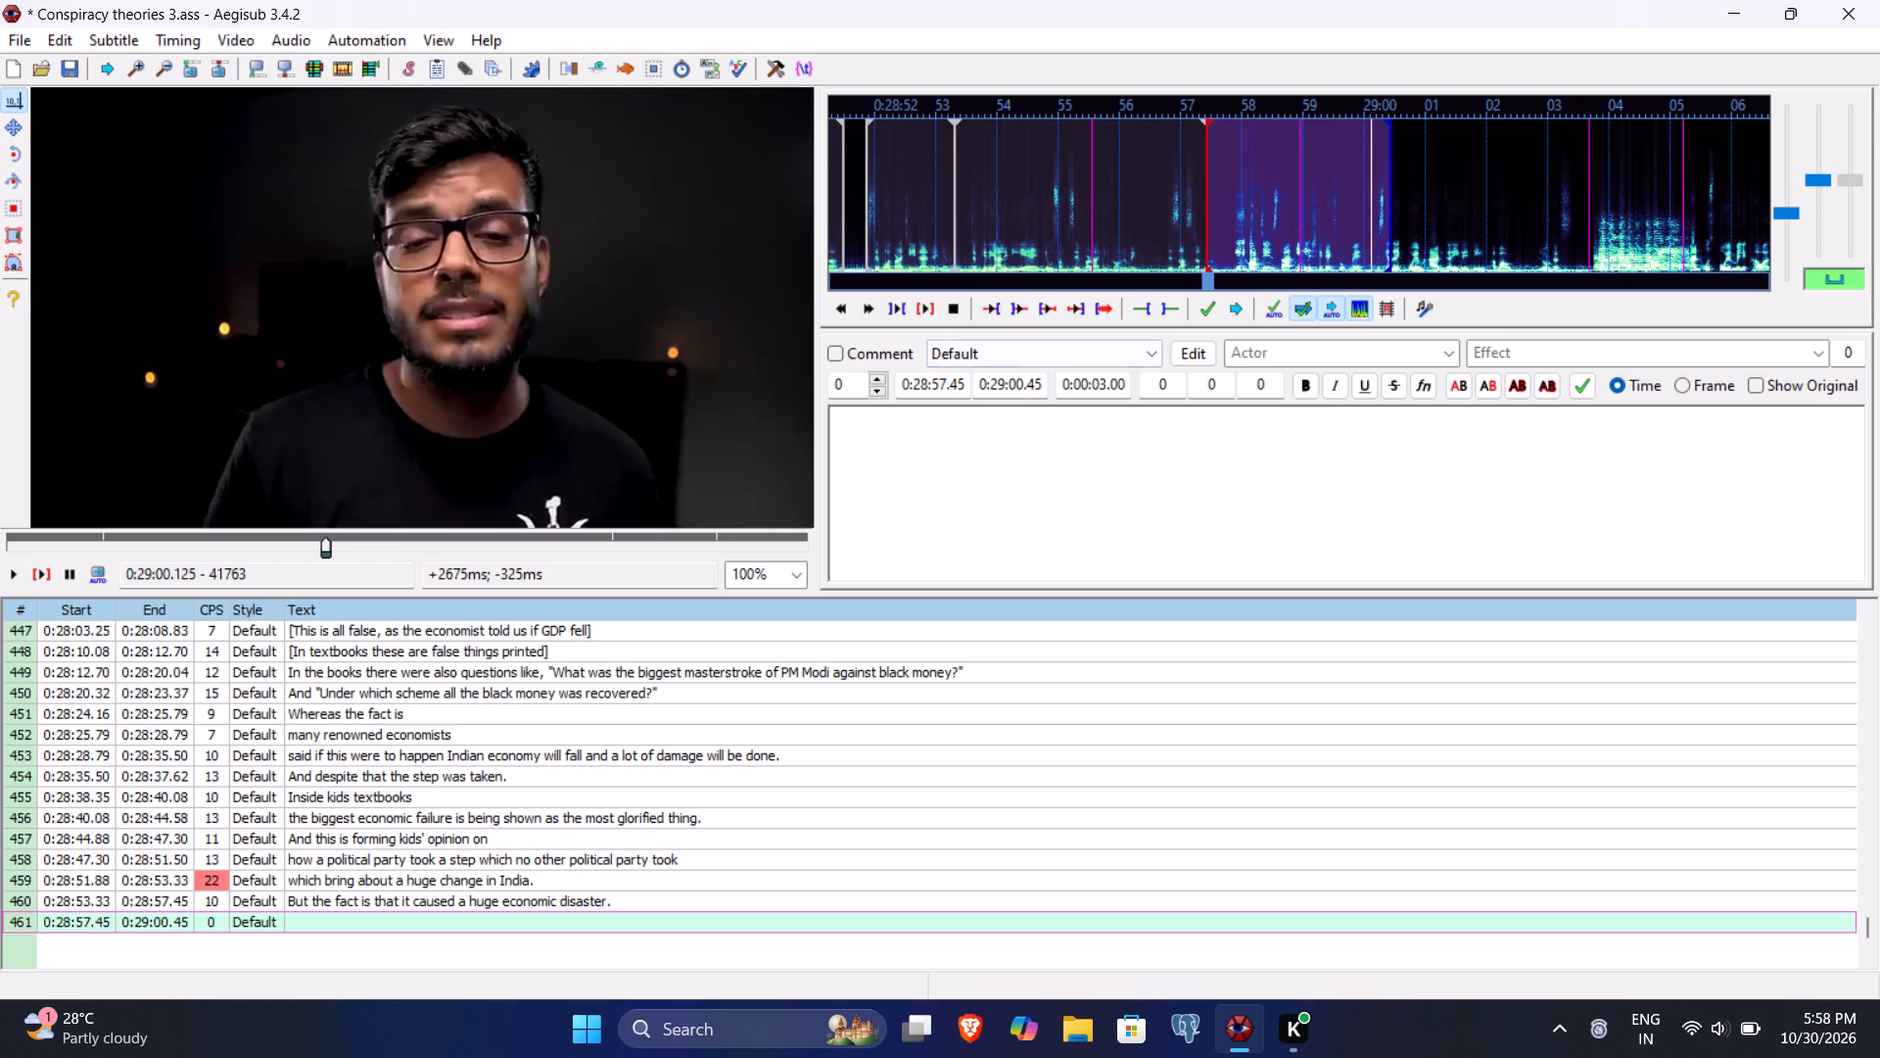
text(12)
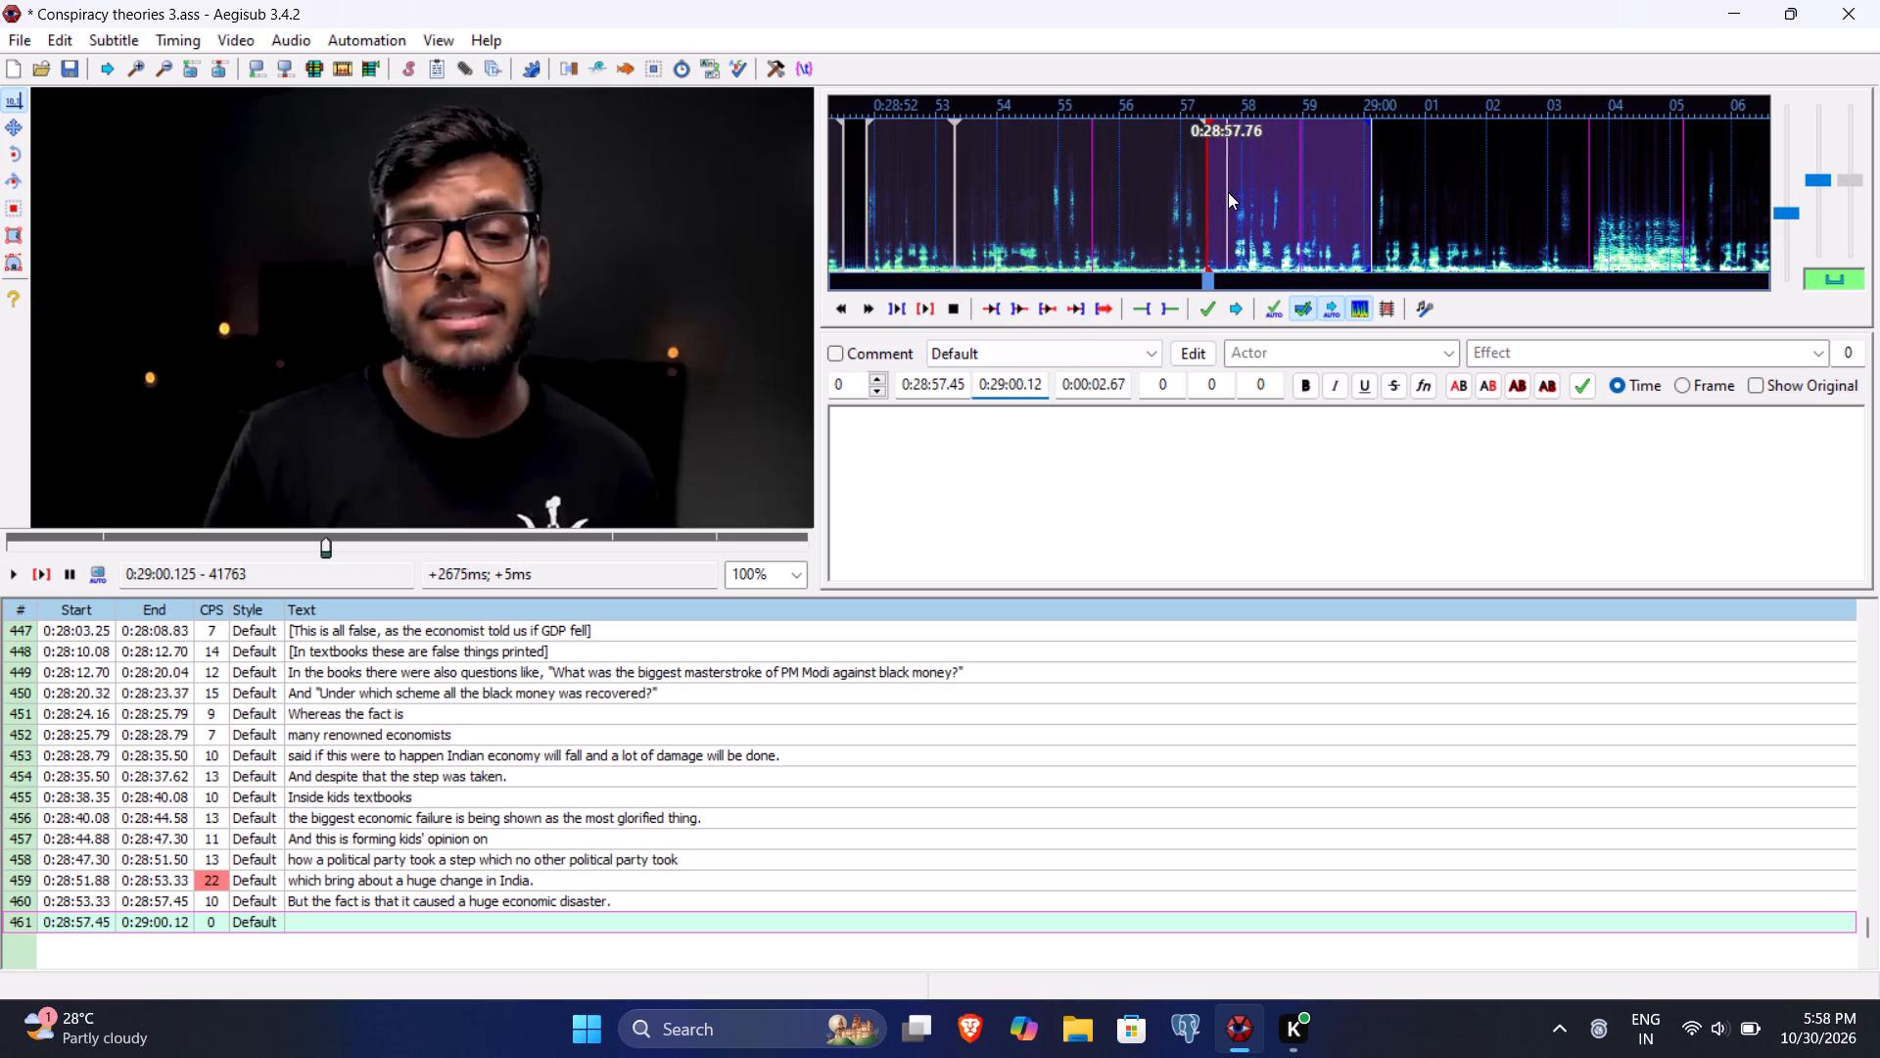
click(949, 383)
text(80)
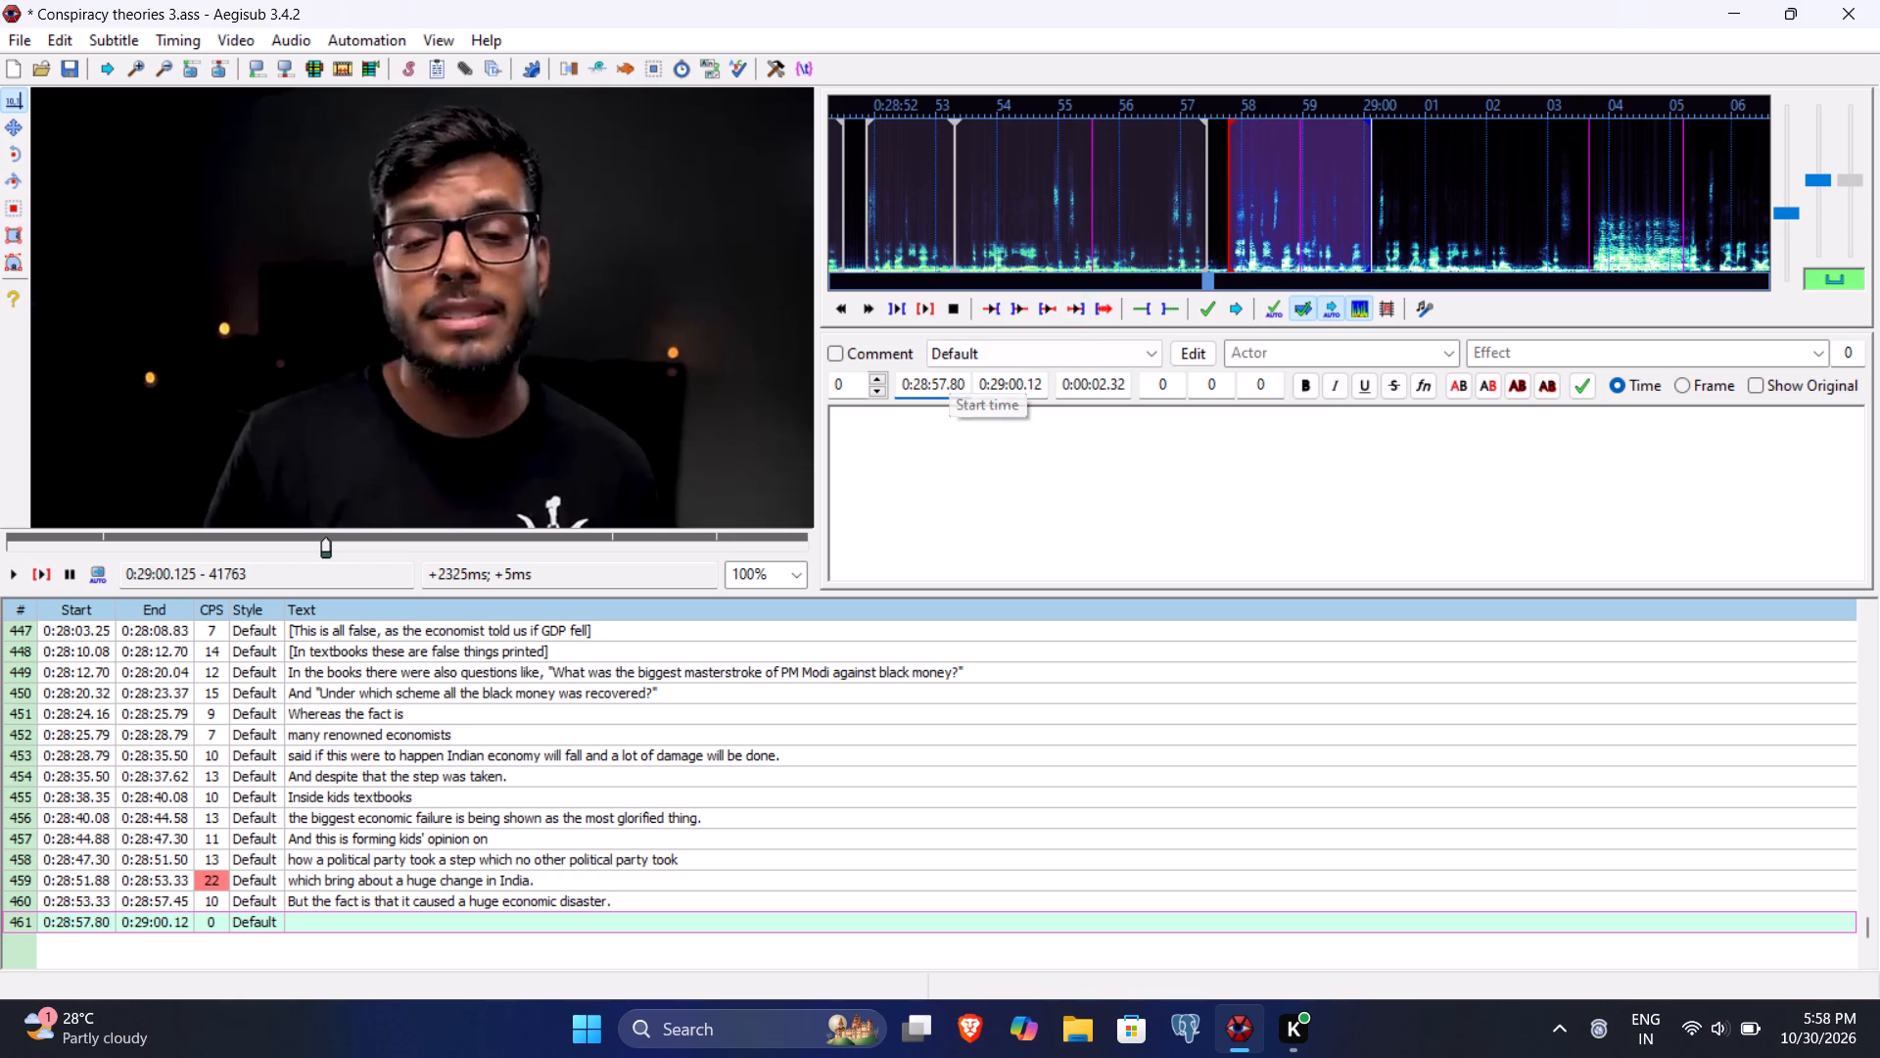
Enter line 461's text as "There was another change in English textbook" and commit the line.
click(933, 485)
text(There was another chaneg)
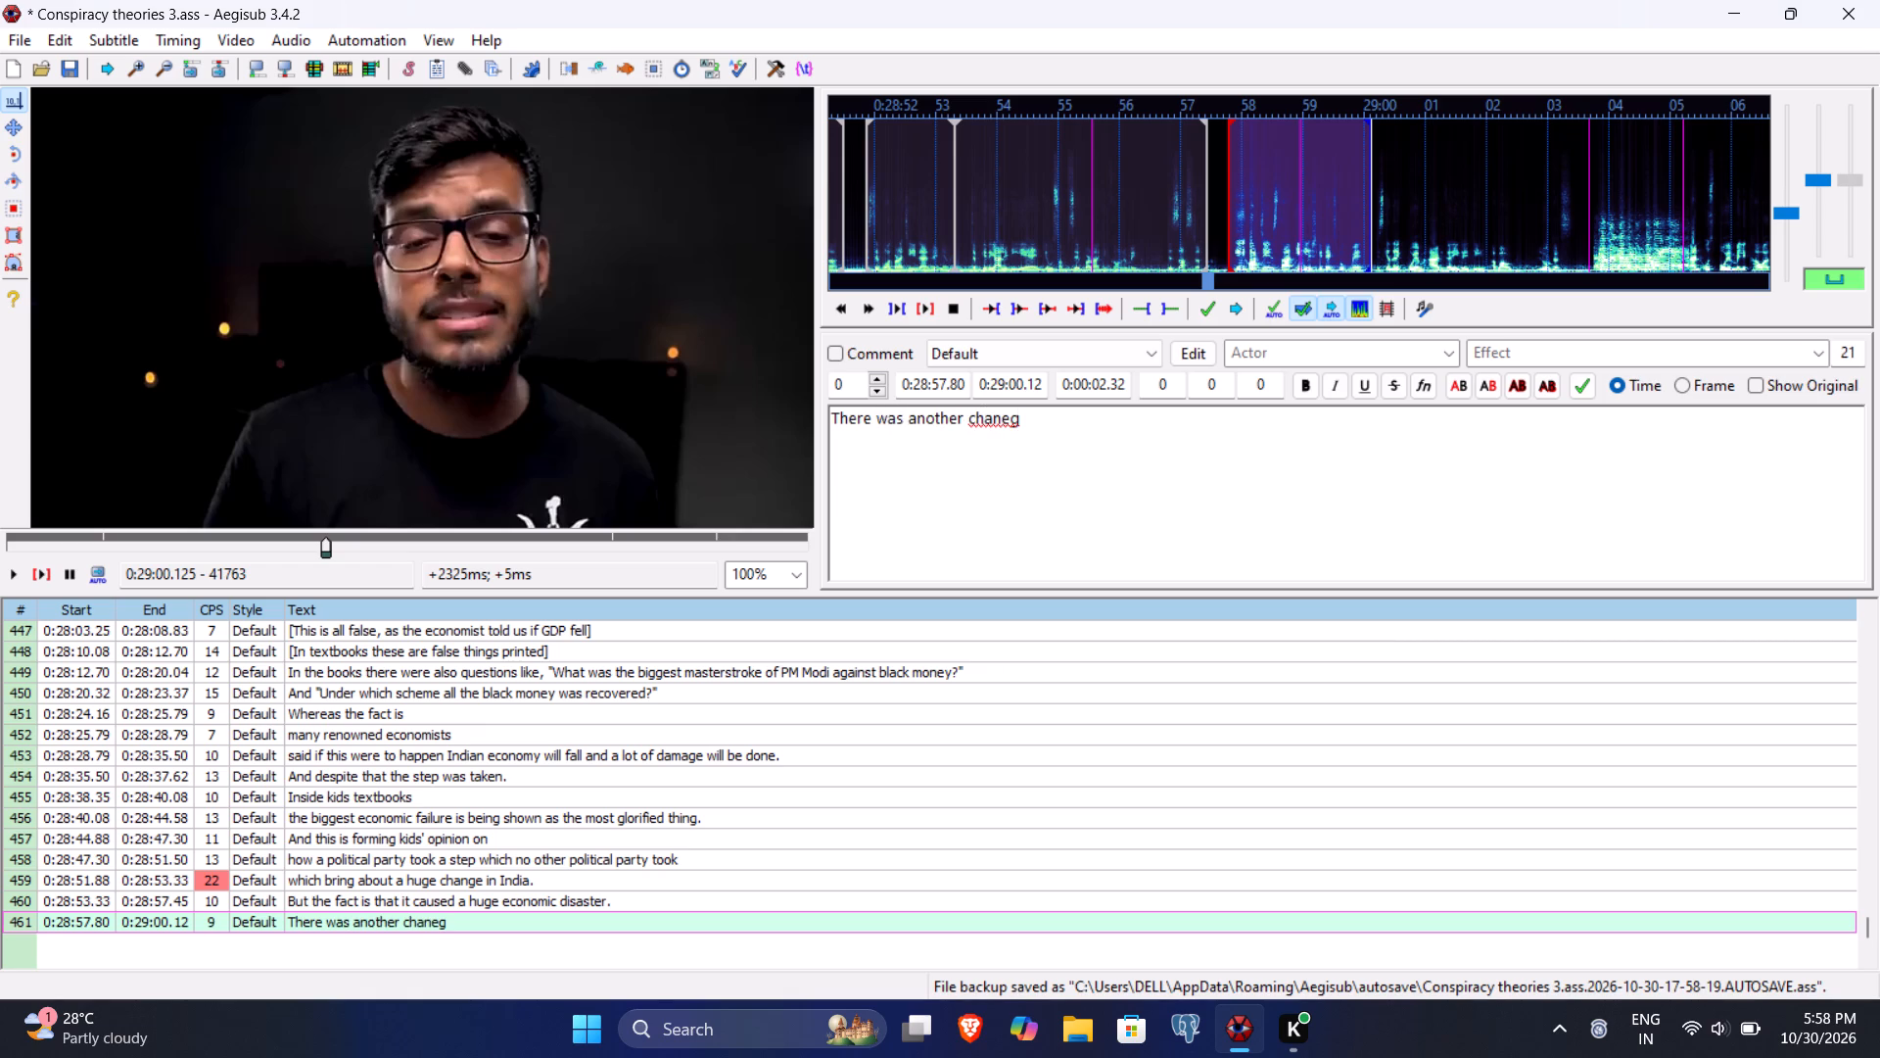
key(BackSpace)
key(BackSpace)
text(ge in E)
text(nl)
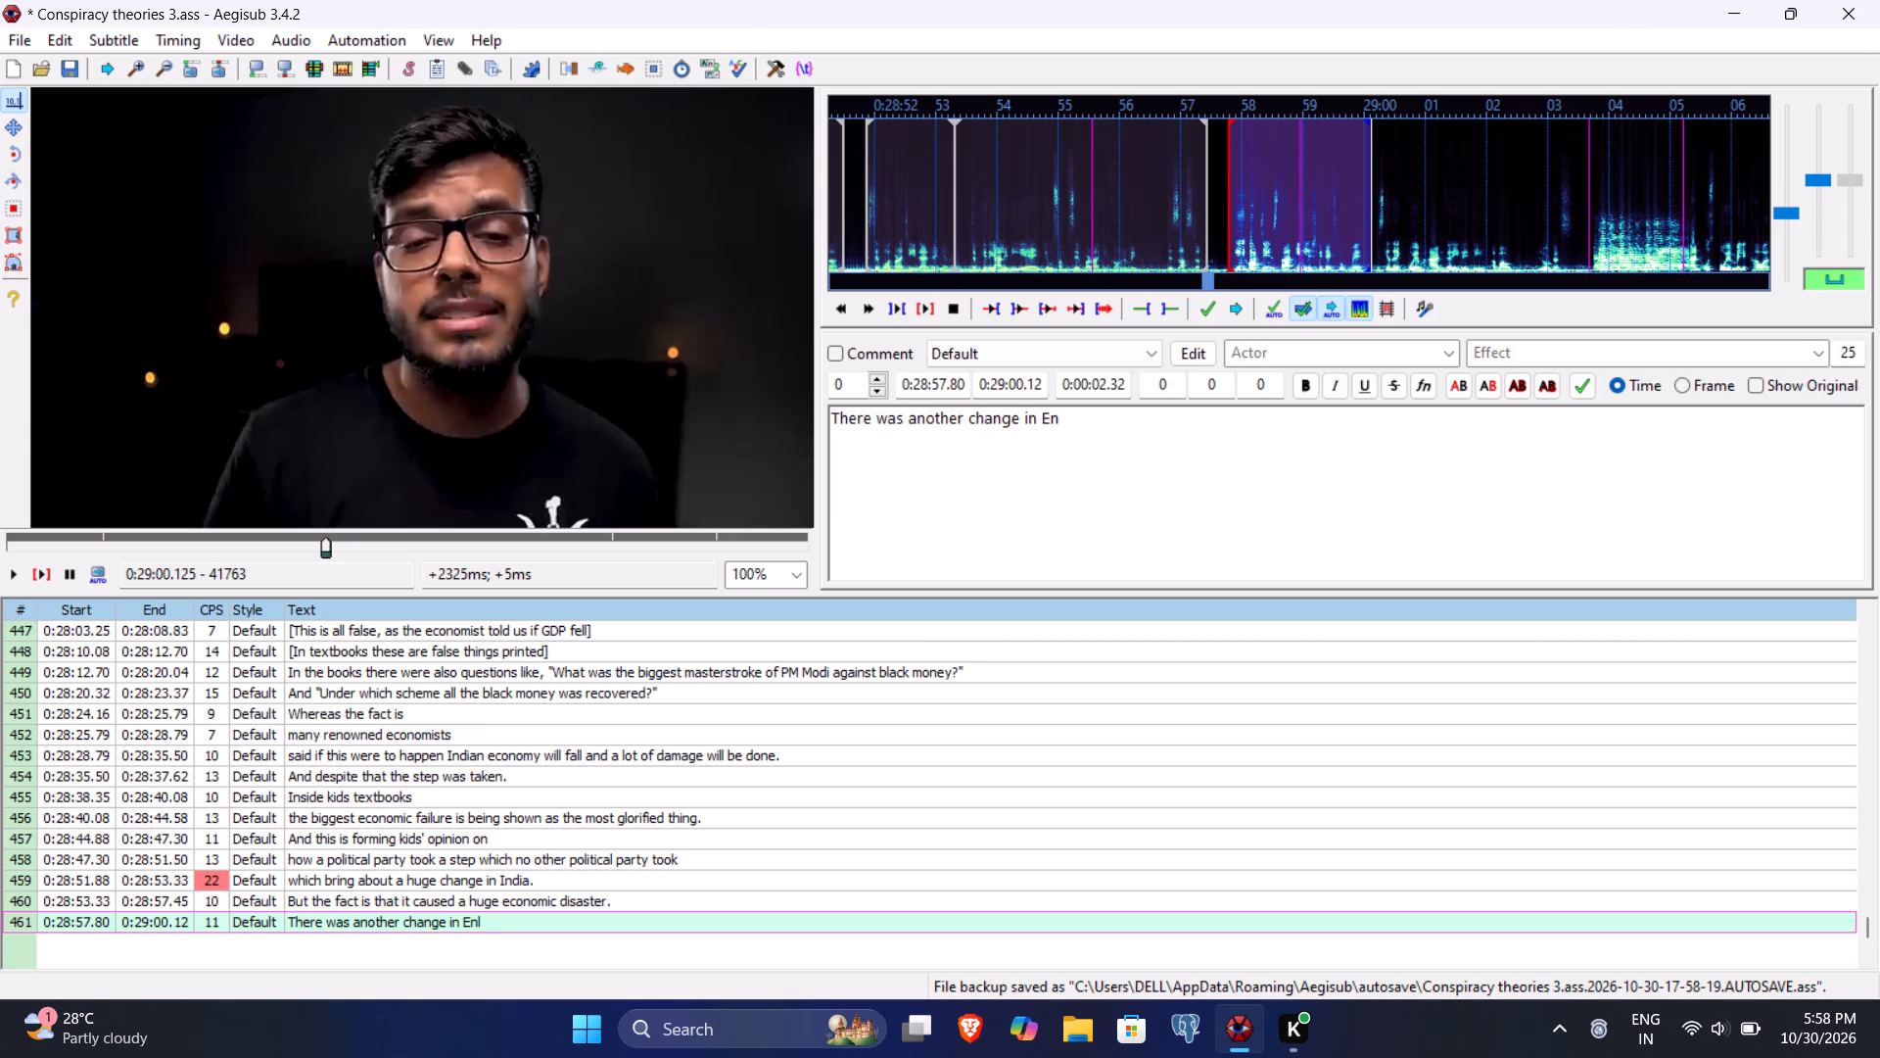
key(BackSpace)
text(glish textbook)
key(Return)
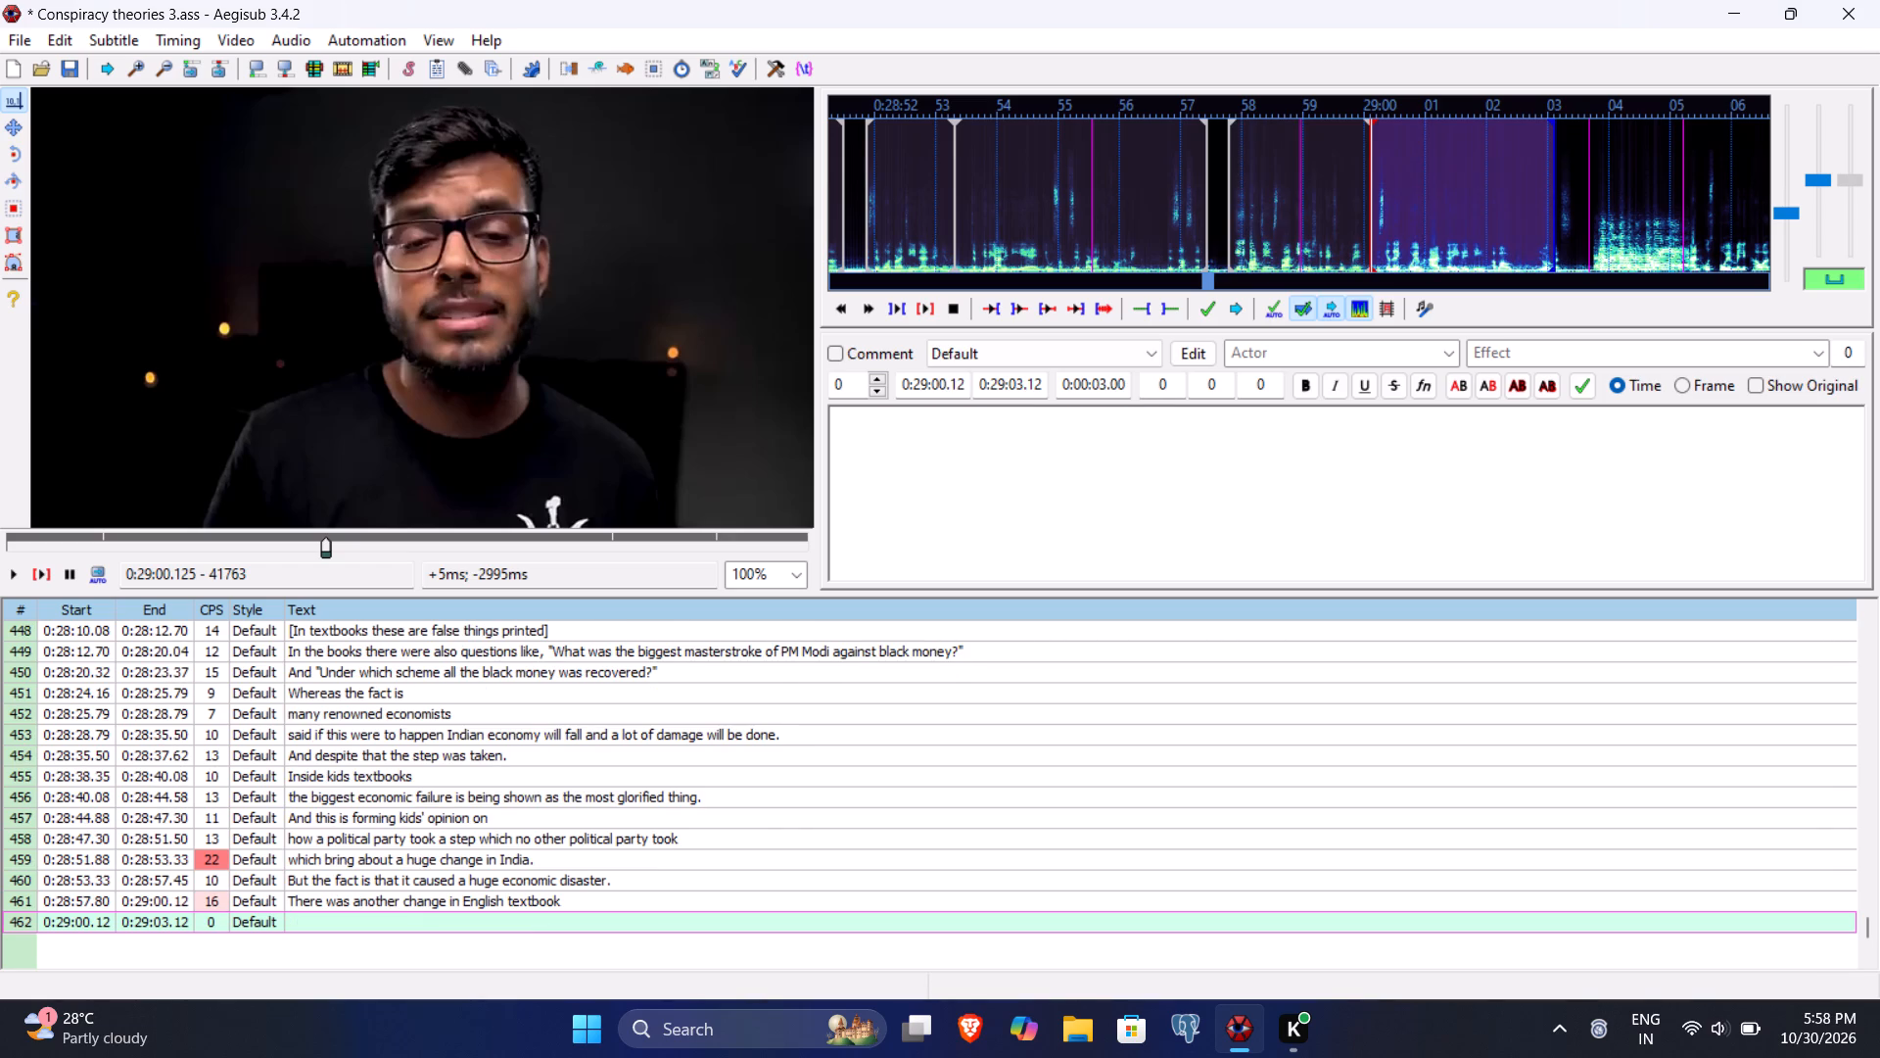
Play line 462 through to the end of its phrase and set its end time to 0:29:03.37.
click(51, 573)
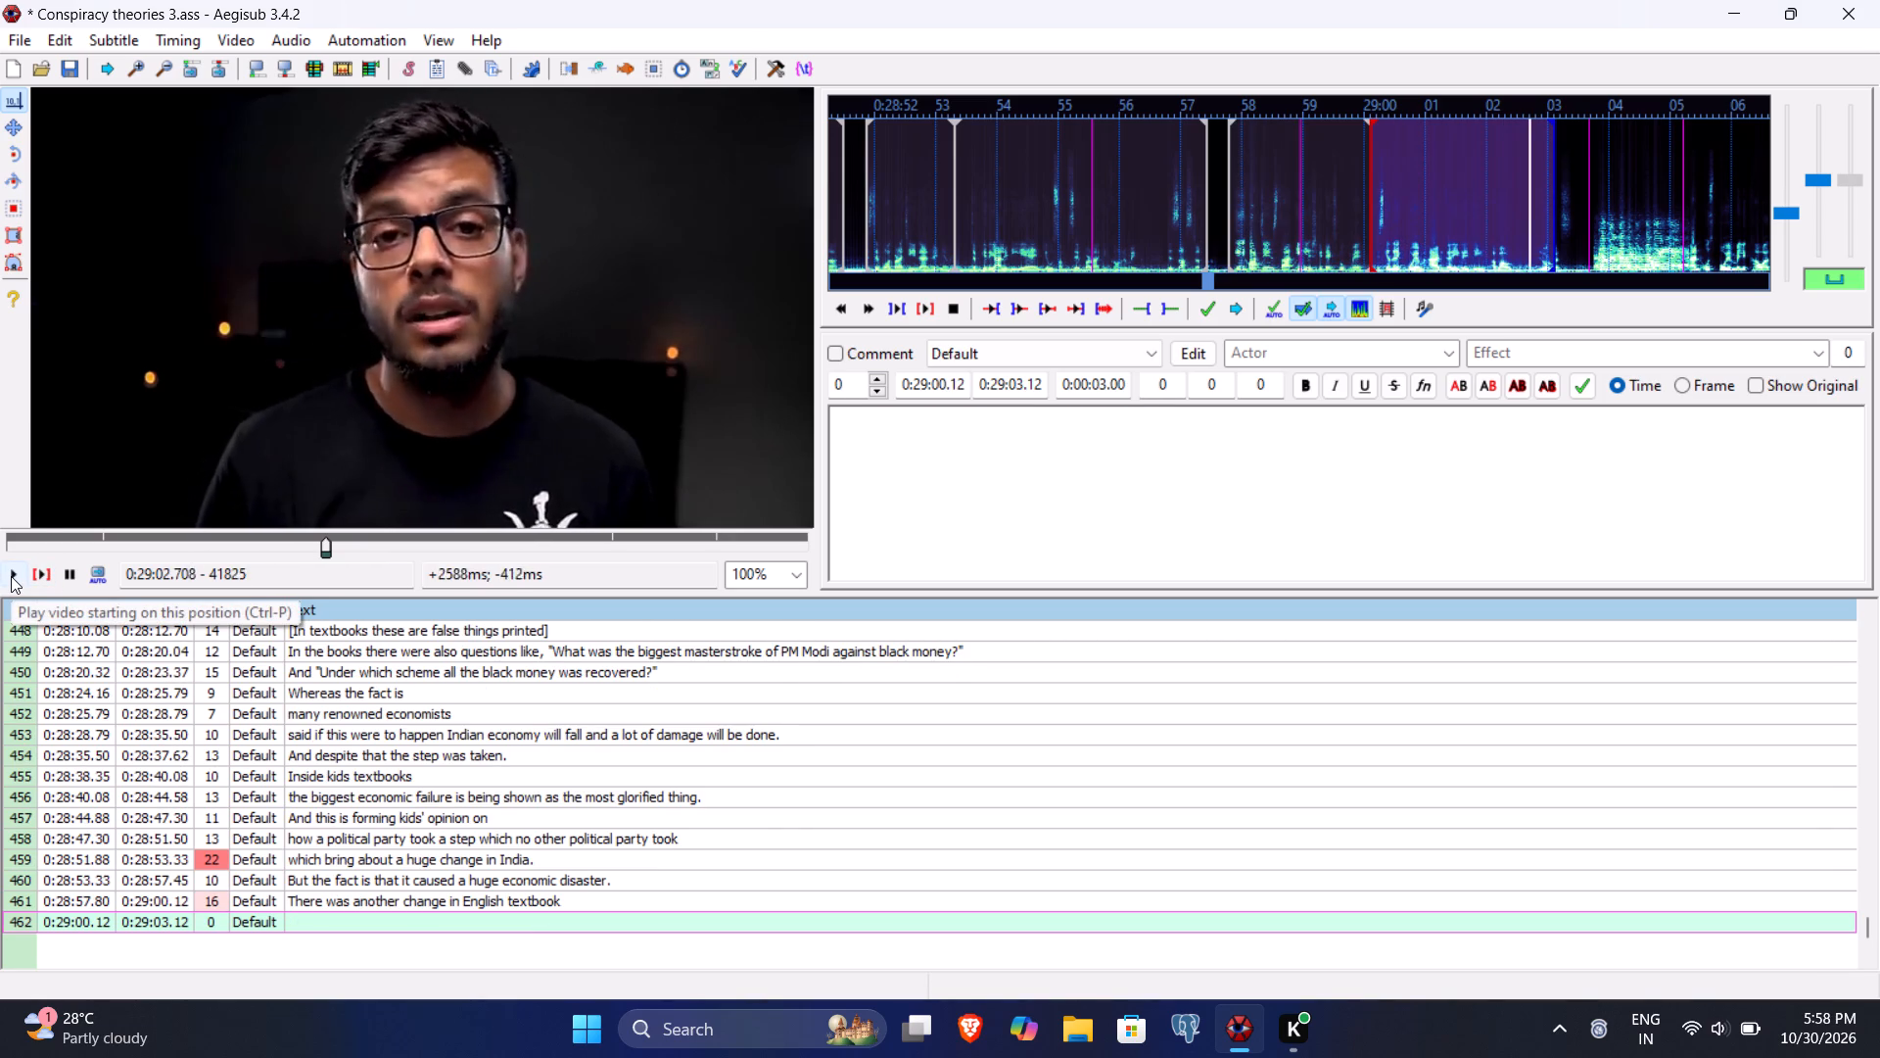
double_click(11, 576)
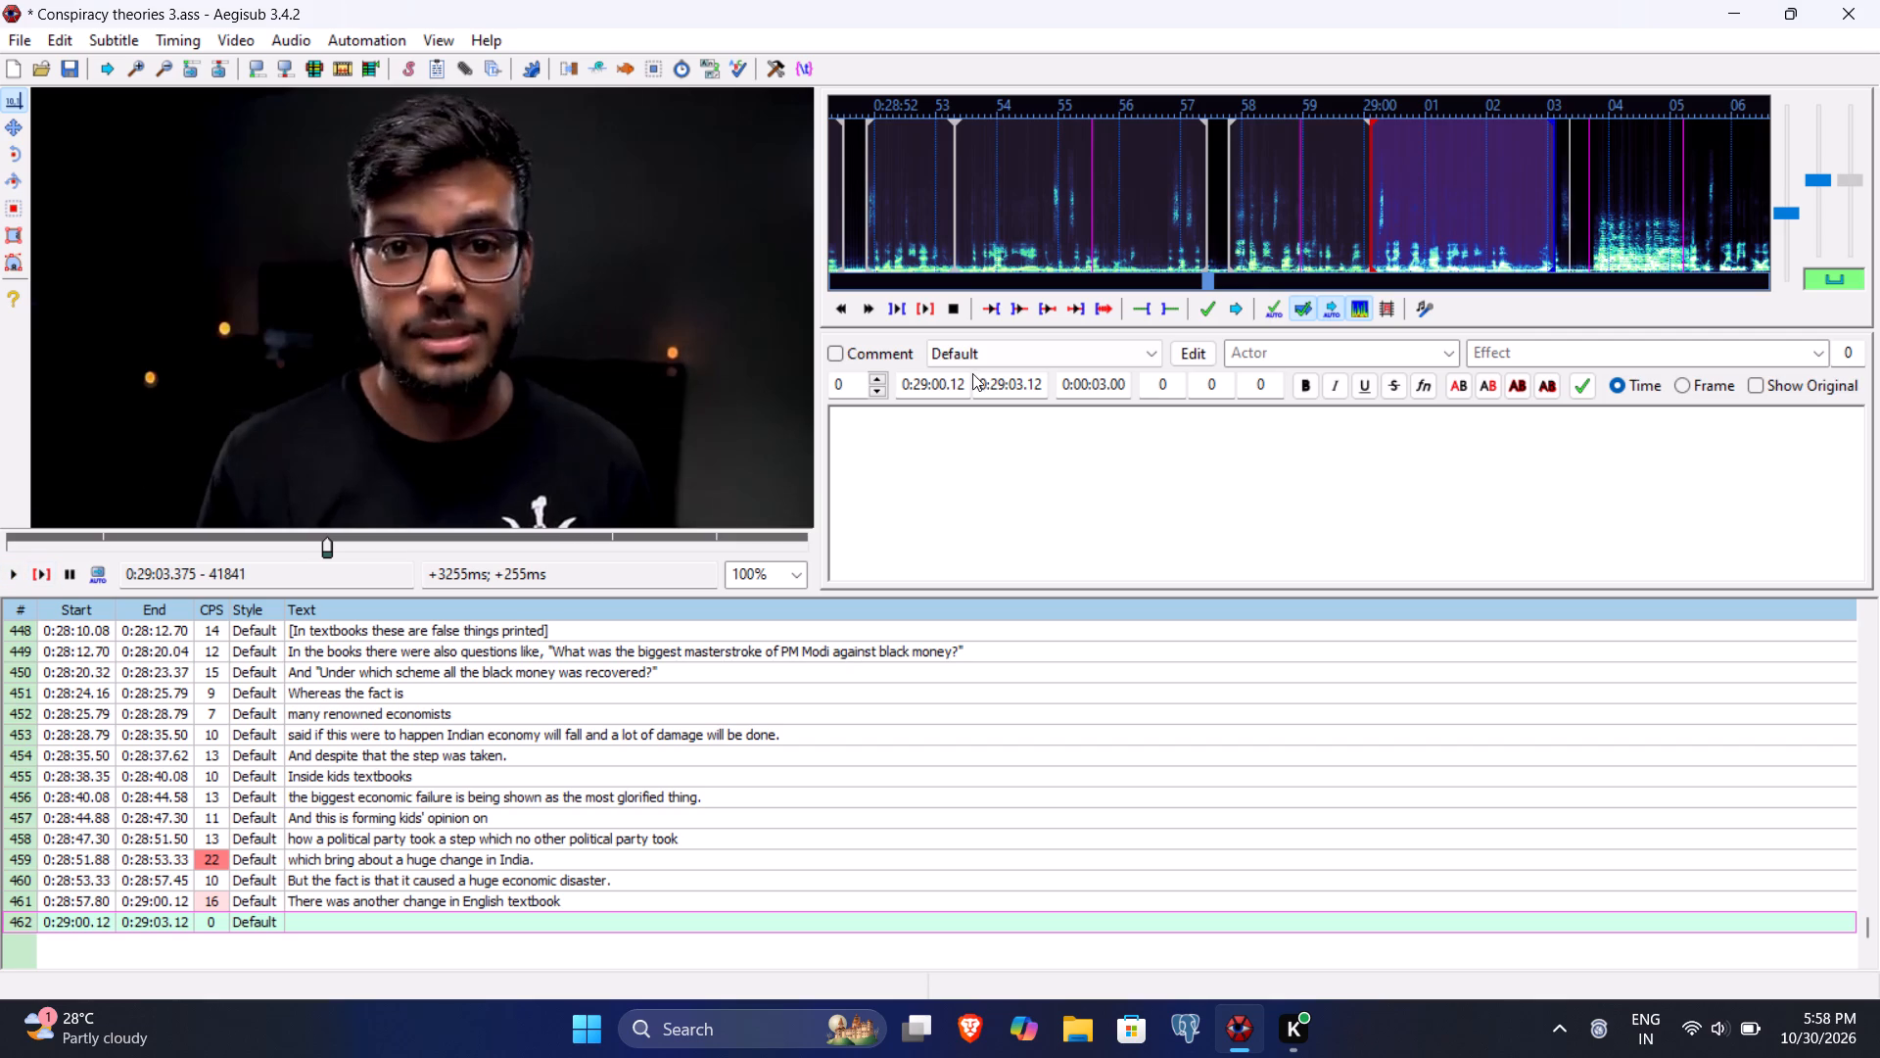
click(1017, 380)
key(3)
text(37)
Enter line 462's text as "in which a poem was added about lotus.", save the file and commit the line.
click(991, 469)
text(in wi)
key(BackSpace)
text(hich a poem was added about lotus)
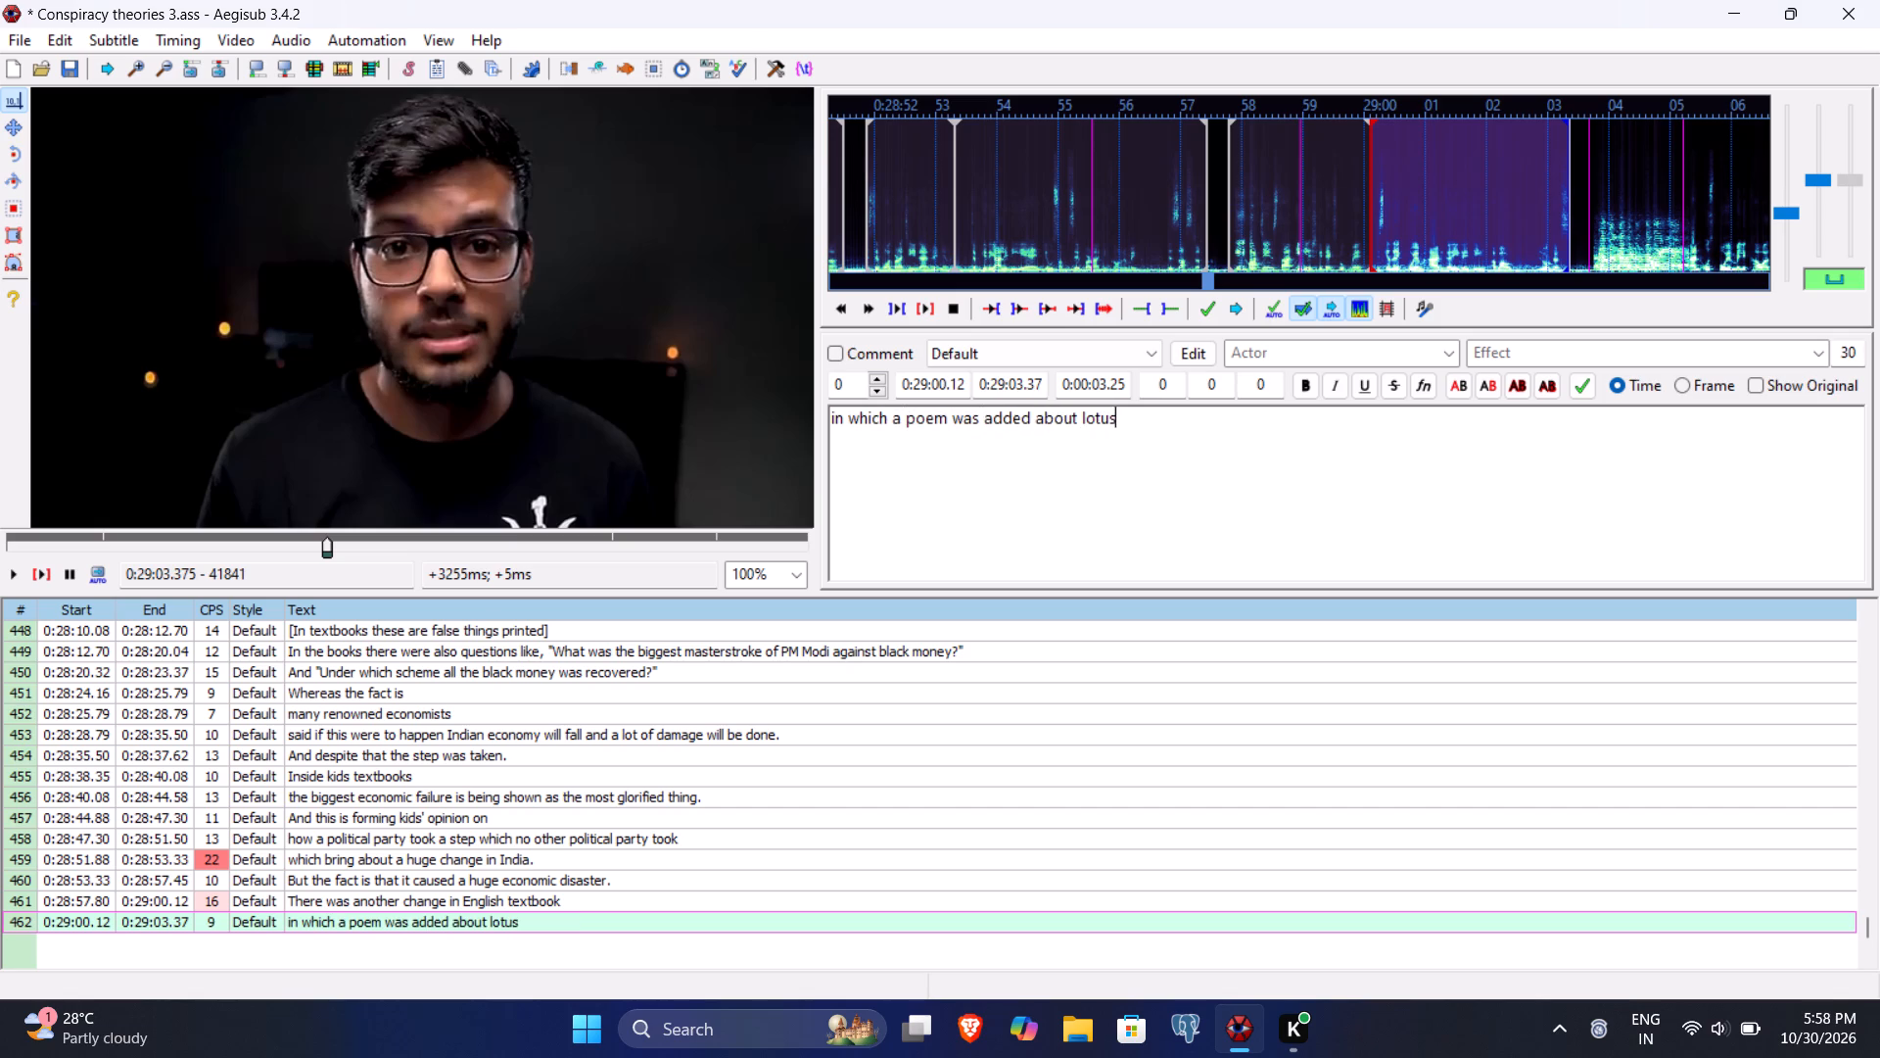
text(.)
key(ctrl+s)
key(Return)
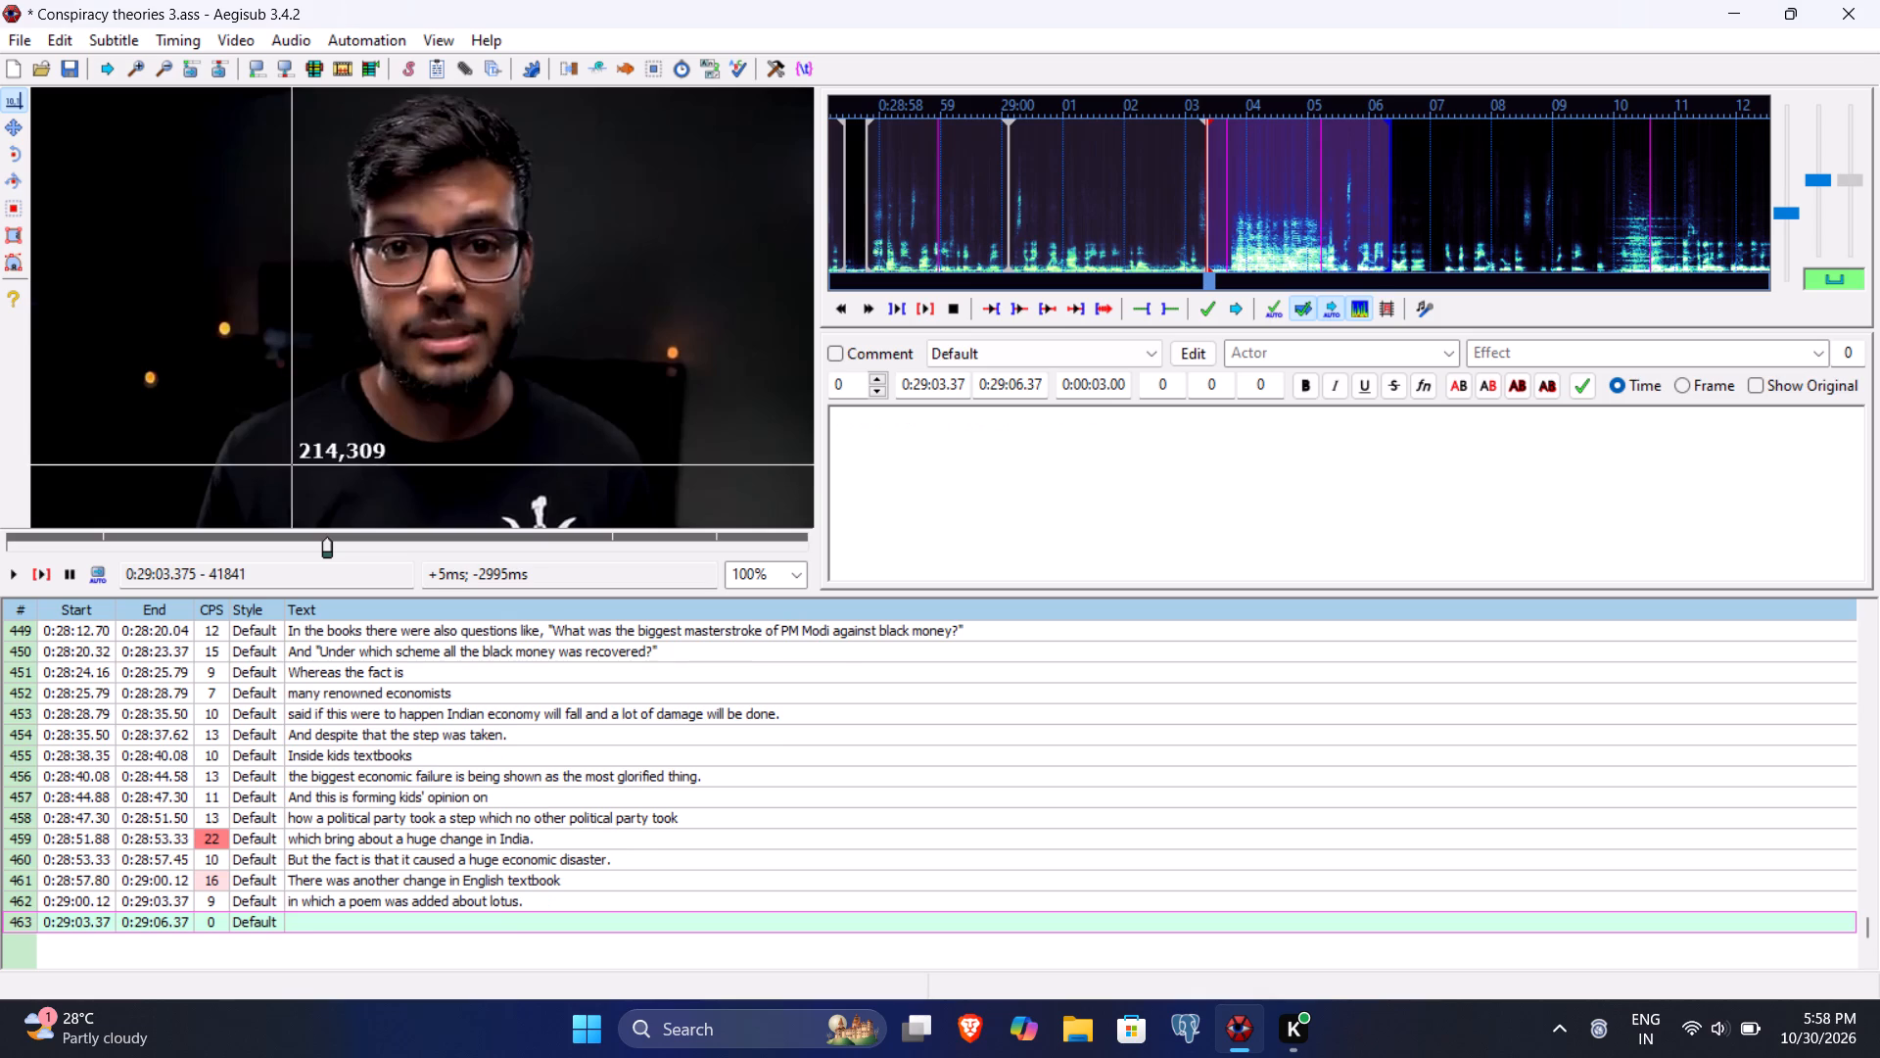
Play line 463 through the news clip, setting its end time to 0:29:05.62 and its start time to 0:29:03.72.
click(46, 572)
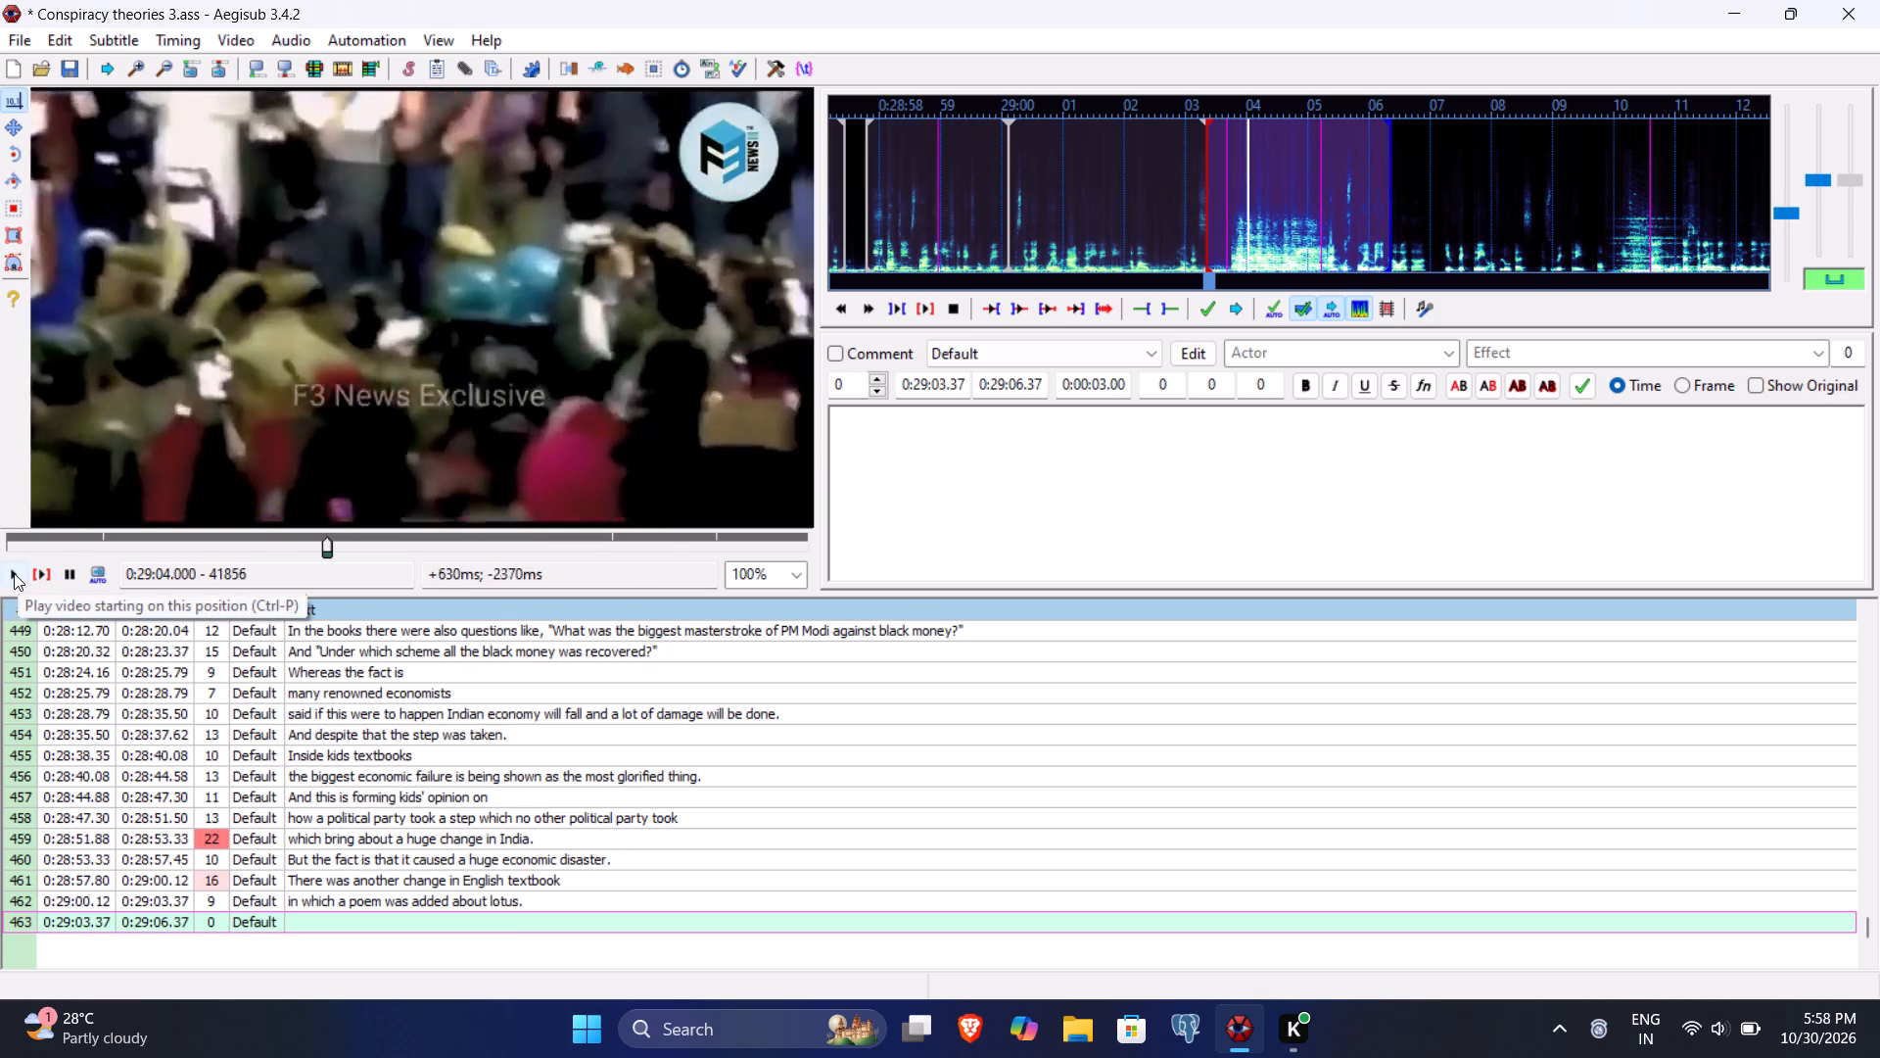
click(14, 573)
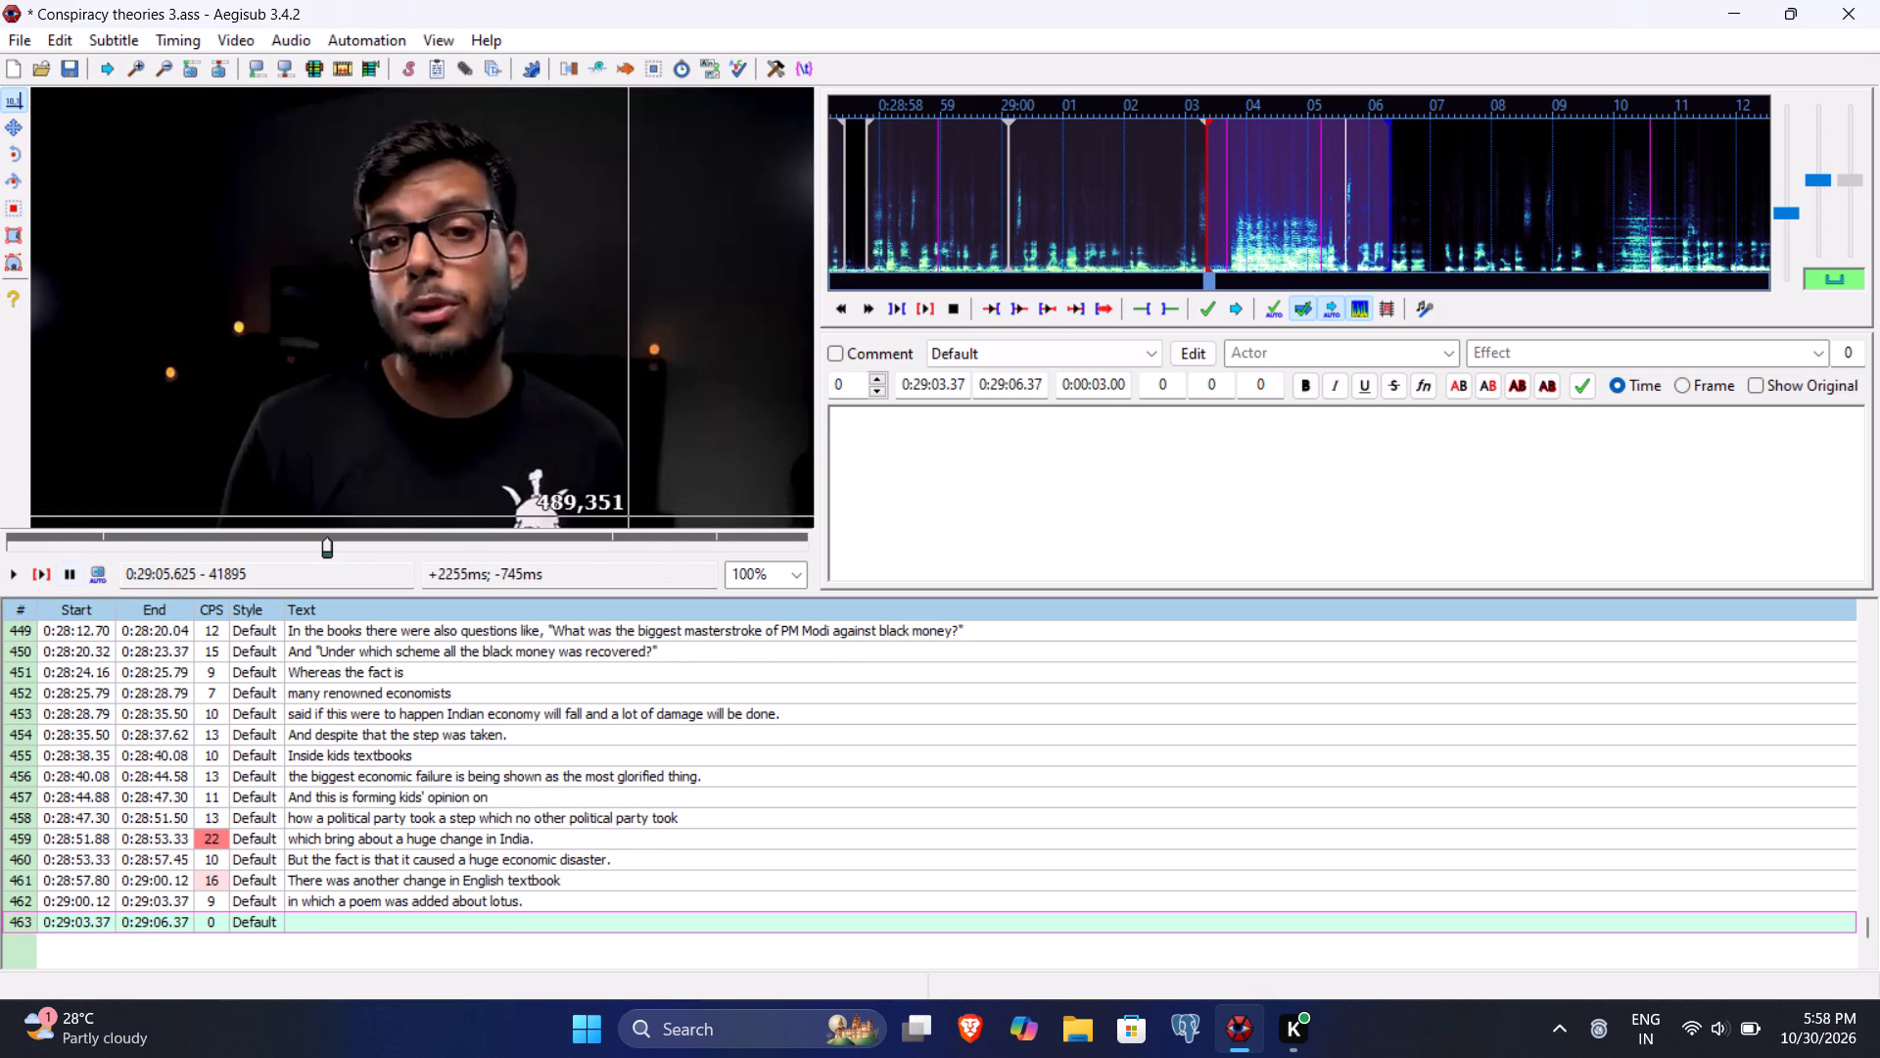
click(1018, 384)
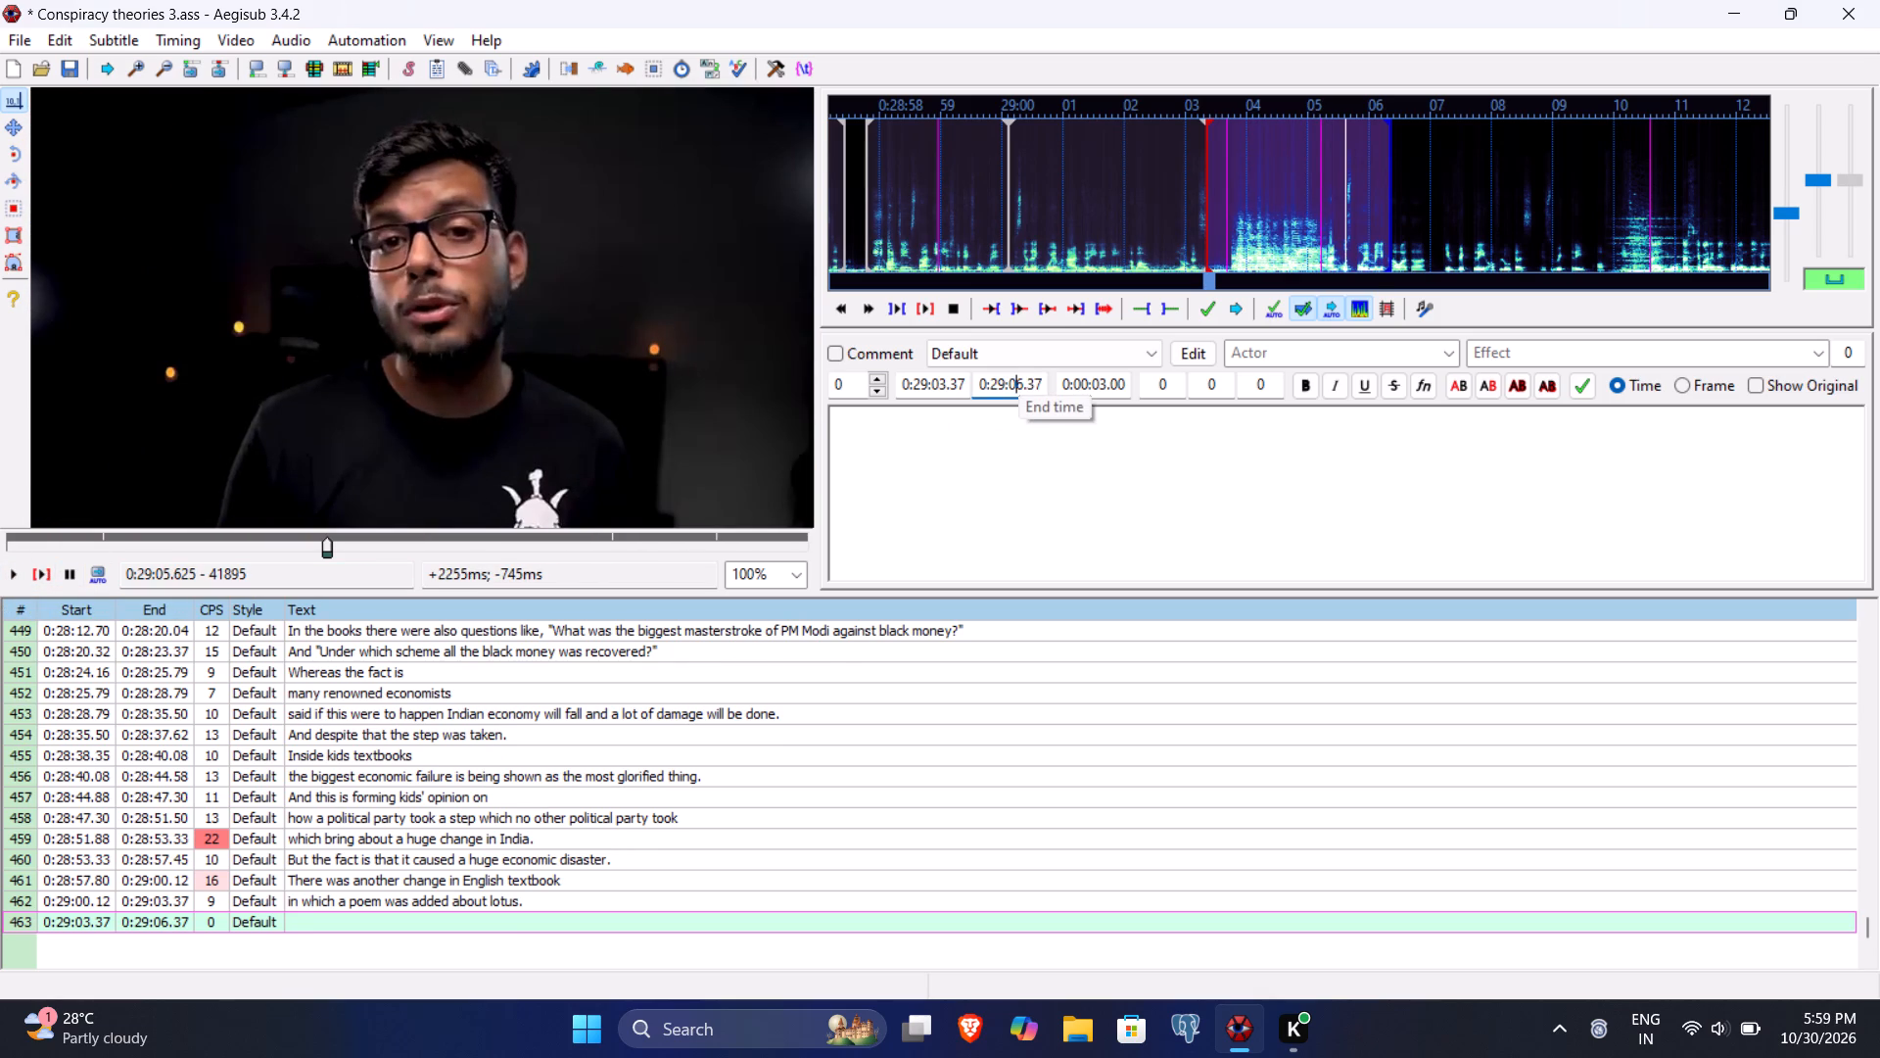
text(564)
key(BackSpace)
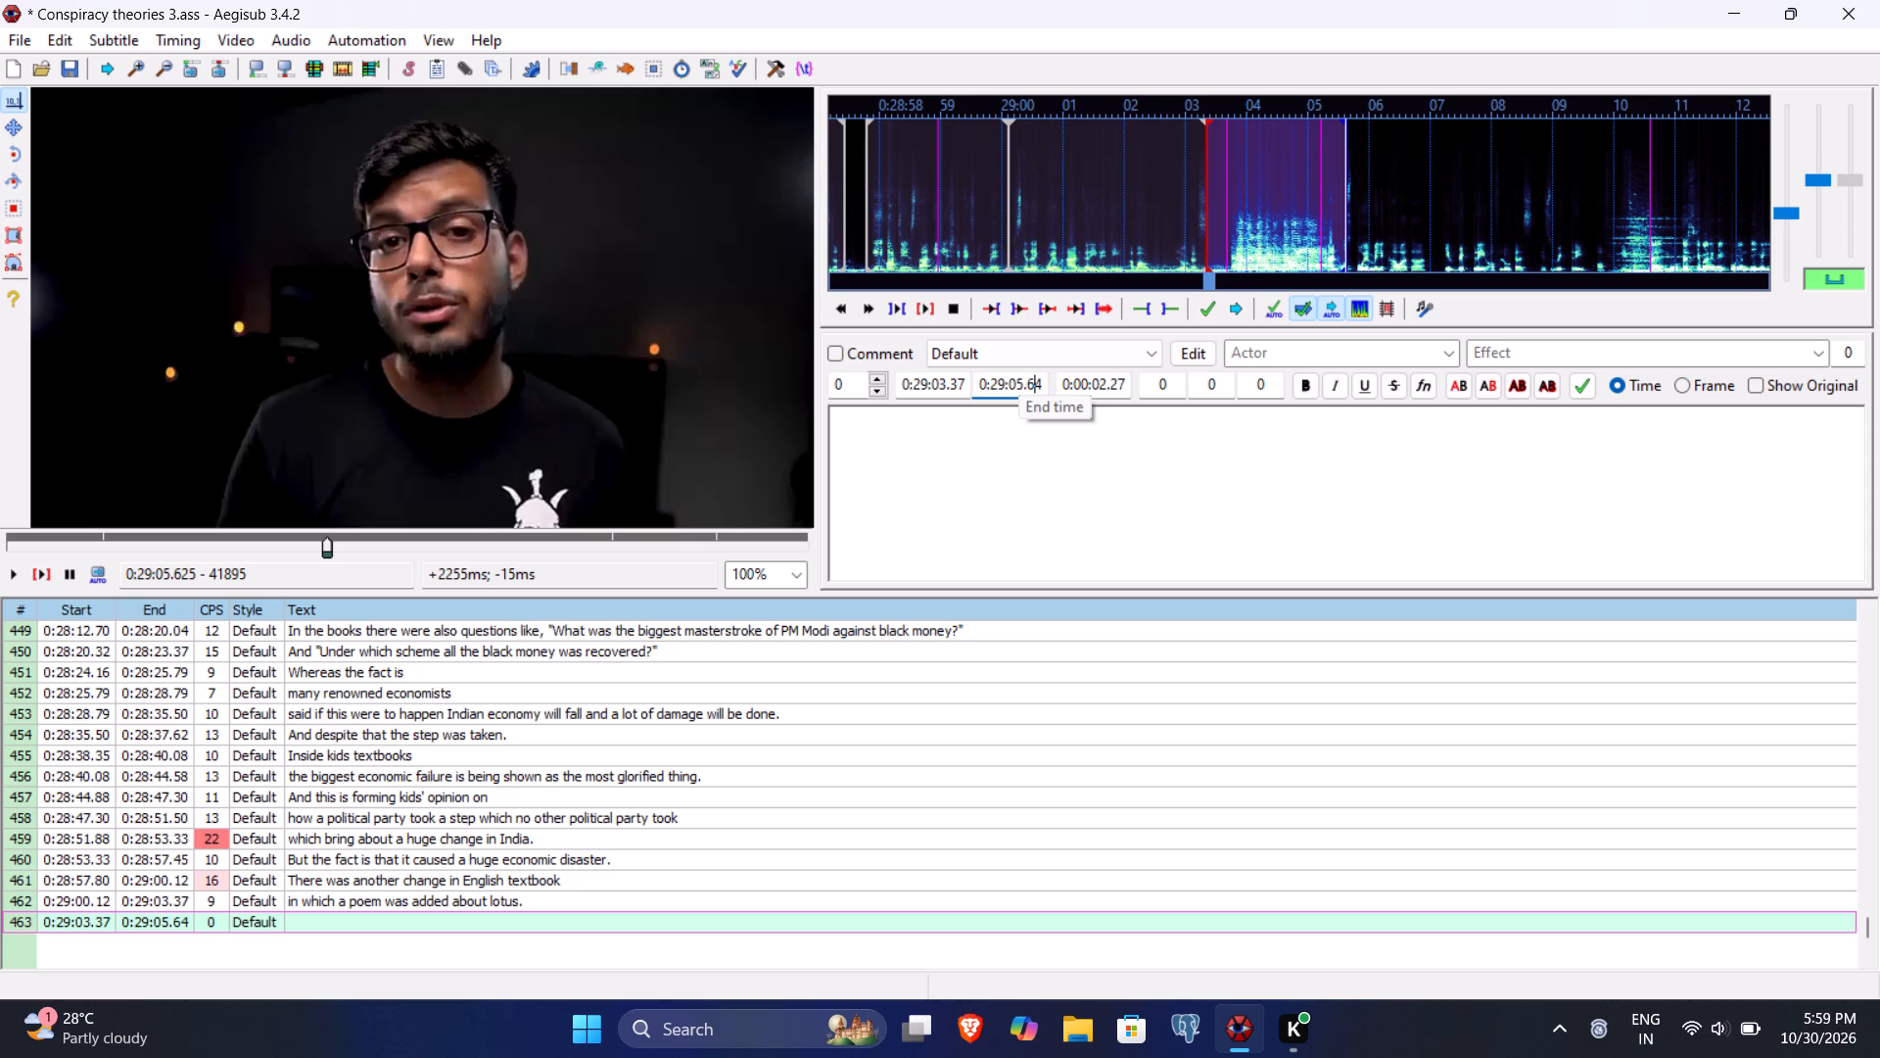
key(2)
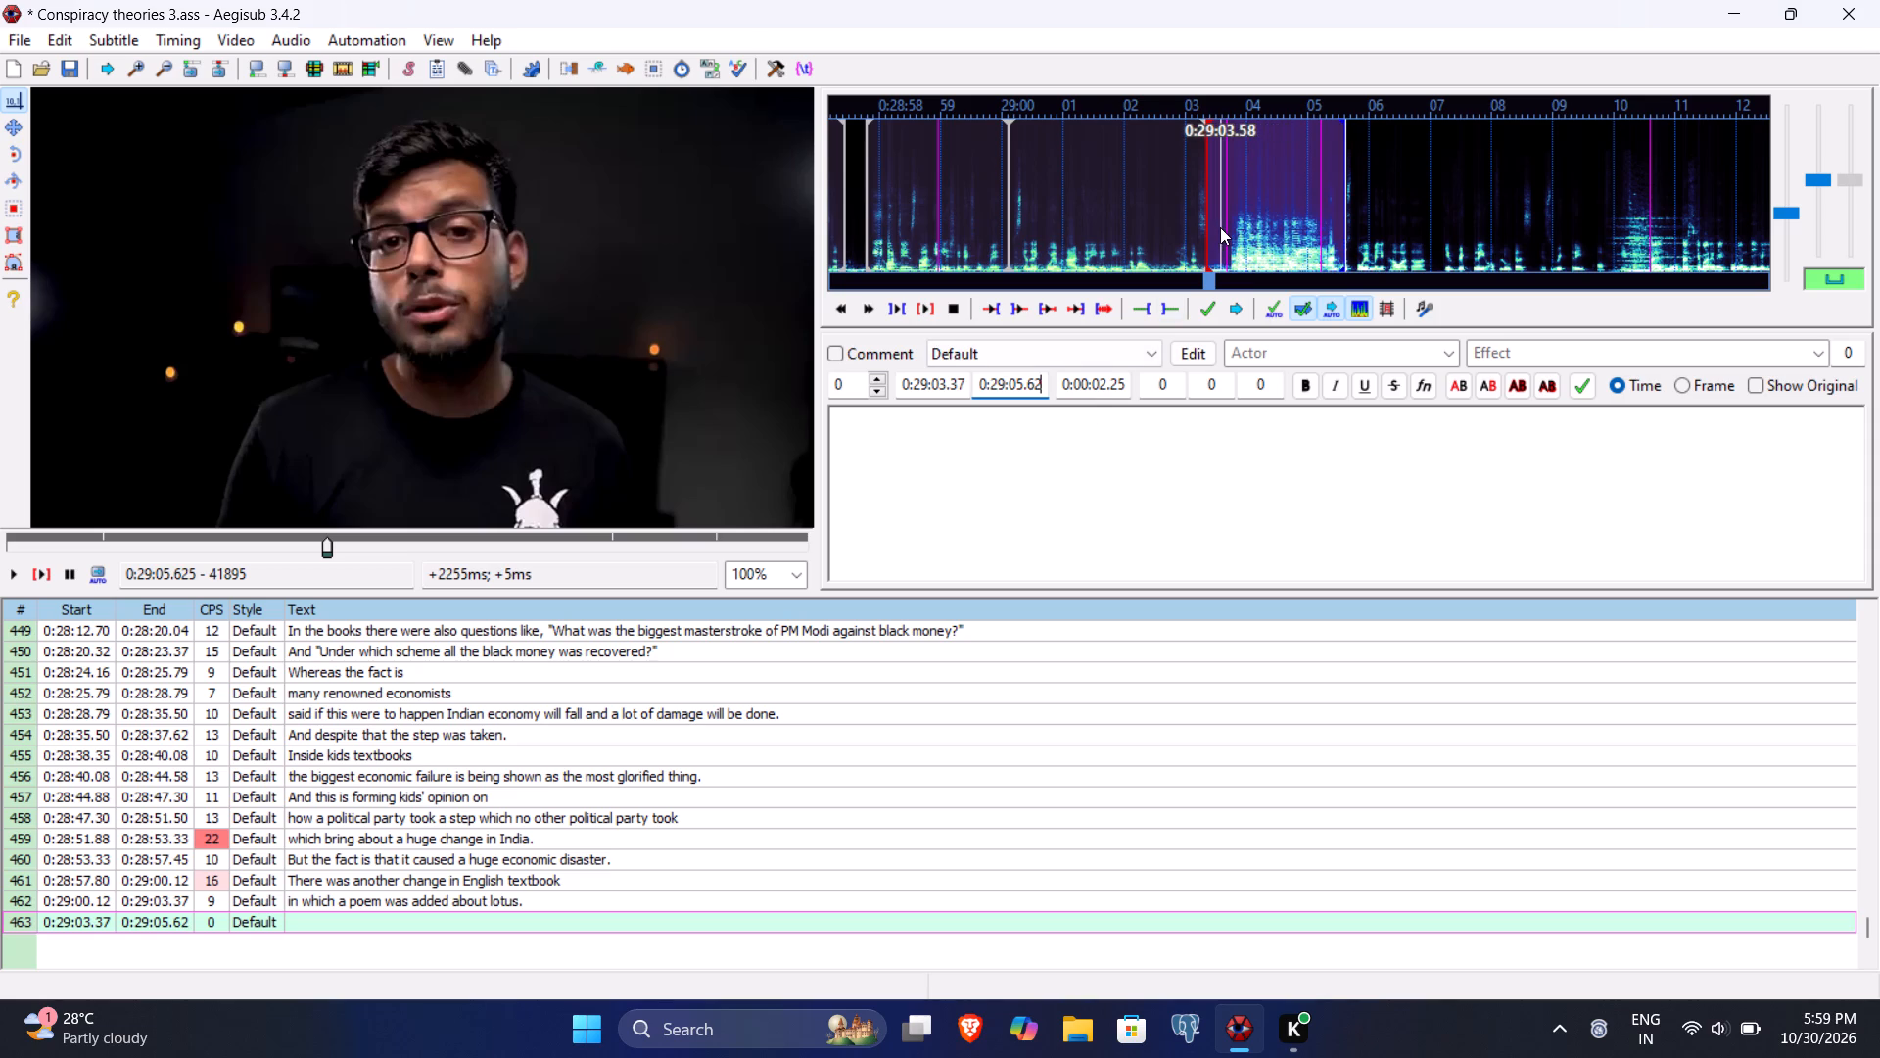
click(954, 382)
key(BackSpace)
text(72)
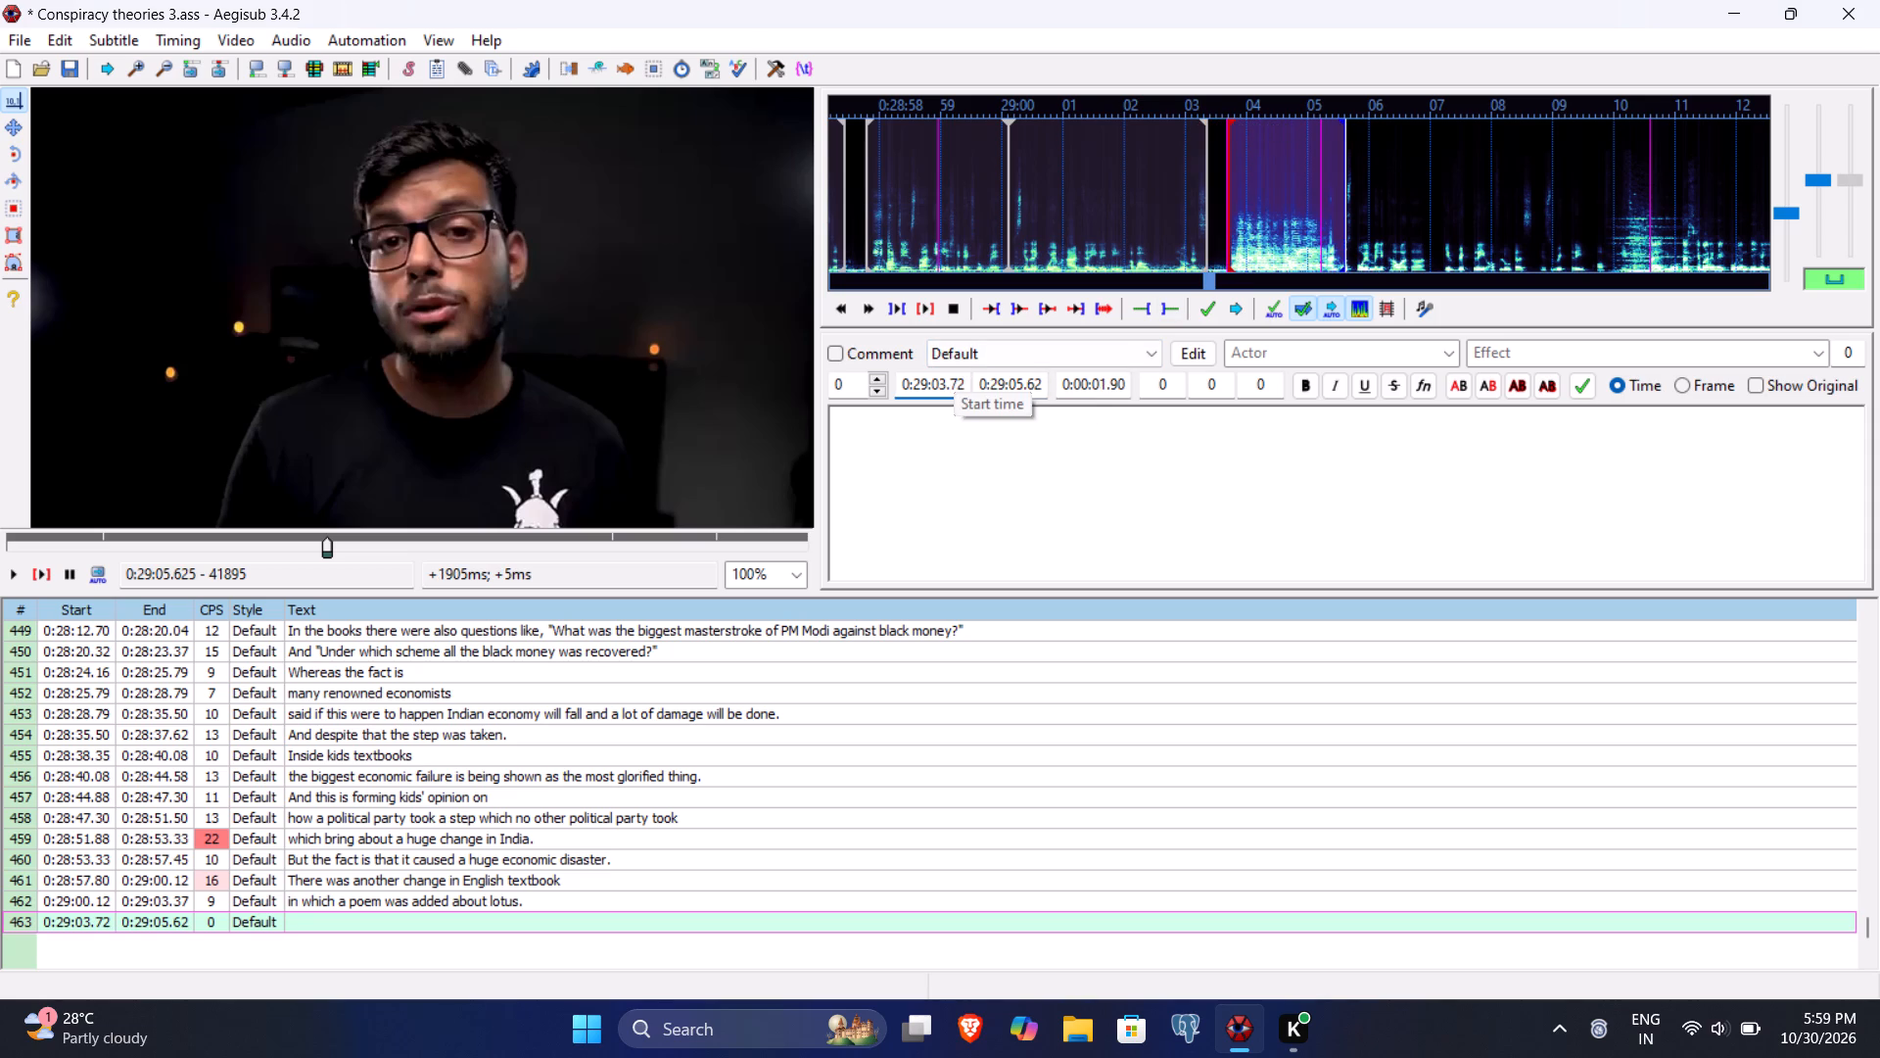
Enter line 463's text in square brackets as "[Press the lotus button]" and commit the line.
click(951, 462)
text([Press the)
key(space)
text(lotus button])
key(Return)
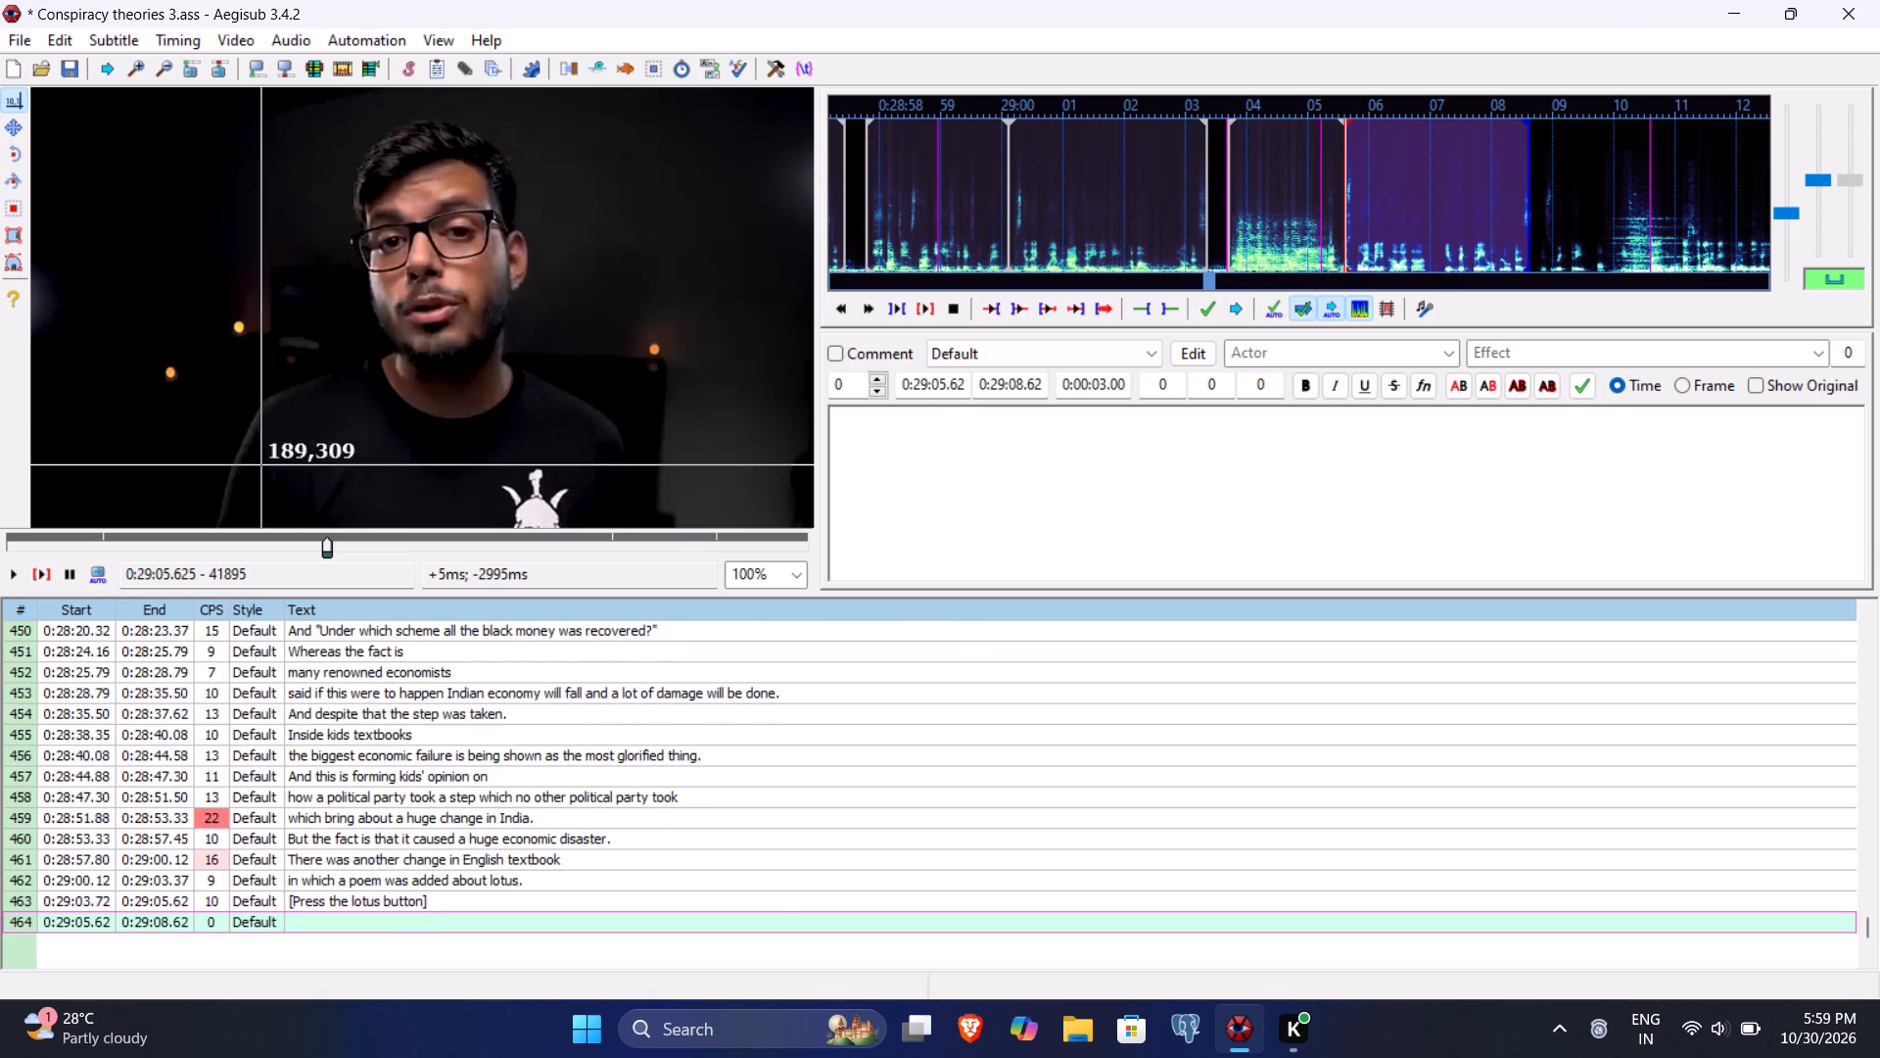
Play line 464 through its phrase, setting its end time to 0:29:10.41 and its start time to 0:29:05.76.
click(43, 568)
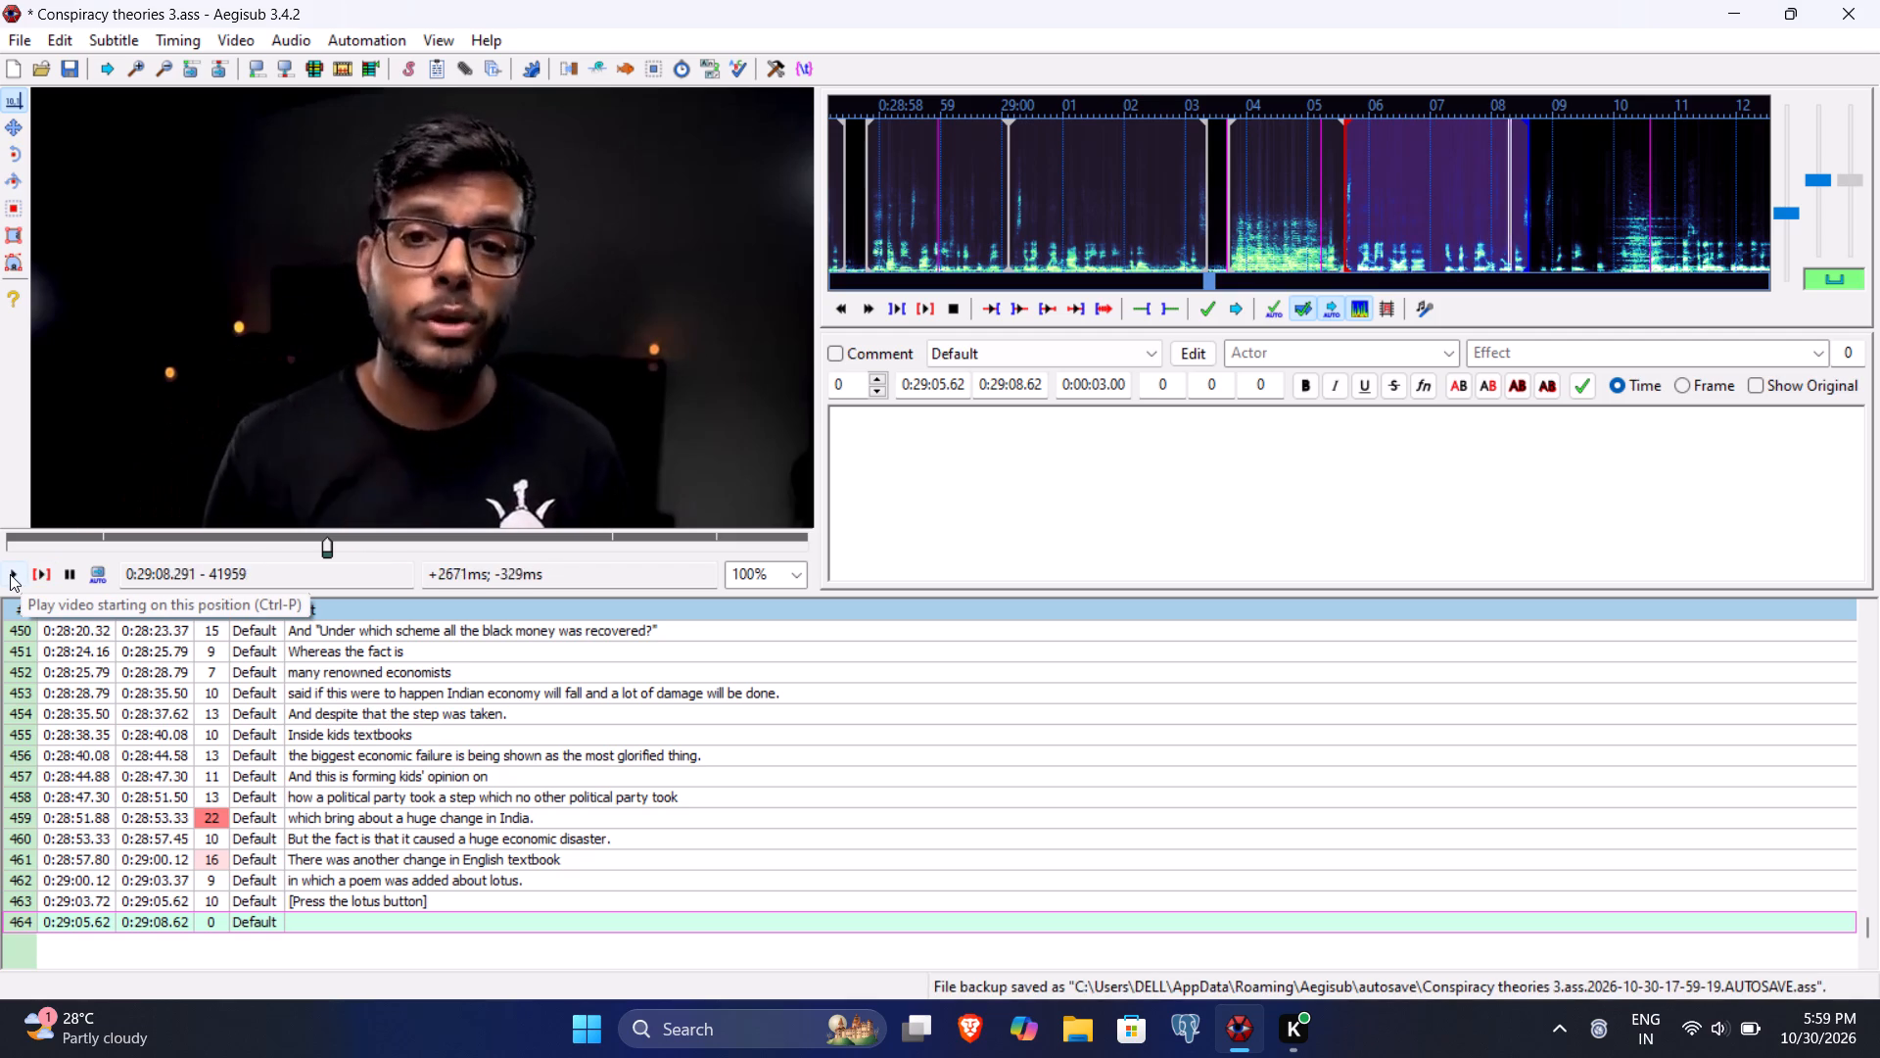
click(10, 574)
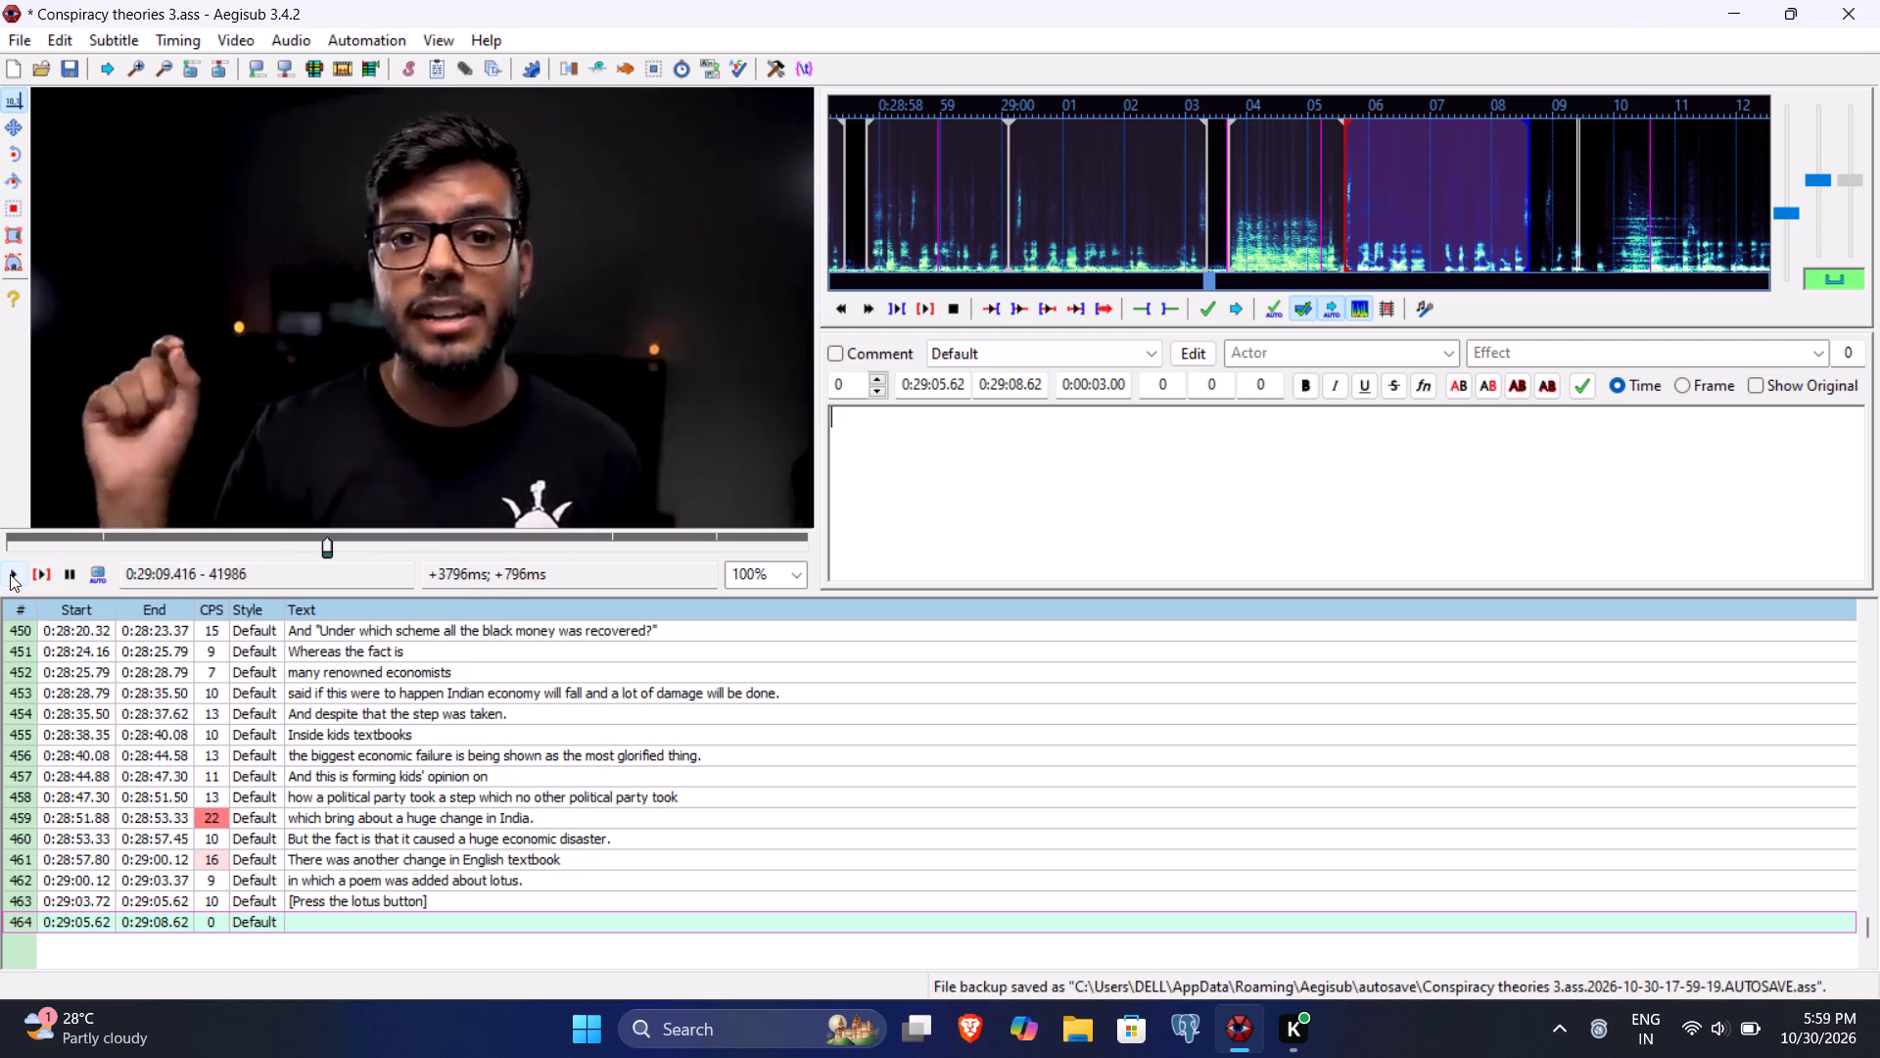
click(10, 574)
double_click(10, 574)
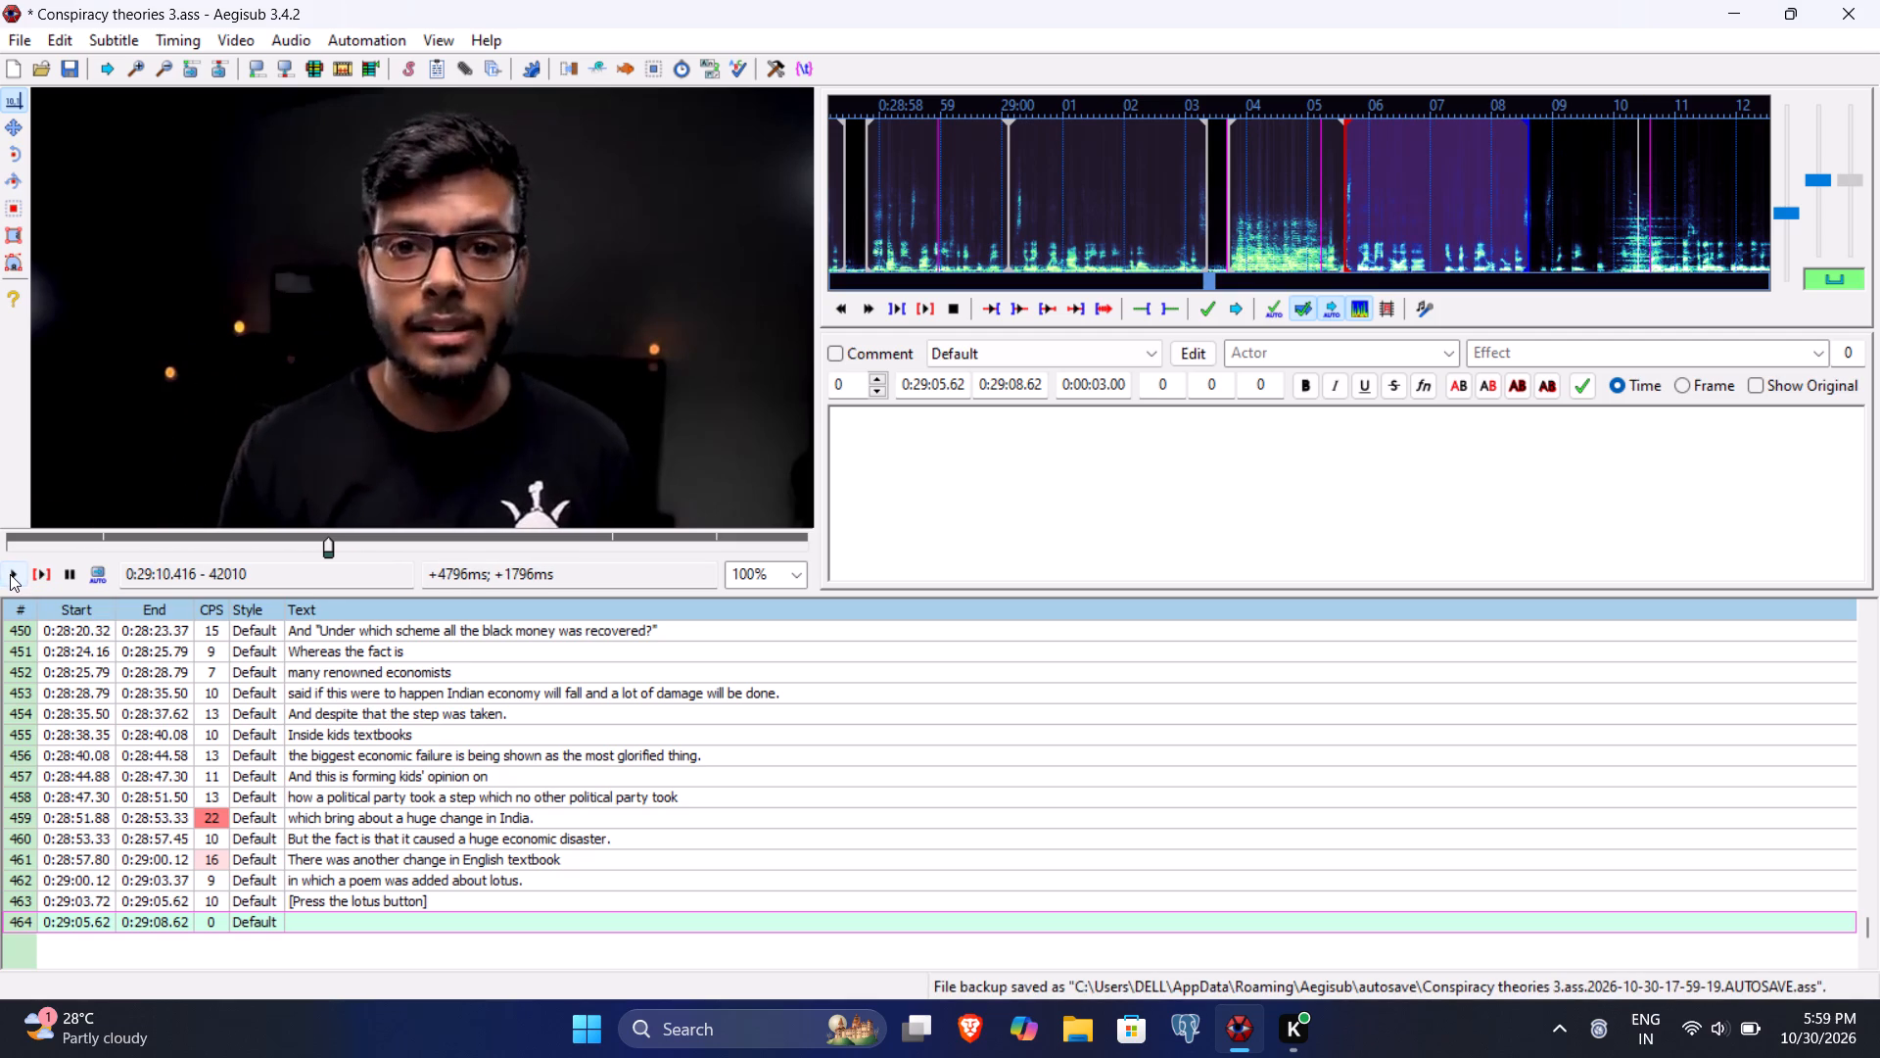
click(1009, 381)
text(1041)
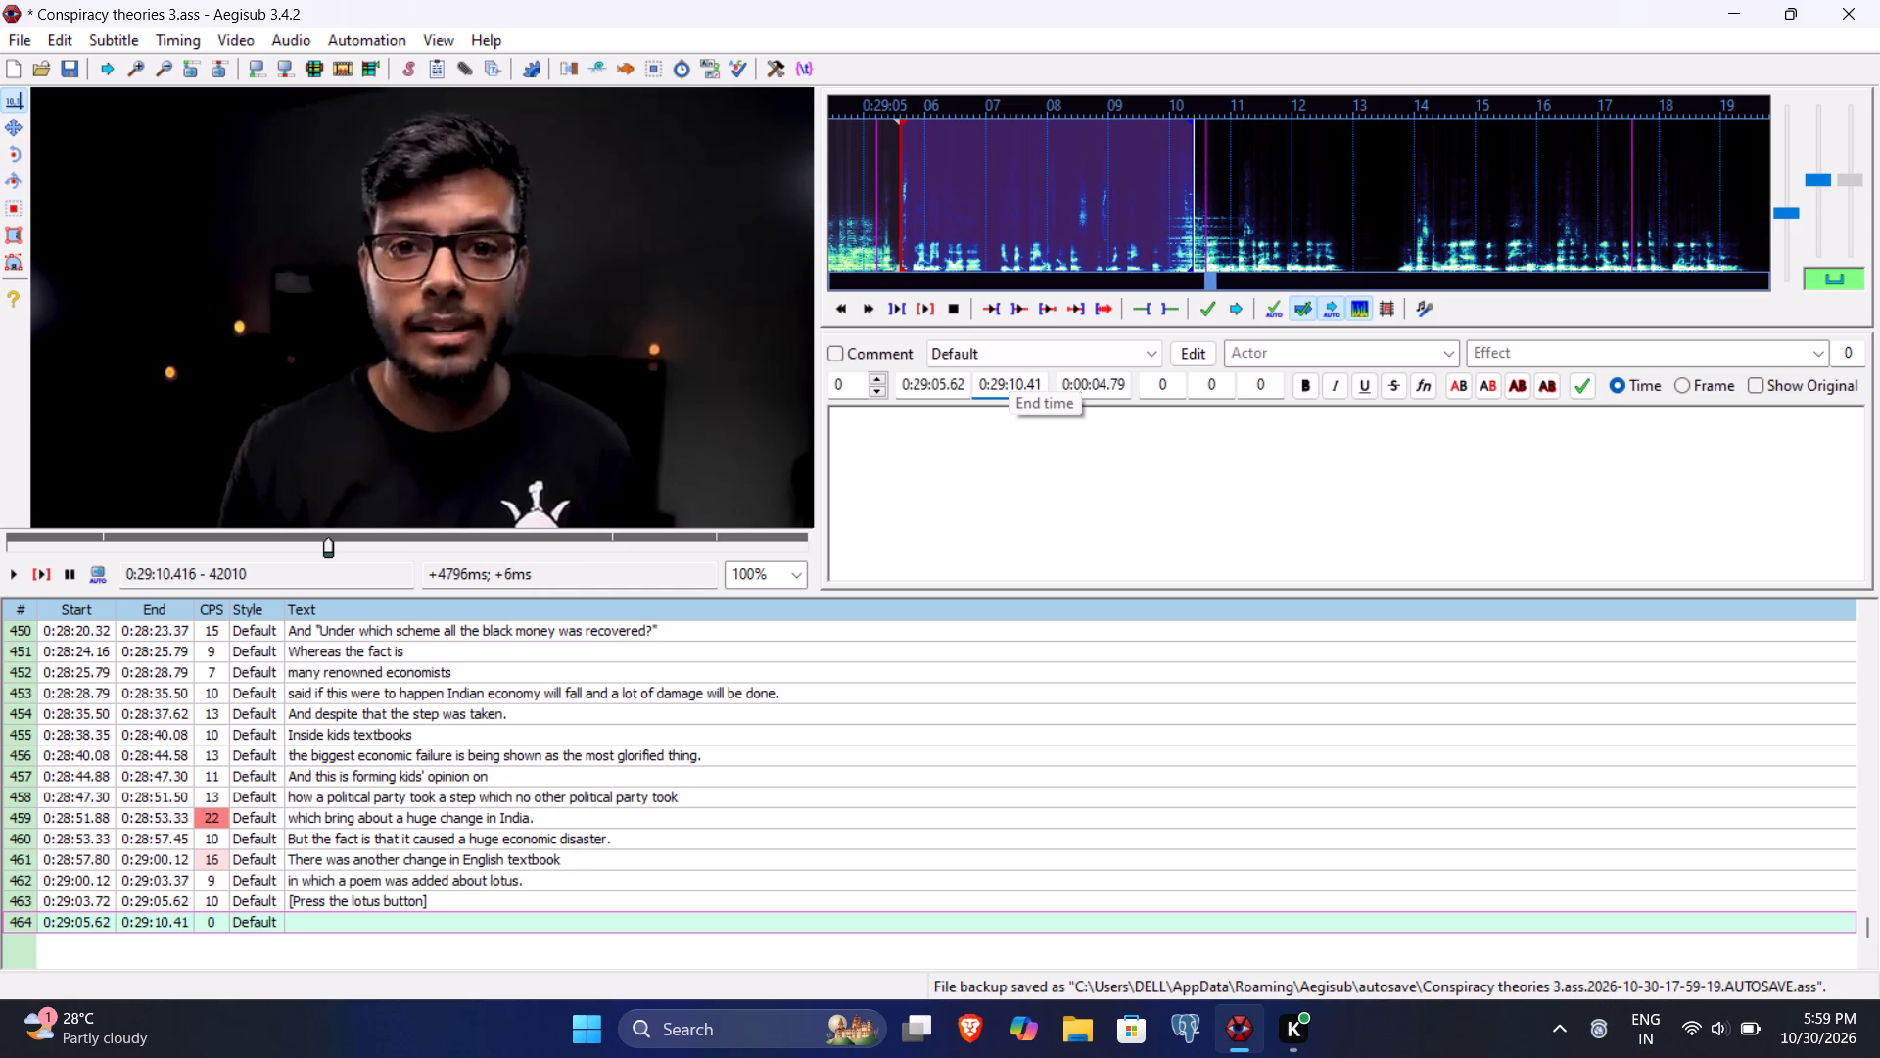
click(989, 476)
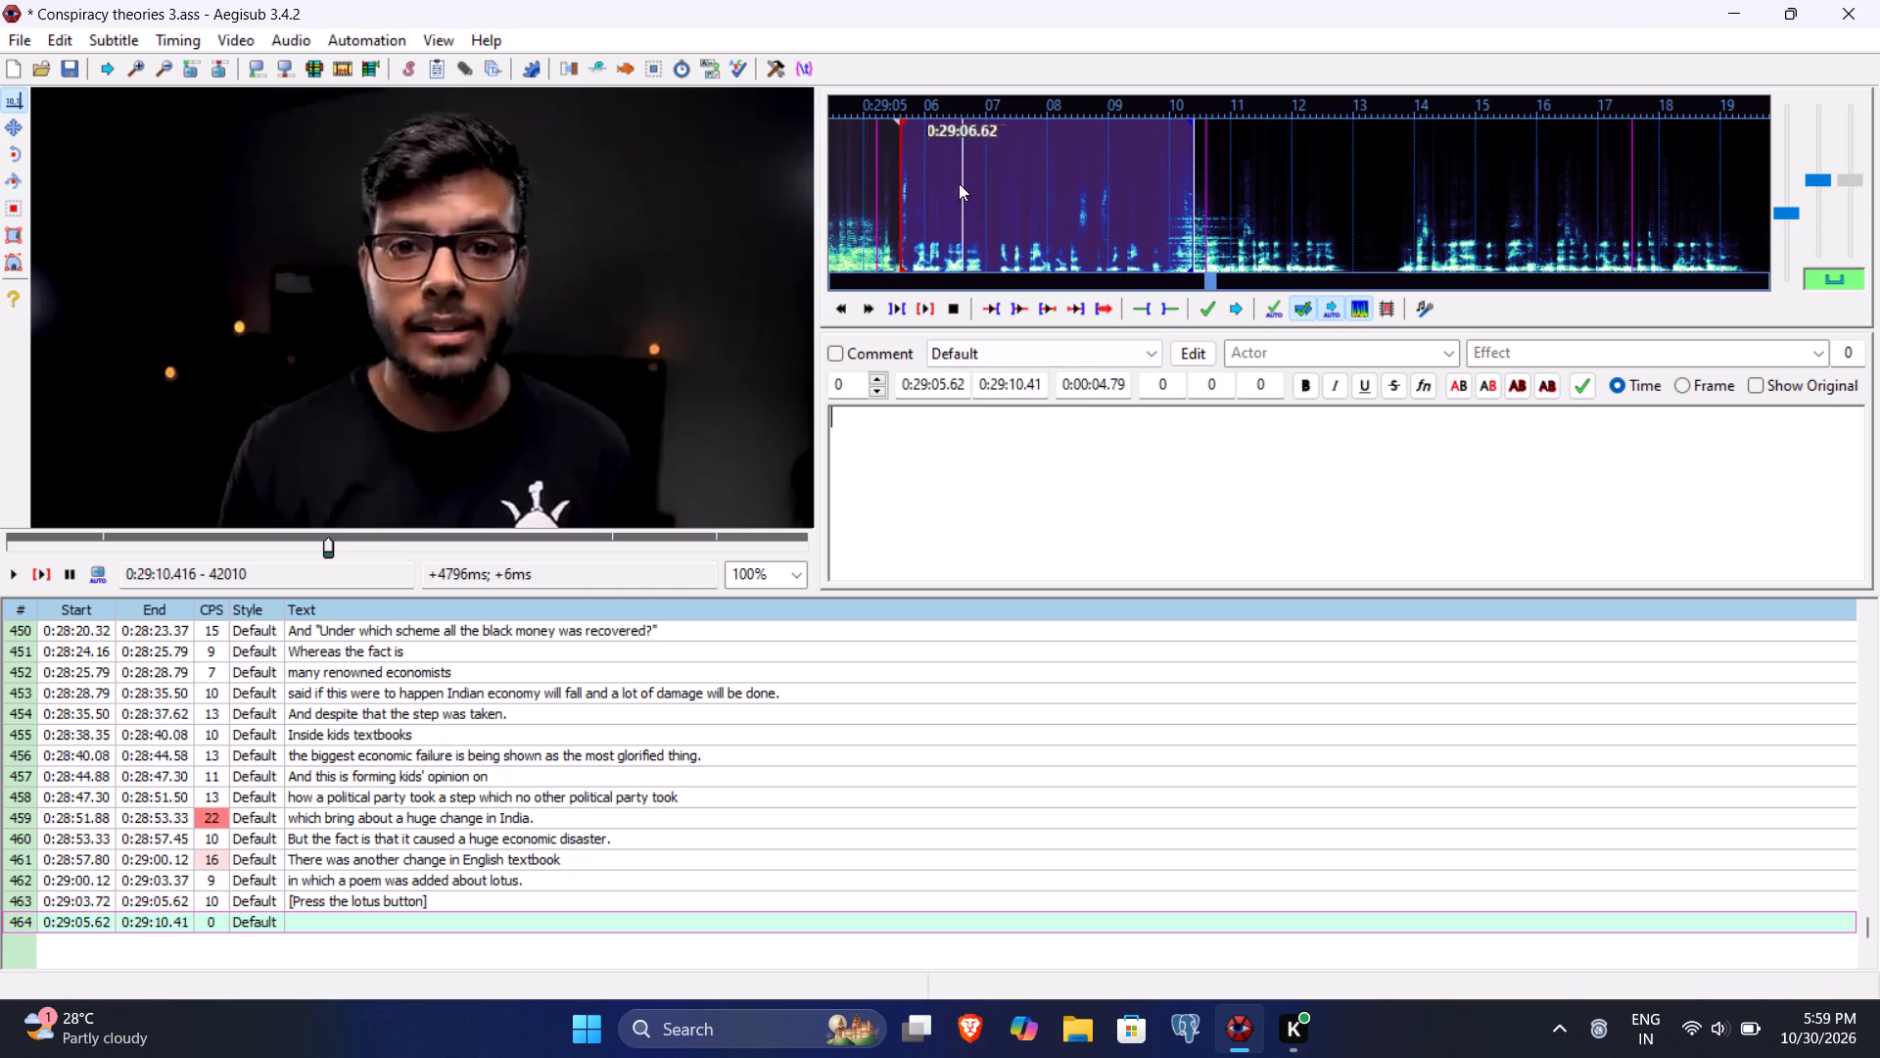
click(946, 380)
text(76)
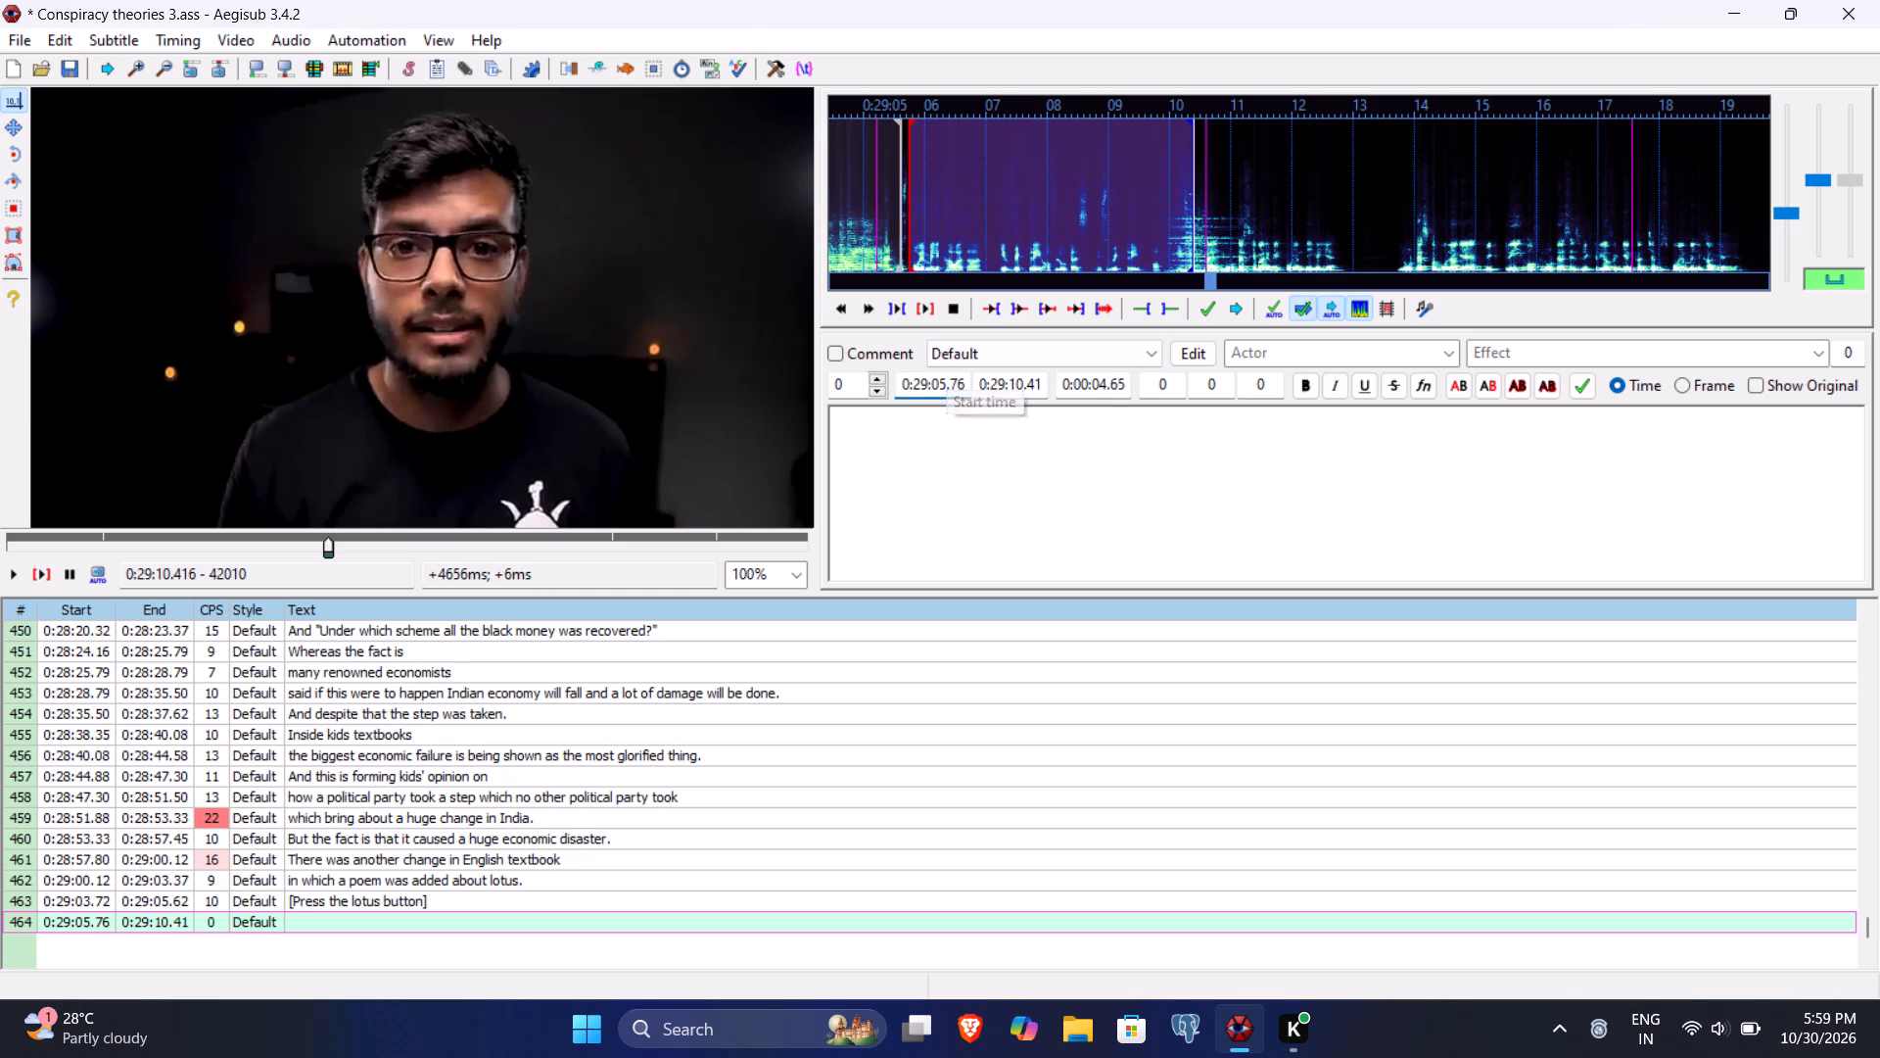
Enter line 464's text as "And in the poem it was written that victory of lotus is victory of India." and commit the line.
click(927, 526)
text(Ad)
key(BackSpace)
text(nd in the powem)
key(BackSpace)
key(BackSpace)
key(BackSpace)
text(em it was written the)
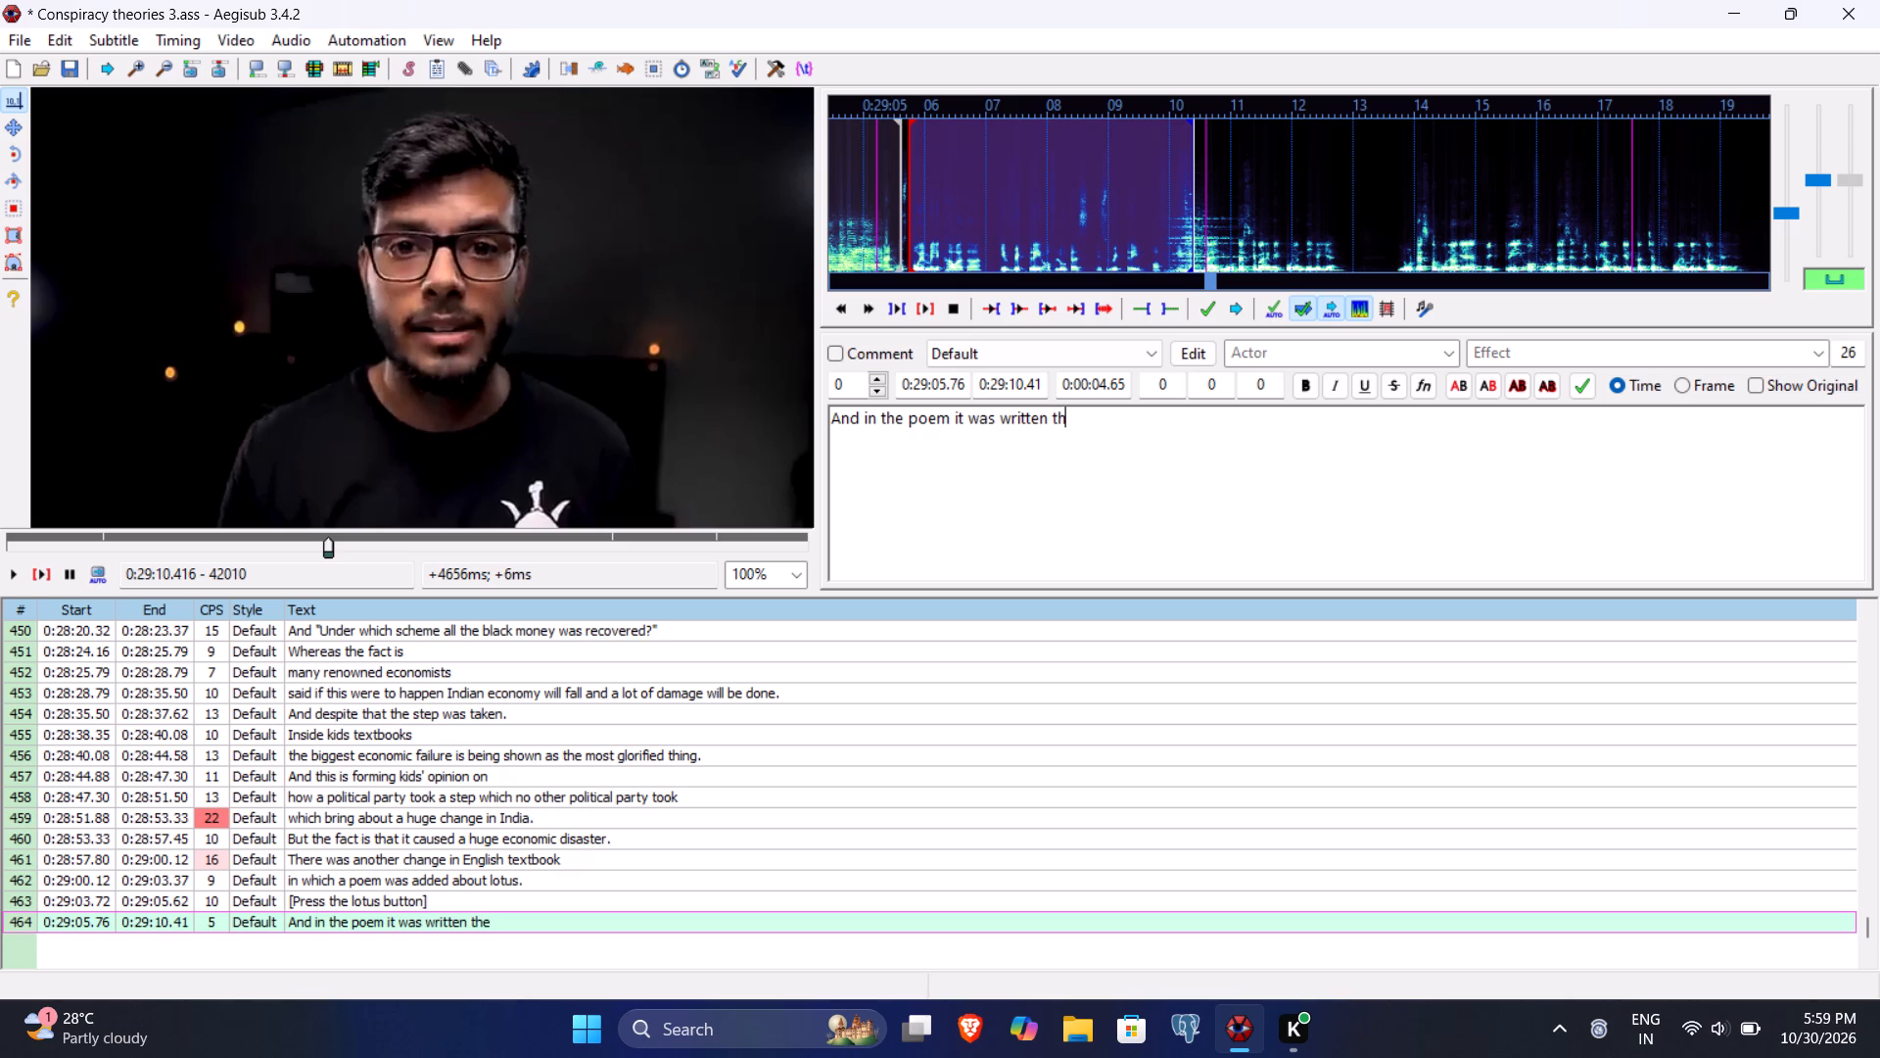
key(BackSpace)
text(at vict)
text(ory of lotus is victor)
key(space)
key(BackSpace)
text(y of India.)
key(Return)
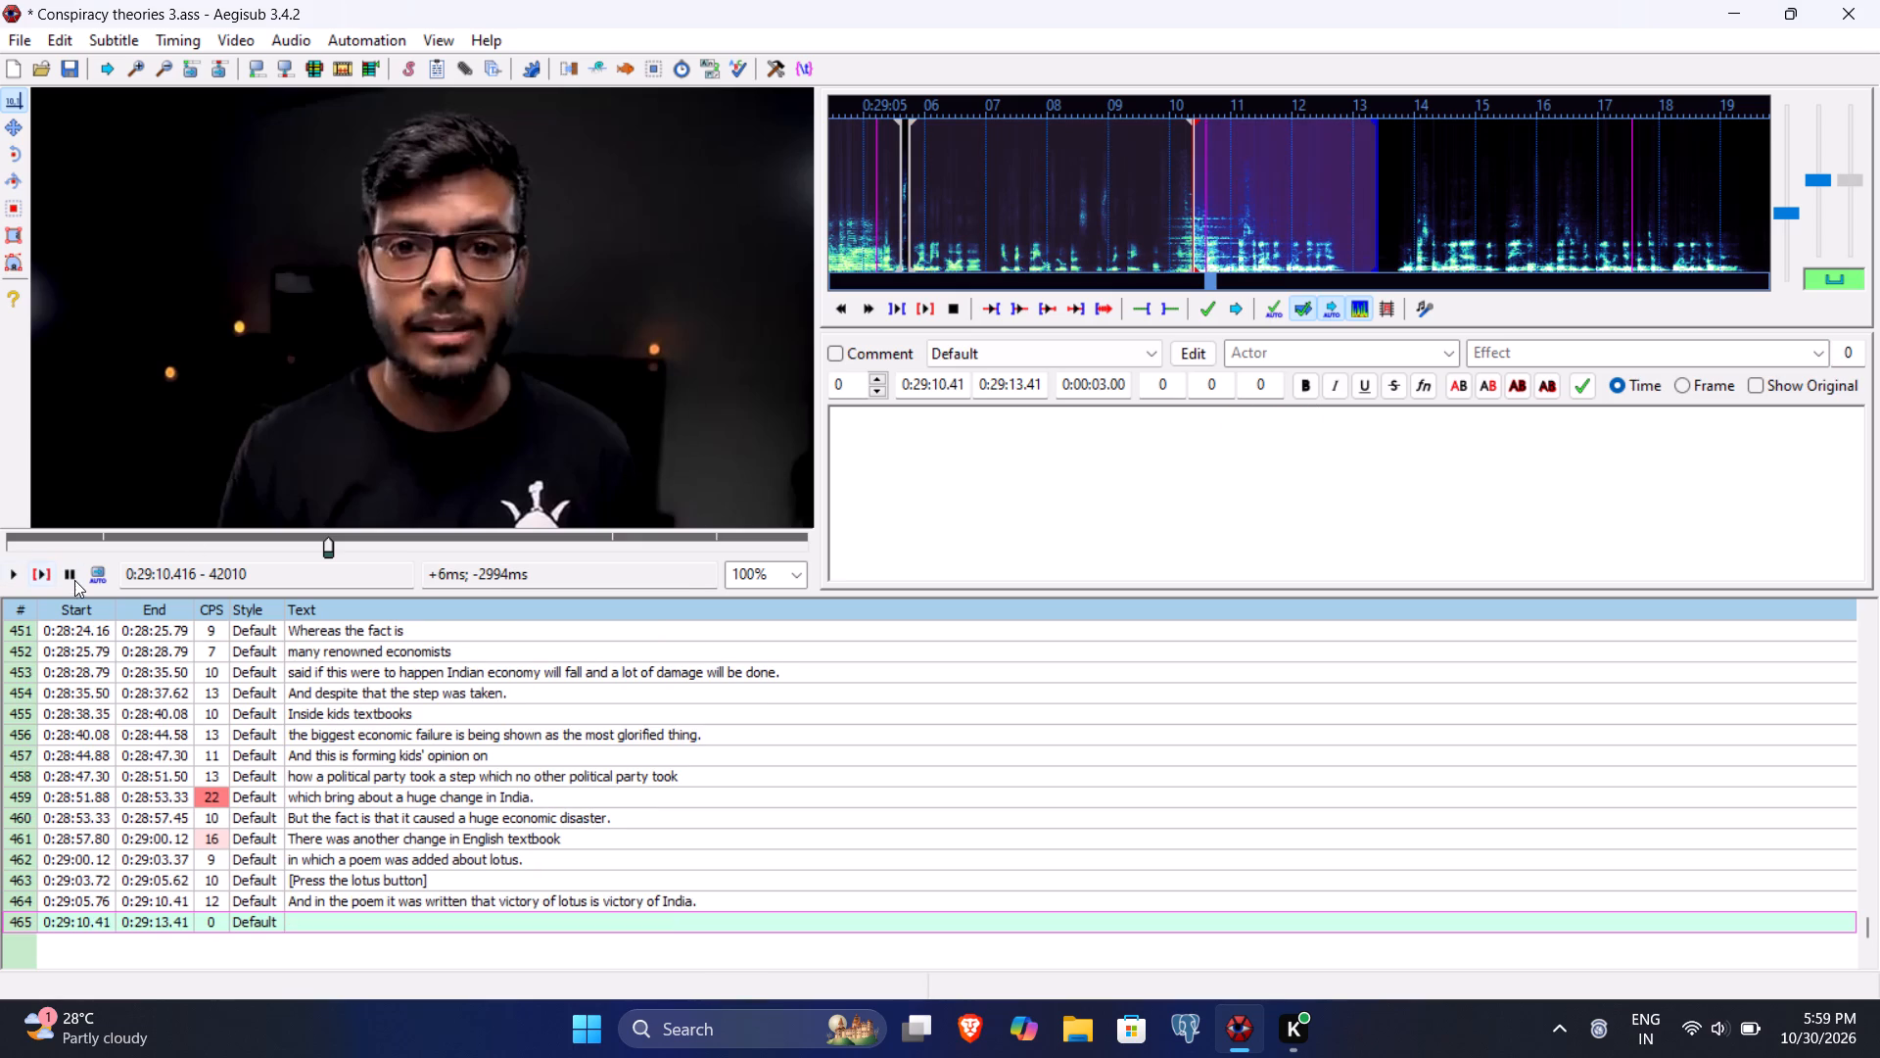
Play line 465, set its end time to 0:29:12.91, and commit it with the text "There is a poem about lotus".
click(42, 572)
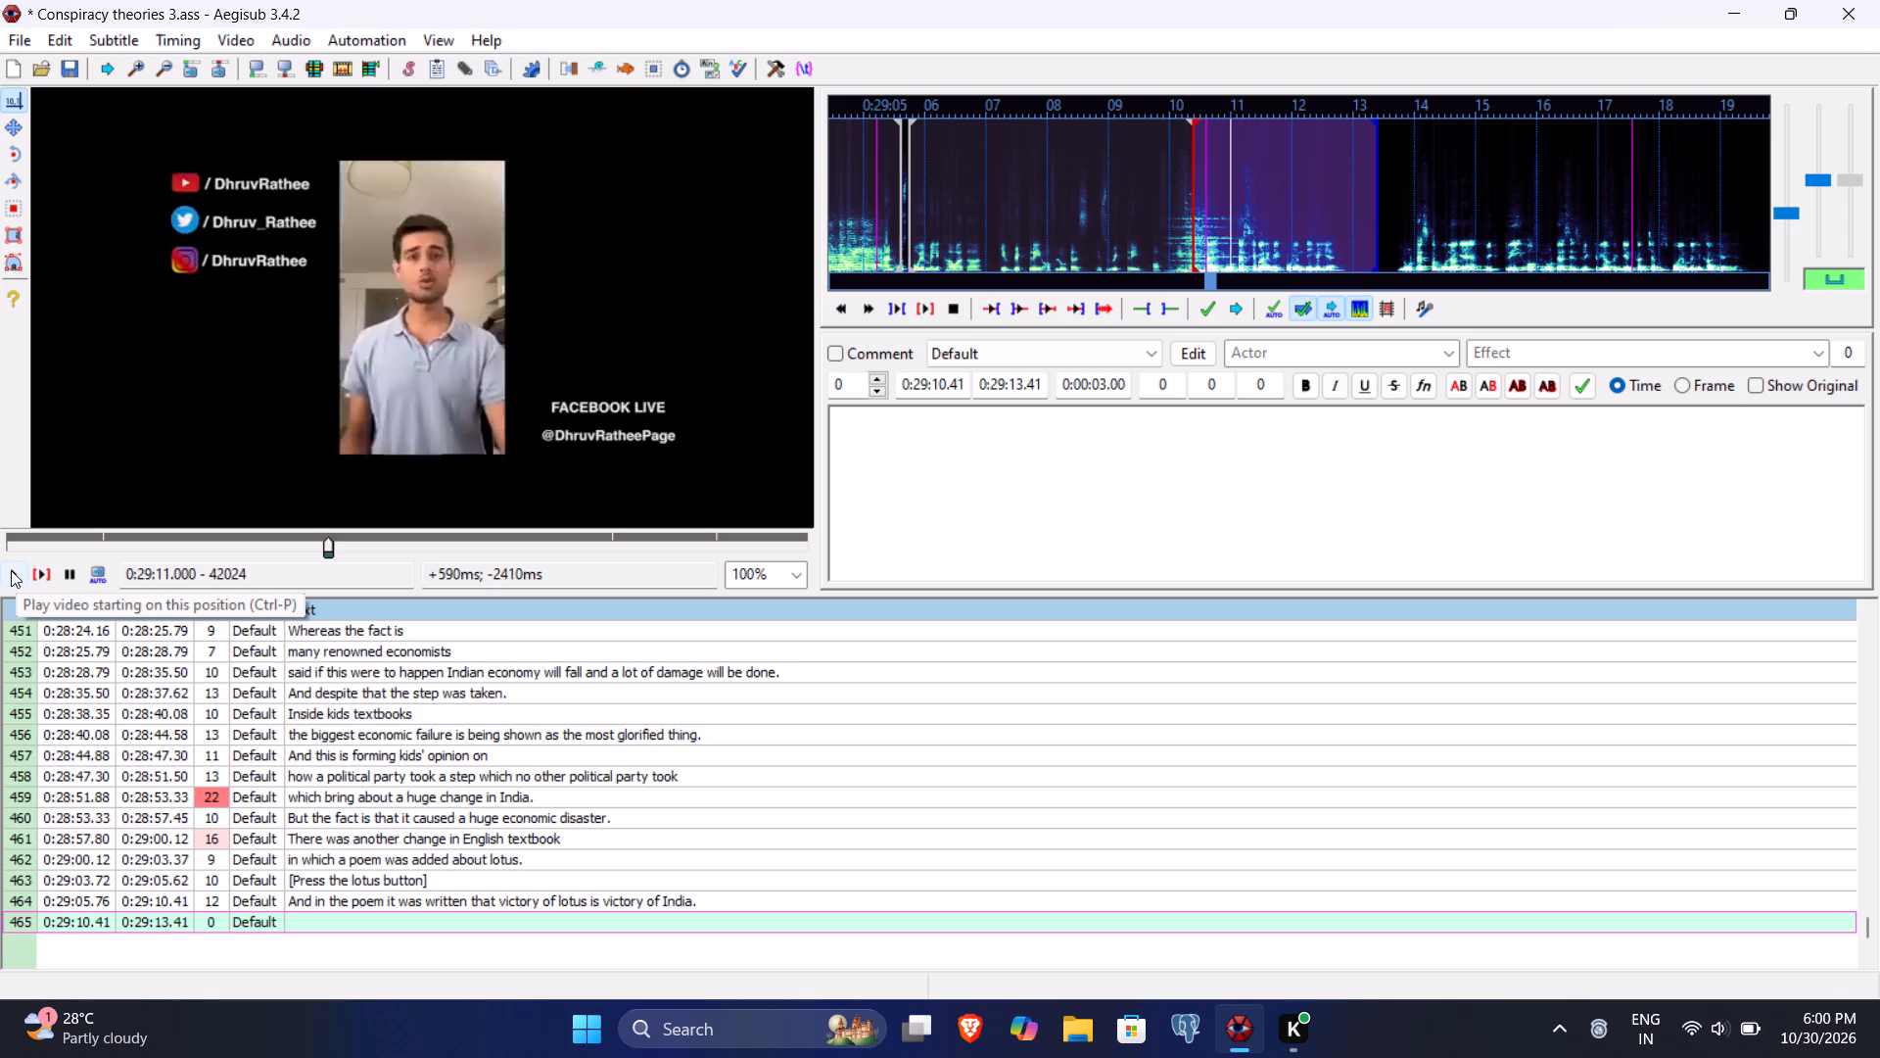
click(11, 570)
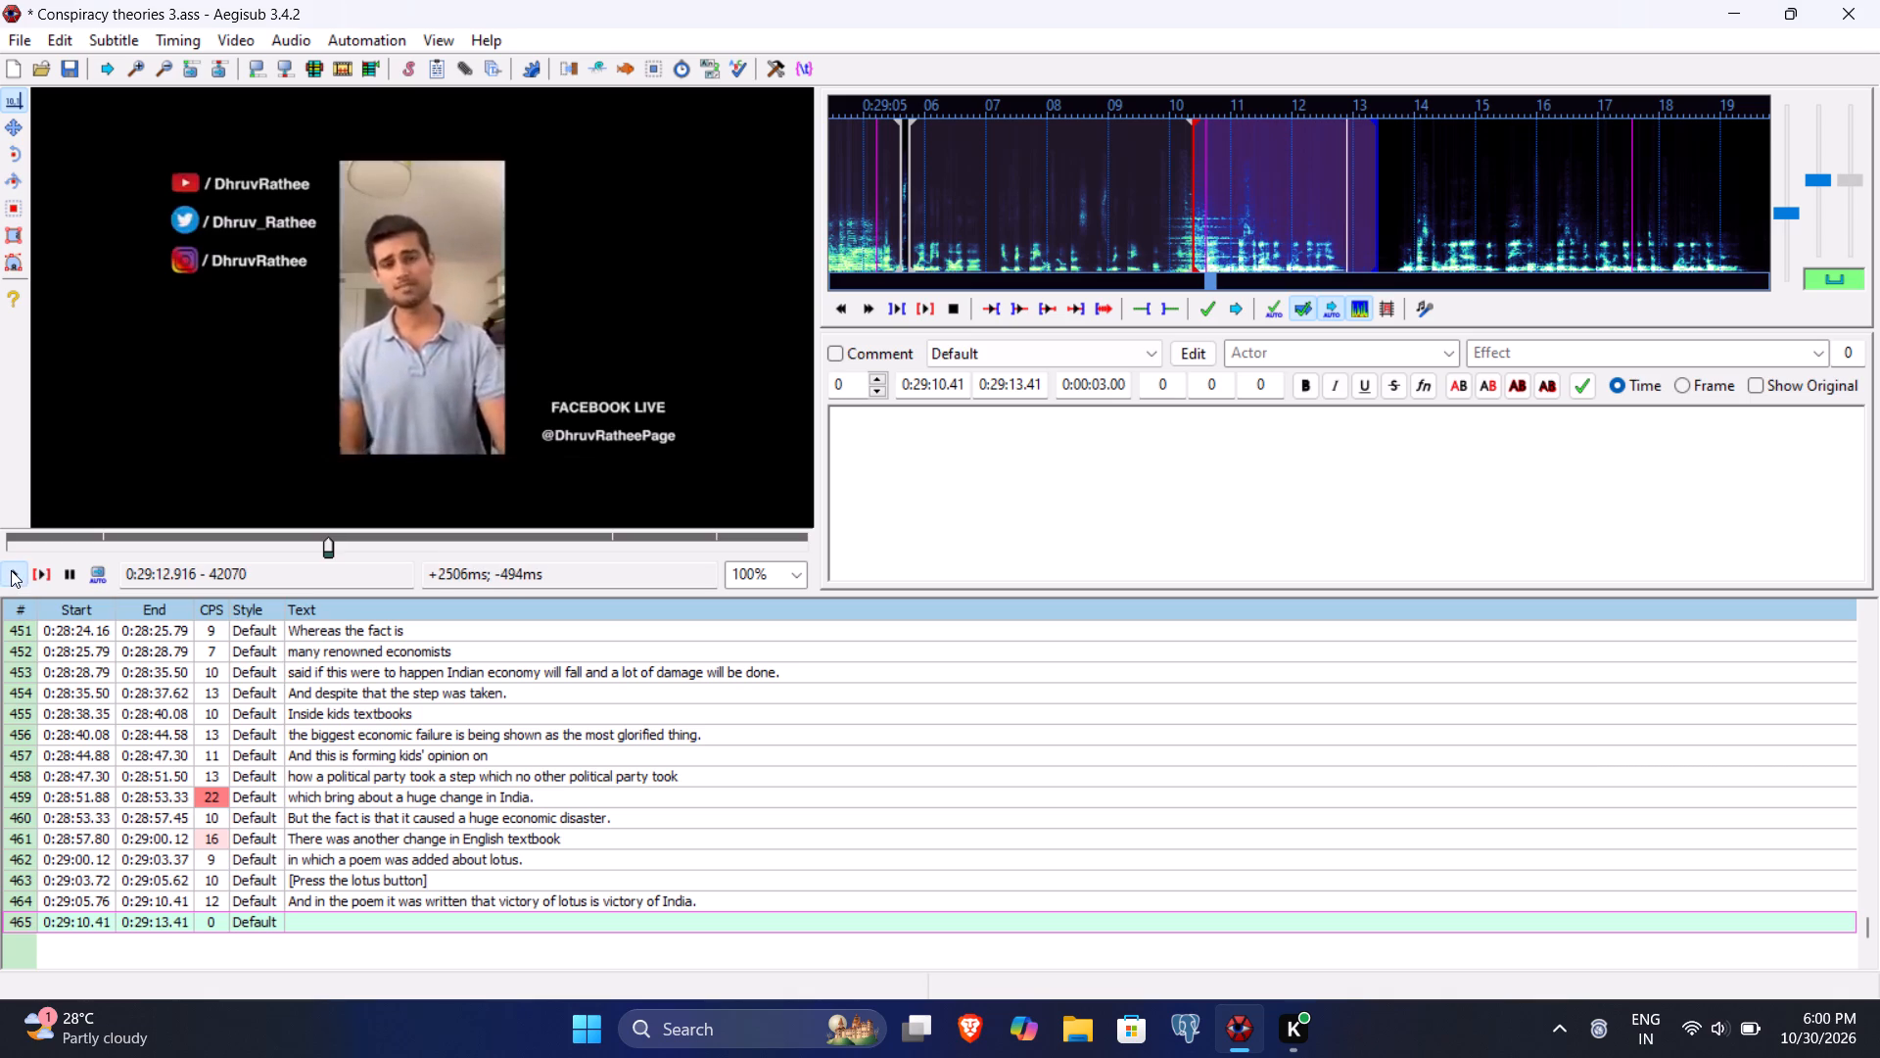
click(1013, 383)
text(291)
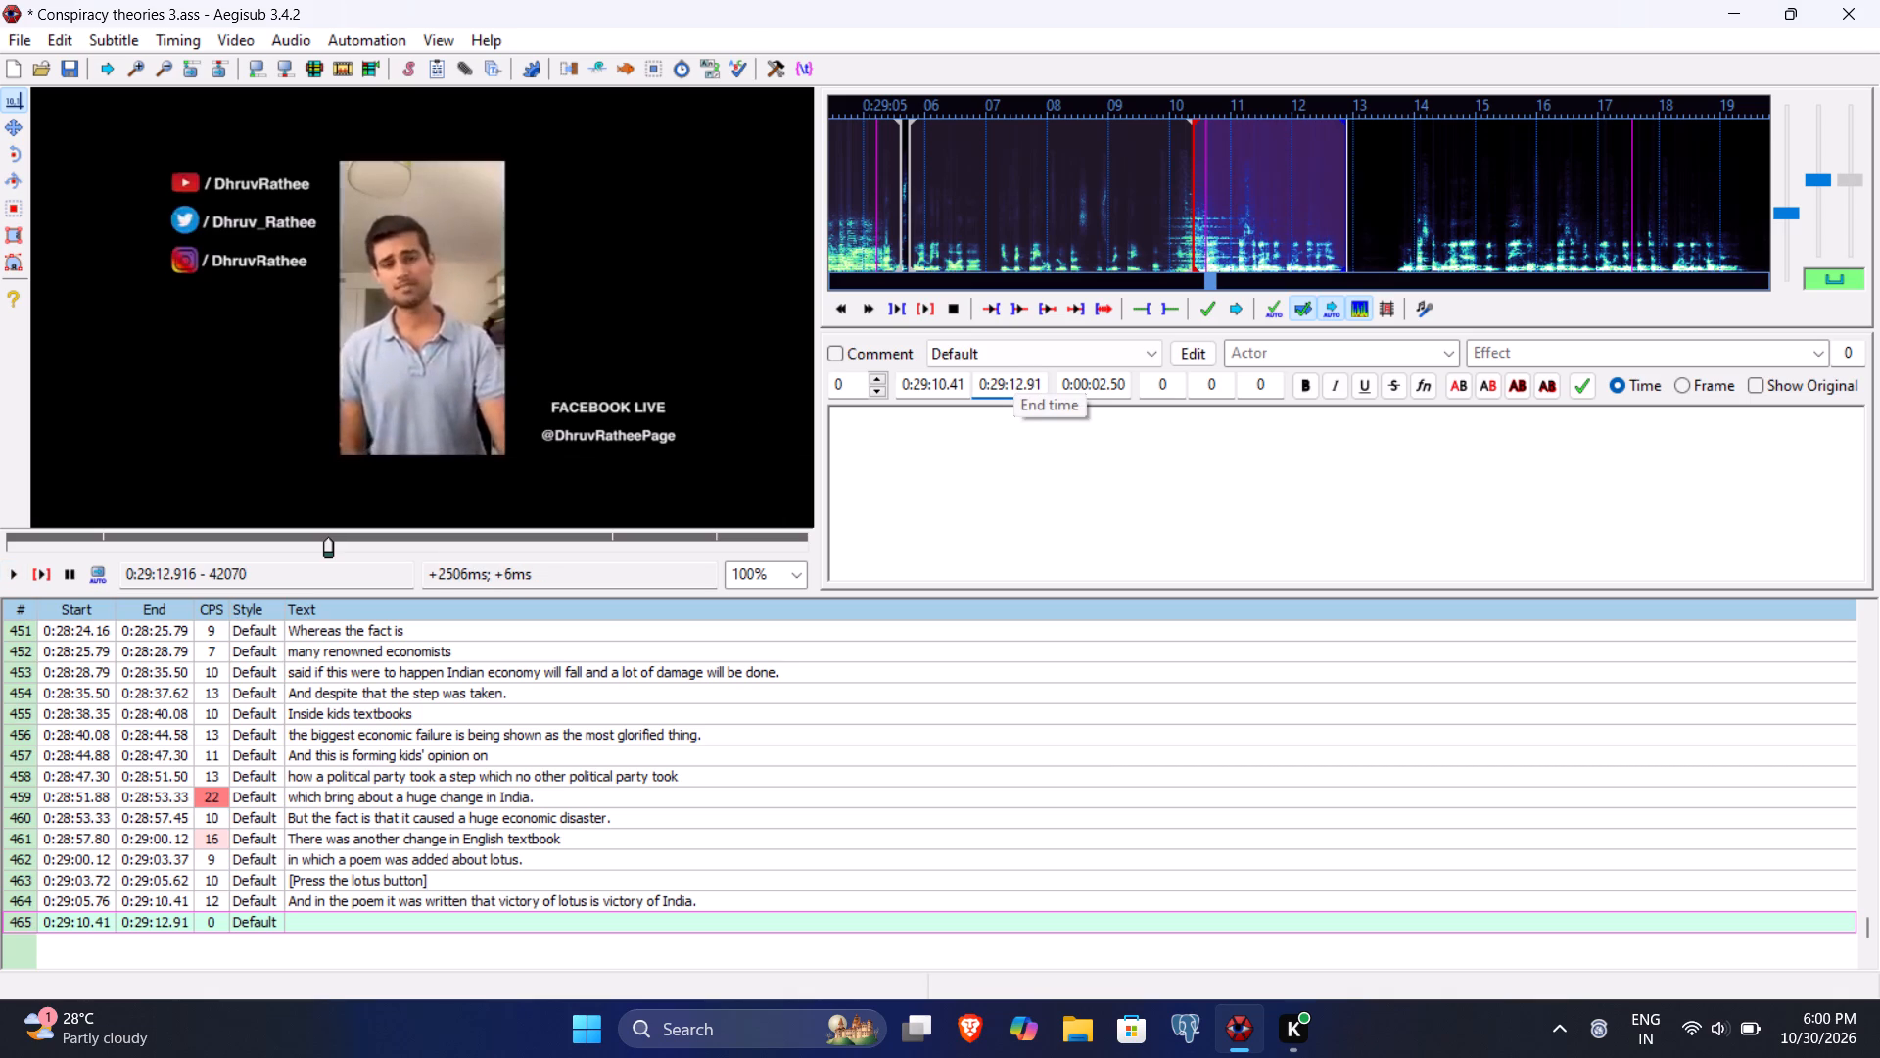
click(1018, 489)
text(There is a poem about lotus)
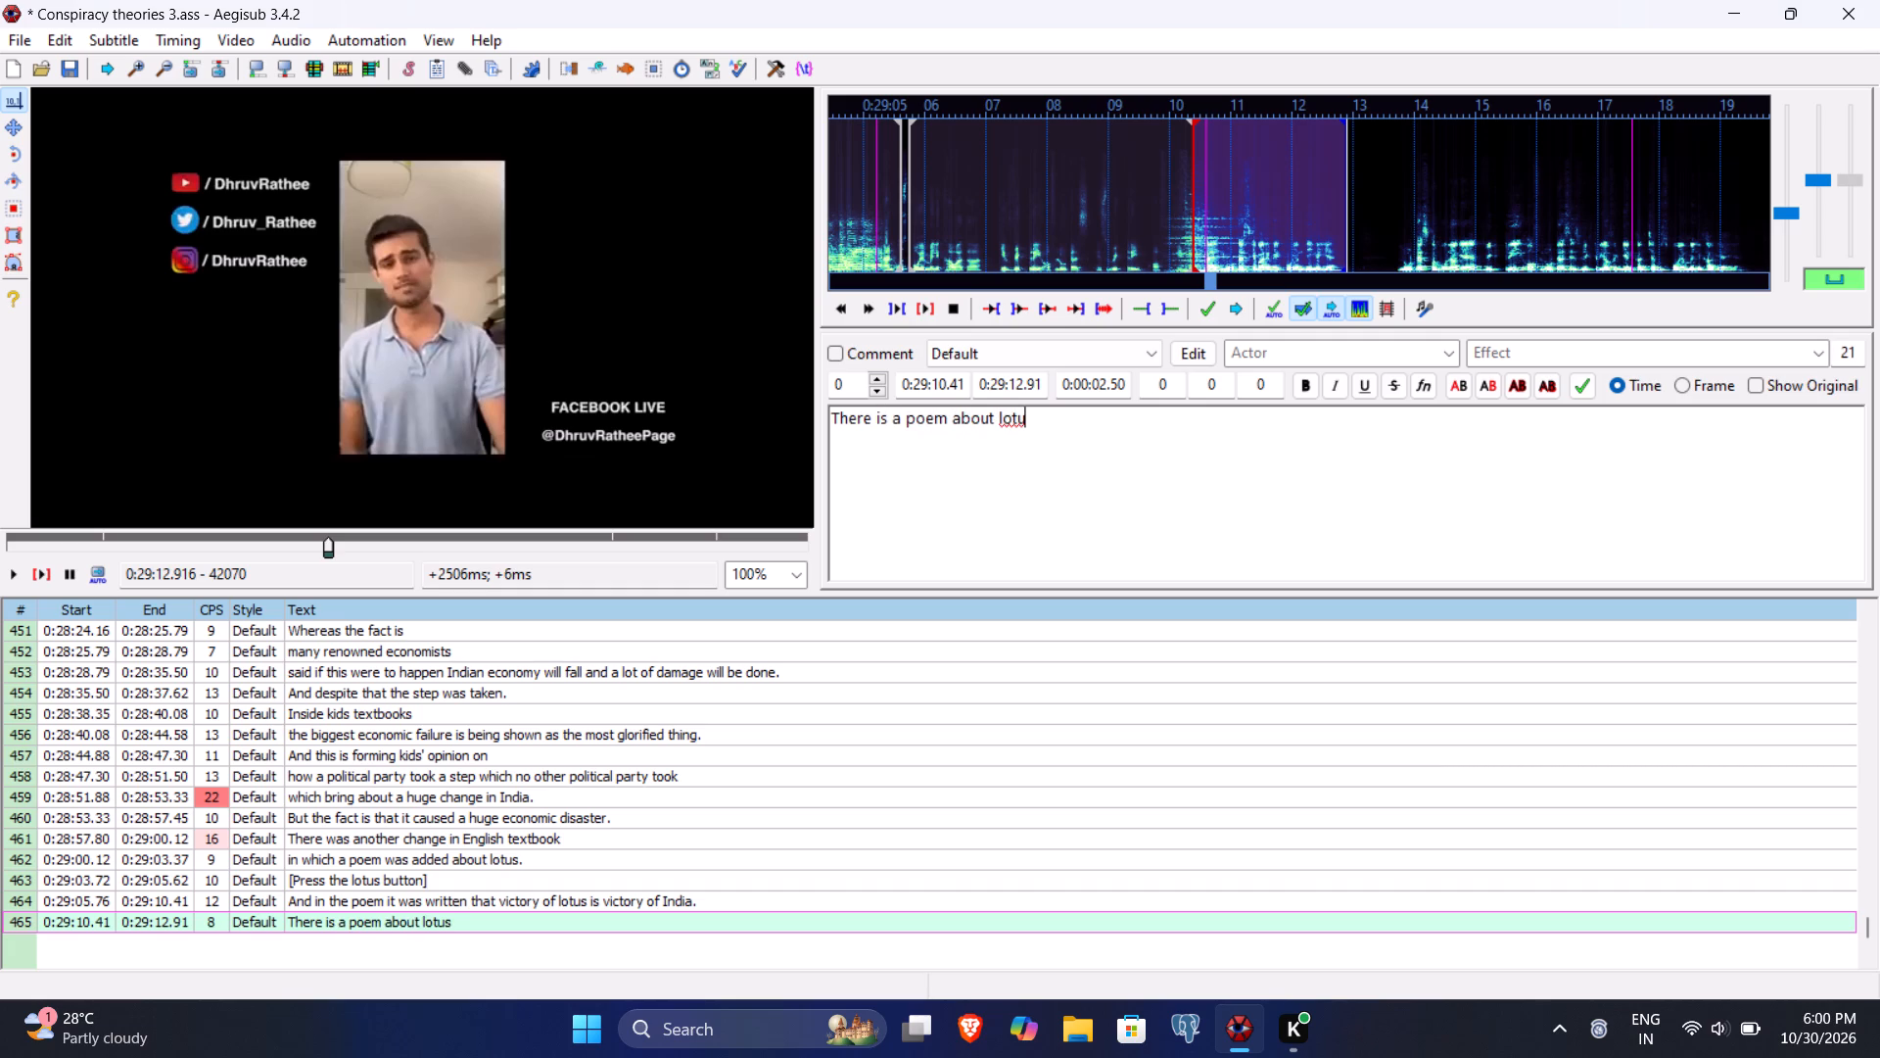
key(Return)
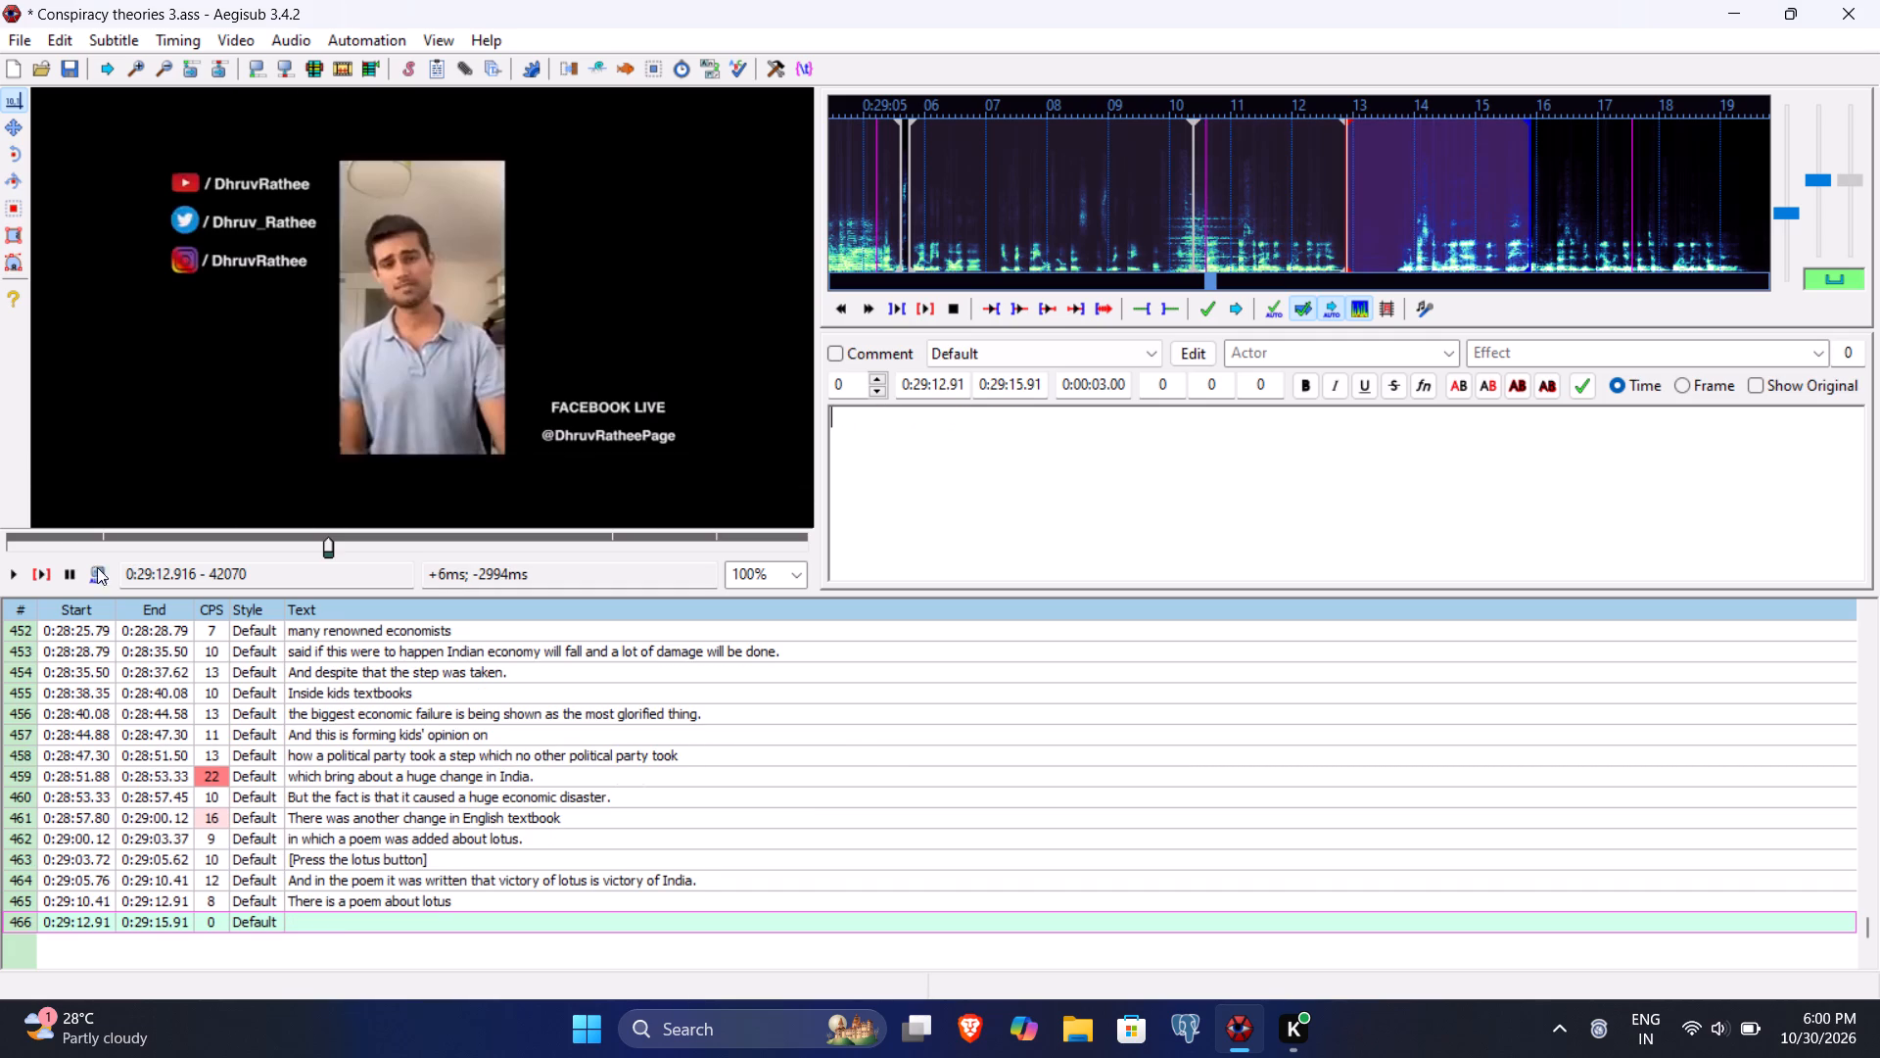
Play line 466 through its phrase, setting its end time to 0:29:19.33 and its start time to 0:29:13.72.
click(44, 572)
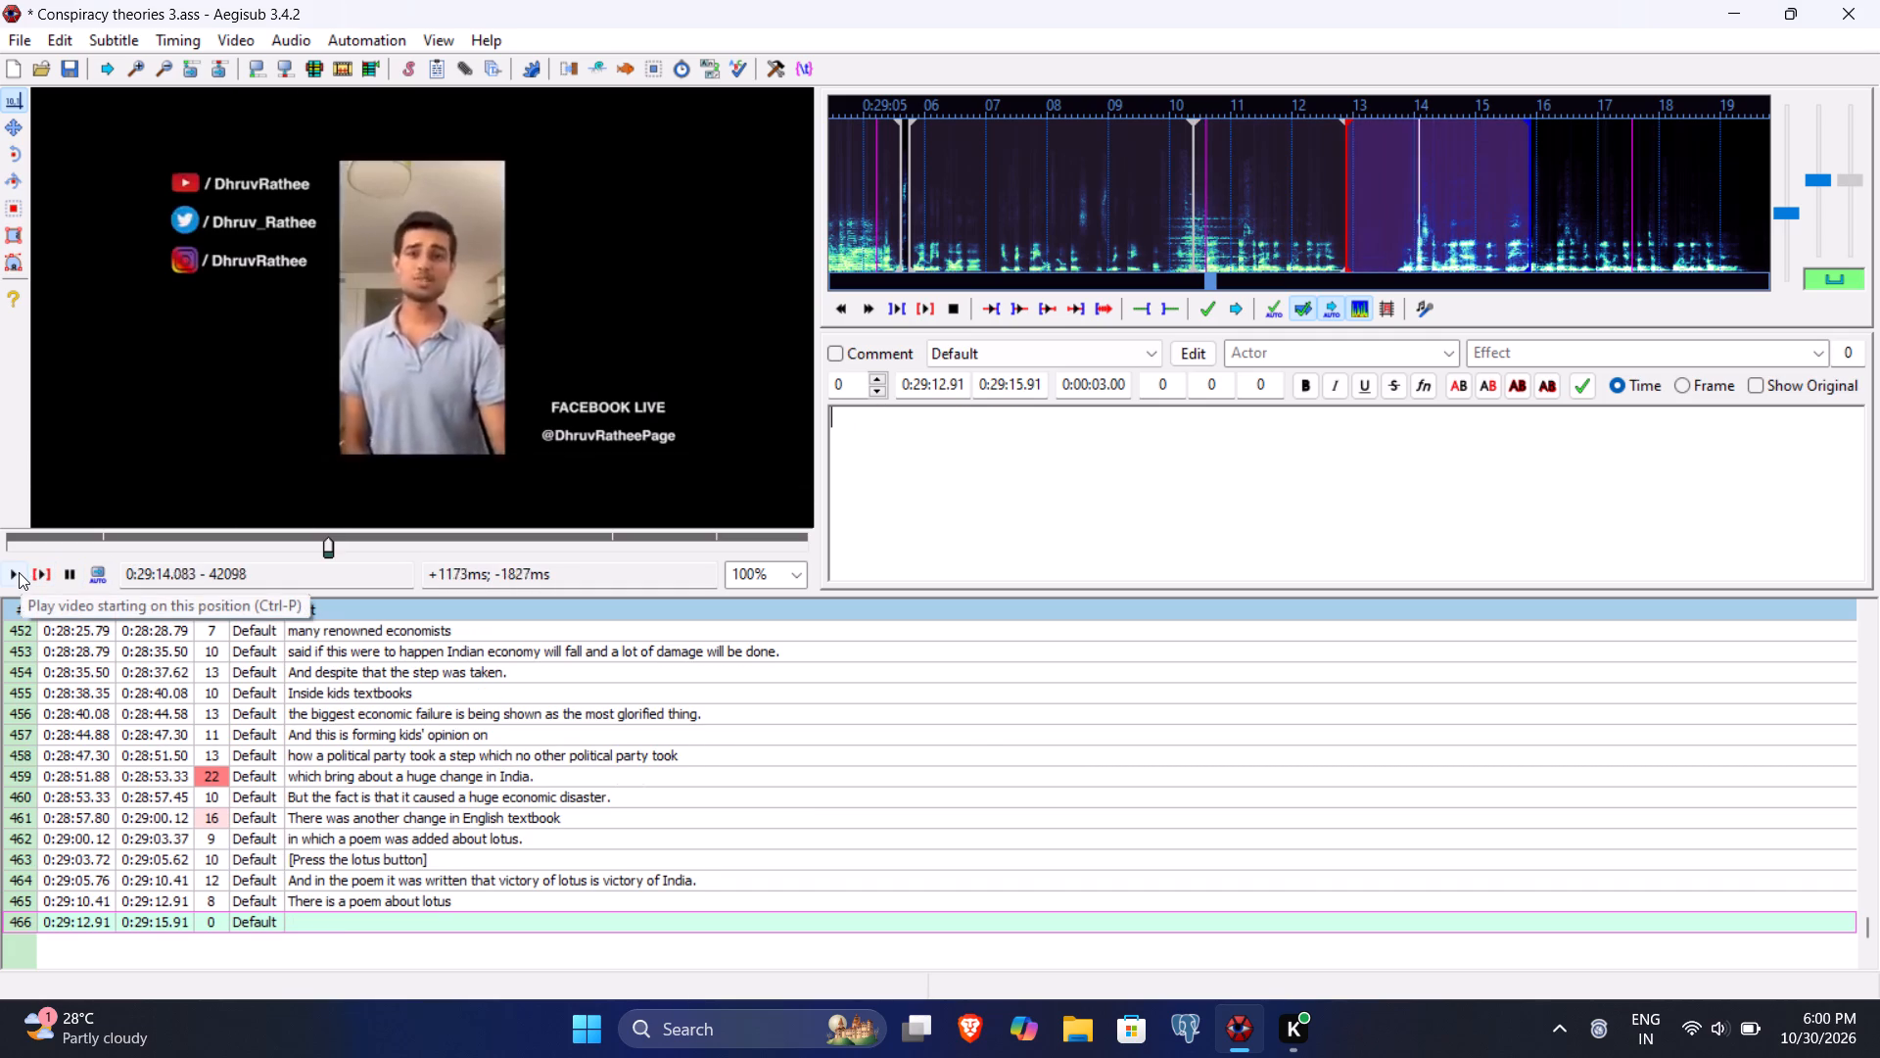
double_click(19, 572)
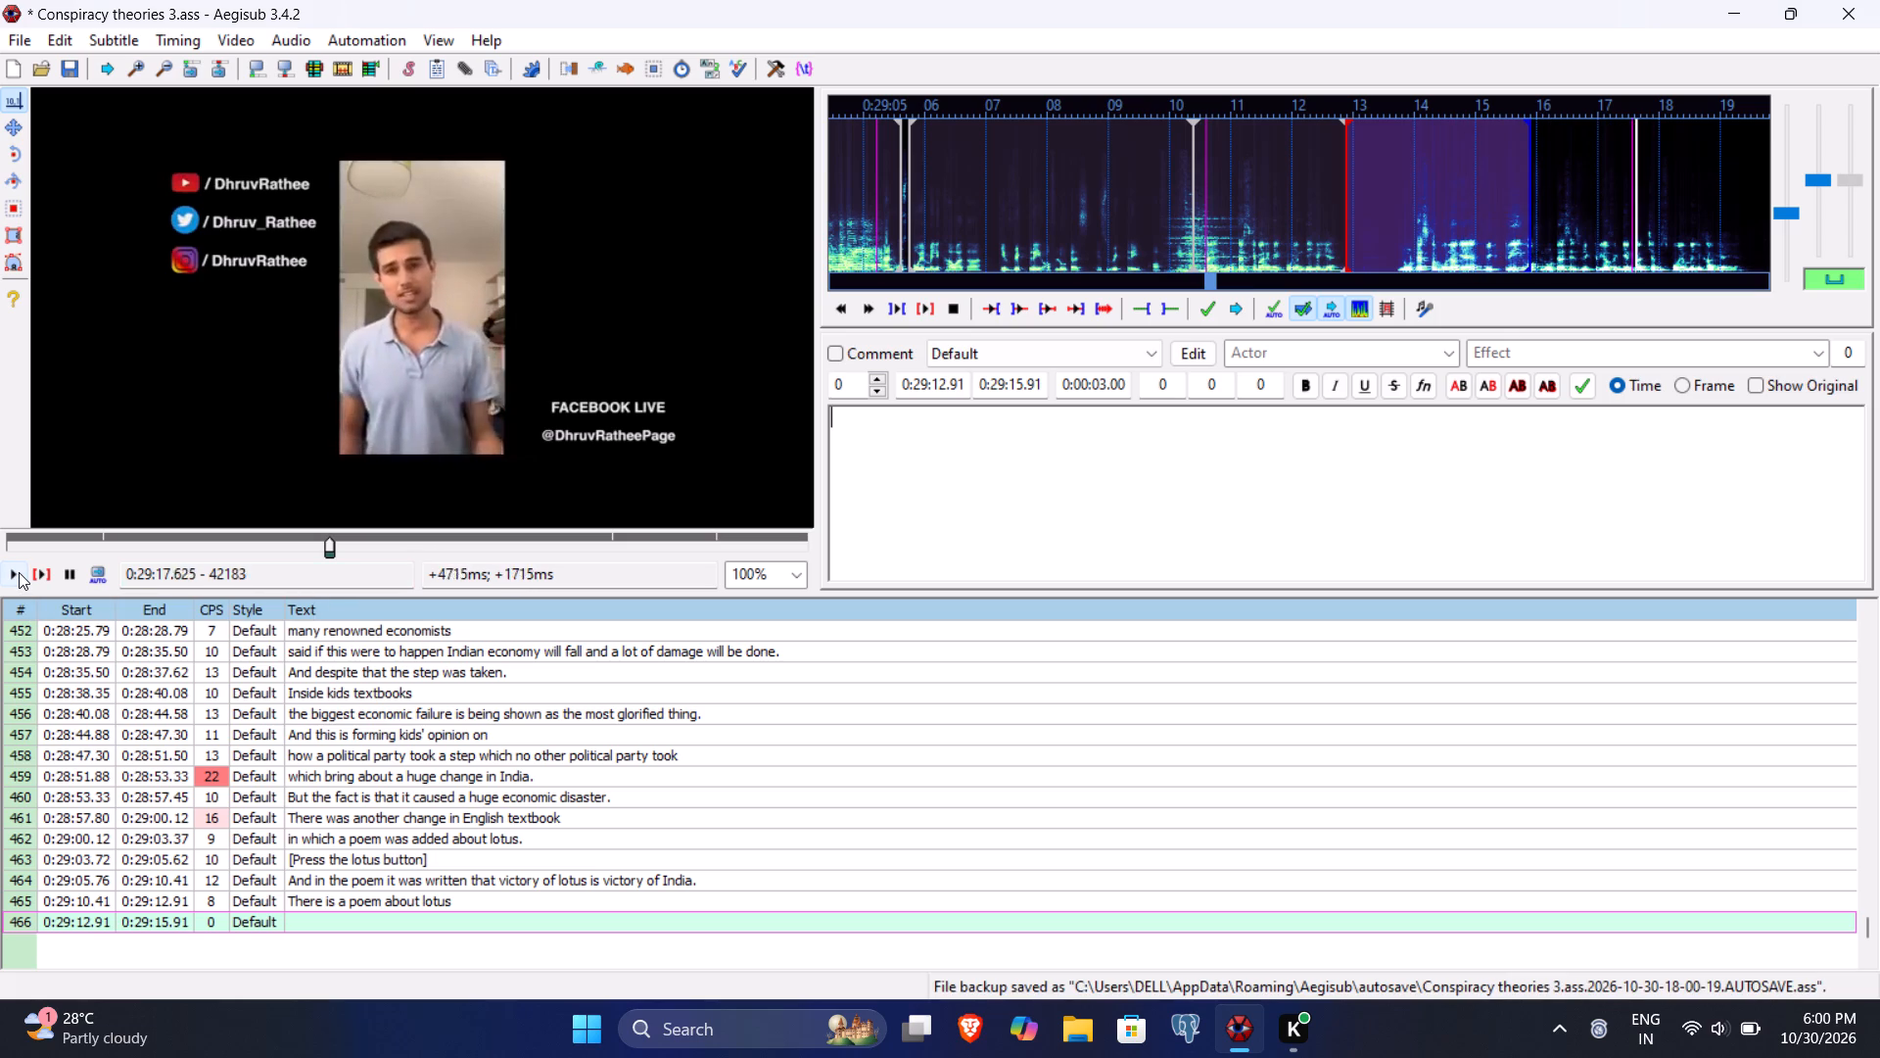
click(19, 572)
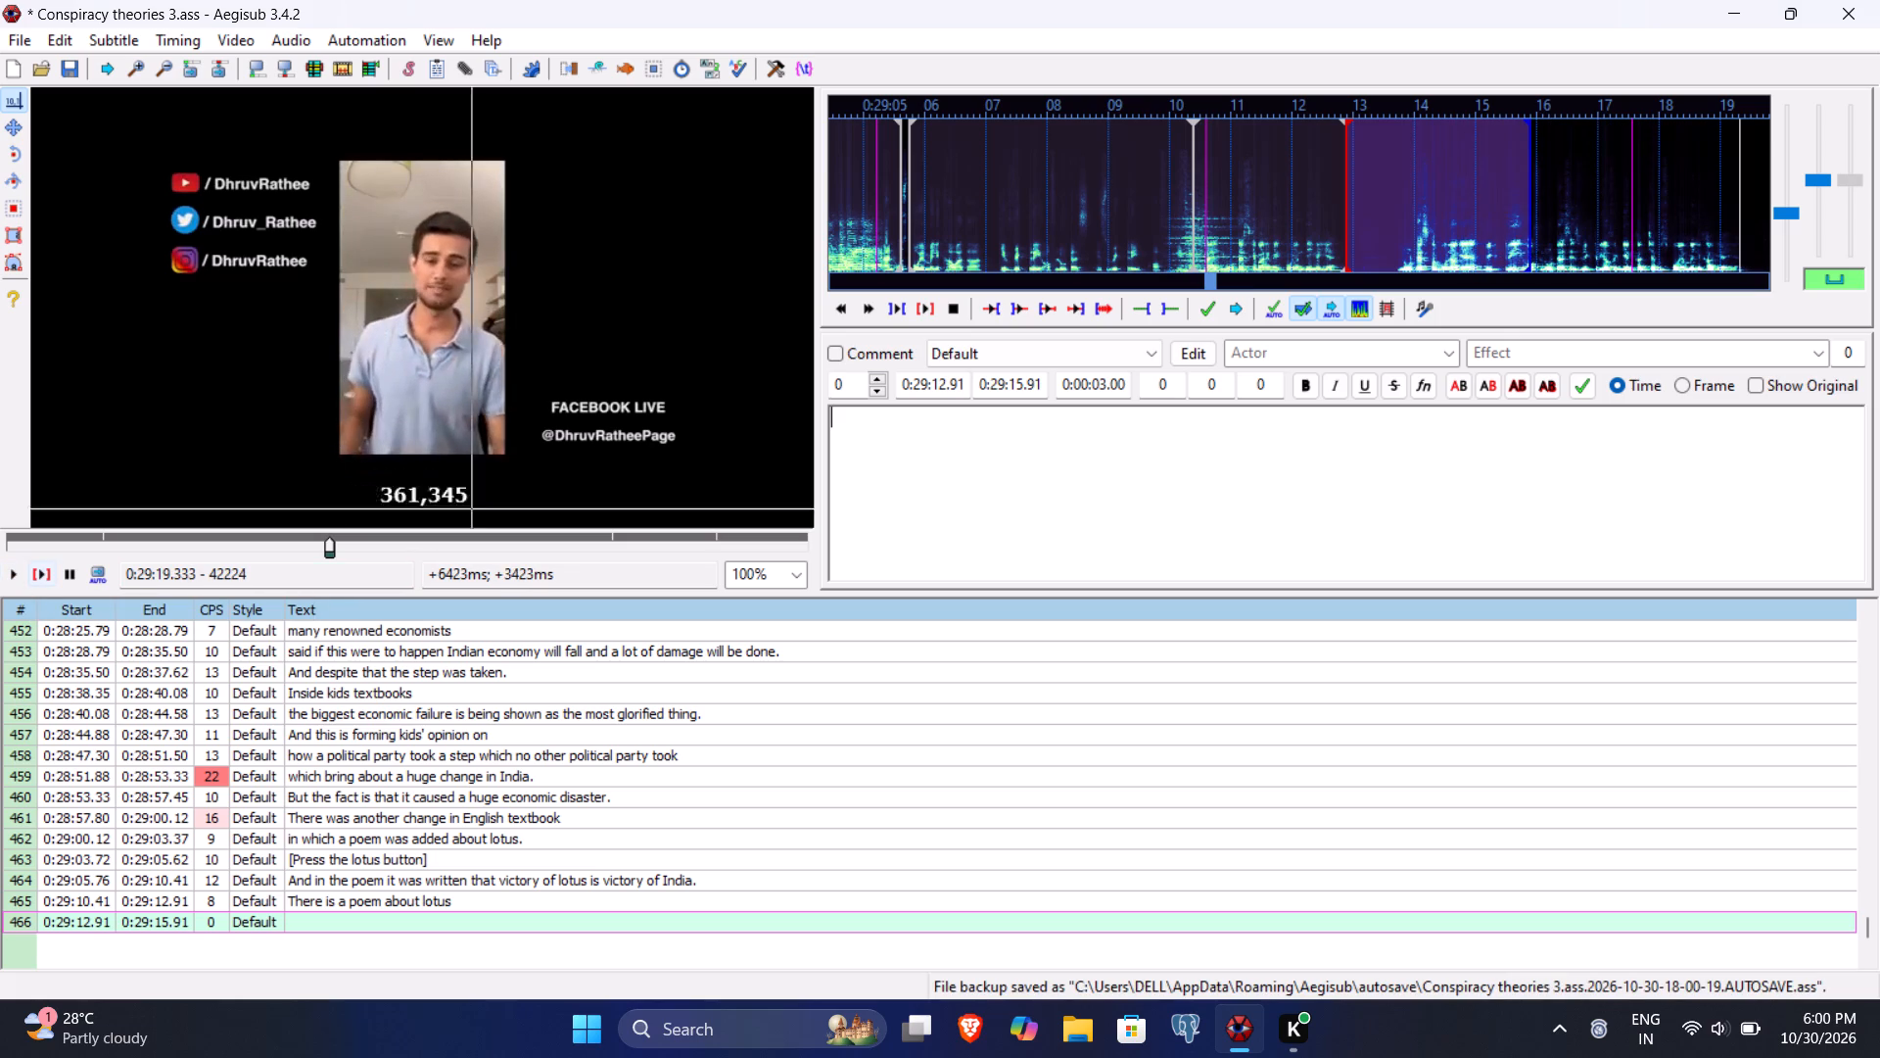
click(1015, 387)
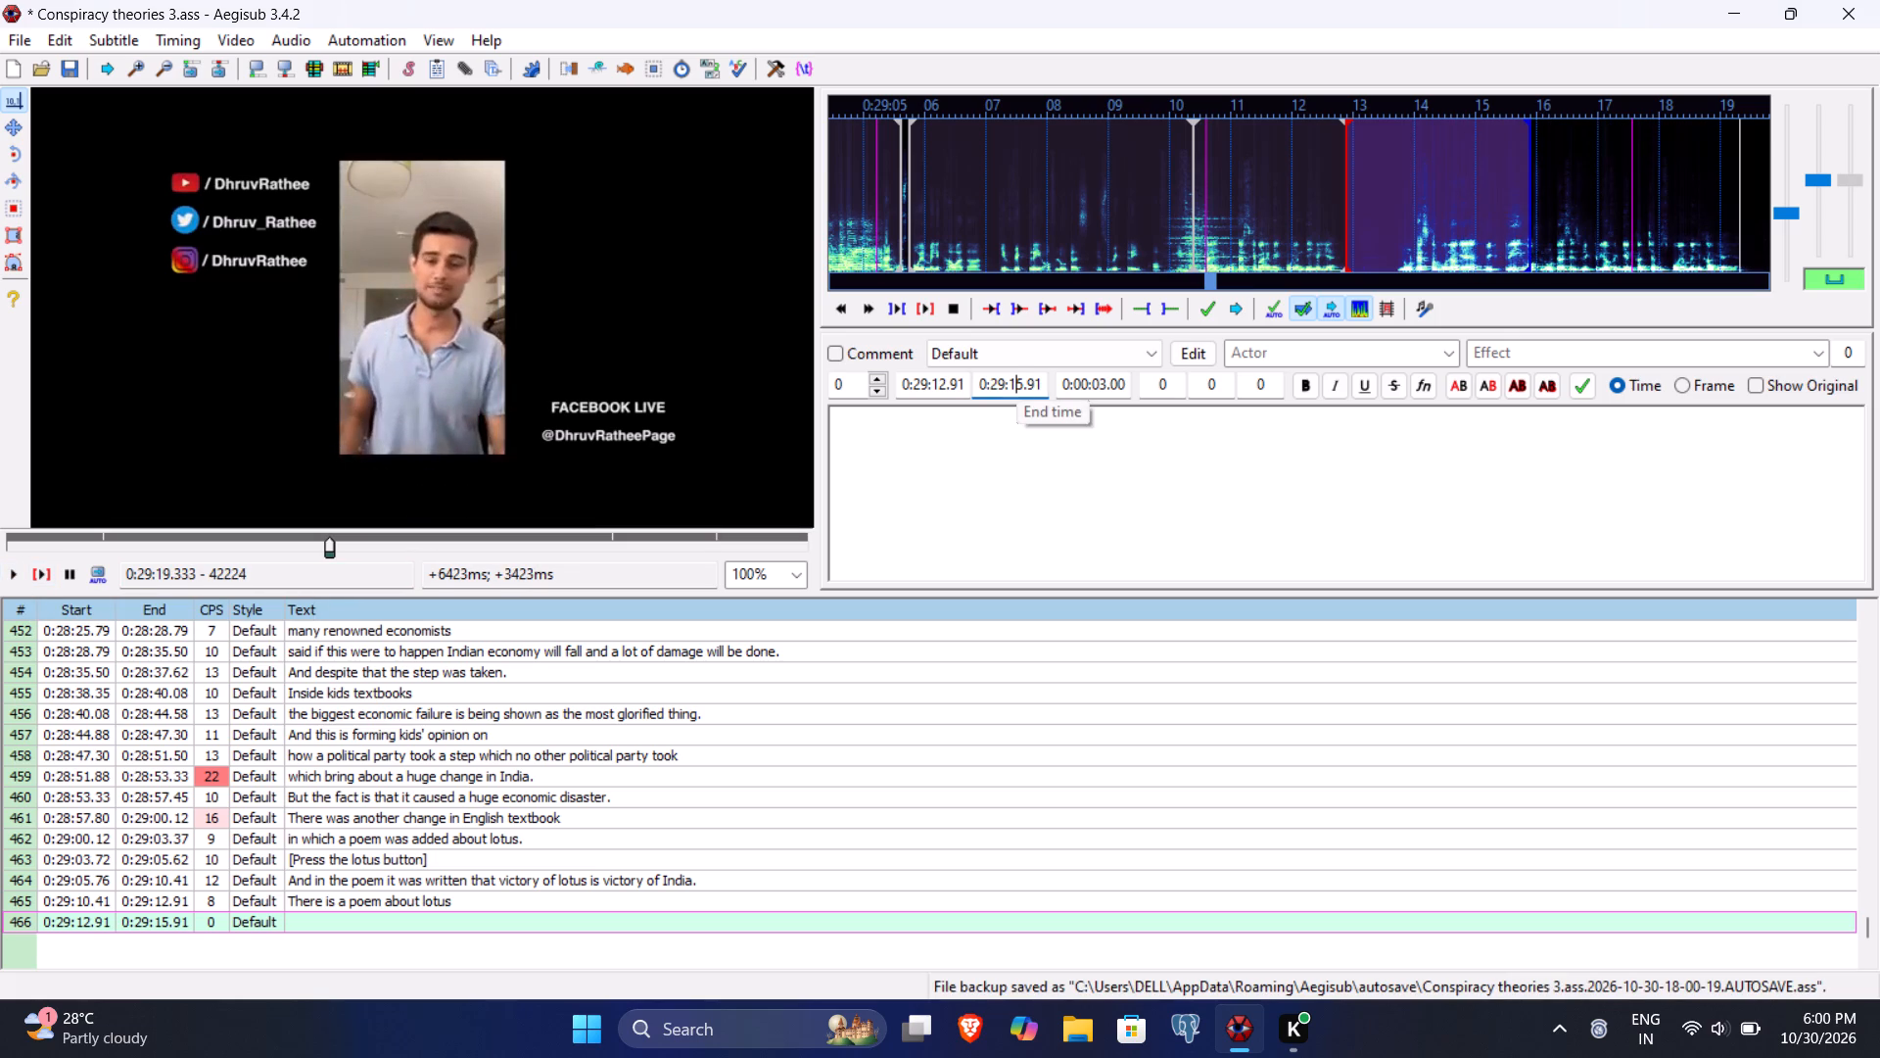
text(933)
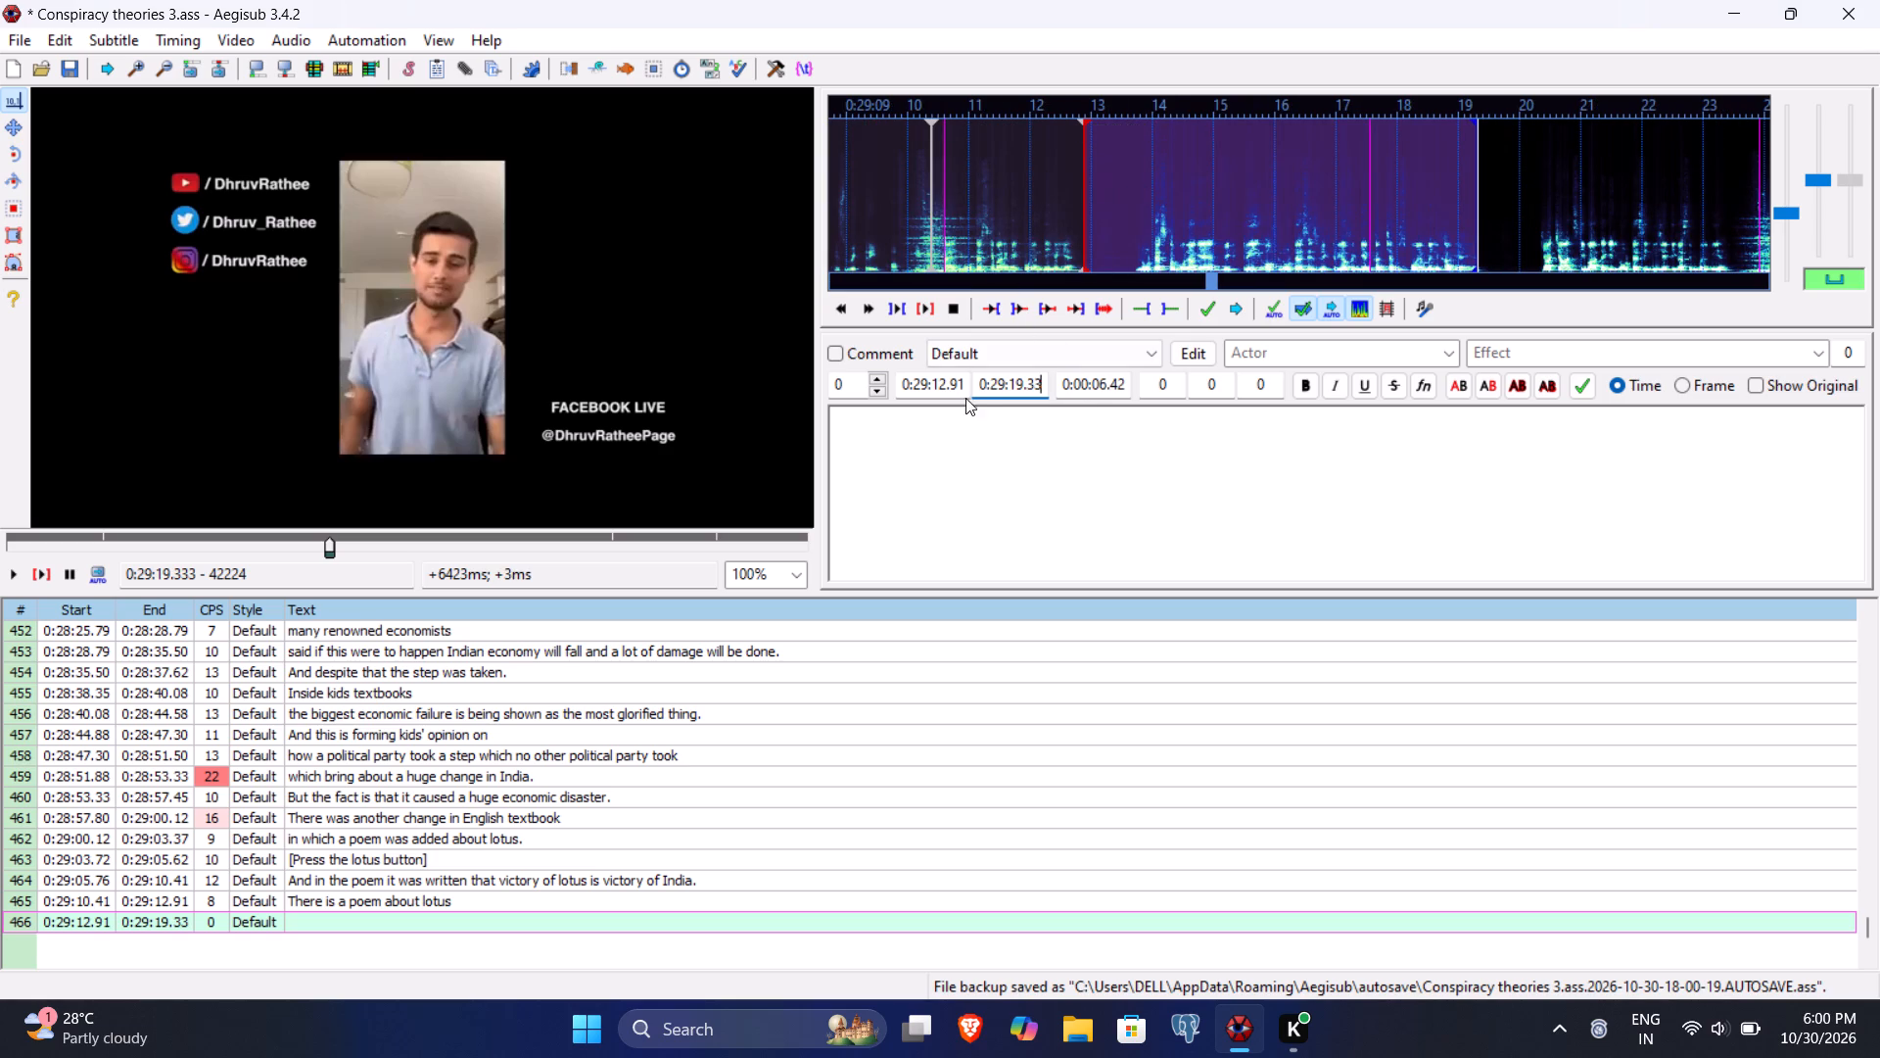
click(942, 386)
key(BackSpace)
text(372)
Enter line 466's text as "It is written that the victory of lotus is the victory of Indian culture." and commit the line.
click(952, 453)
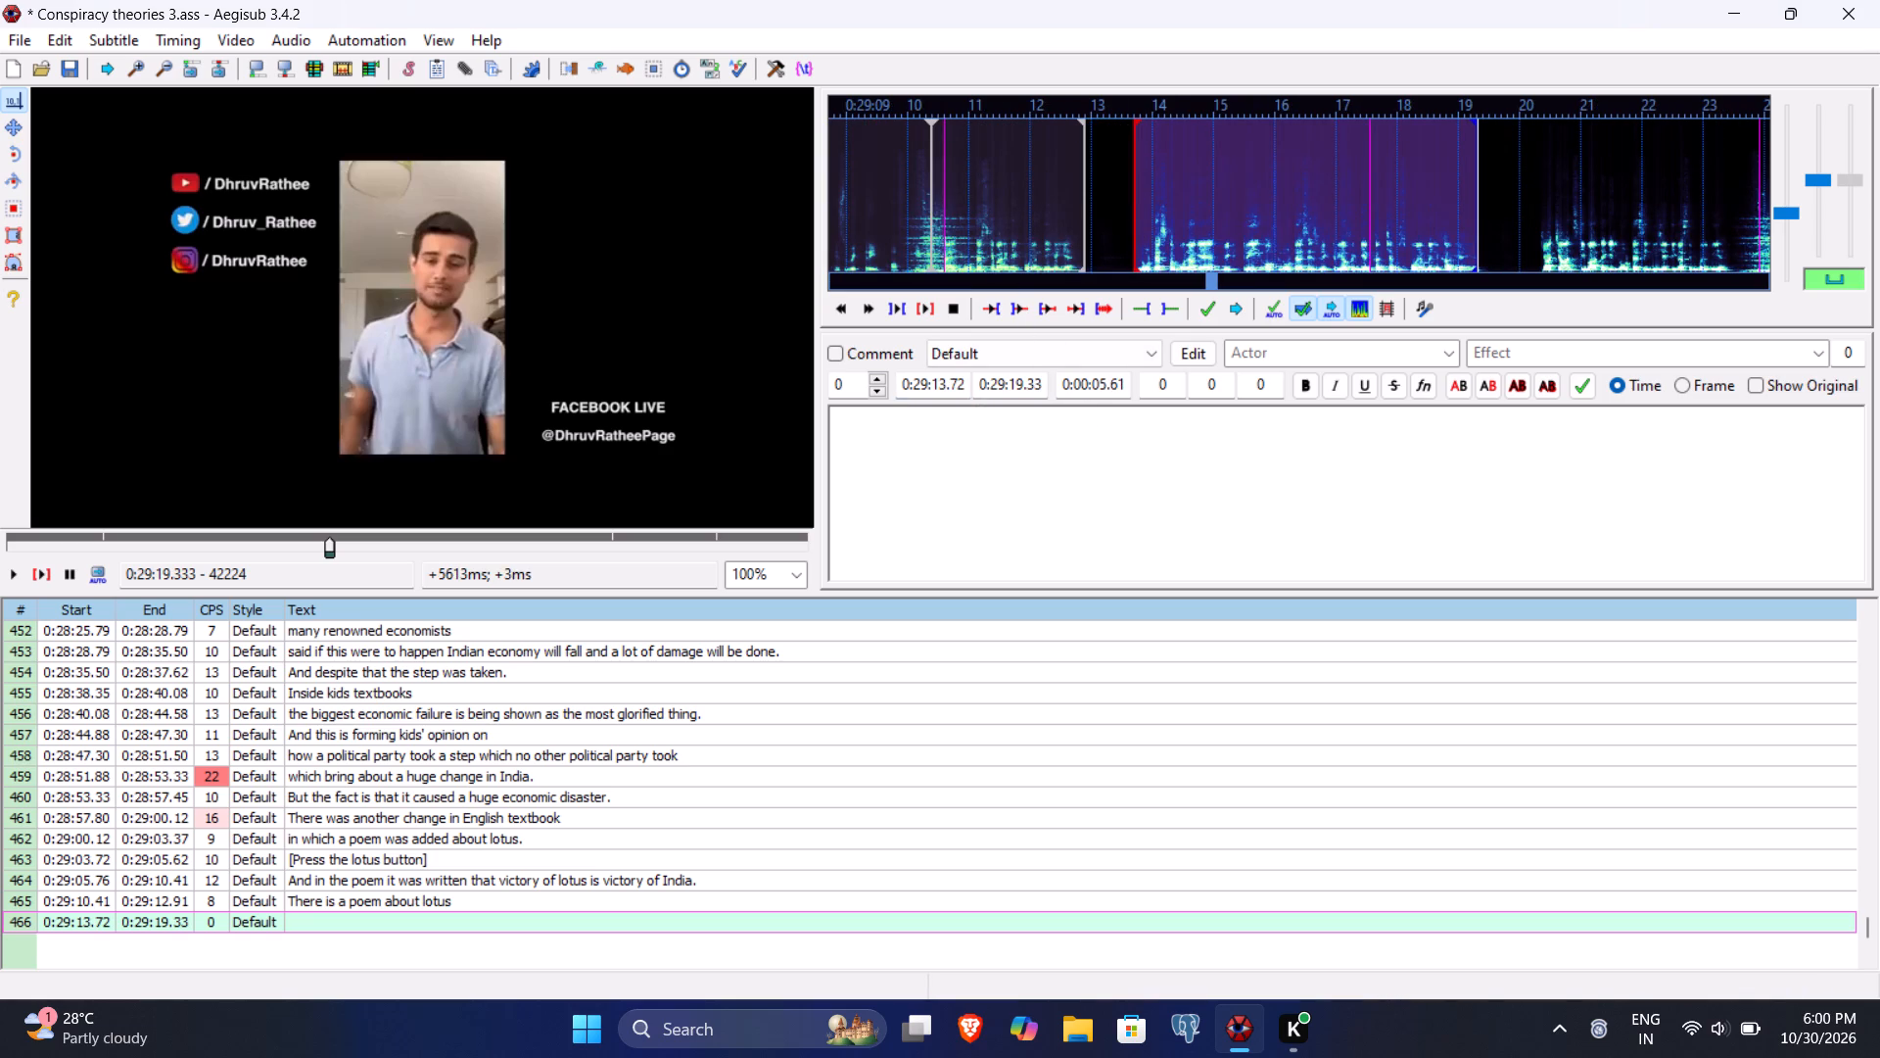
text(It is written that the)
key(space)
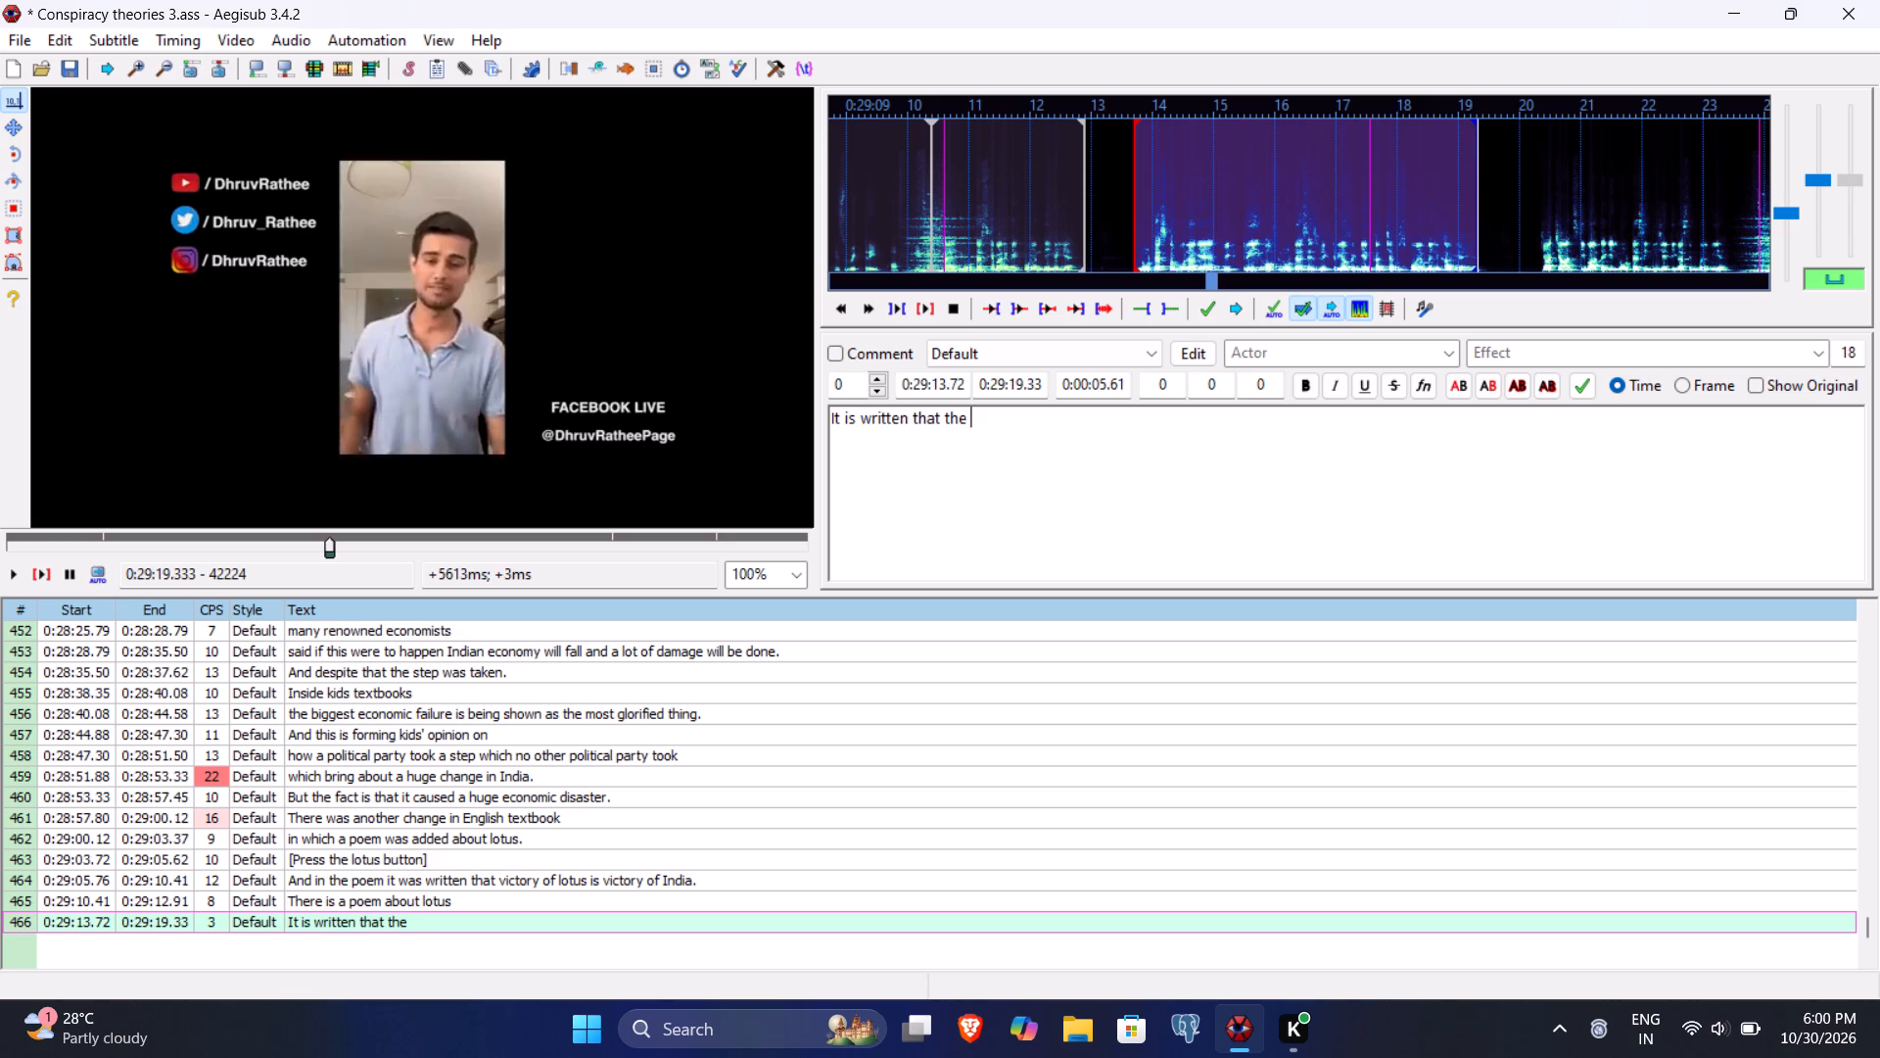
text(vic)
text(tory of lotus is the c)
key(BackSpace)
text(victory of Indian cultue)
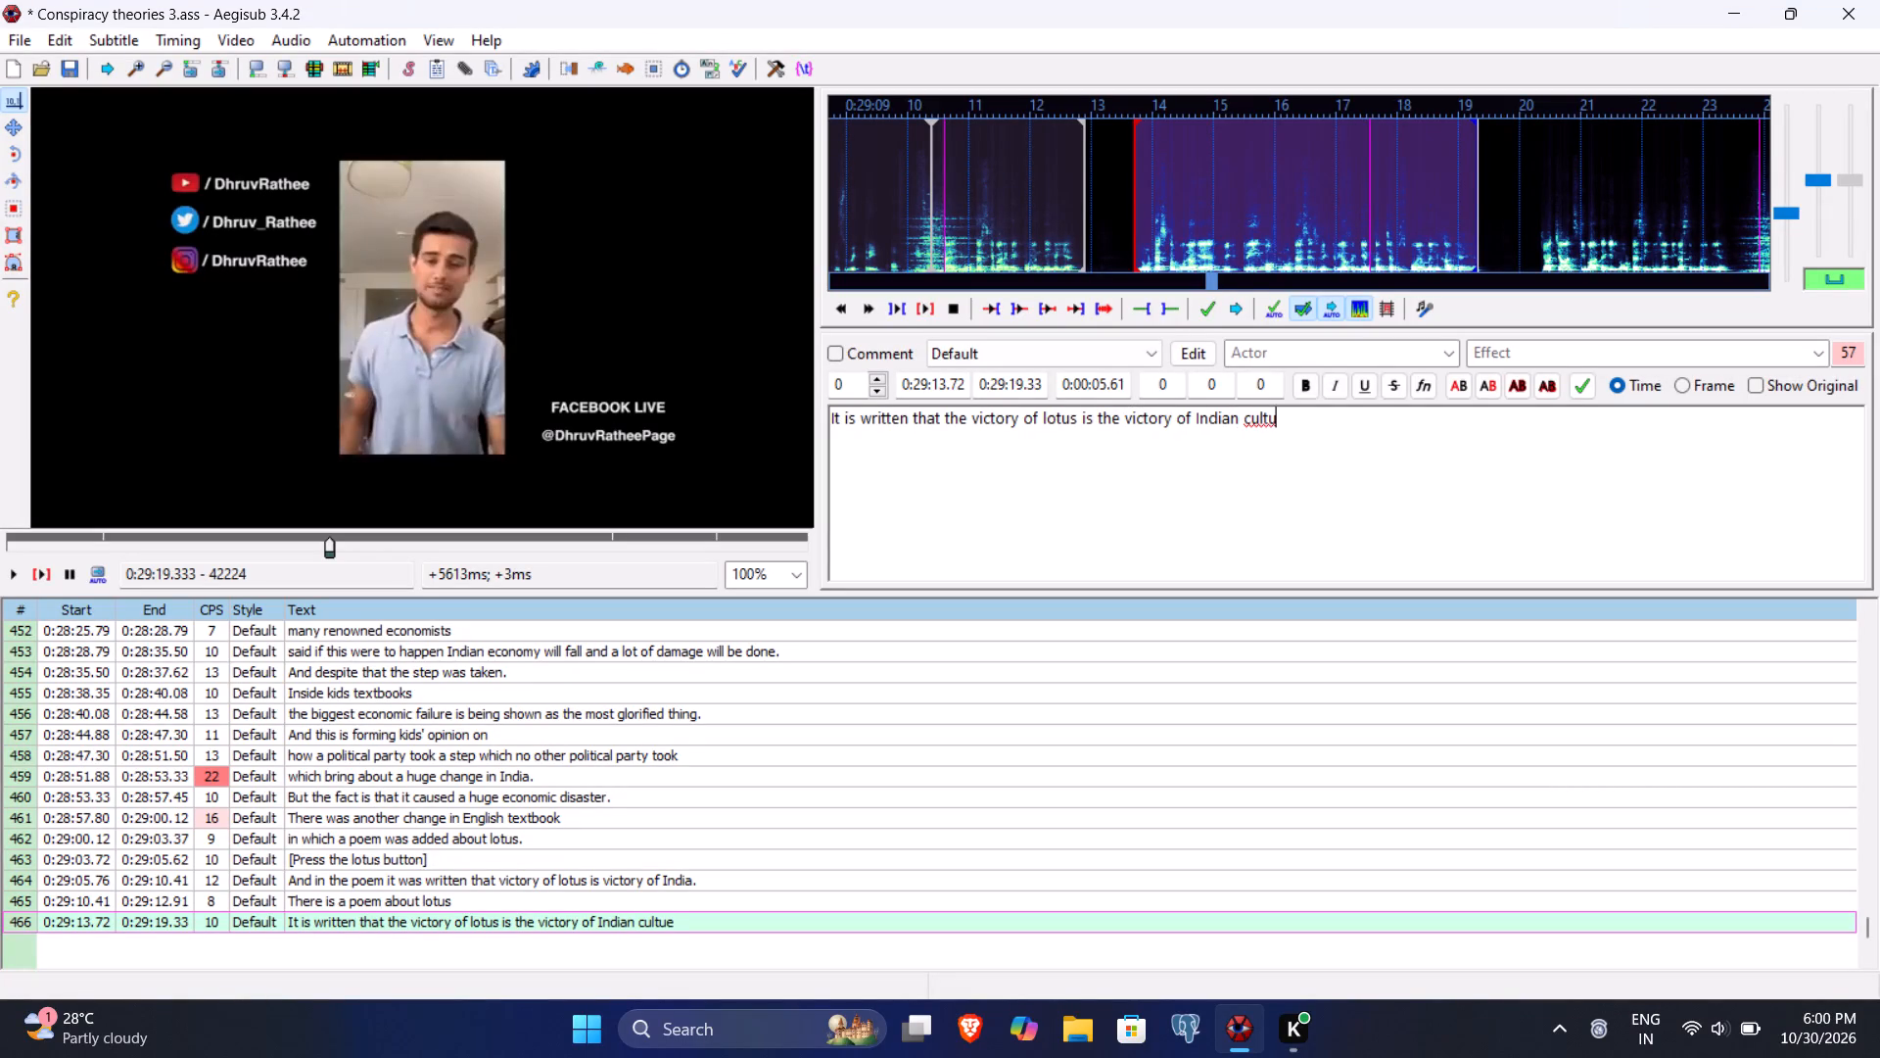
key(BackSpace)
text(re.)
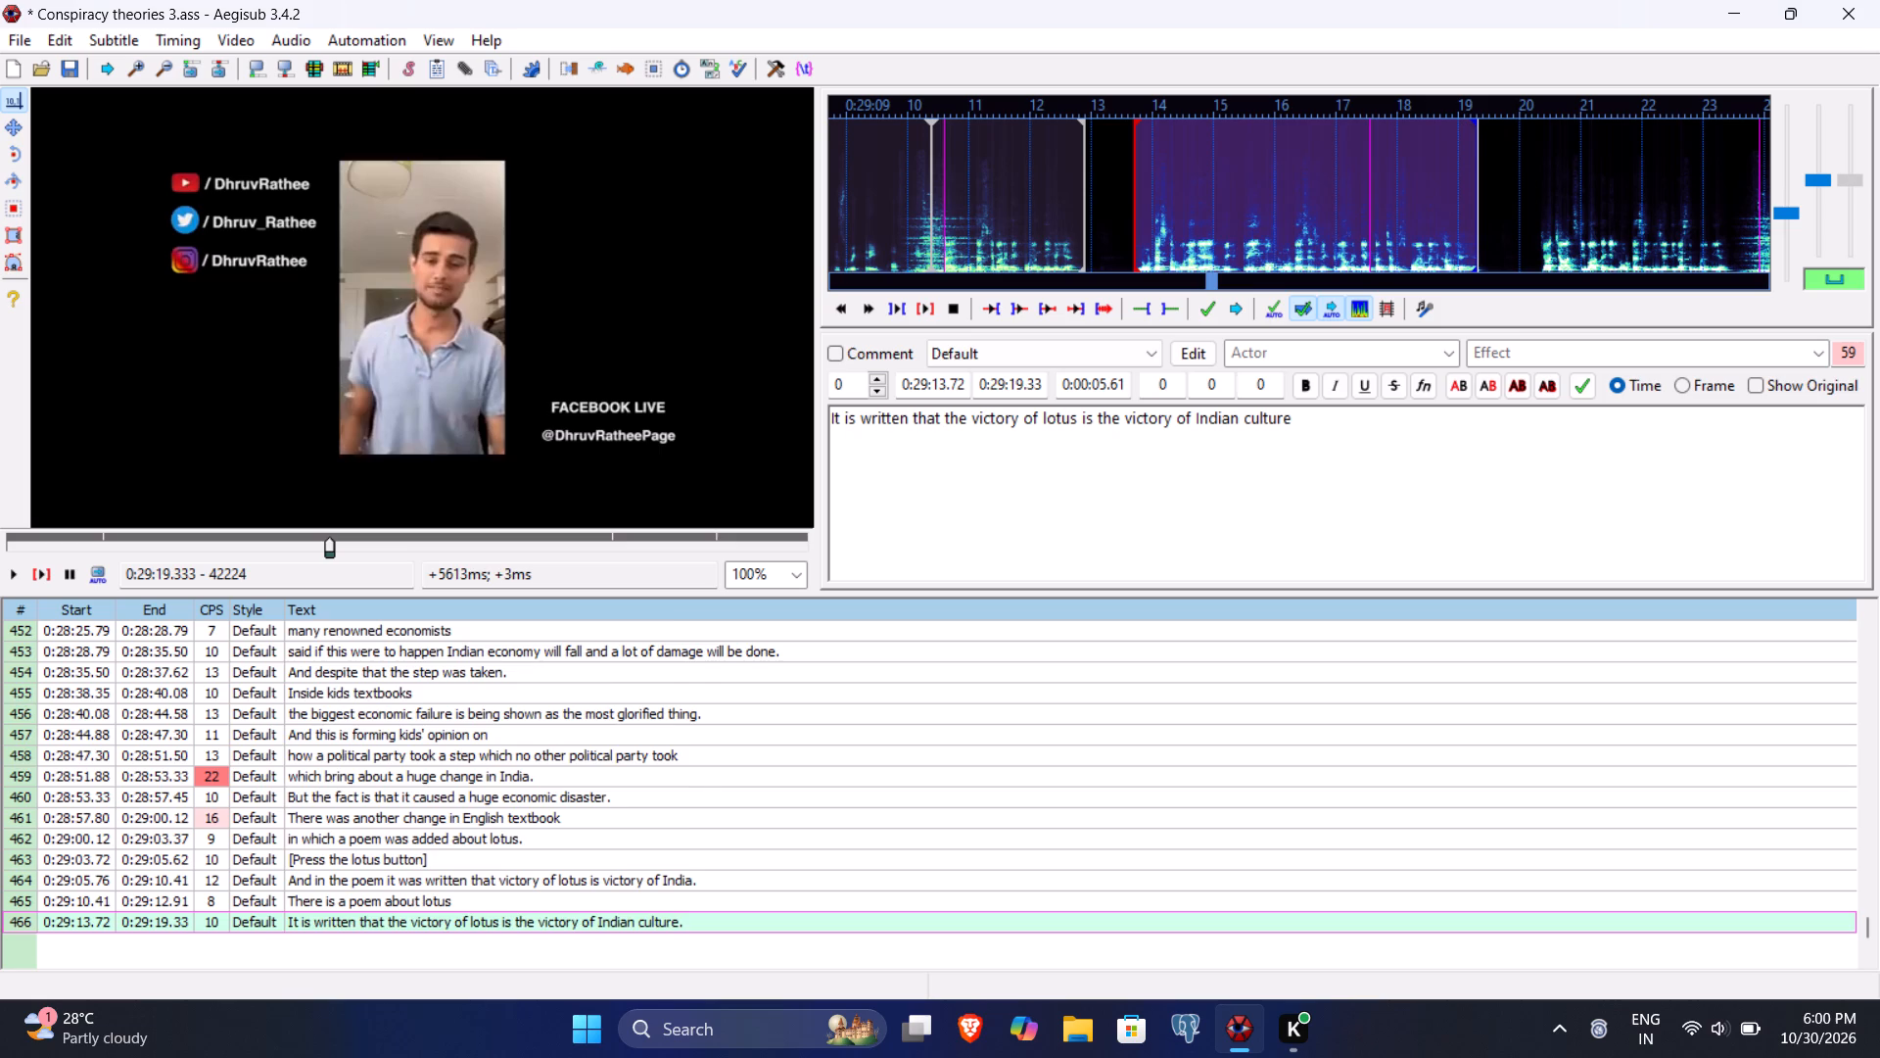
key(Return)
Play line 467 through its phrase, setting its end time to 0:29:23.45 and its start time to 0:29:20.30.
click(51, 572)
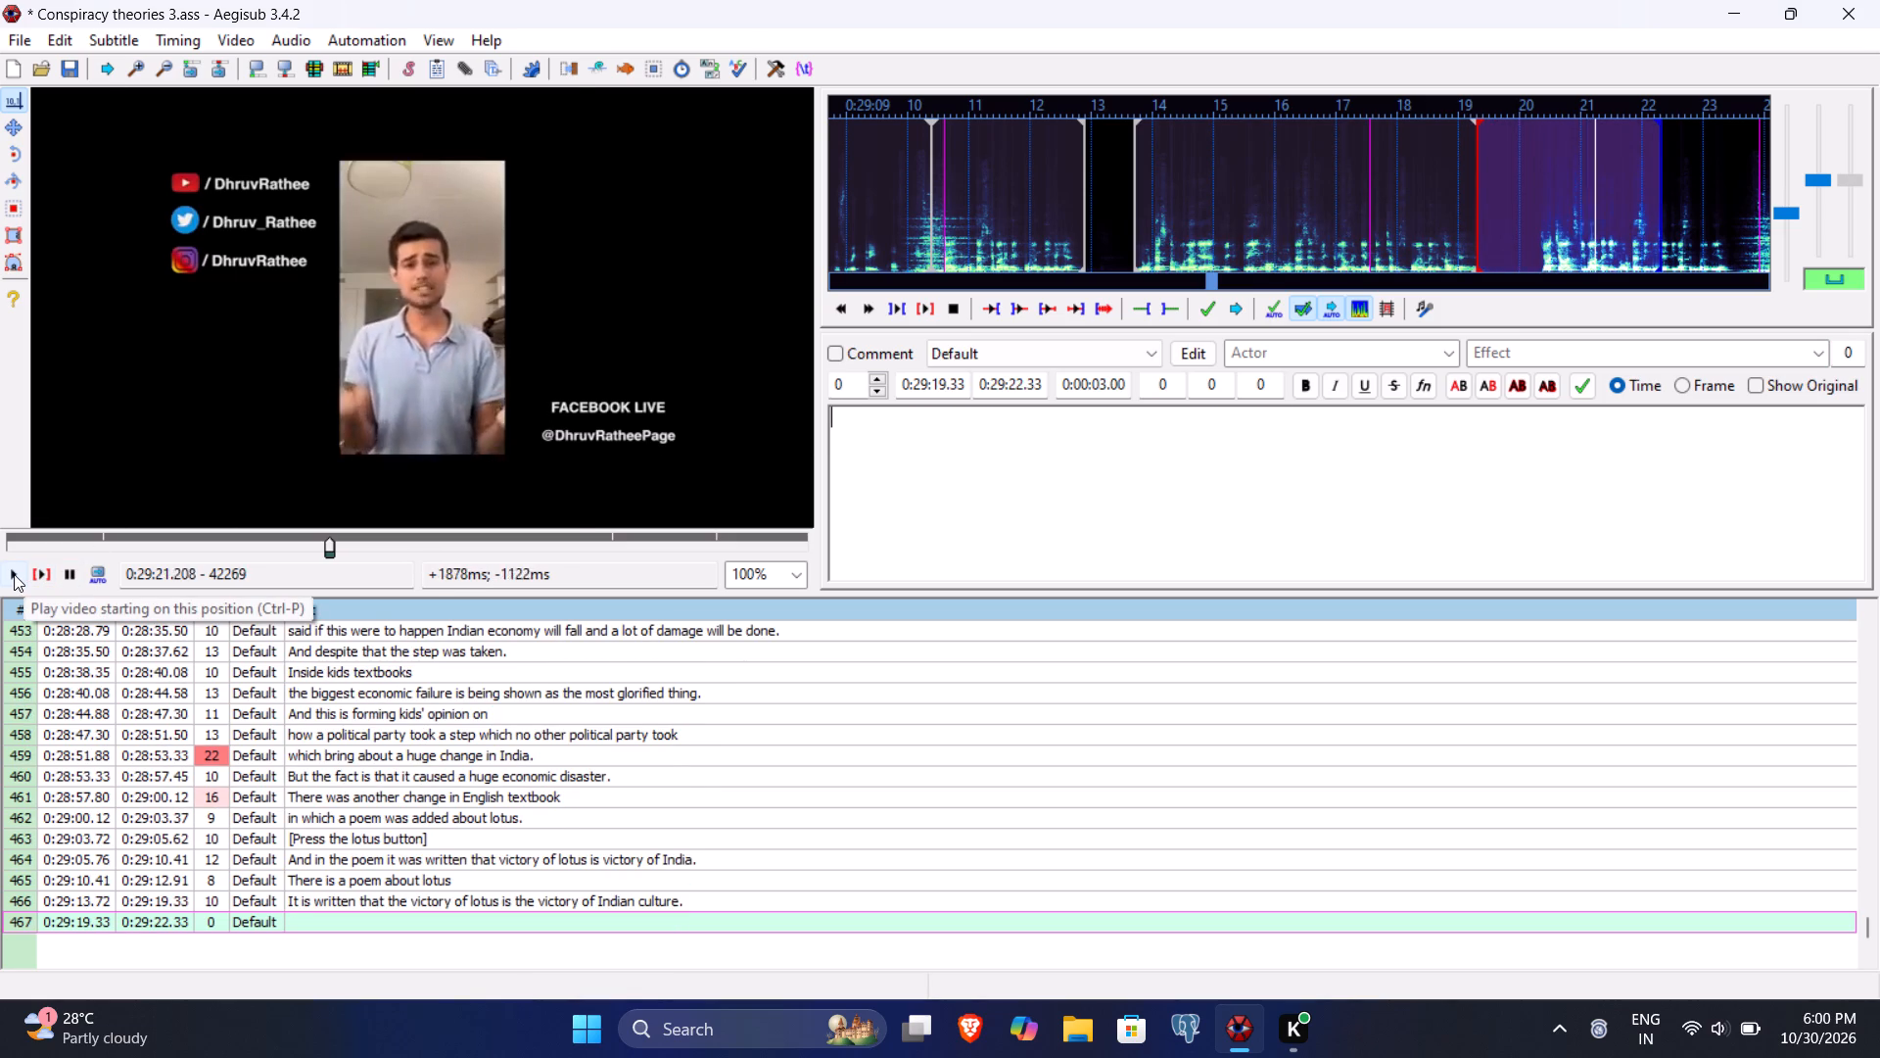
click(14, 574)
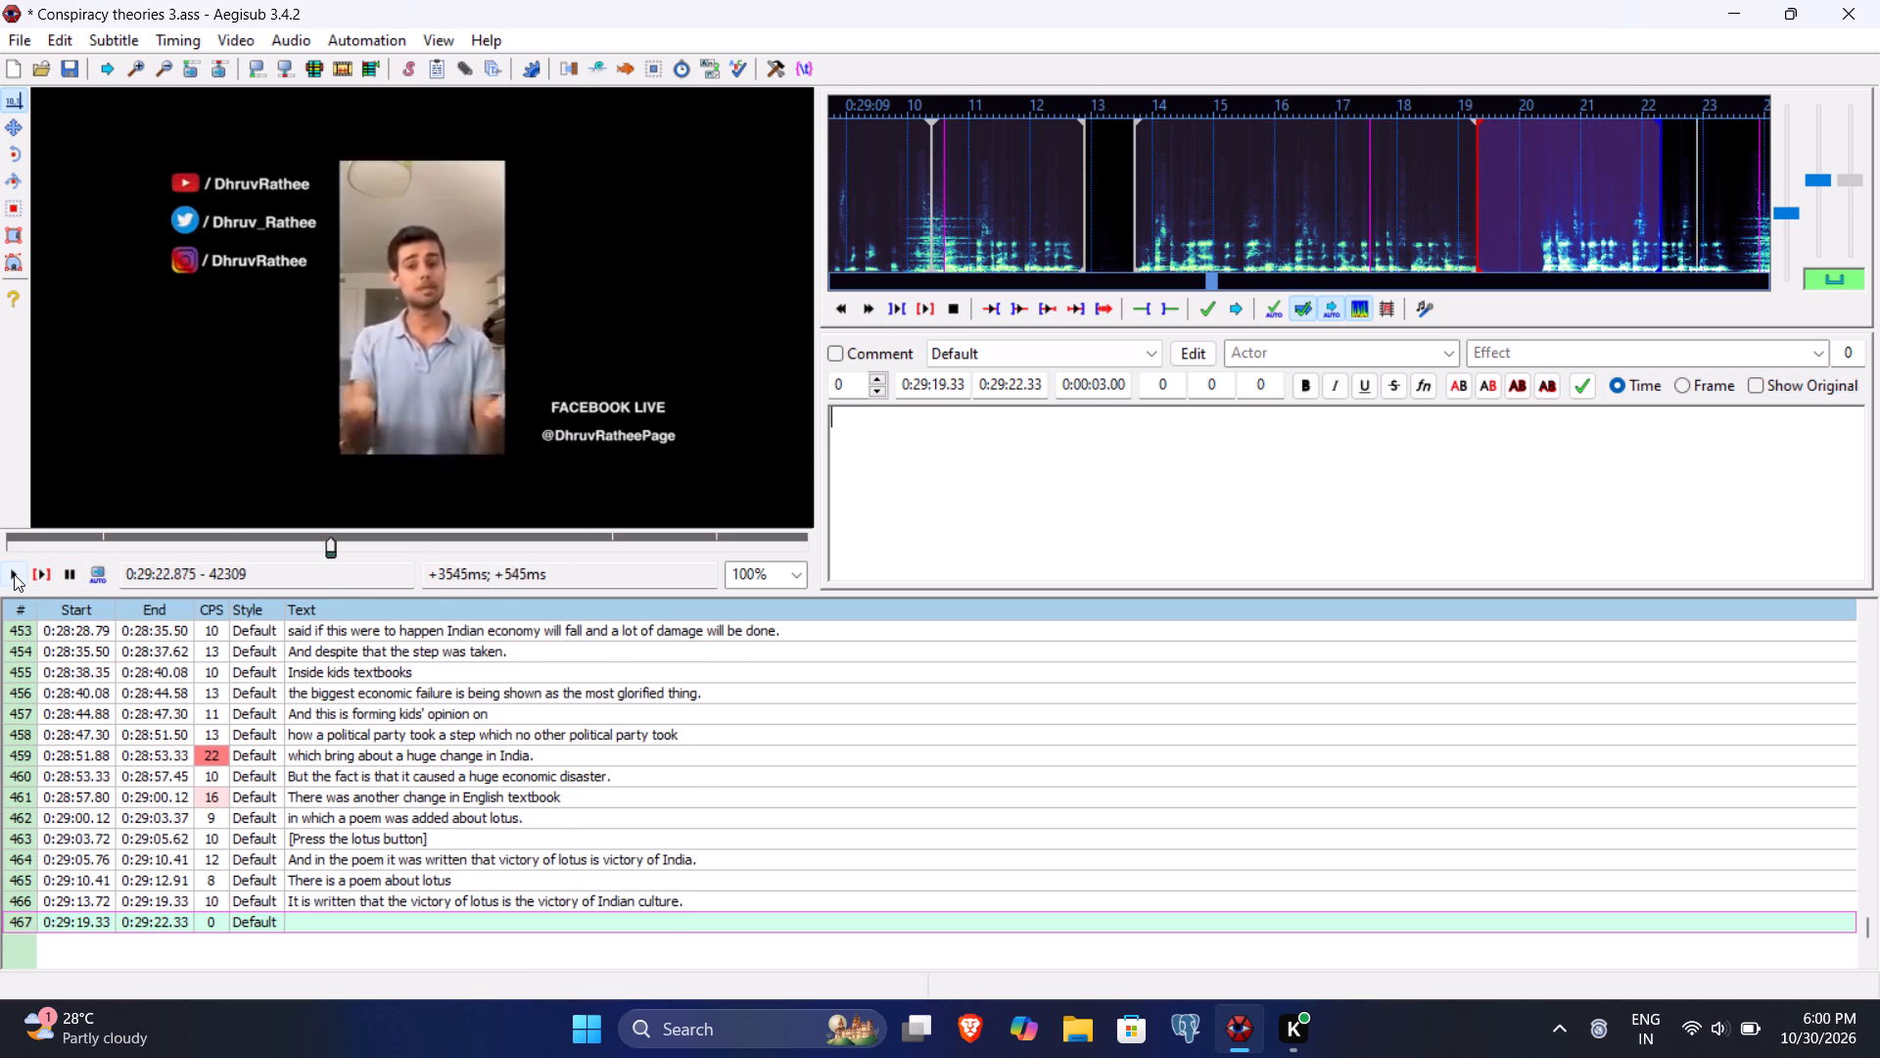
click(14, 574)
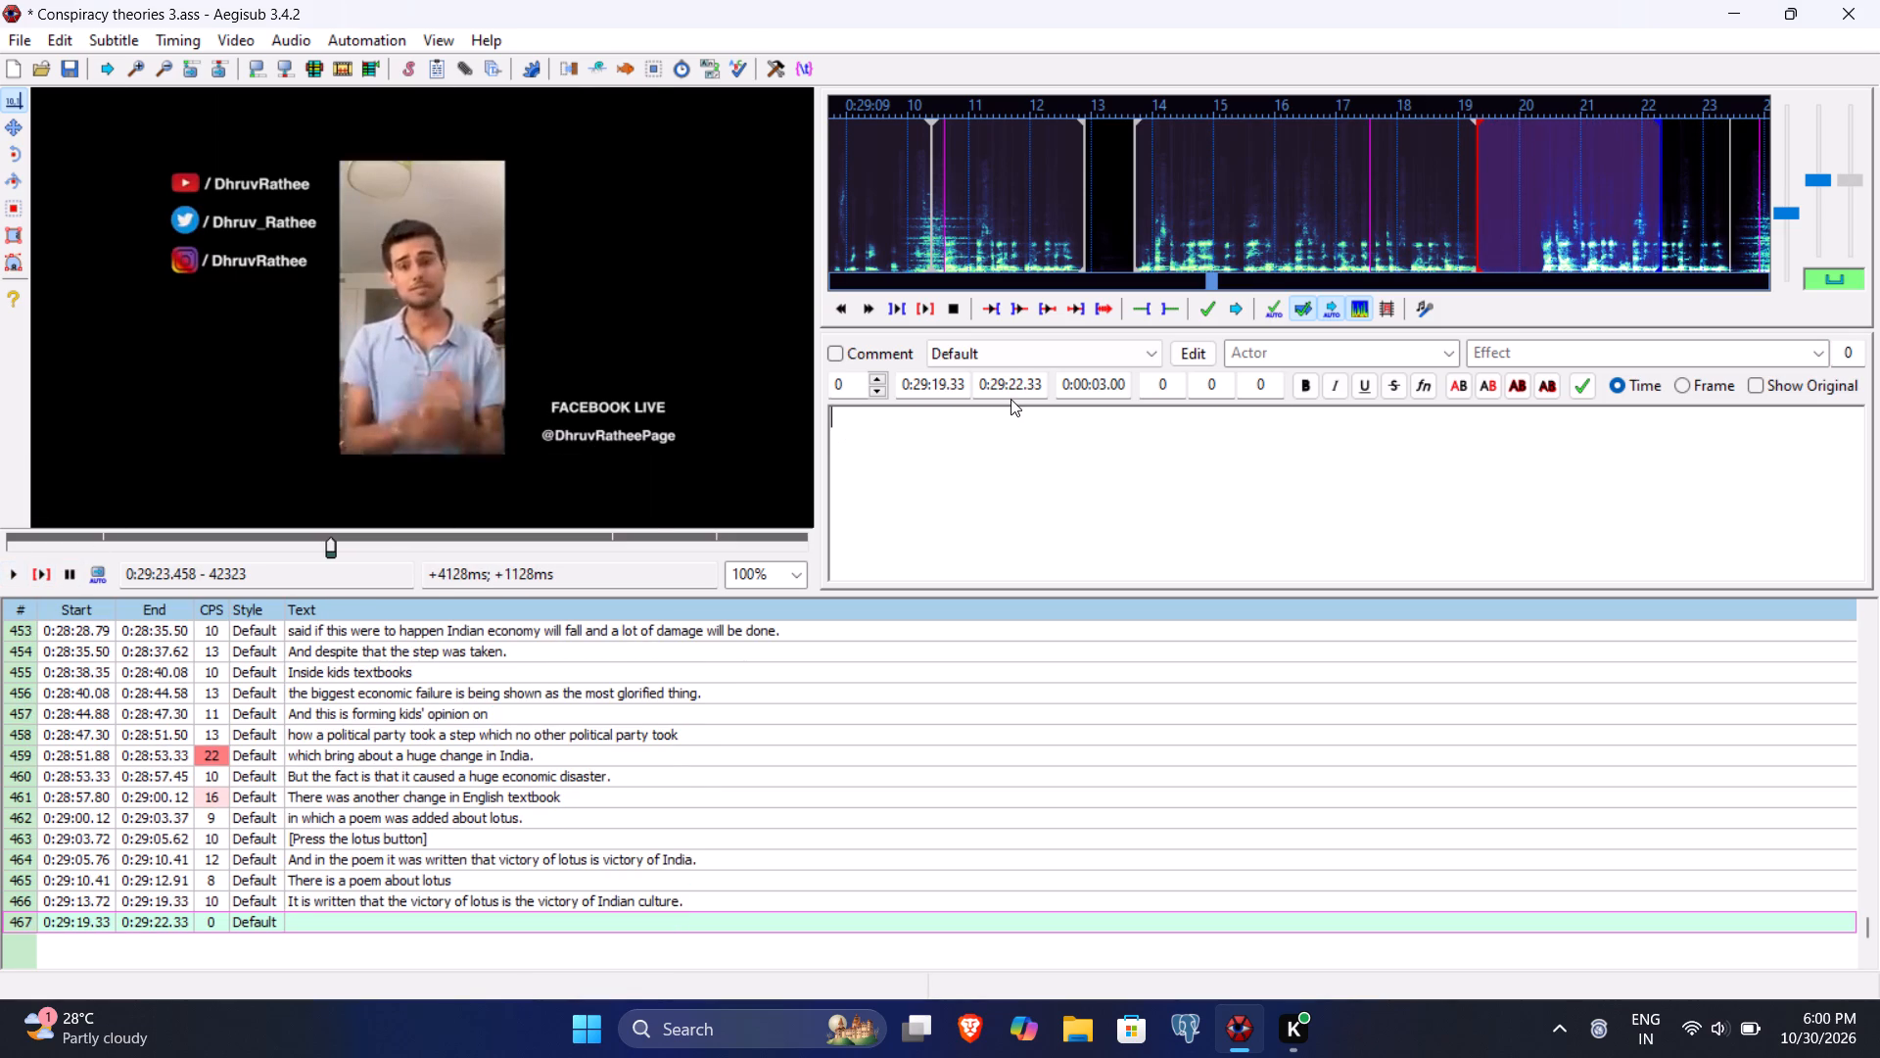
click(1018, 390)
text(345)
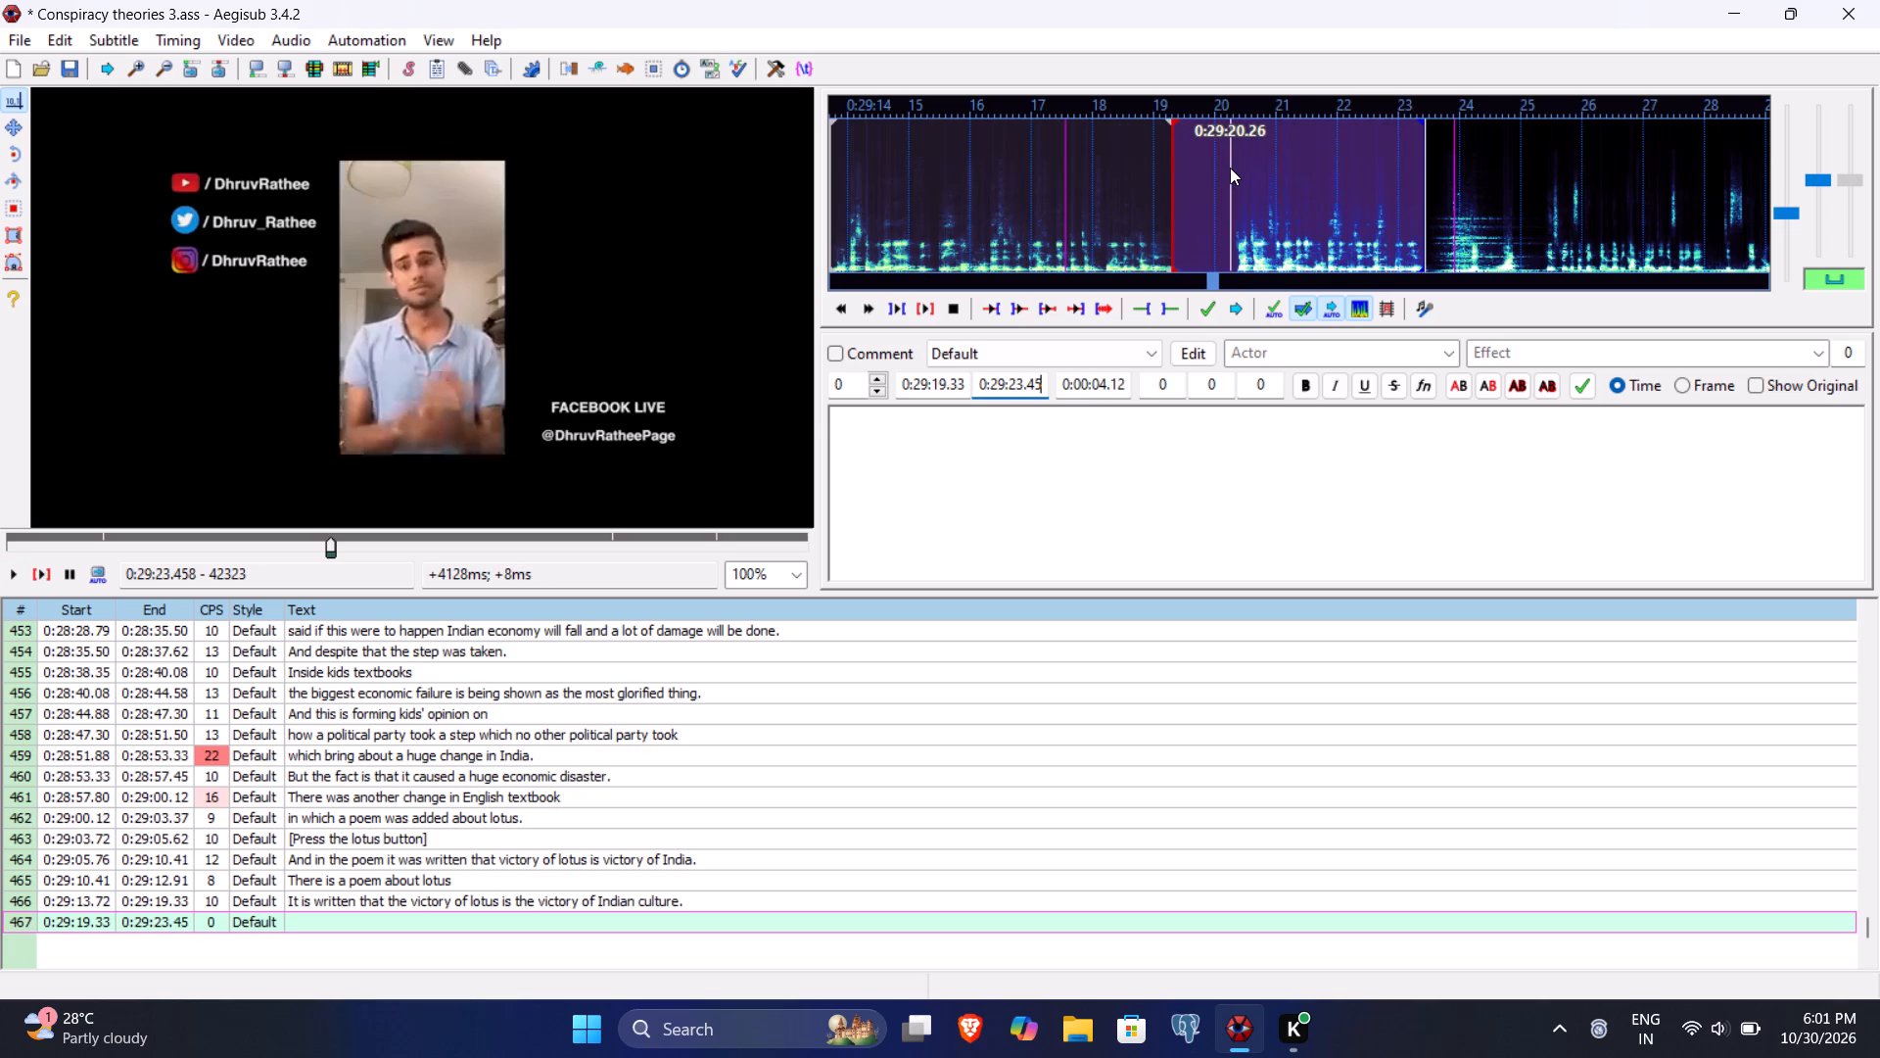
click(919, 388)
text(92030)
Enter line 467's text as "What are the chances that lotus is the symbol of BJP." and commit the line.
click(934, 521)
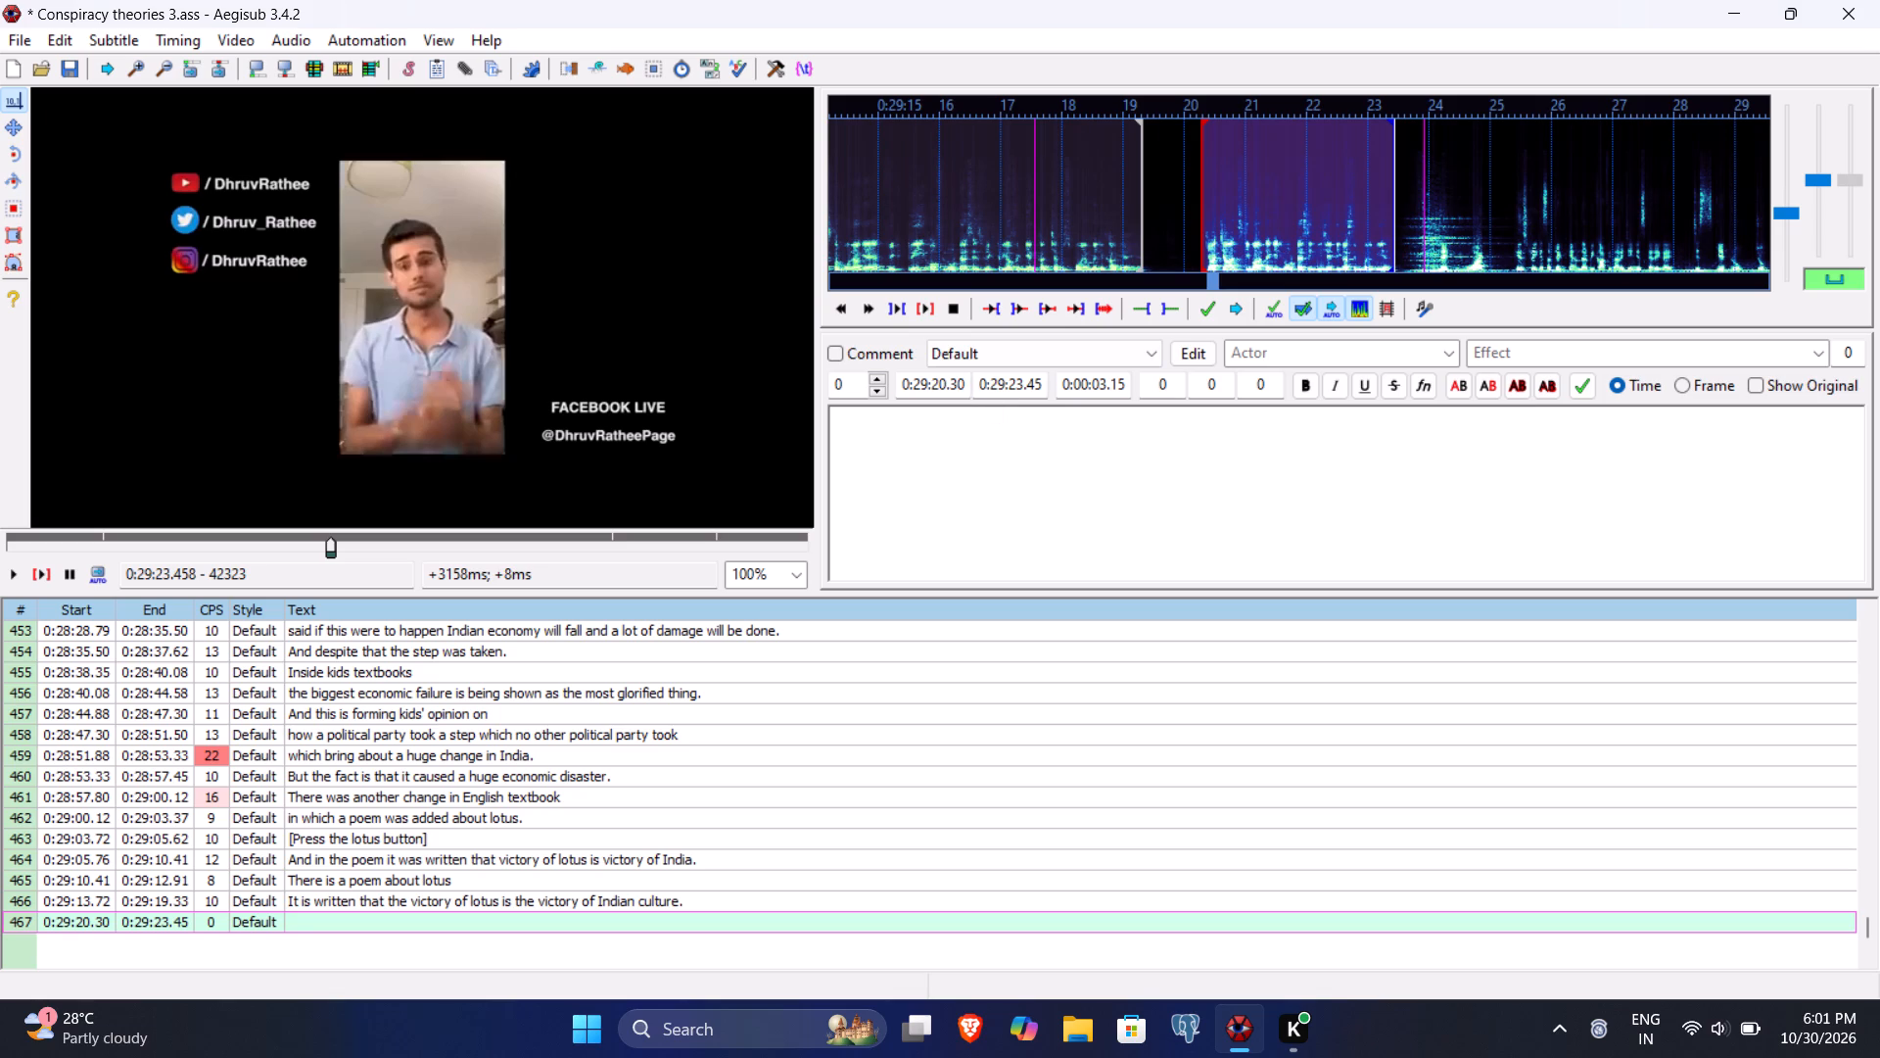
text(What are the cj)
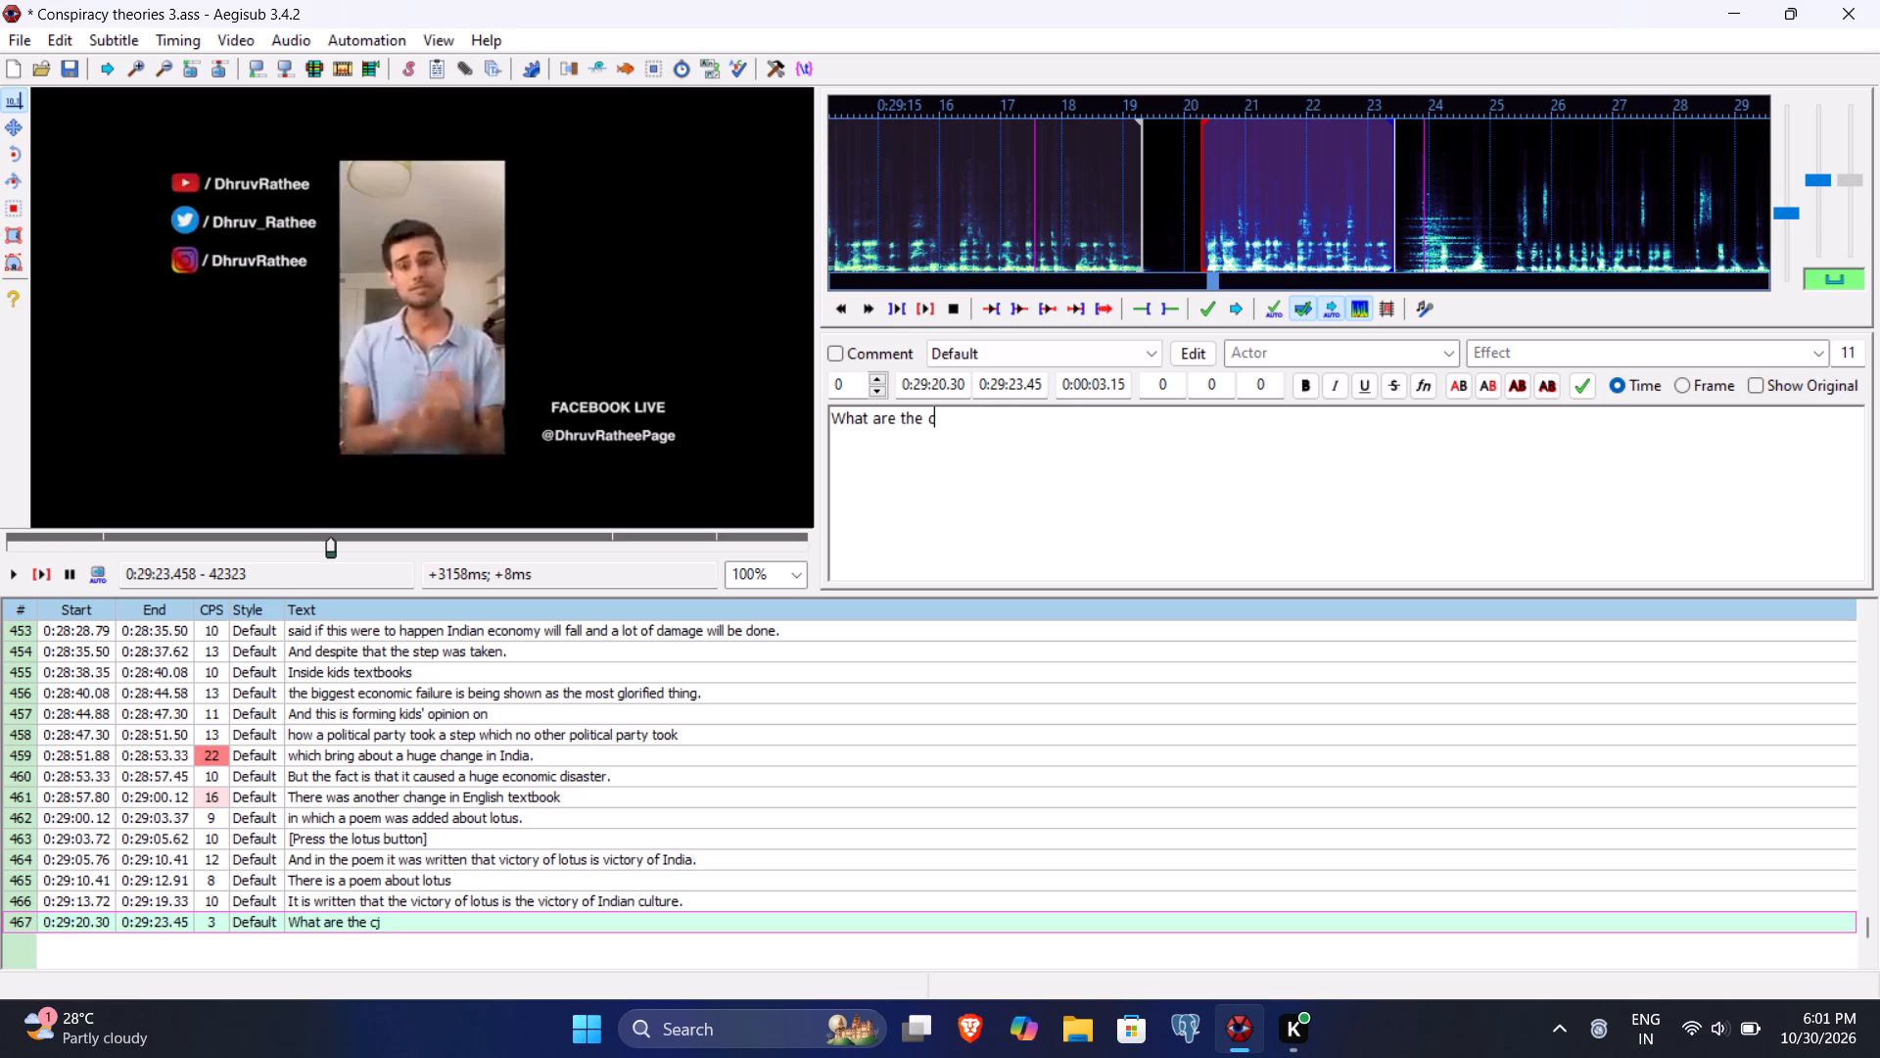
key(BackSpace)
text(hances ta)
key(BackSpace)
text(hat llo)
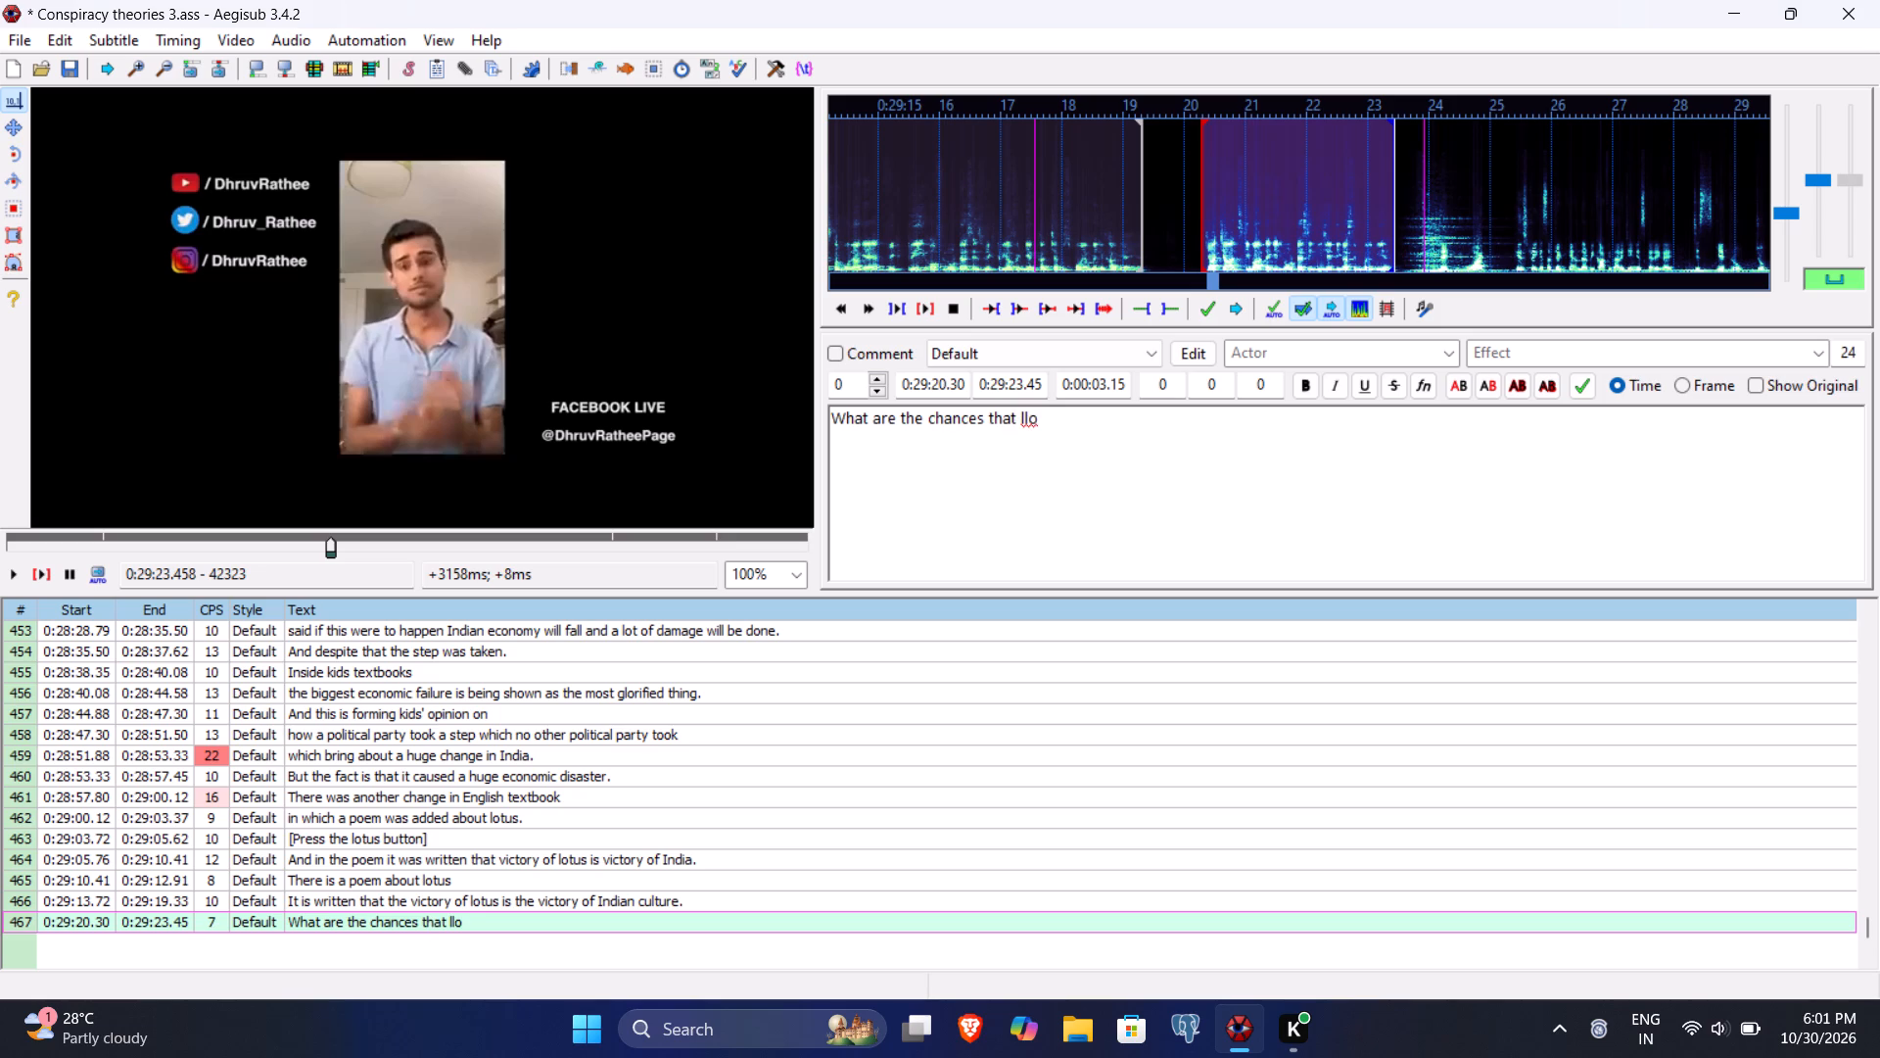
key(BackSpace)
key(BackSpace)
text(otus is the symbol o f)
key(BackSpace)
key(BackSpace)
key(f)
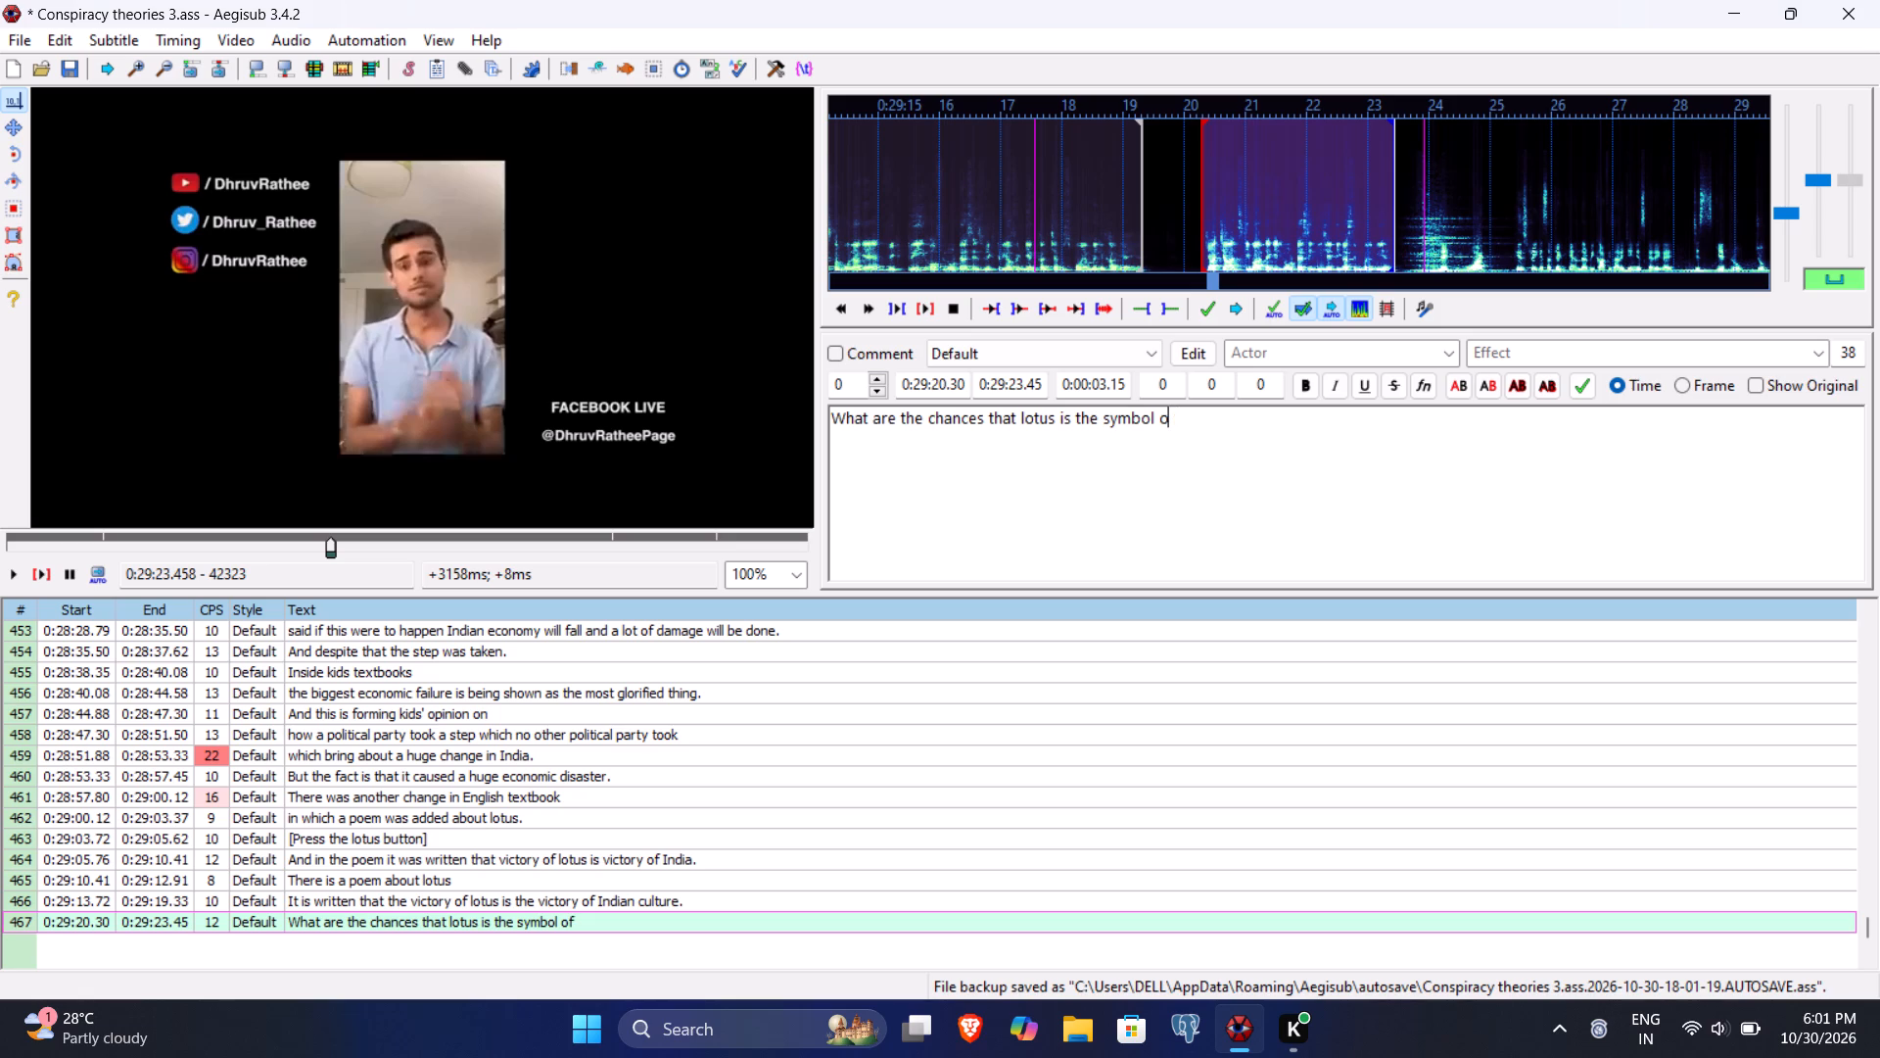
text(BJP)
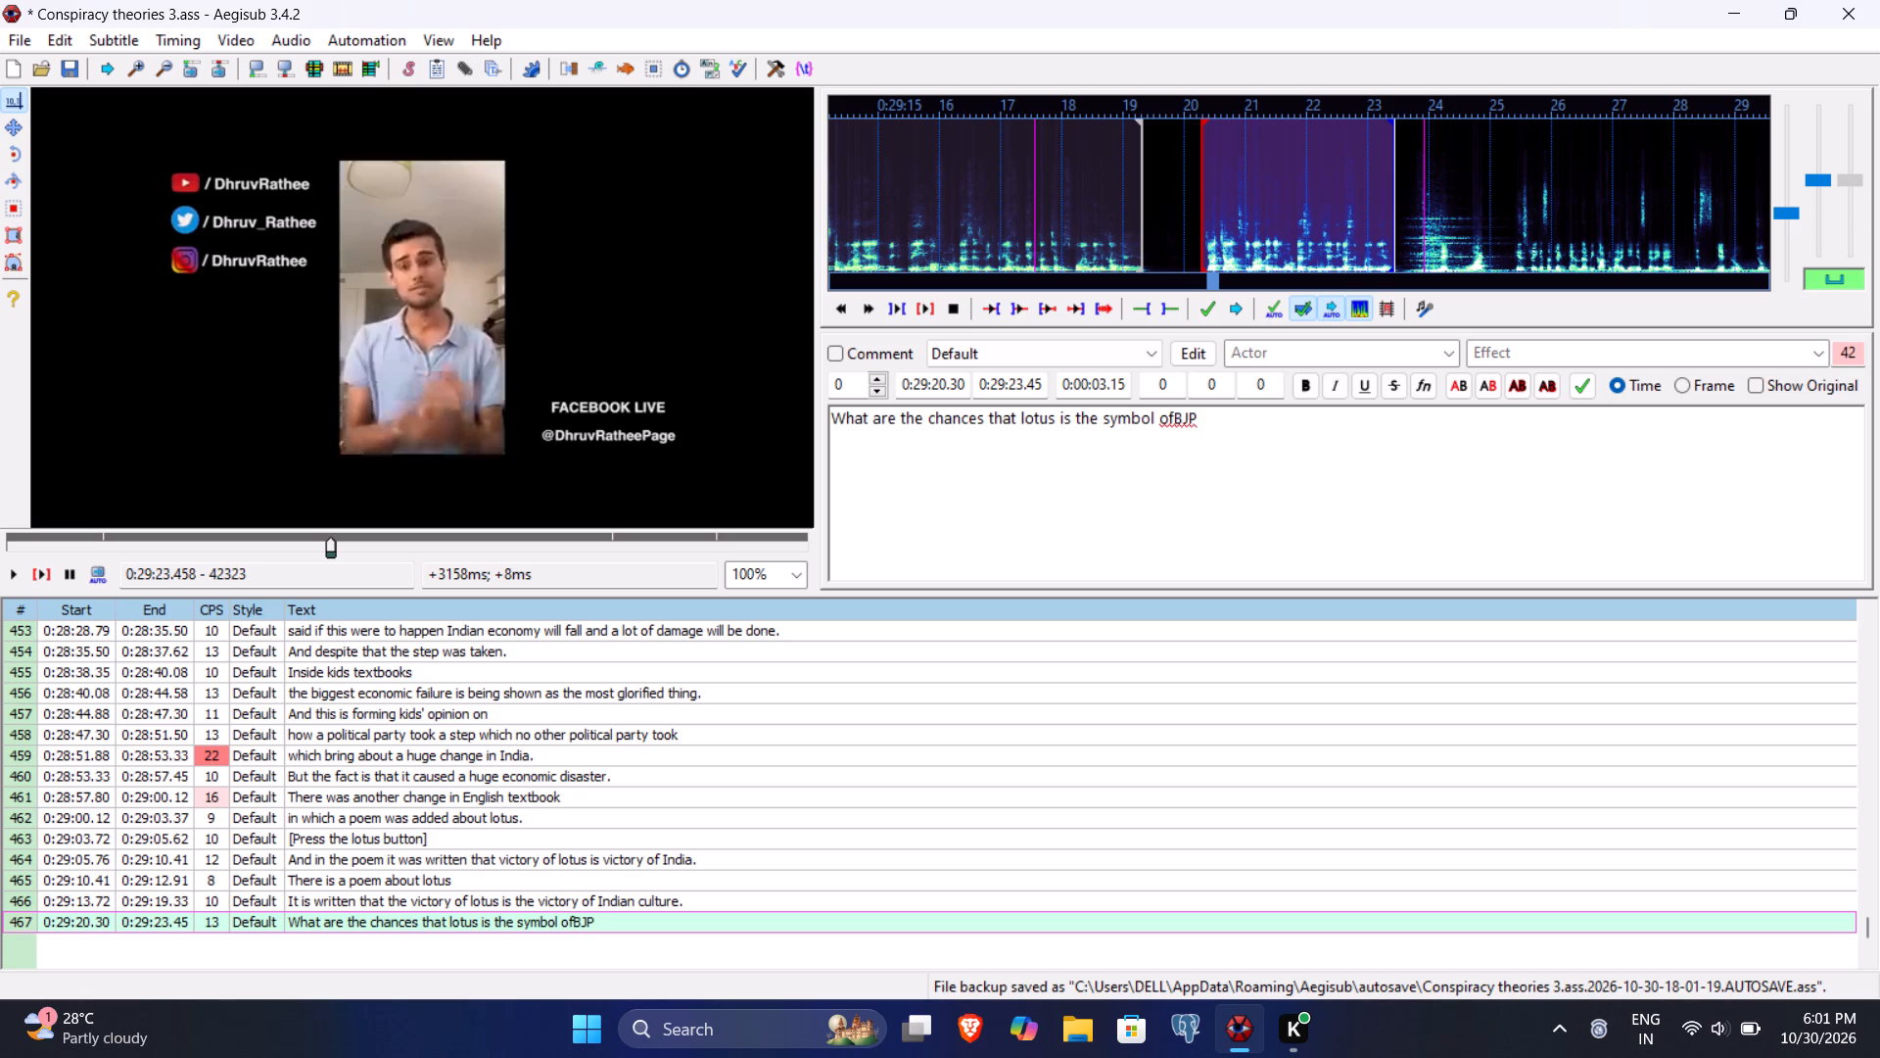
key(period)
key(Left)
key(Left)
key(Left)
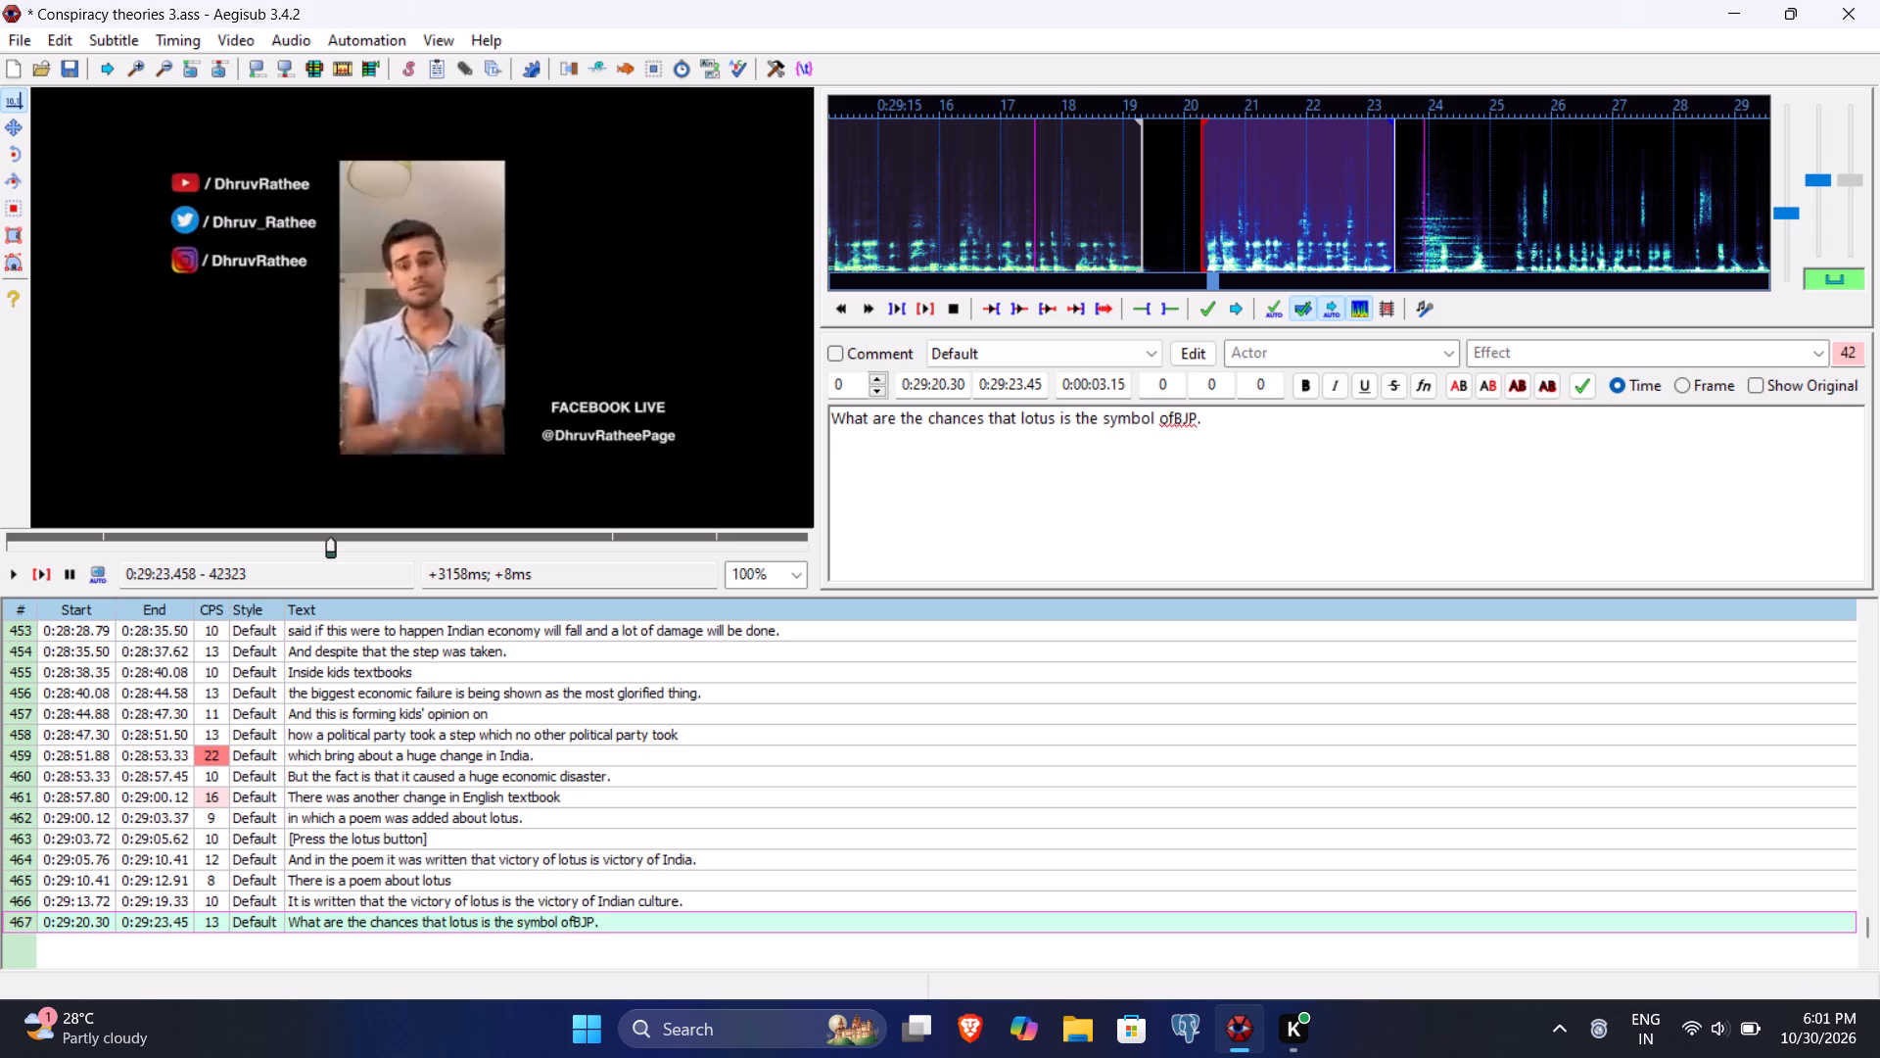
key(Left)
key(space)
key(Return)
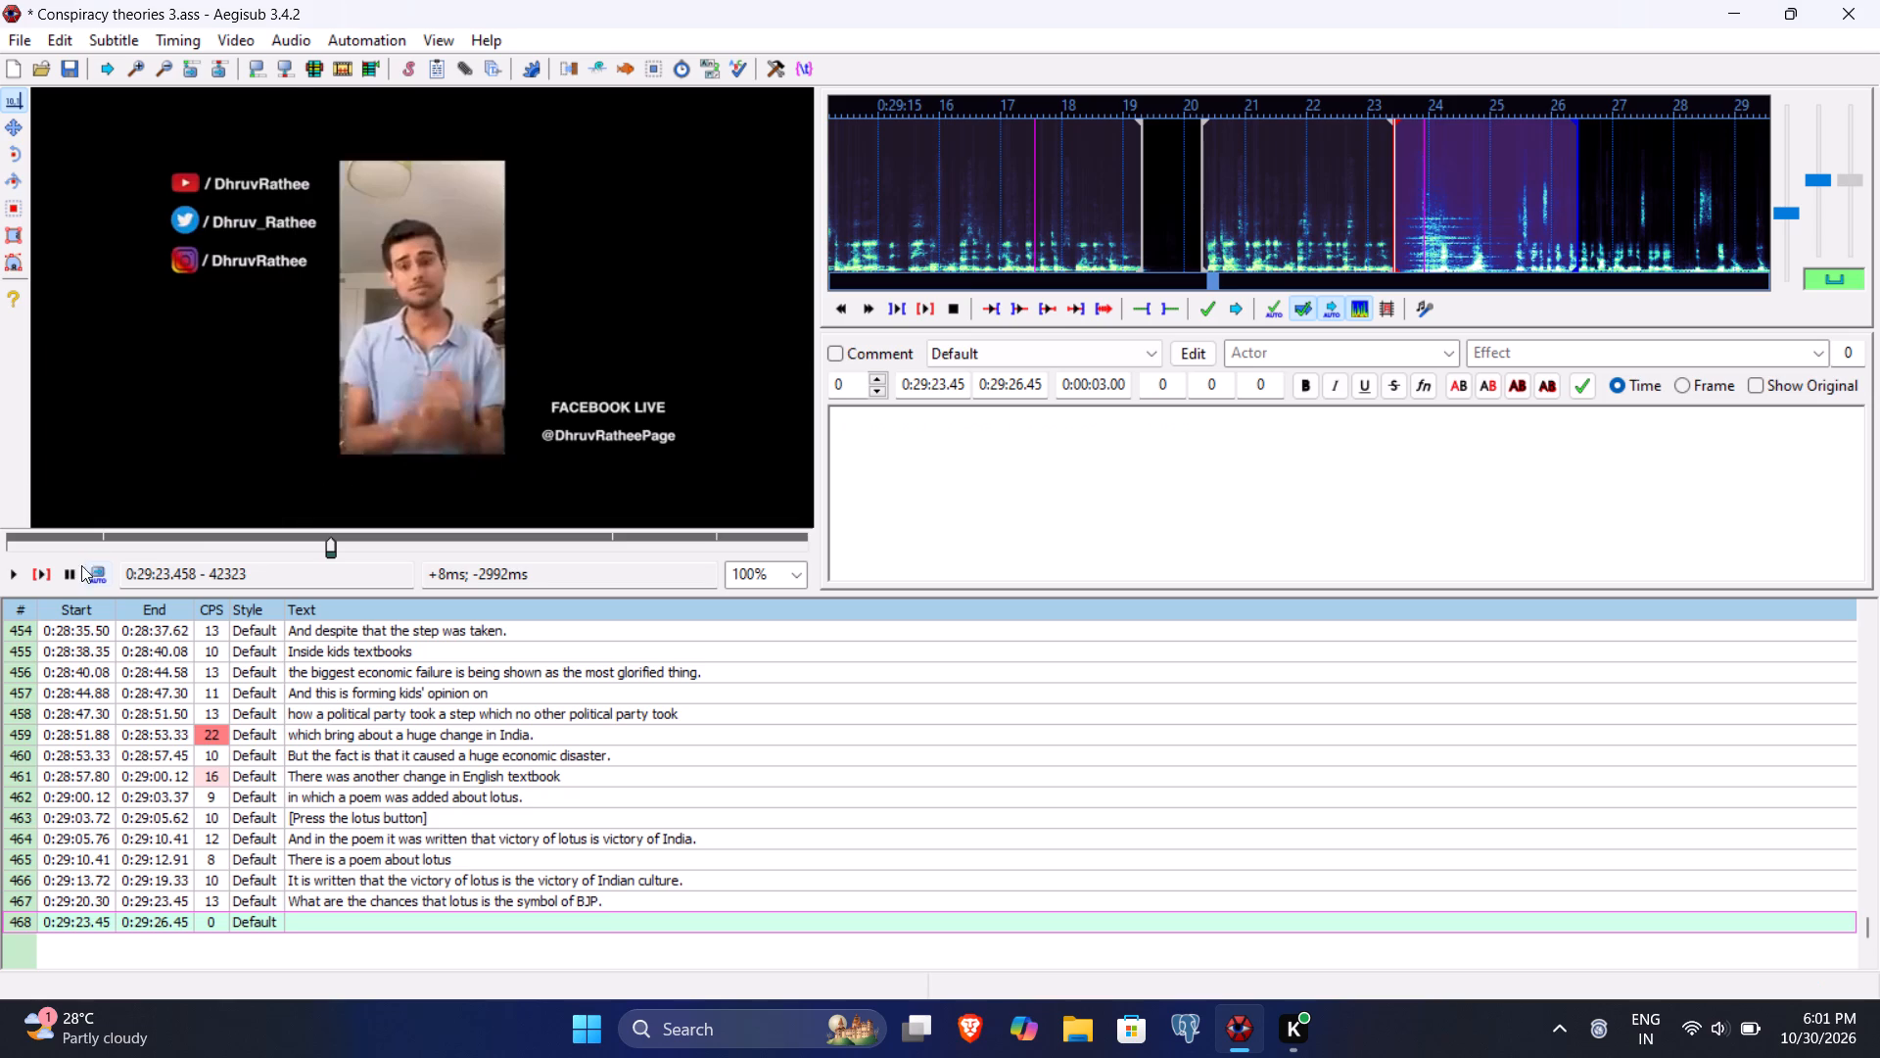
Play line 468 through its phrase, setting its end time to 0:29:28.08 and its start time to 0:29:25.42.
click(39, 568)
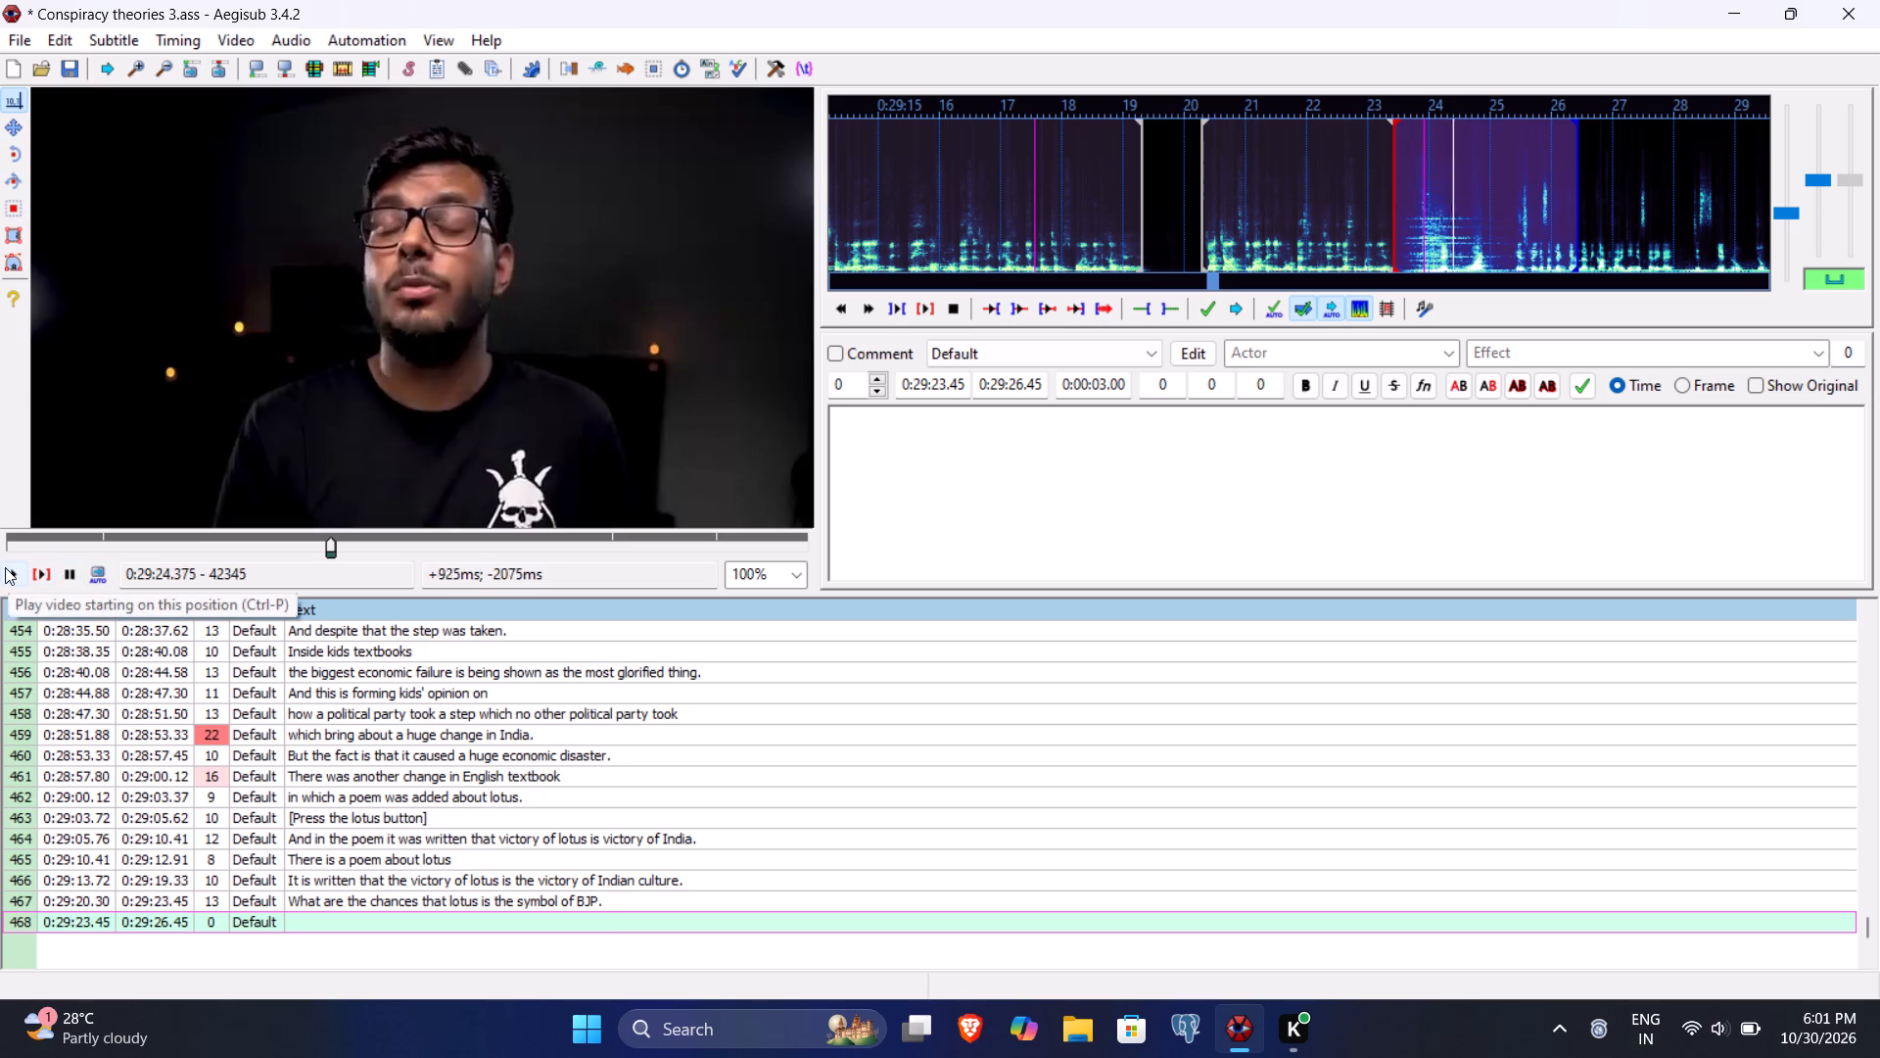
click(6, 567)
click(6, 567)
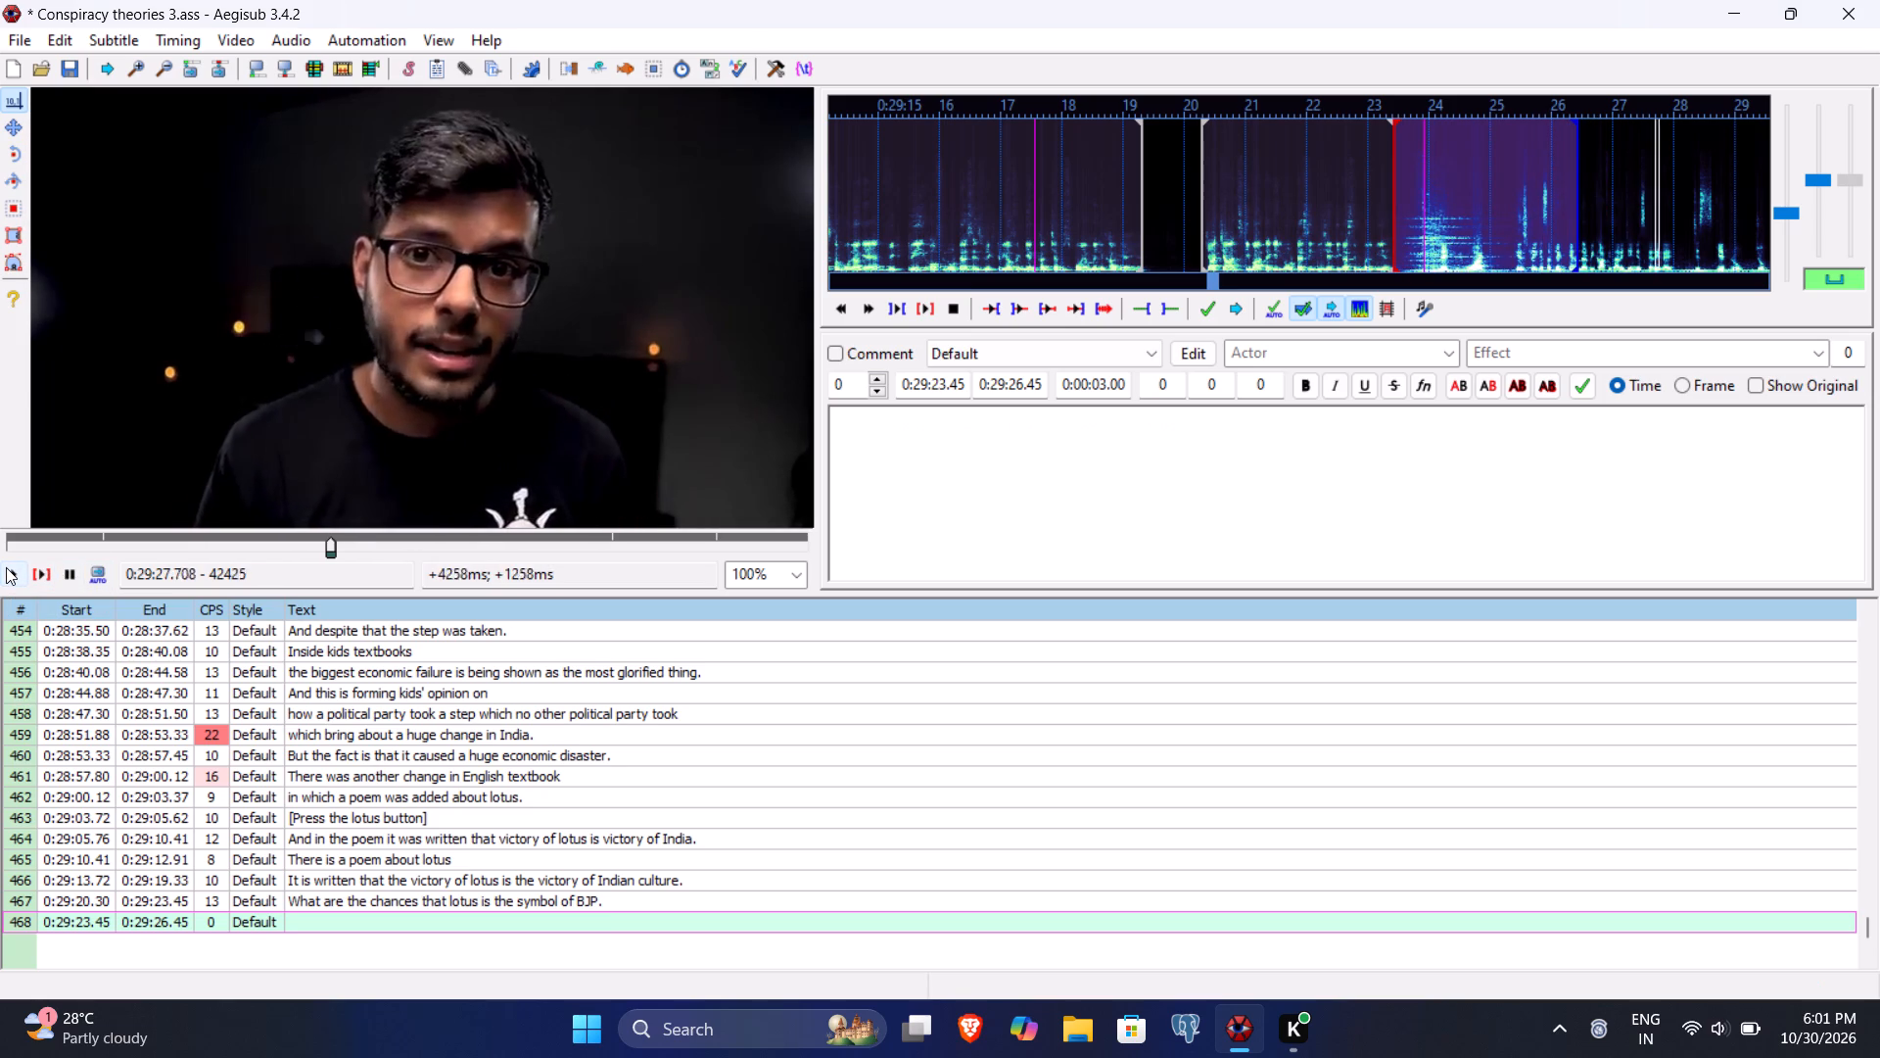
click(6, 567)
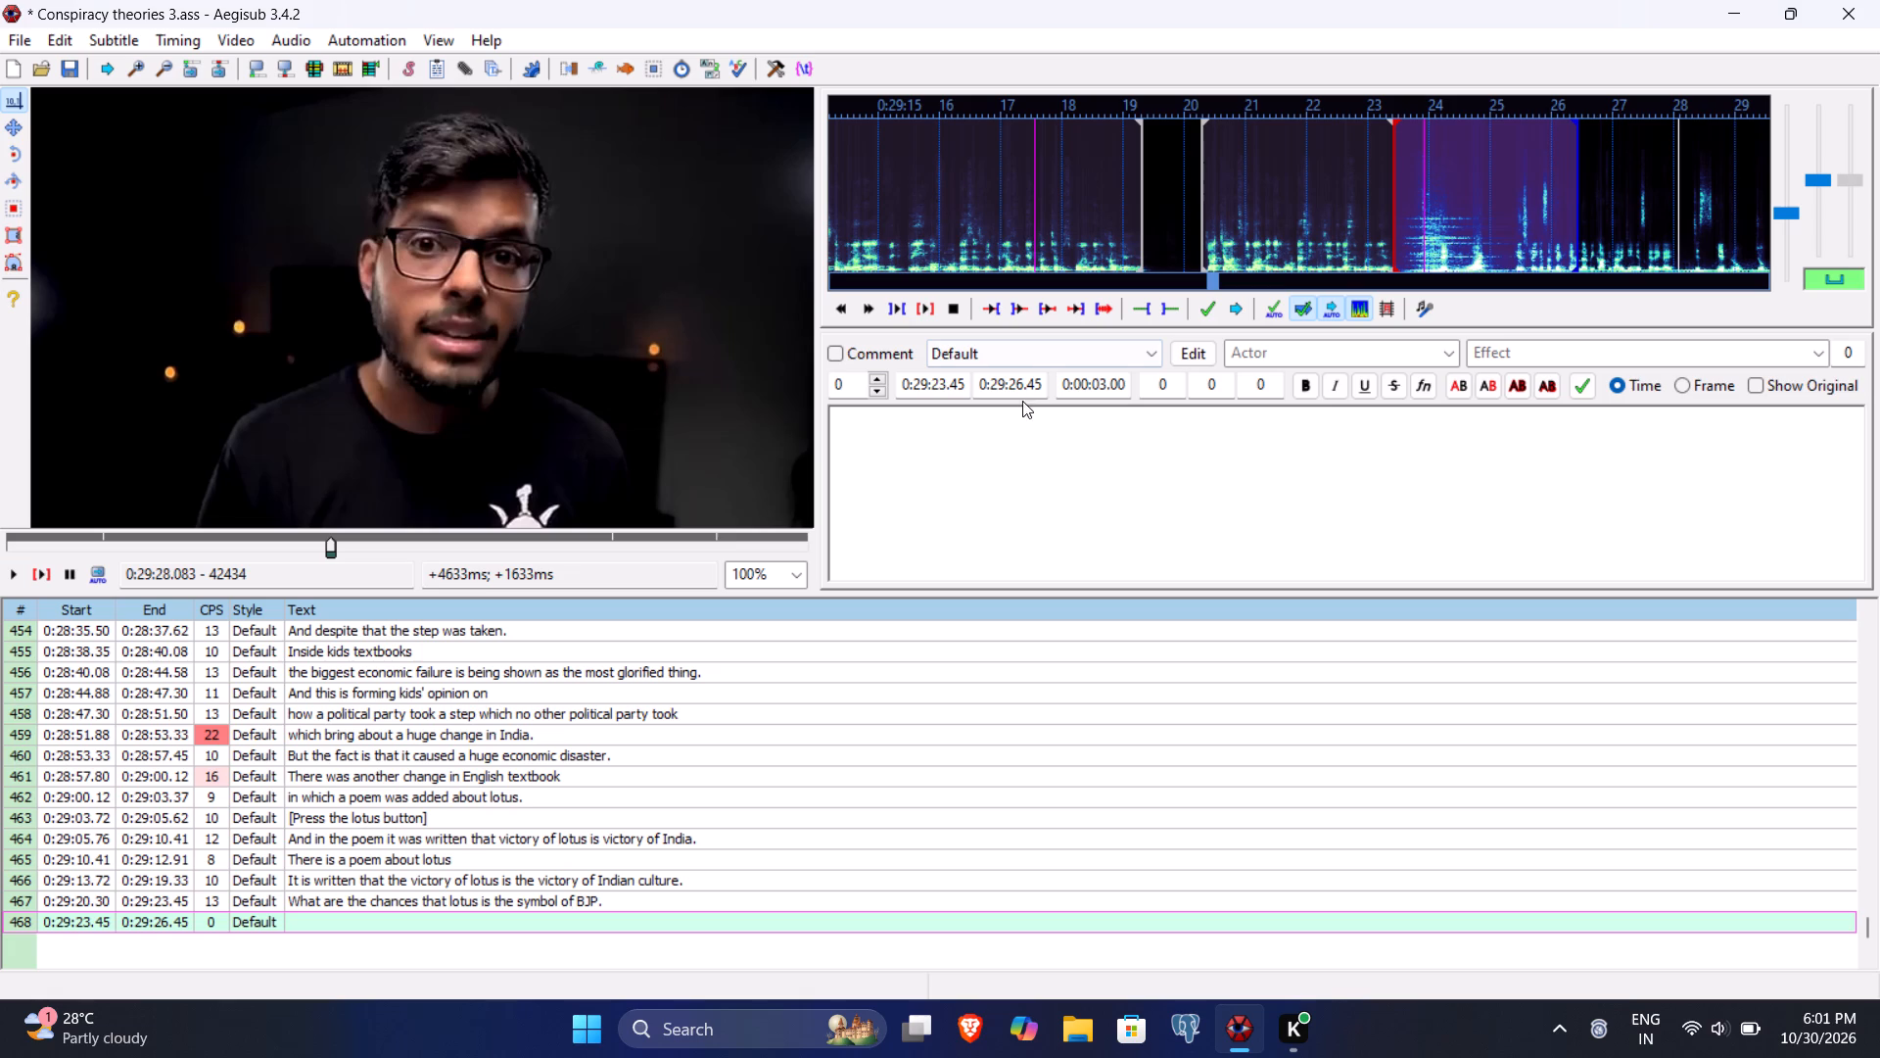
click(1016, 388)
key(8)
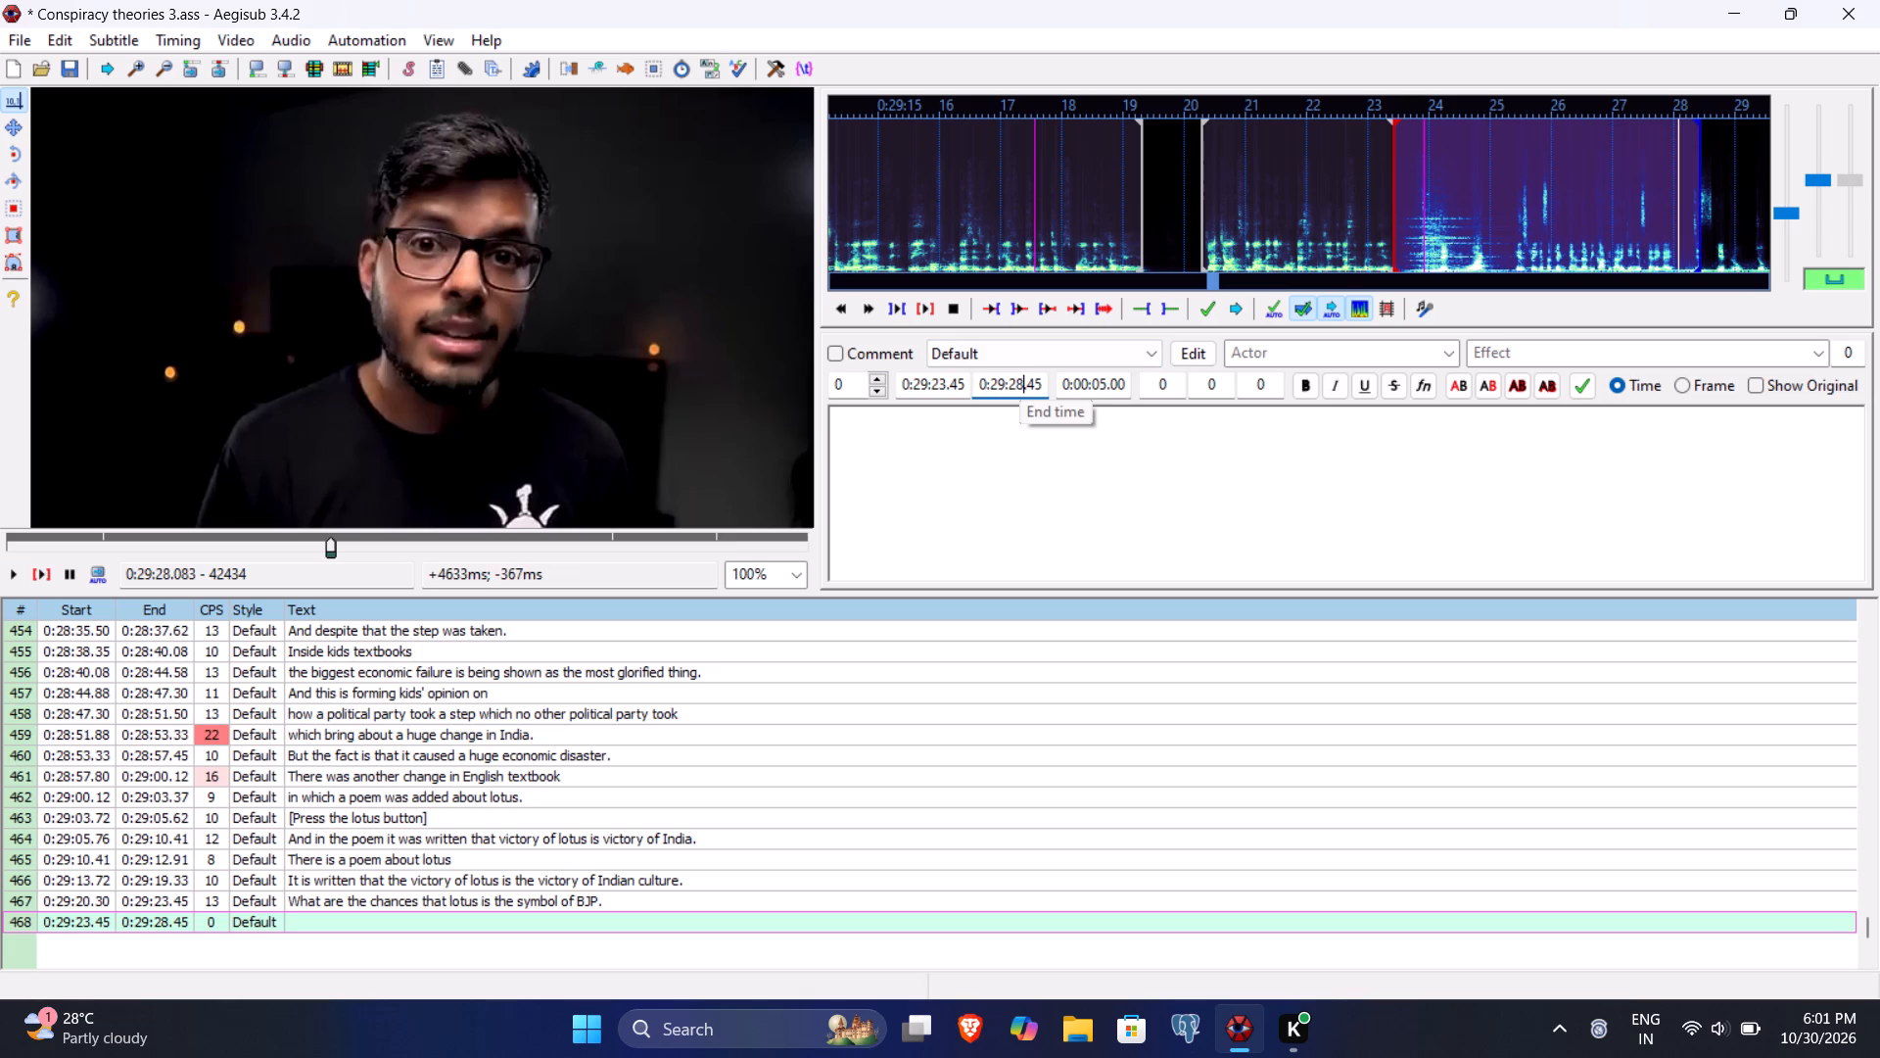
text(08)
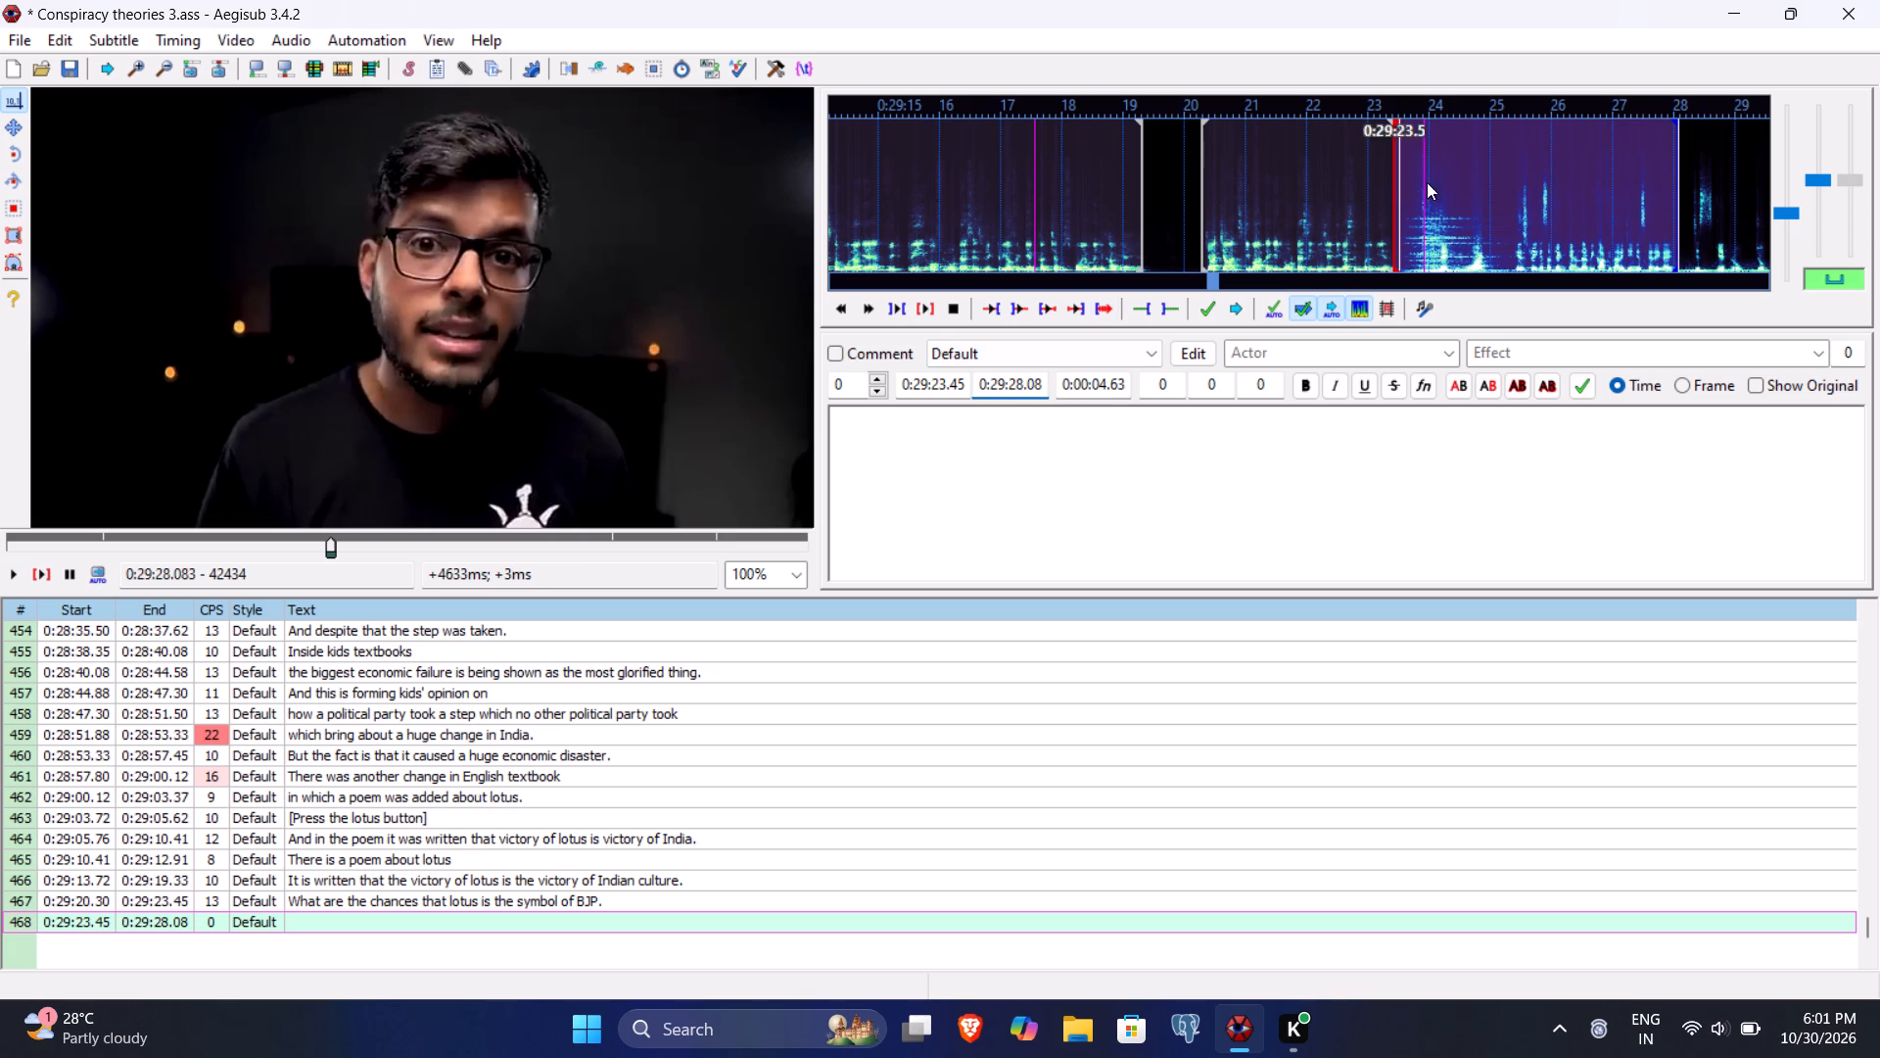
click(940, 381)
text(542)
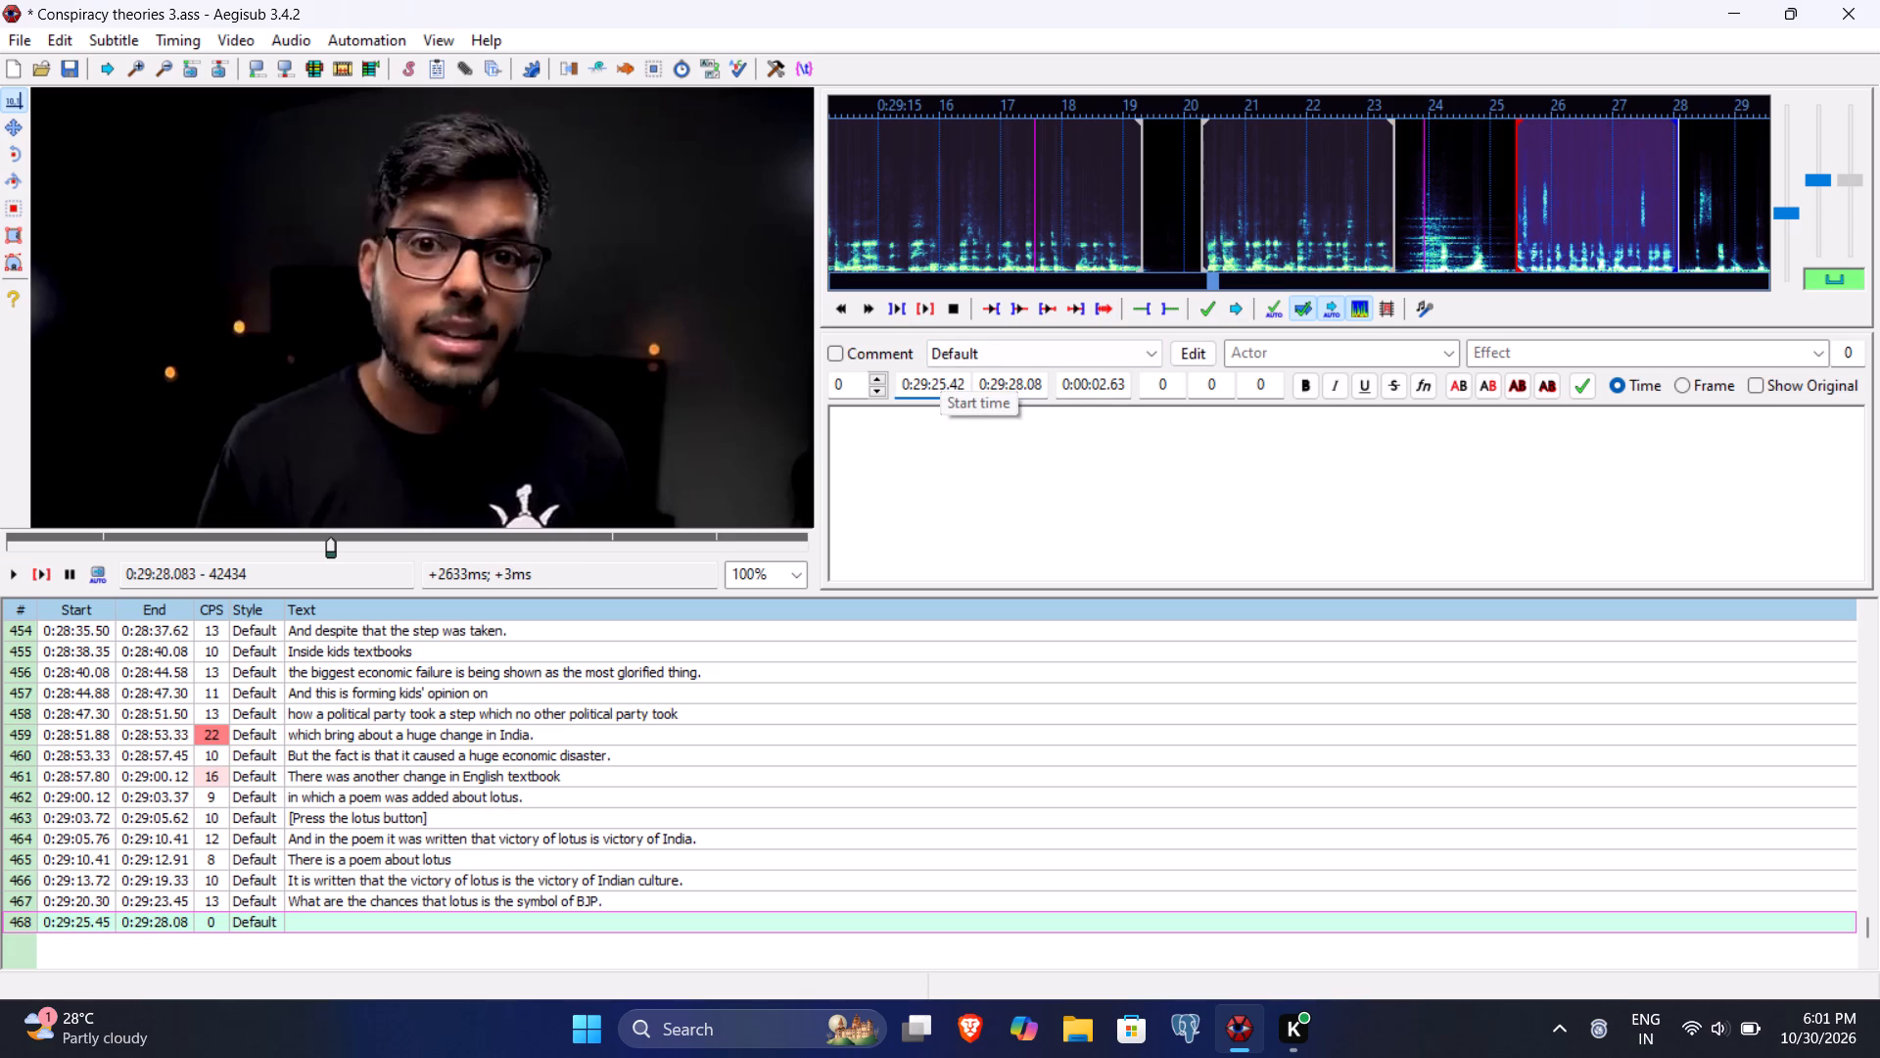
Enter line 468's text as "Even many parts in the history textbooks were also changed.", save the file and commit the line.
click(943, 459)
text(Even many parts o)
key(BackSpace)
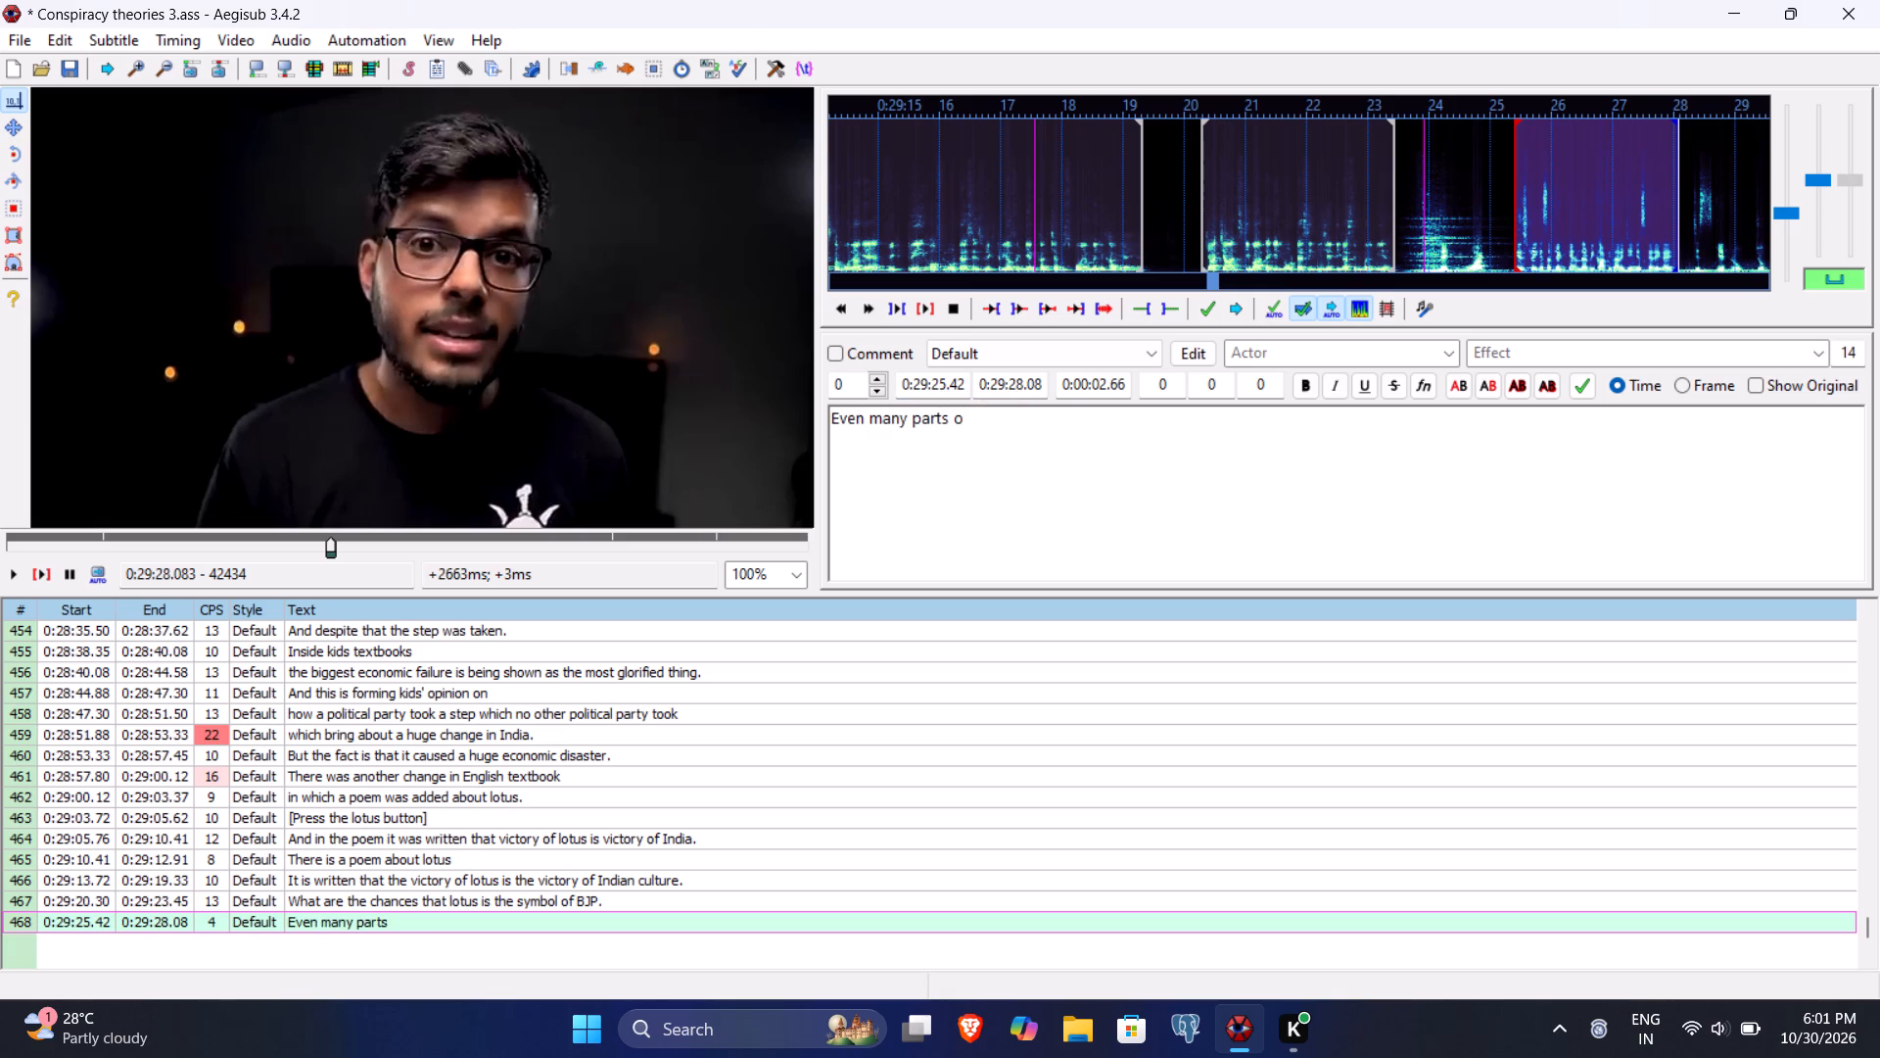
text(in th)
key(space)
key(BackSpace)
text(e history textbooks were also change)
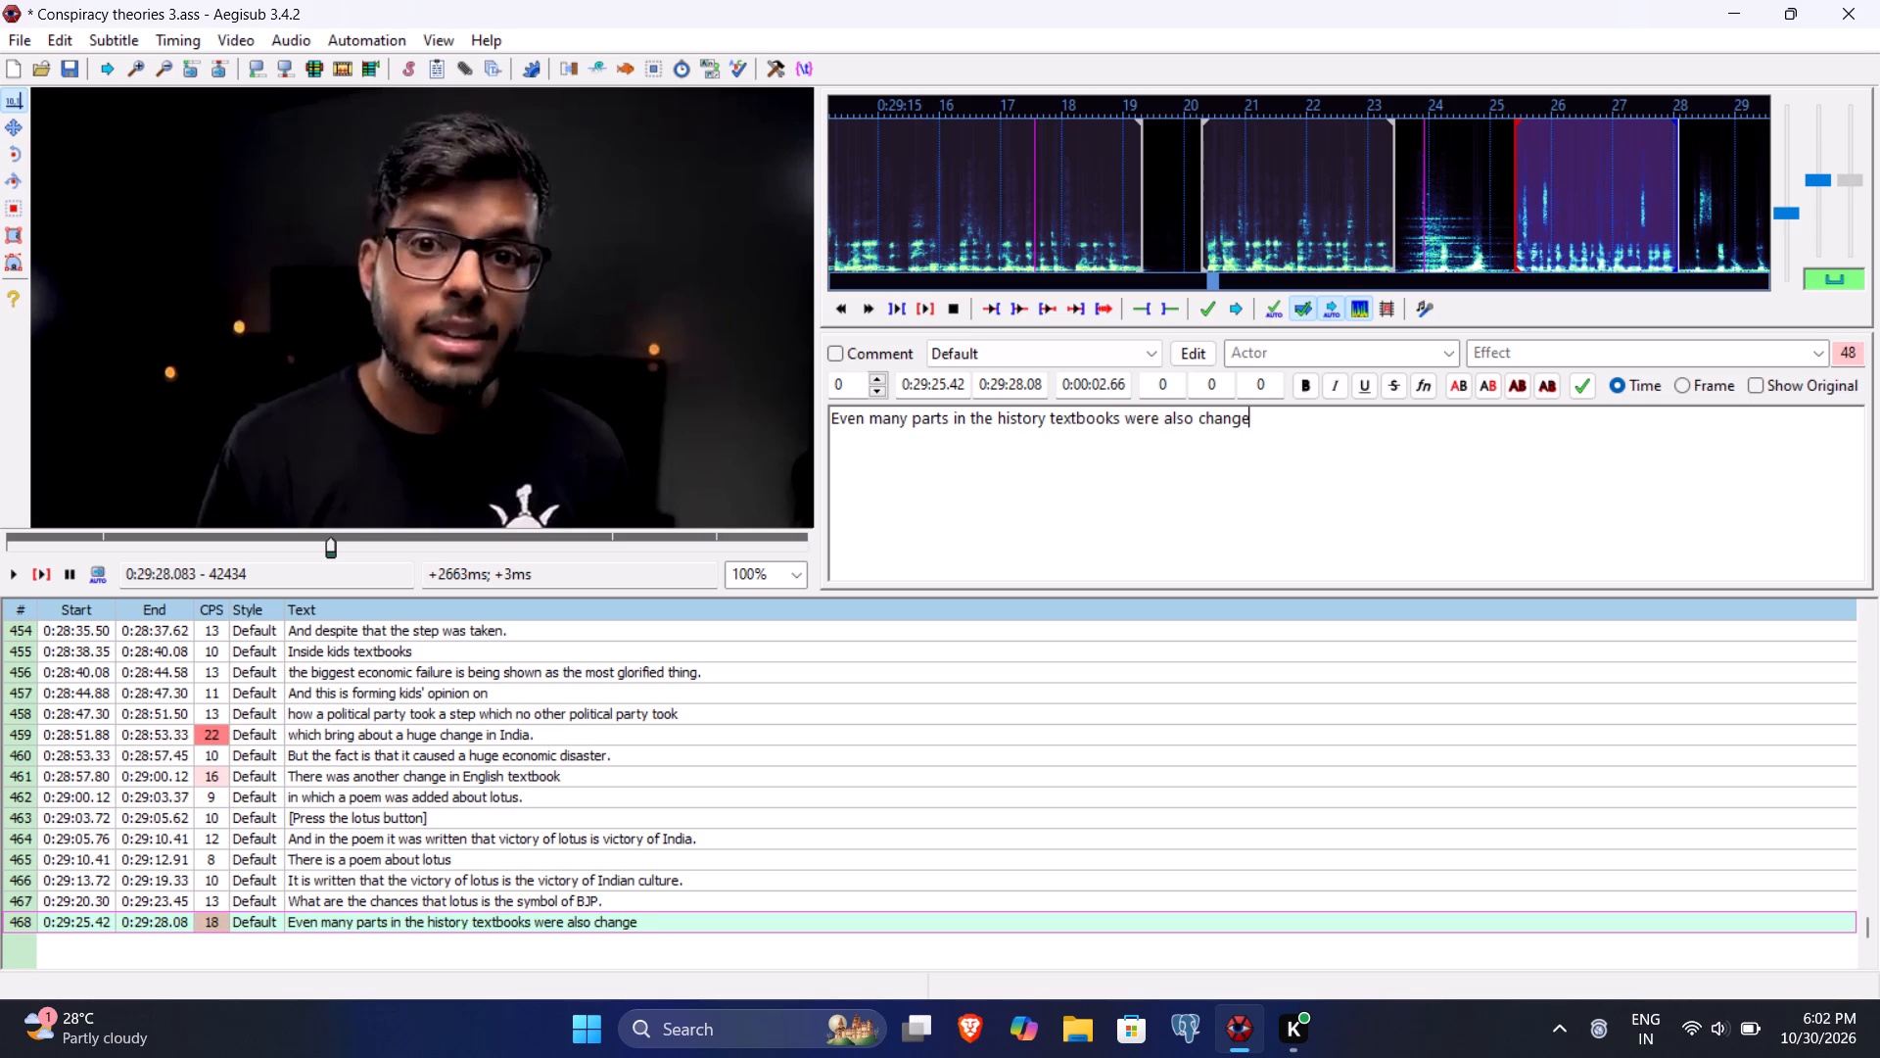
text(d.)
key(ctrl+s)
key(Return)
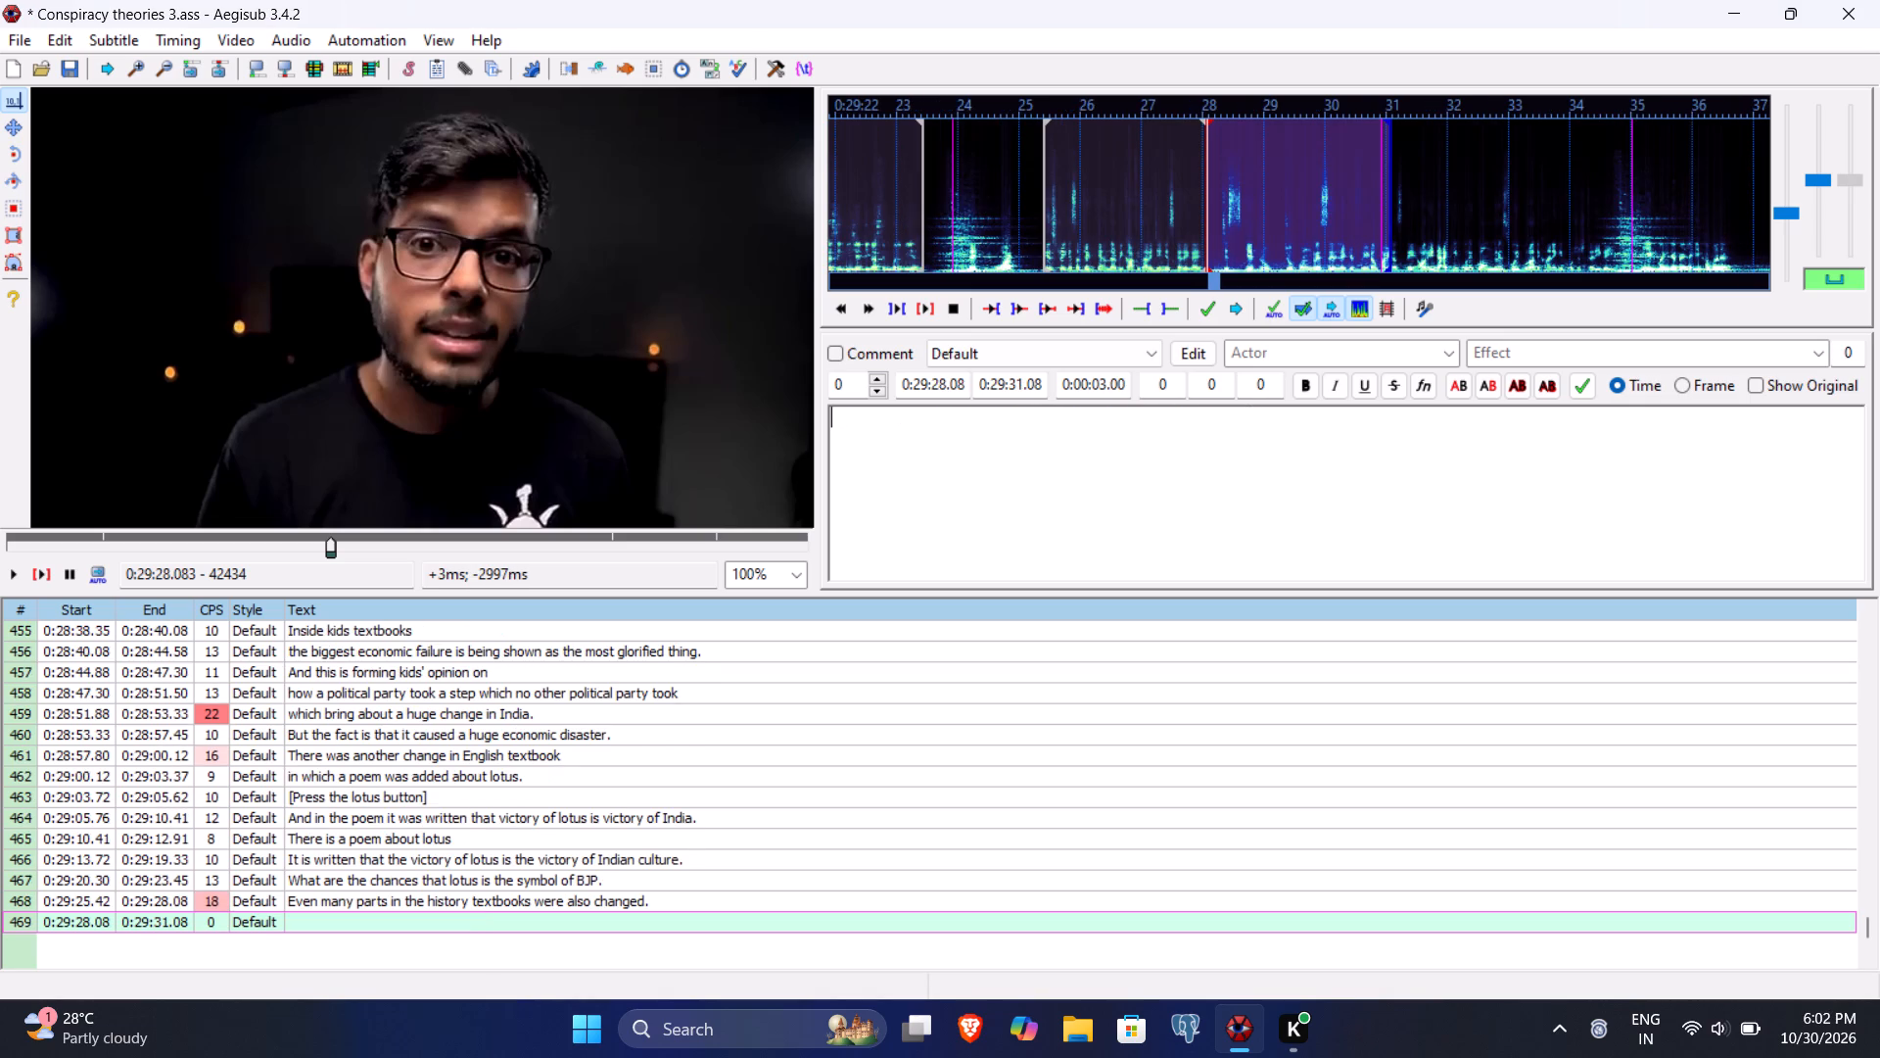
Play line 469 through its phrase, setting its end time to 0:29:34.91 and its start time to 0:29:28.32.
click(47, 568)
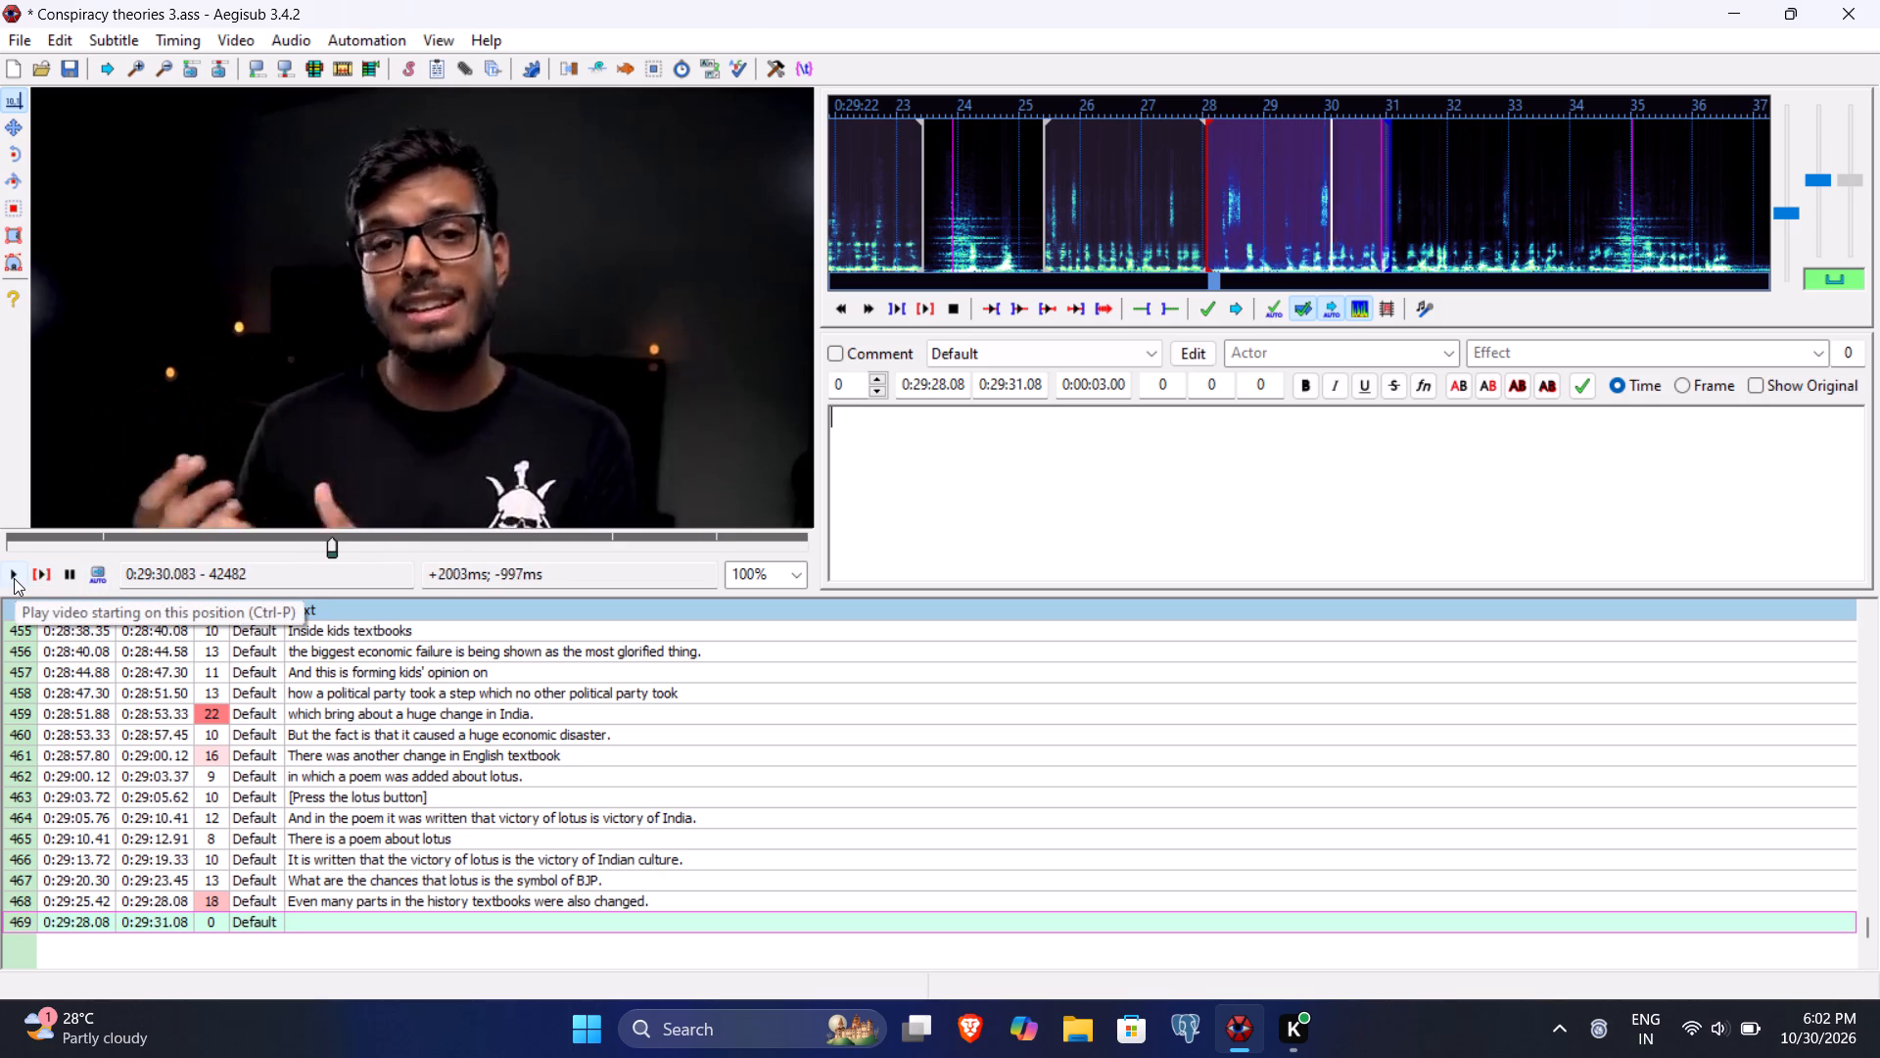
click(14, 578)
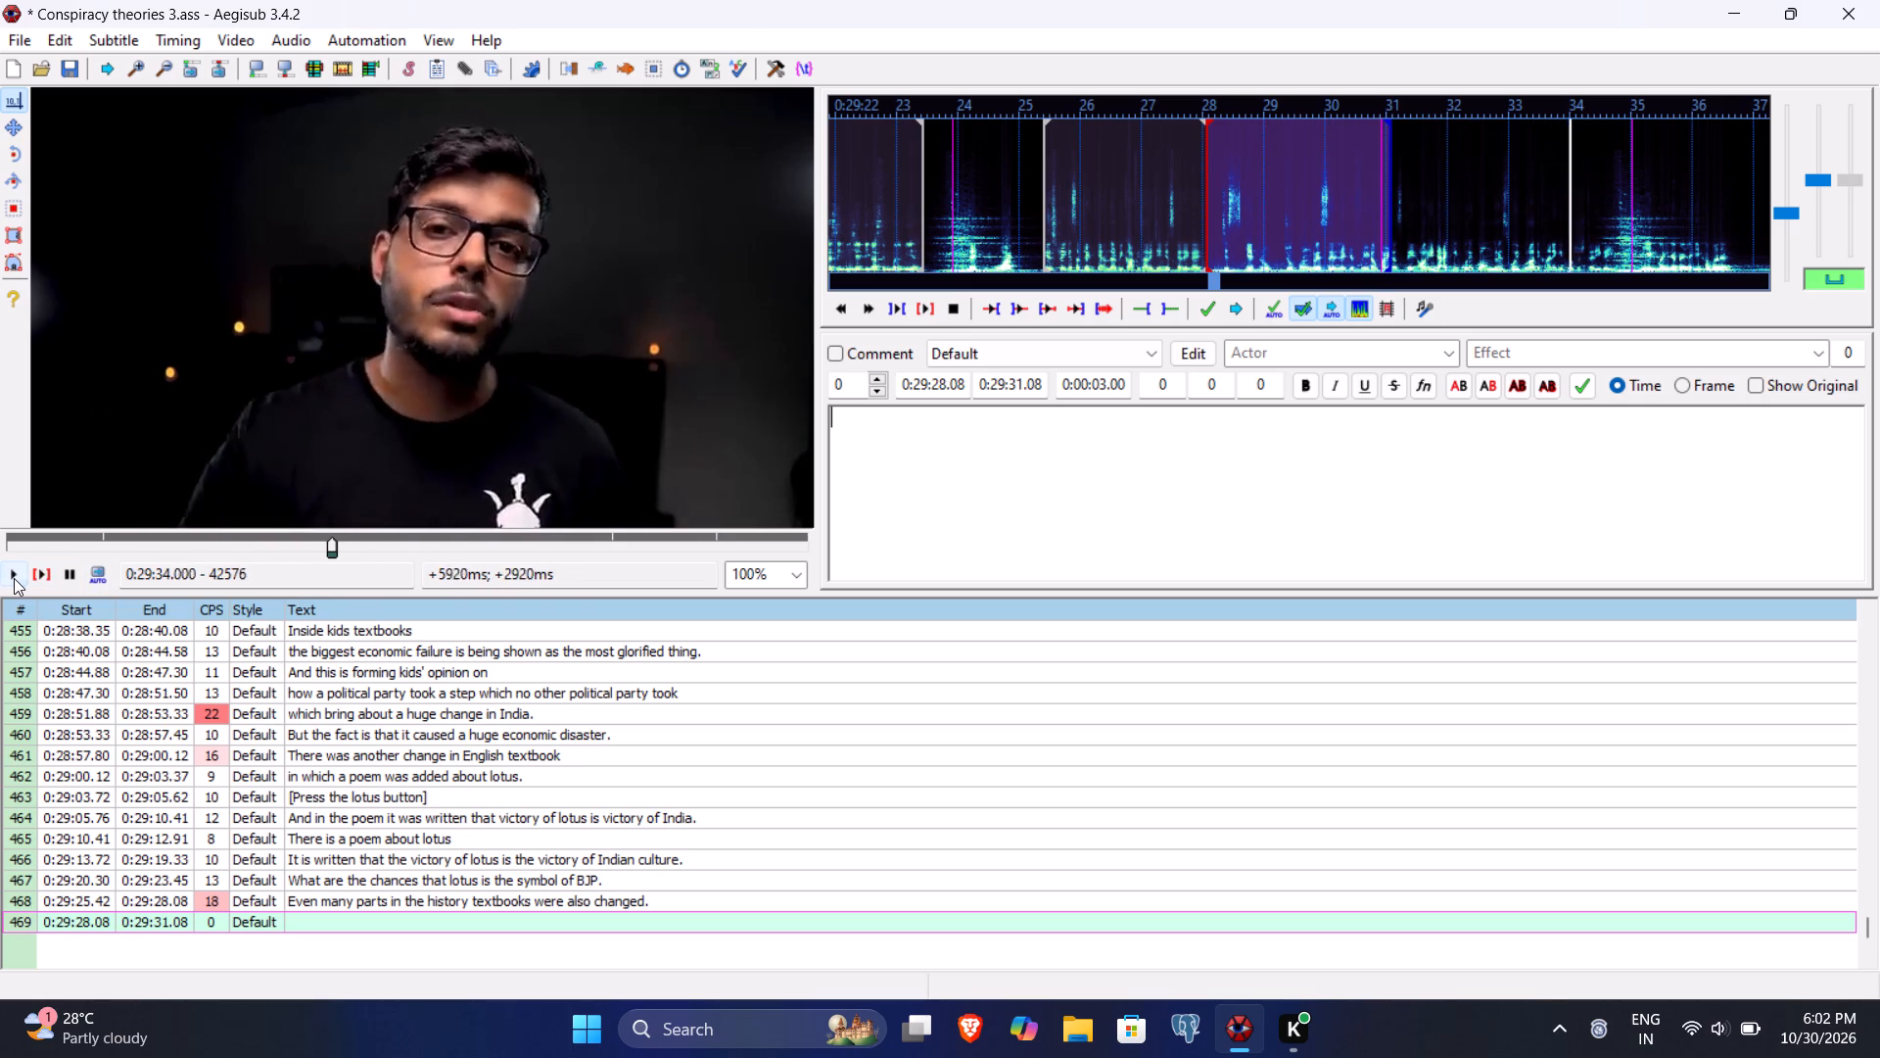
click(14, 578)
click(14, 578)
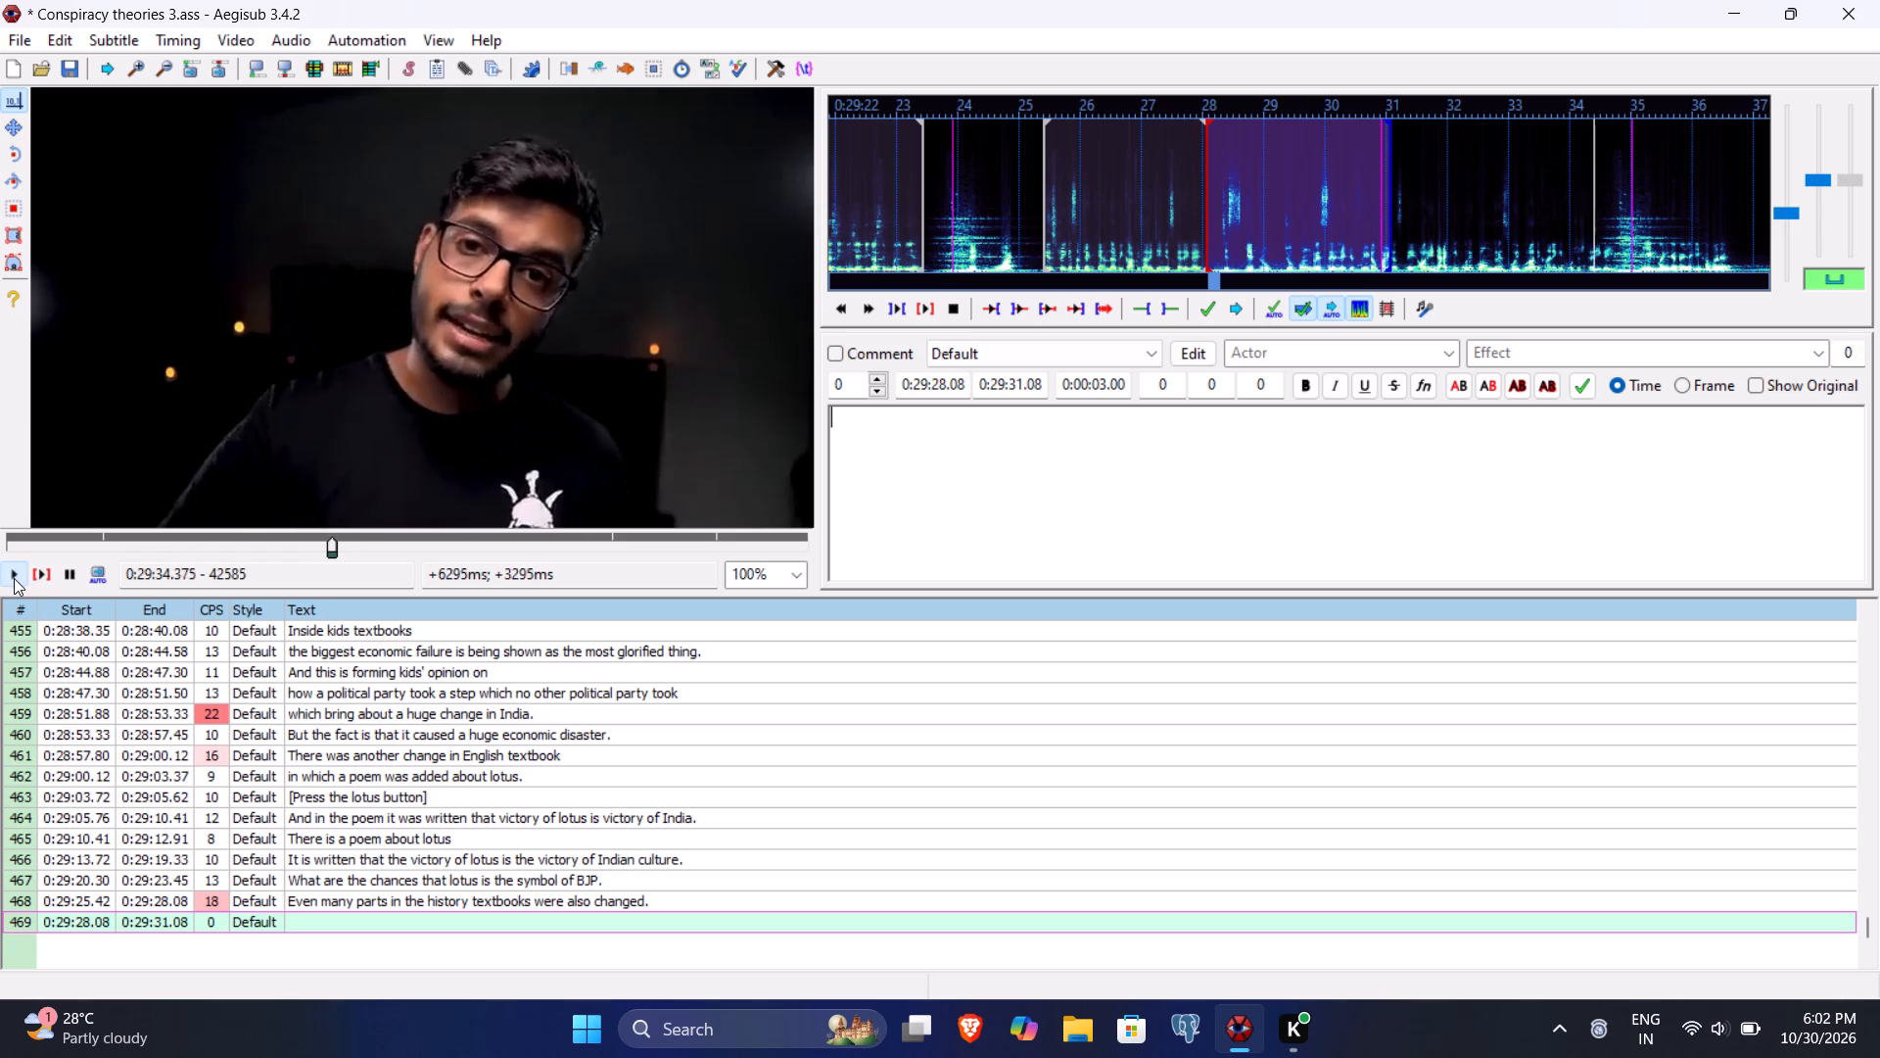
click(14, 578)
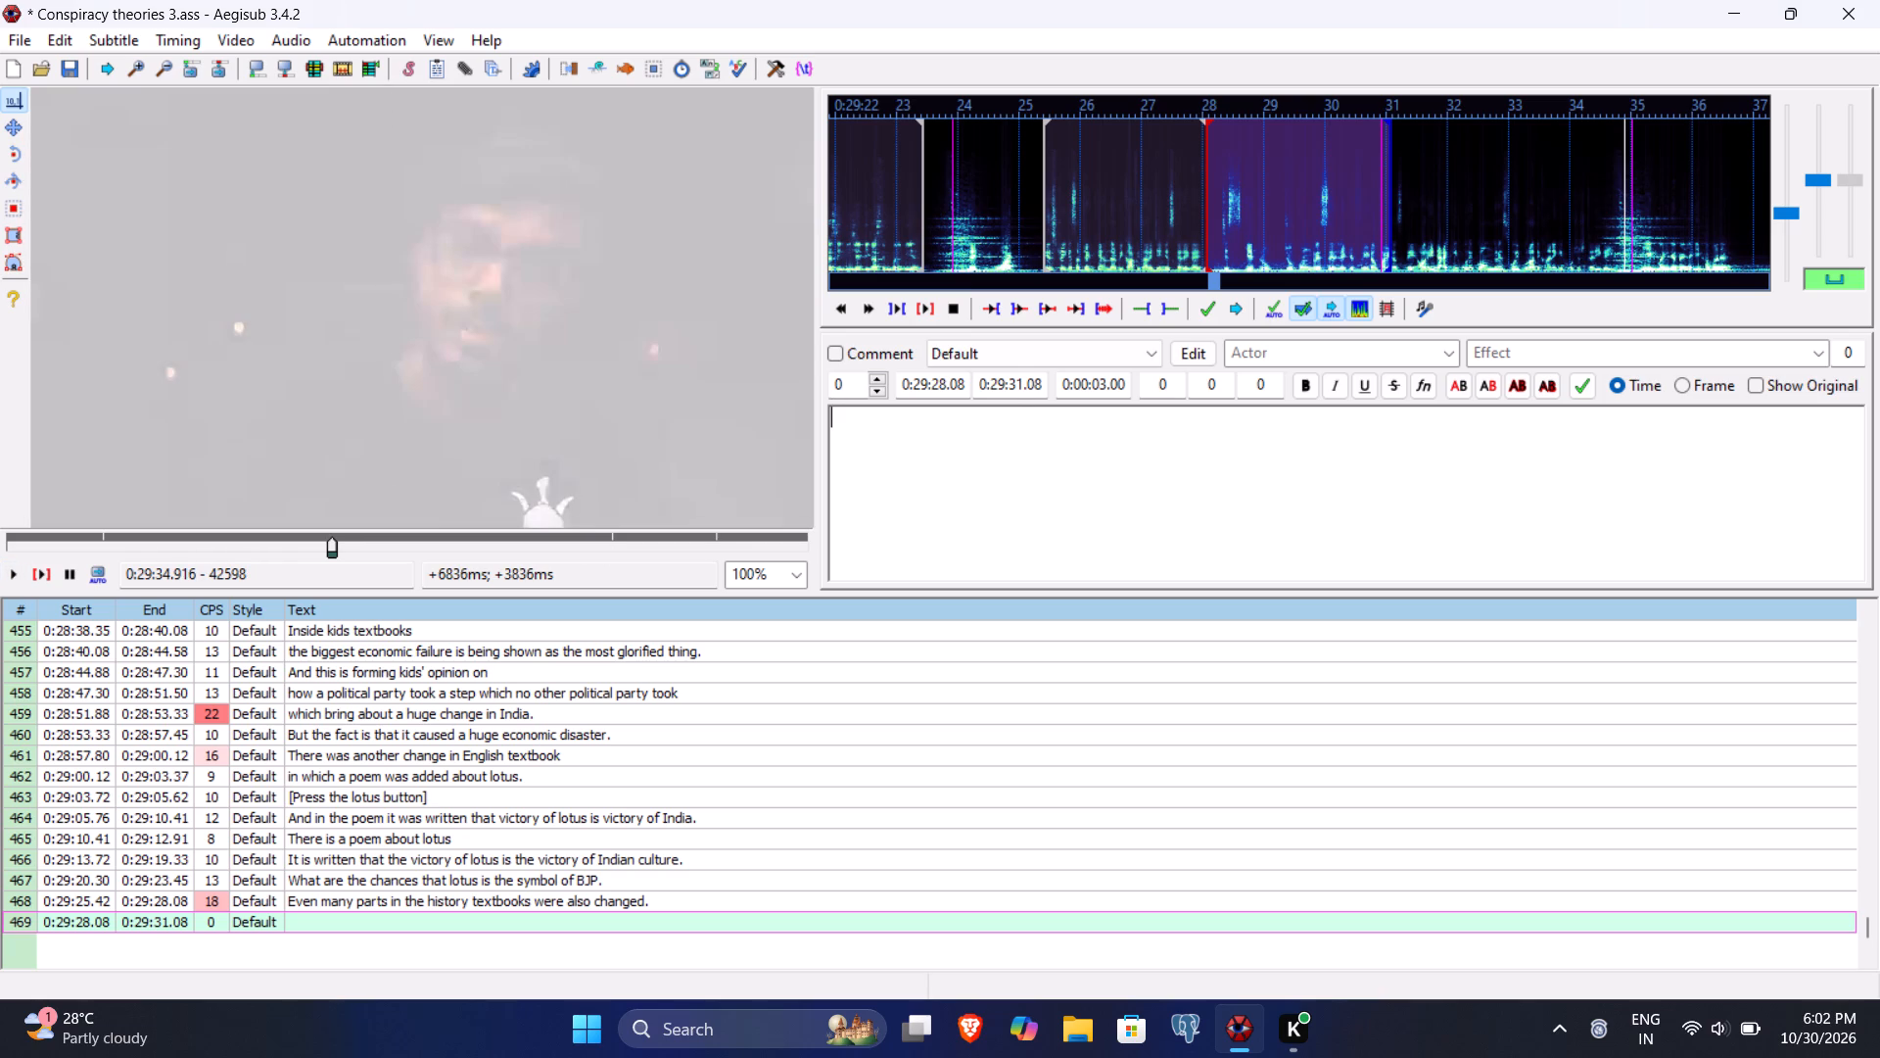
click(1014, 385)
text(491)
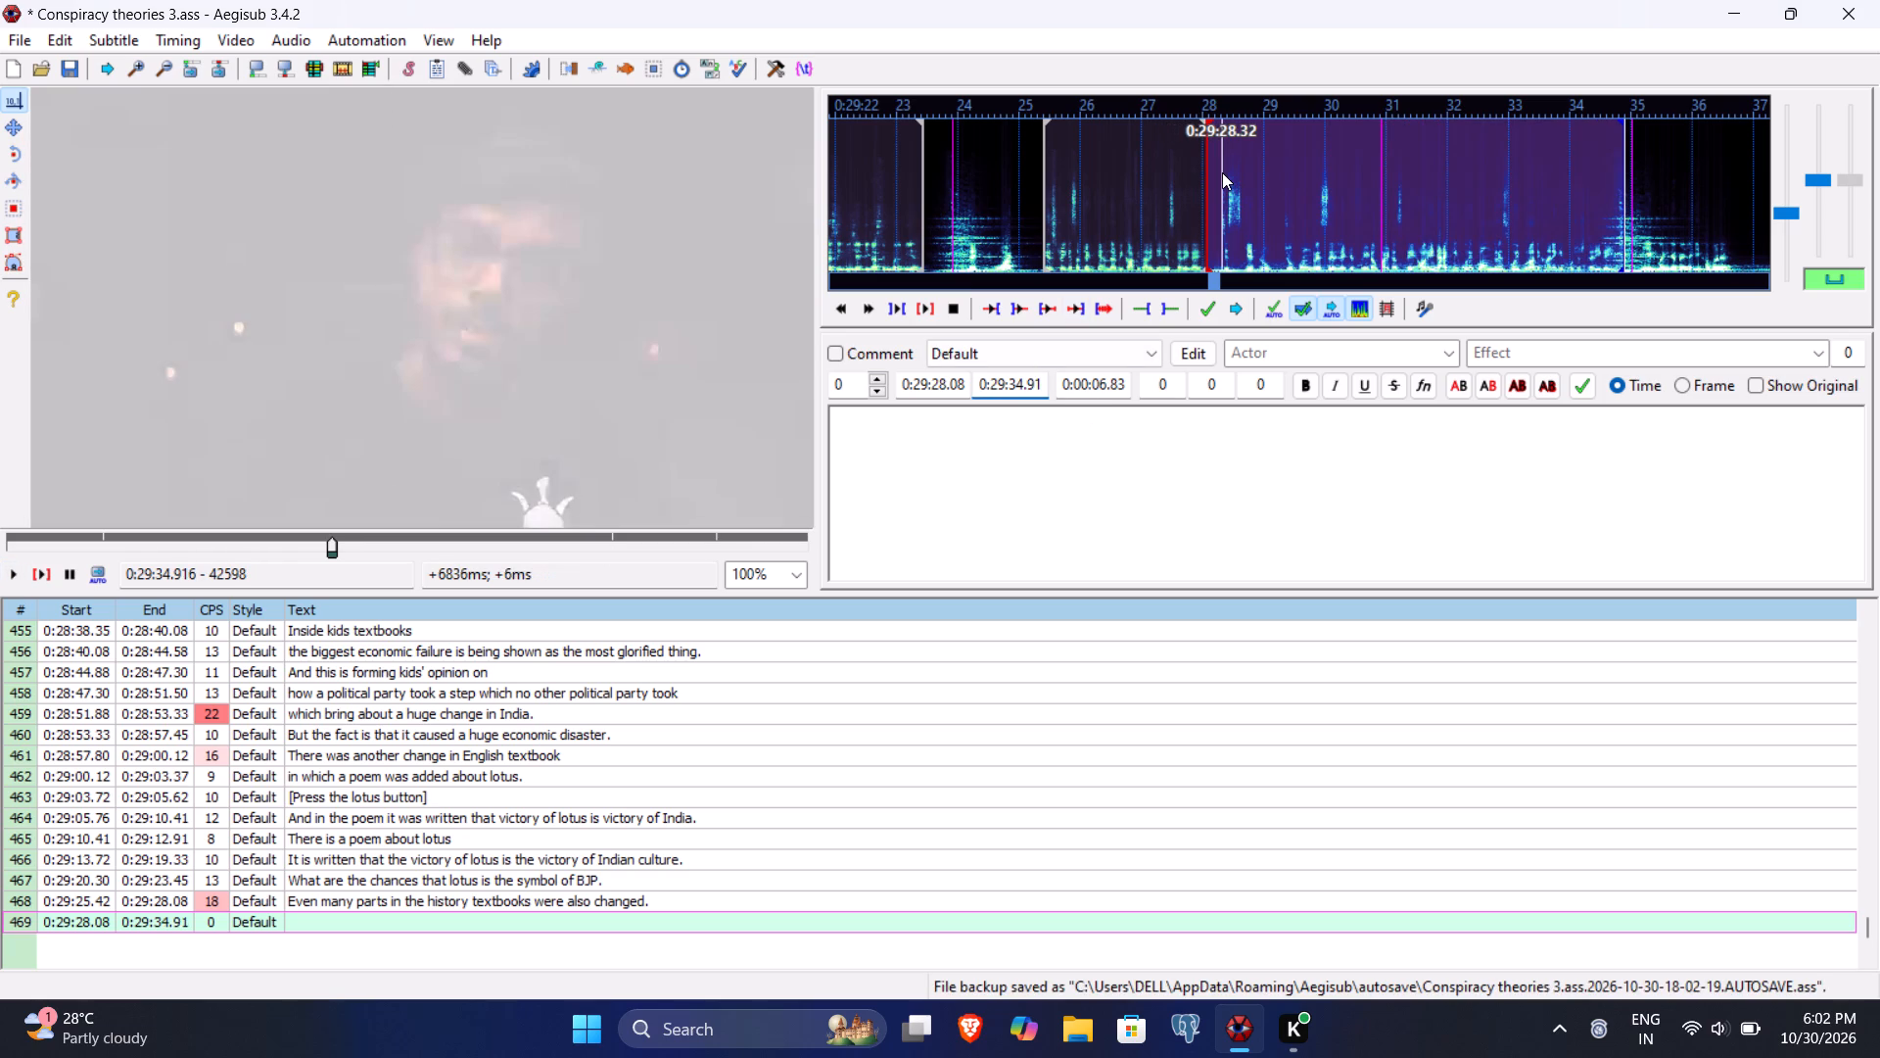
click(952, 382)
text(32)
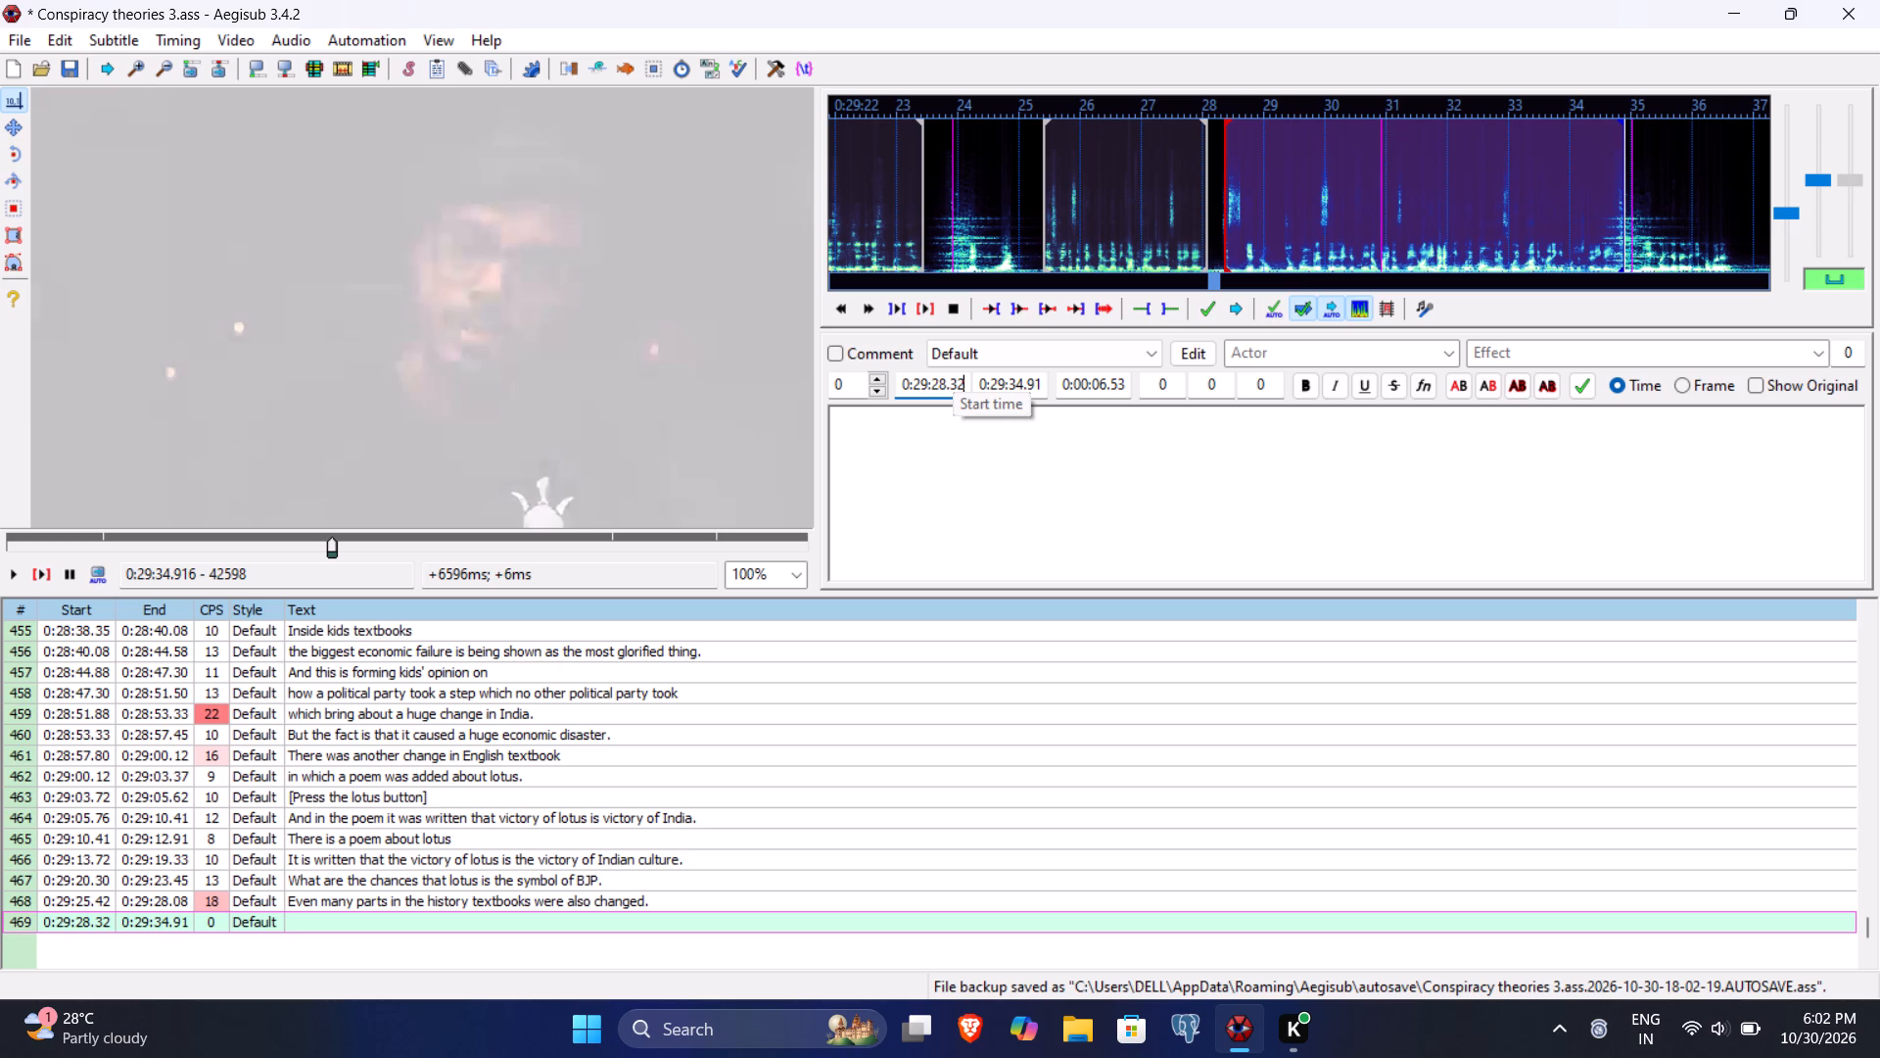
Enter line 469's text as "And the changes were basically showing Congress freedom fighter in a bad light." and commit the line.
click(934, 519)
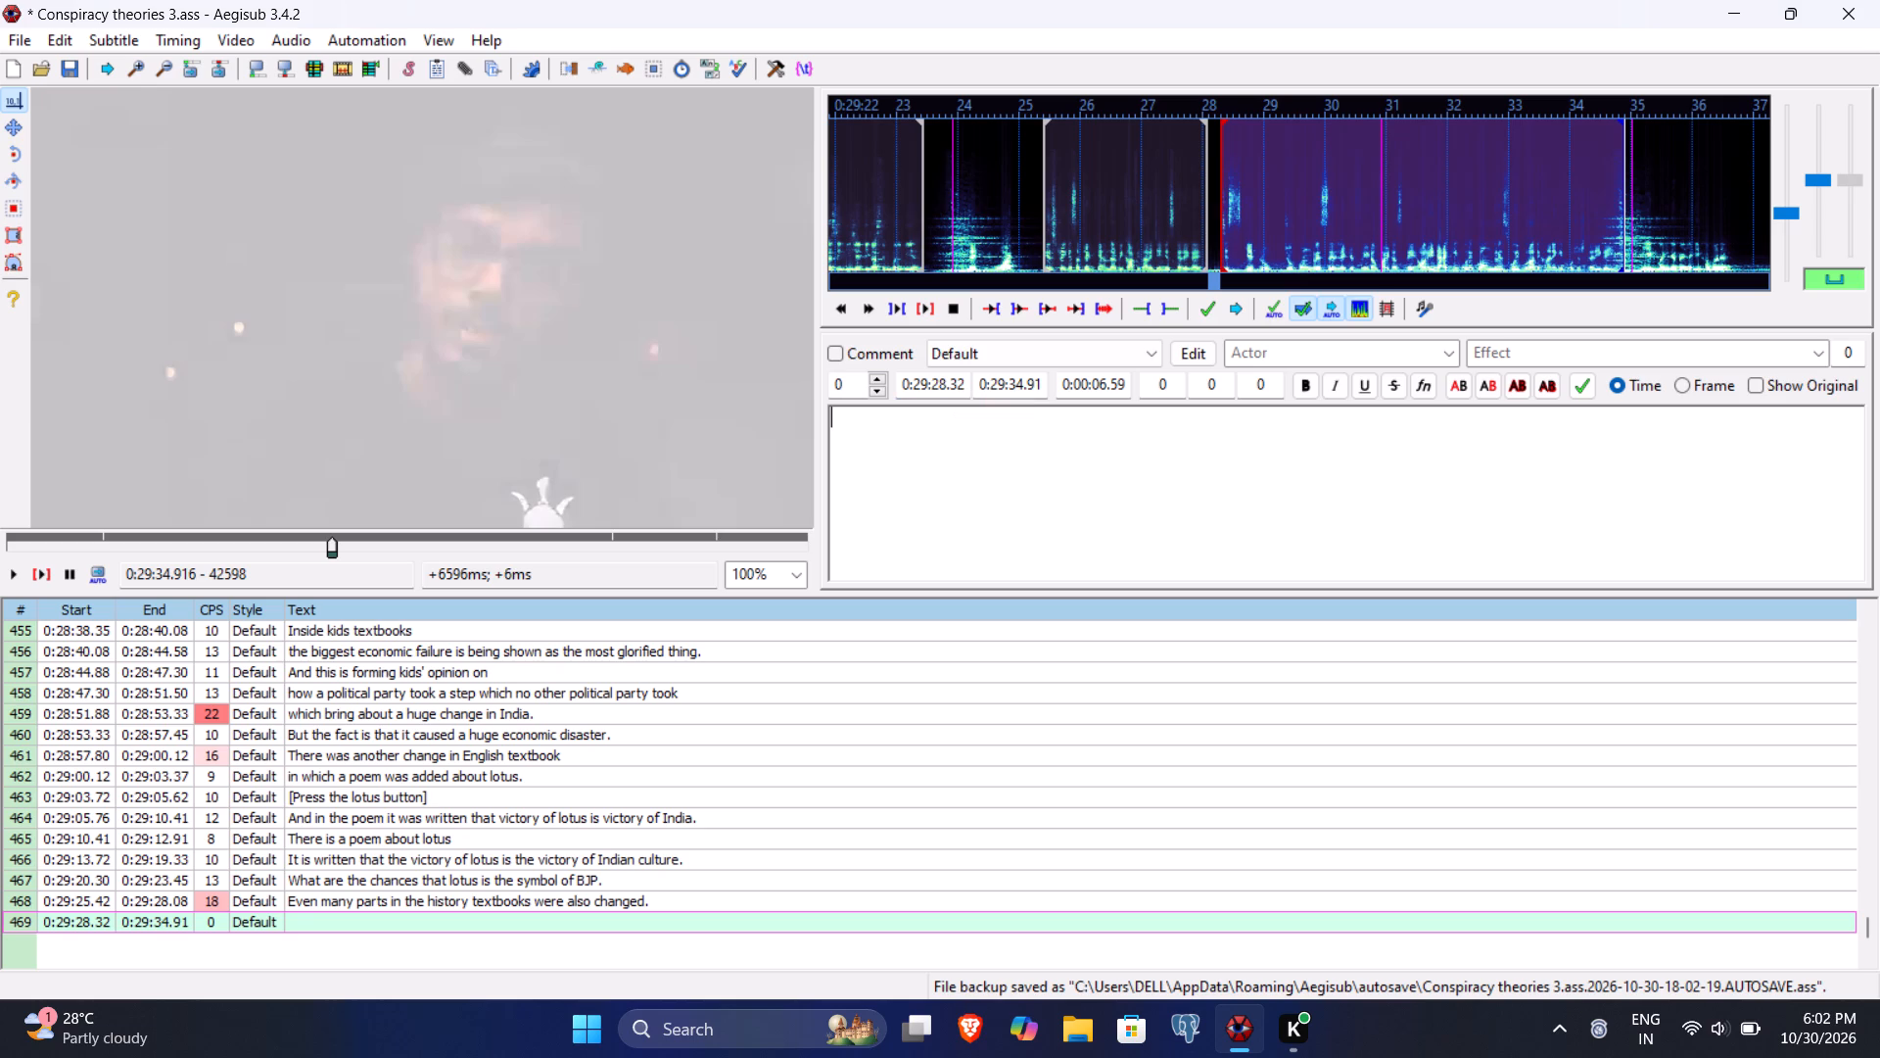
key(shift+a)
text(nd the changes were)
key(space)
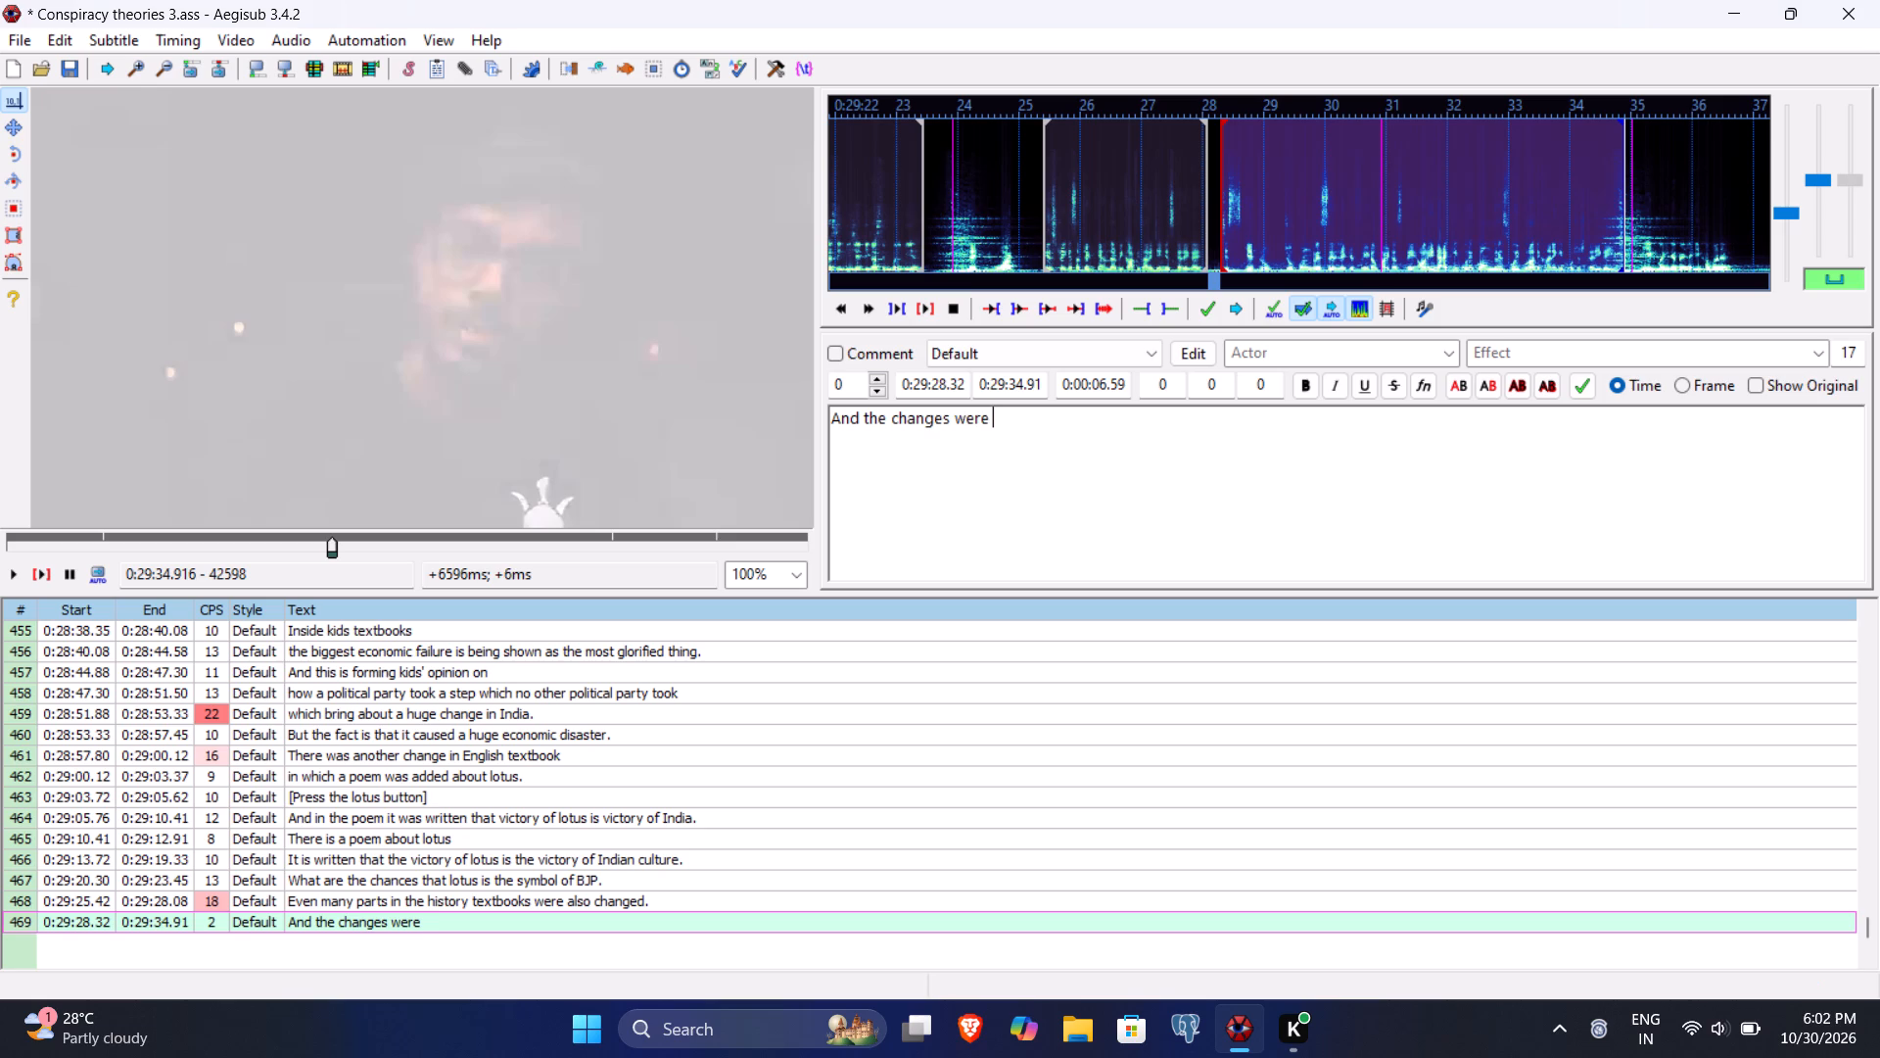
text(basically showing)
key(space)
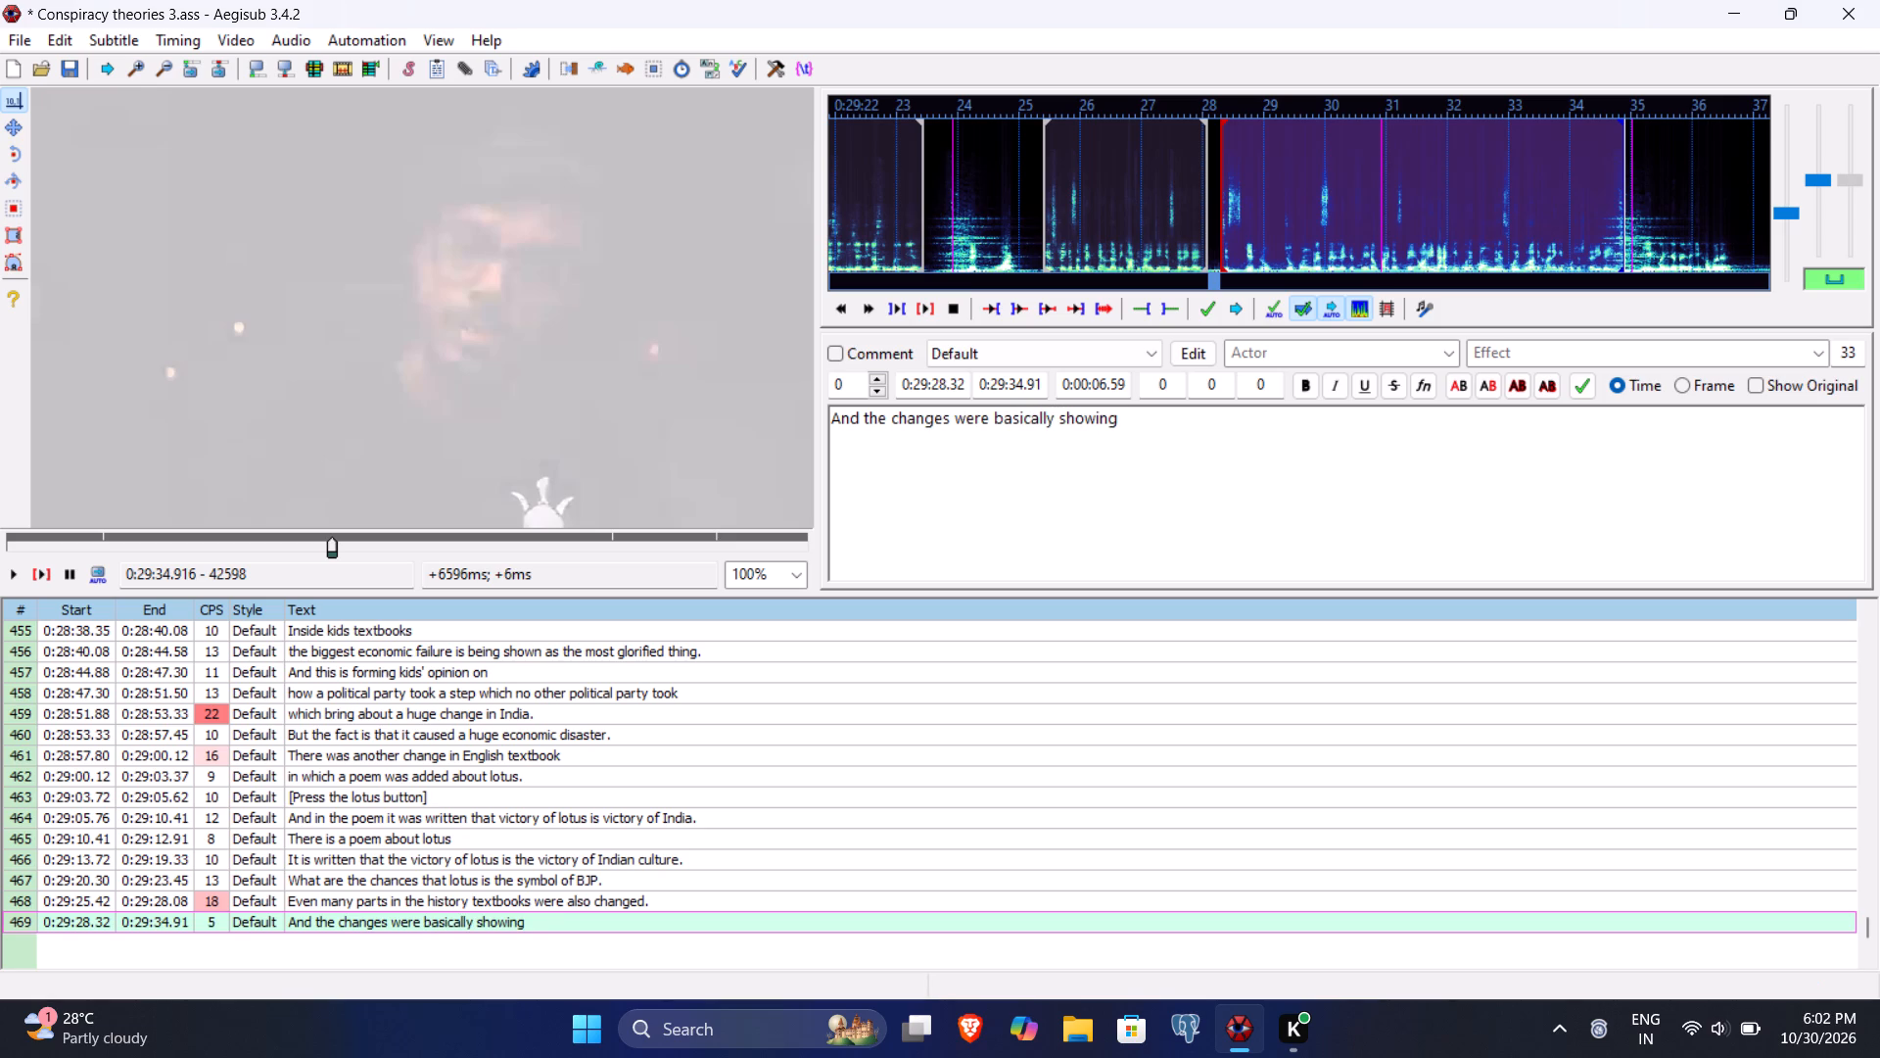
text(Congress freedom fighter in a bad)
key(space)
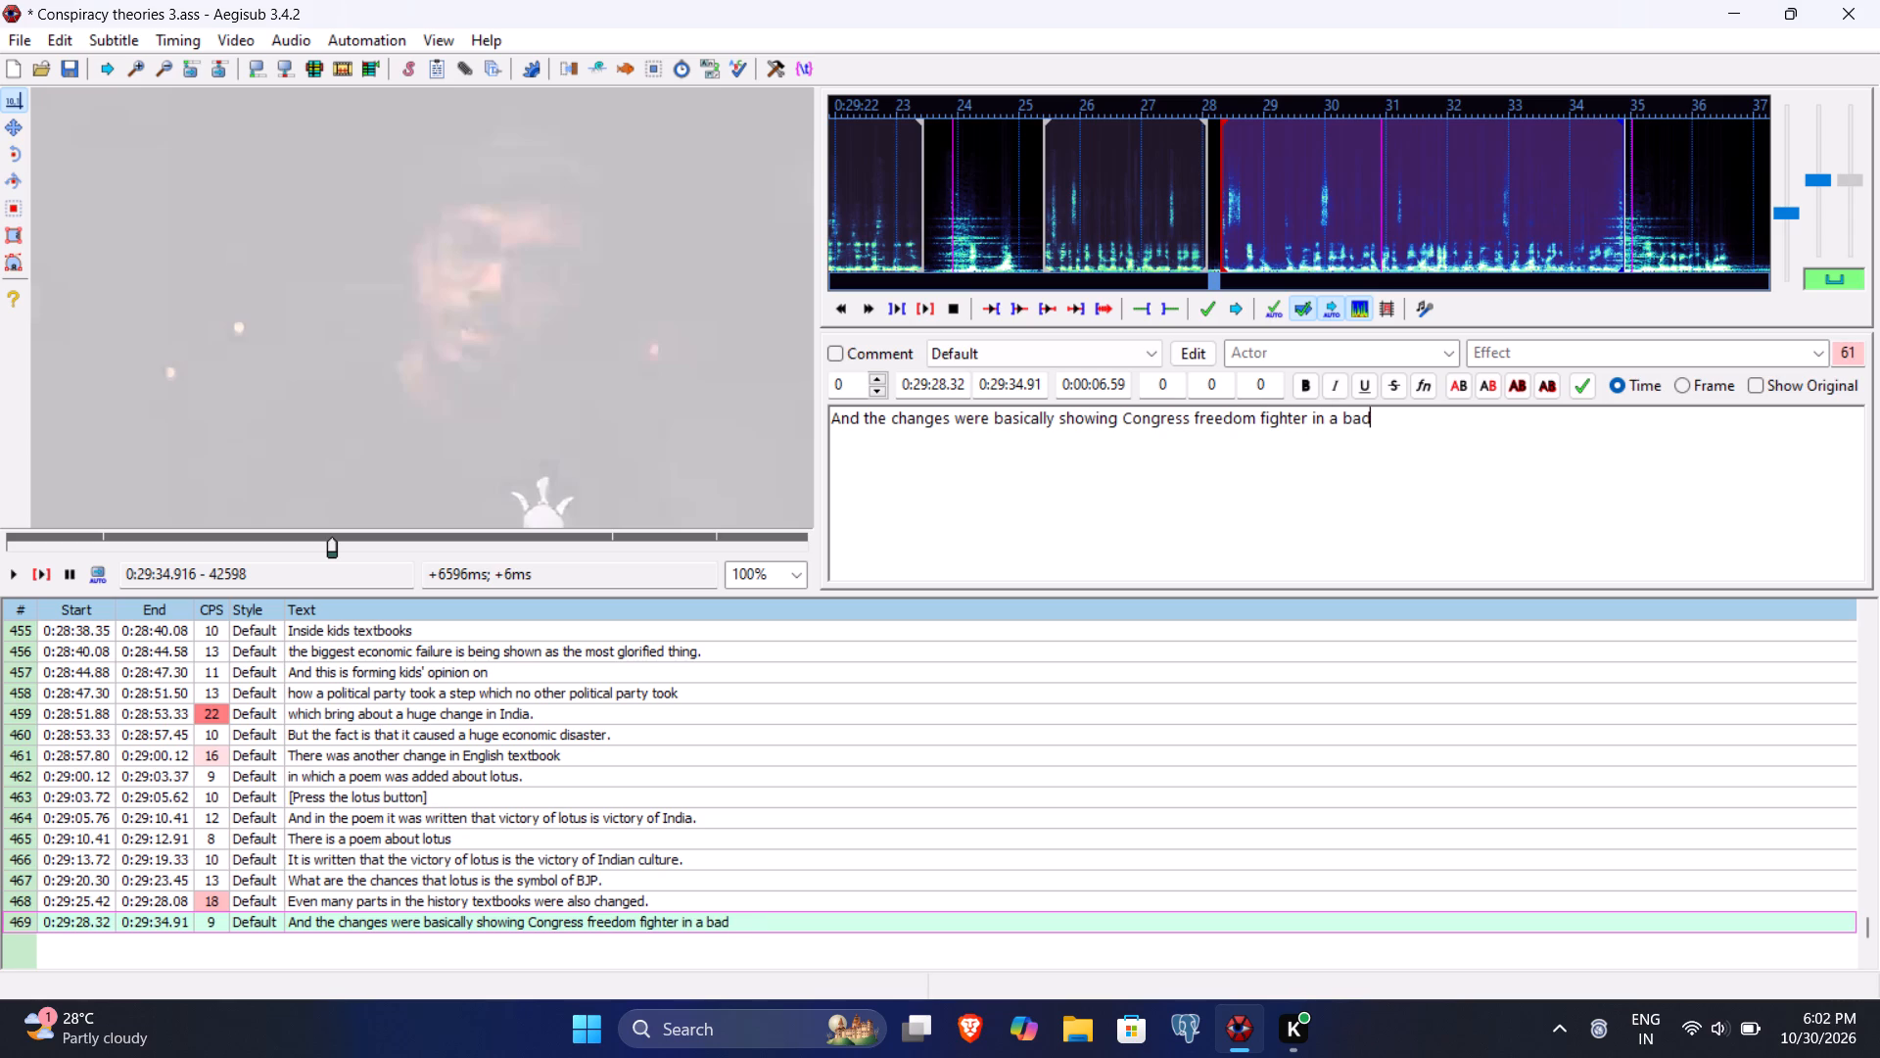
text(light/)
key(BackSpace)
key(period)
key(Return)
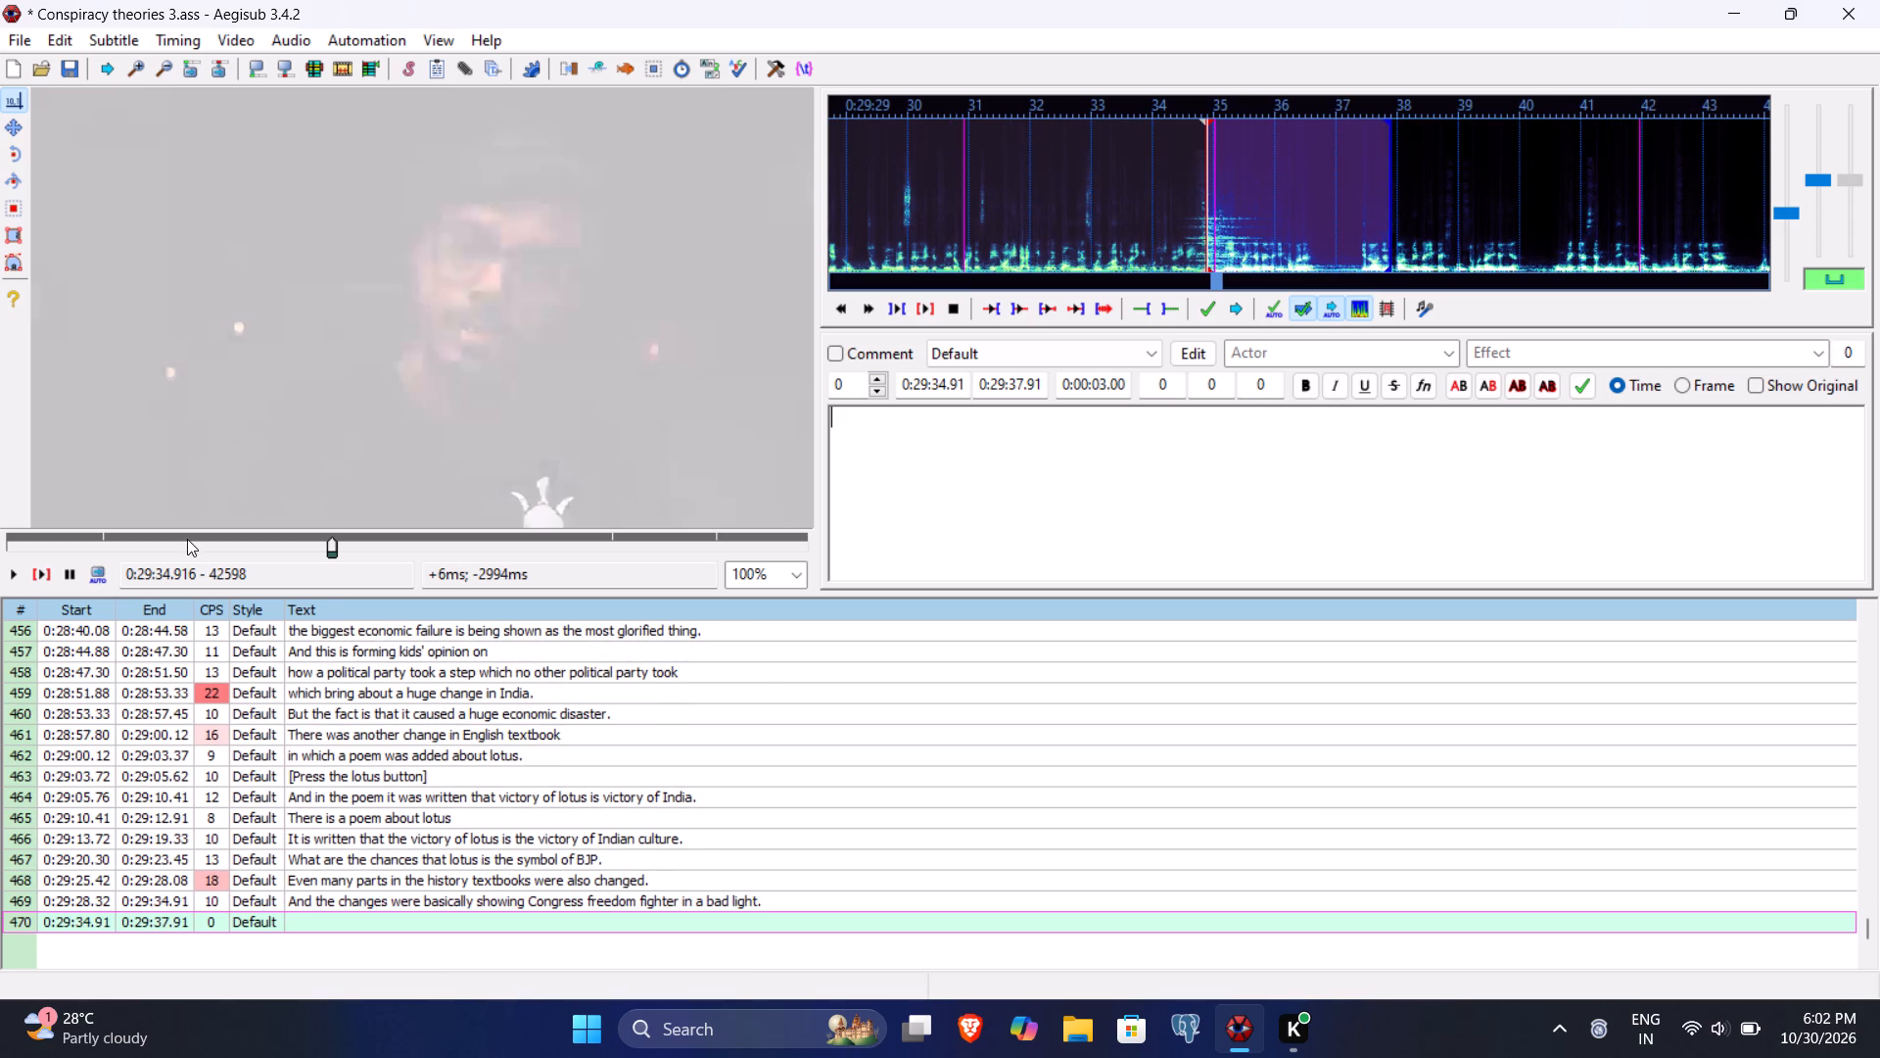
Play line 470 through its phrase and set its end time to 0:29:36.75.
click(52, 571)
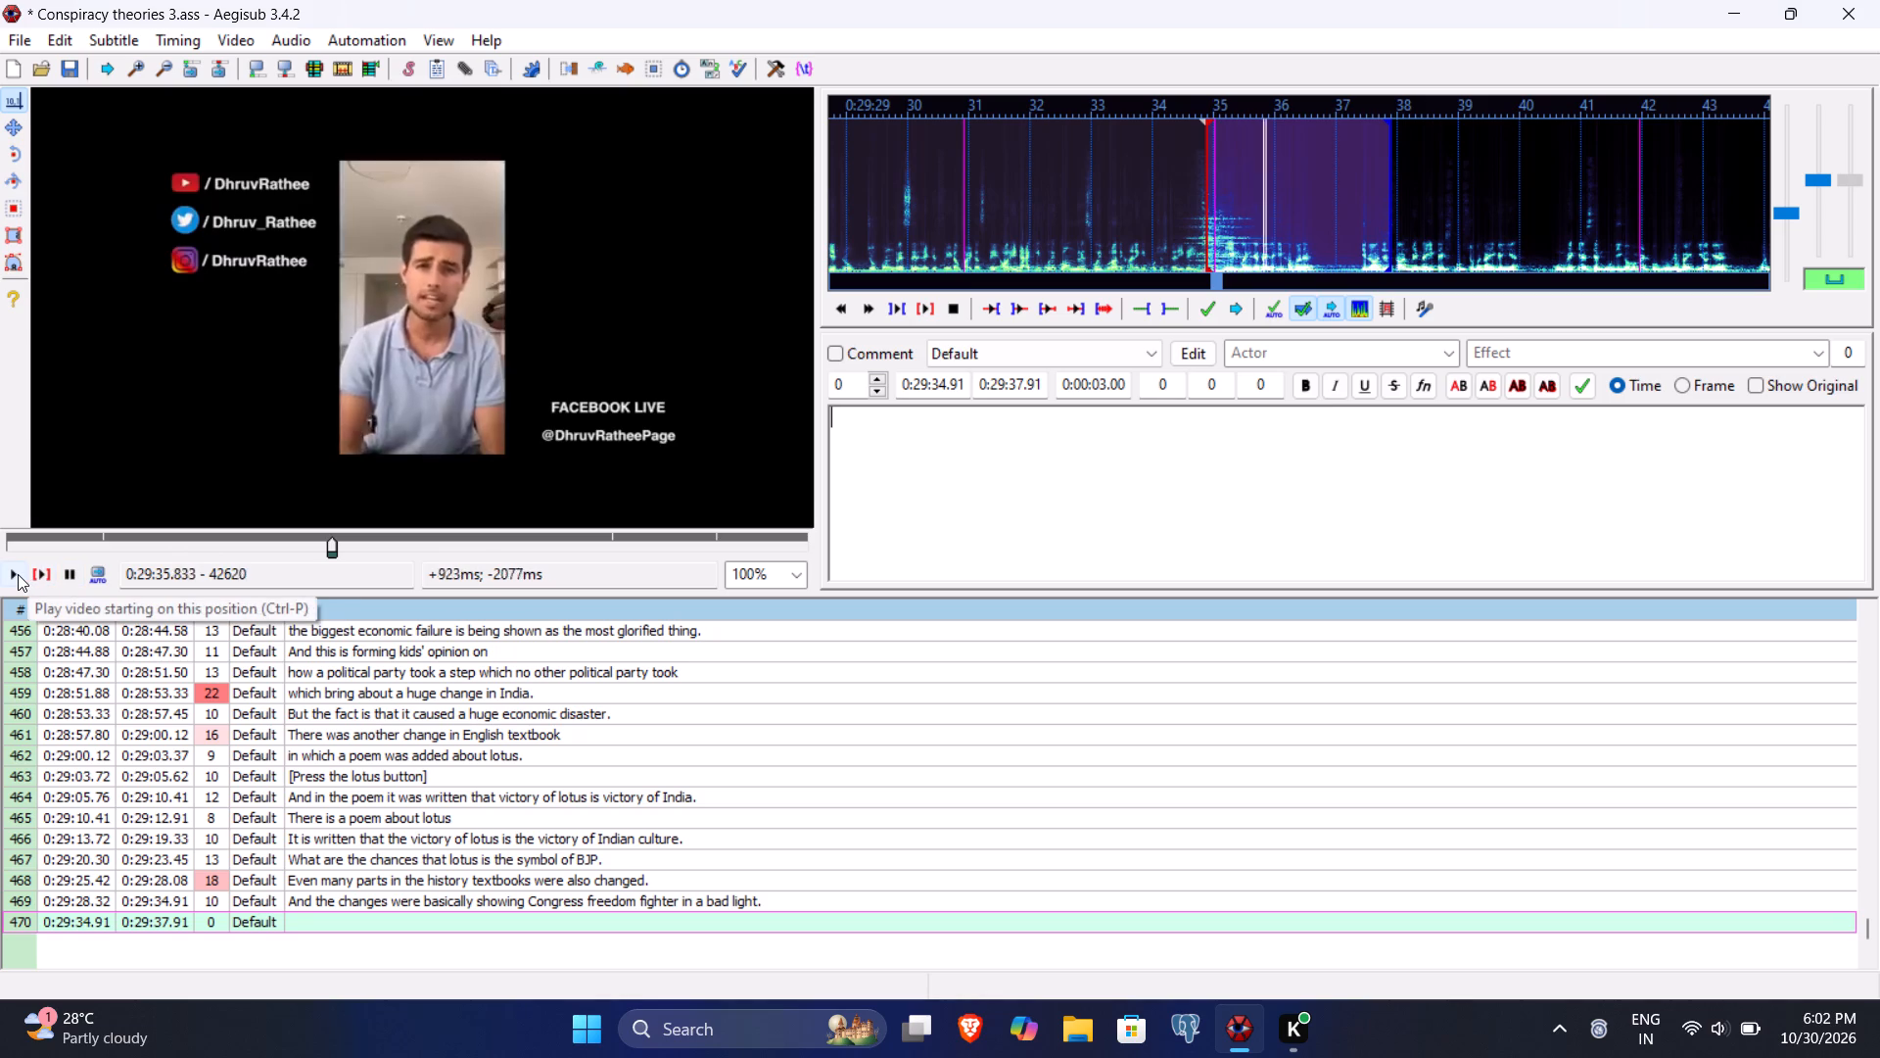
click(18, 574)
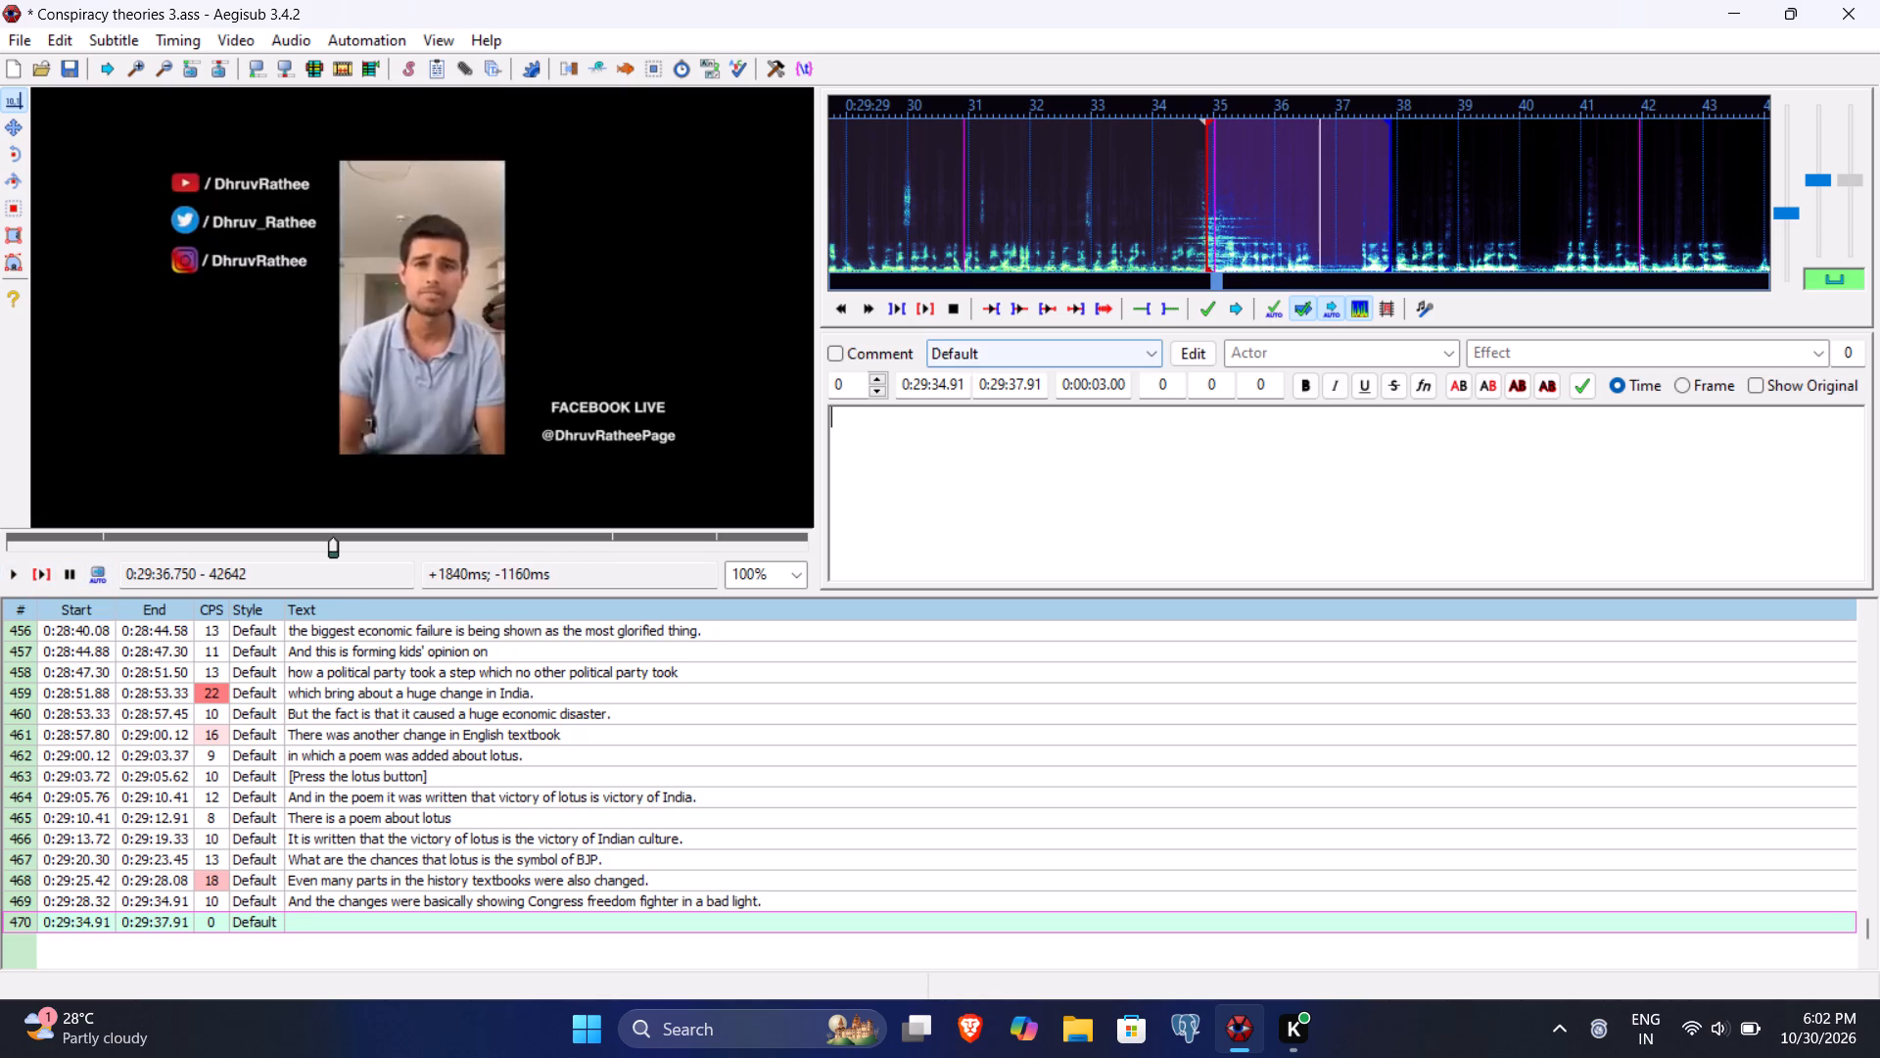
click(1017, 379)
text(675)
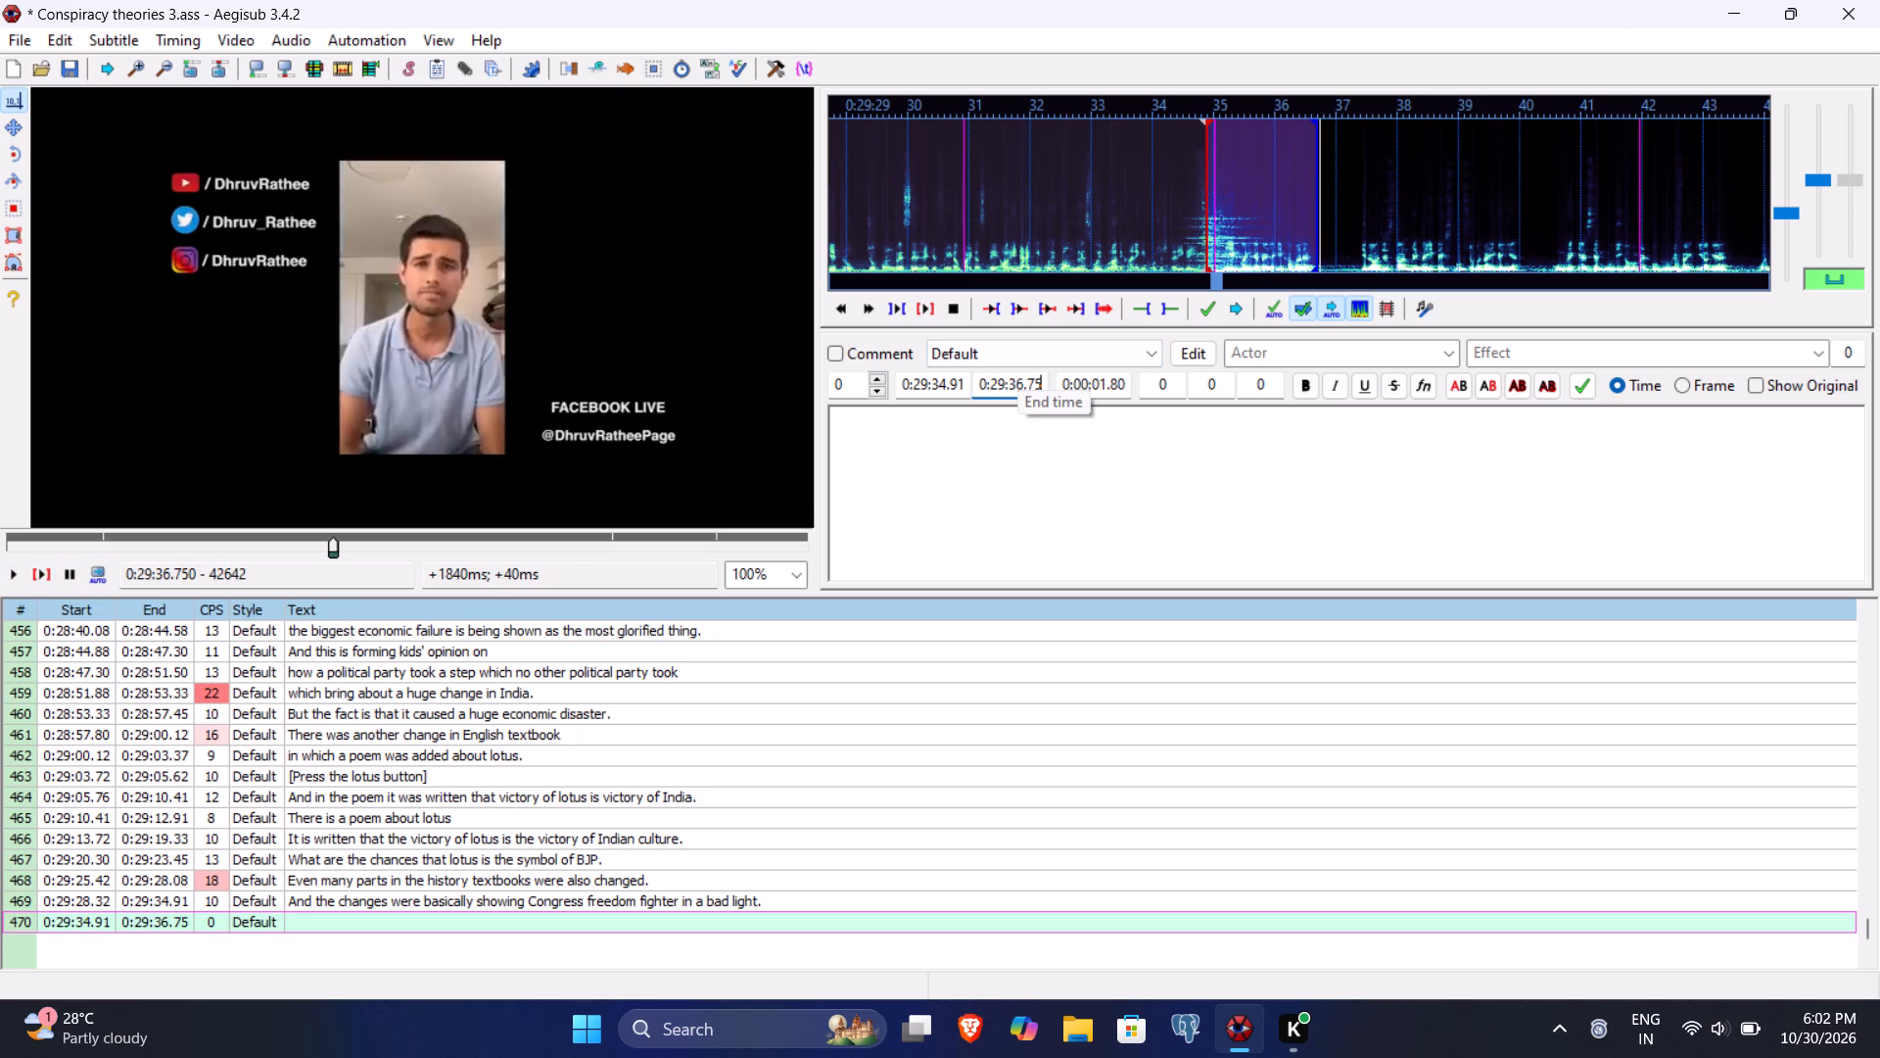
Enter line 470's text as "[The news is from a month back]" and commit the line.
click(1031, 497)
key(bracketleft)
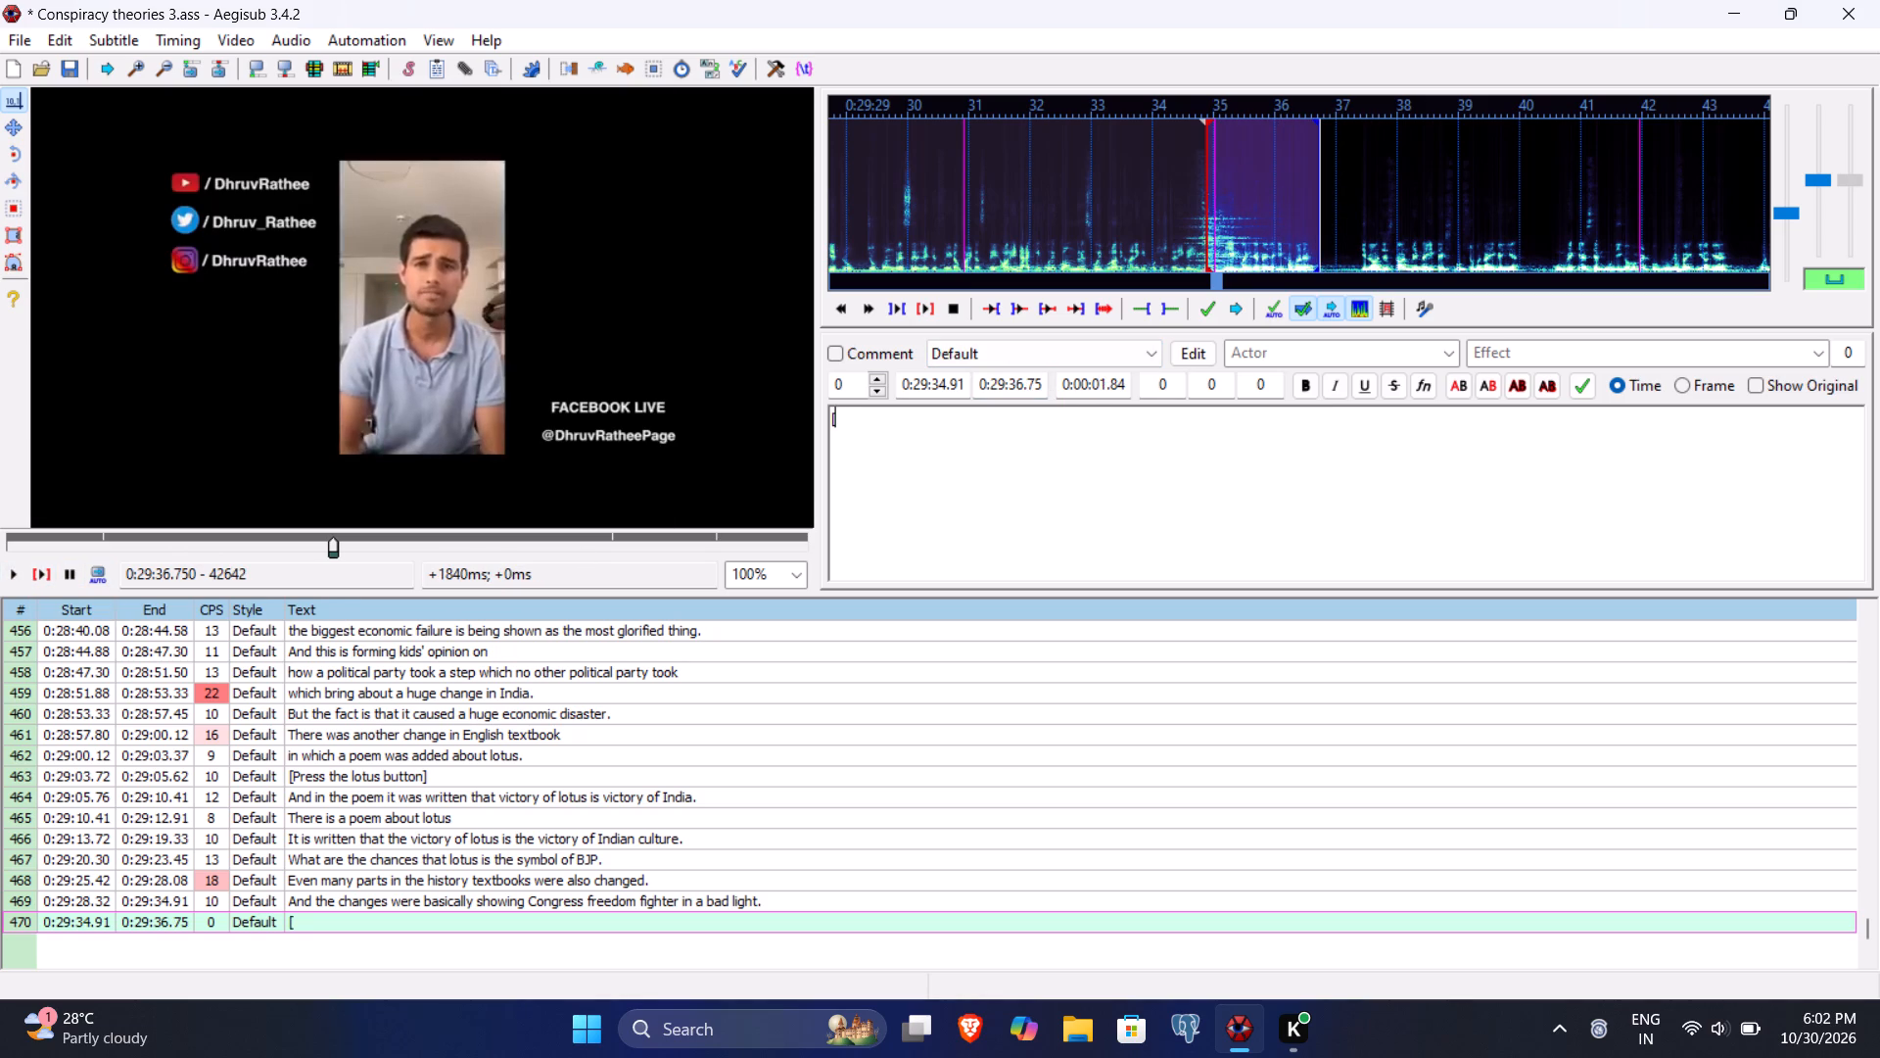
text(The news f)
key(BackSpace)
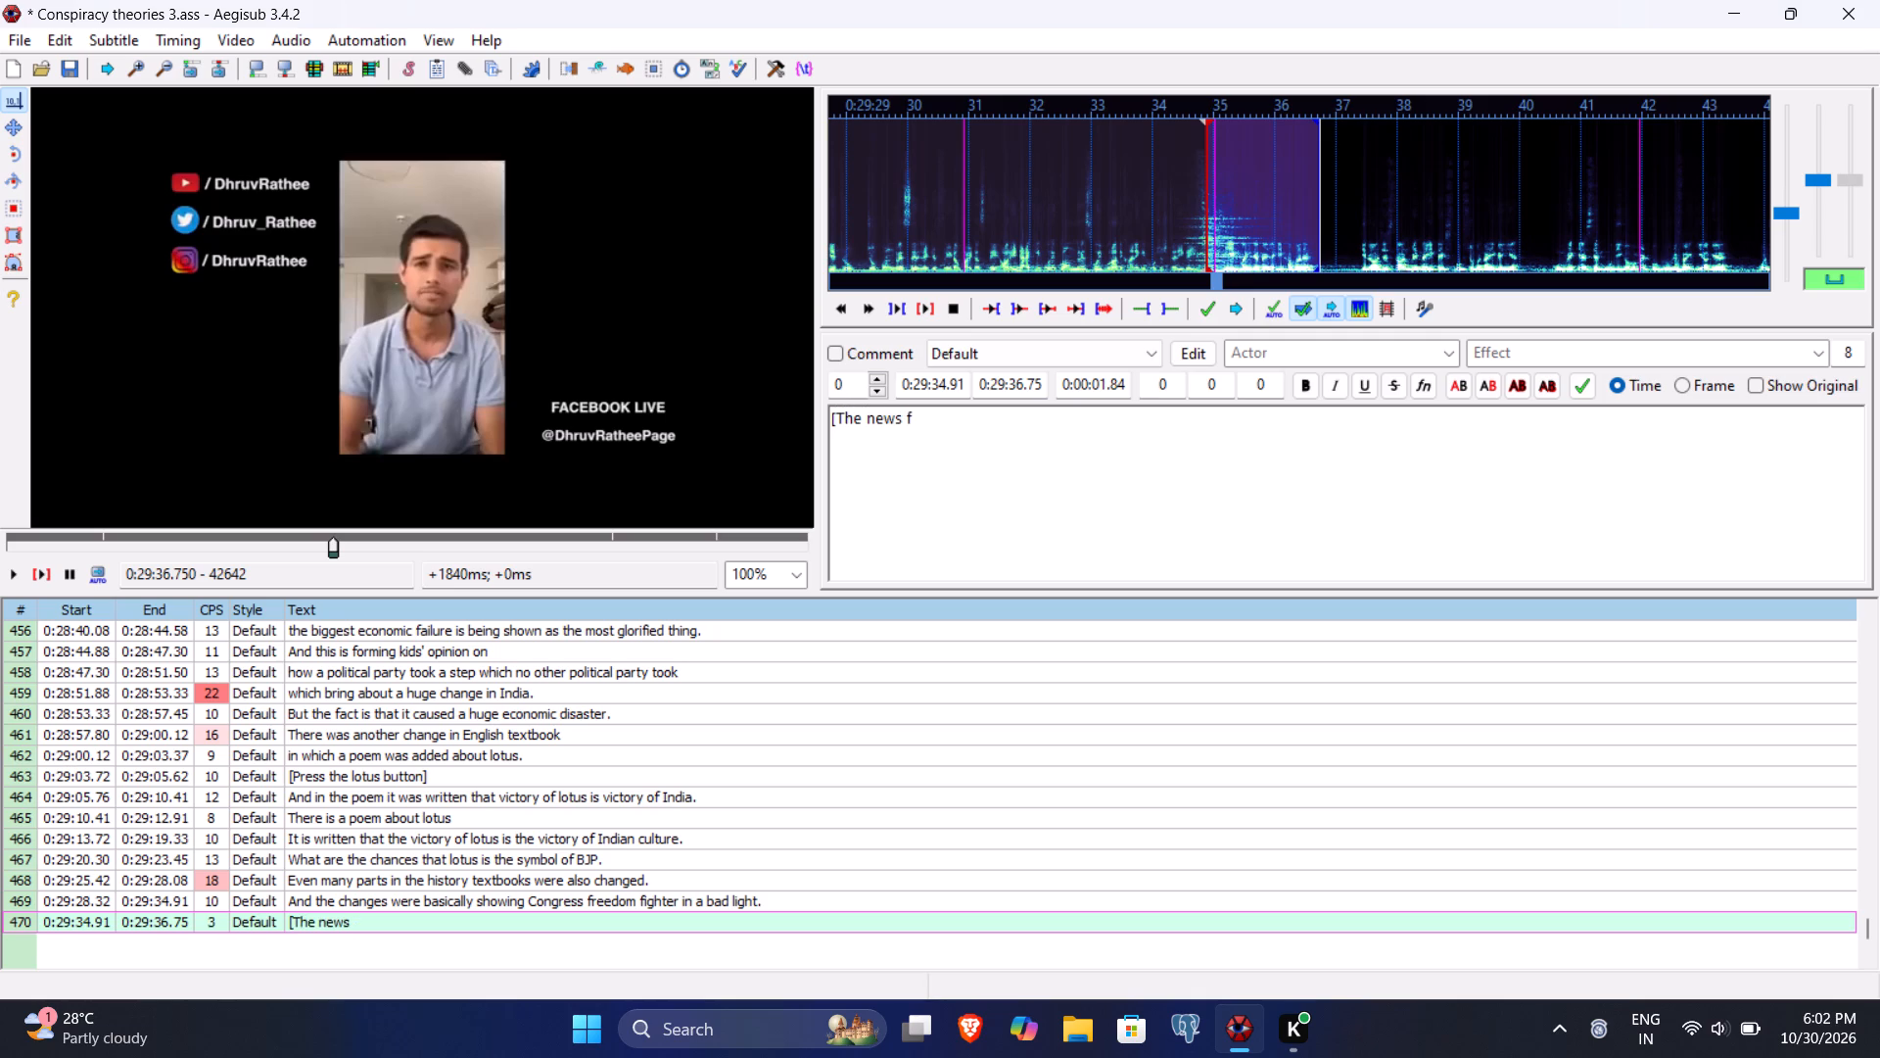
text(is from a mot)
key(BackSpace)
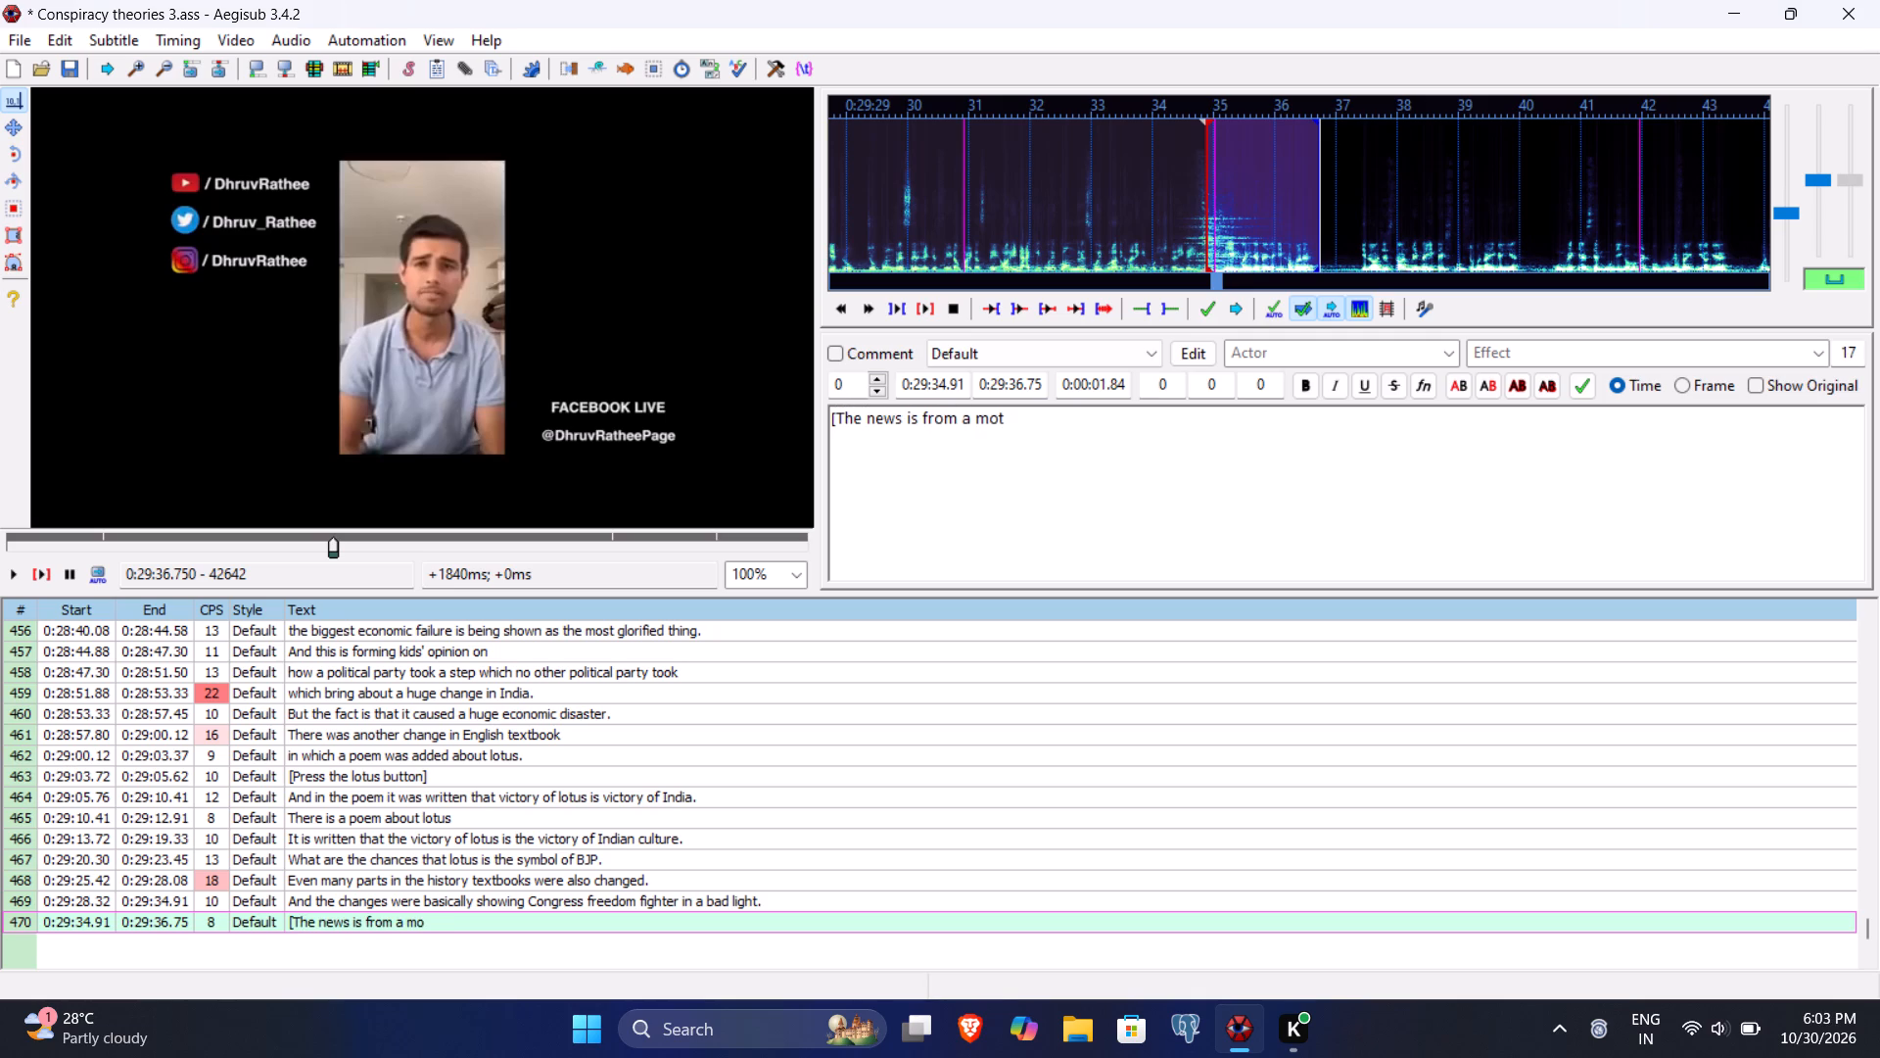
text(nth back])
key(Return)
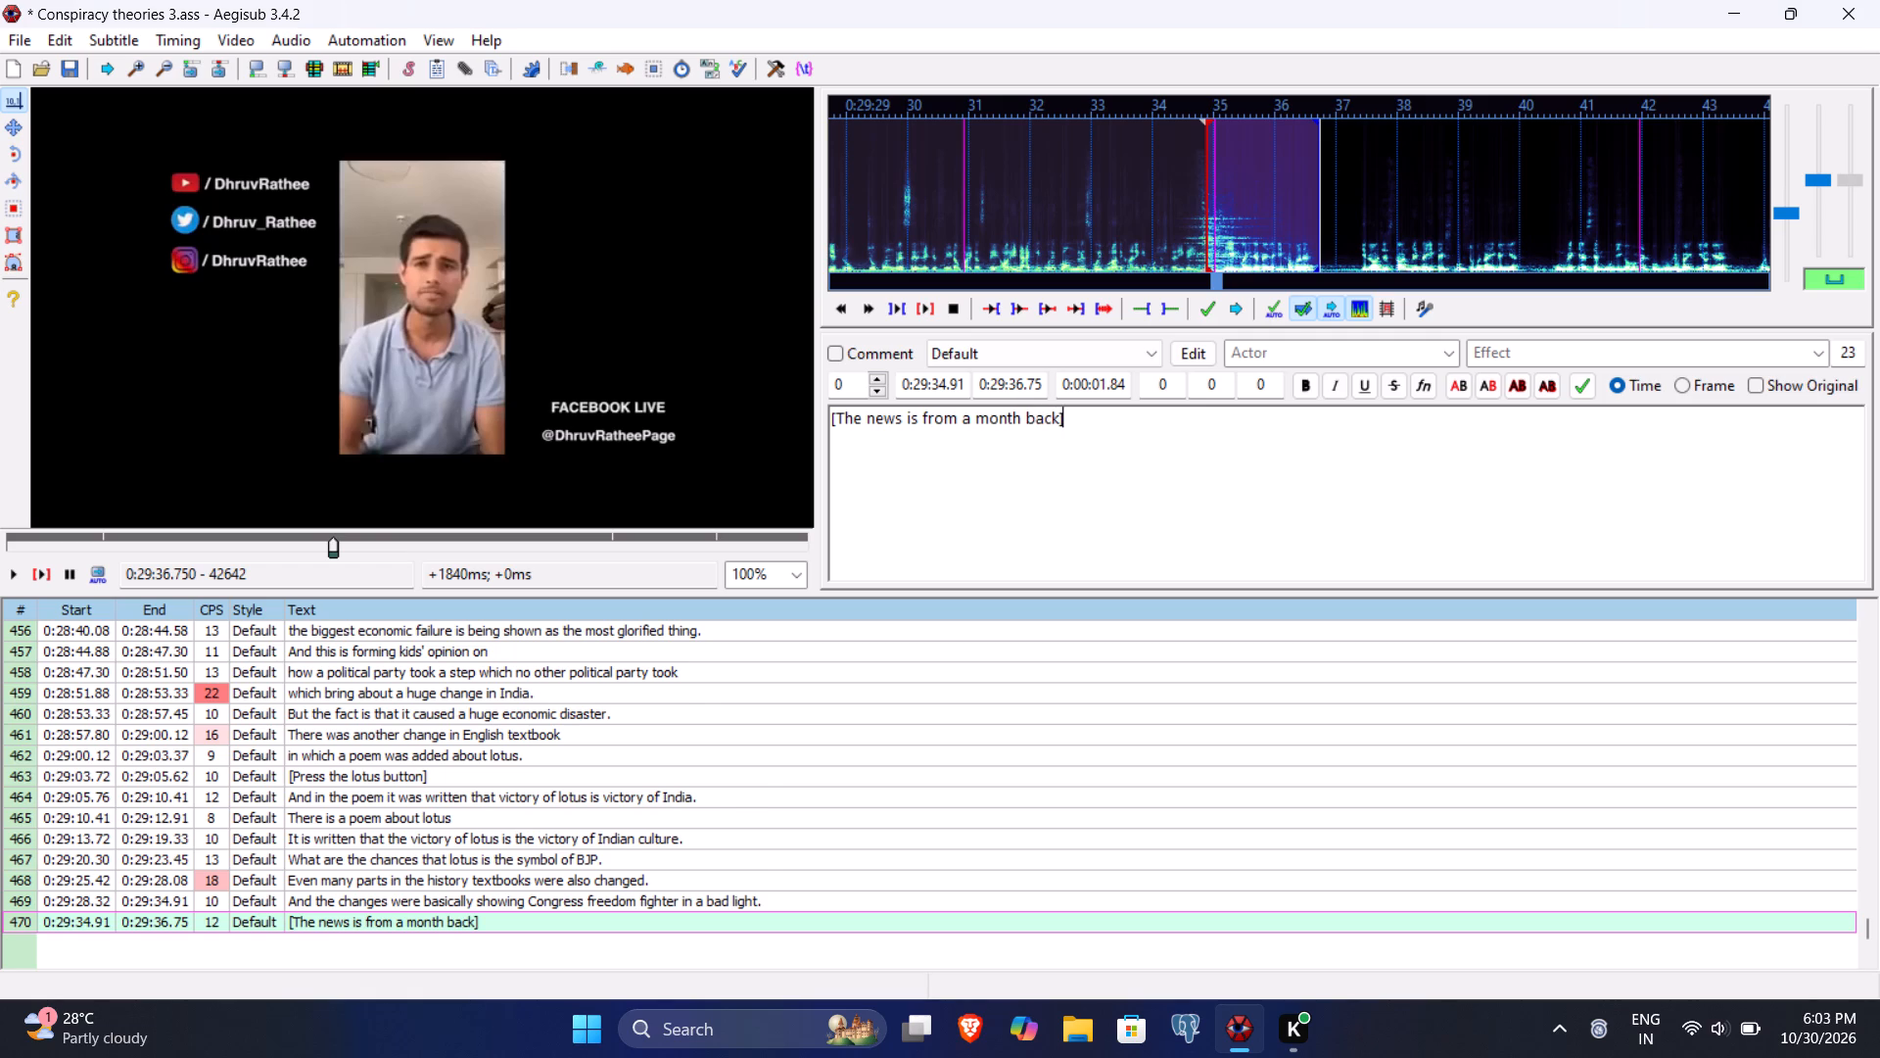
Play line 471 through its phrase, setting its end time to 0:29:40.08 and its start time to 0:29:37.40.
click(53, 567)
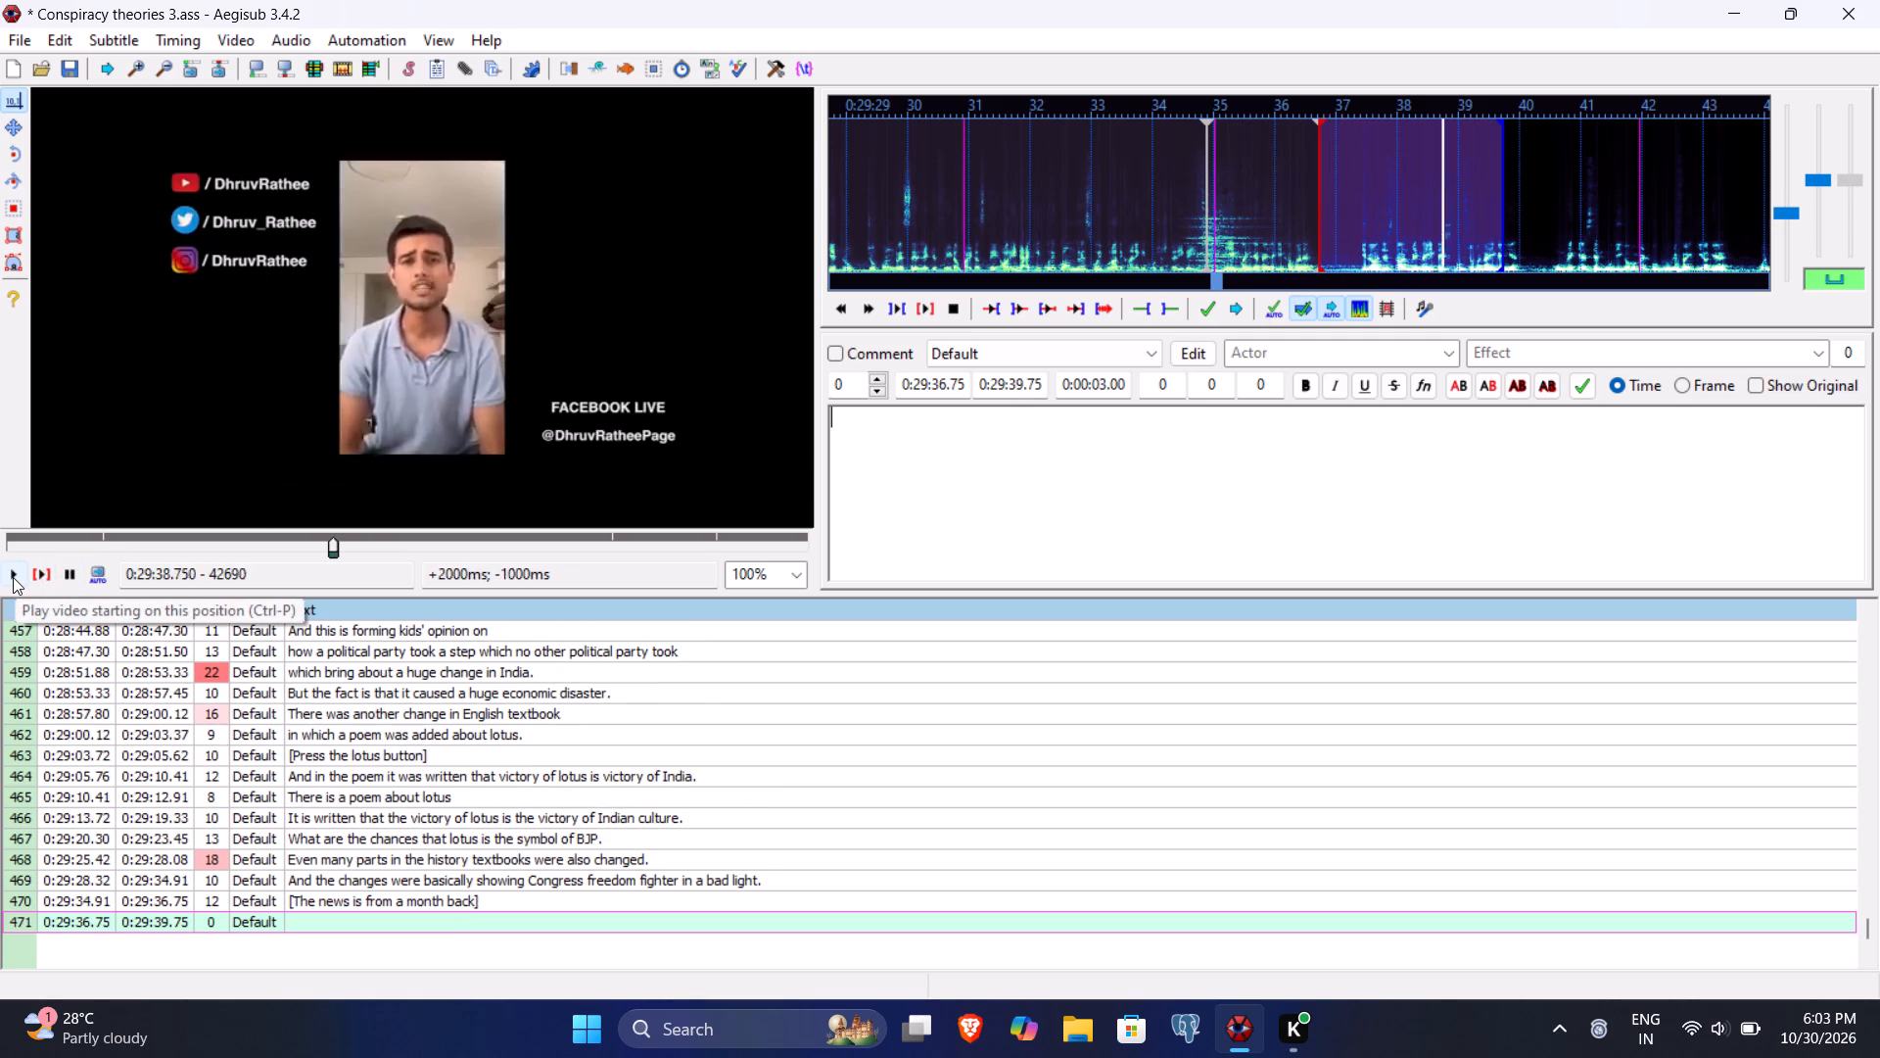
click(13, 577)
click(13, 577)
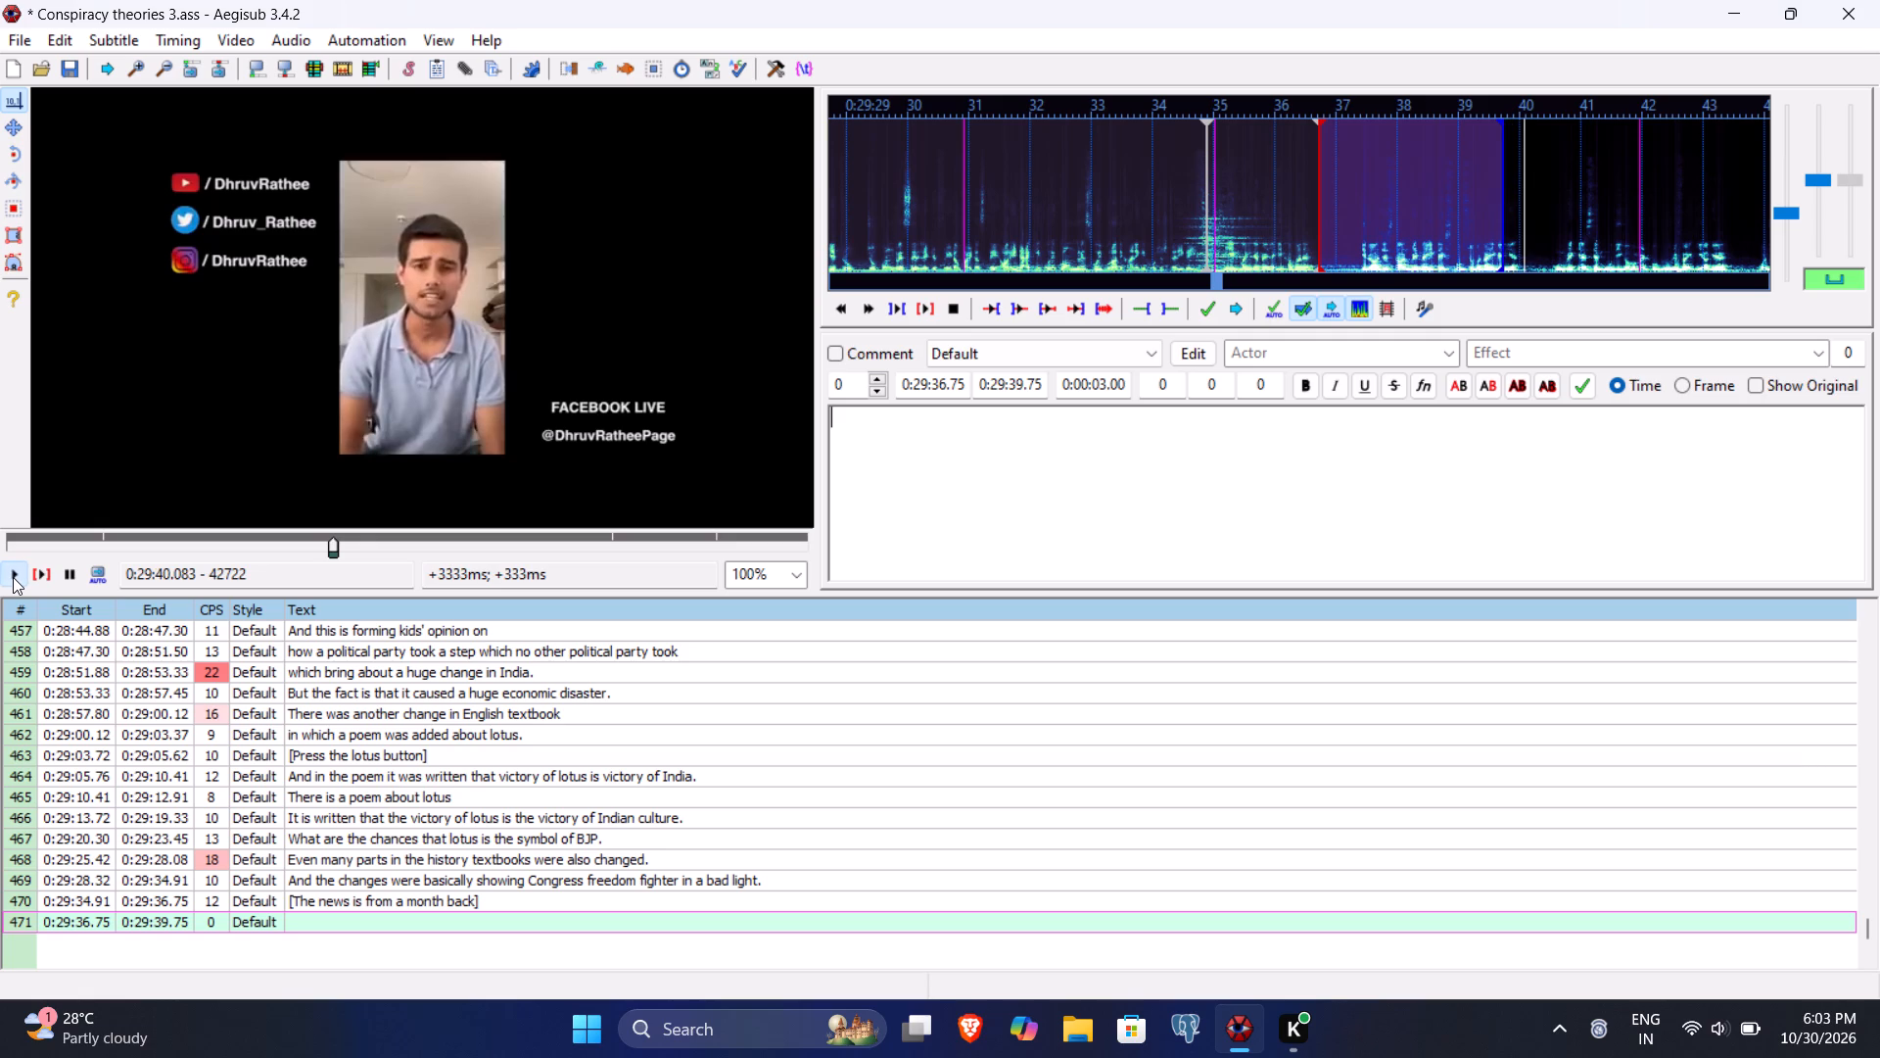
click(1010, 388)
text(4008)
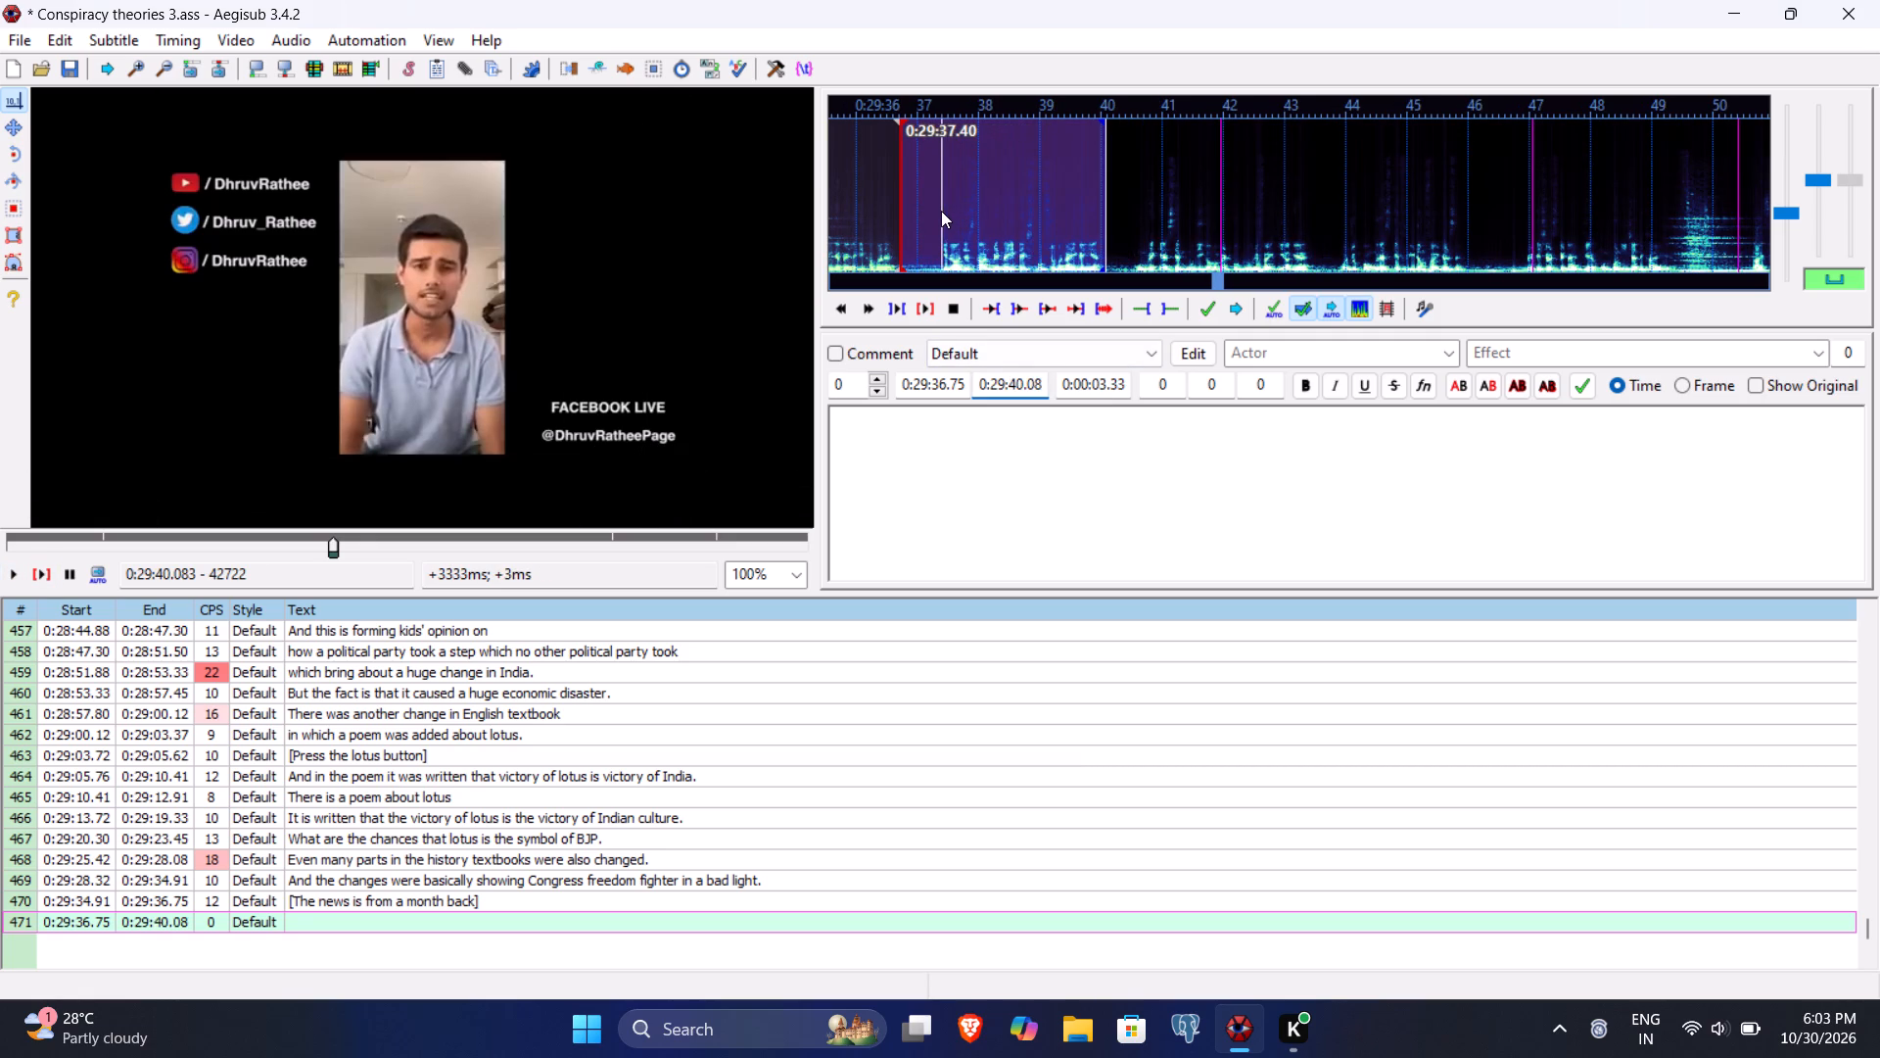
click(938, 372)
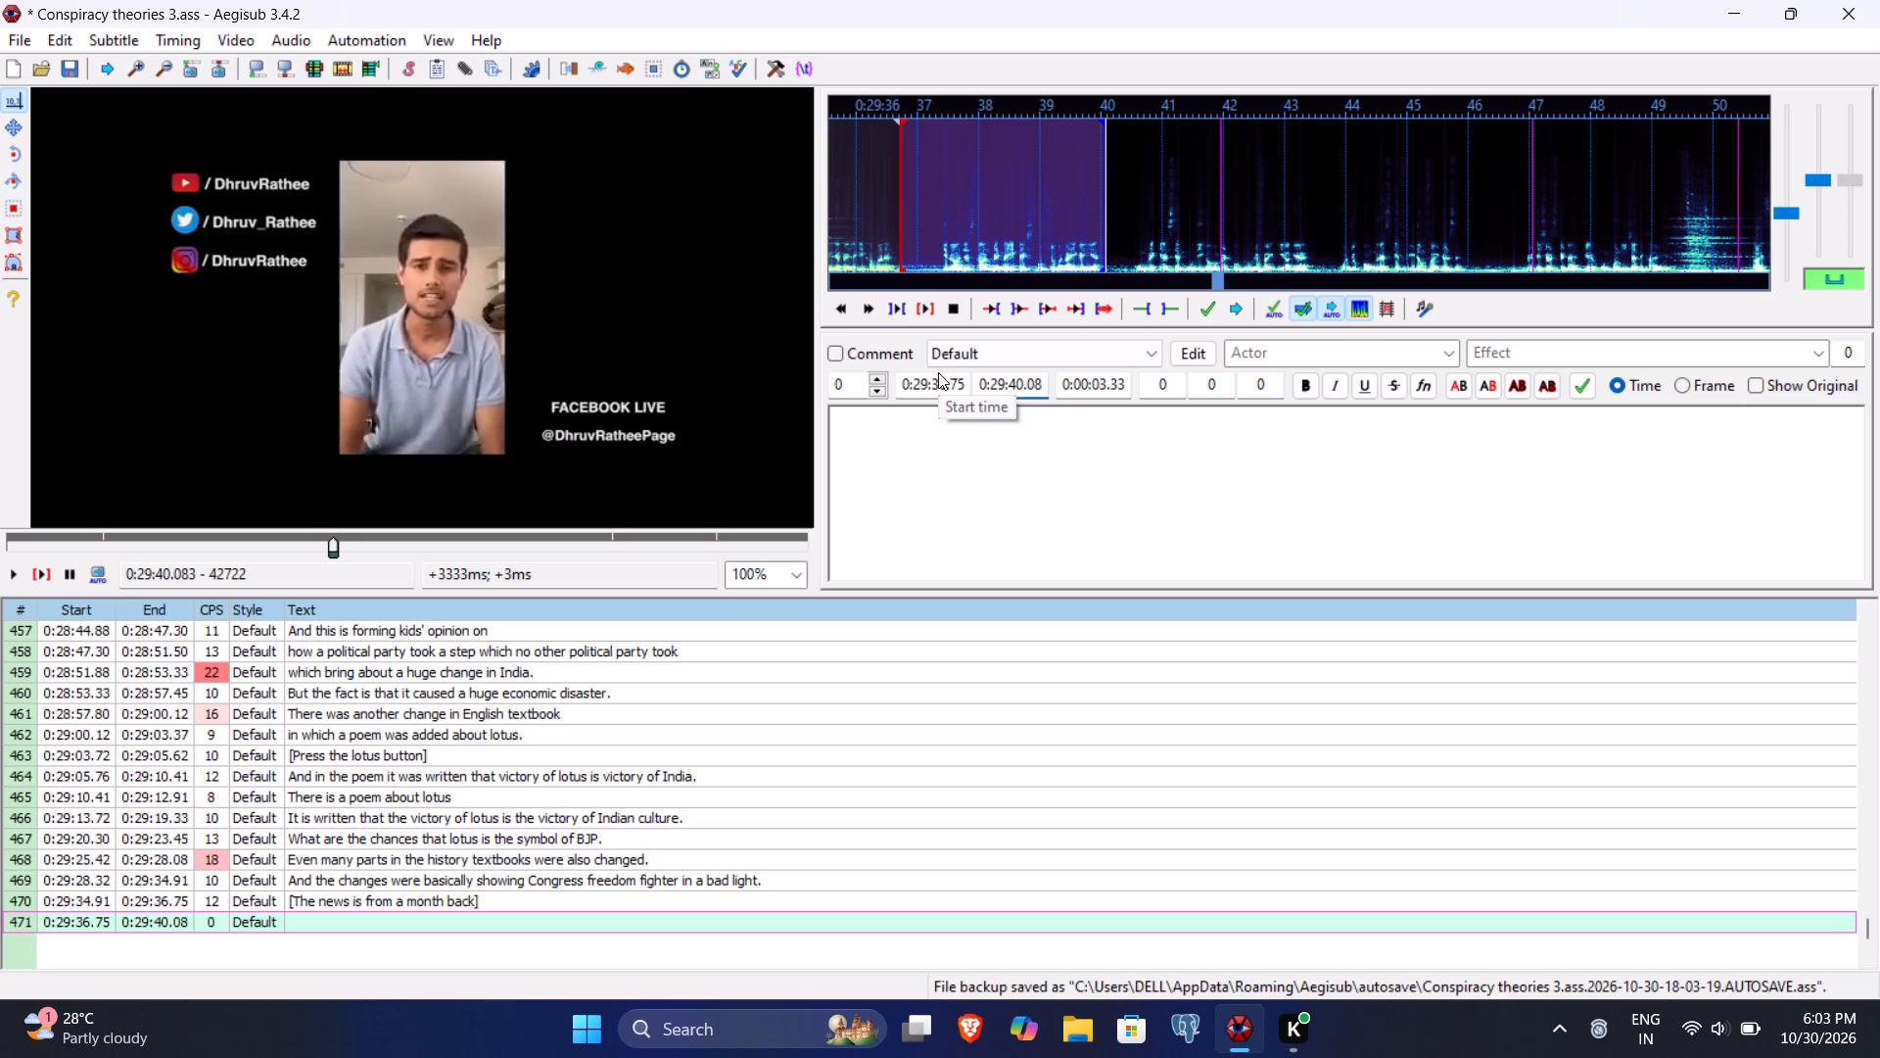
click(942, 391)
key(BackSpace)
text(740)
Enter line 471's text as "[the new textbooks which were printed in Rajastan]" and commit the line.
click(917, 494)
key(bracketleft)
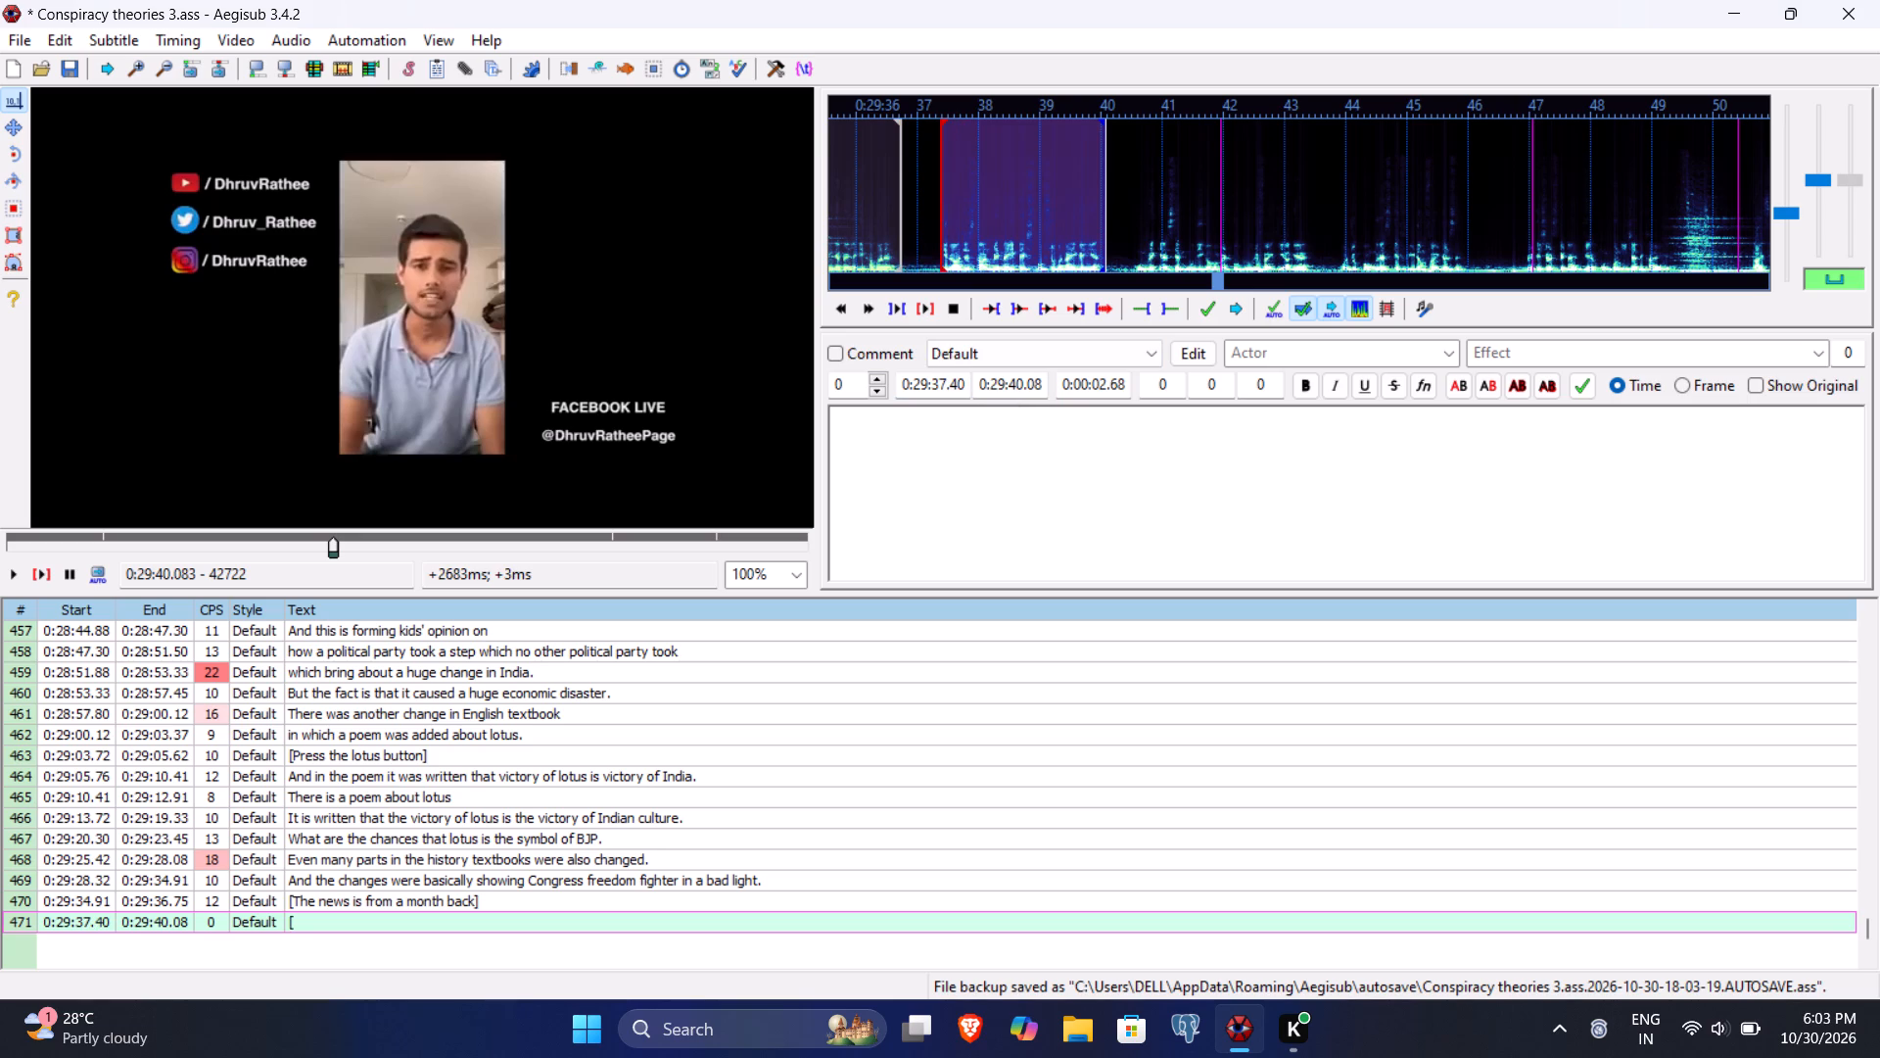
text(the new textbooks we)
key(BackSpace)
text(hich were printed in)
key(space)
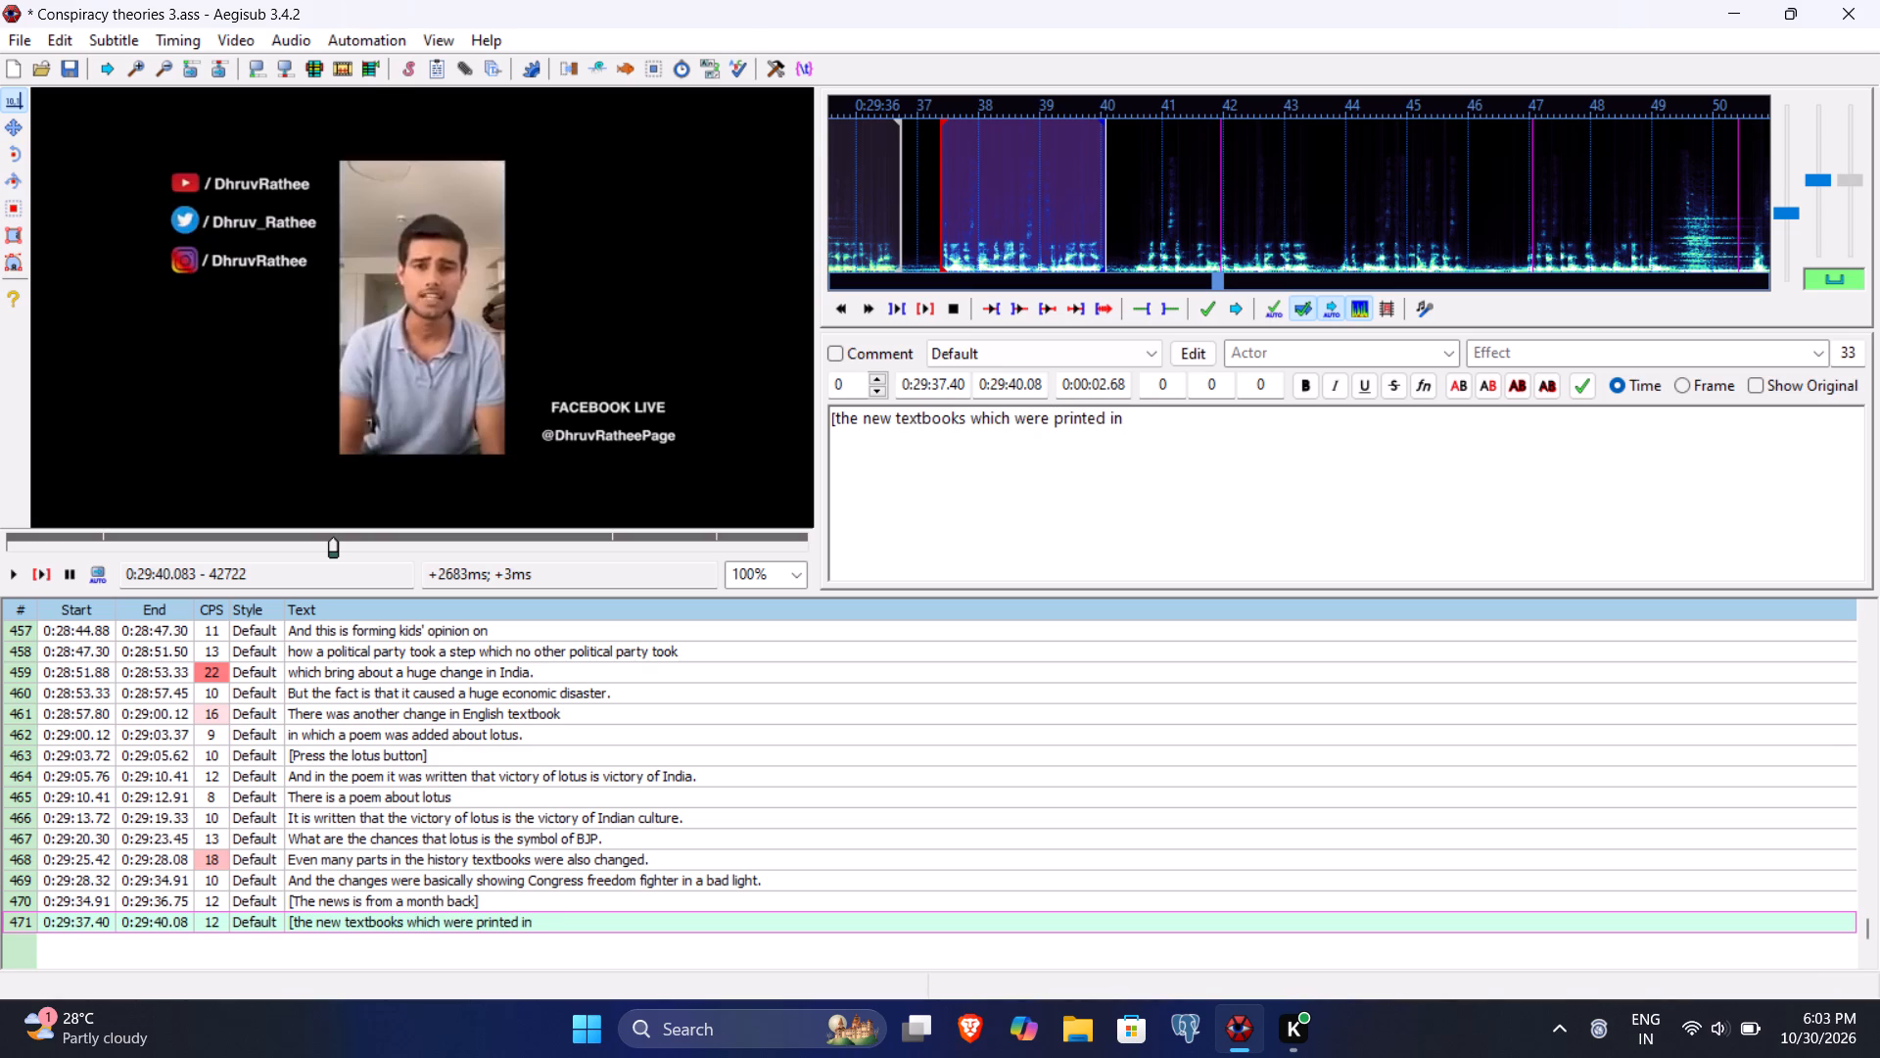
text(Rajasten)
key(BackSpace)
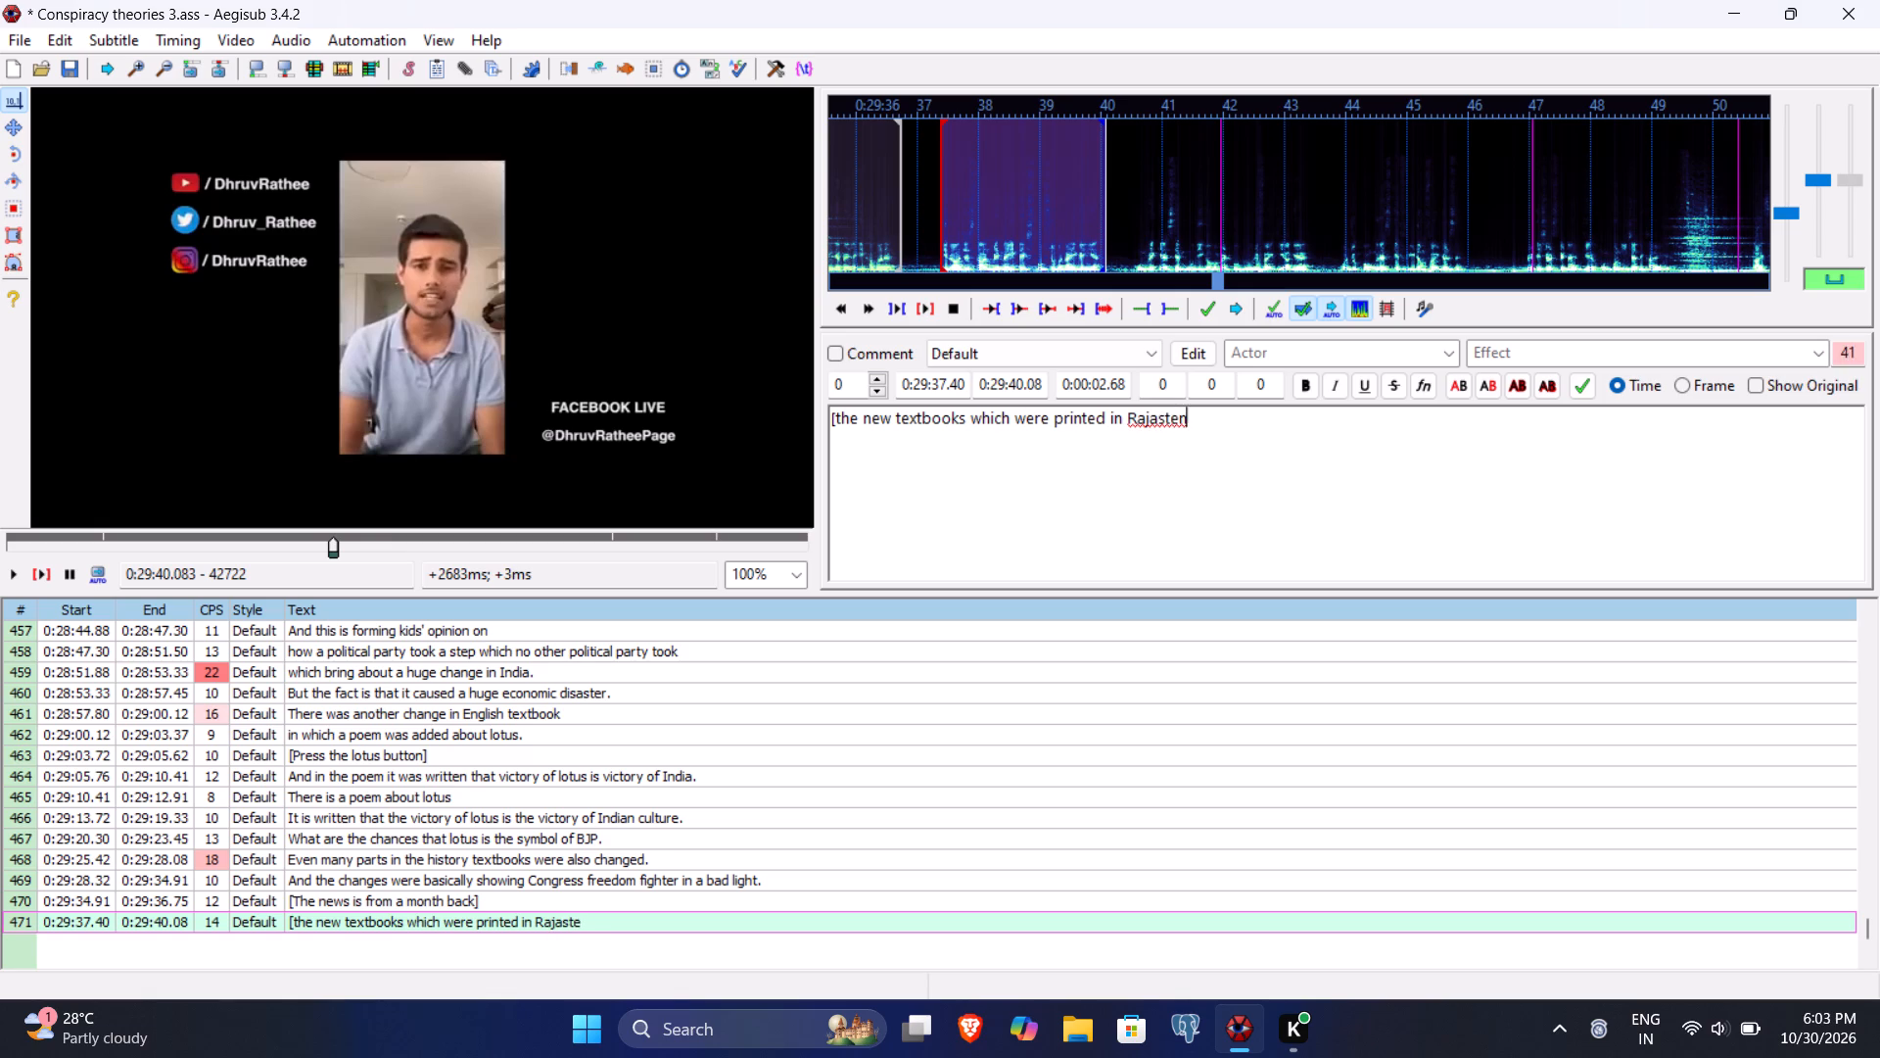
key(BackSpace)
key(a)
text(n])
key(Return)
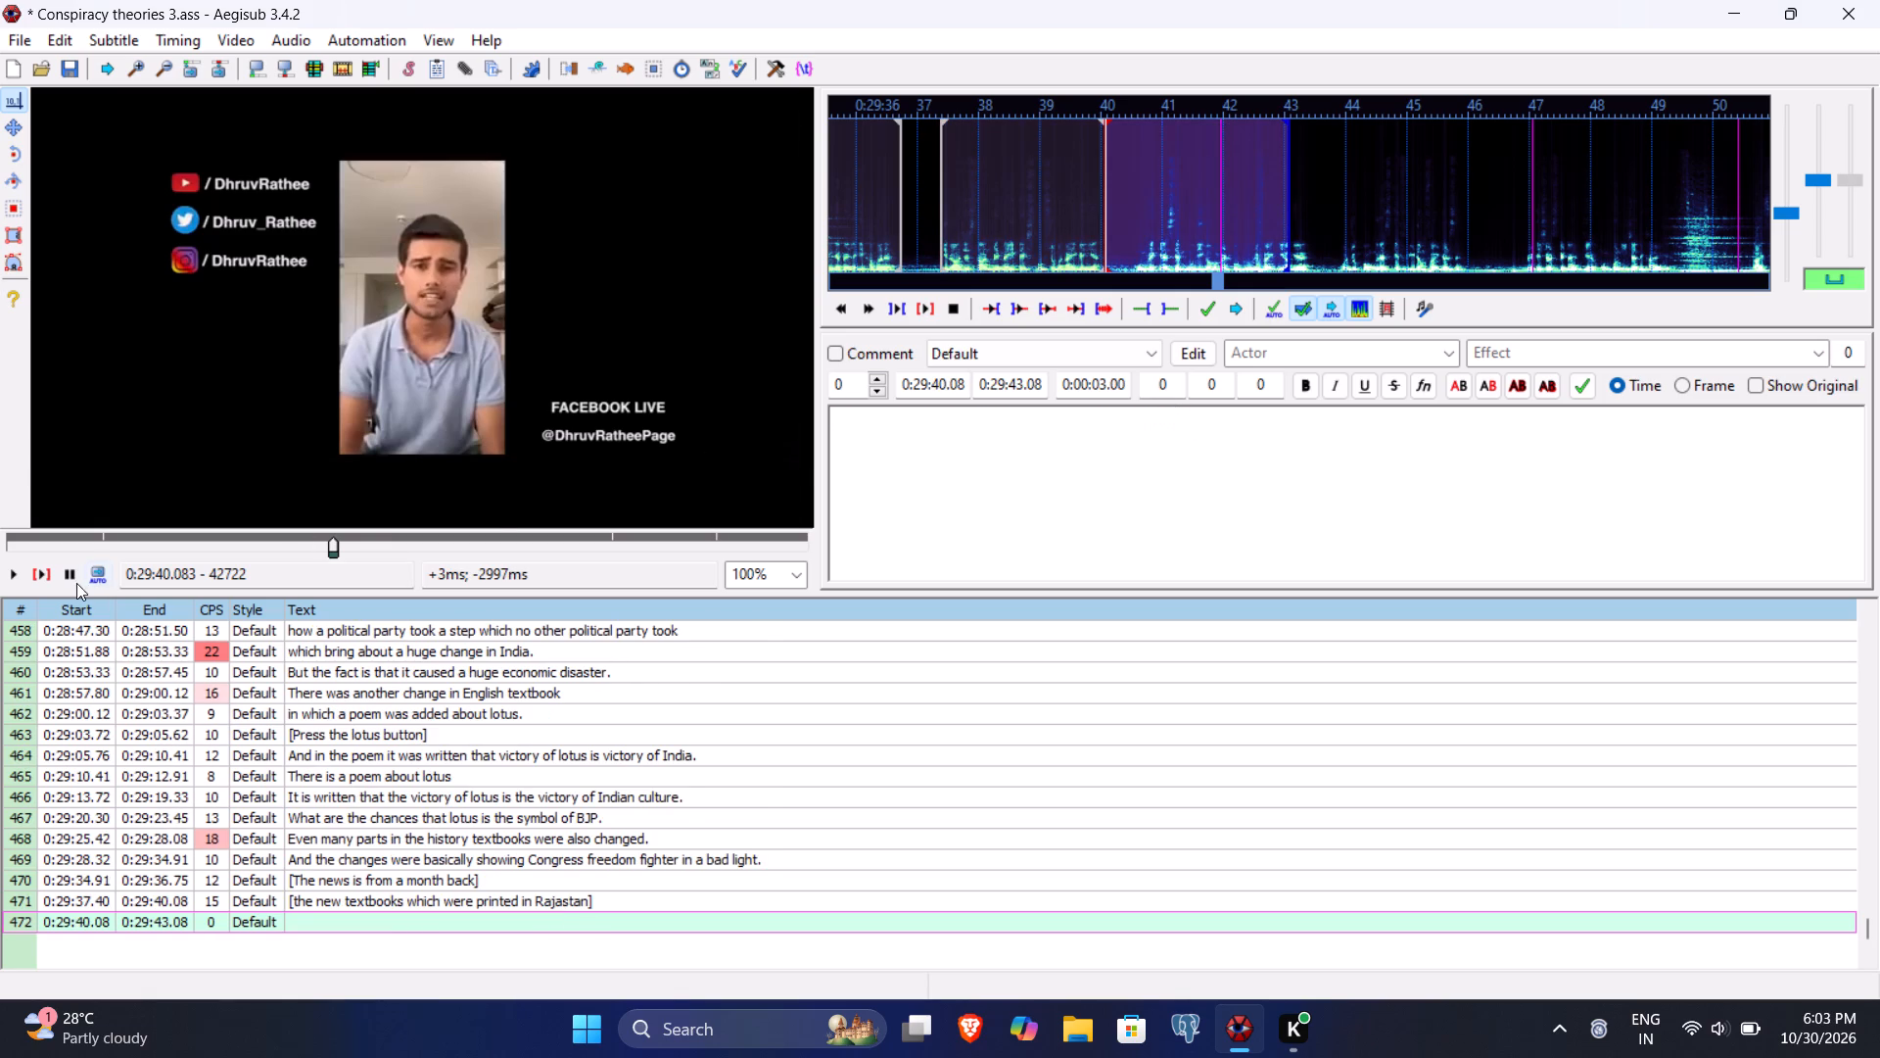
Play line 472 through its phrase, setting its end time to 0:29:43.50 and its start time to 0:29:40.50.
click(44, 573)
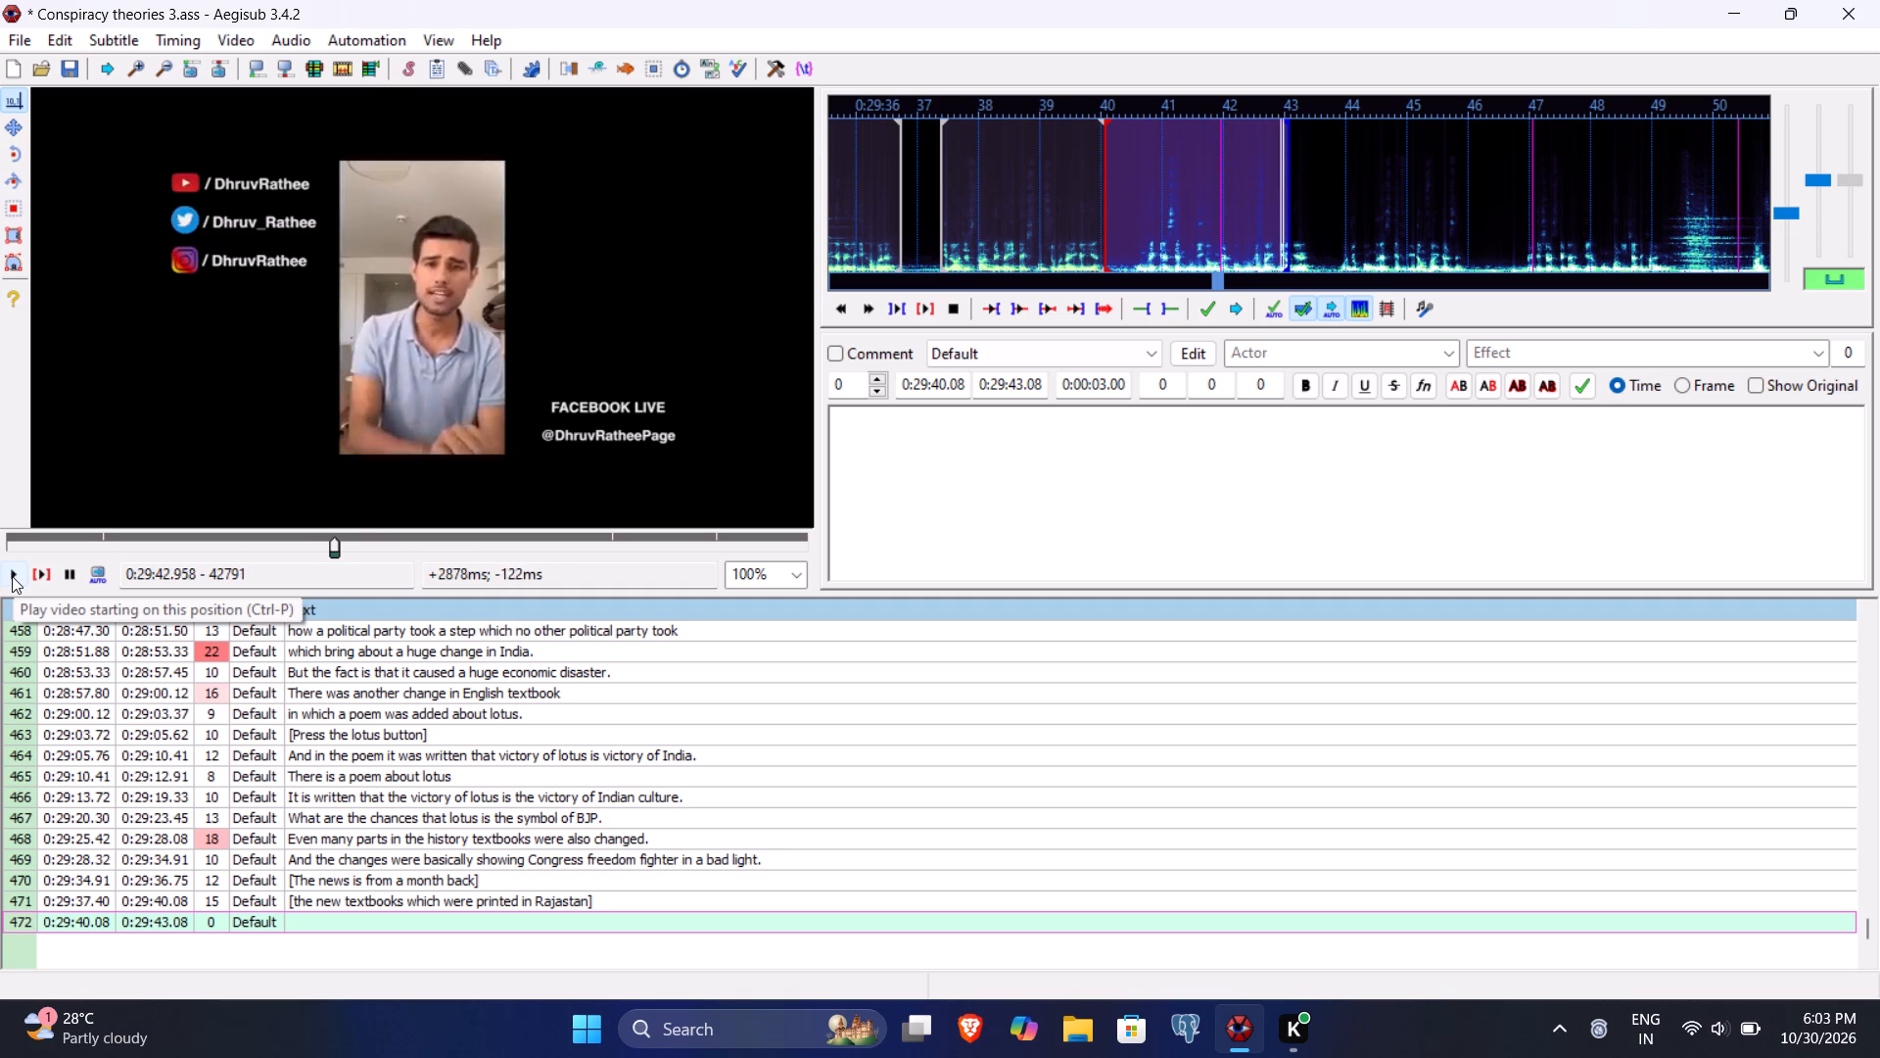
click(12, 576)
click(12, 576)
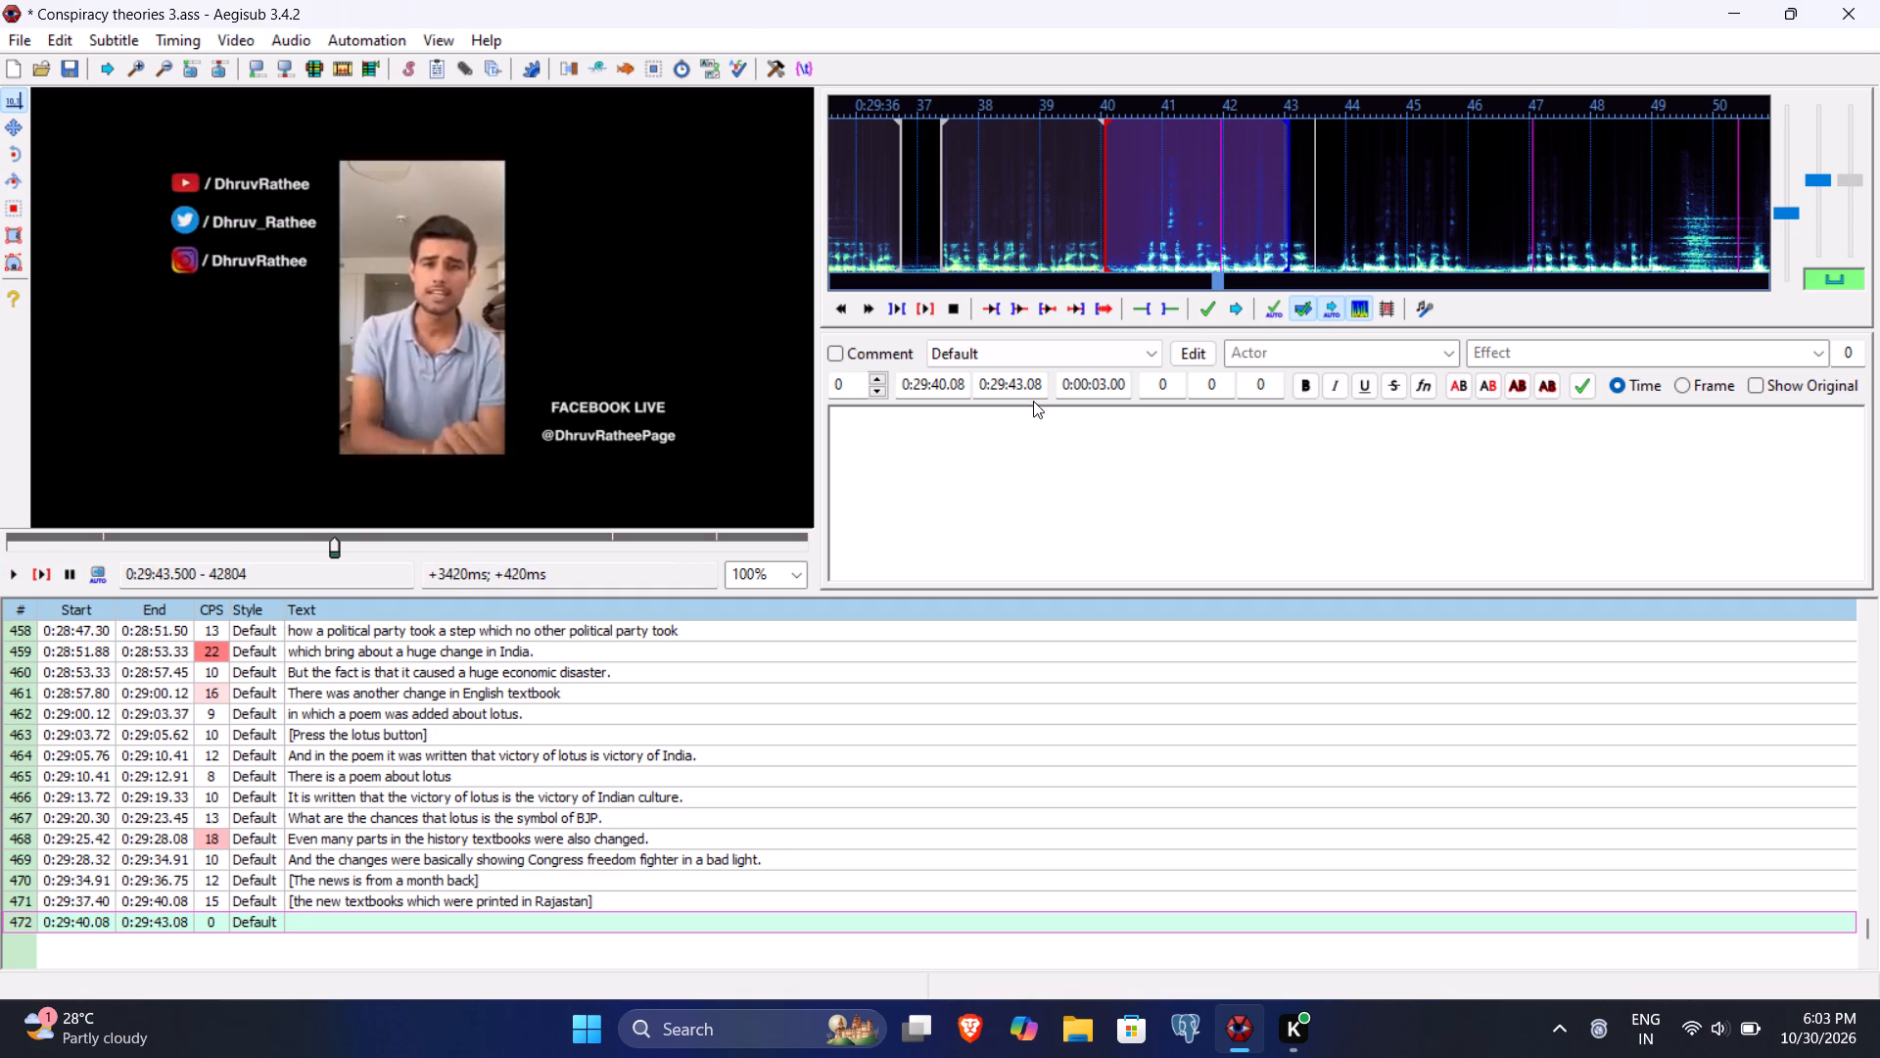
click(1027, 385)
text(50)
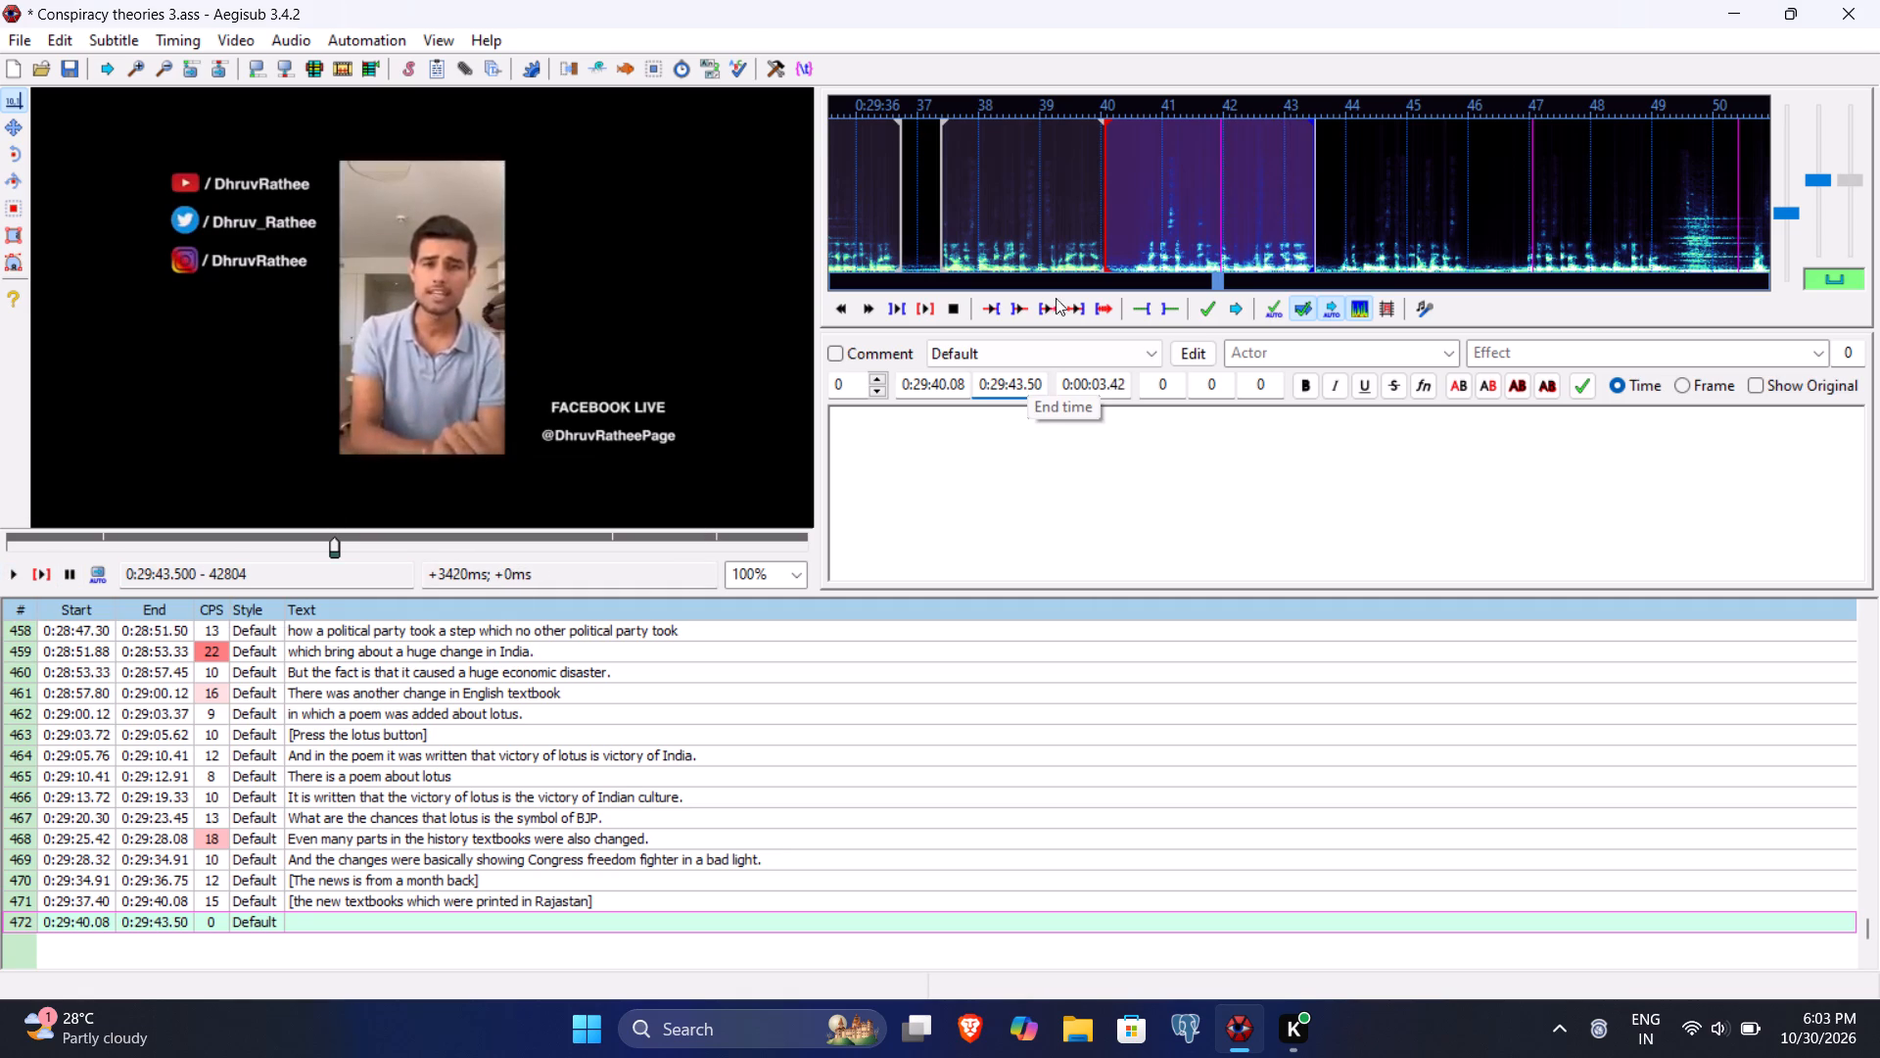
click(948, 388)
text(50)
Enter line 472's text as "[how Modi government is glorified]" and commit the line.
click(947, 443)
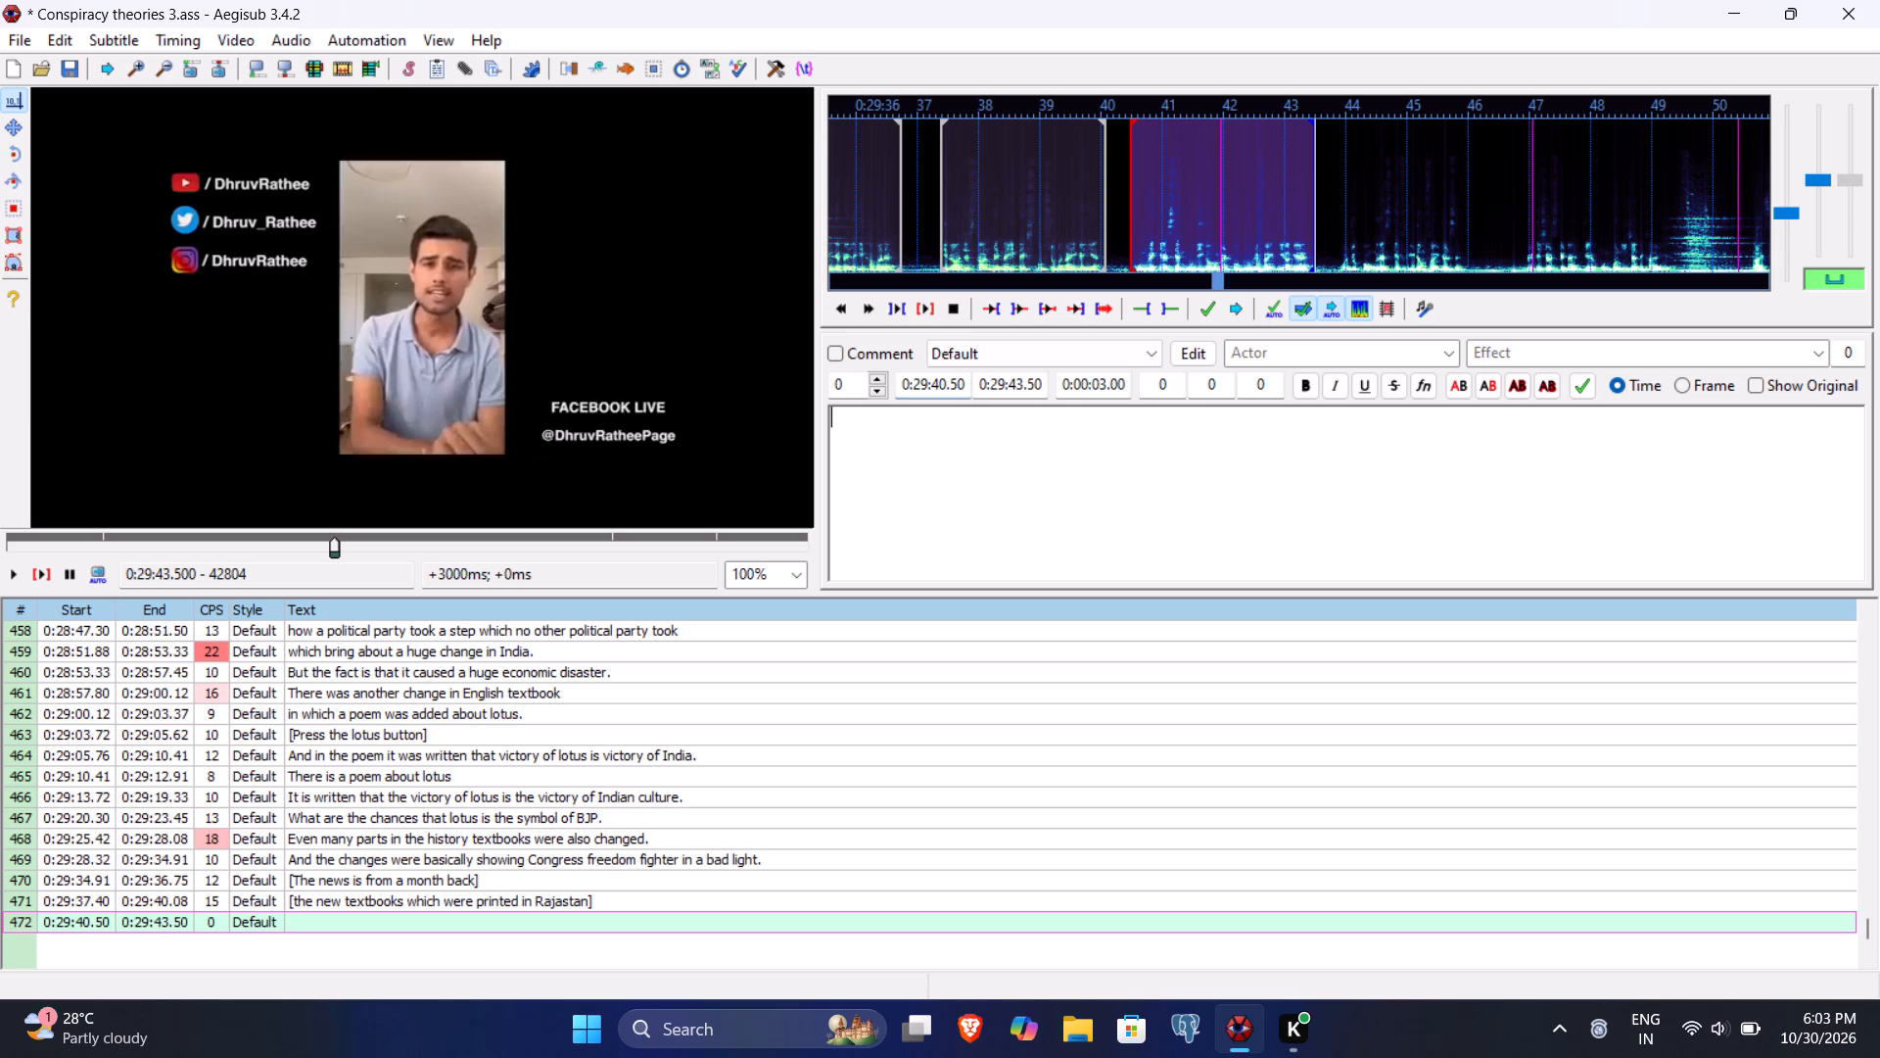
key(bracketleft)
text(how)
key(space)
text(Modi government is glorified)
key(bracketright)
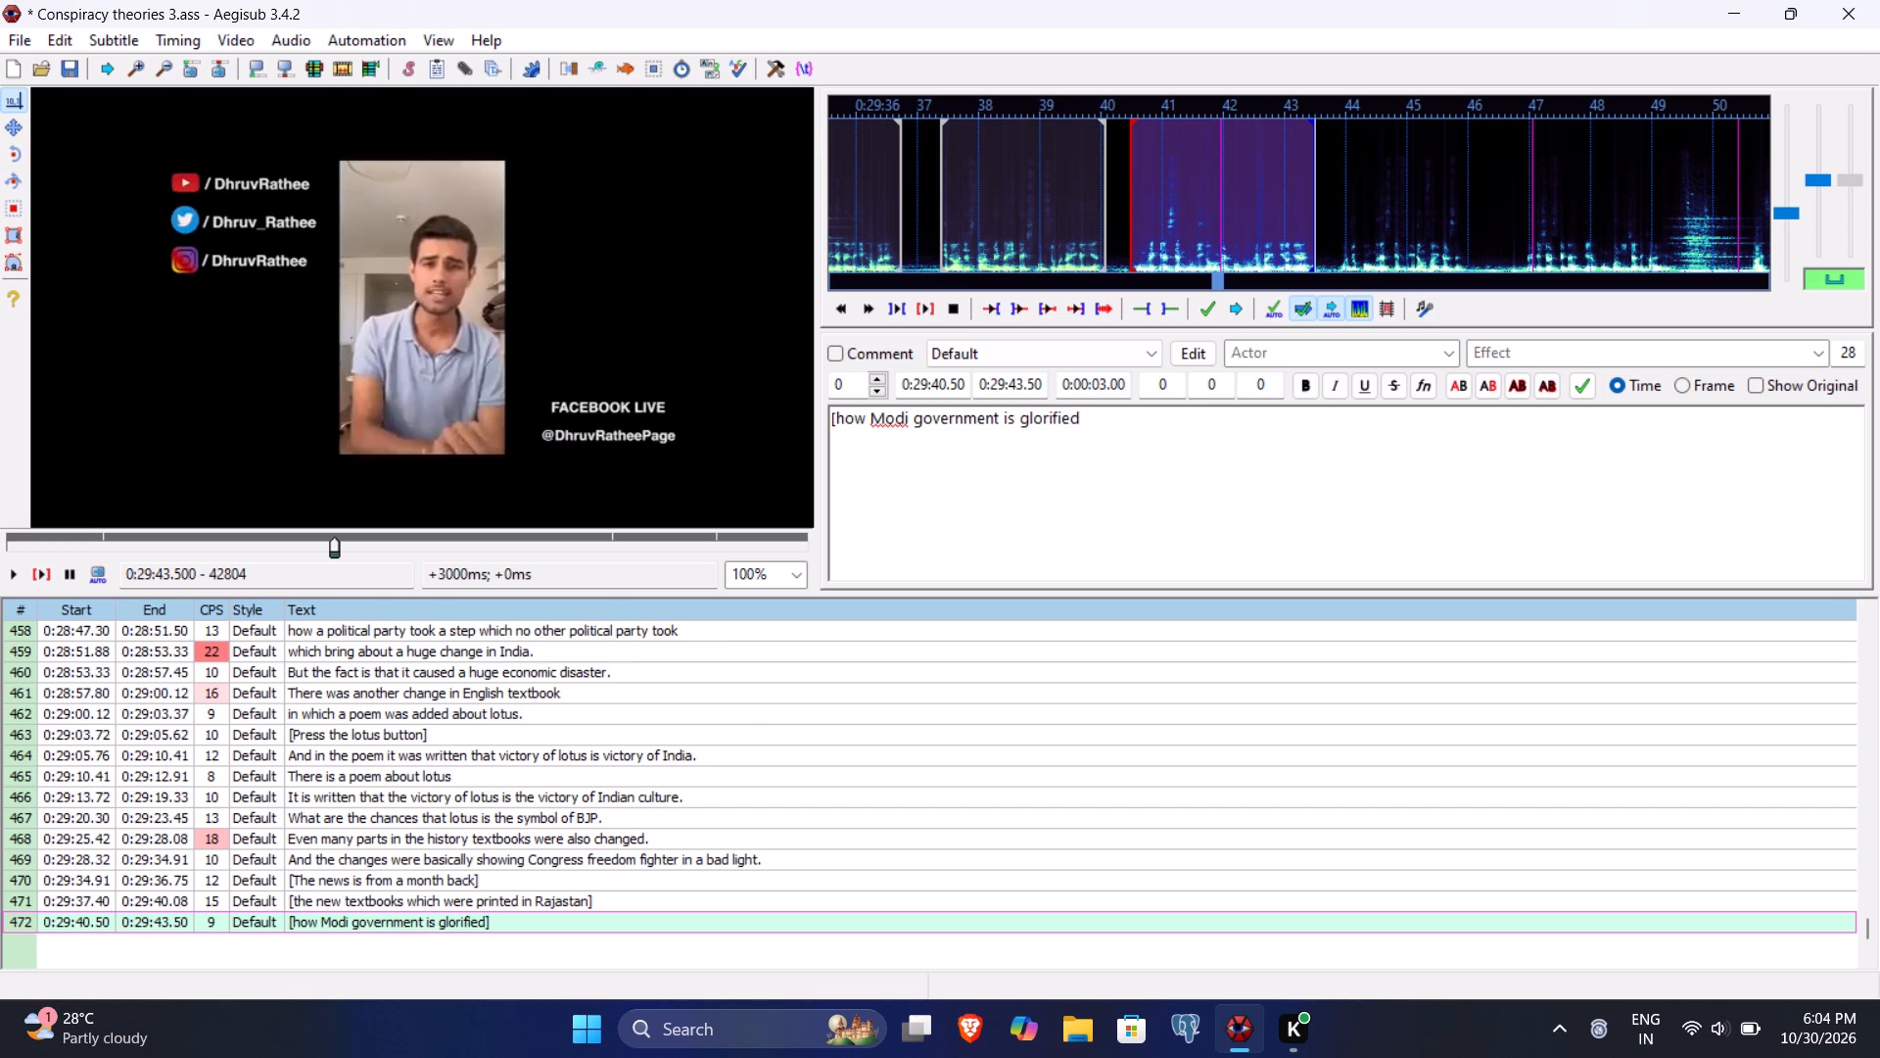
key(Return)
Play line 473 through its phrase, setting its end time to 0:29:46.08 and its start time to 0:29:43.90.
click(42, 567)
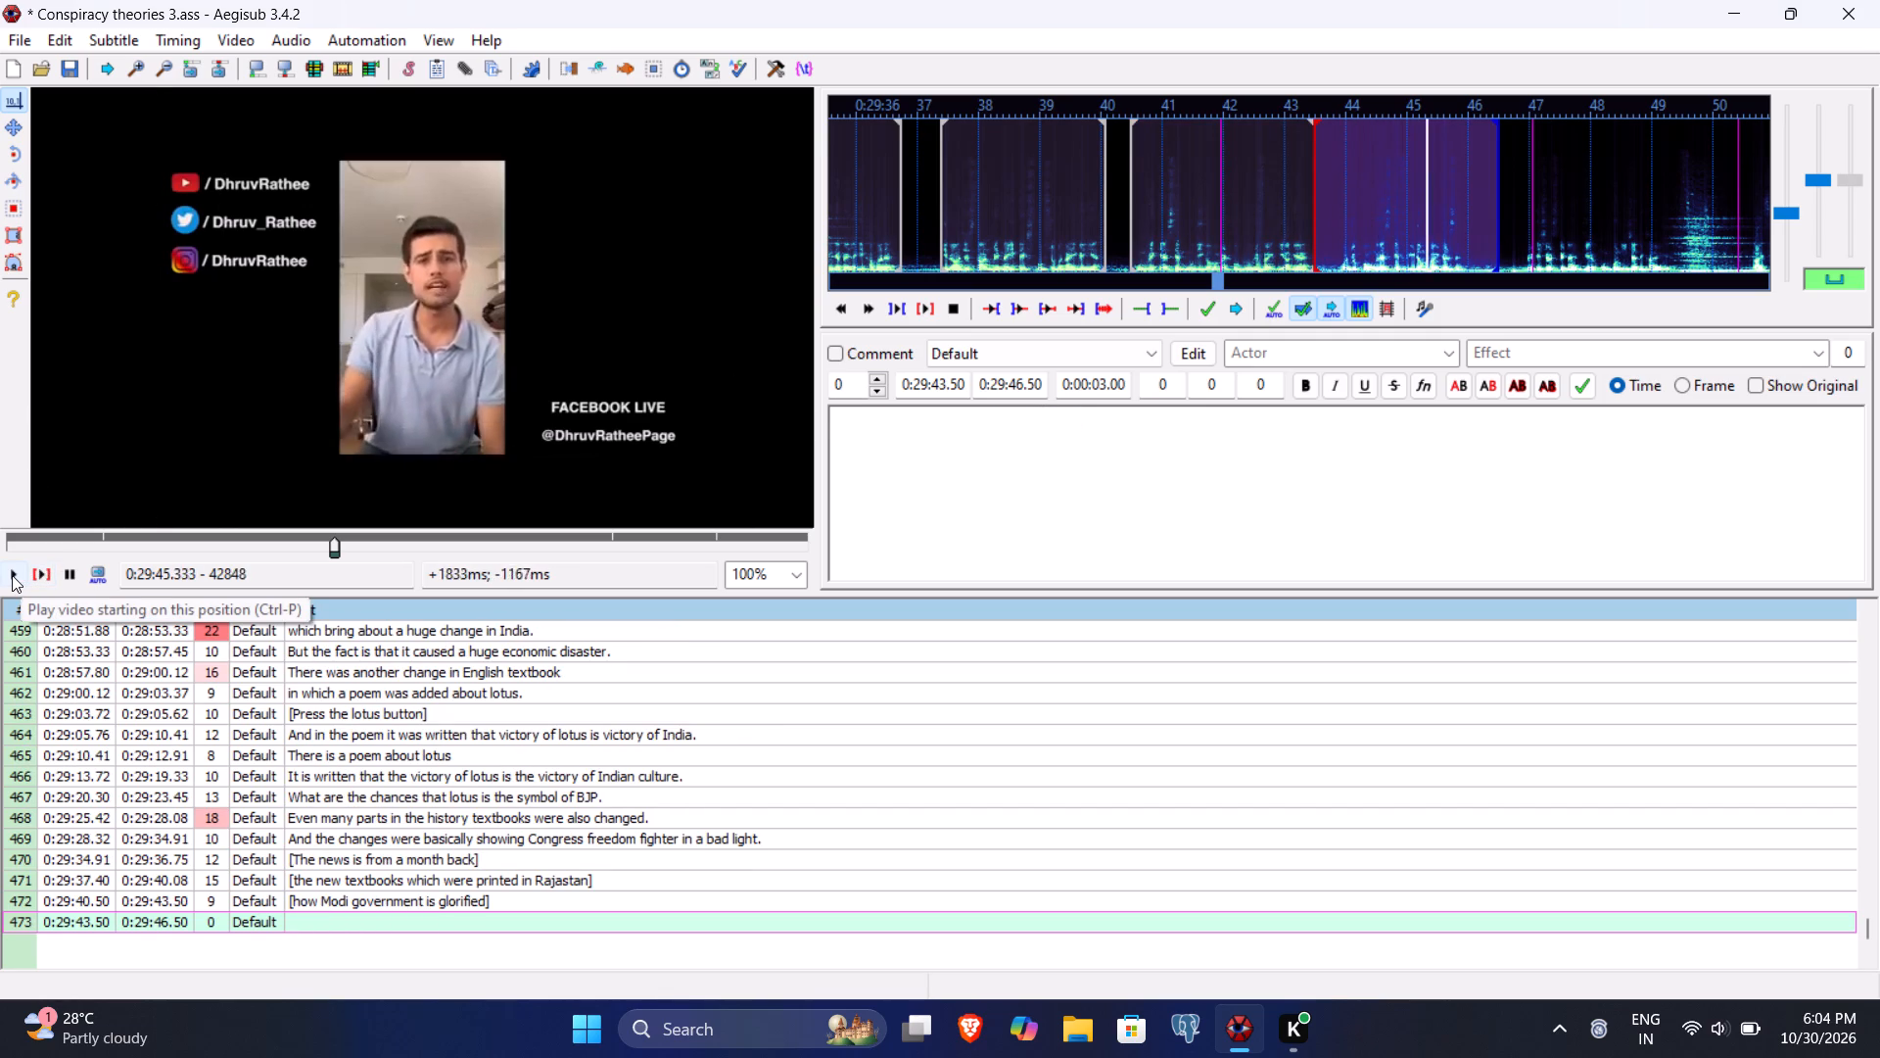
click(12, 575)
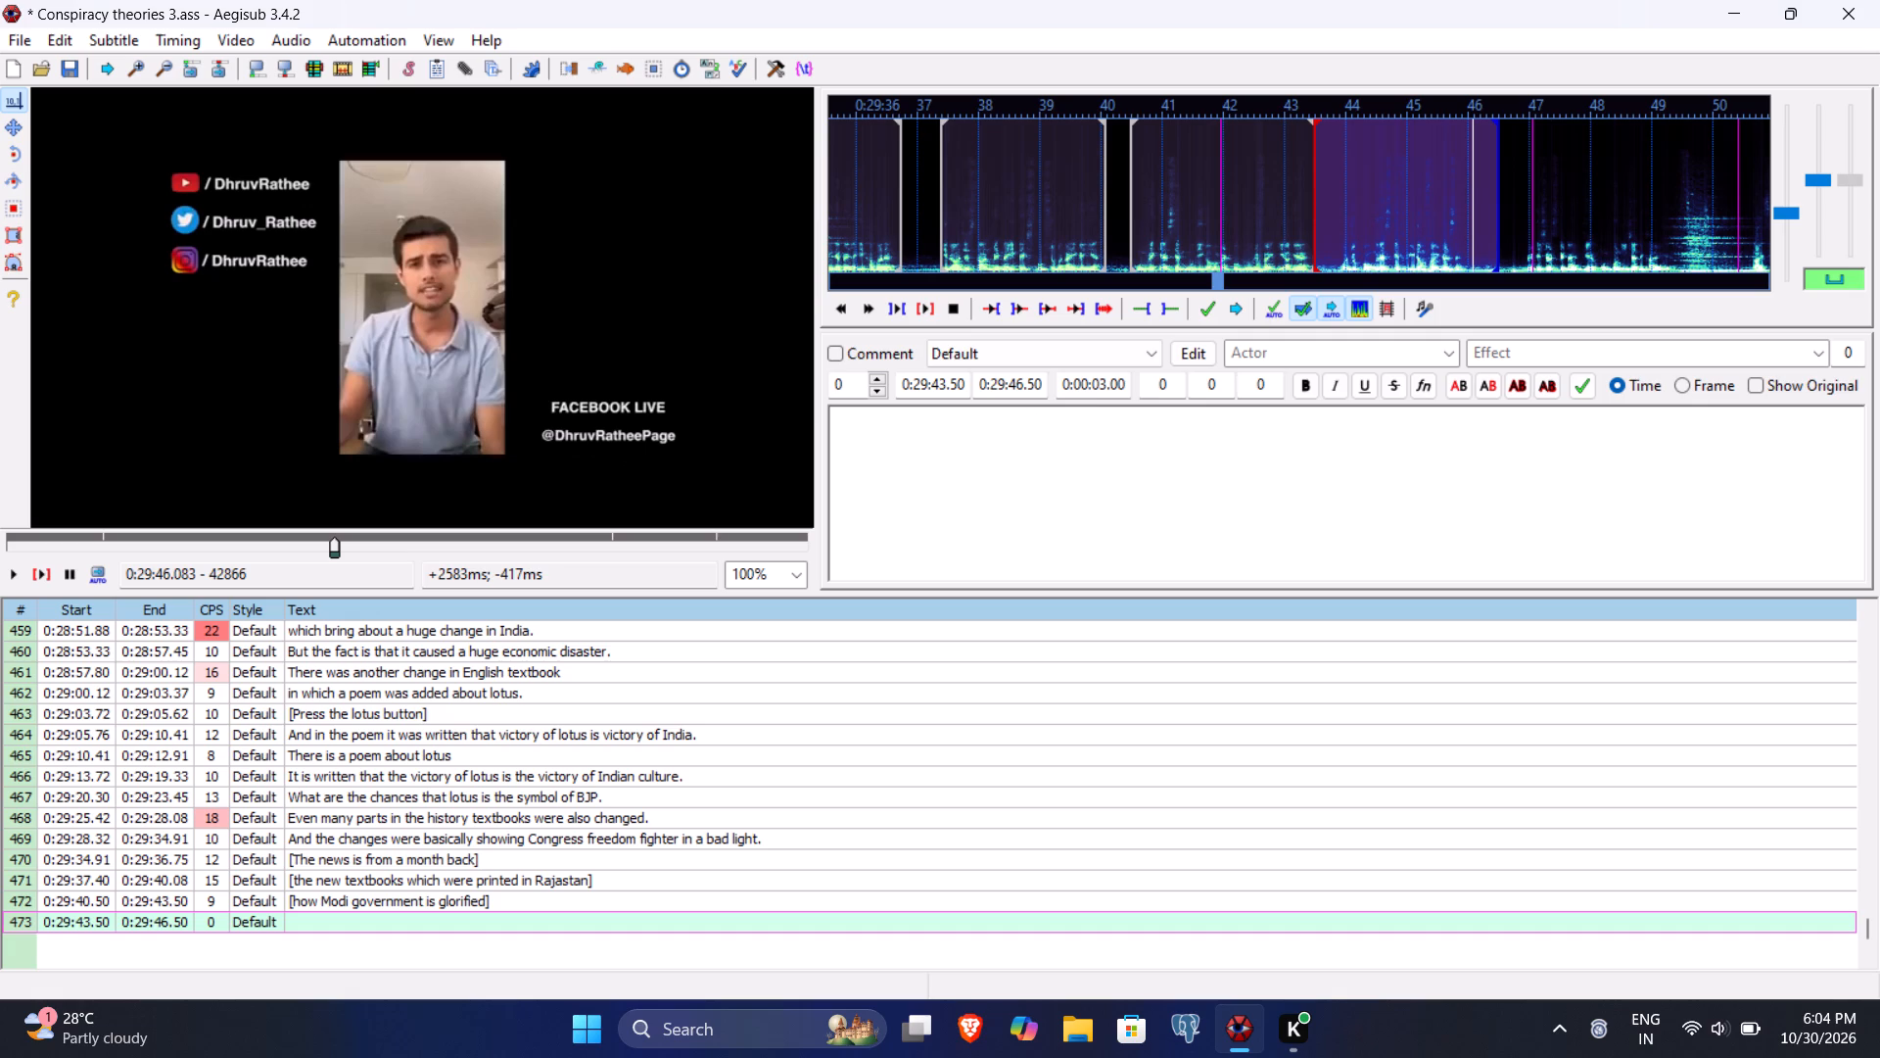
click(1027, 387)
text(08)
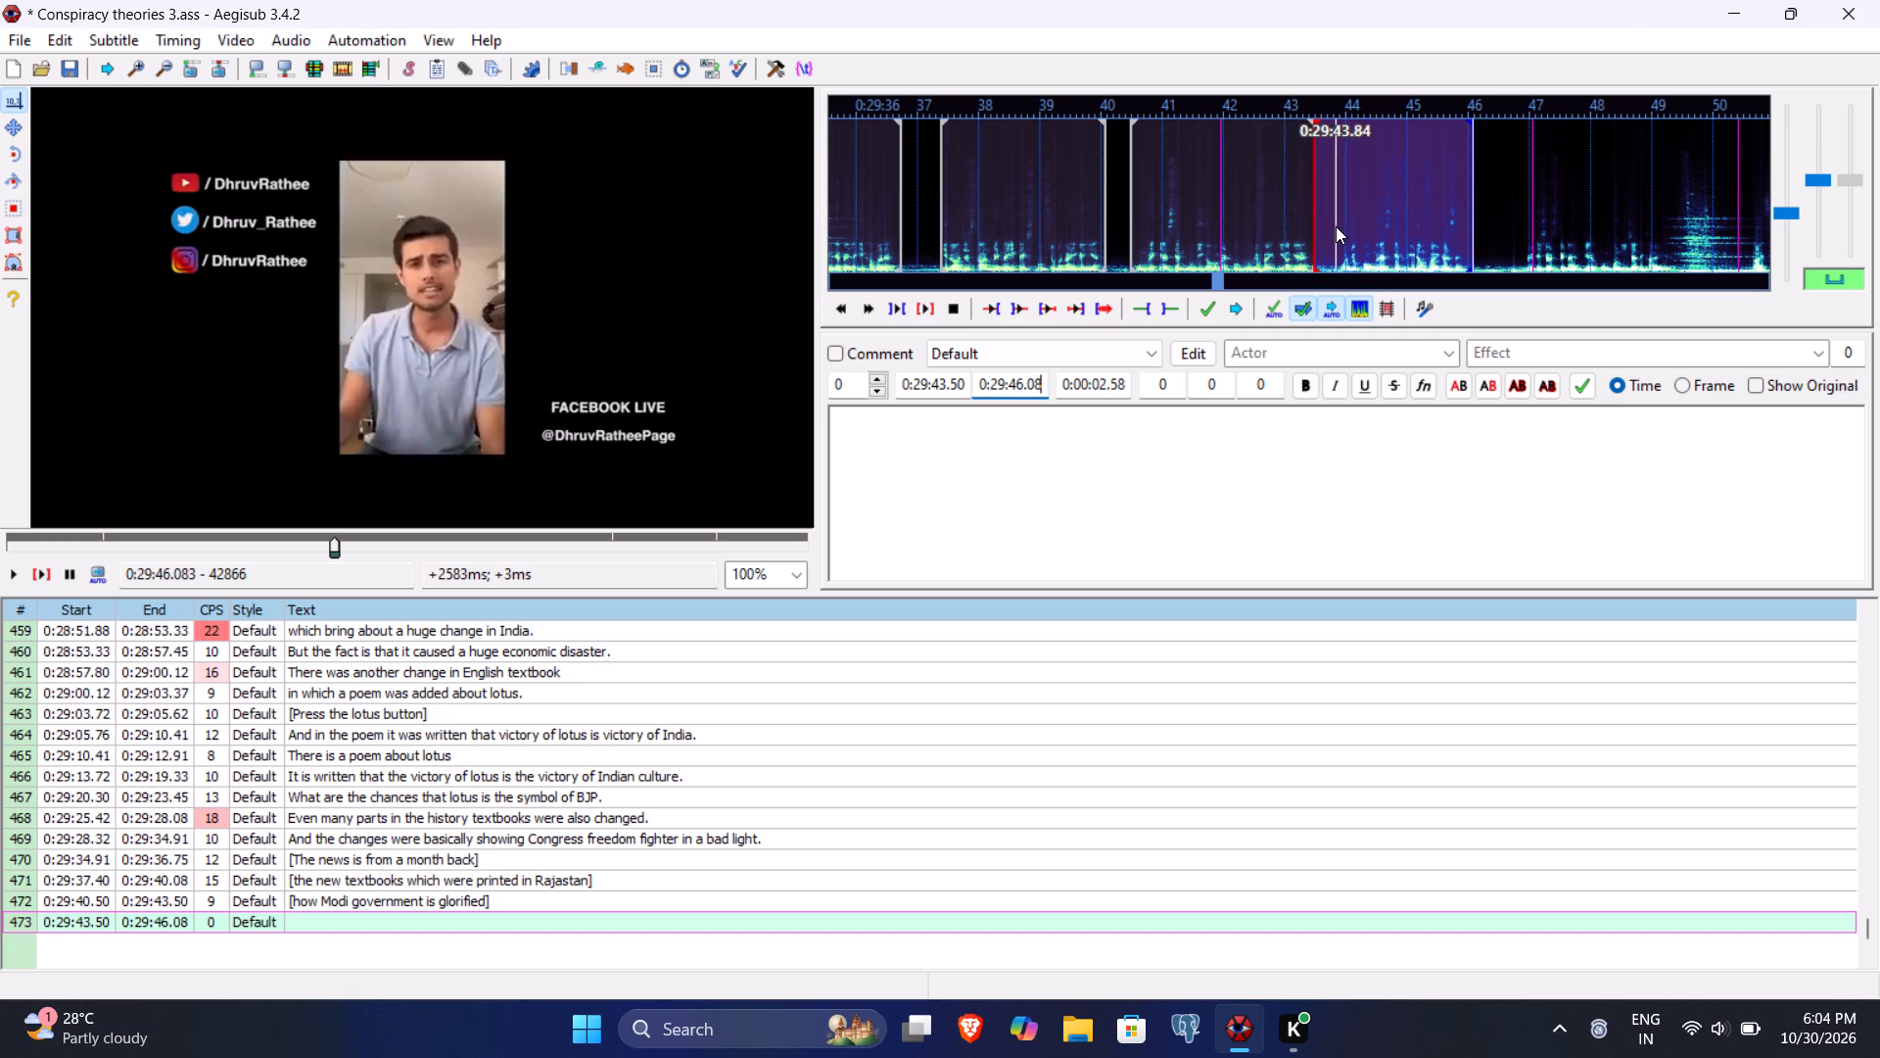
click(946, 385)
key(9)
Enter line 473's text as "[and the freedom fighters of Congress]" and commit the line.
click(950, 437)
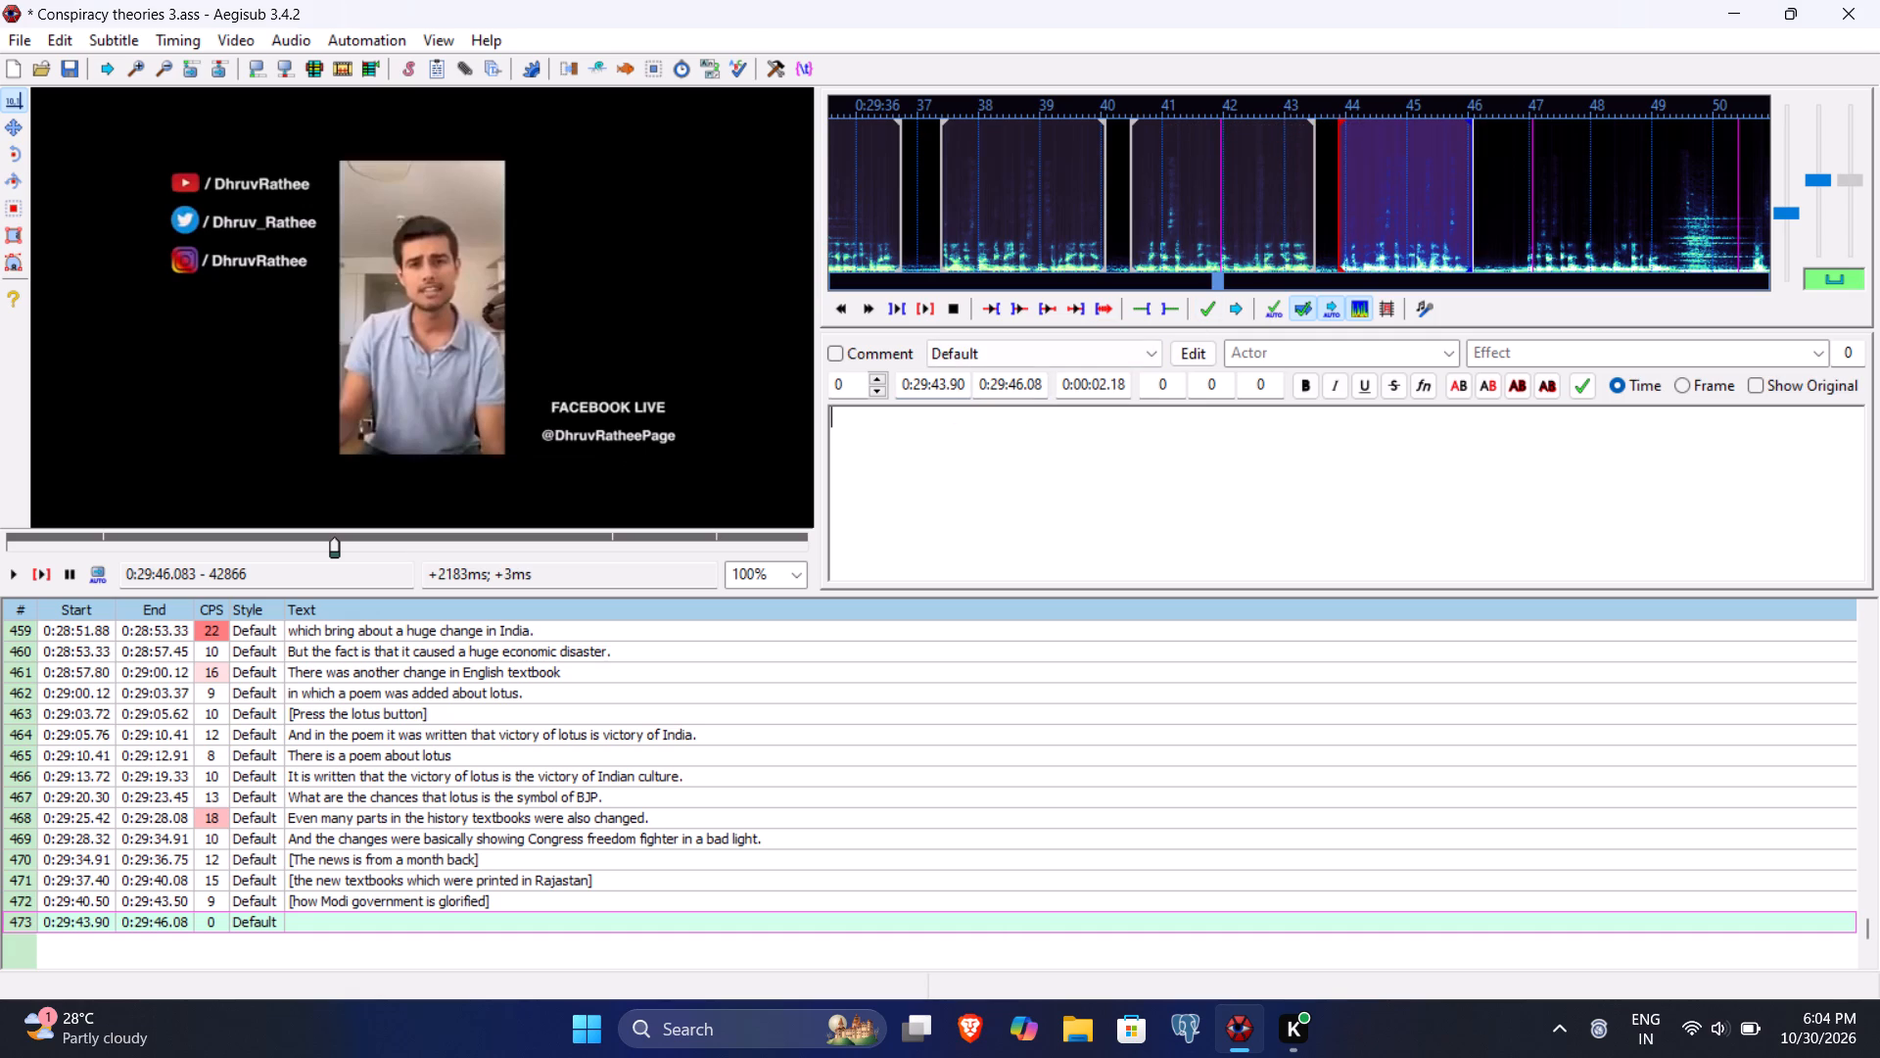
text([and the freedomf)
key(BackSpace)
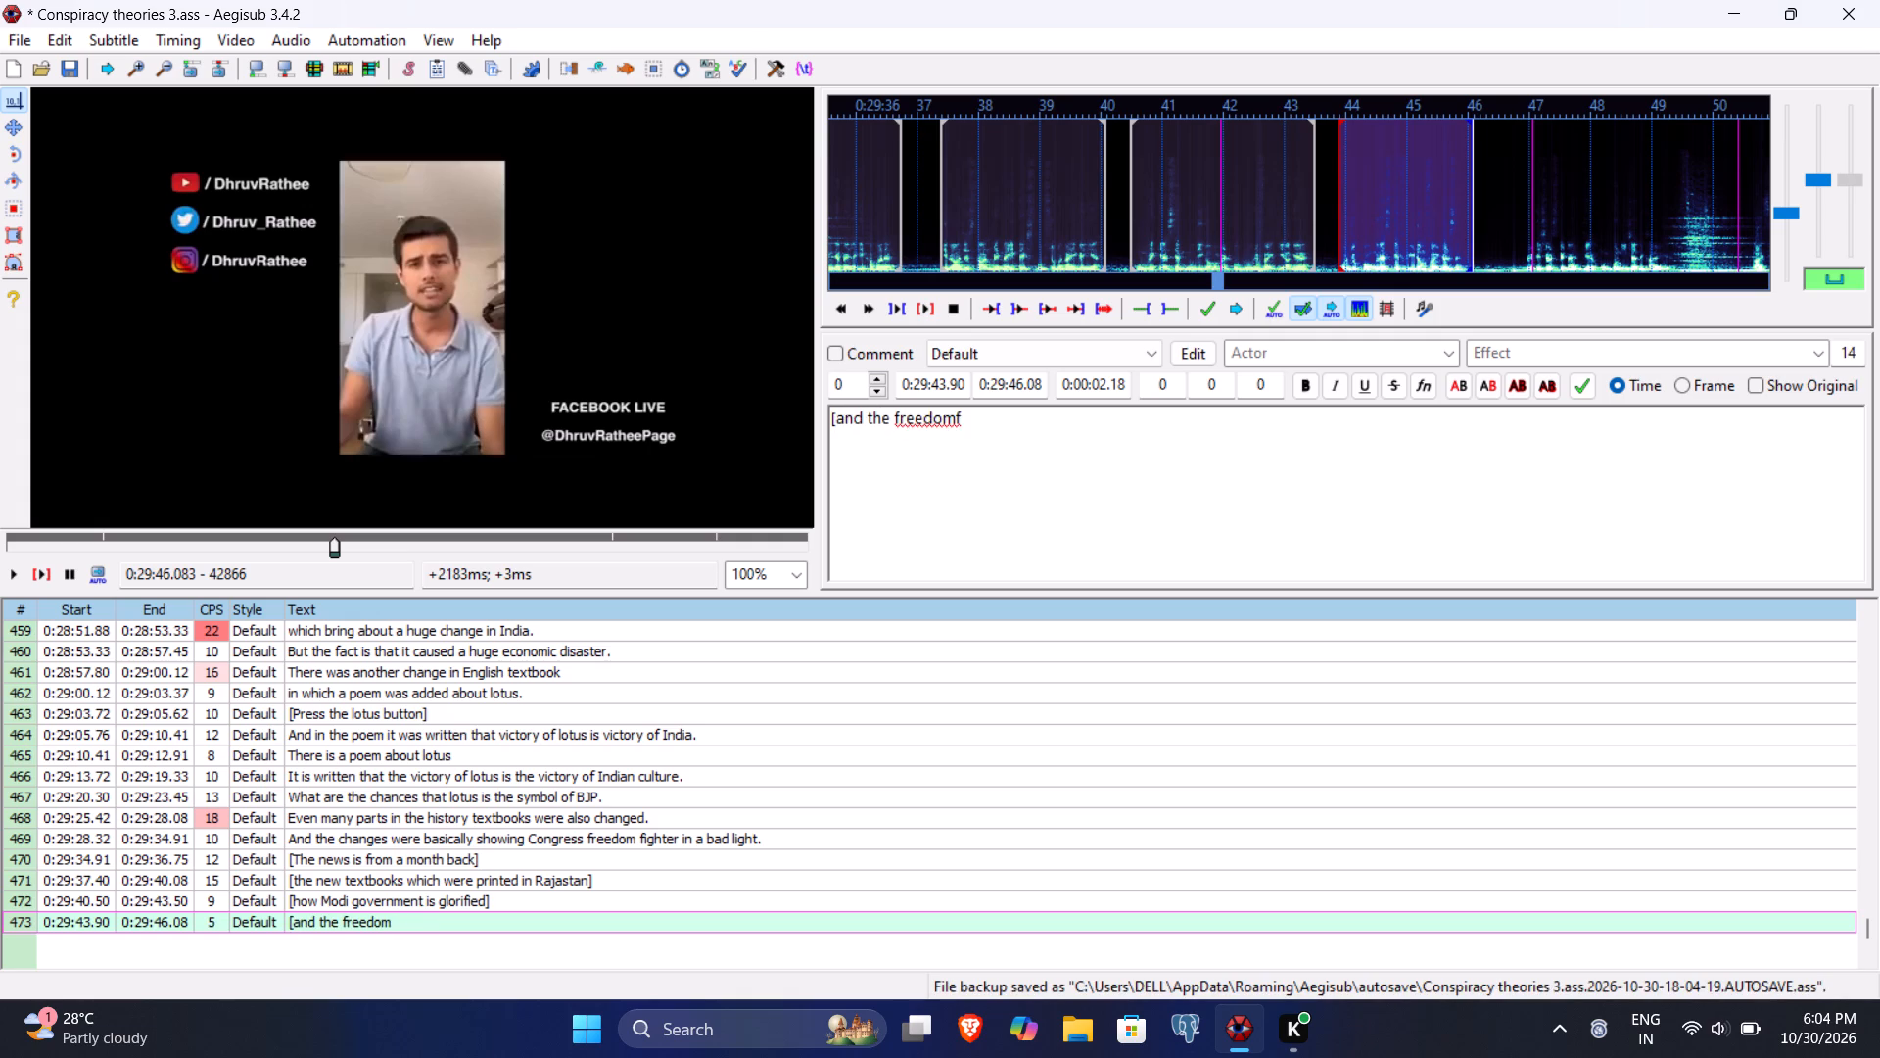
key(space)
text(fighters of Conf)
key(BackSpace)
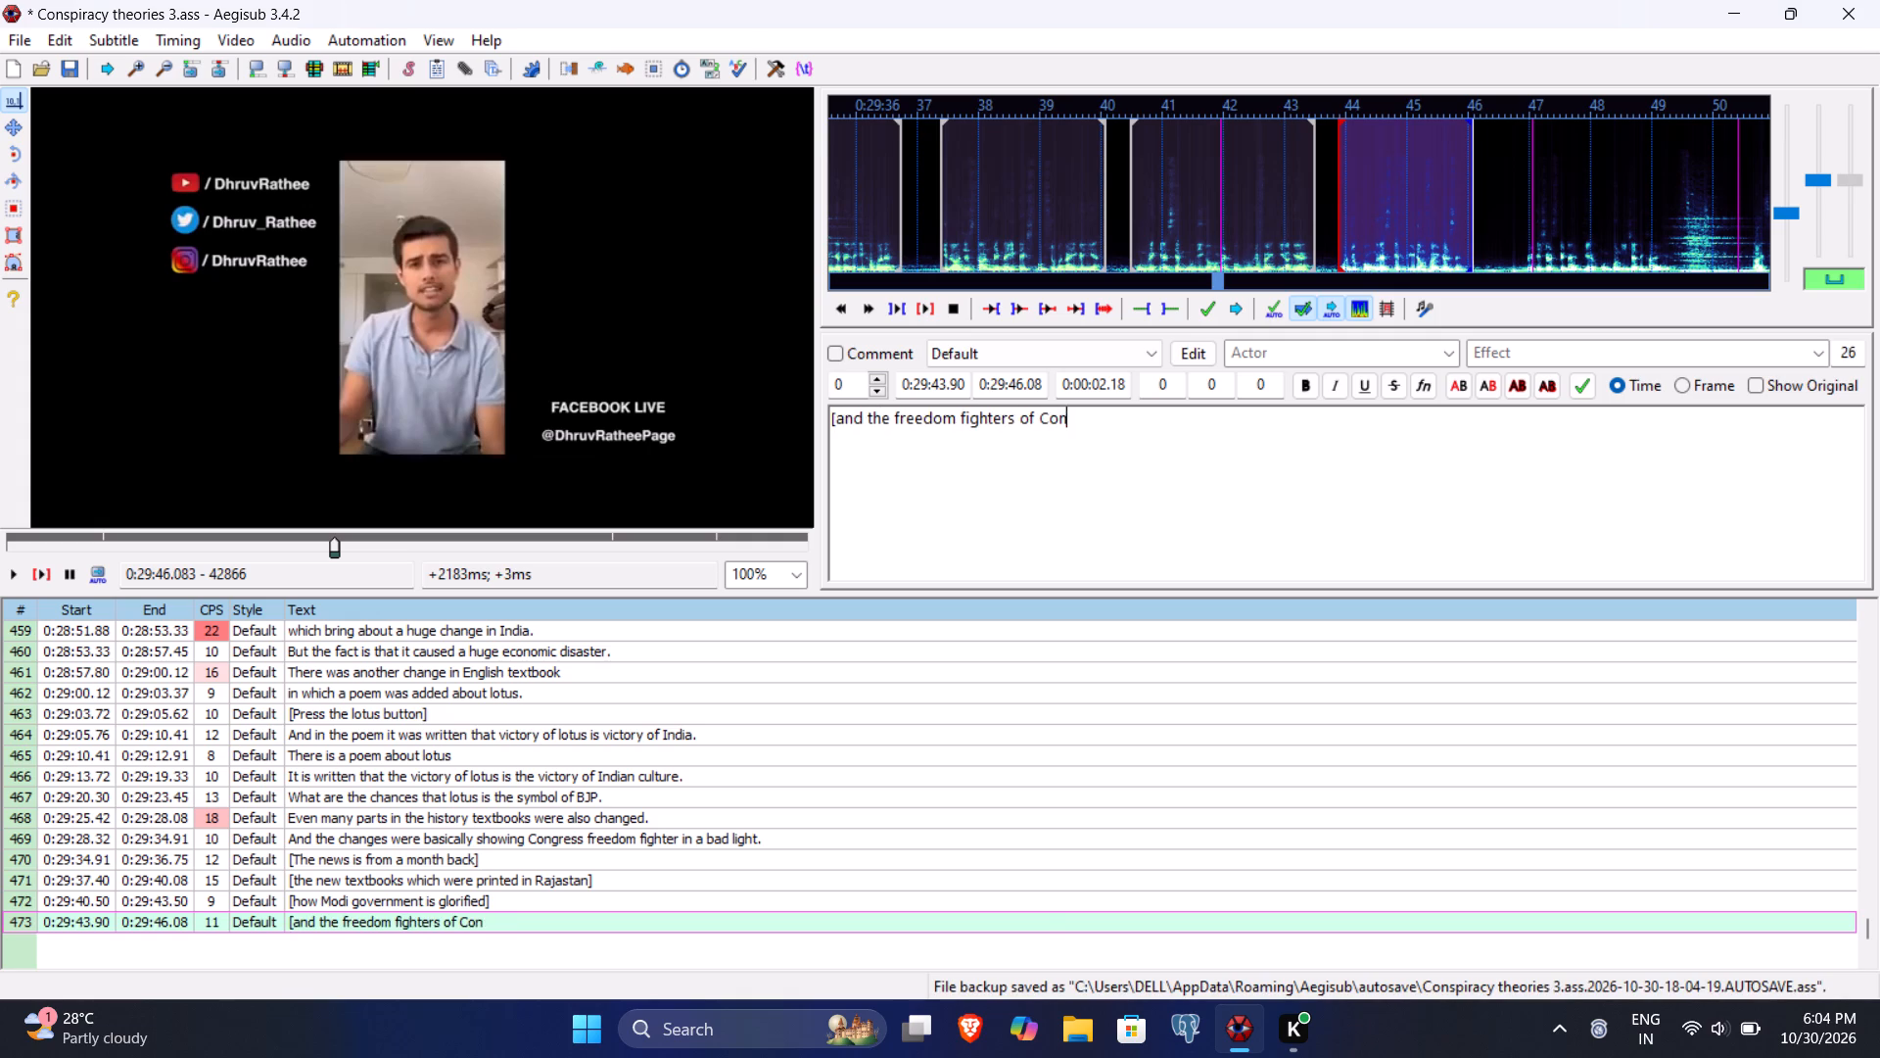
text(gress)
key(bracketright)
key(Return)
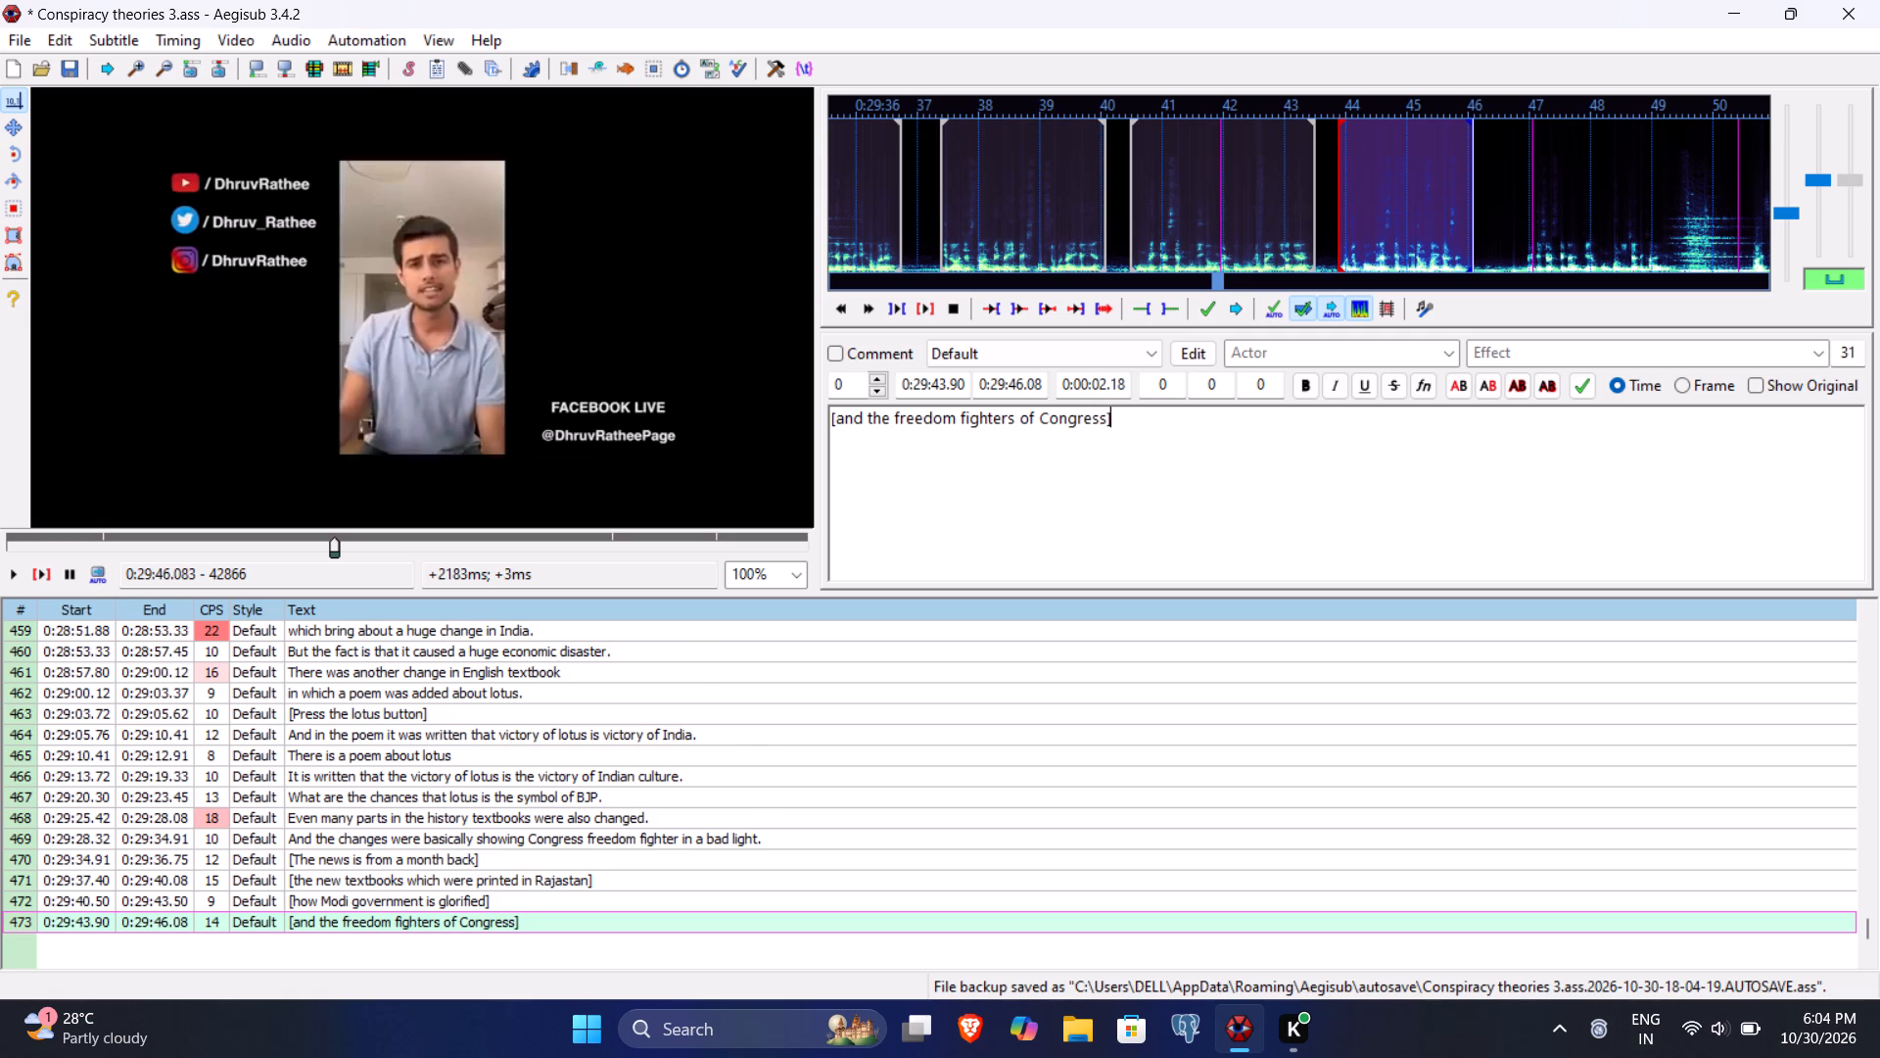
Play line 474 through its phrase, setting its end time to 0:29:49.50 and its start time to 0:29:46.98.
click(43, 576)
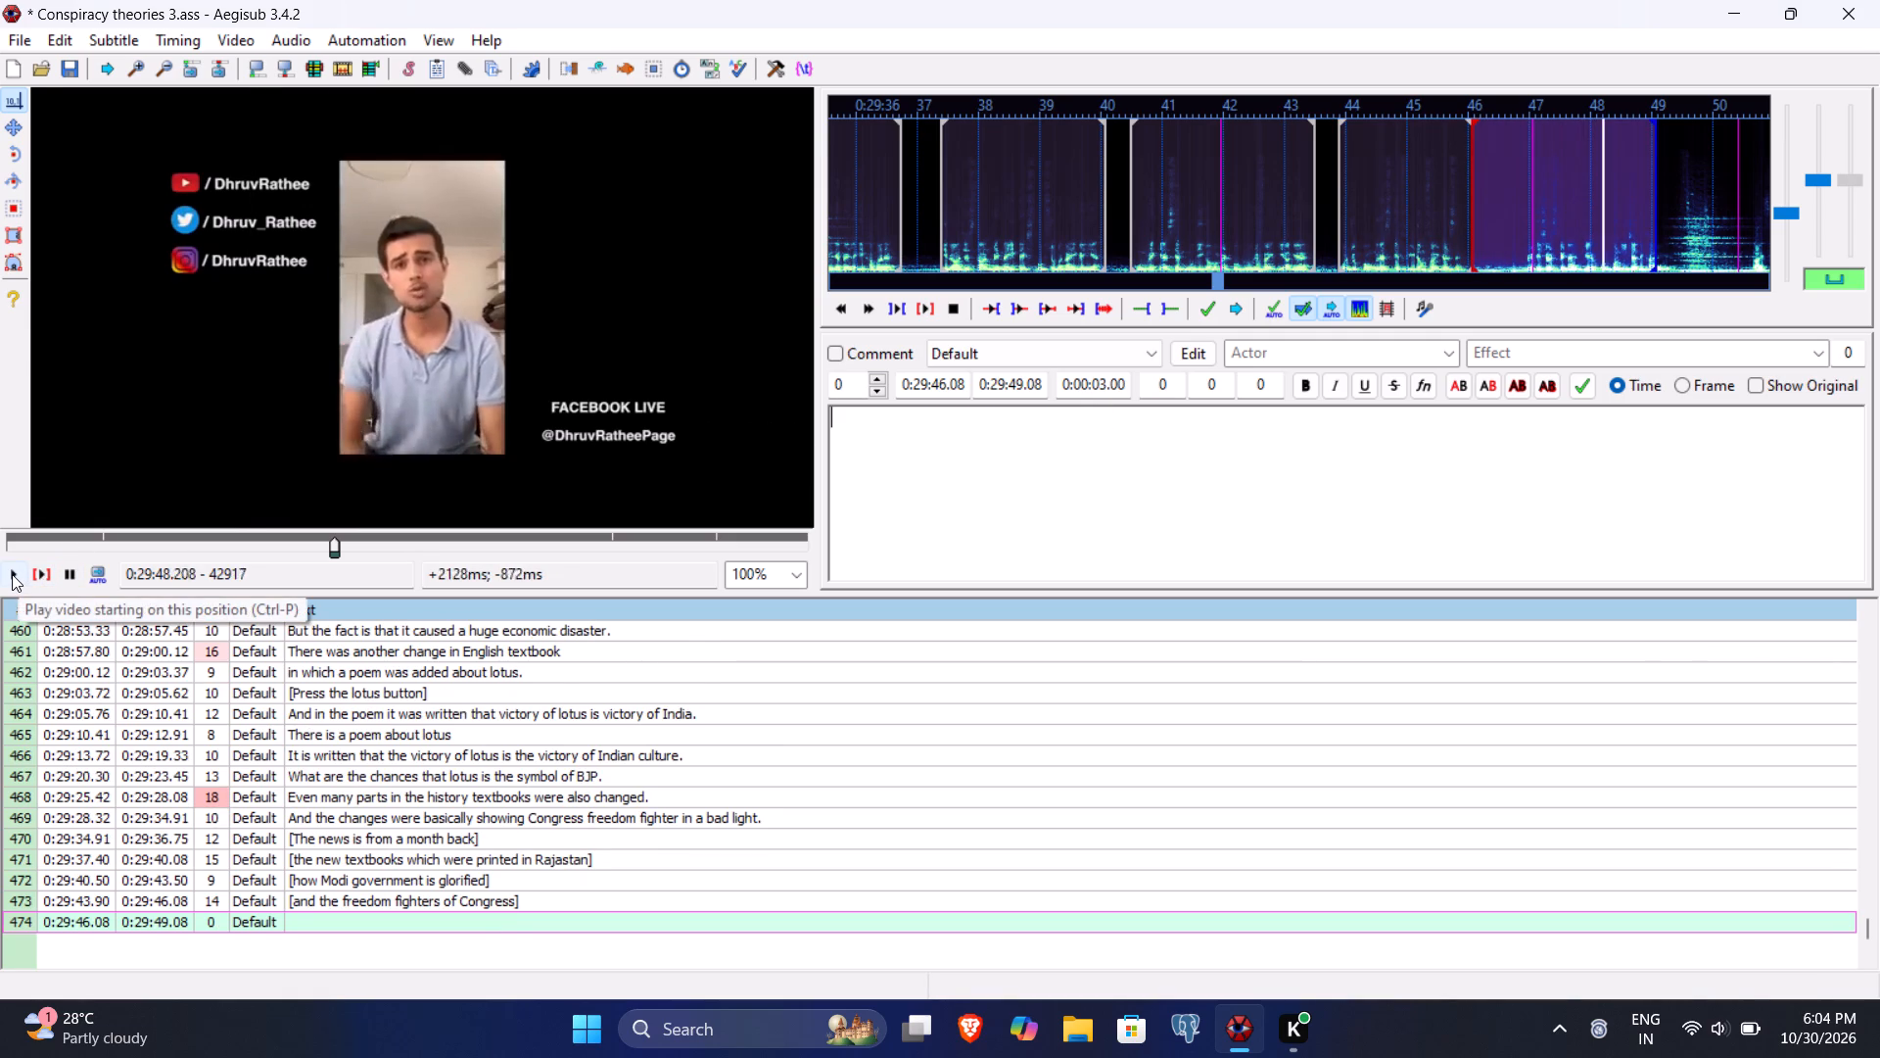
double_click(12, 574)
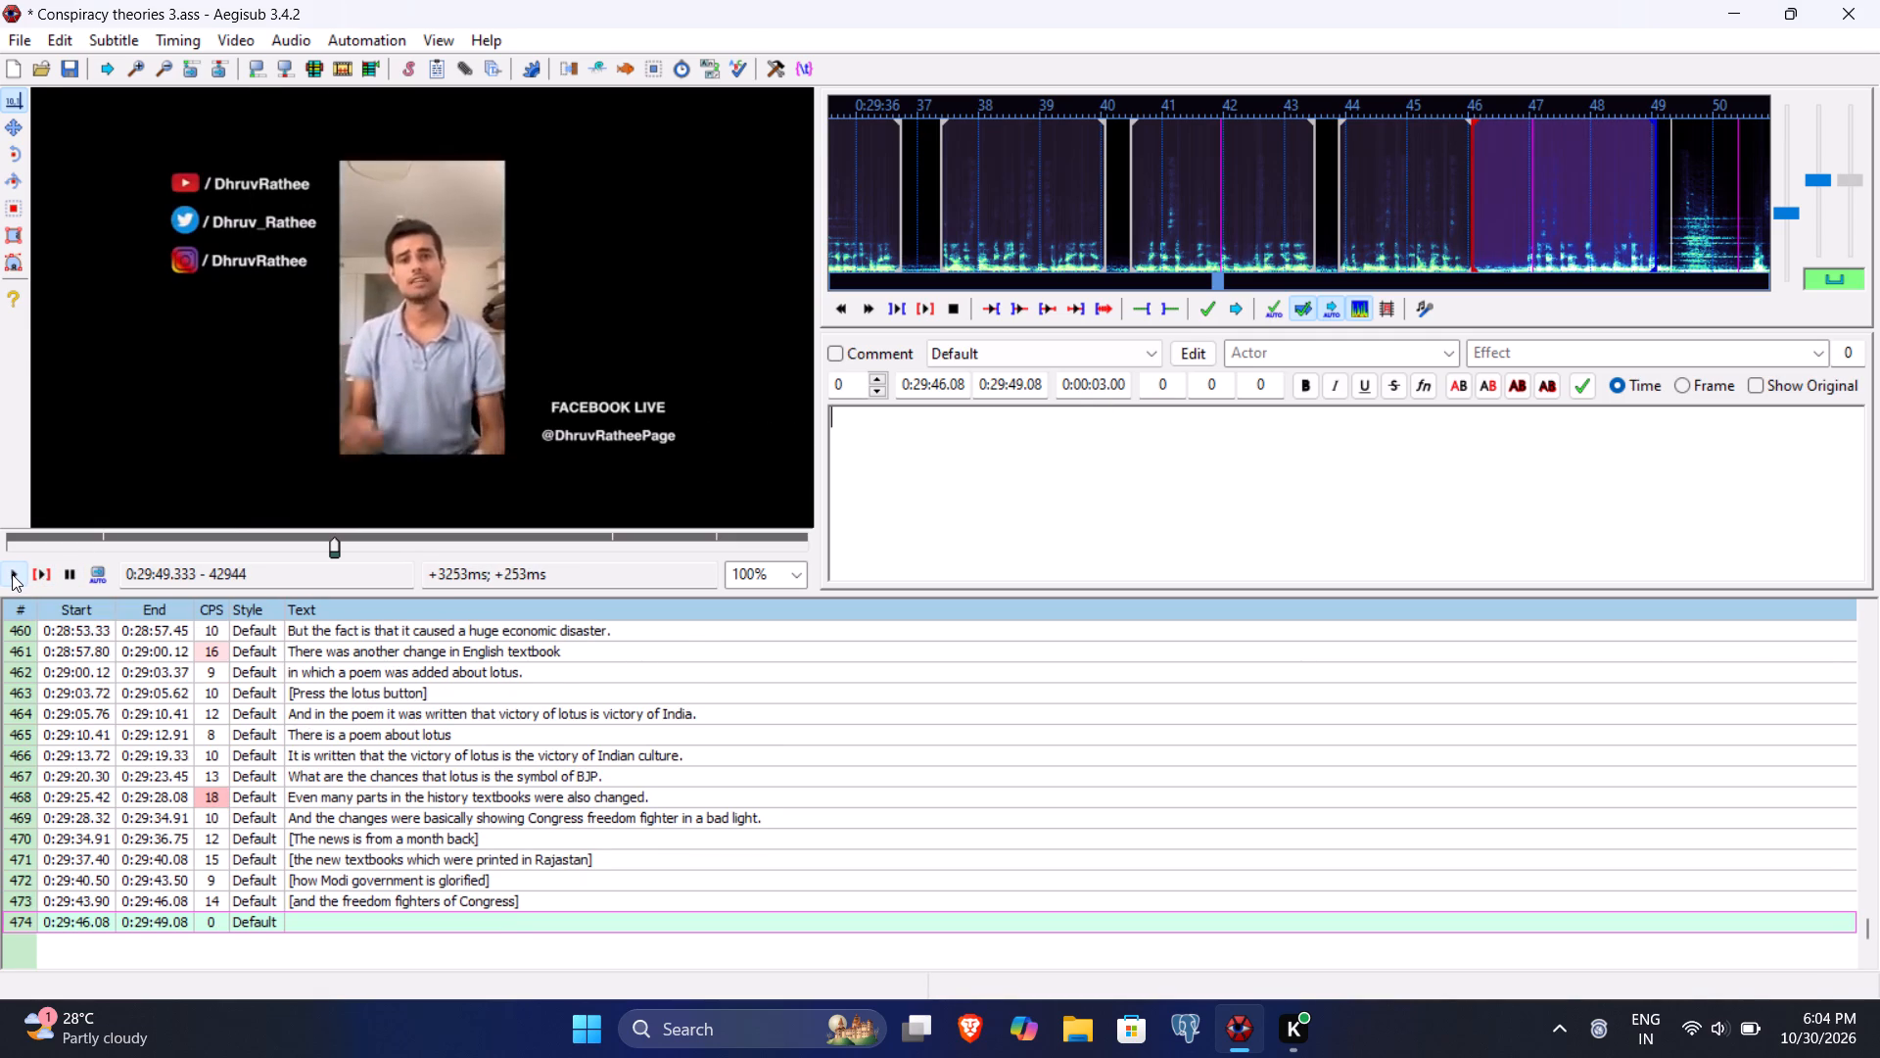
double_click(12, 574)
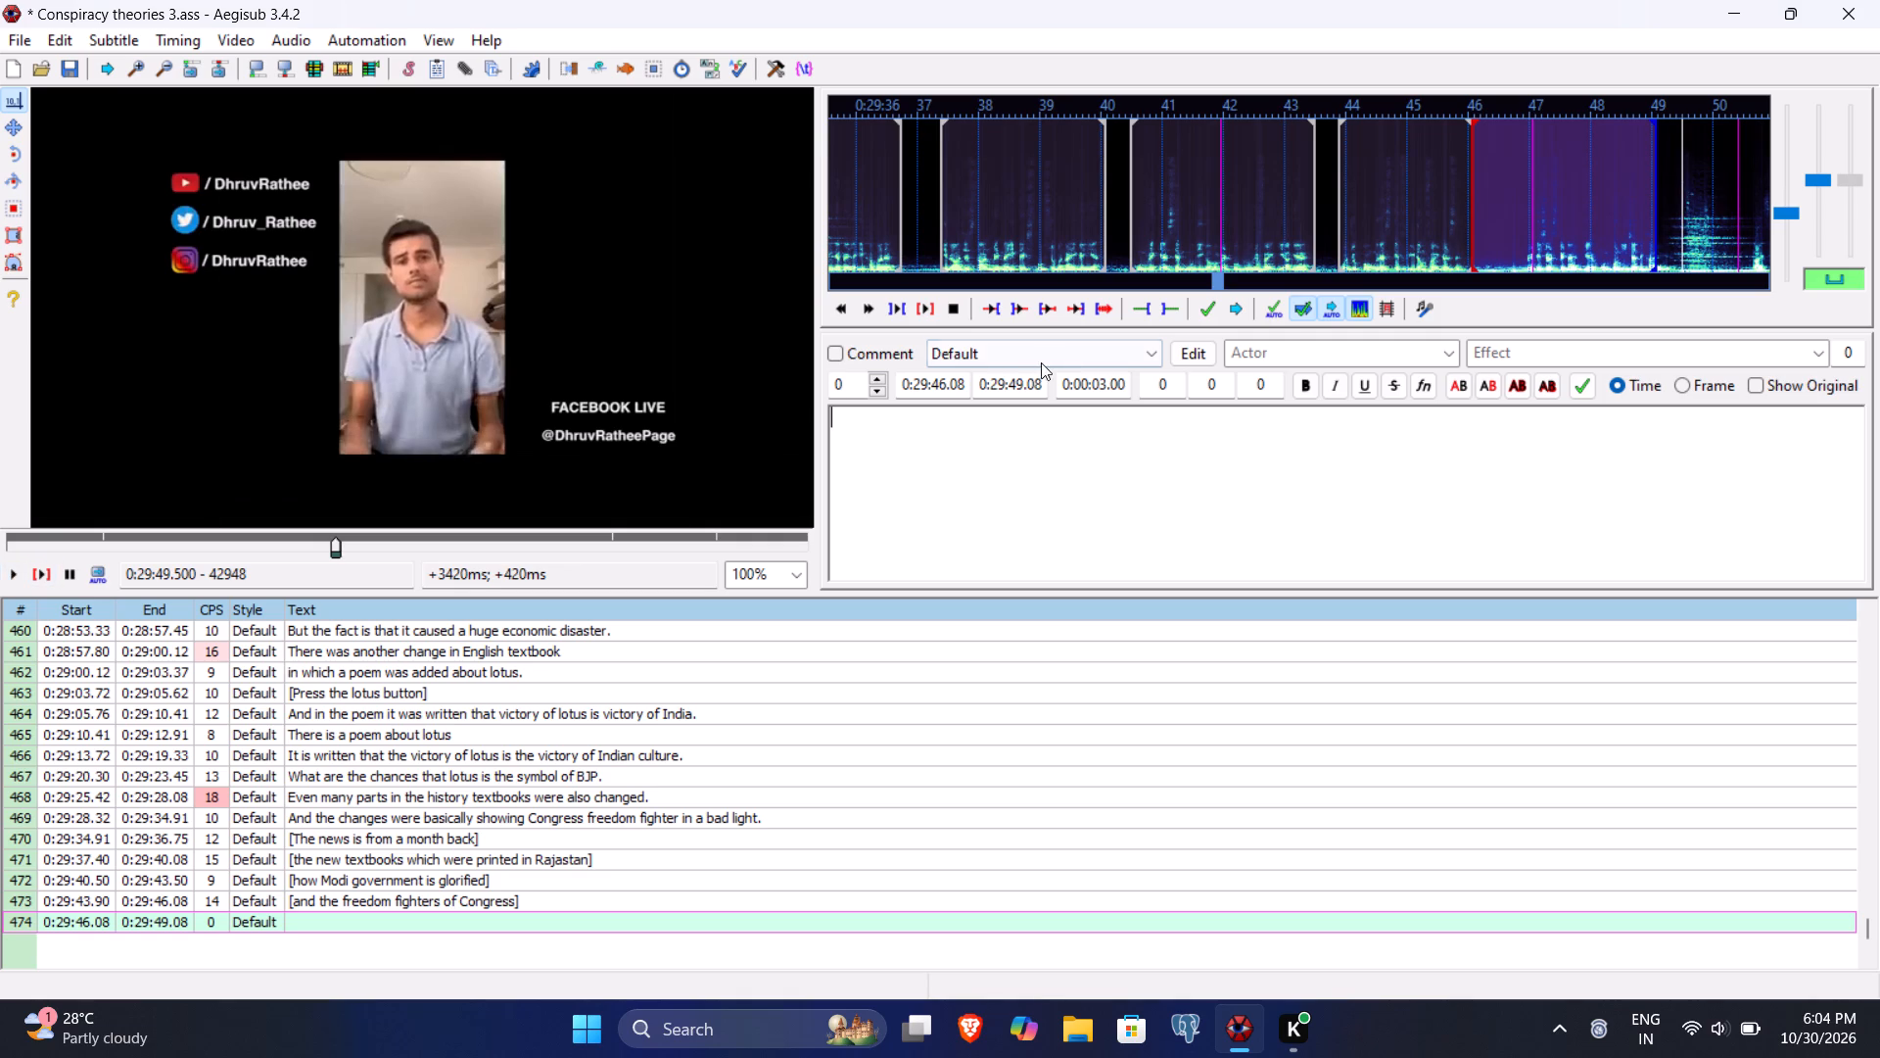
click(1026, 387)
text(50)
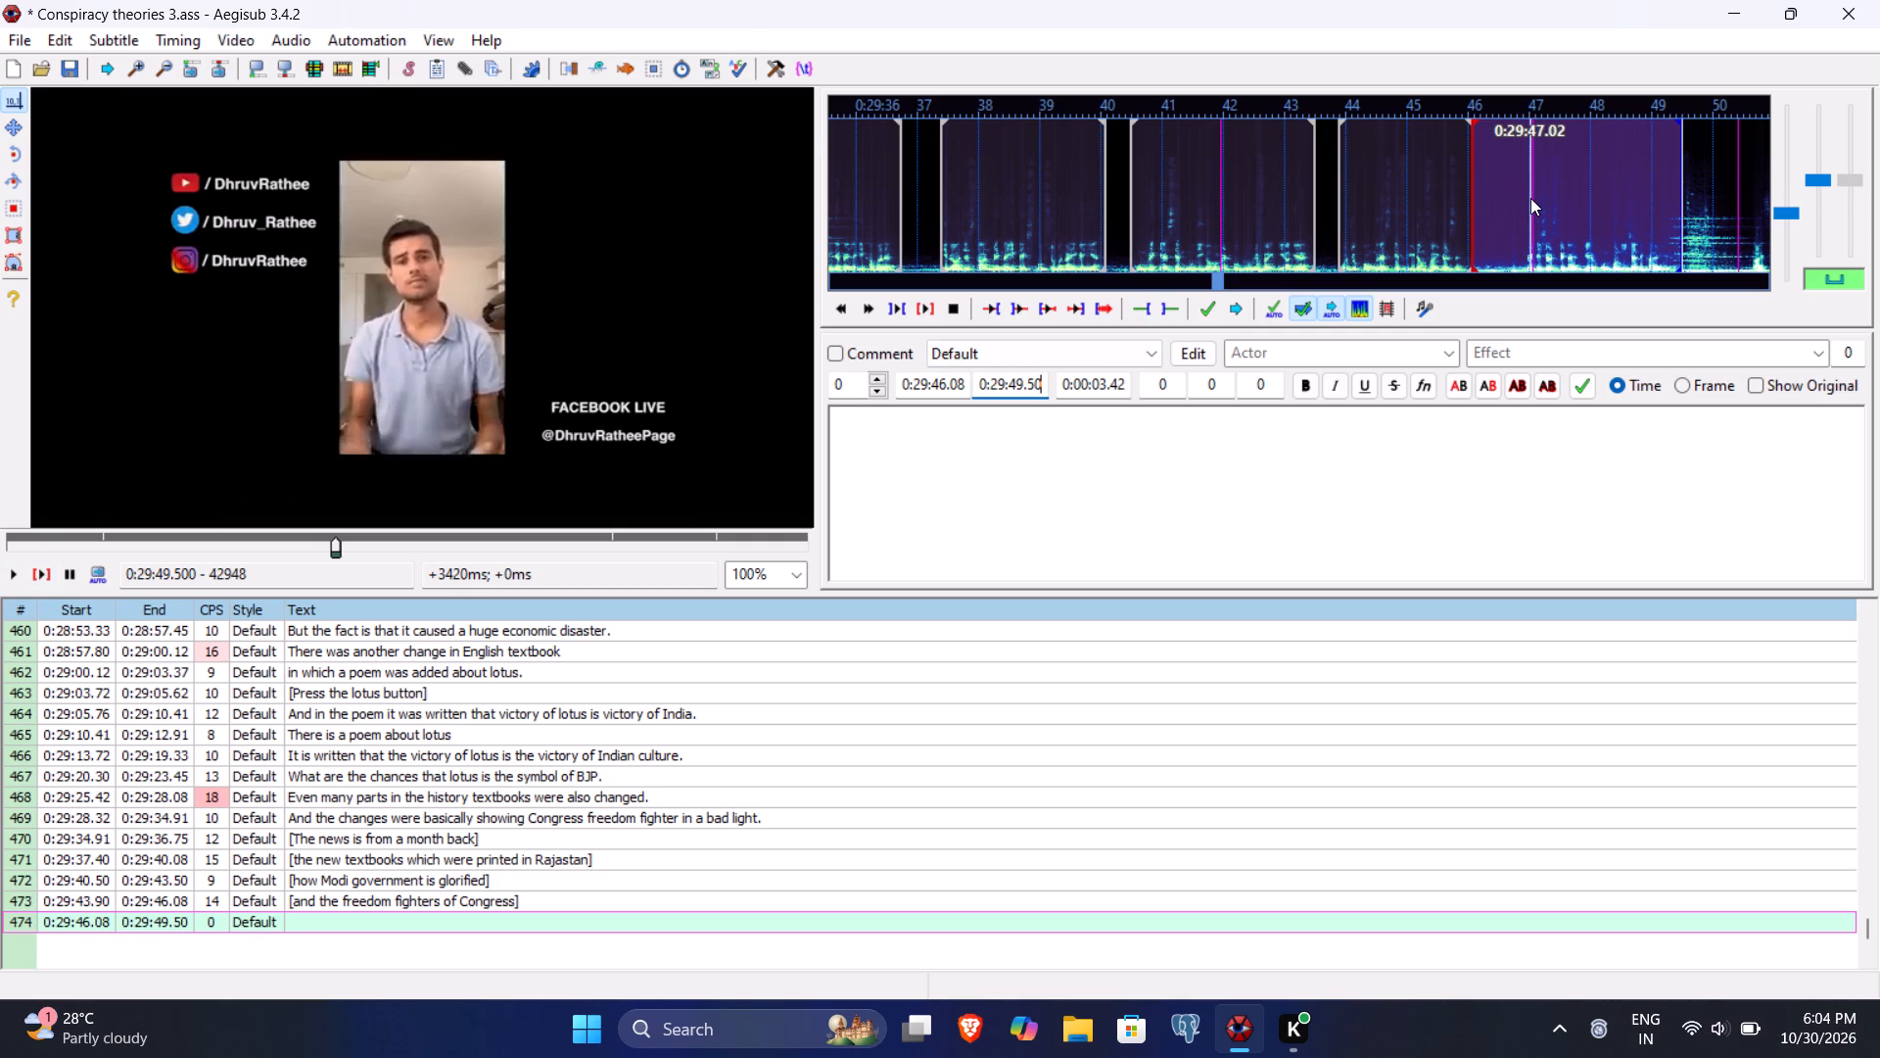
click(949, 381)
text(98)
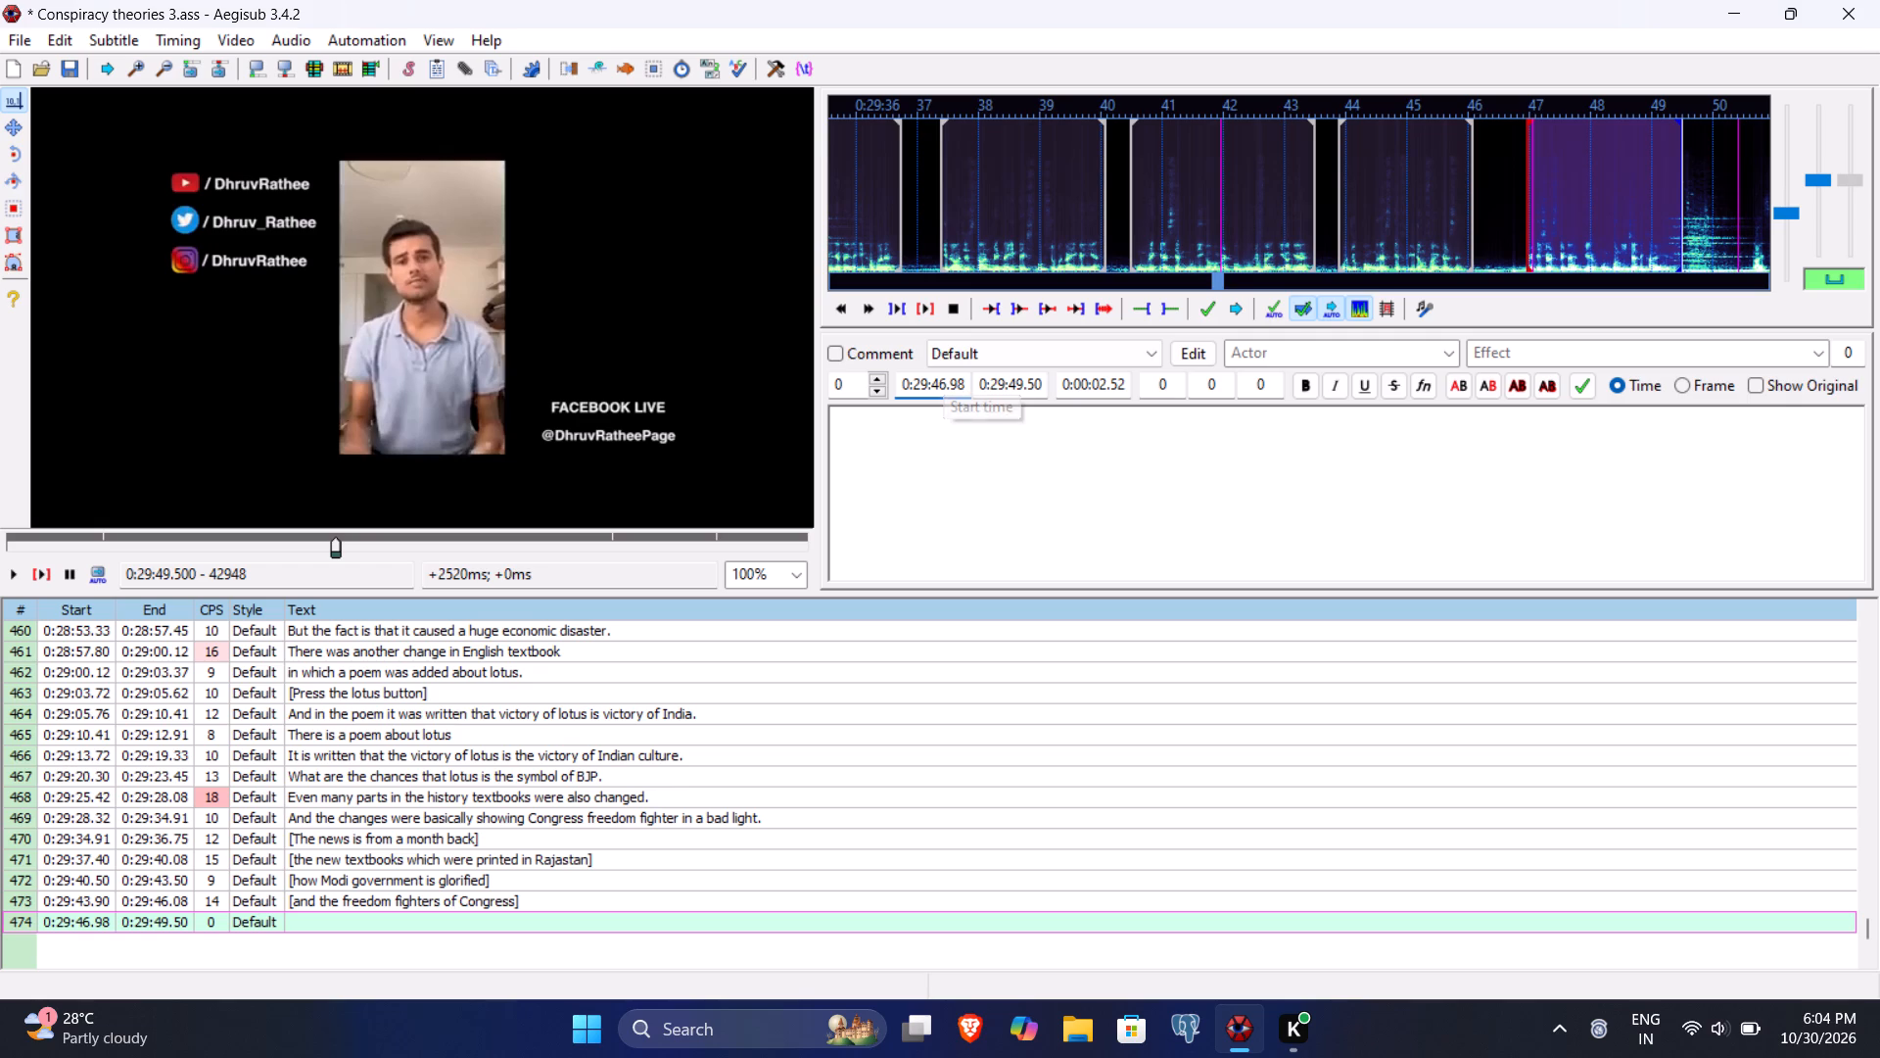
Enter line 474's text as "[during the British era are disrespected]" and commit the line.
click(925, 533)
text([during the British era are)
key(space)
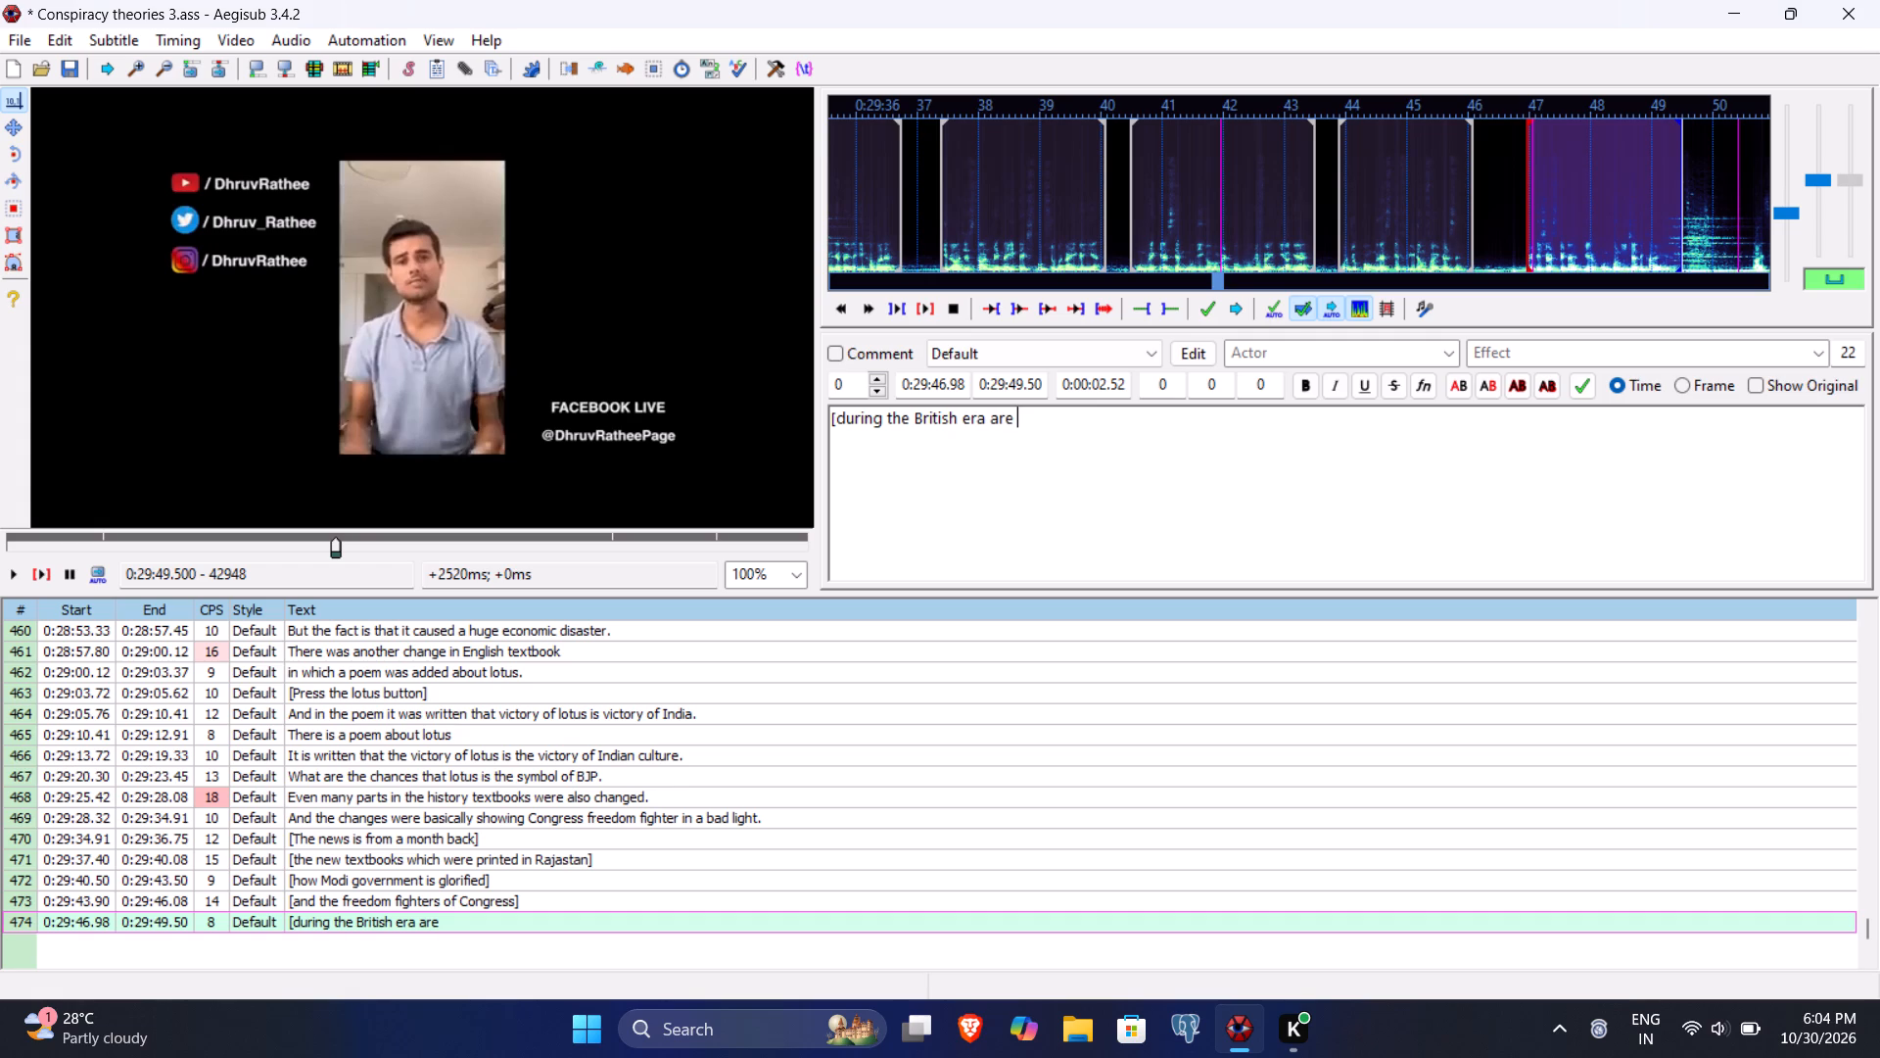
text(disp)
key(BackSpace)
text(res)
text(pected])
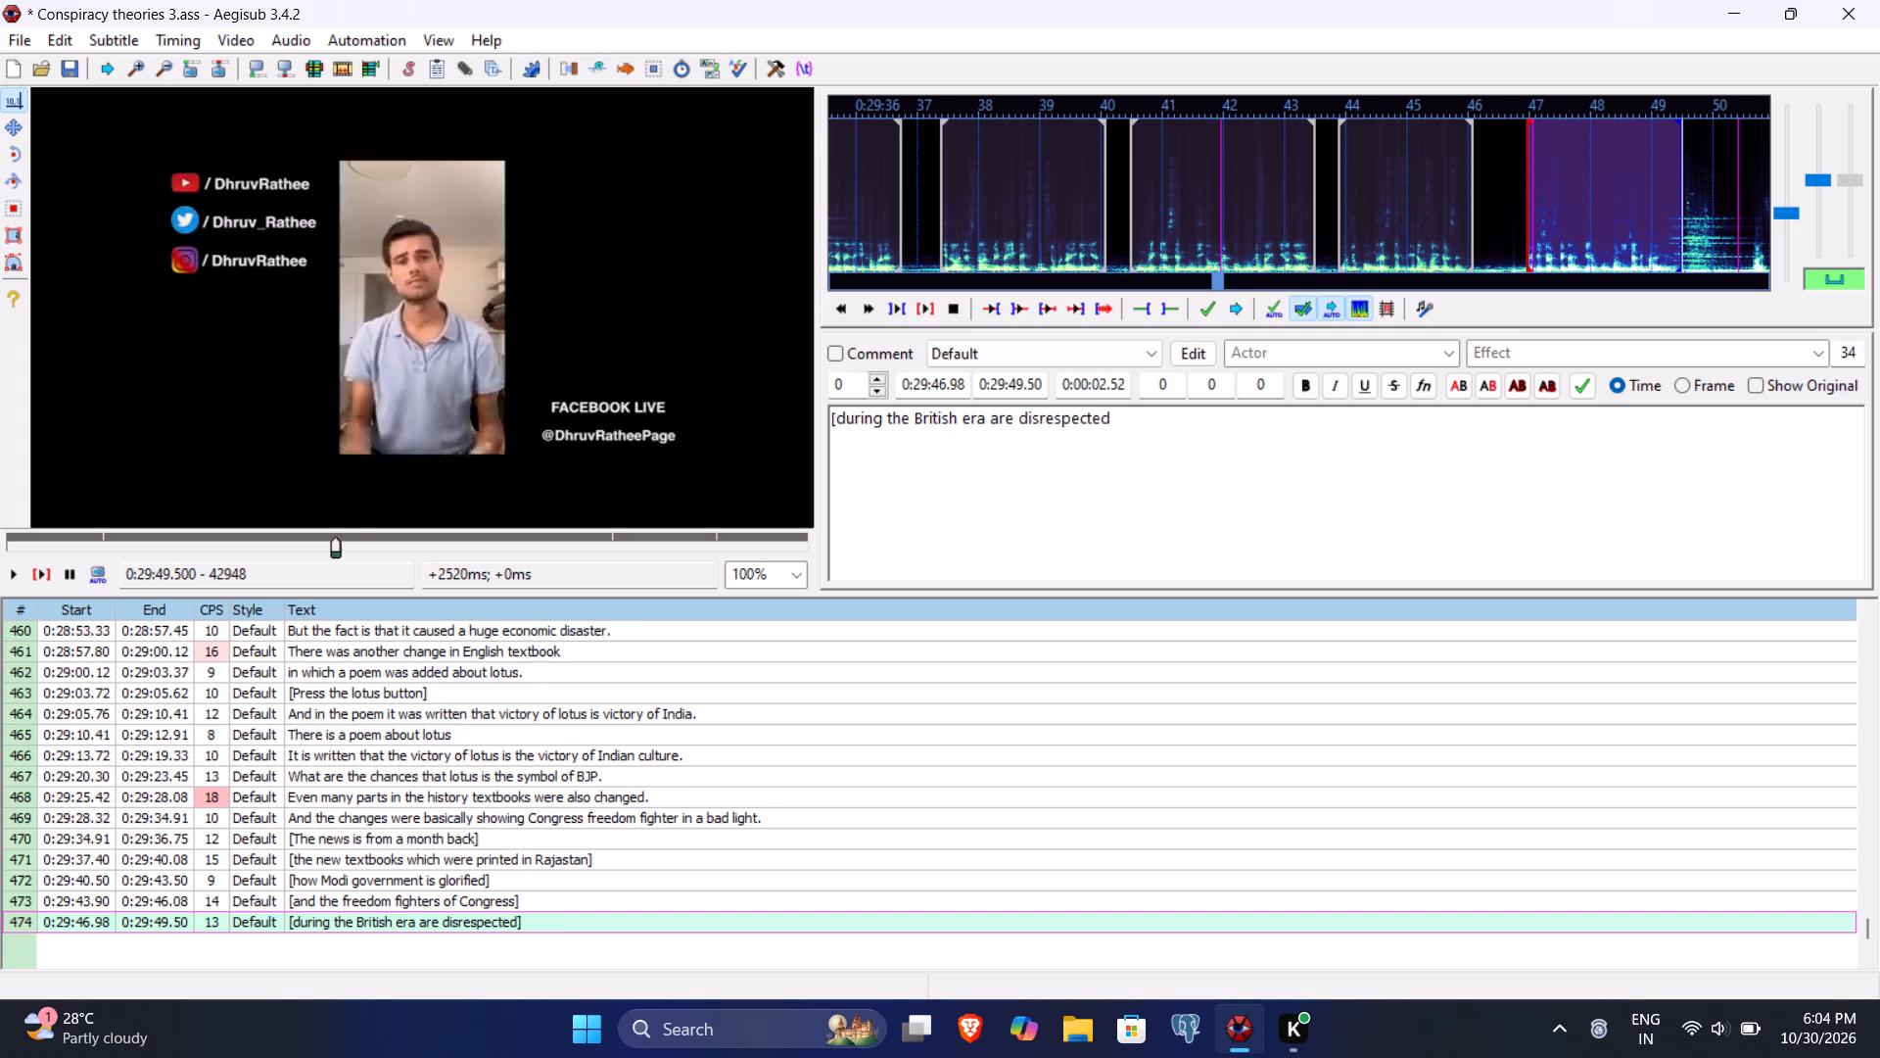
key(Return)
Play line 475 through its phrase, setting its end time to 0:29:51.83 and its start time to 0:29:50.66.
click(44, 565)
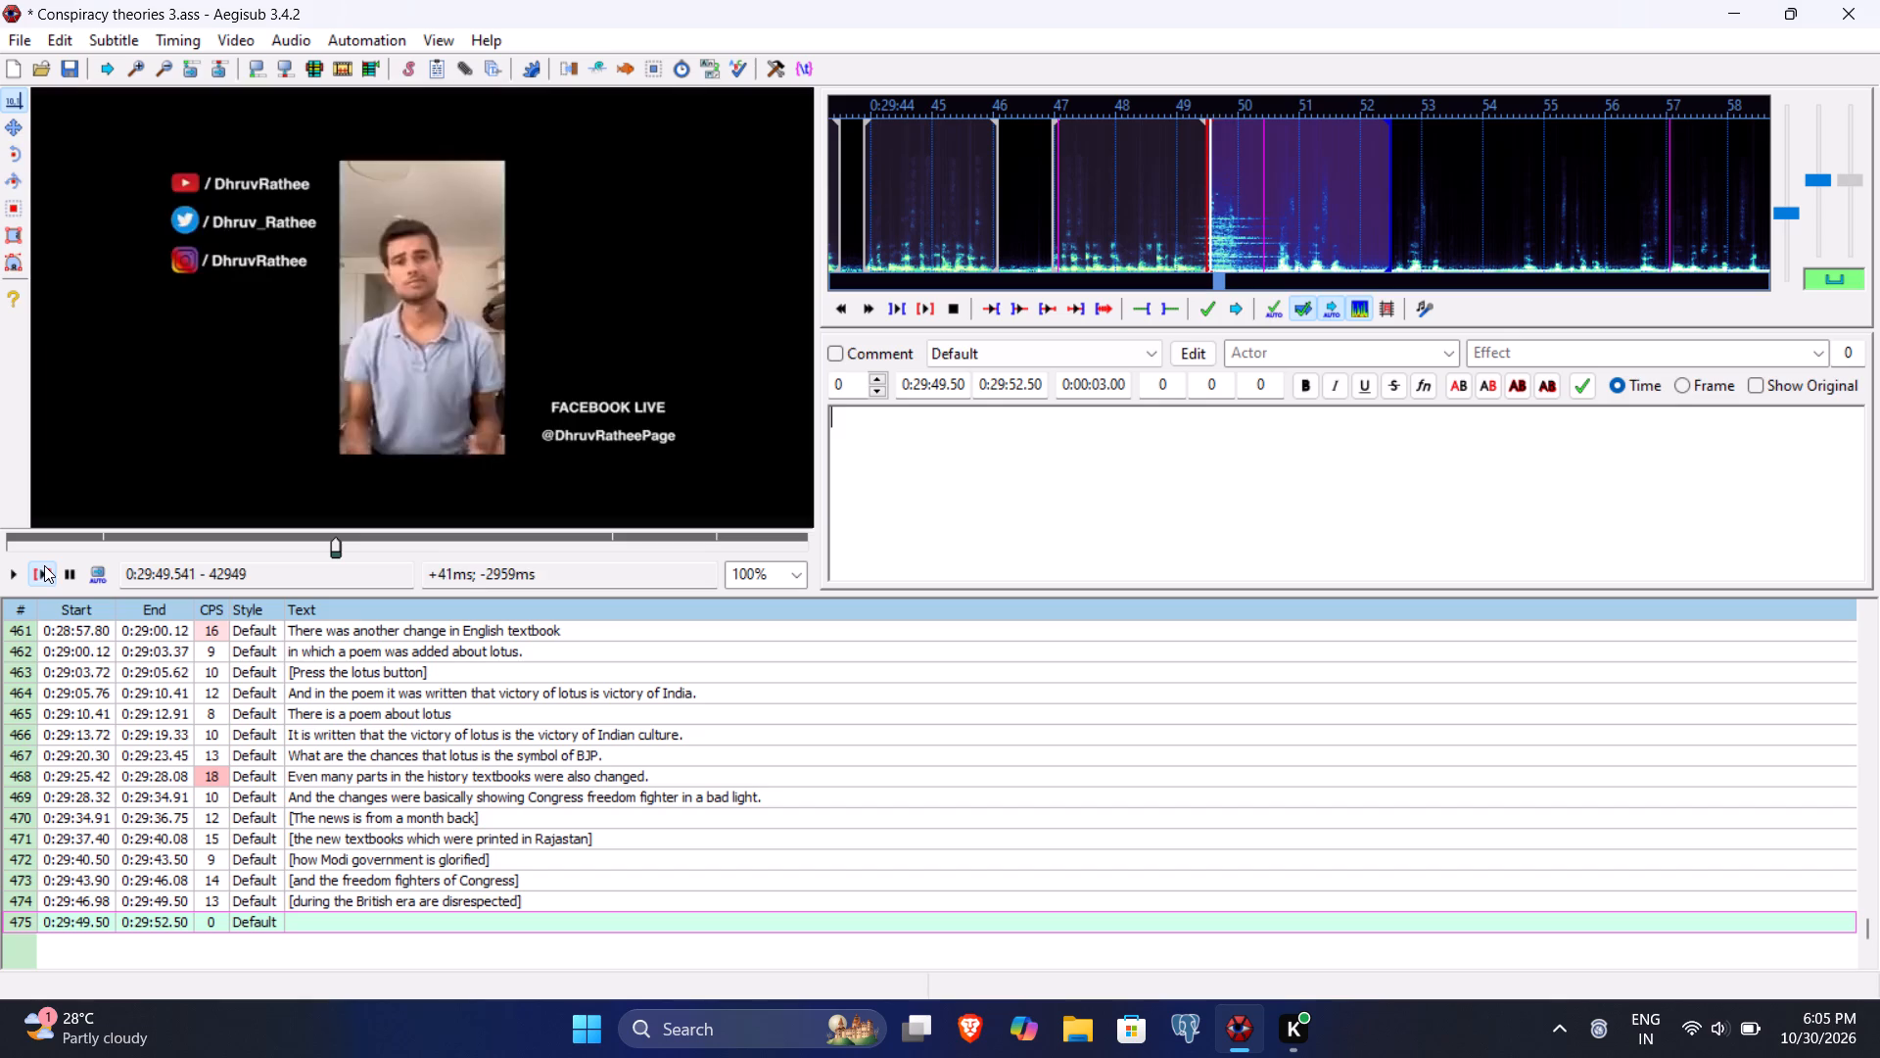
click(17, 570)
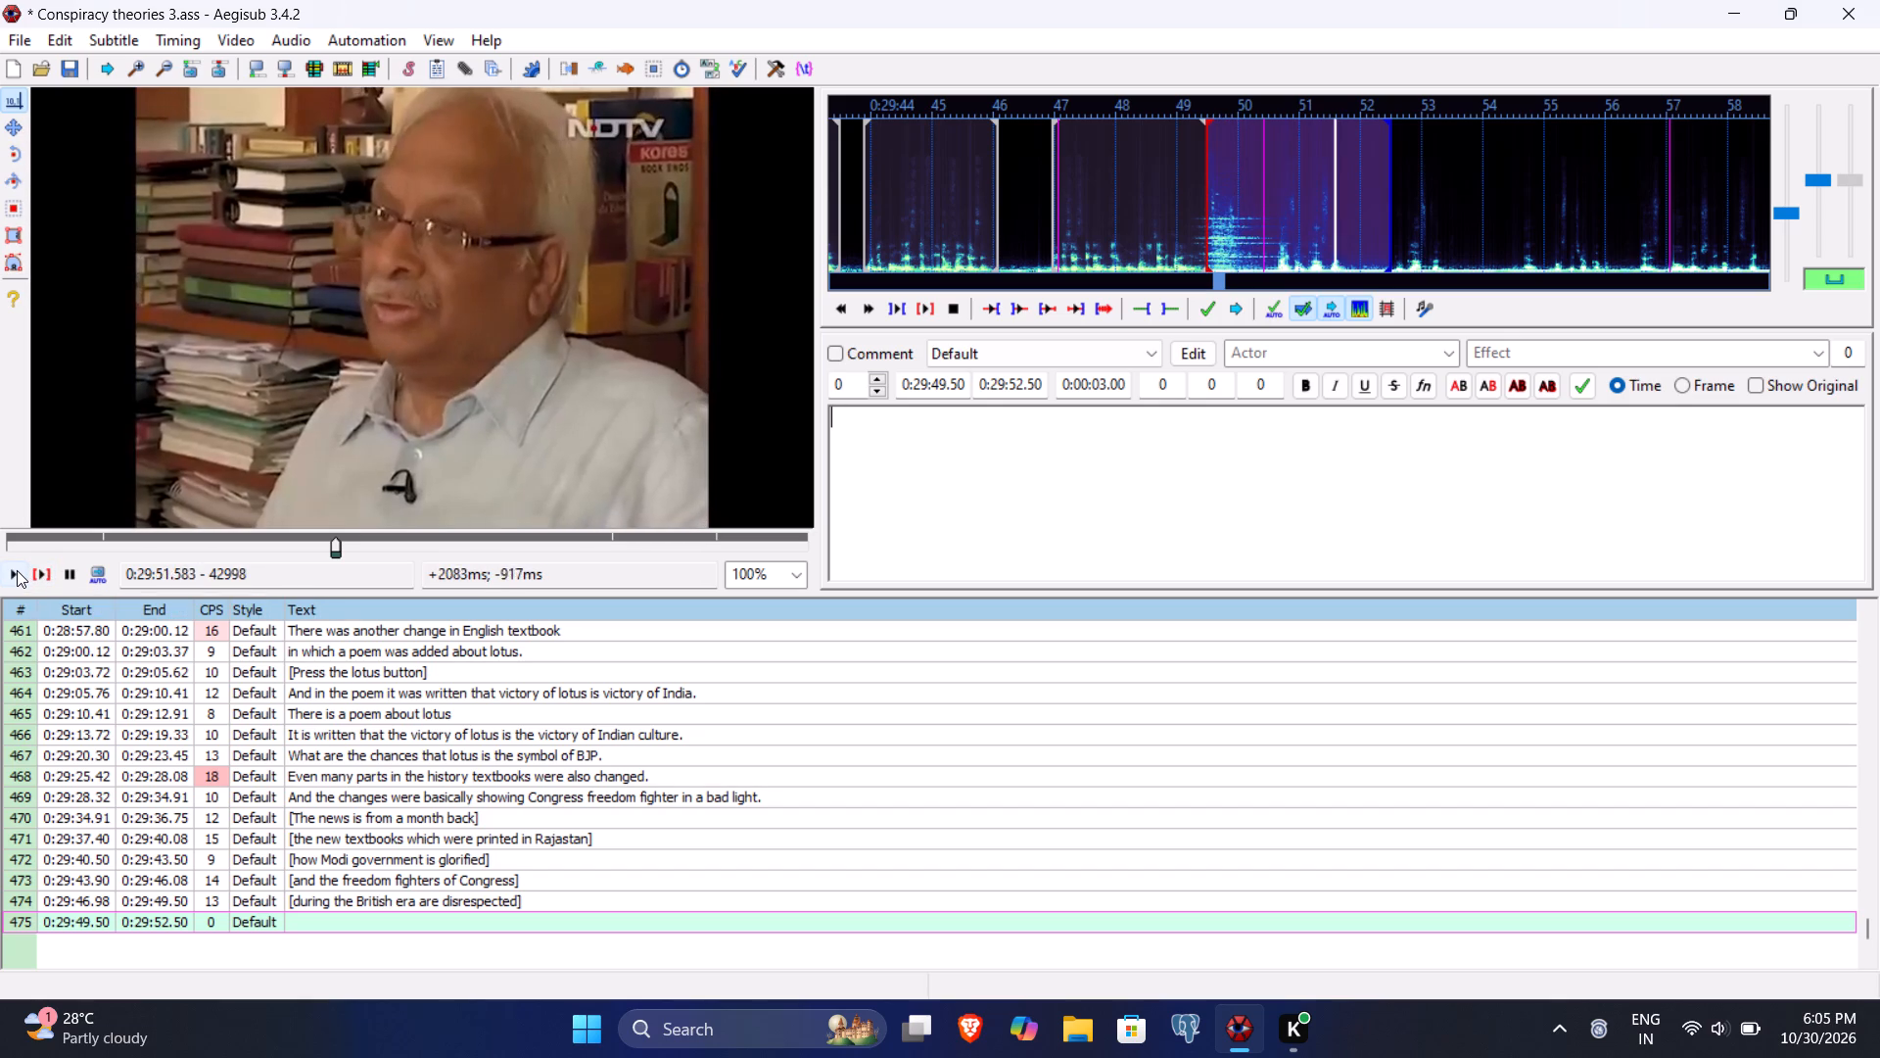
click(1014, 386)
text(183)
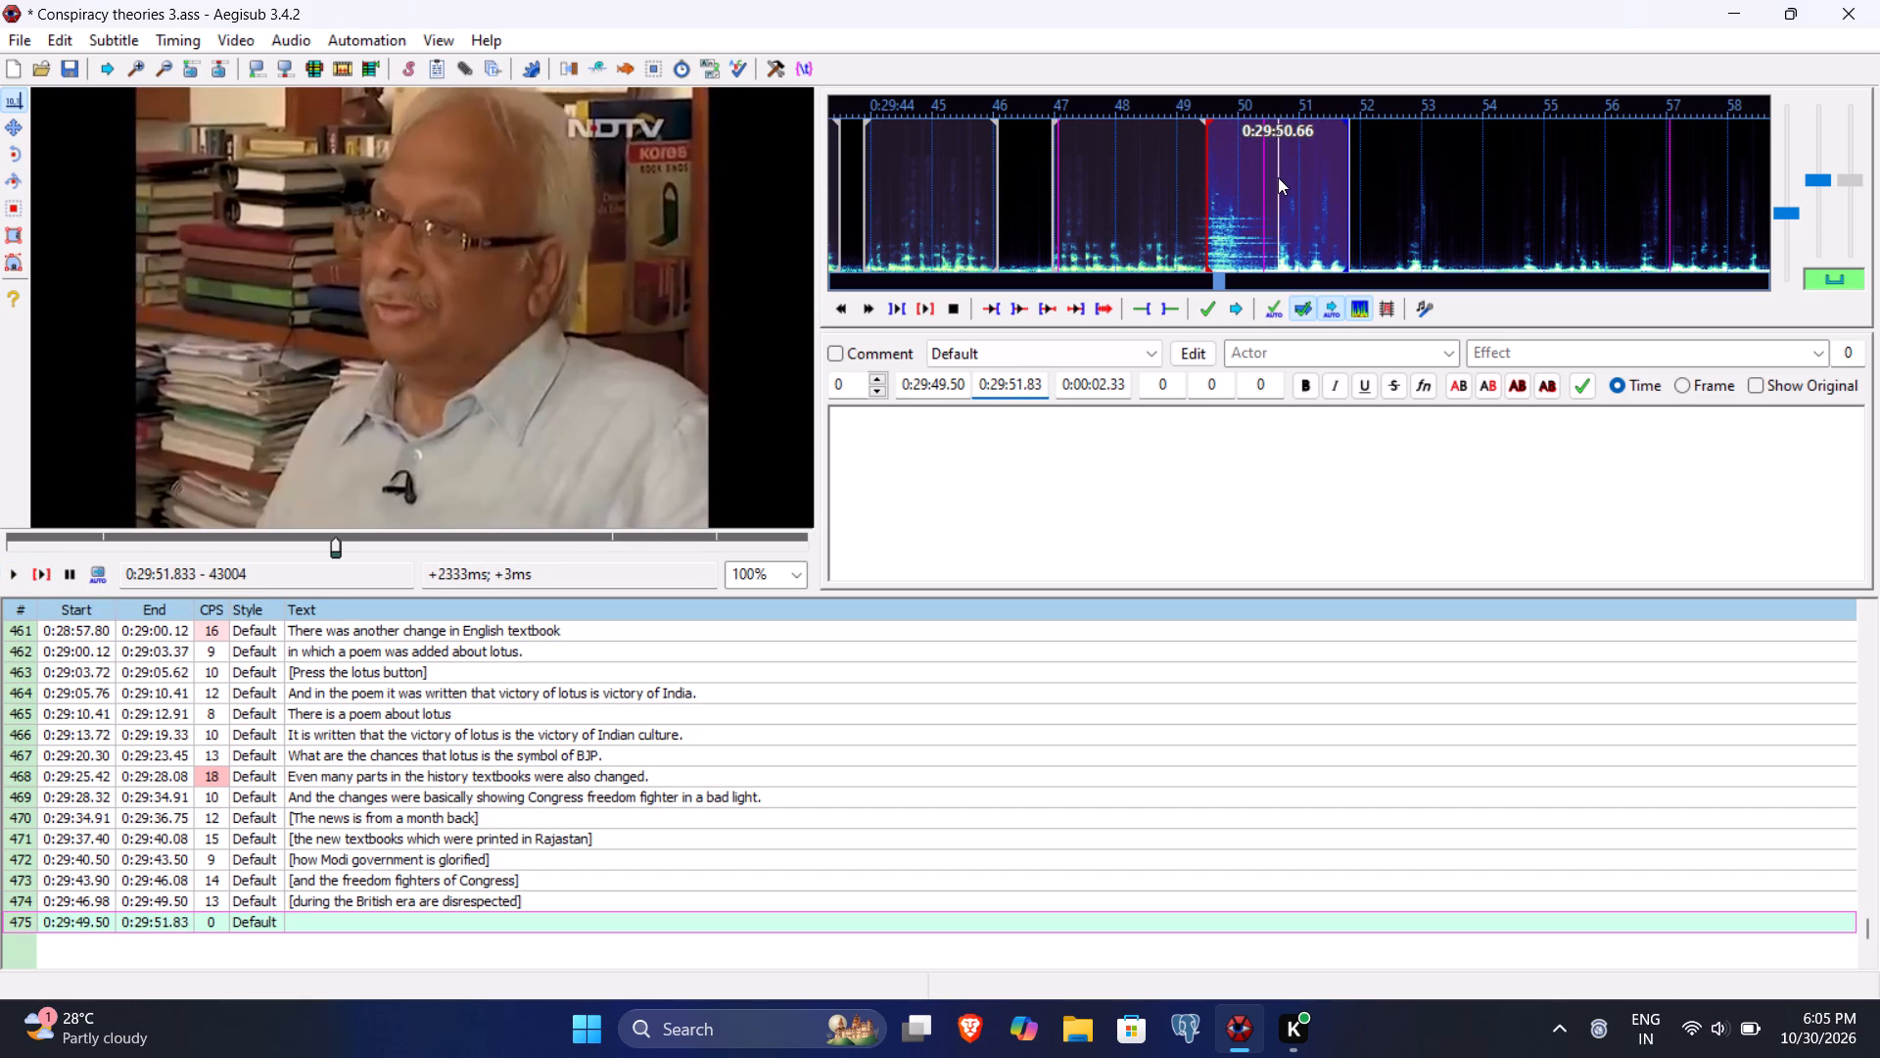
click(932, 387)
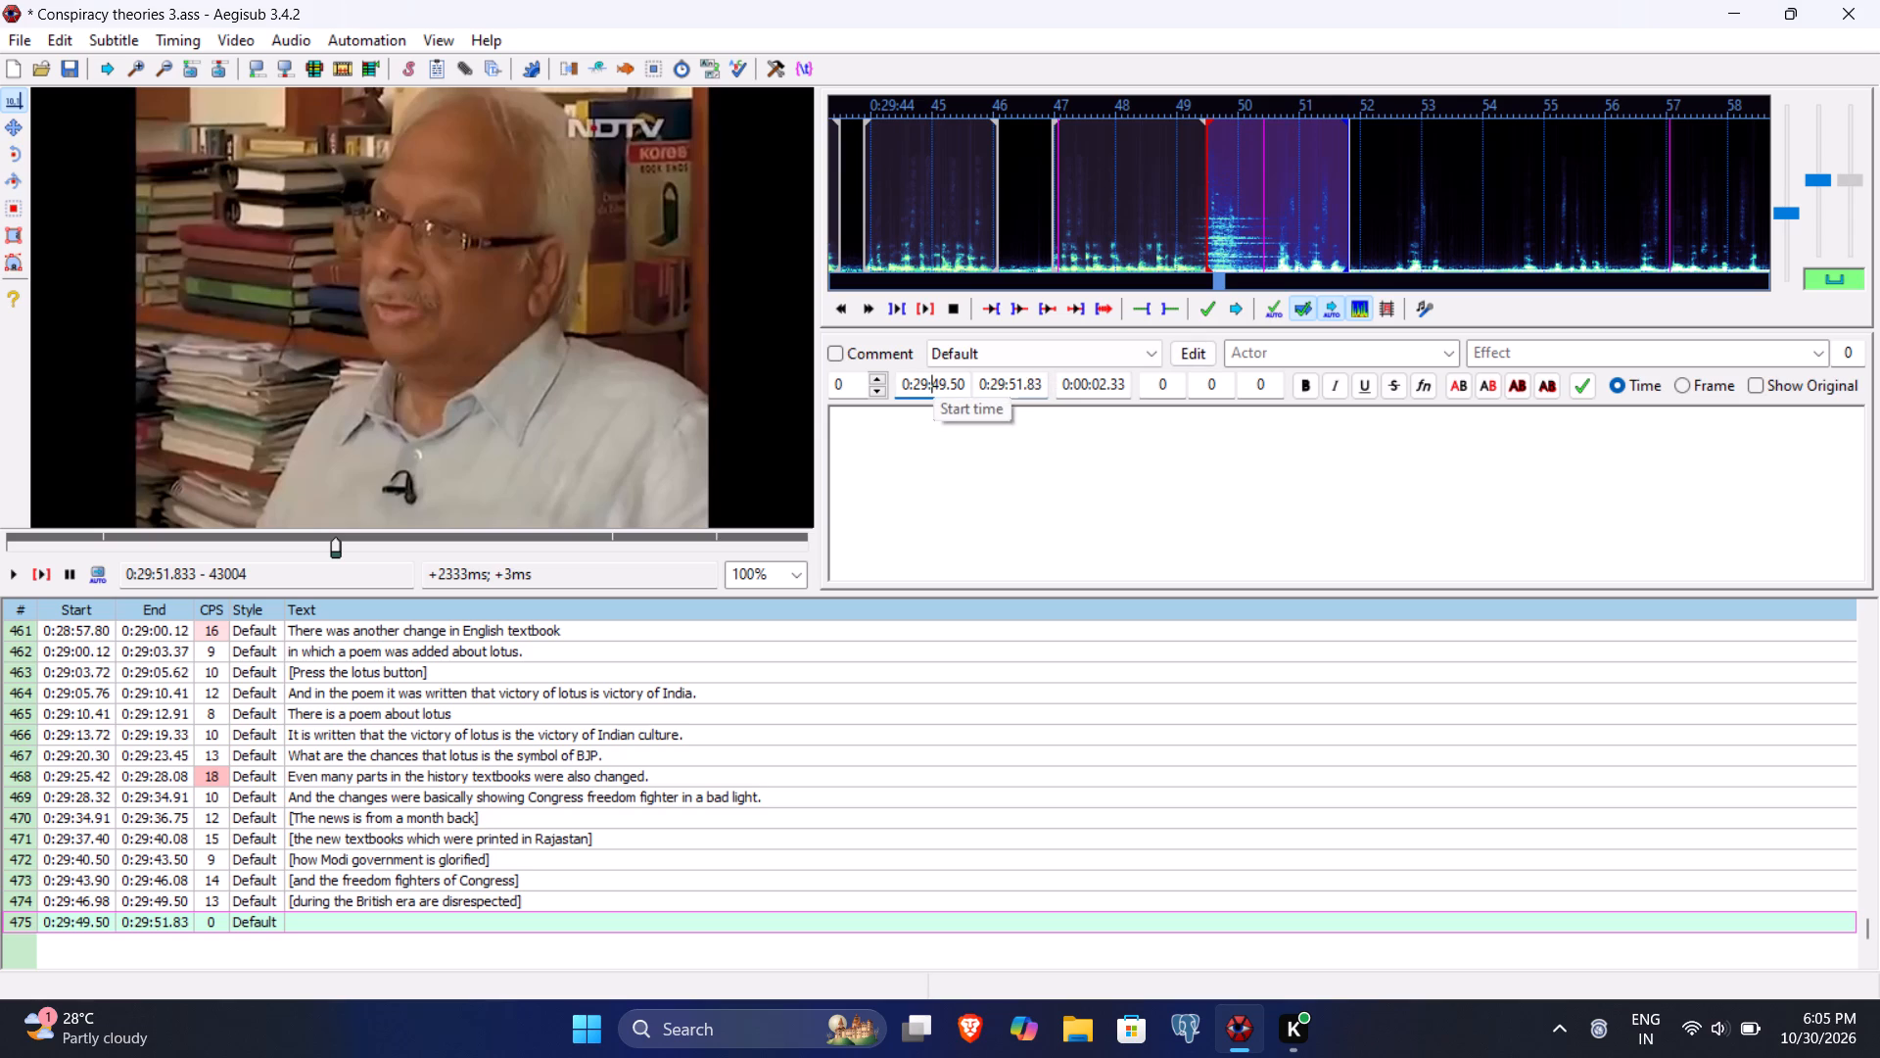
text(5066)
Replay line 475, enter its text as "History textbooks" and commit the line.
click(907, 463)
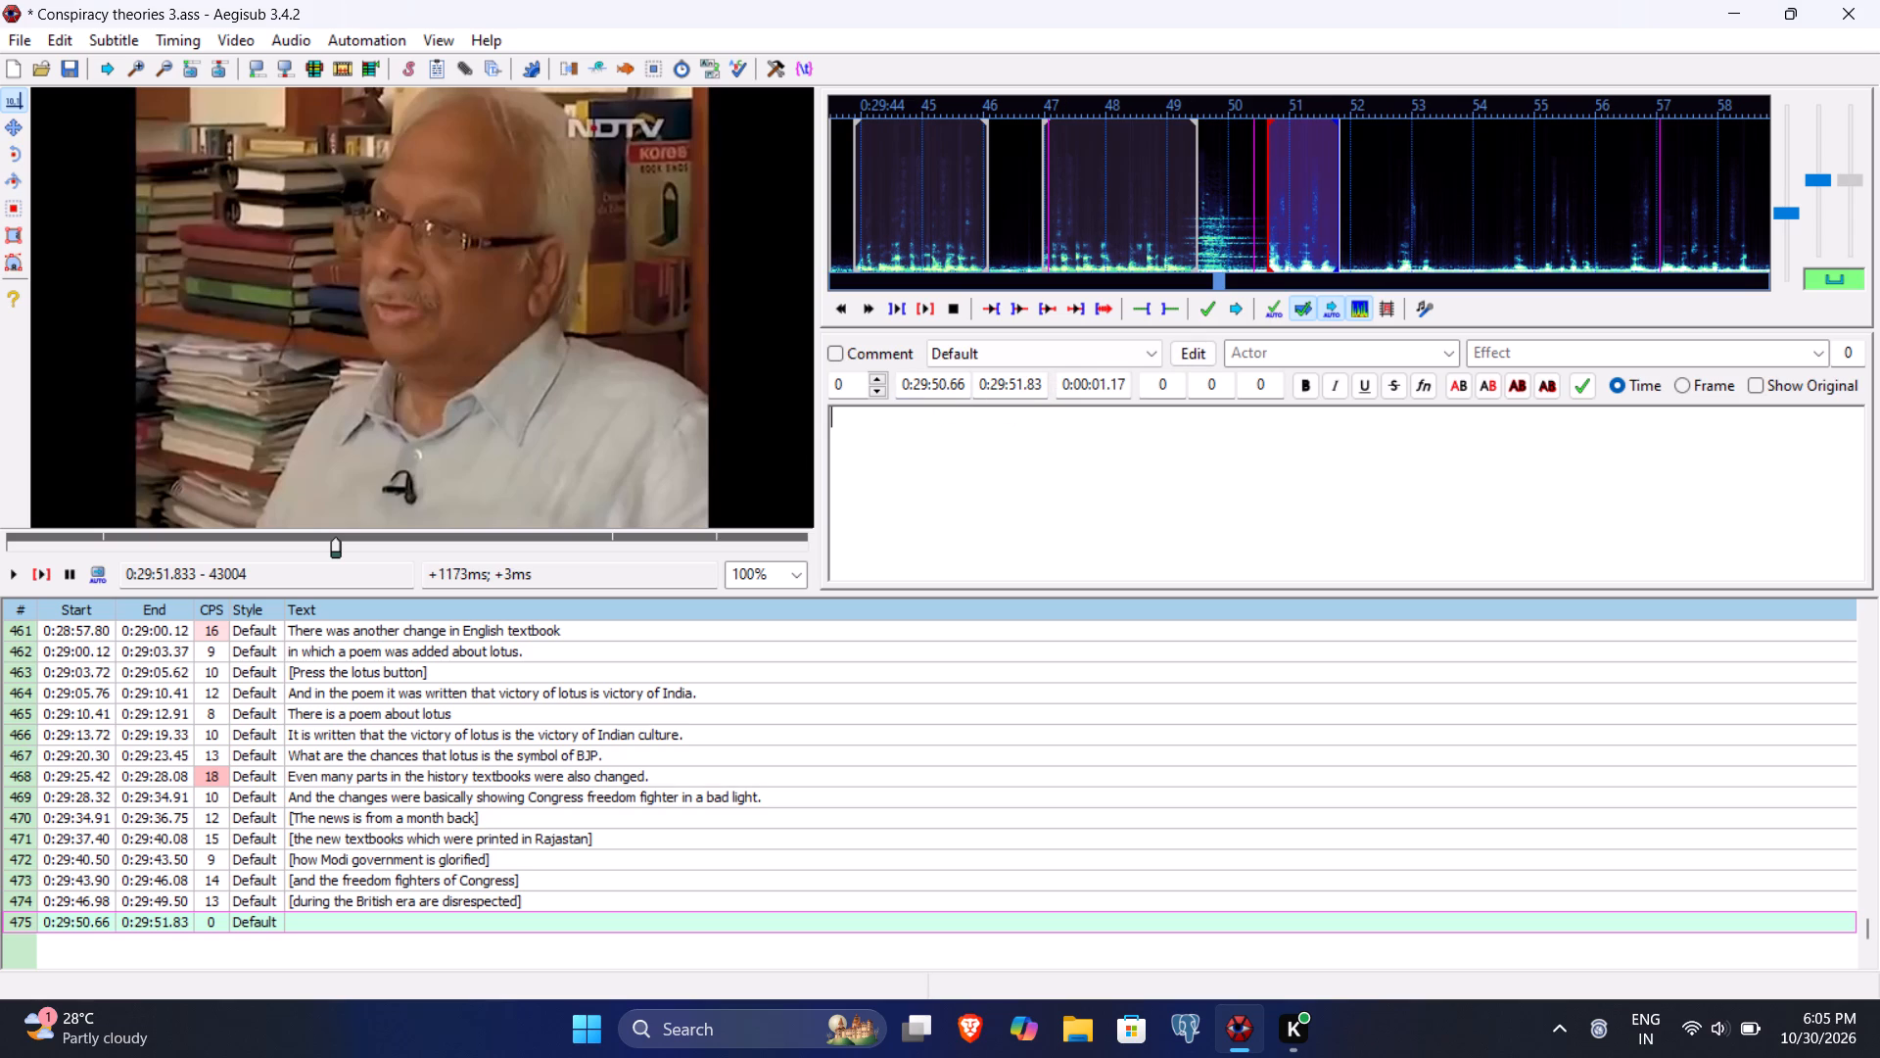
click(36, 576)
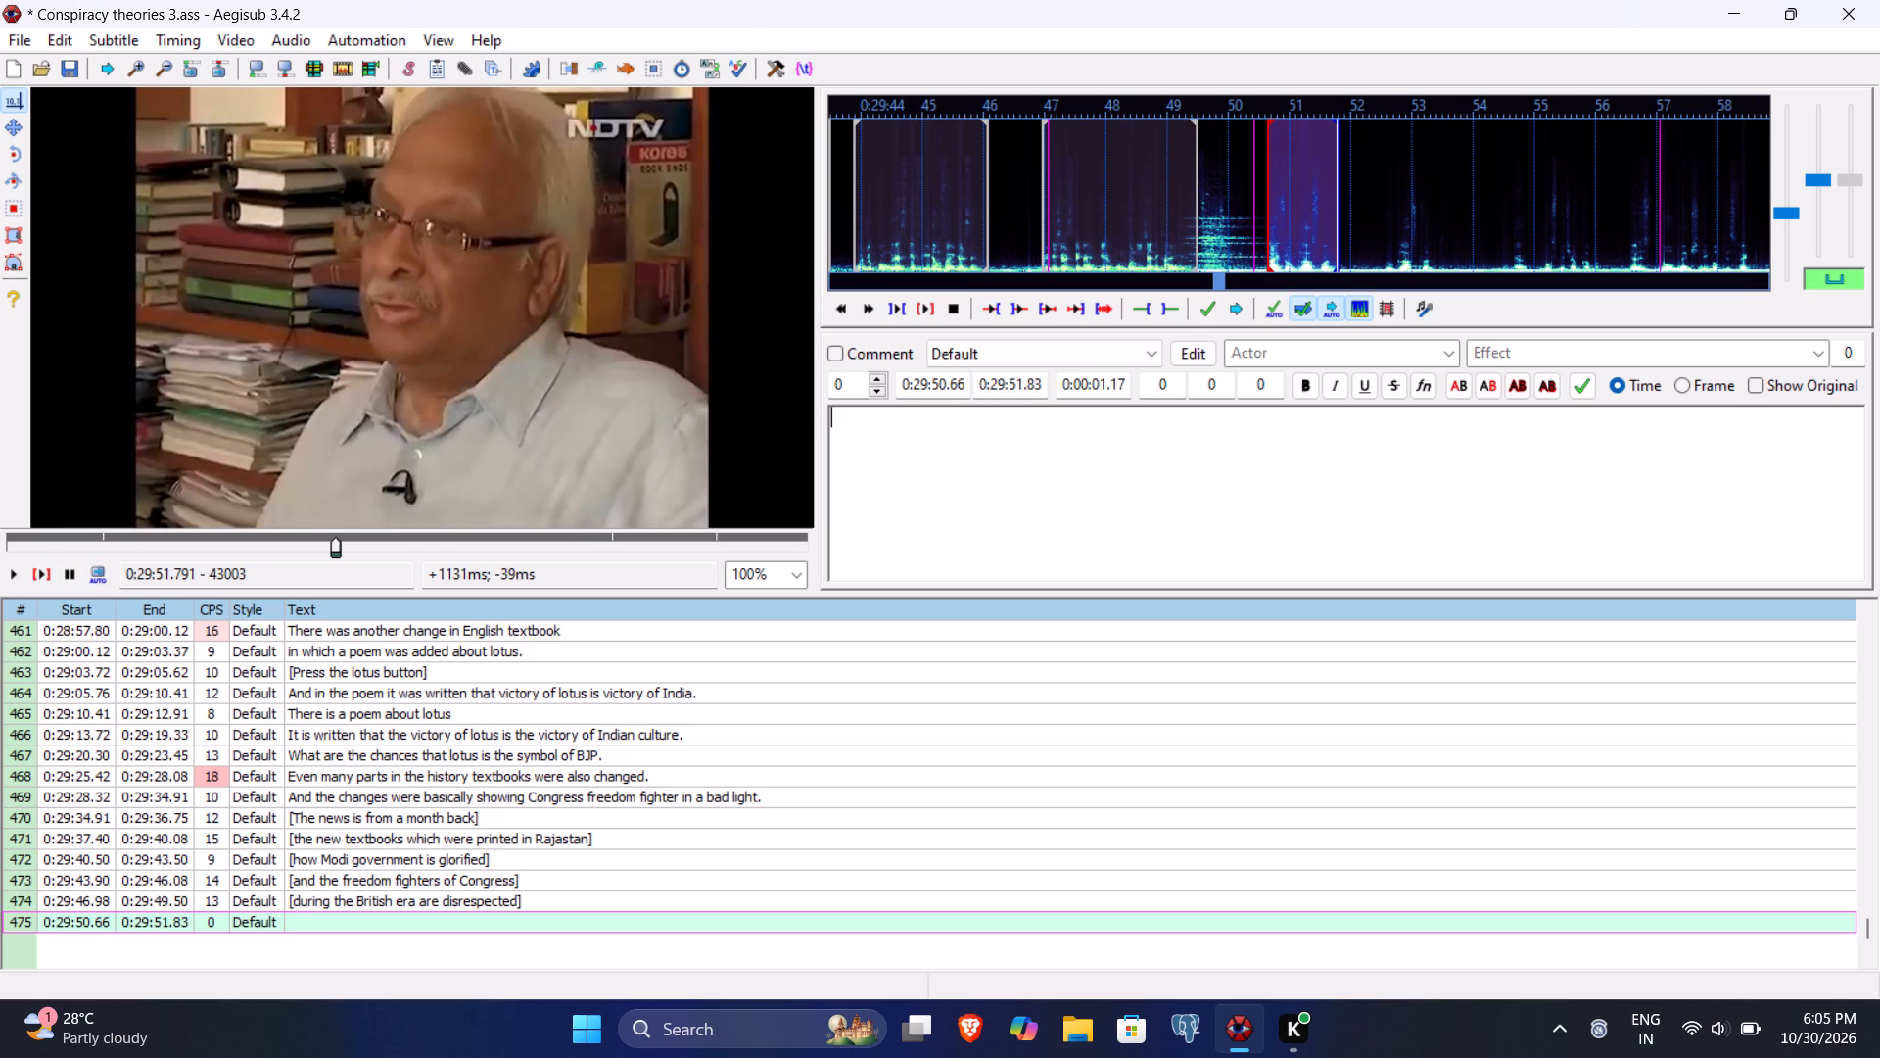
text(History textbooks)
key(Return)
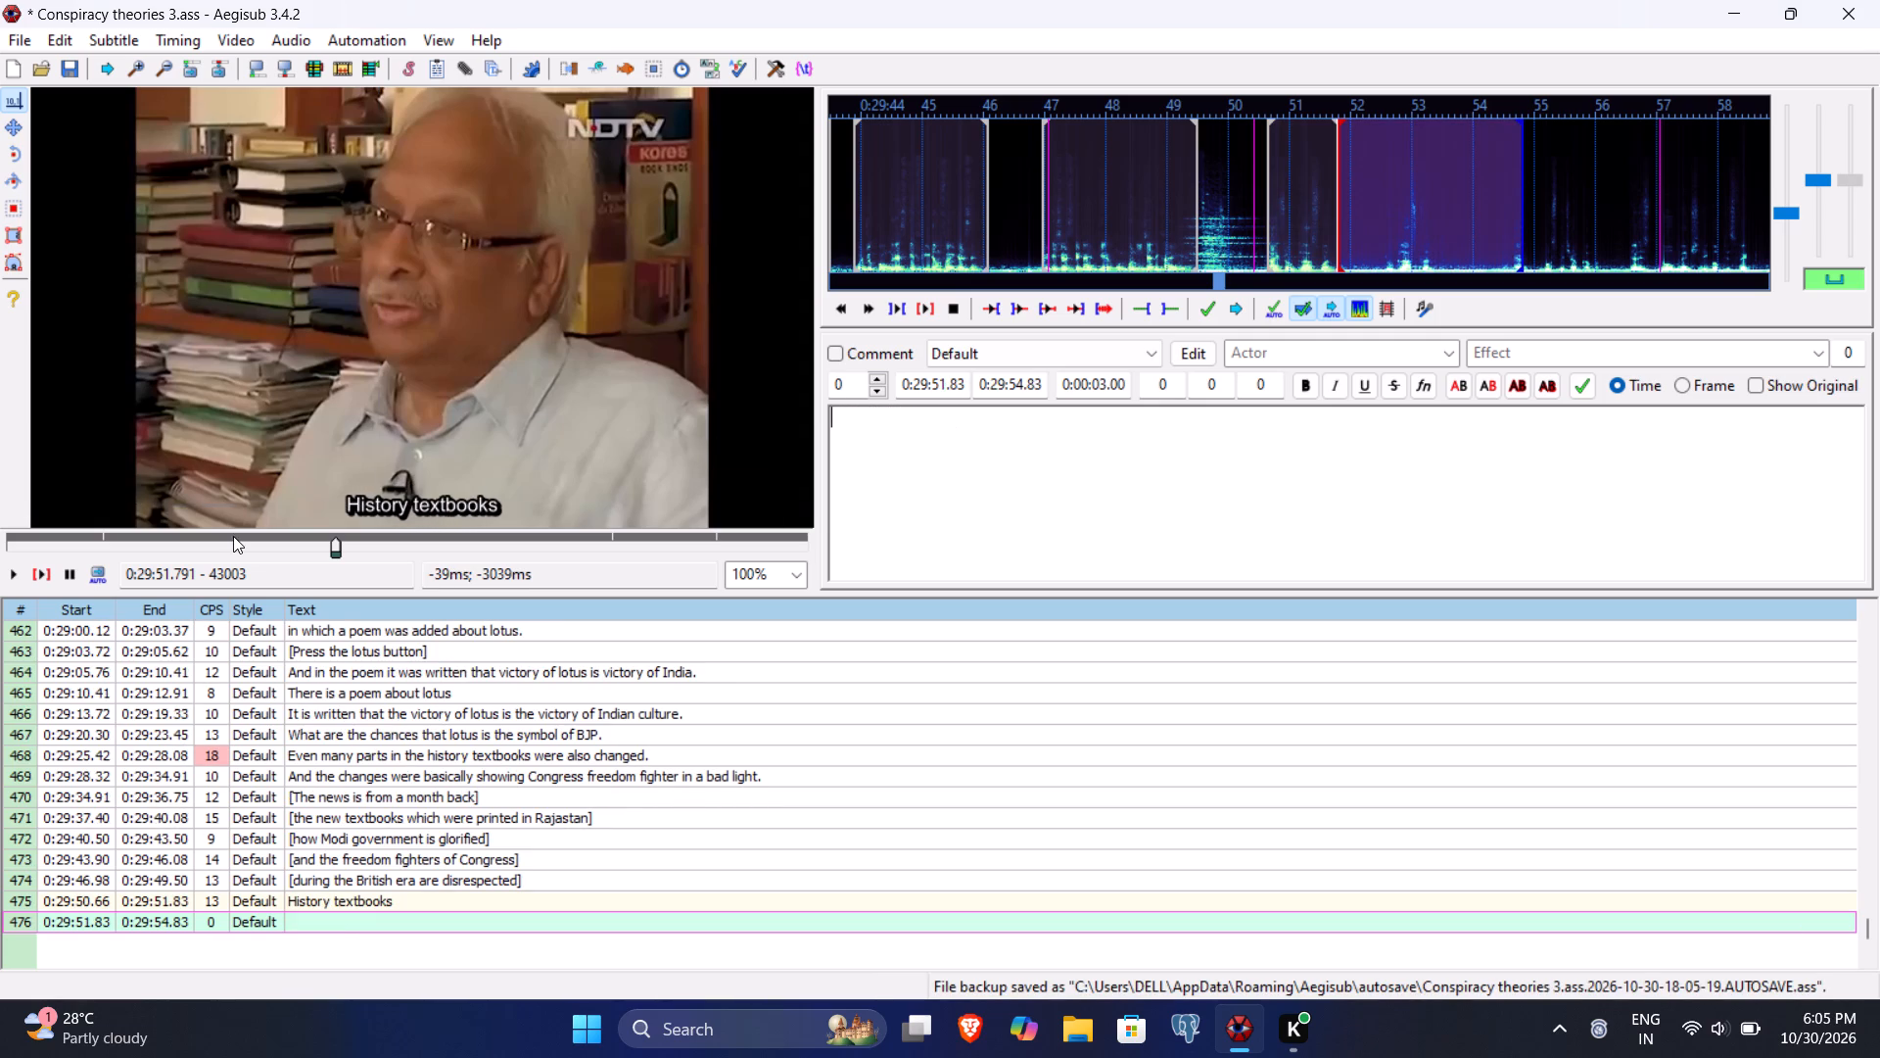
Play line 476 through its phrase, setting its end time to 0:29:53.70 and its start time to 0:29:52.56.
click(49, 565)
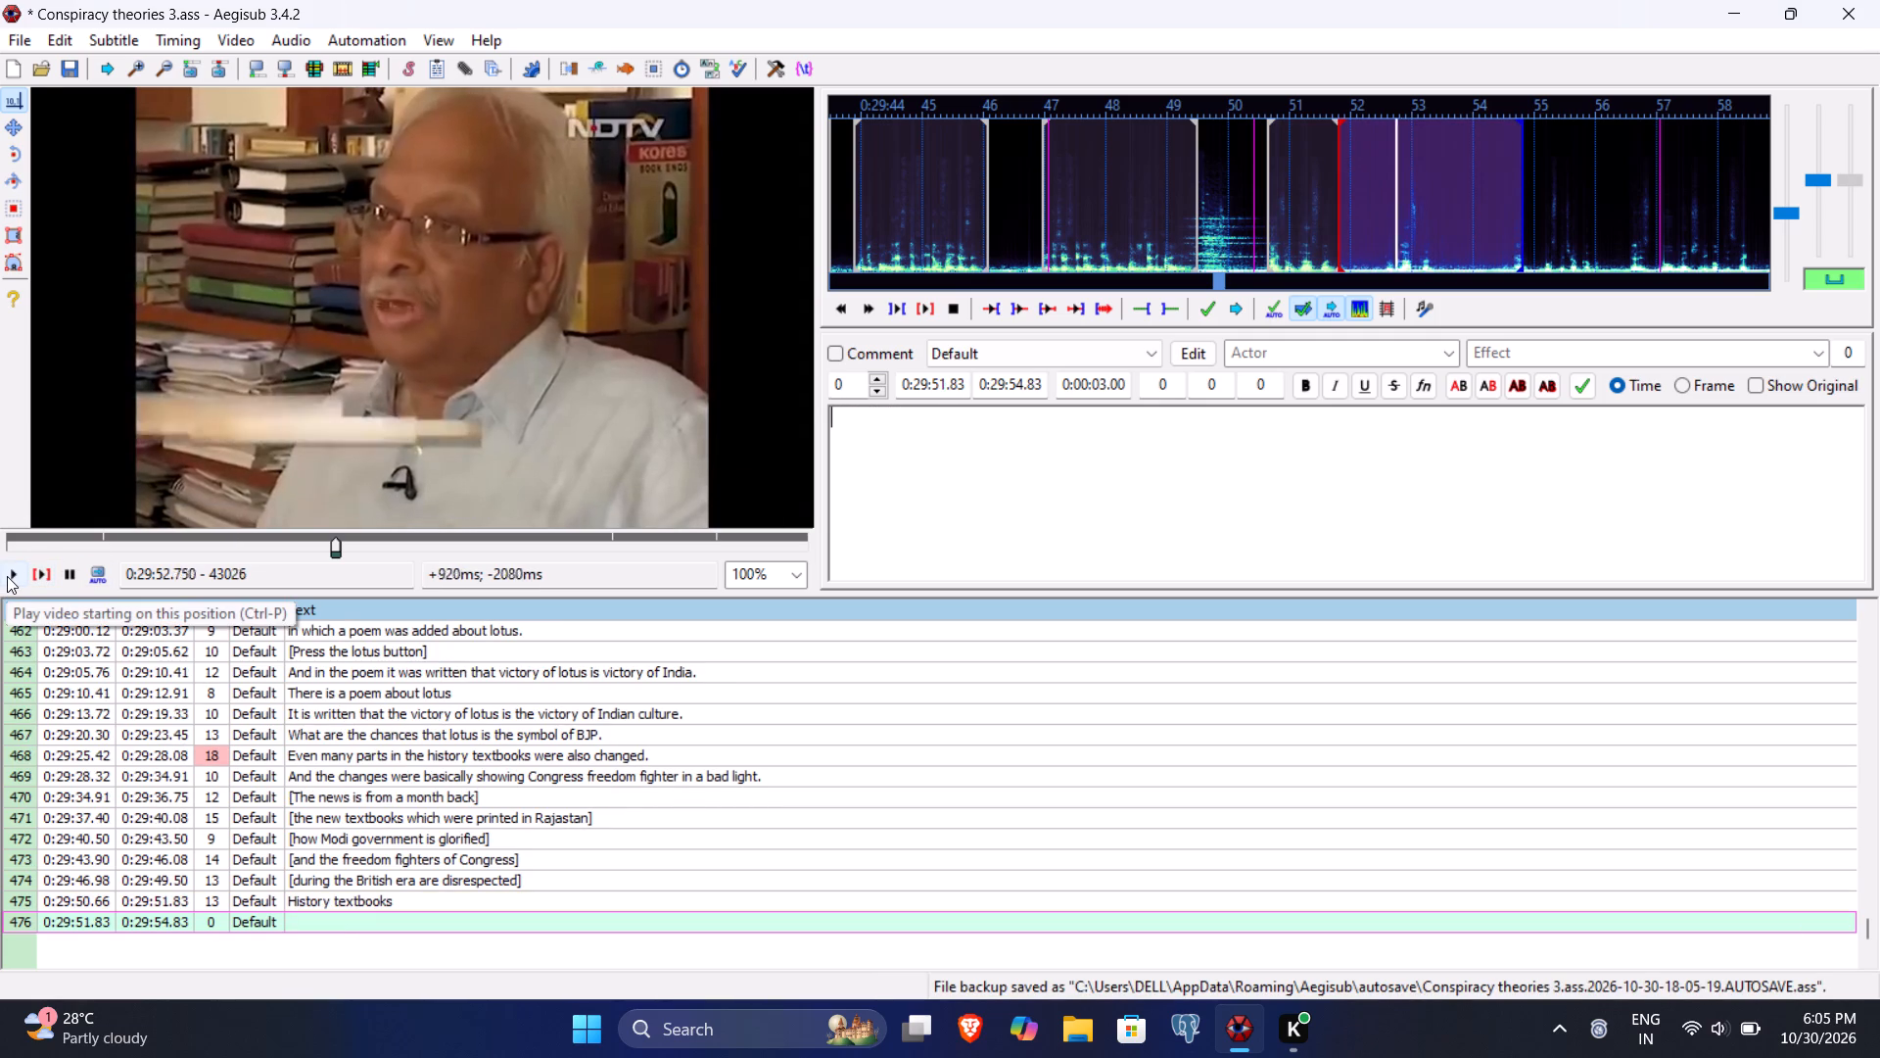
click(7, 576)
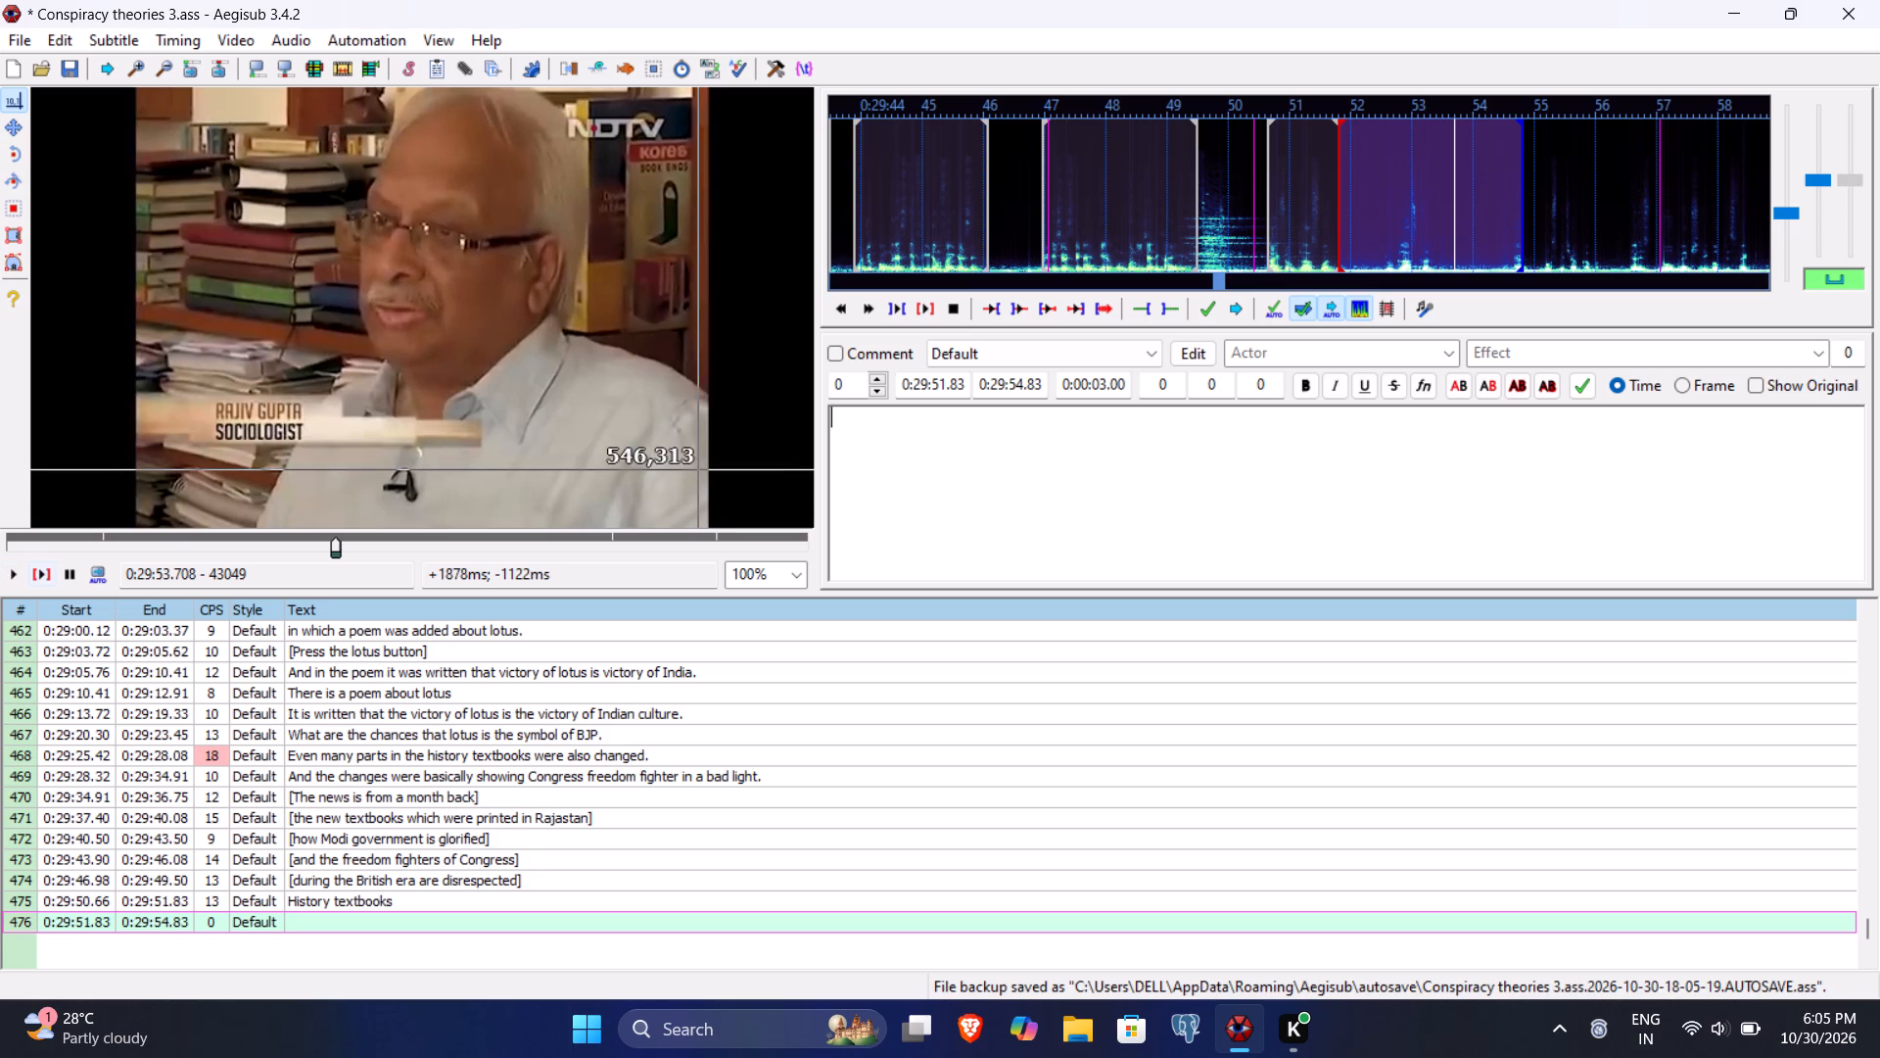
click(1021, 390)
key(BackSpace)
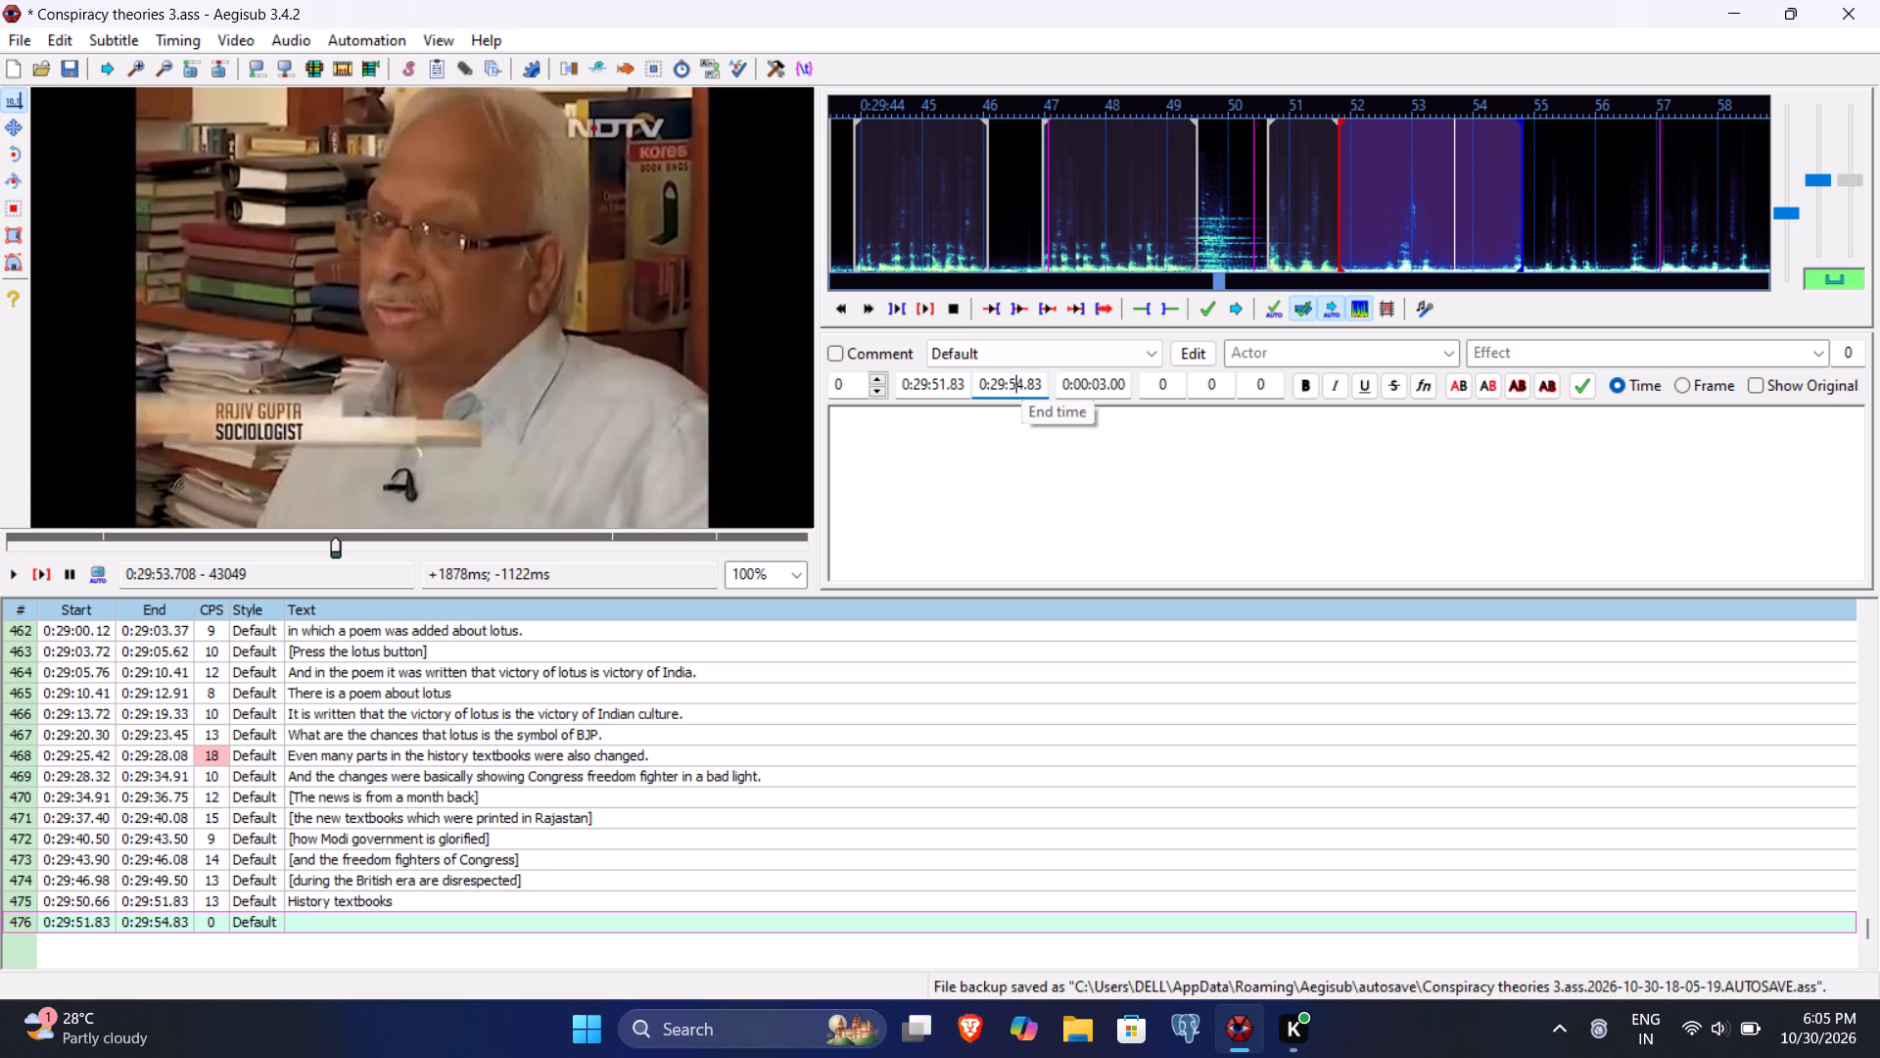
key(4)
key(BackSpace)
text(370)
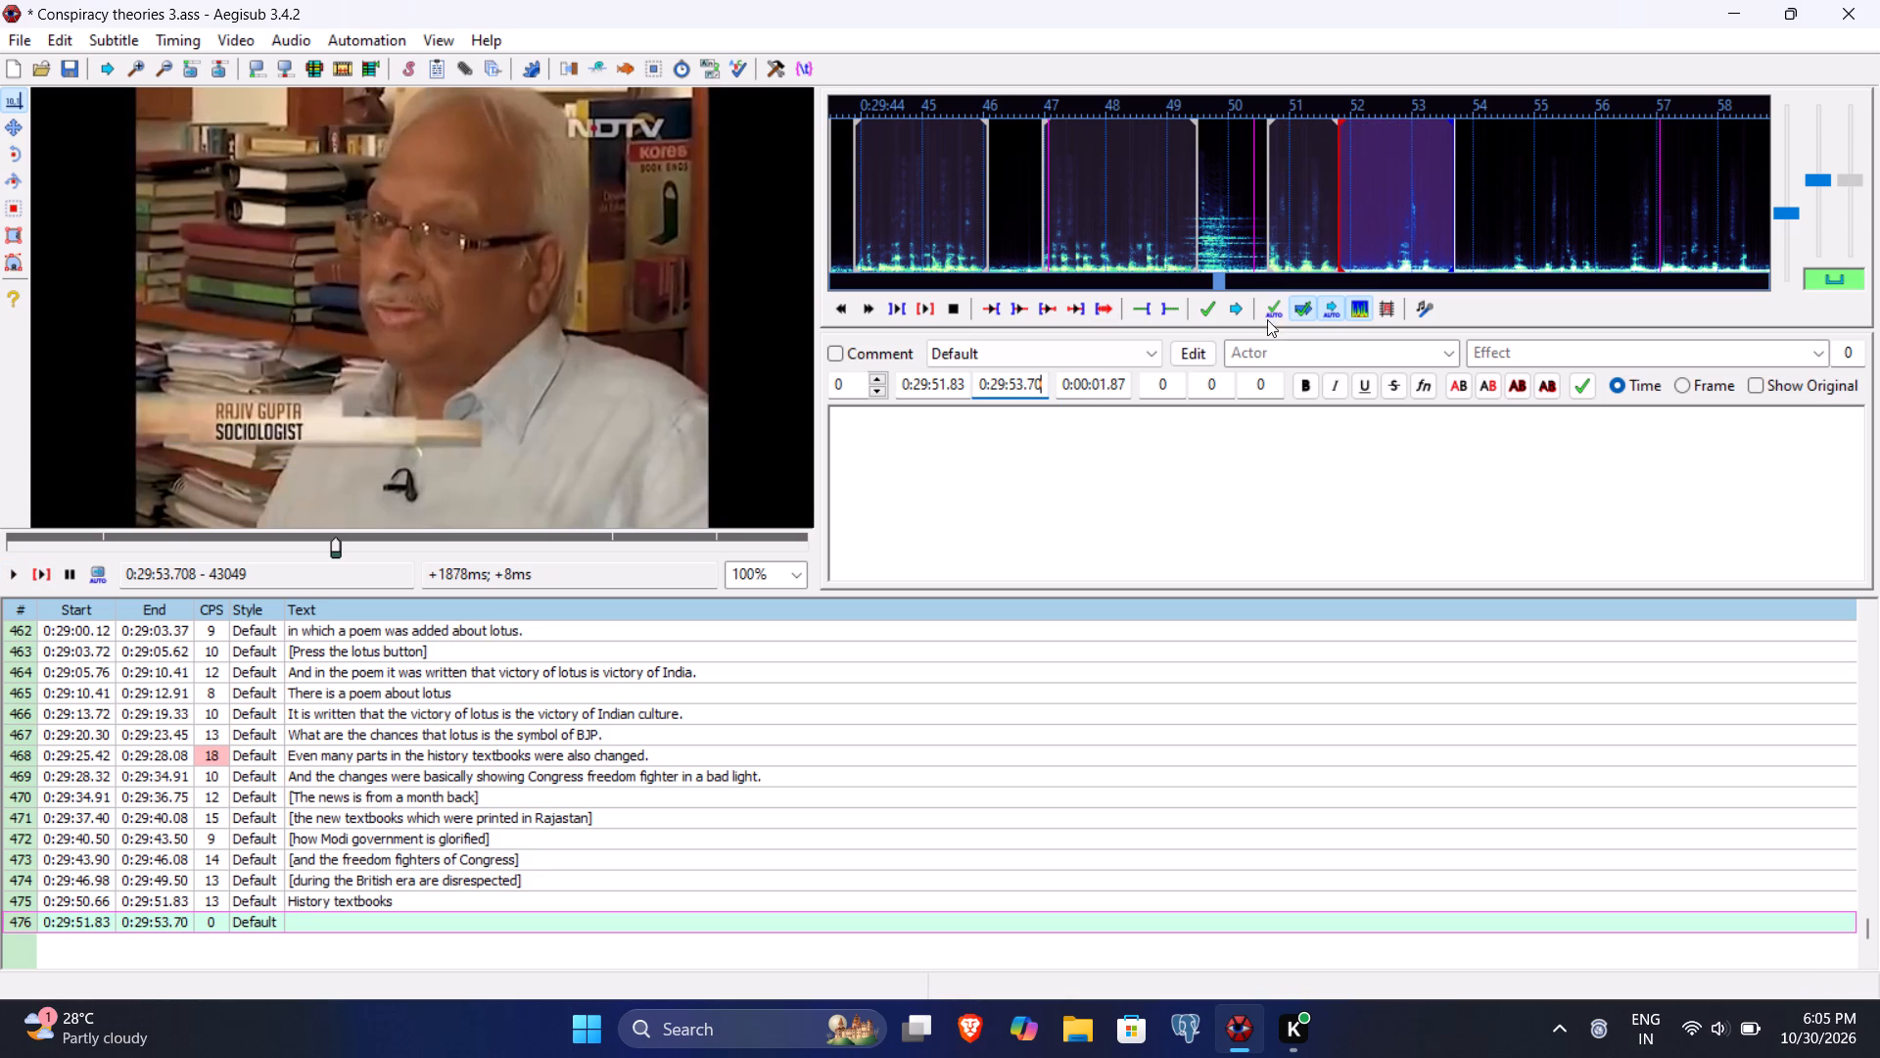
click(938, 391)
text(256)
Enter line 476's text, beginning with an opening square bracket and the word "from".
click(937, 514)
text(fro)
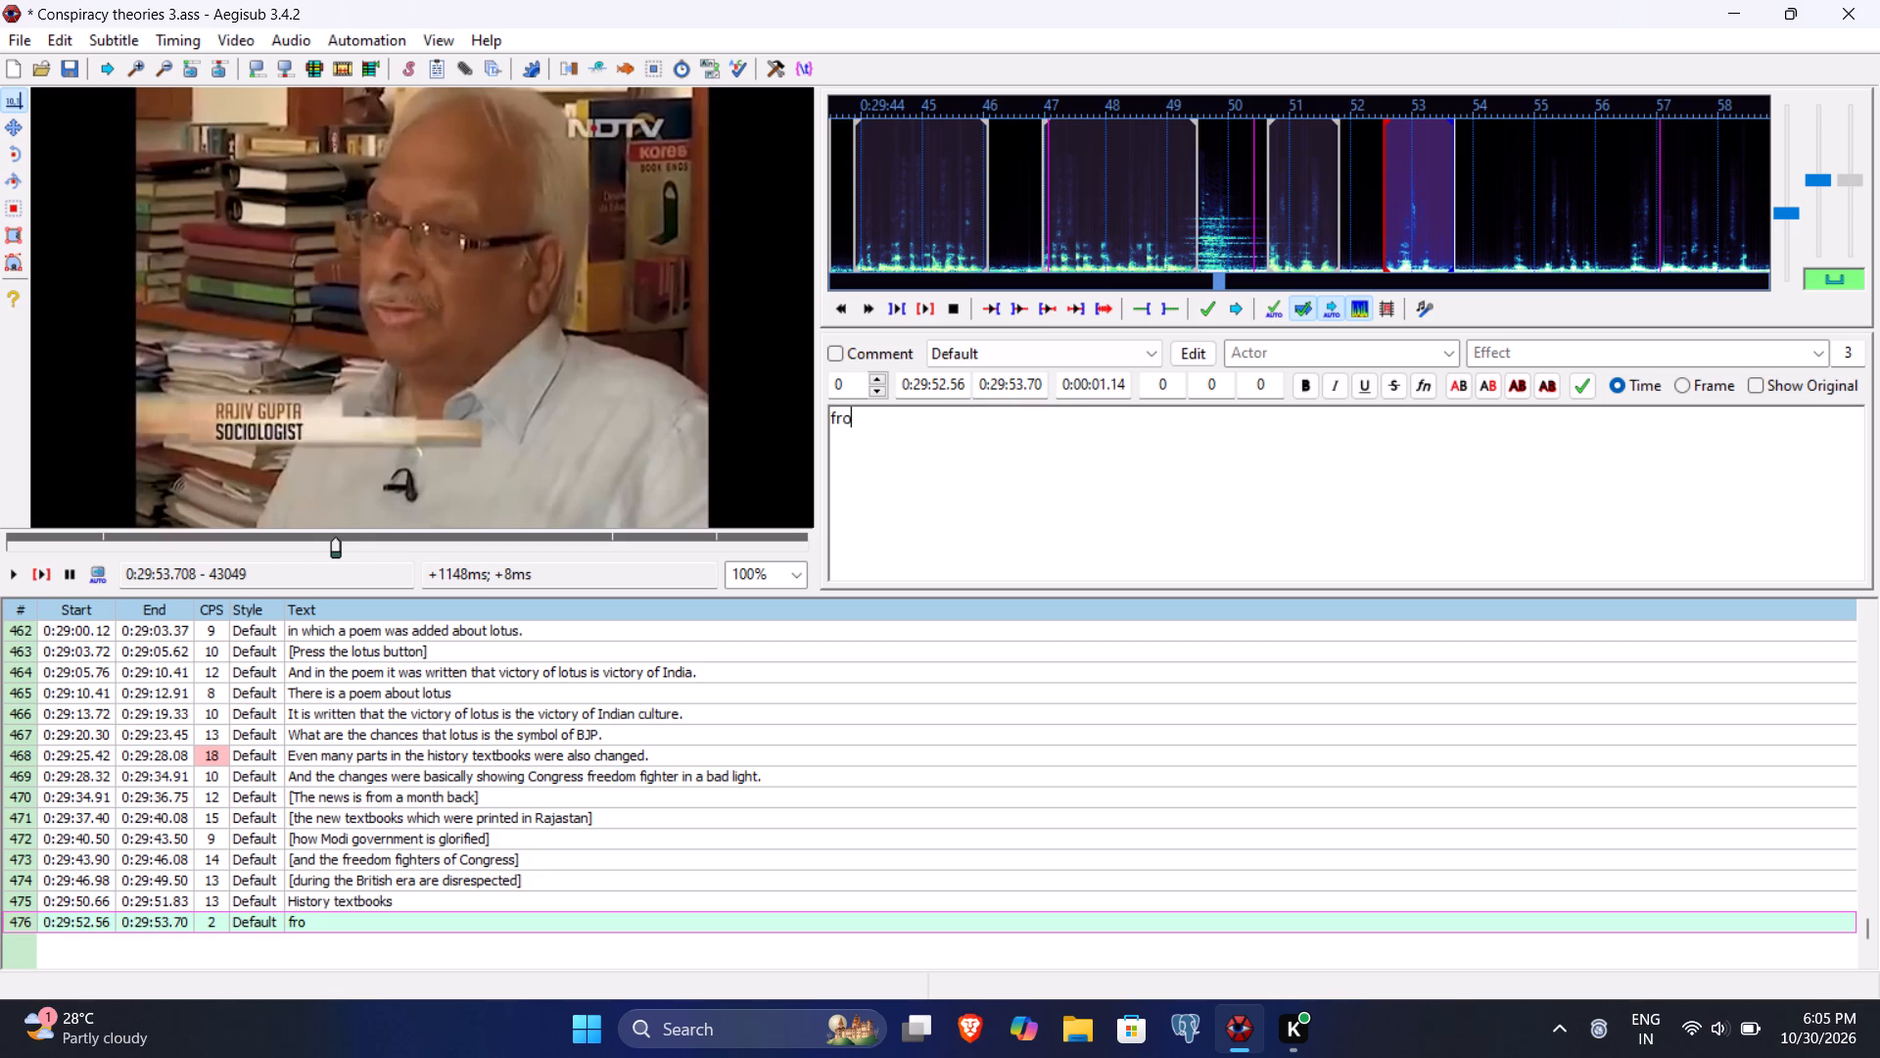
key(BackSpace)
key(BackSpace)
key(BackSpace)
key(BackSpace)
text([from)
key(space)
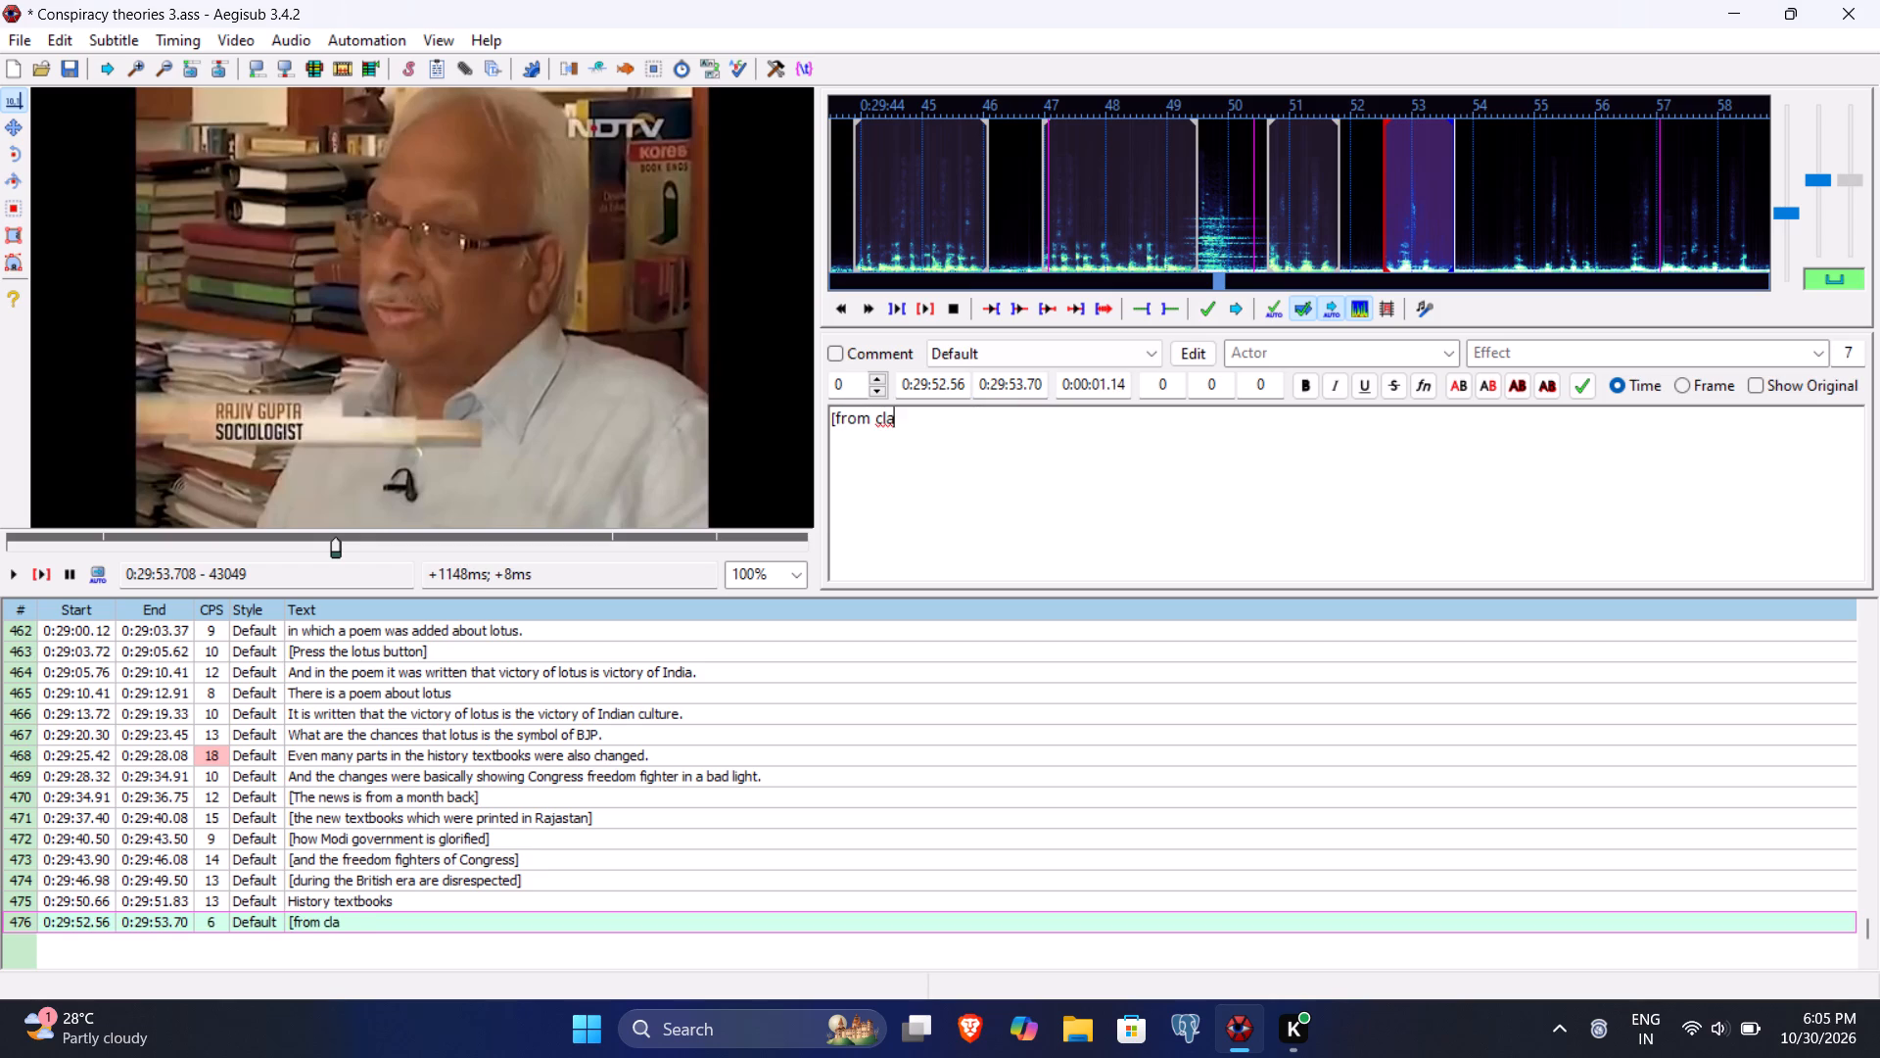
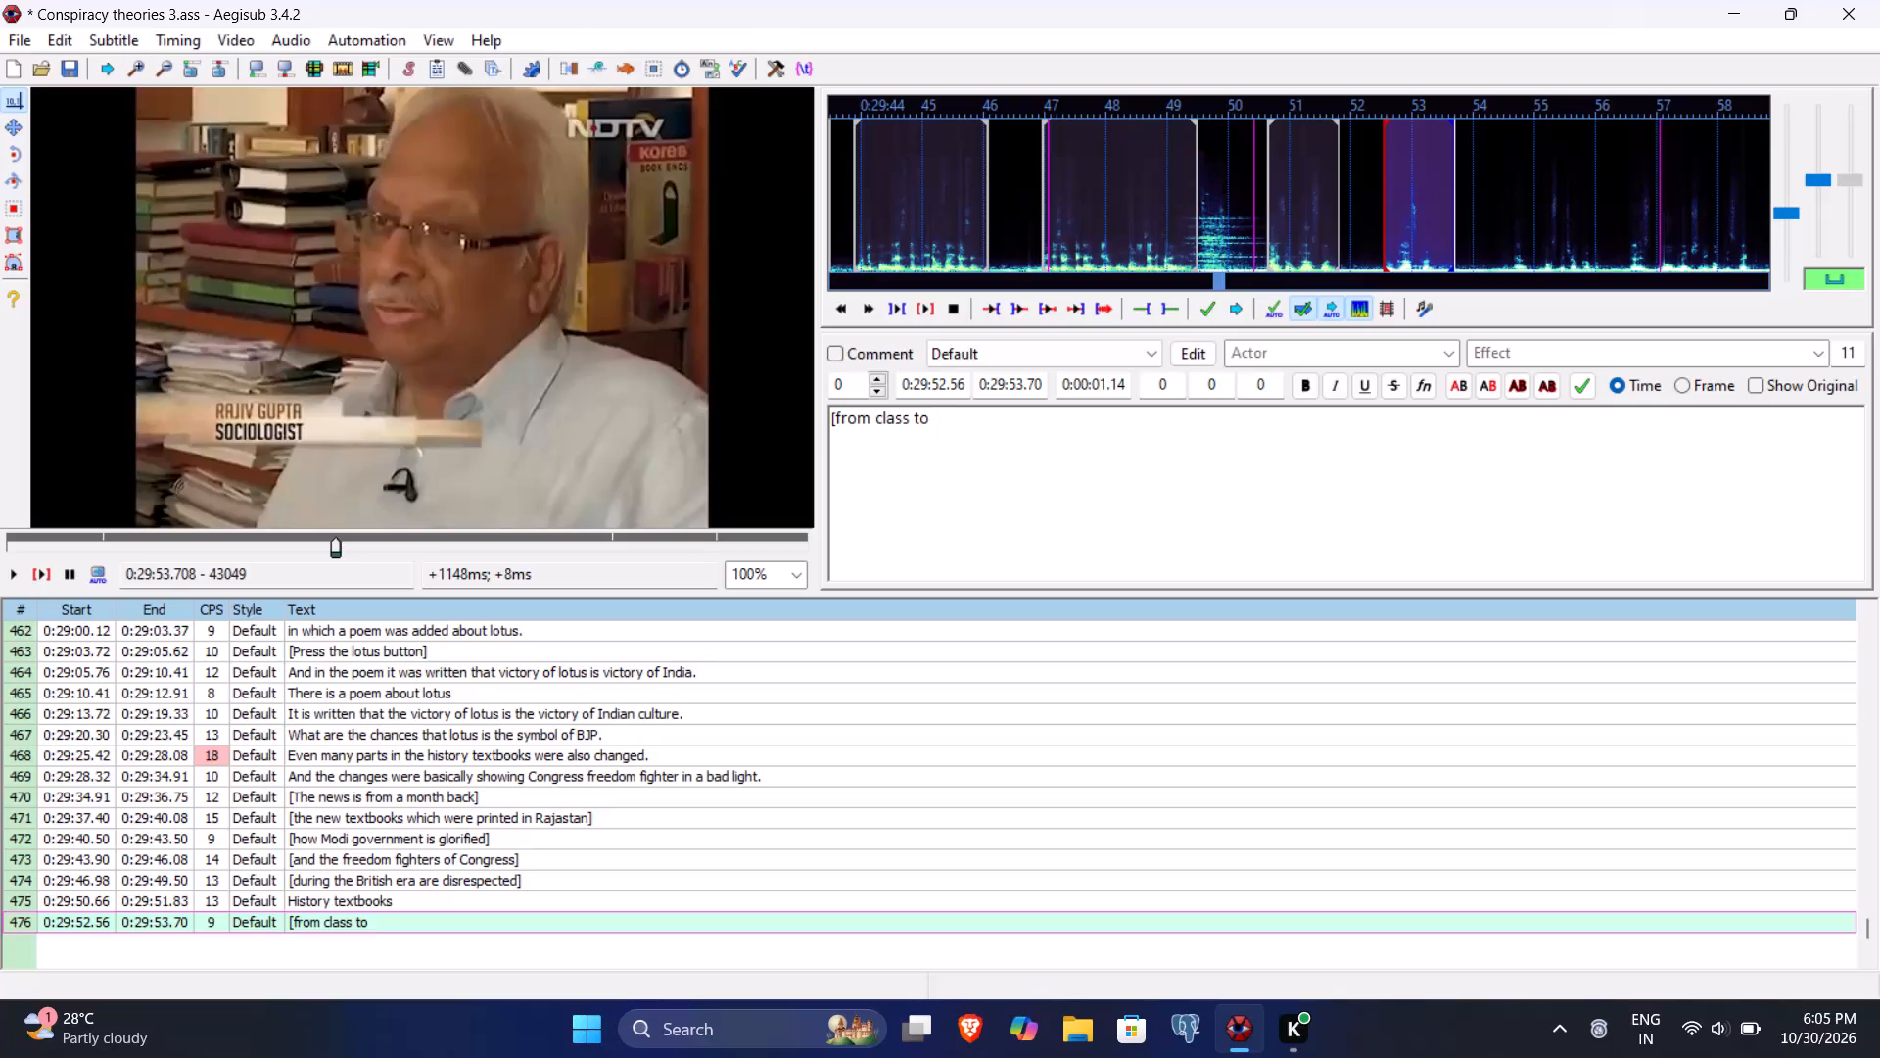
Complete line 476's text as "[from class to class 12th]" and commit the line.
text(class 12th)
key(bracketright)
key(Return)
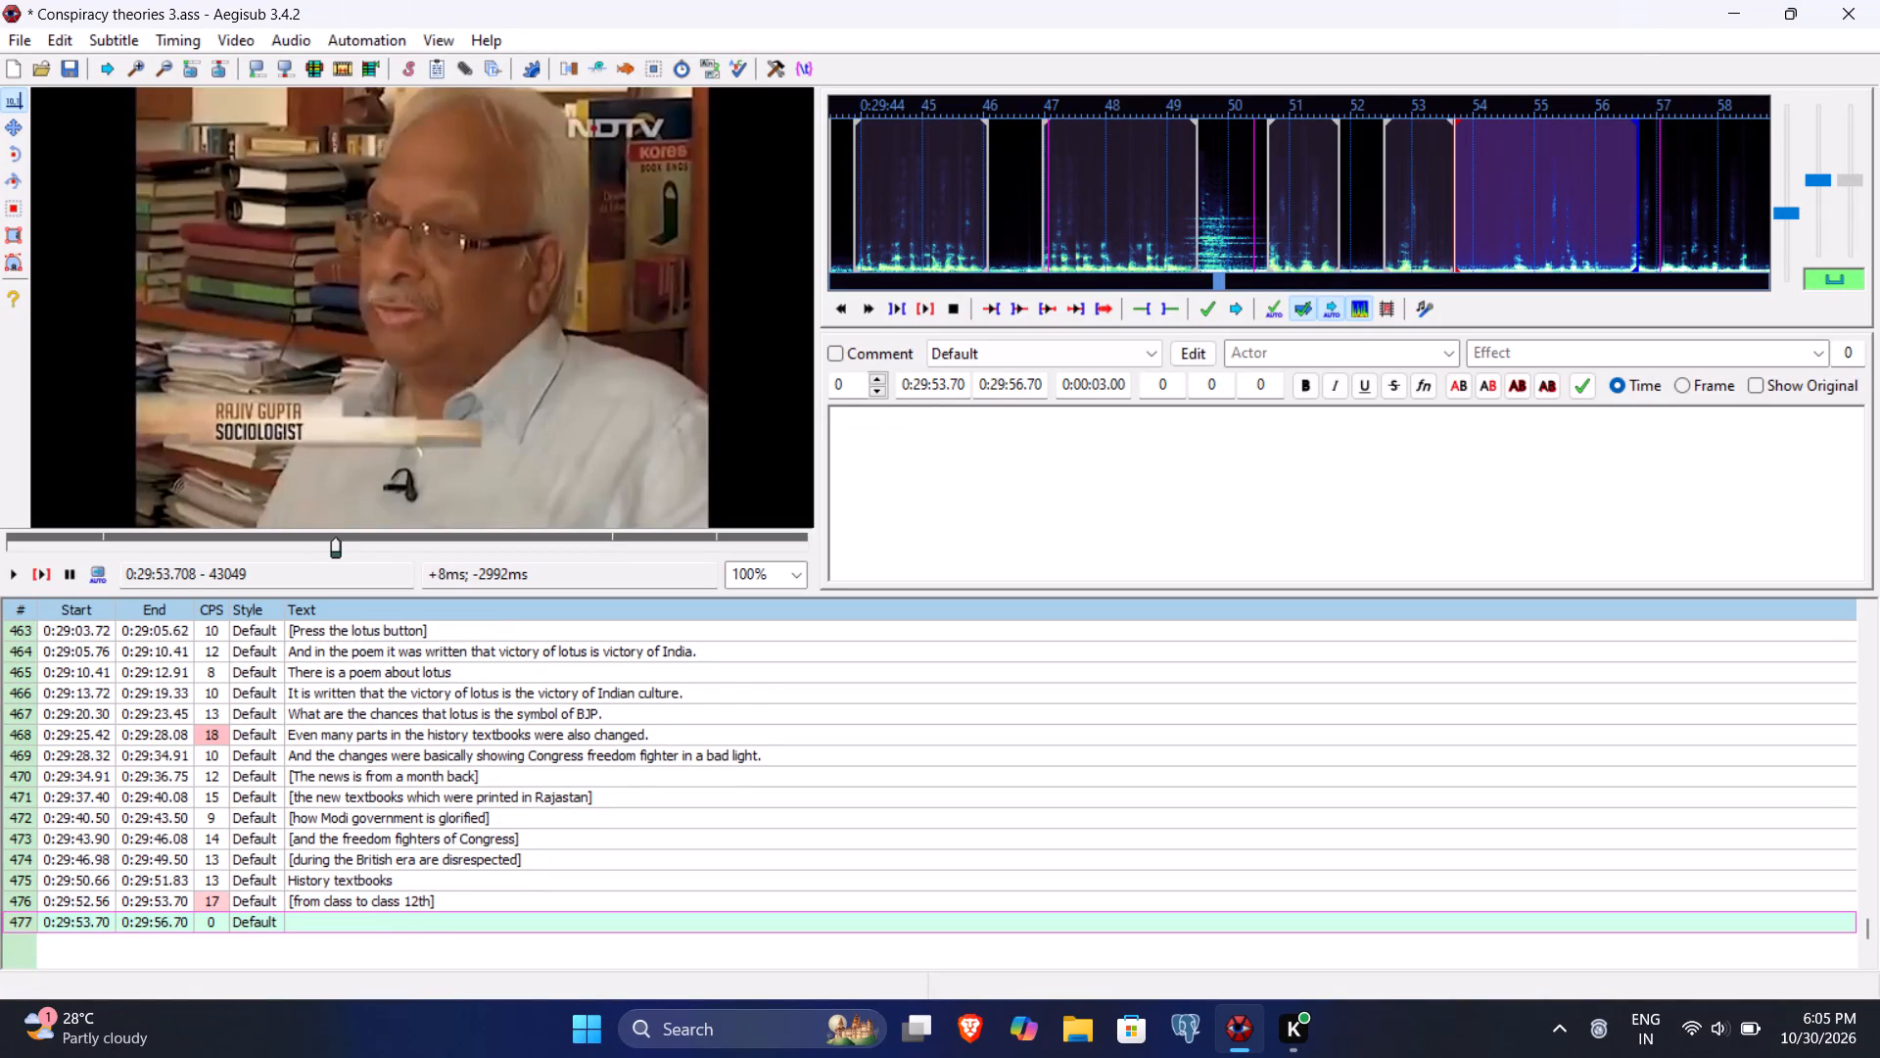
Play line 477 through its phrase, setting its end time to 0:29:56.16 and its start time to 0:29:54.62.
click(38, 565)
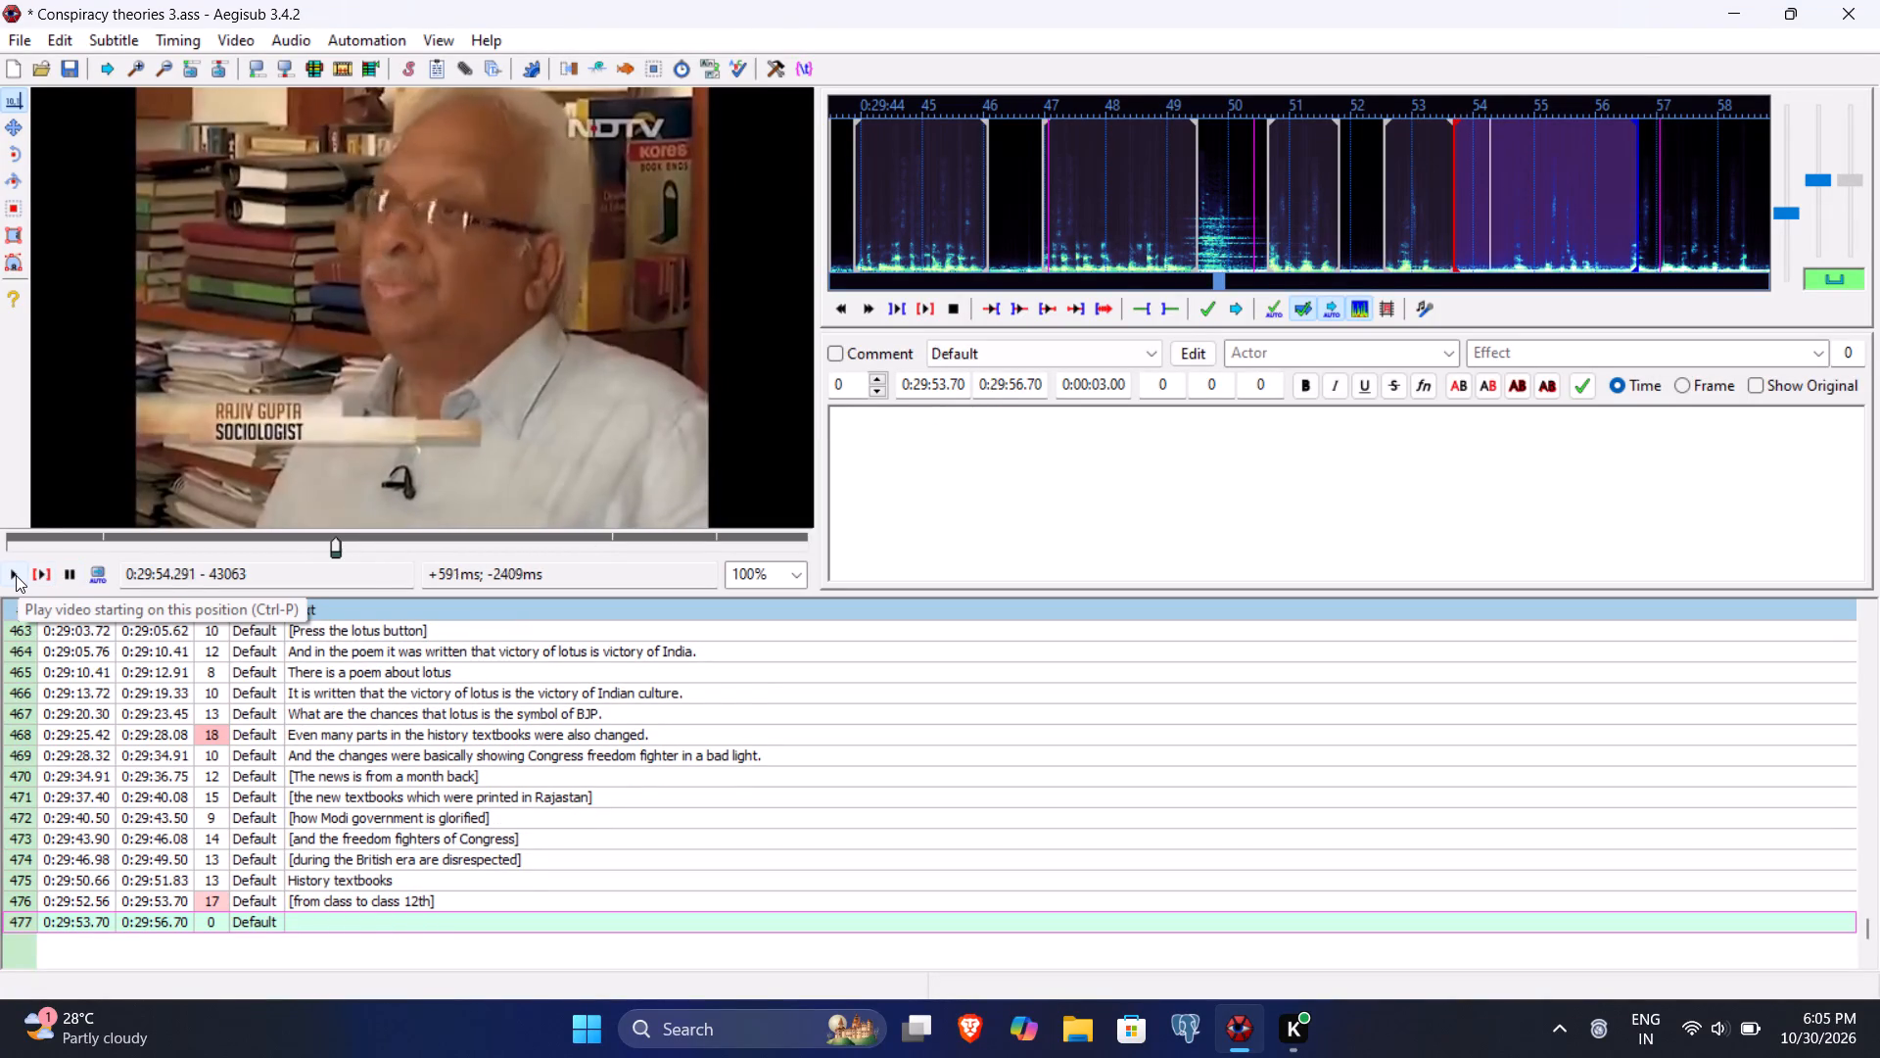
click(16, 575)
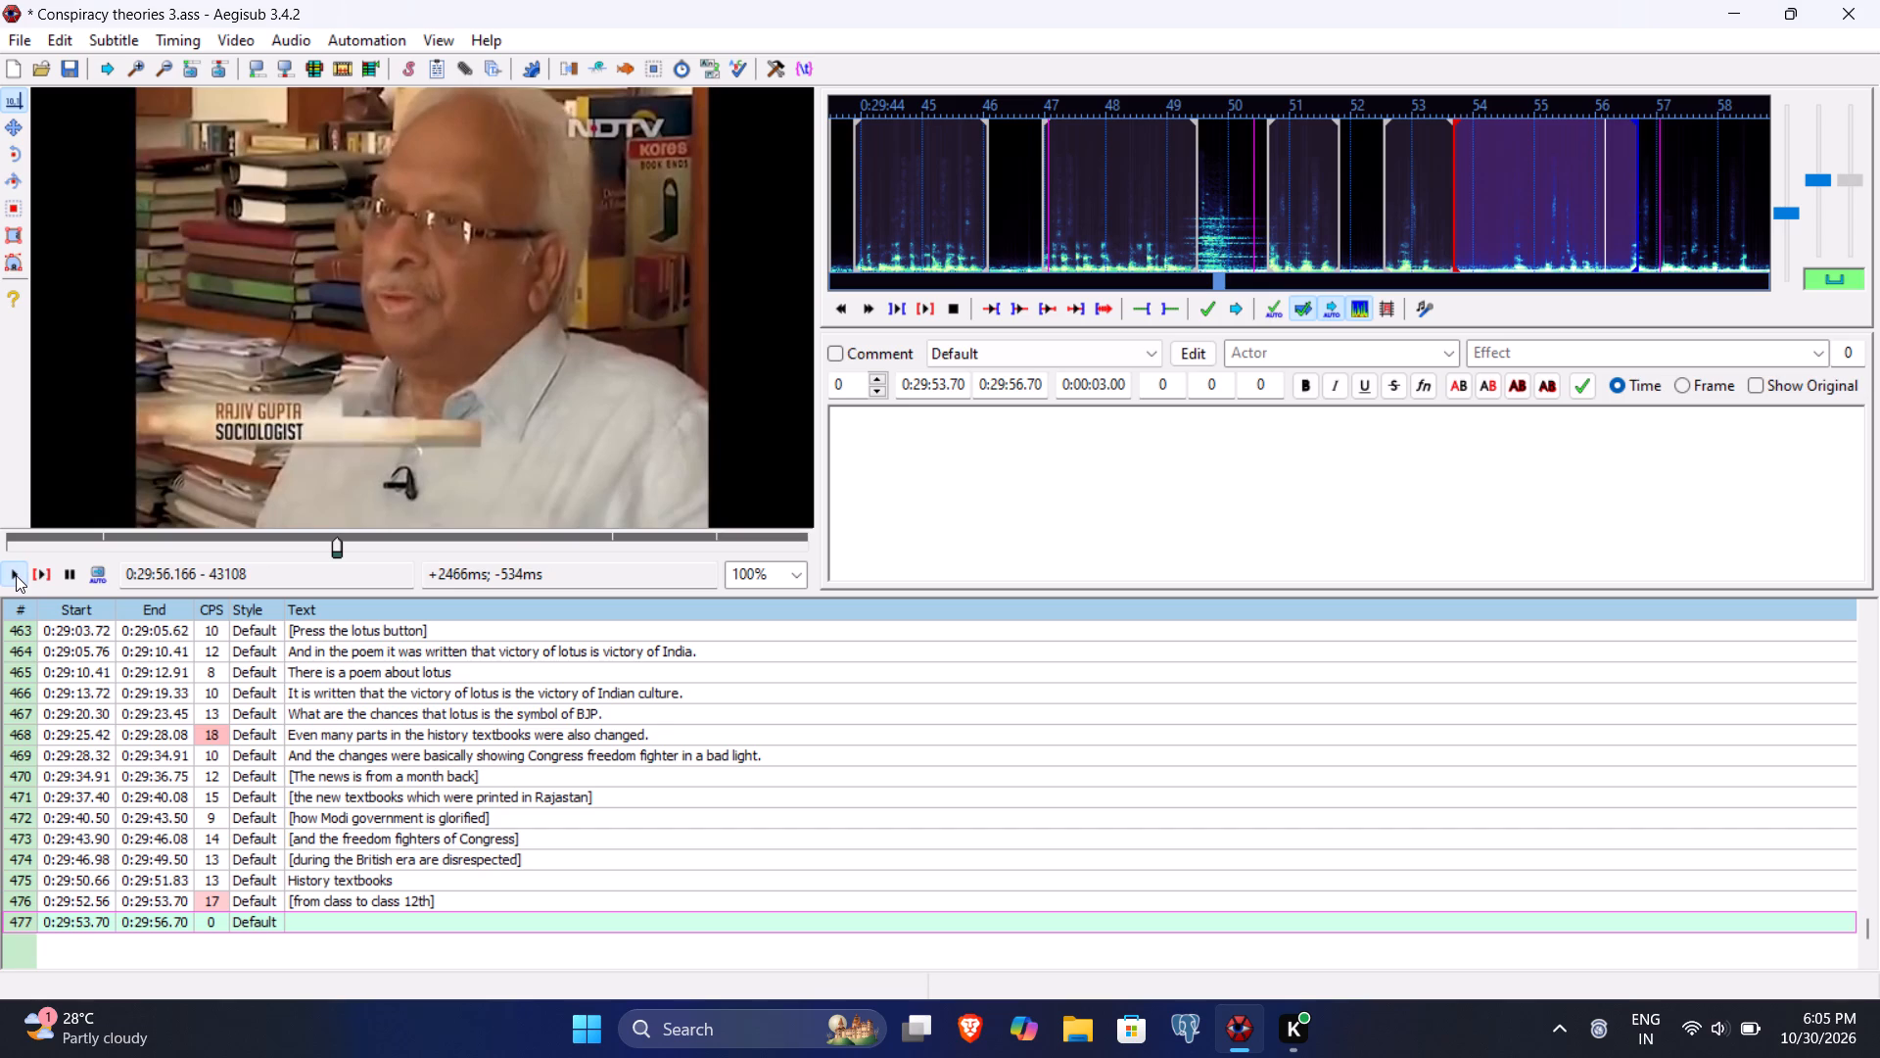
click(1021, 399)
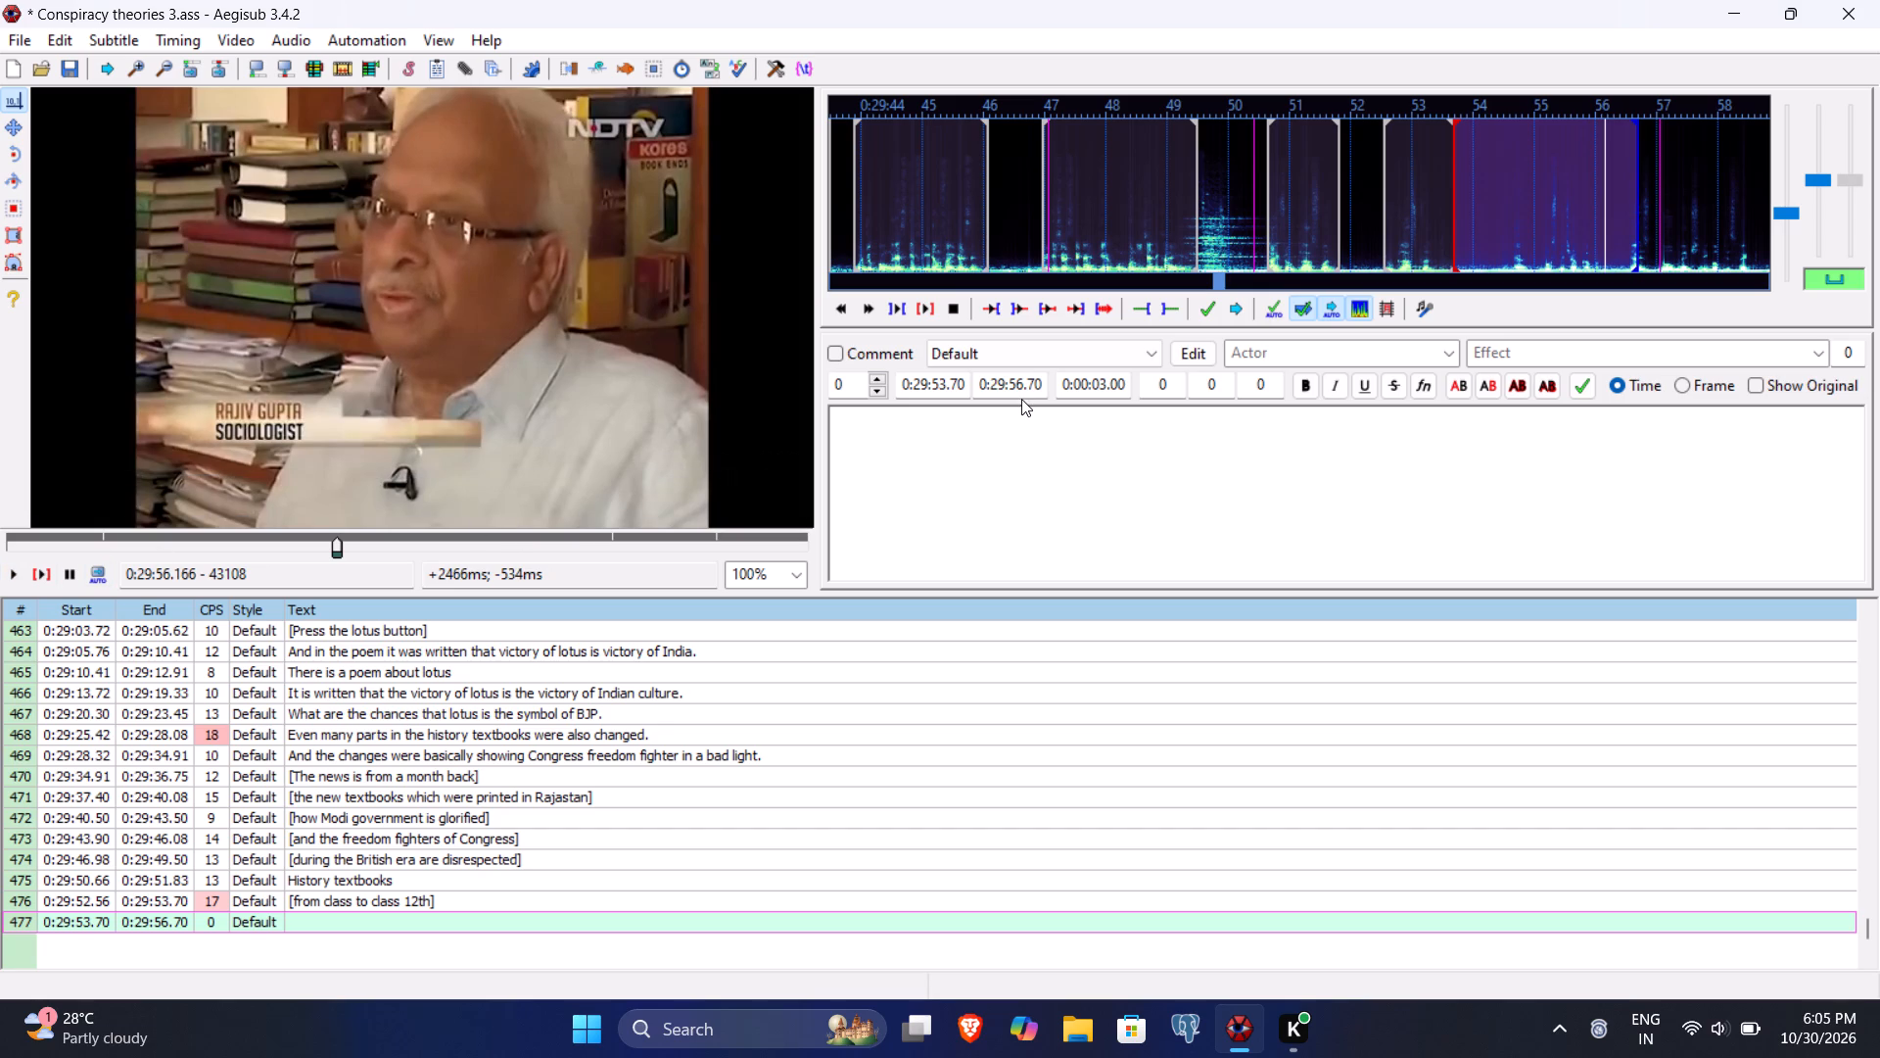
click(1023, 396)
text(16)
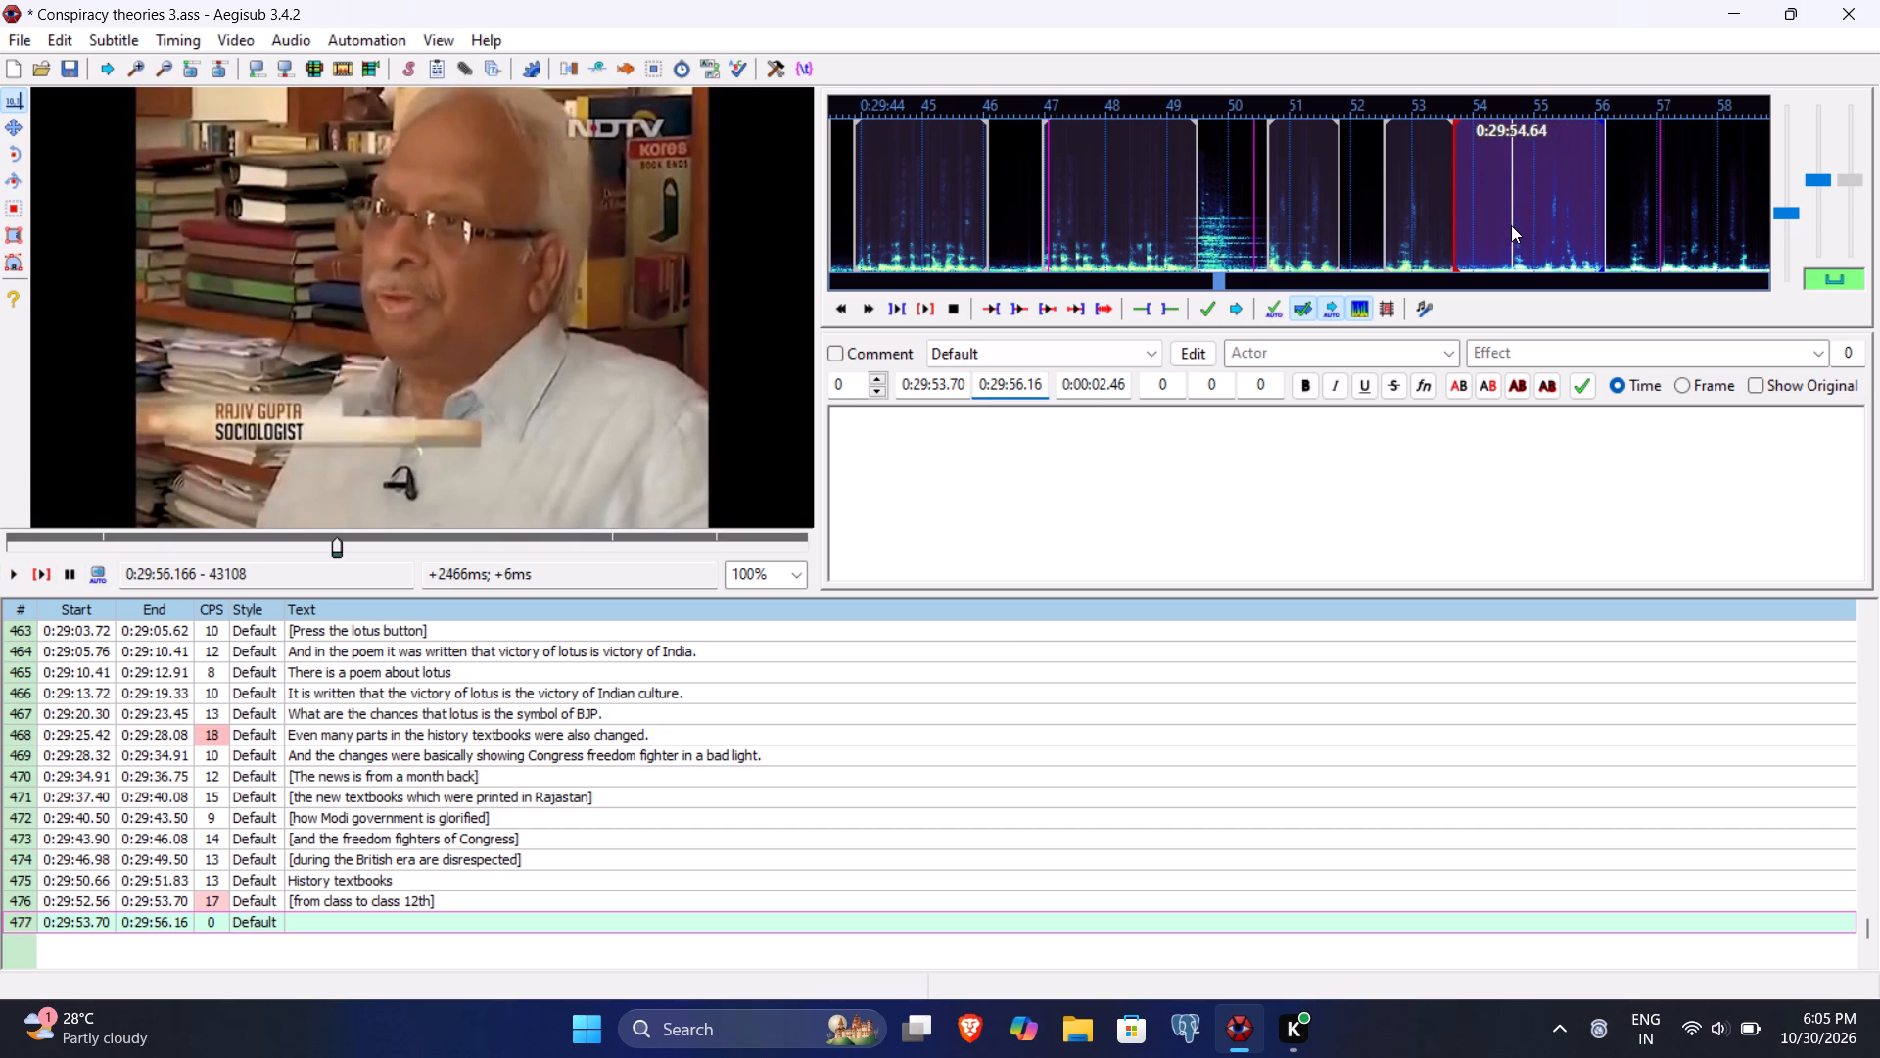
click(940, 387)
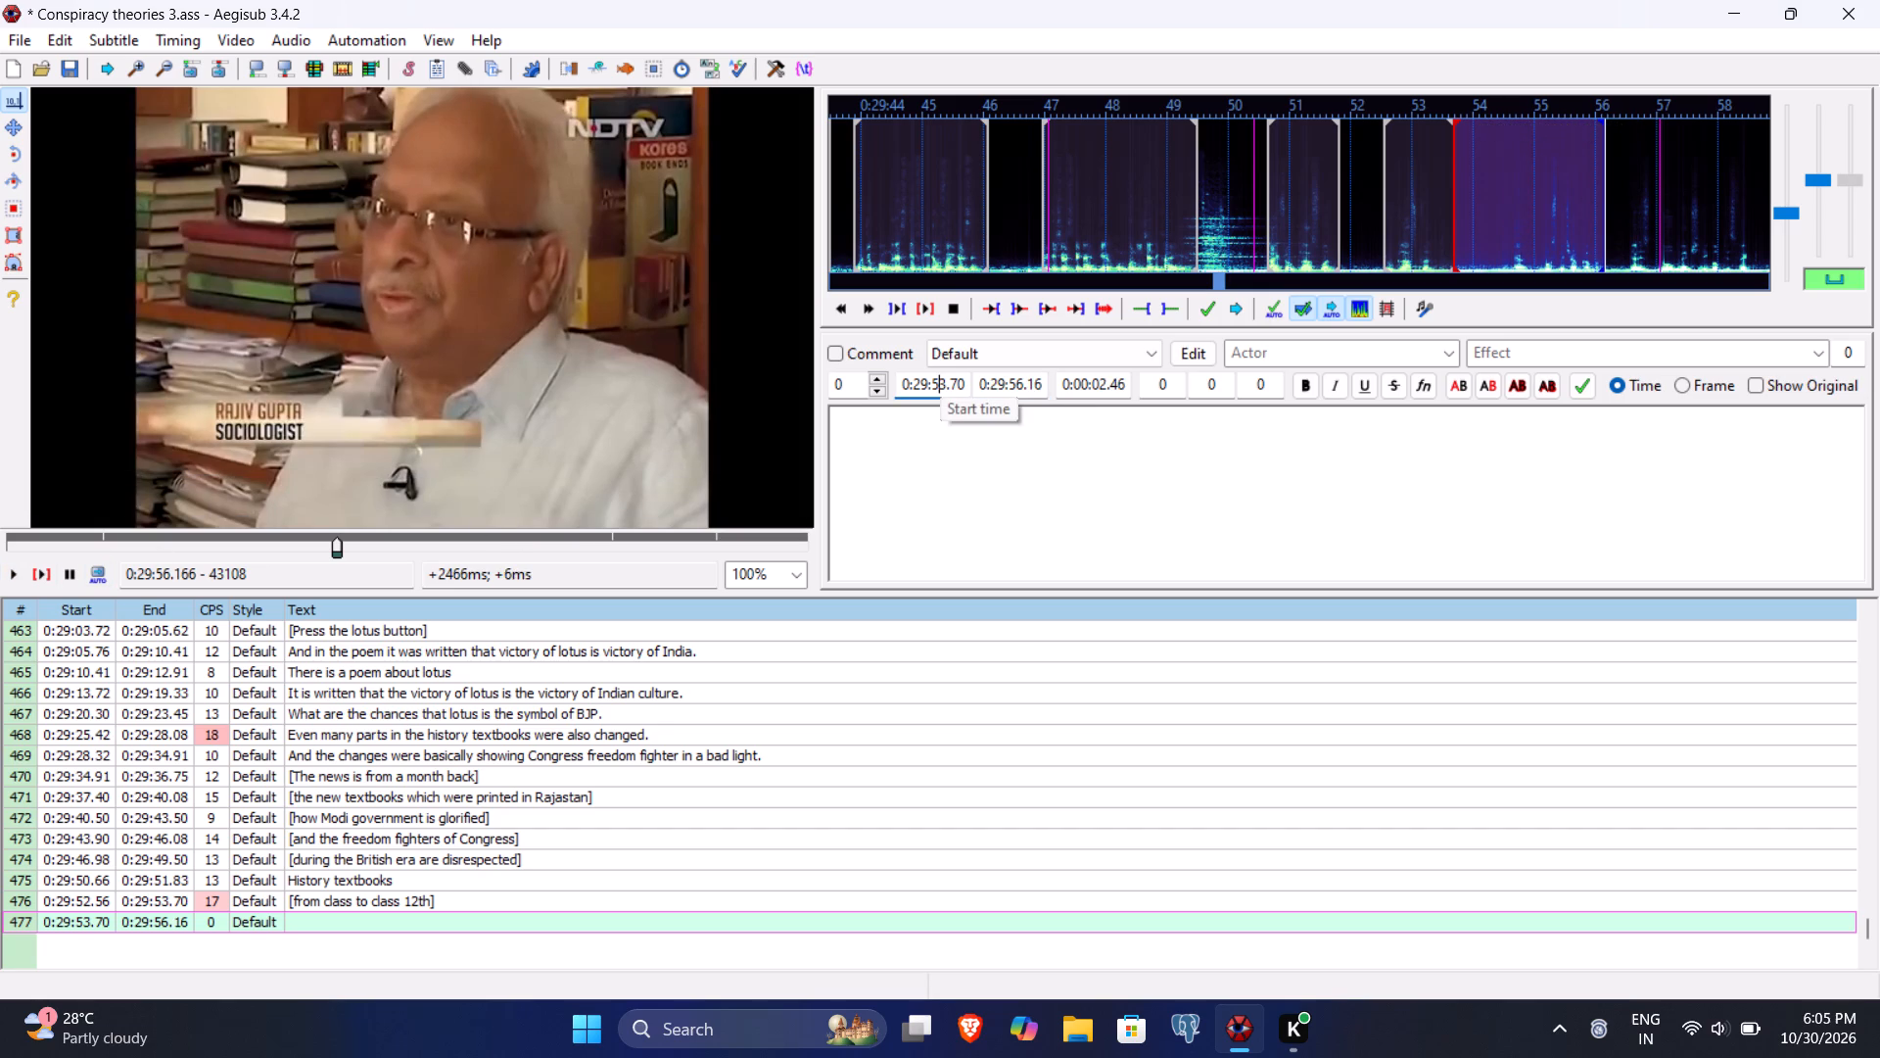
text(462)
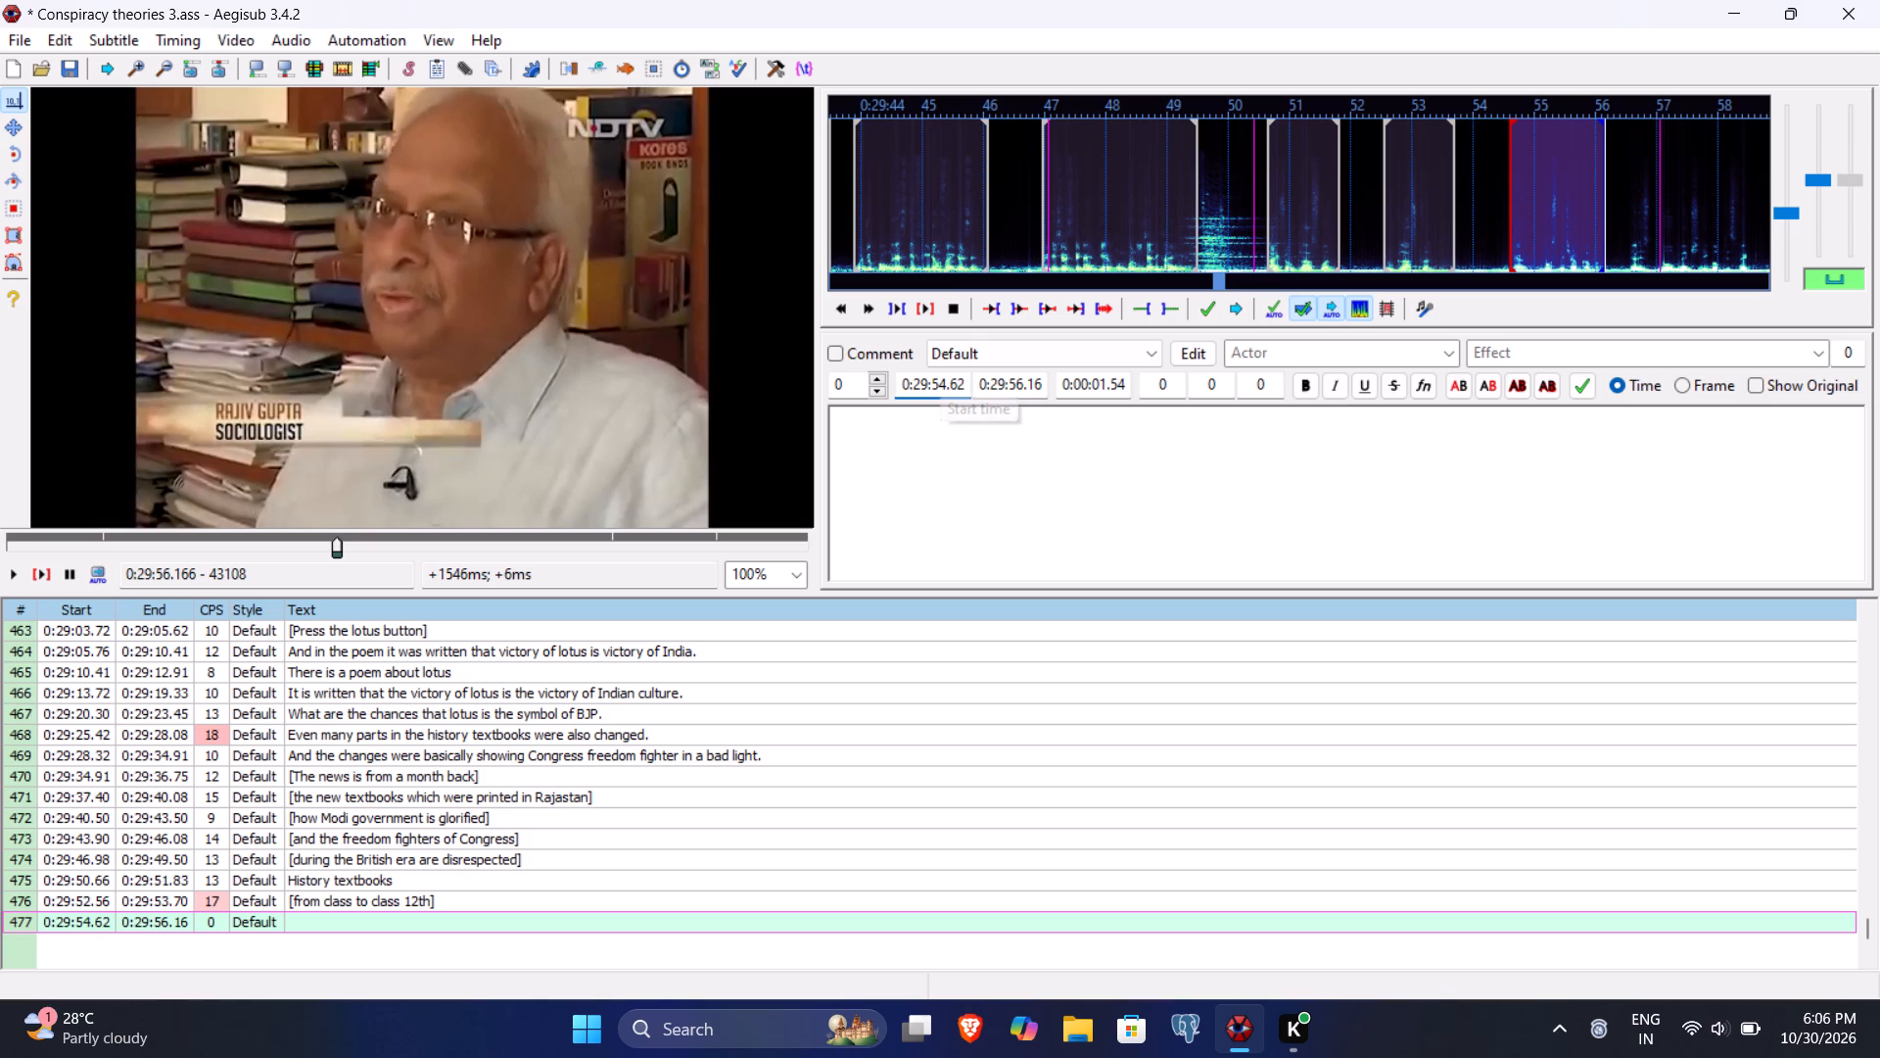
Enter line 477's text as "[Books are behind]" and commit the line.
click(899, 493)
text([B)
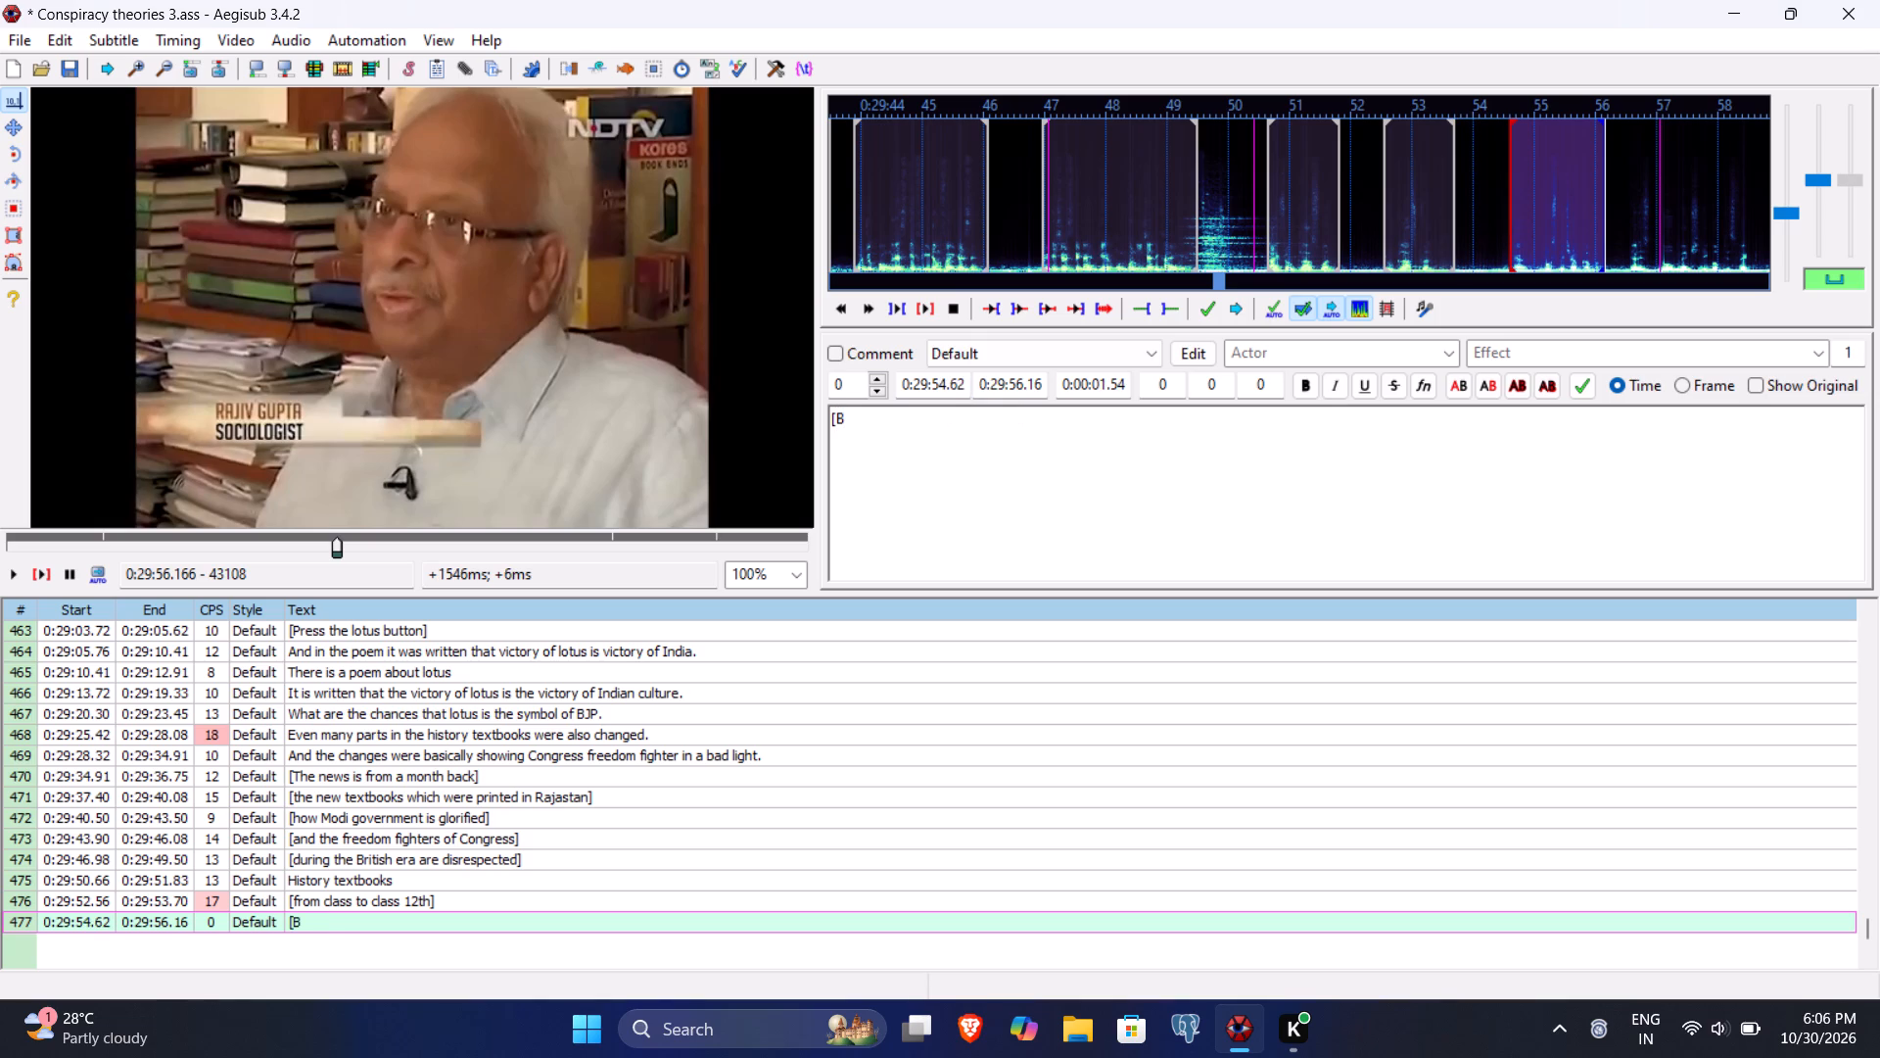
text(ooks are behind])
key(Return)
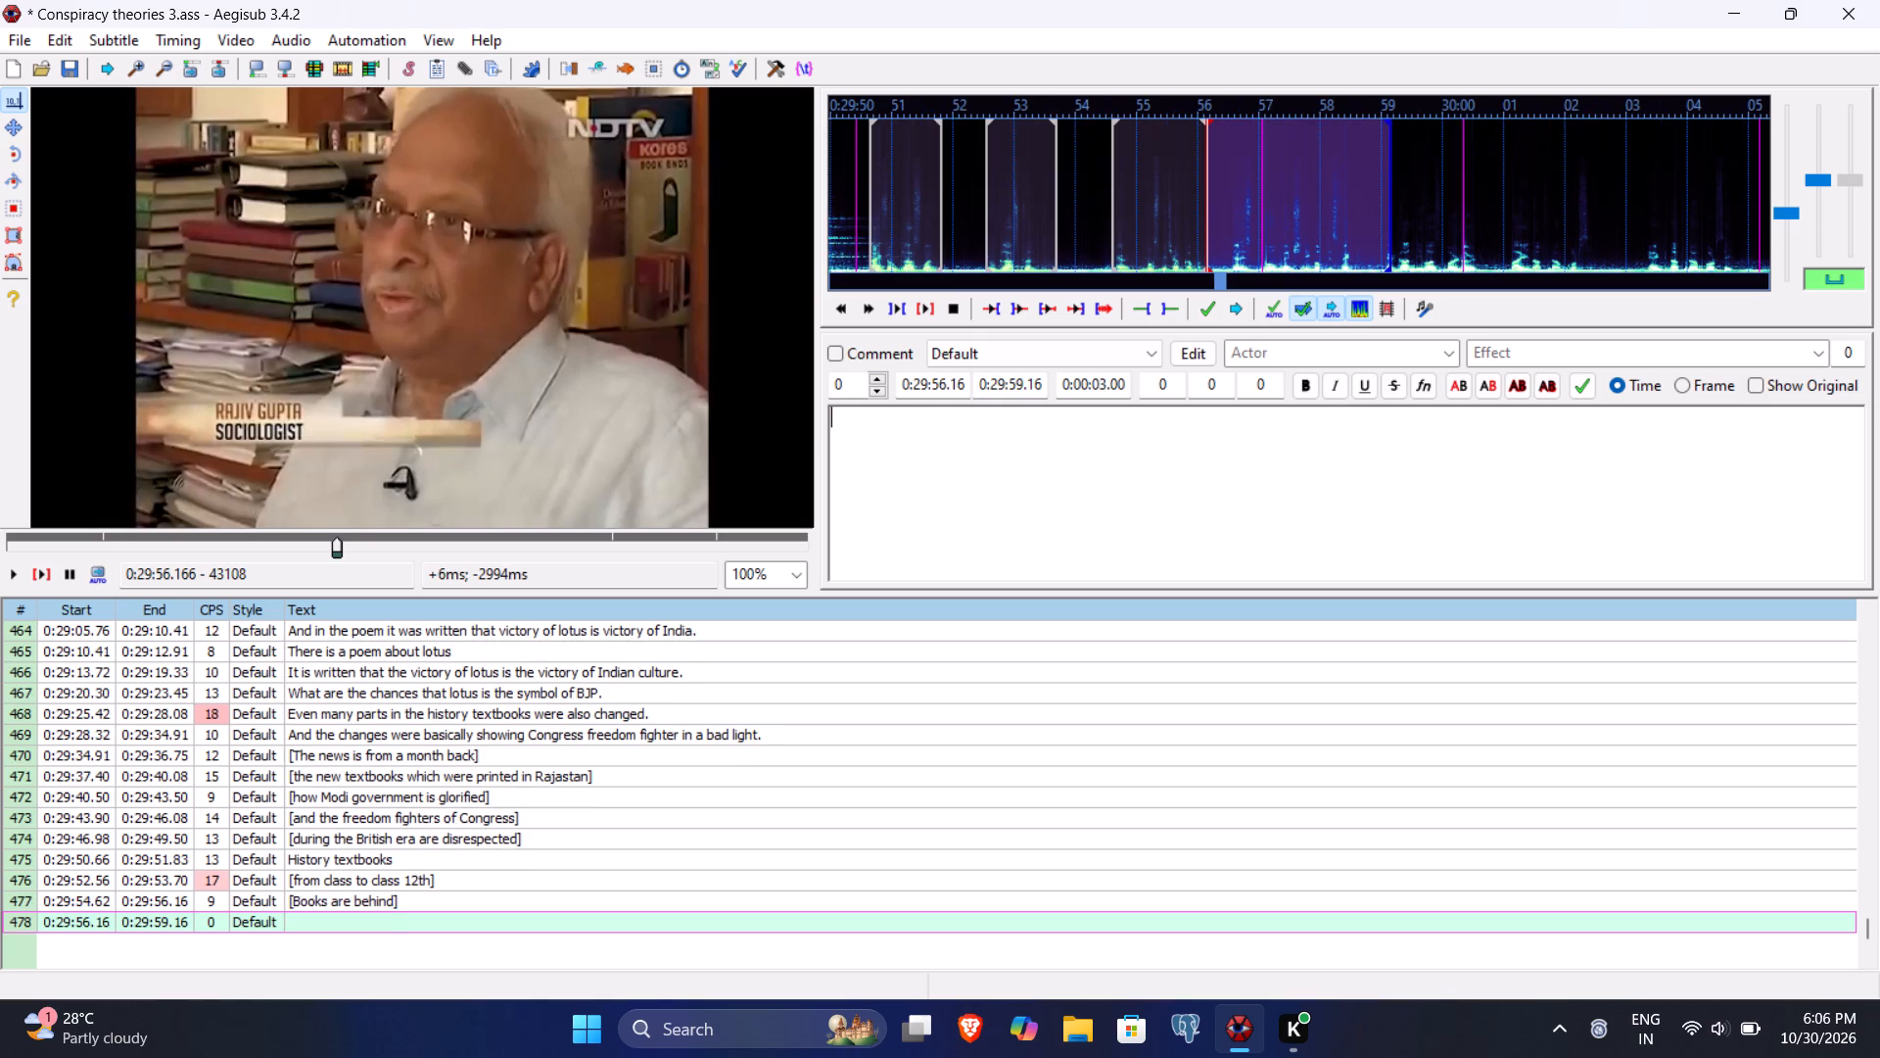
Play line 478 through its full sentence and set its end time to 0:30:02.37.
click(36, 580)
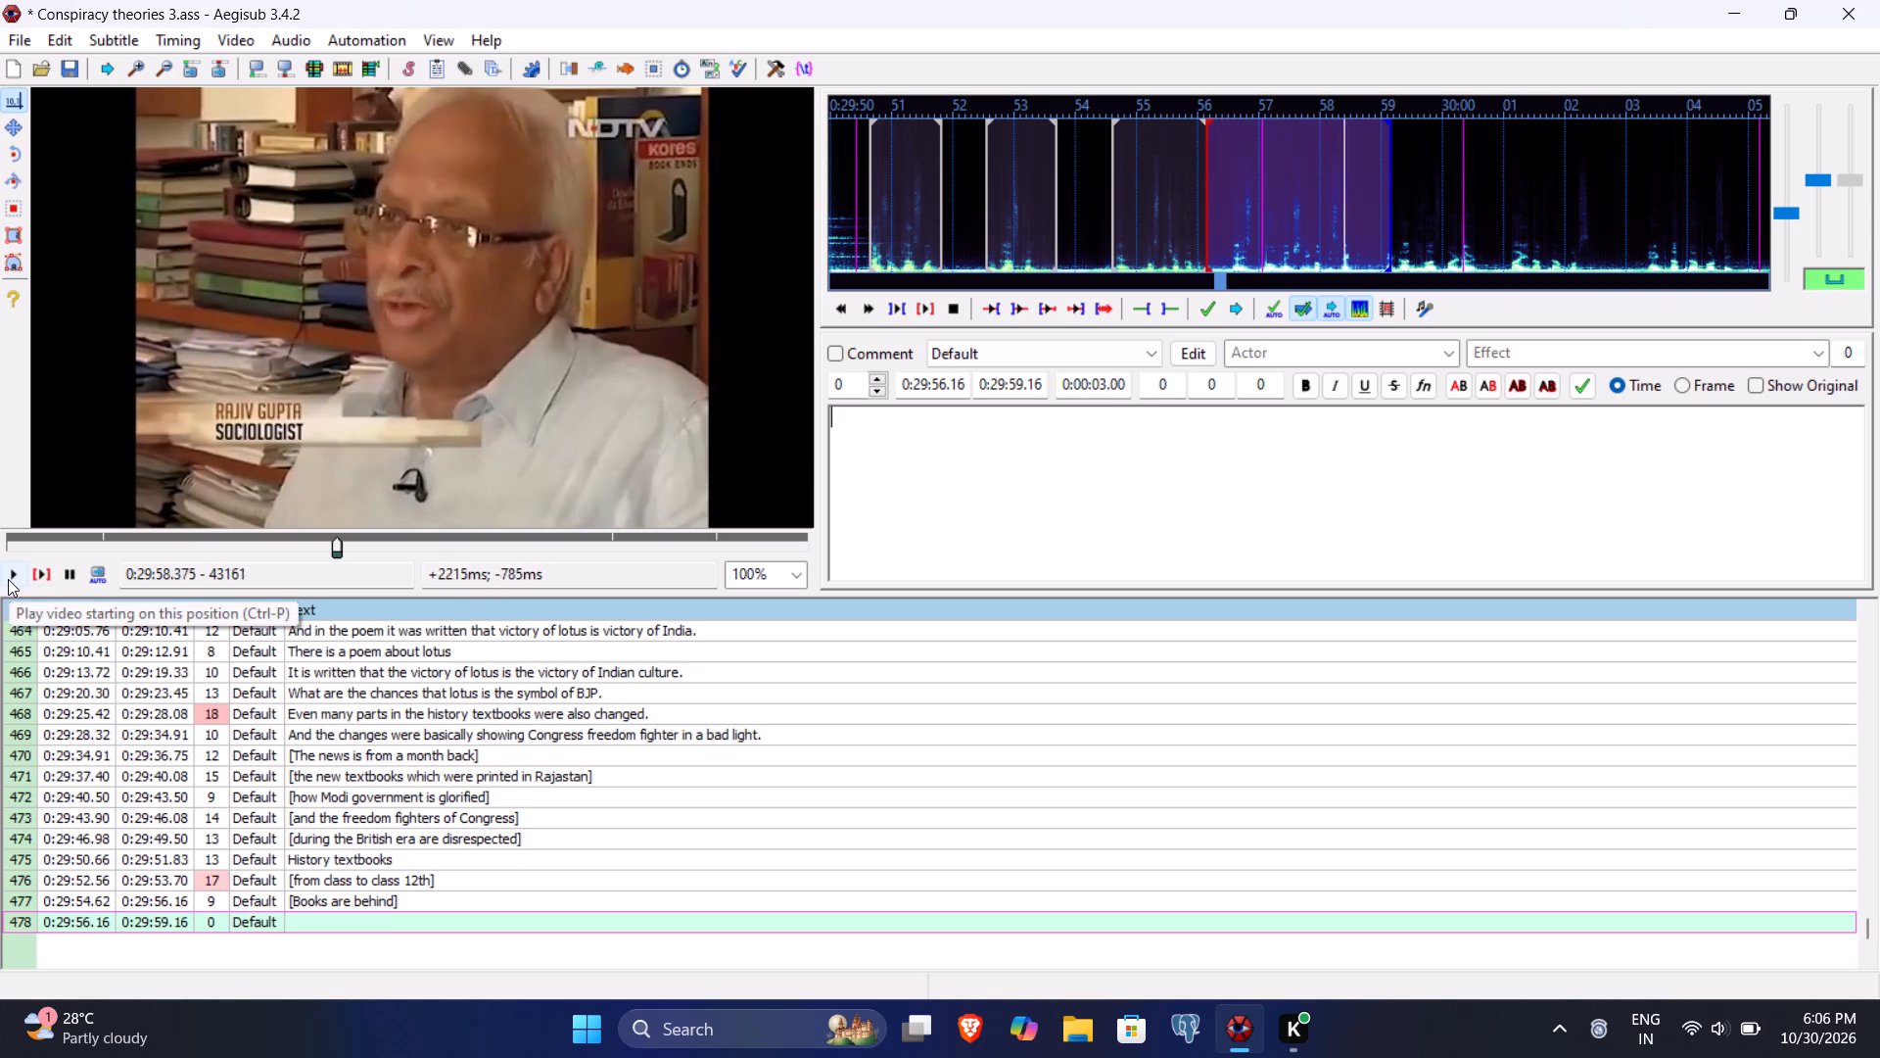
click(8, 579)
click(8, 579)
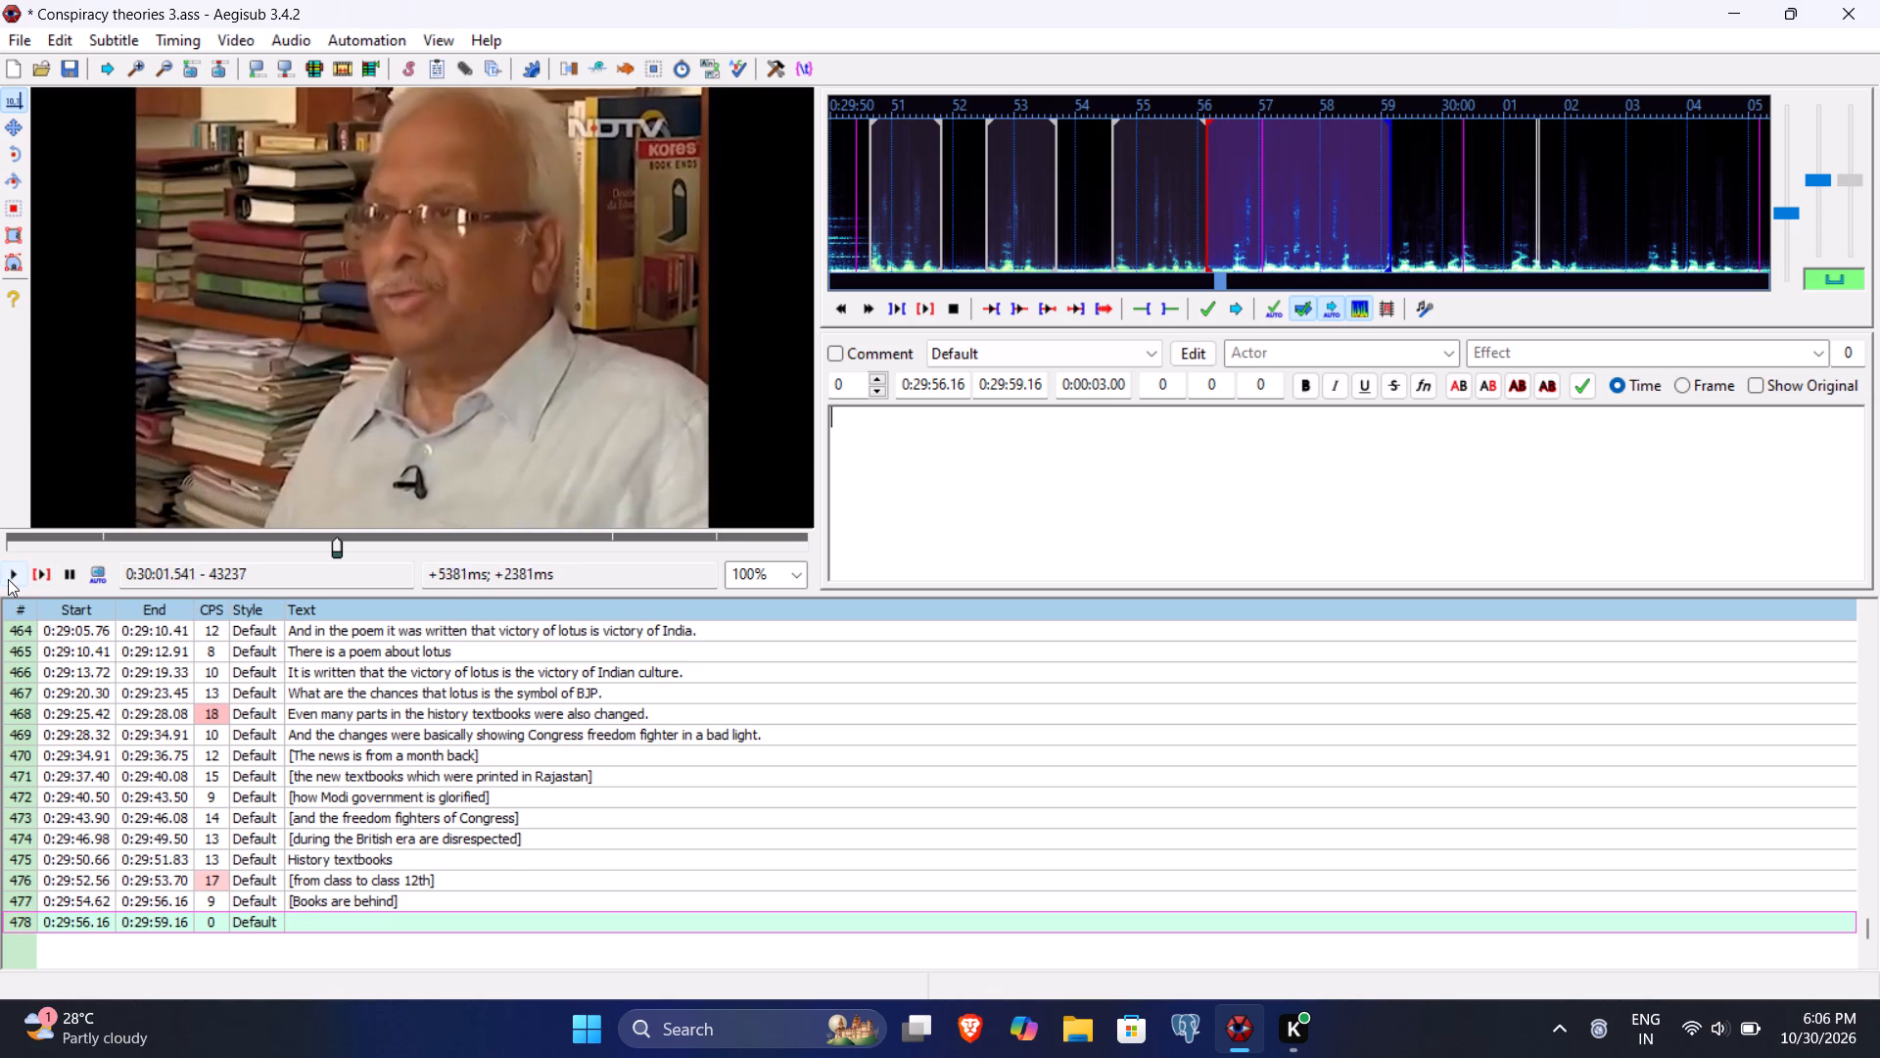
click(8, 579)
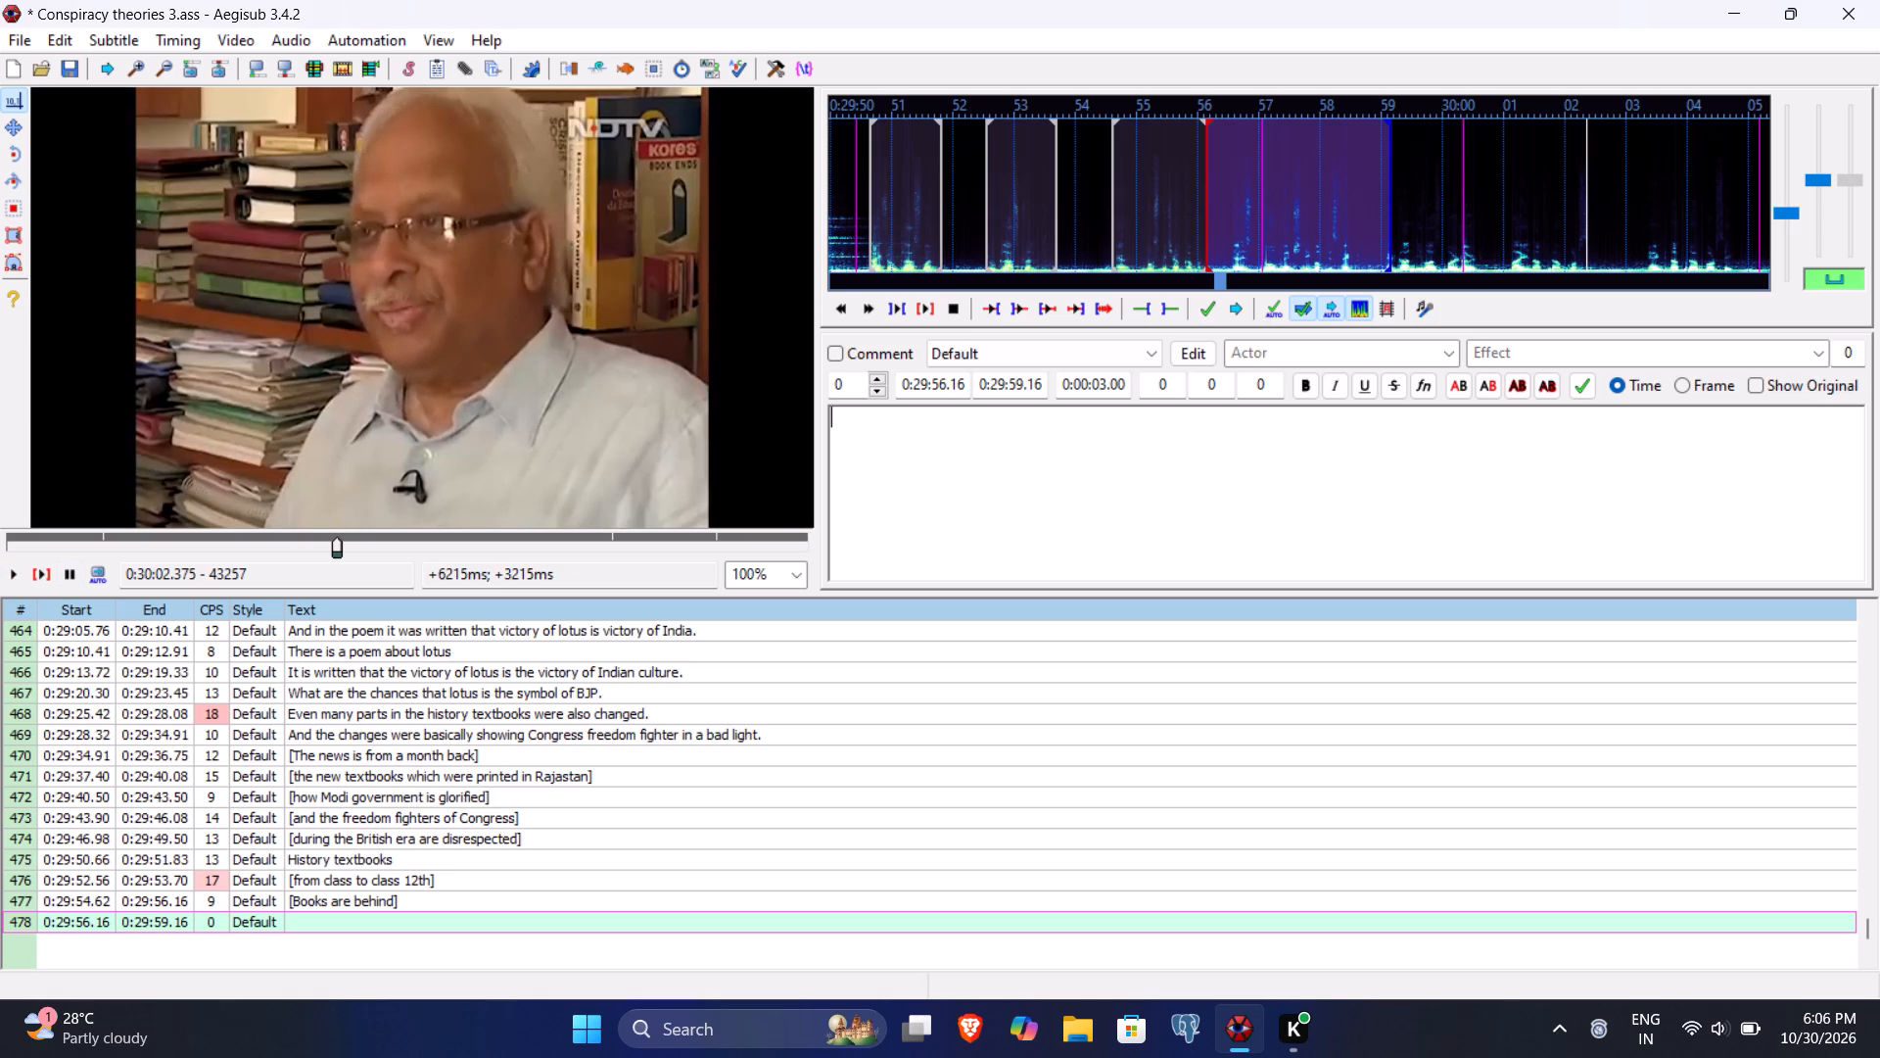
click(995, 385)
key(BackSpace)
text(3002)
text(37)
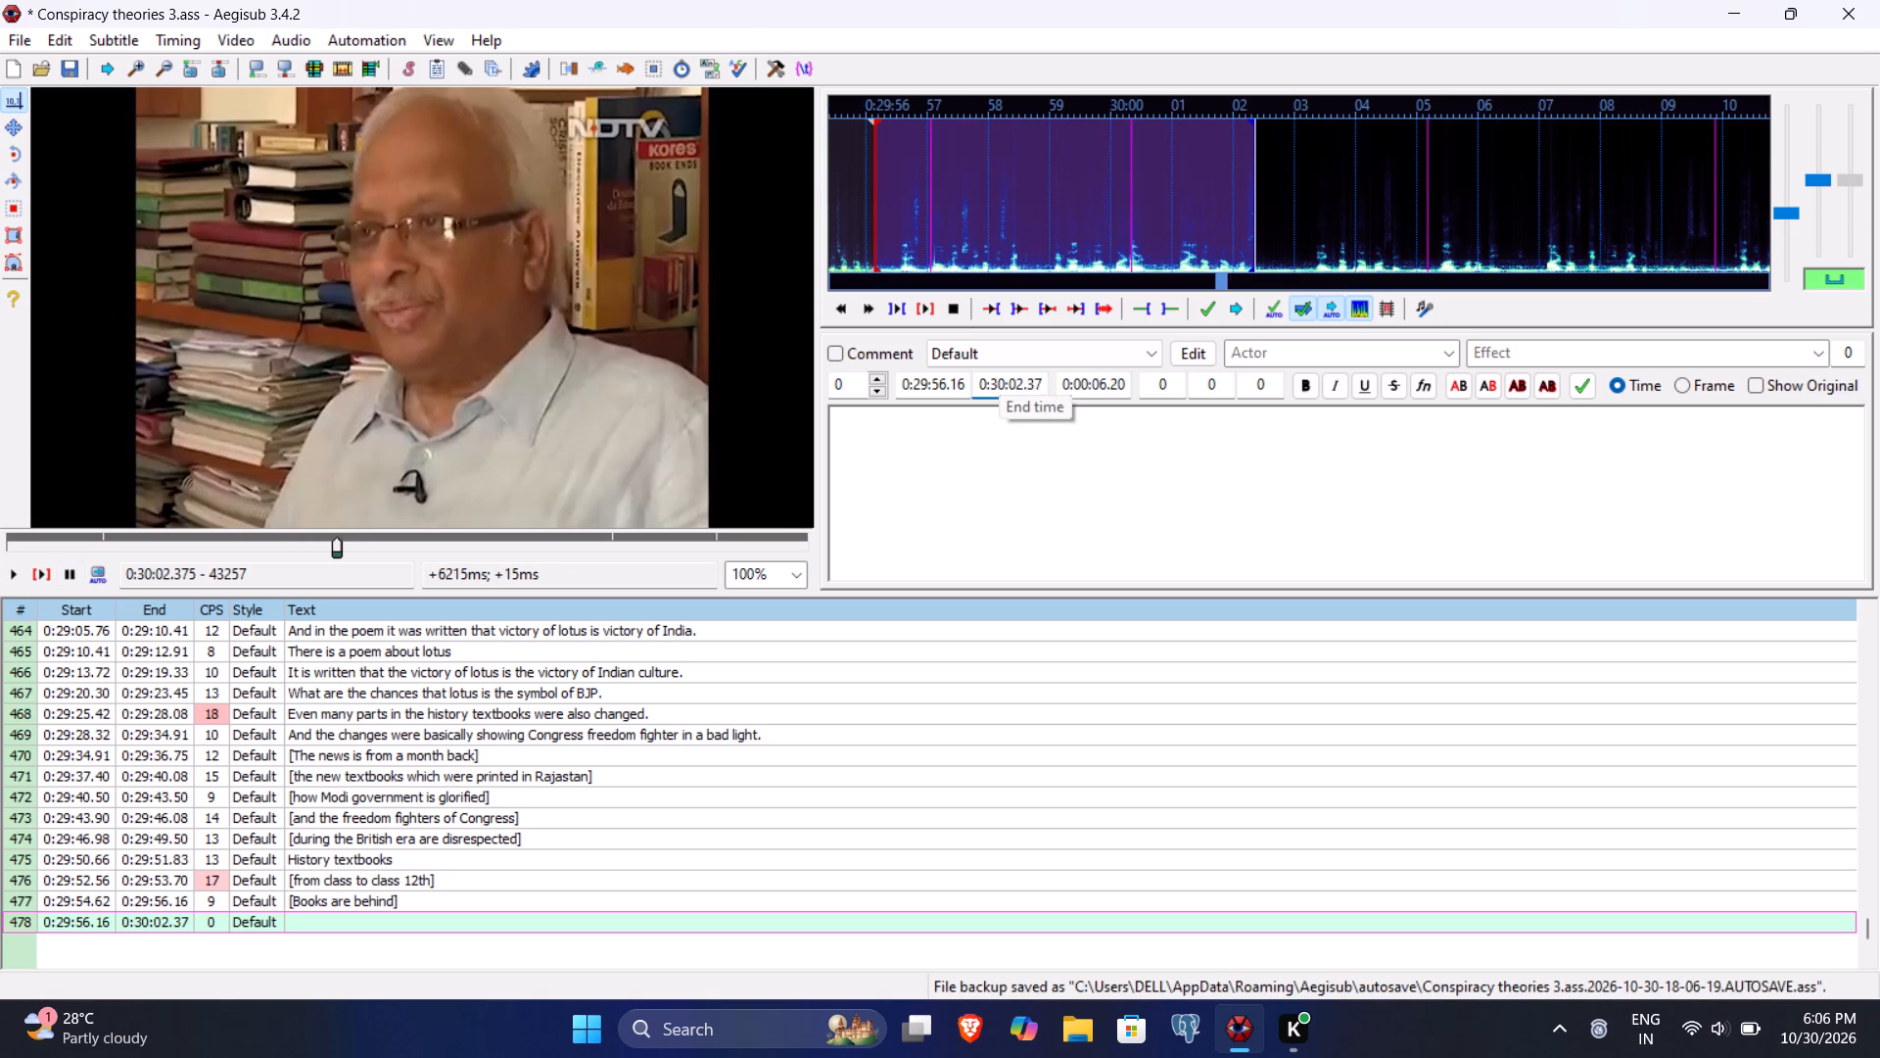
Enter line 478's text as "[There was no mention of the fact that Gandhi was murdered by Nathuram Godse]".
click(1013, 451)
key(shift+t)
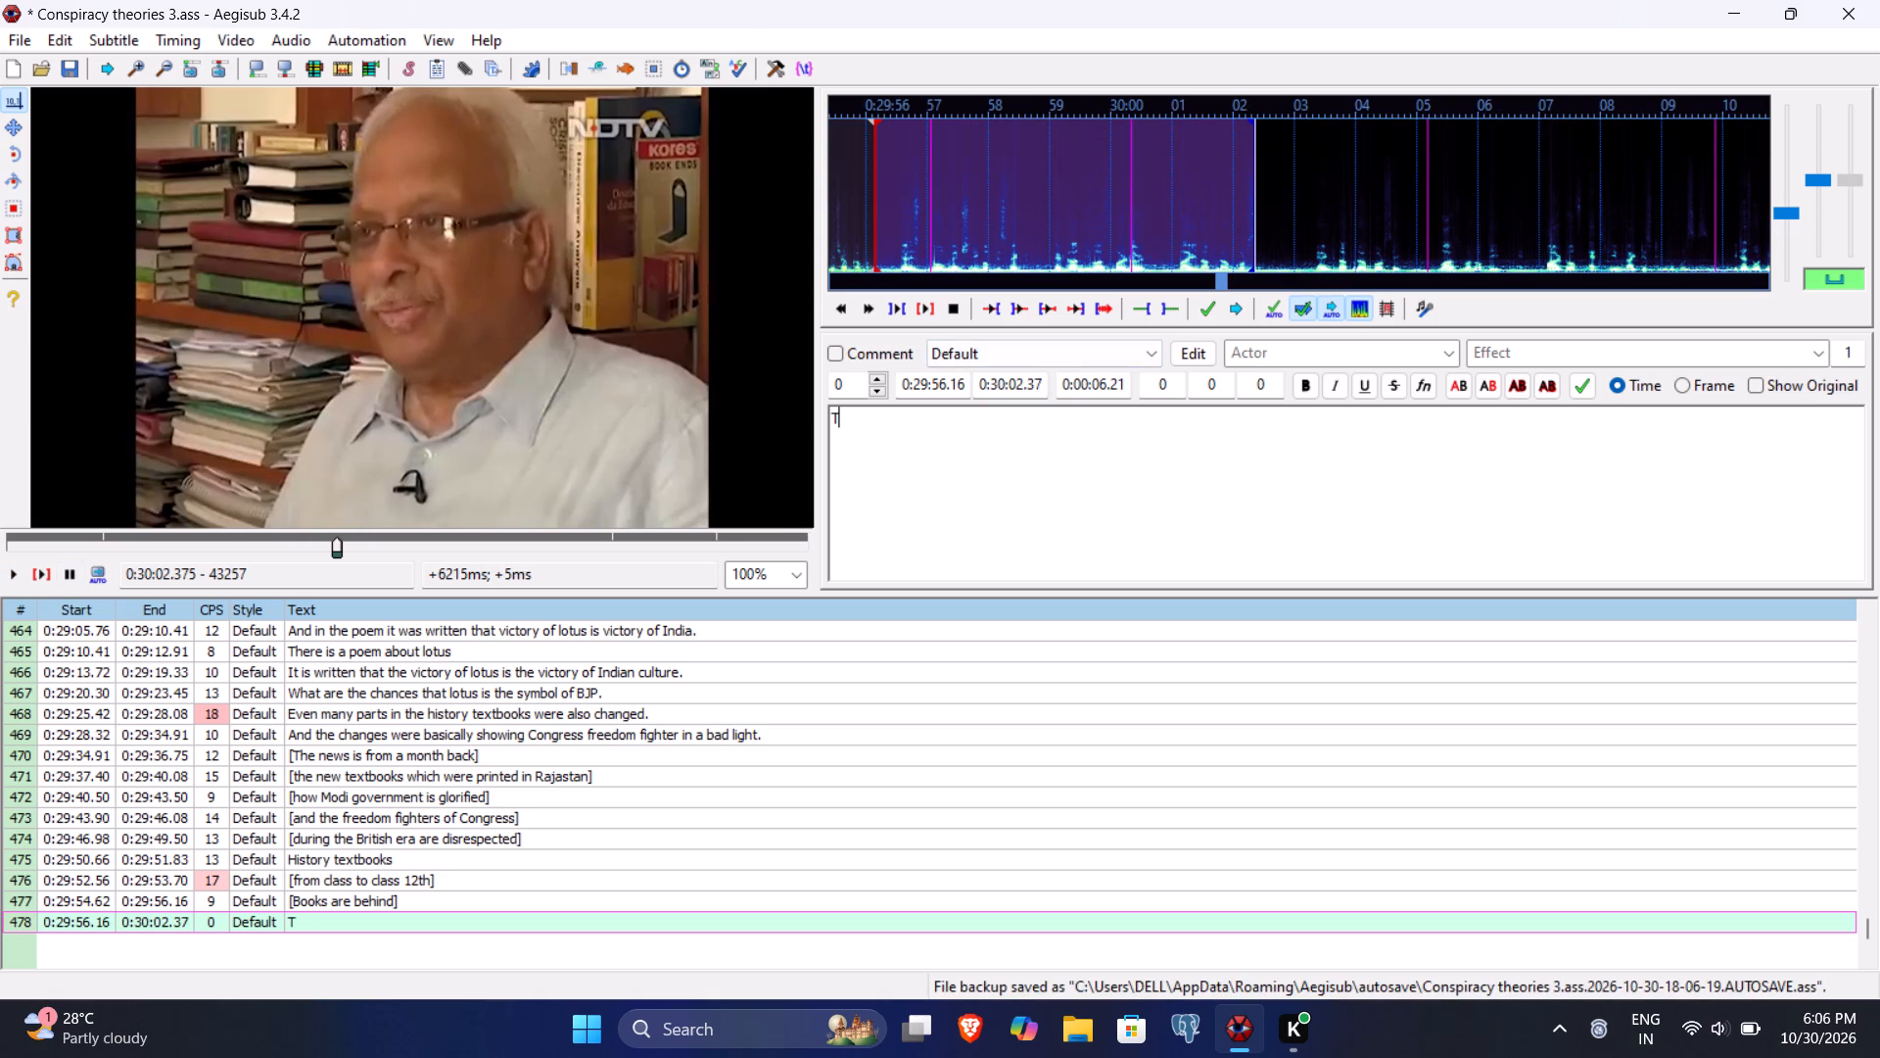
key(BackSpace)
text([There was m)
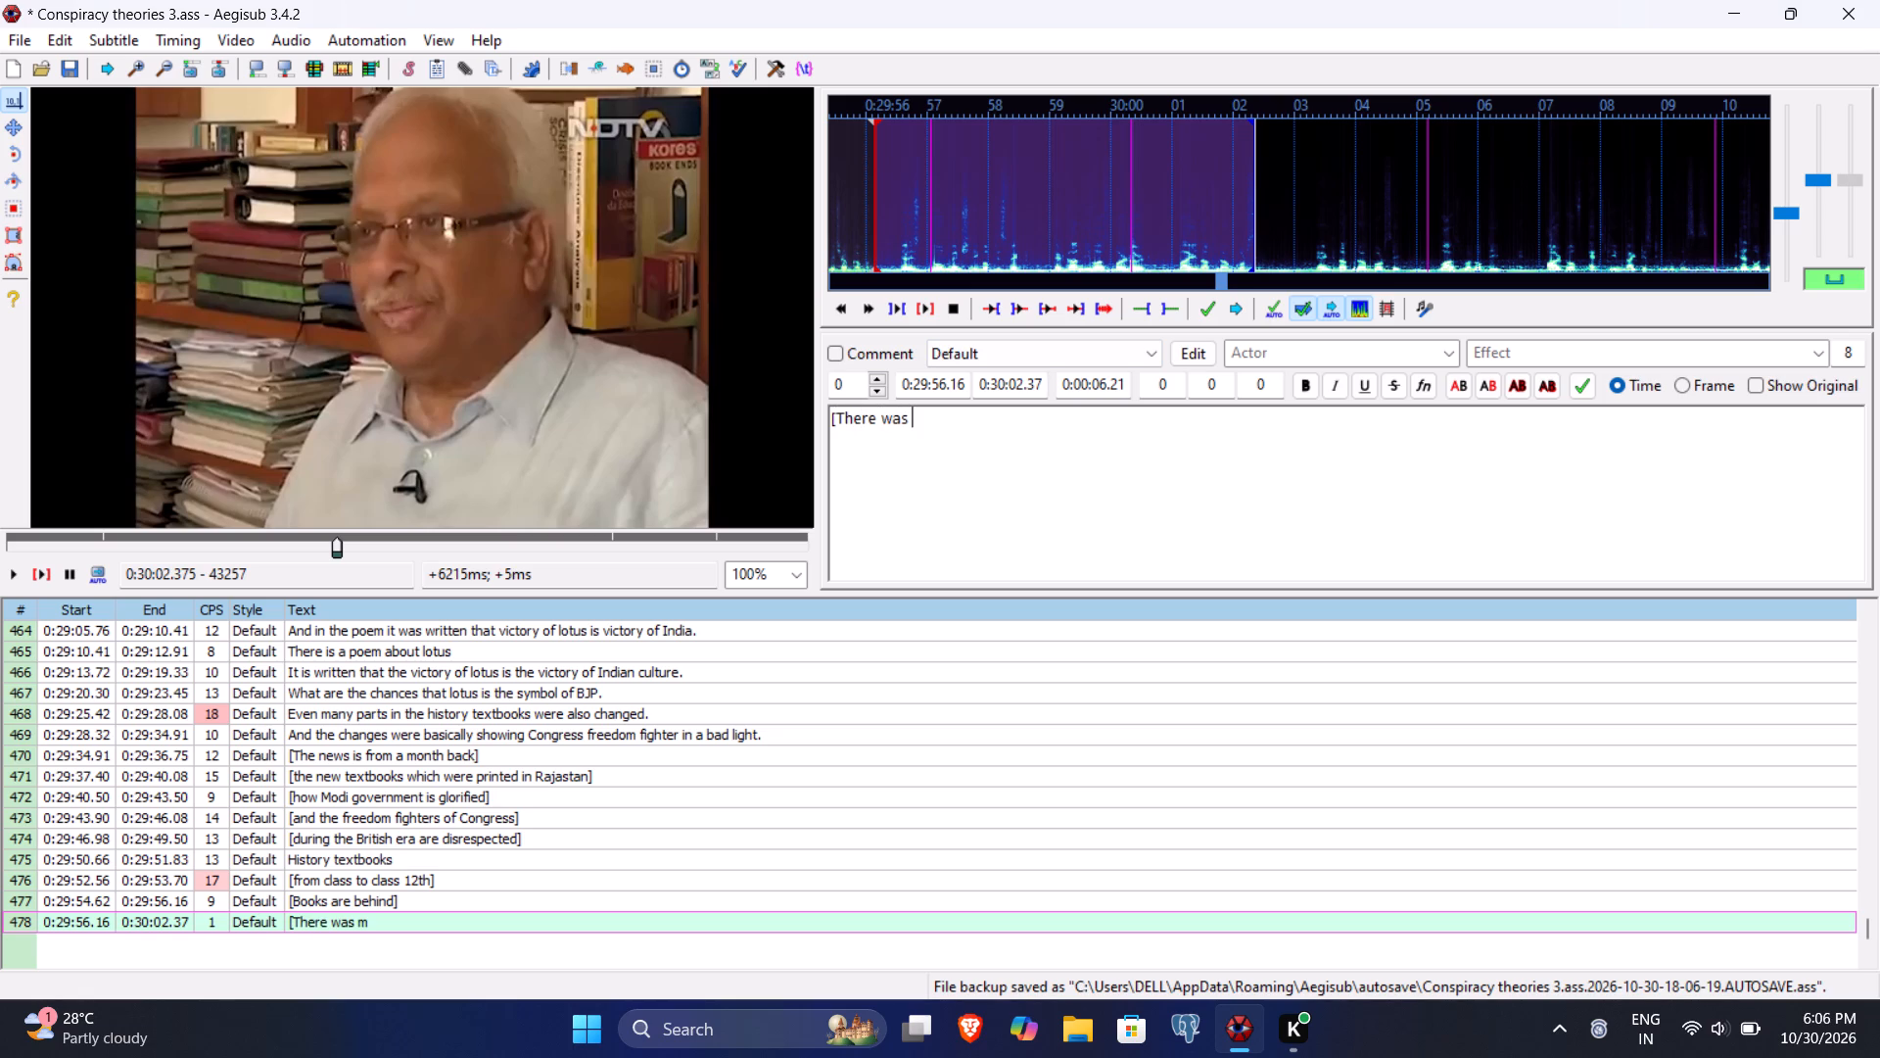
key(BackSpace)
text(no mentioned)
key(space)
key(BackSpace)
key(BackSpace)
key(BackSpace)
key(space)
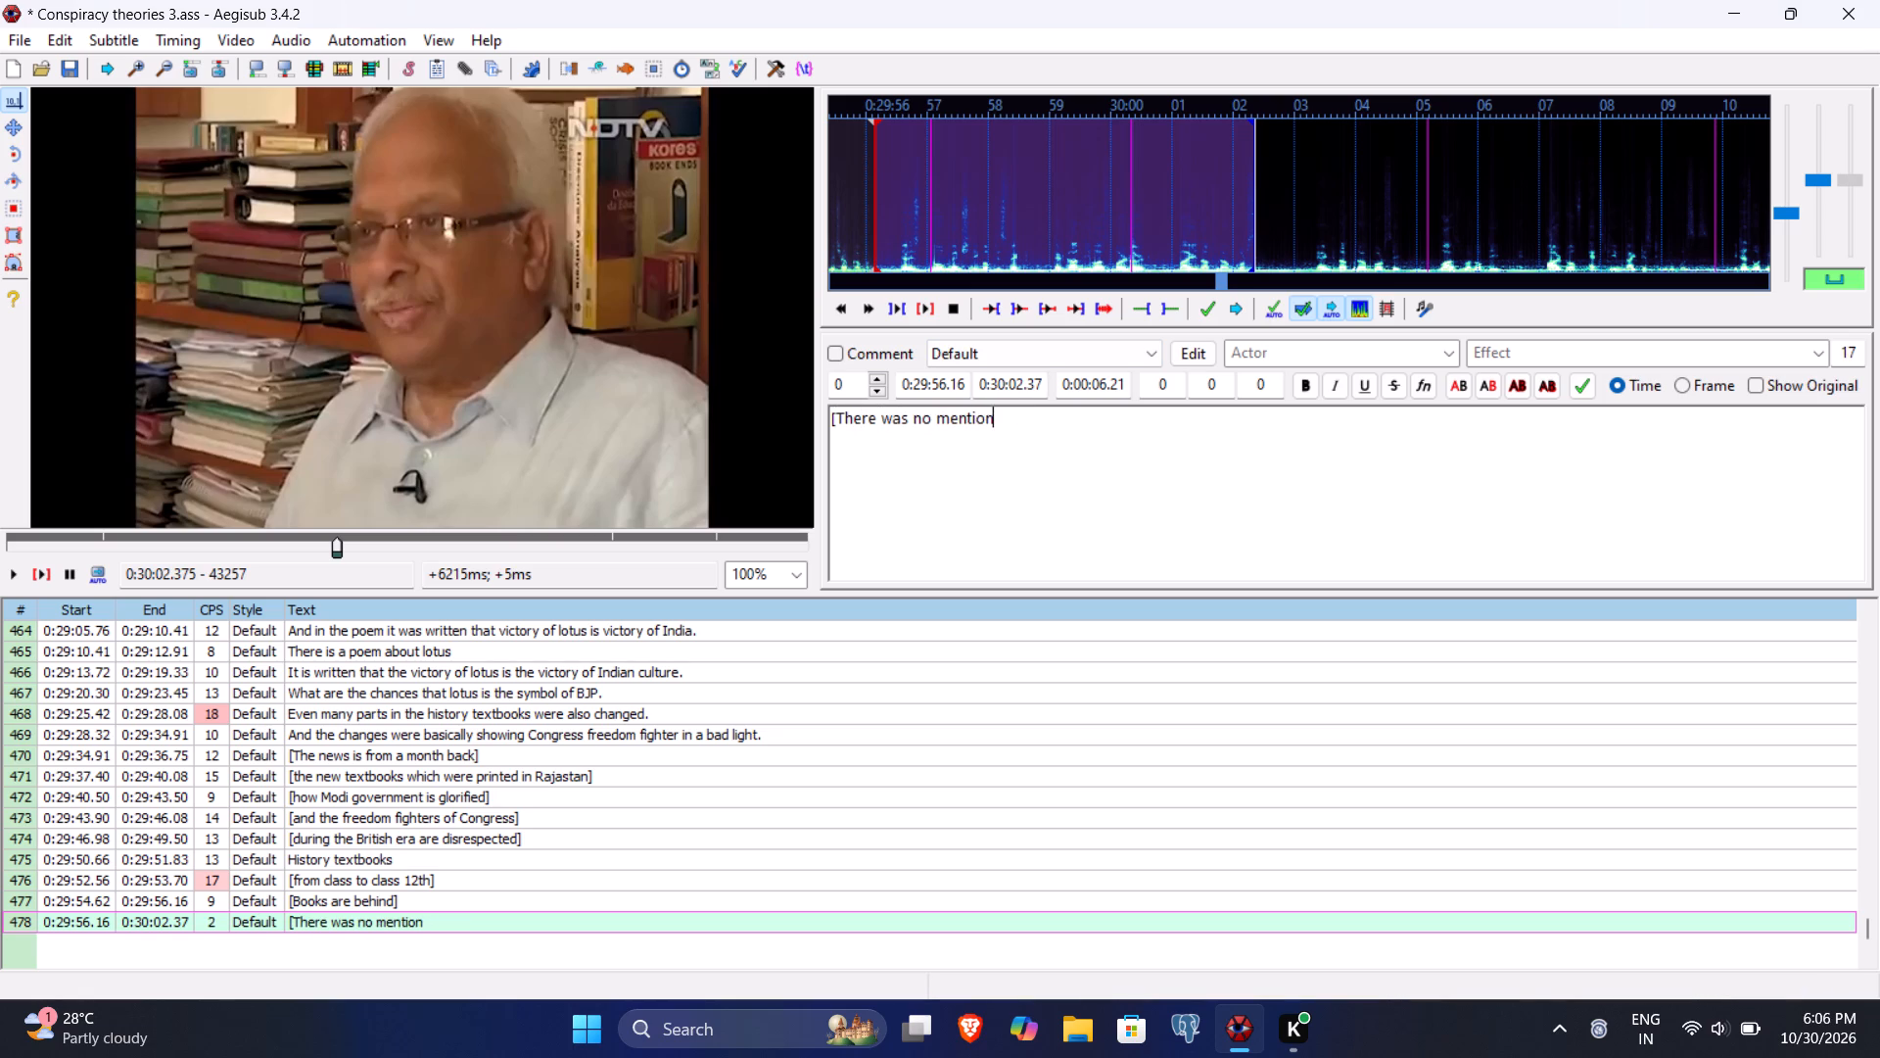
text(of the fact that)
key(space)
text(Gandhi was u)
key(BackSpace)
text(murdered by Nathr)
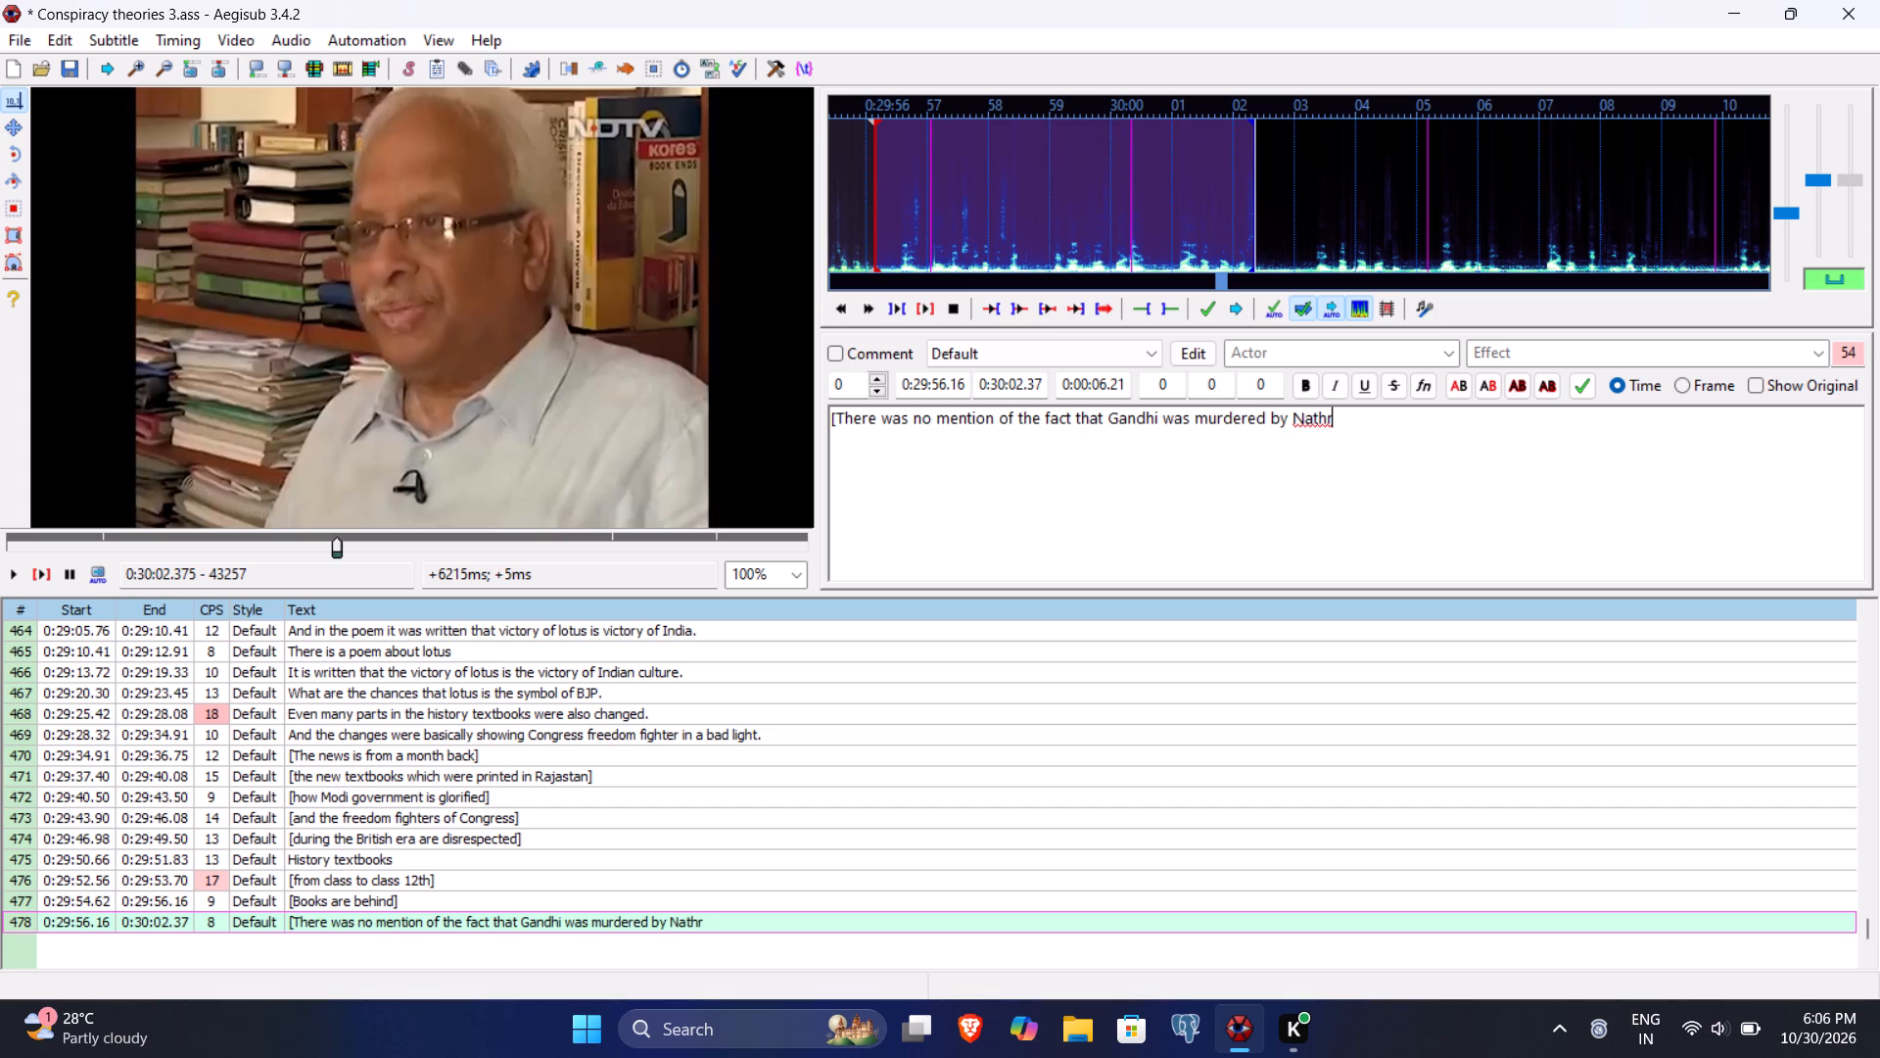
key(BackSpace)
text(uram)
key(space)
text(Godse)
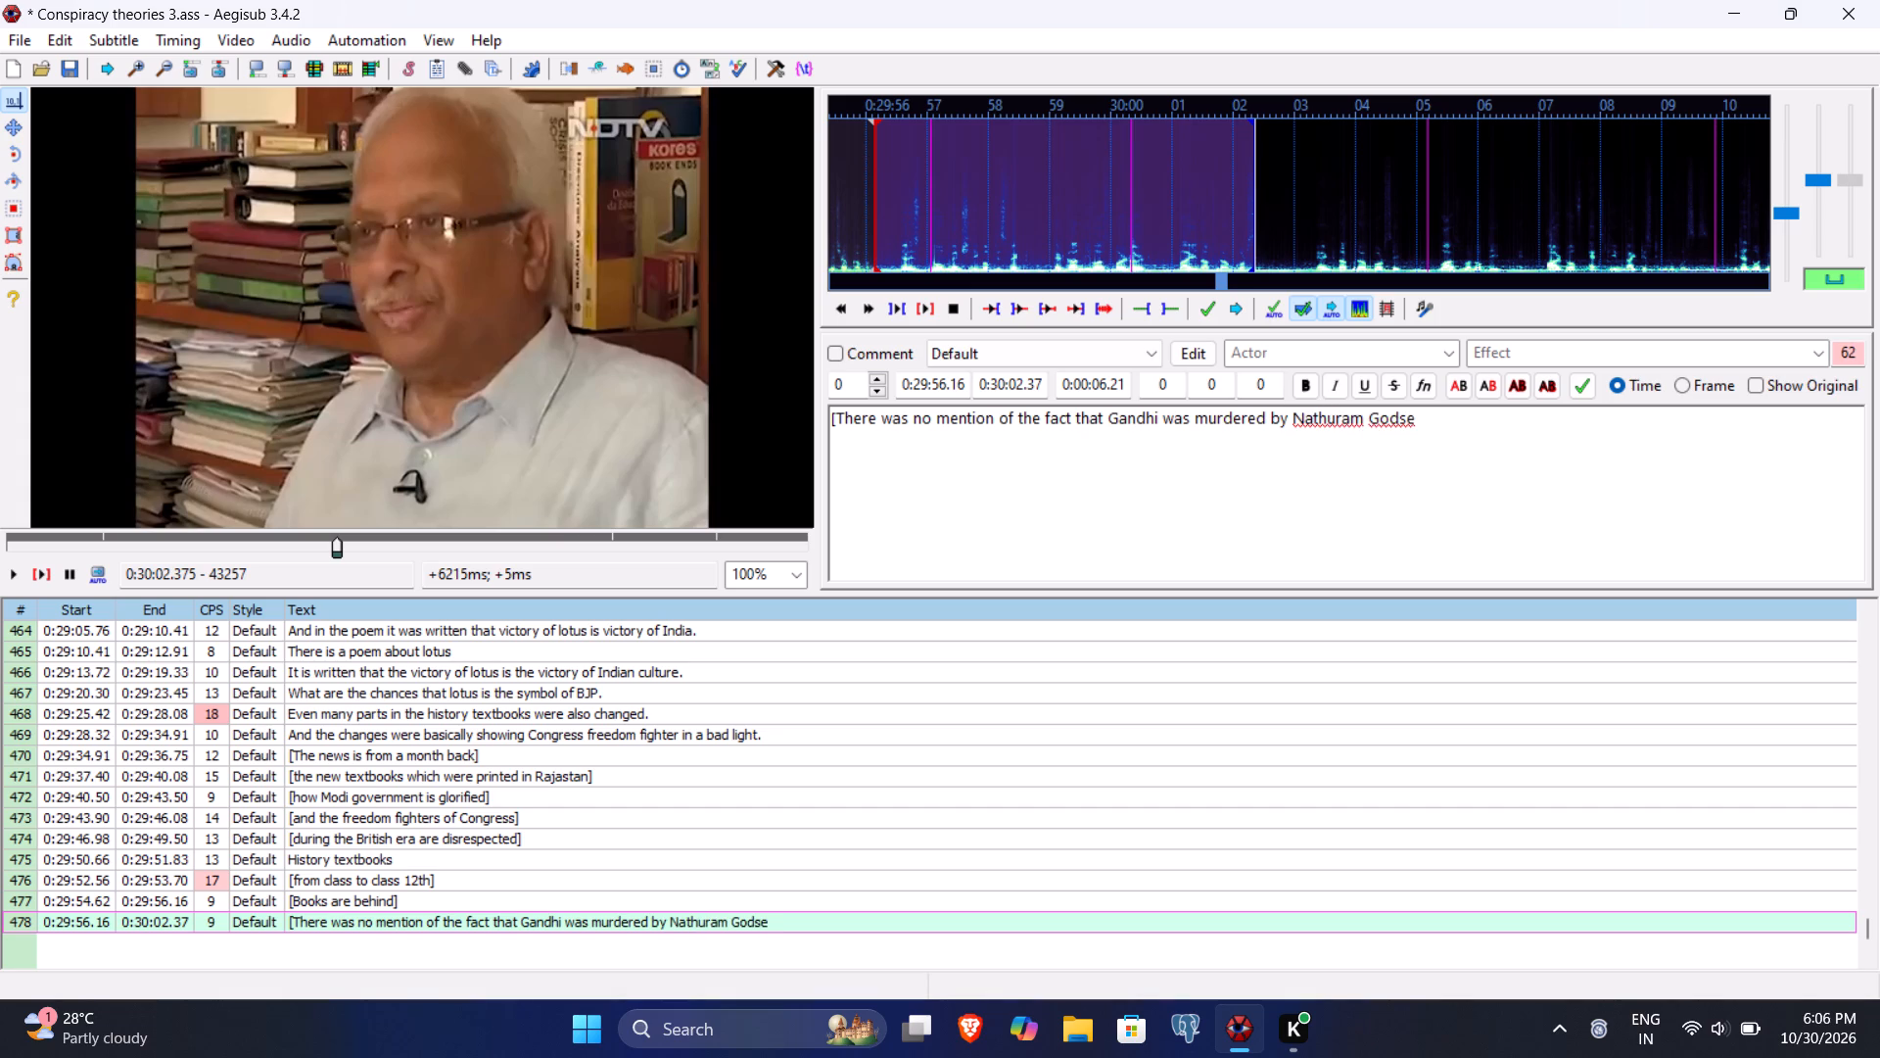
key(bracketright)
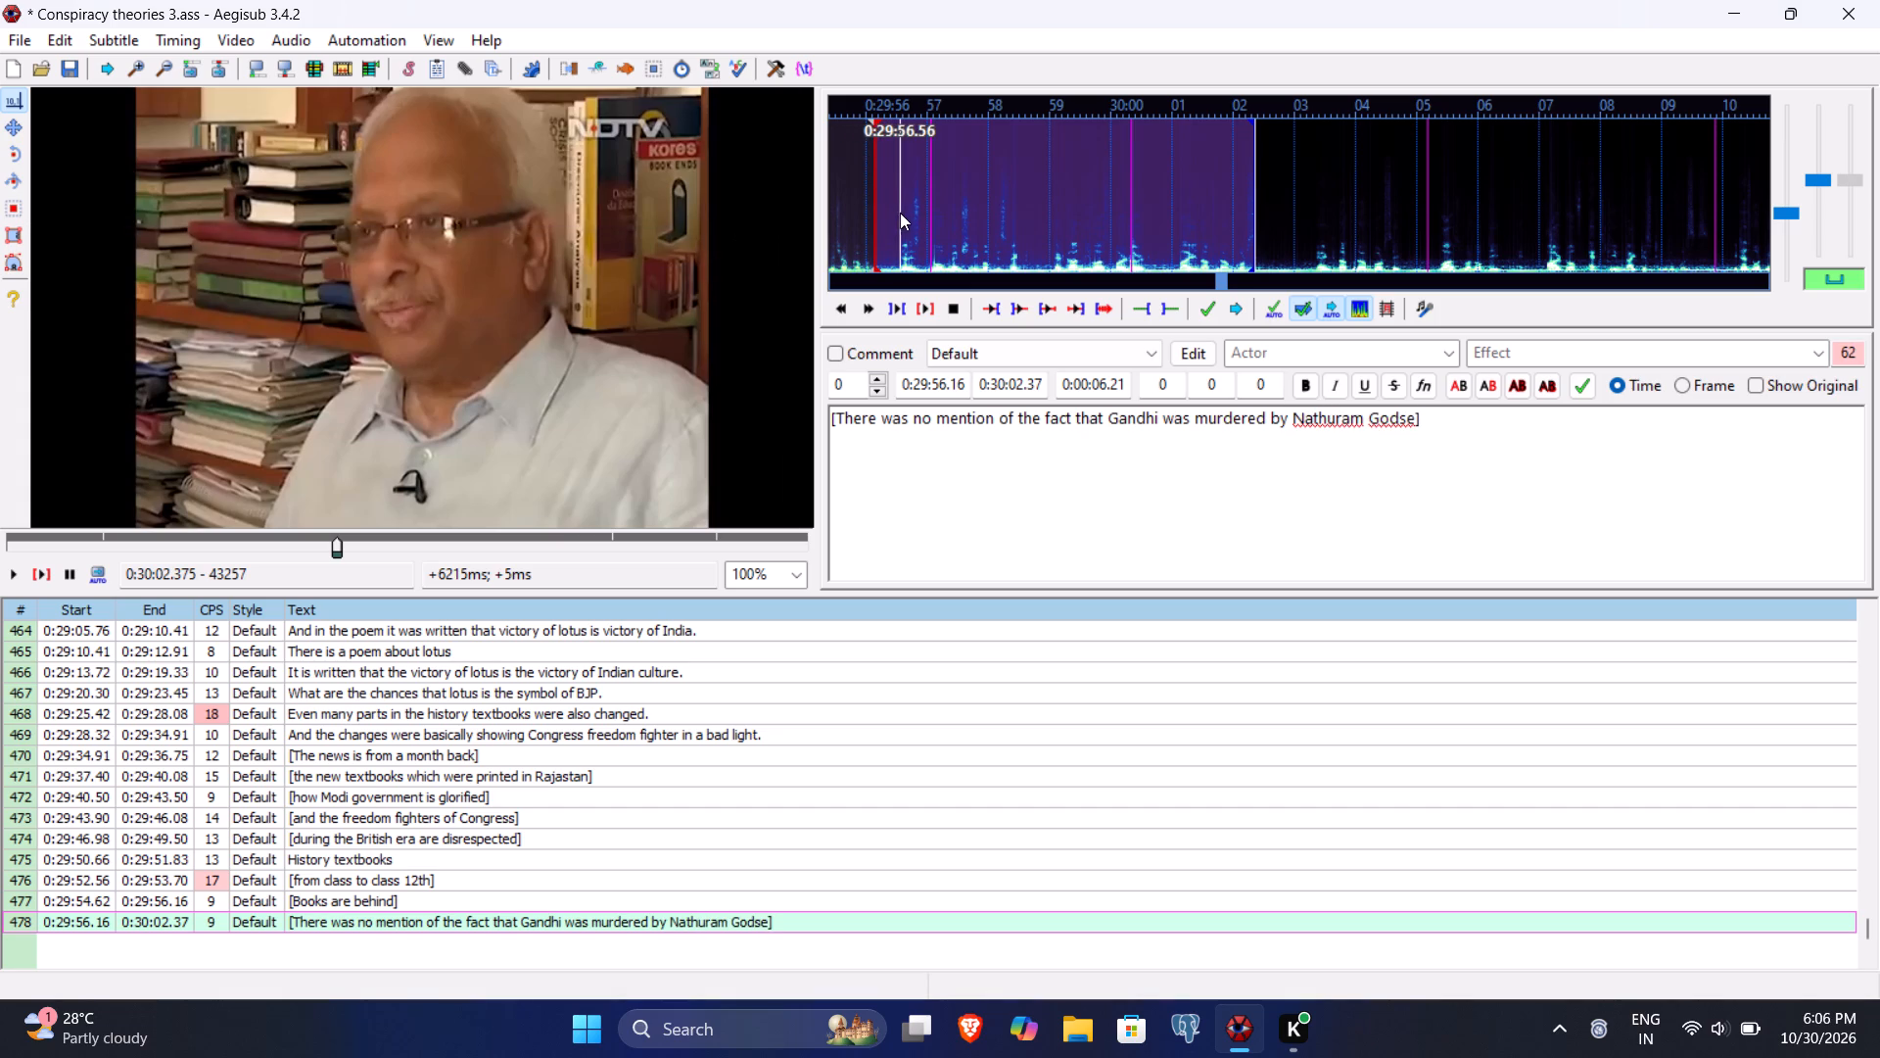
Set line 478's start time to 0:29:56.56, where the speech begins in the audio, and commit the line.
click(952, 382)
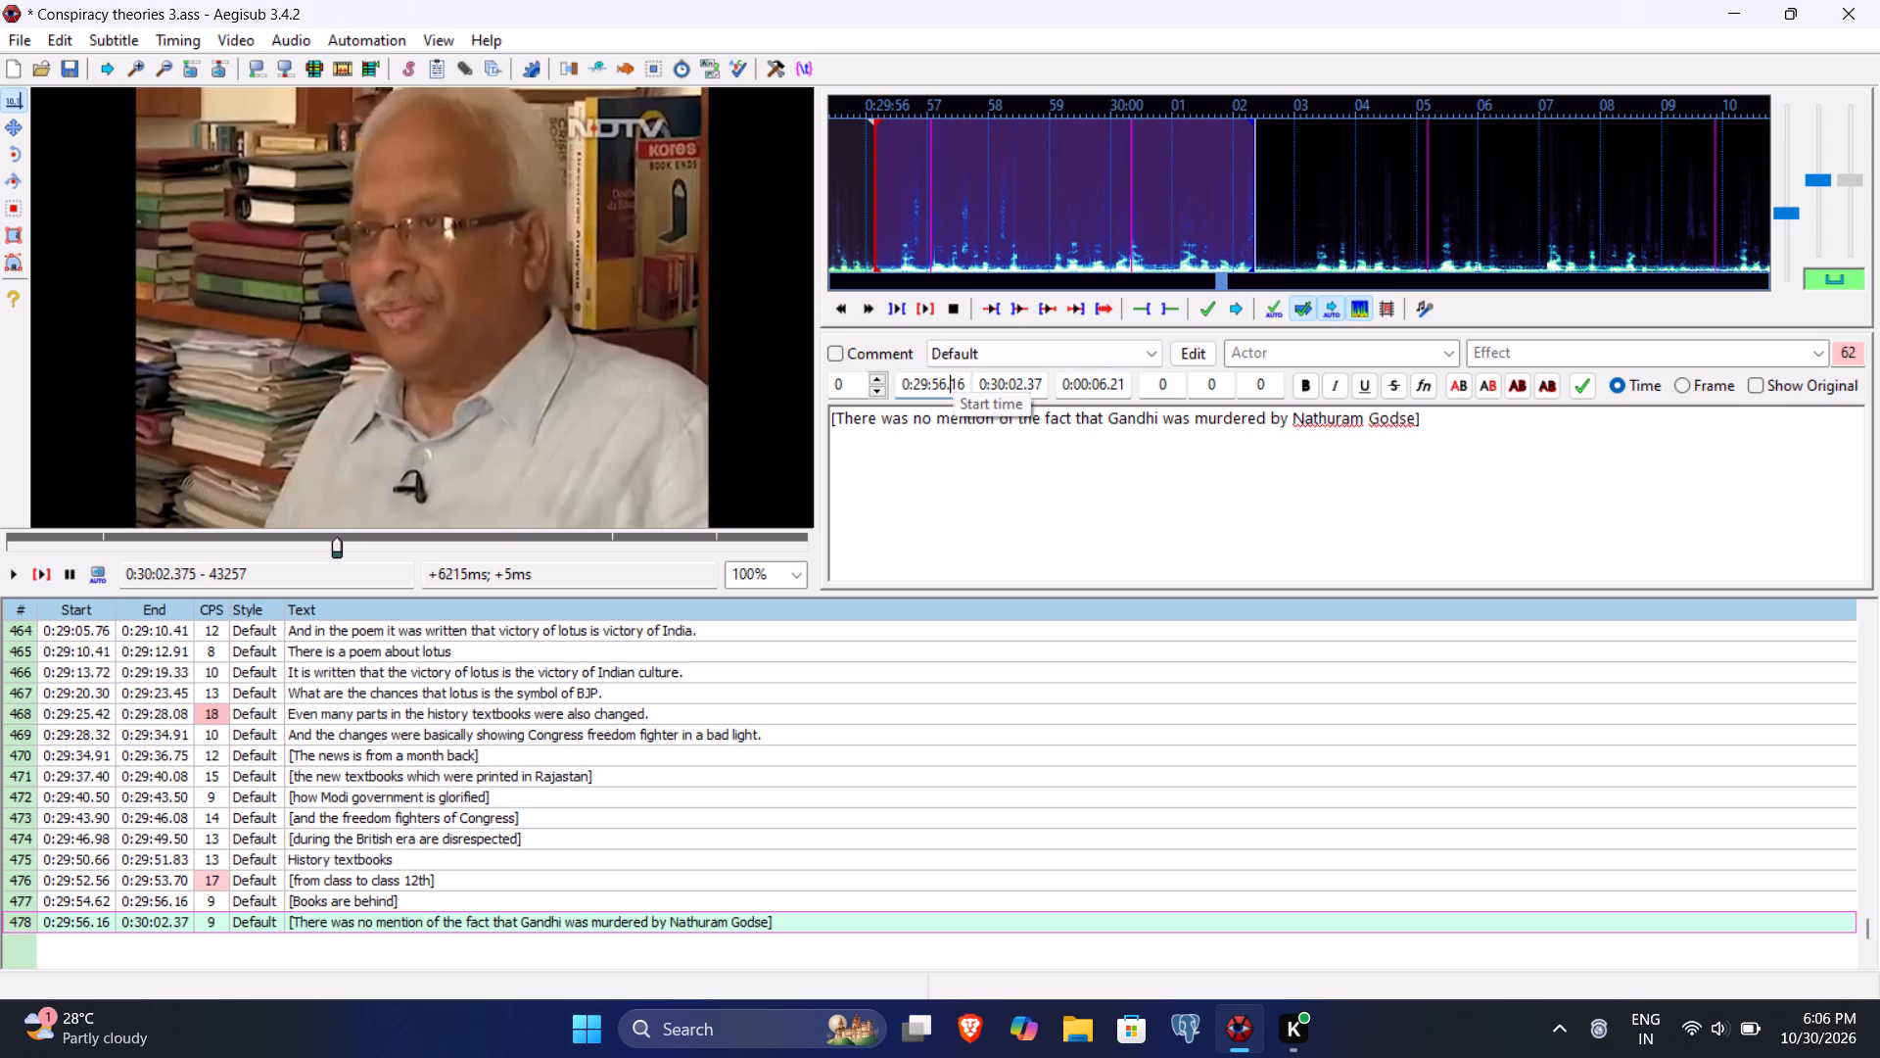
text(56)
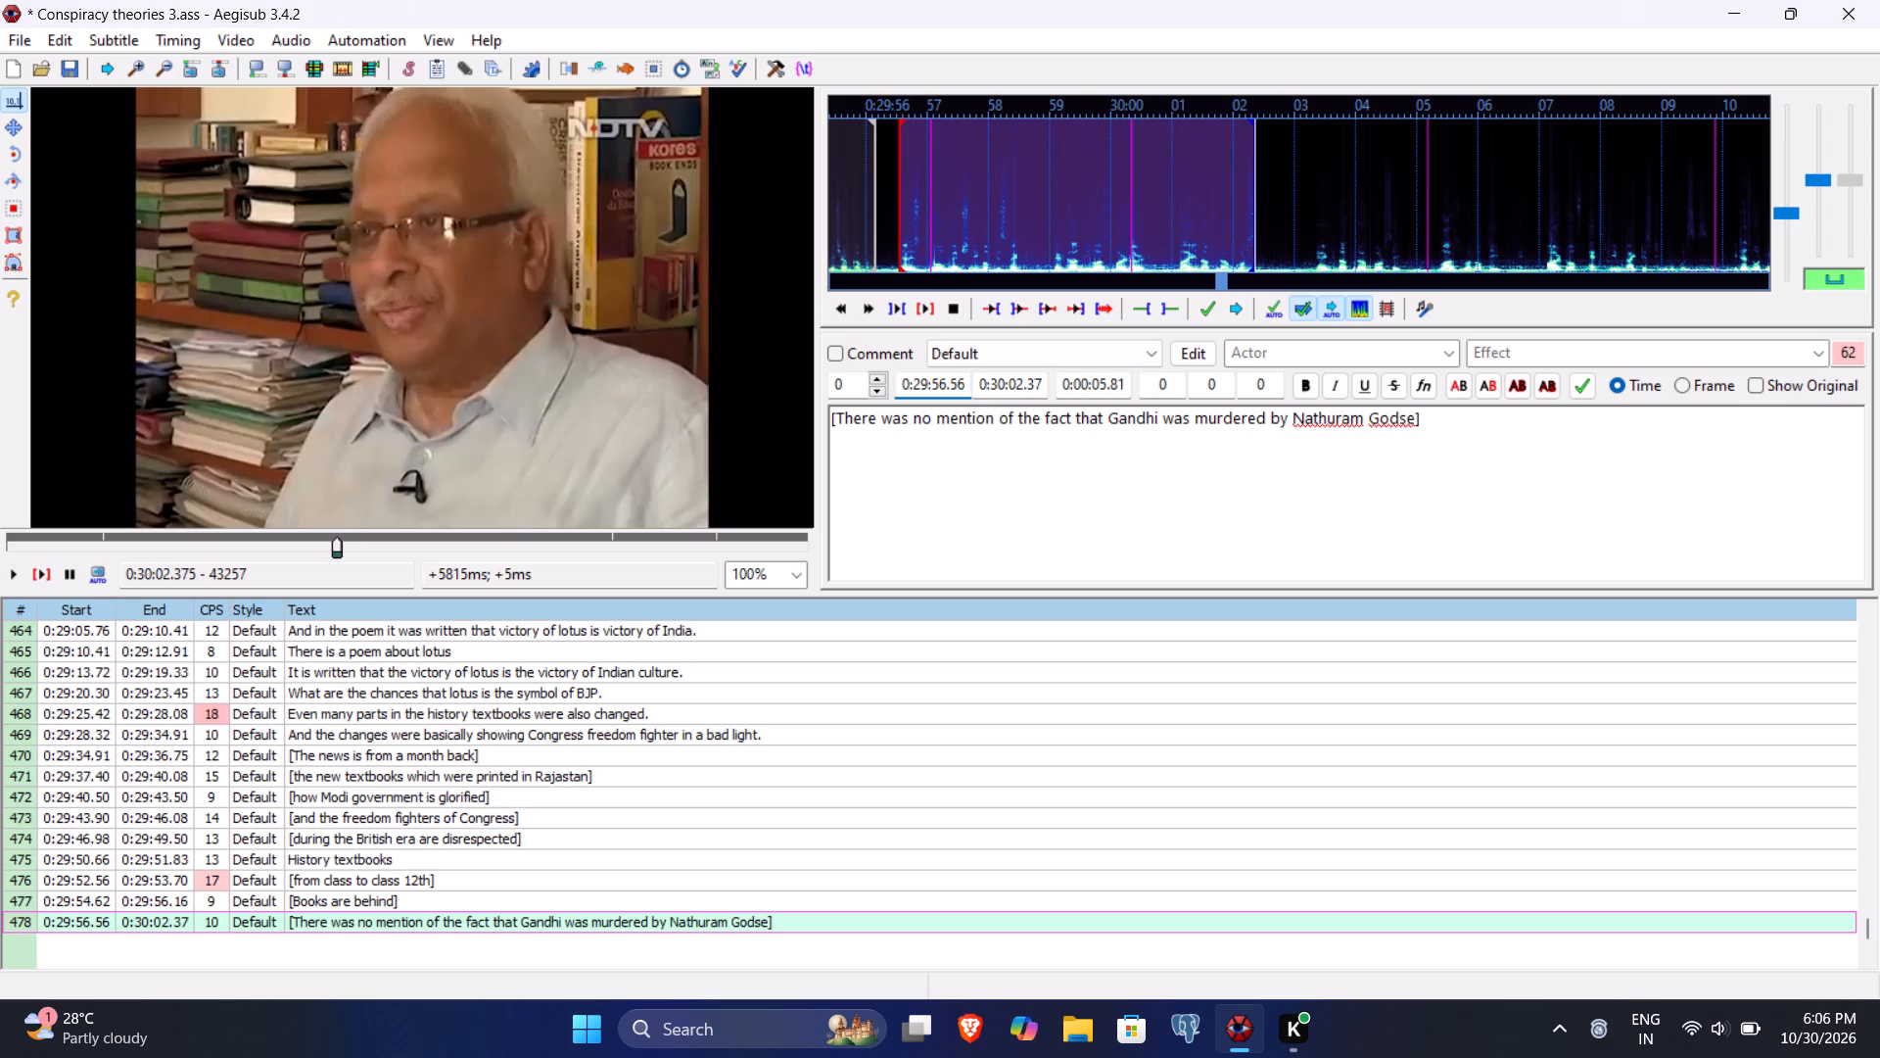
click(1493, 469)
key(Return)
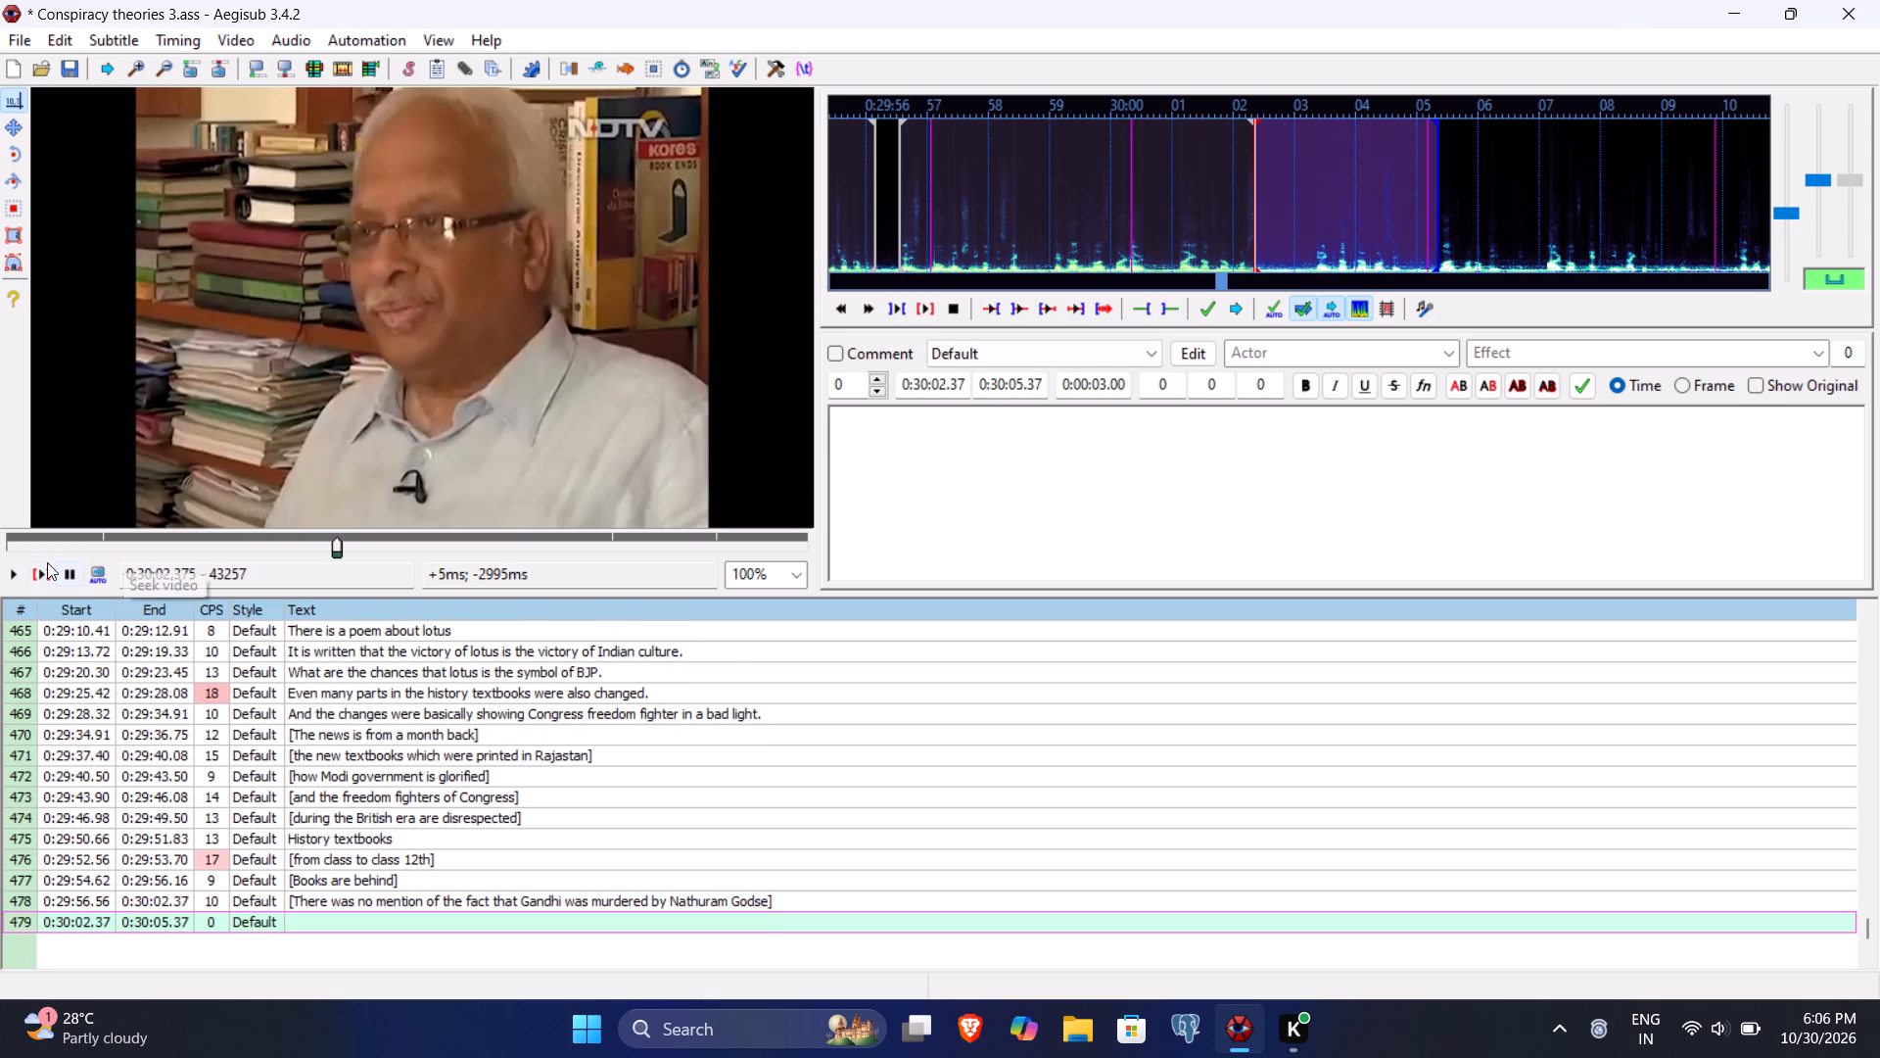
Play line 479 through its phrase, setting its end time to 0:30:04.87 and its start time to 0:30:03.40.
click(47, 562)
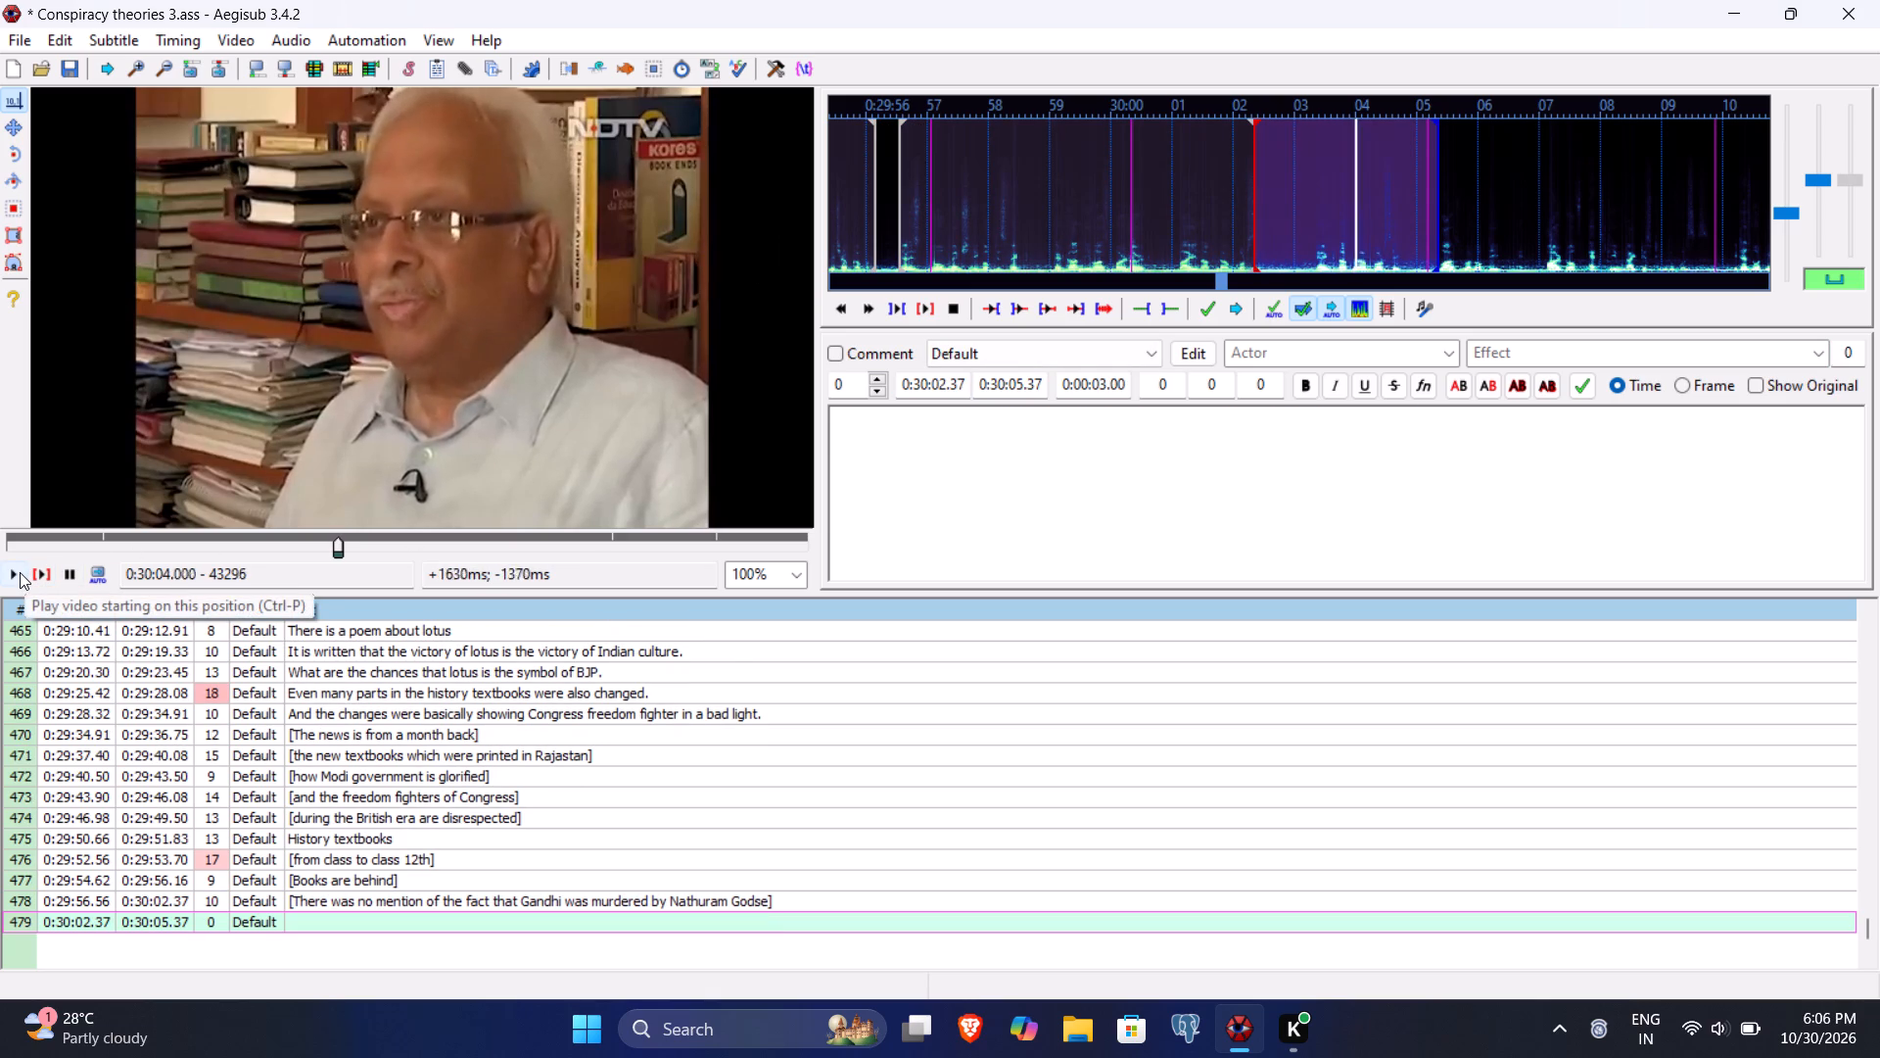
click(20, 572)
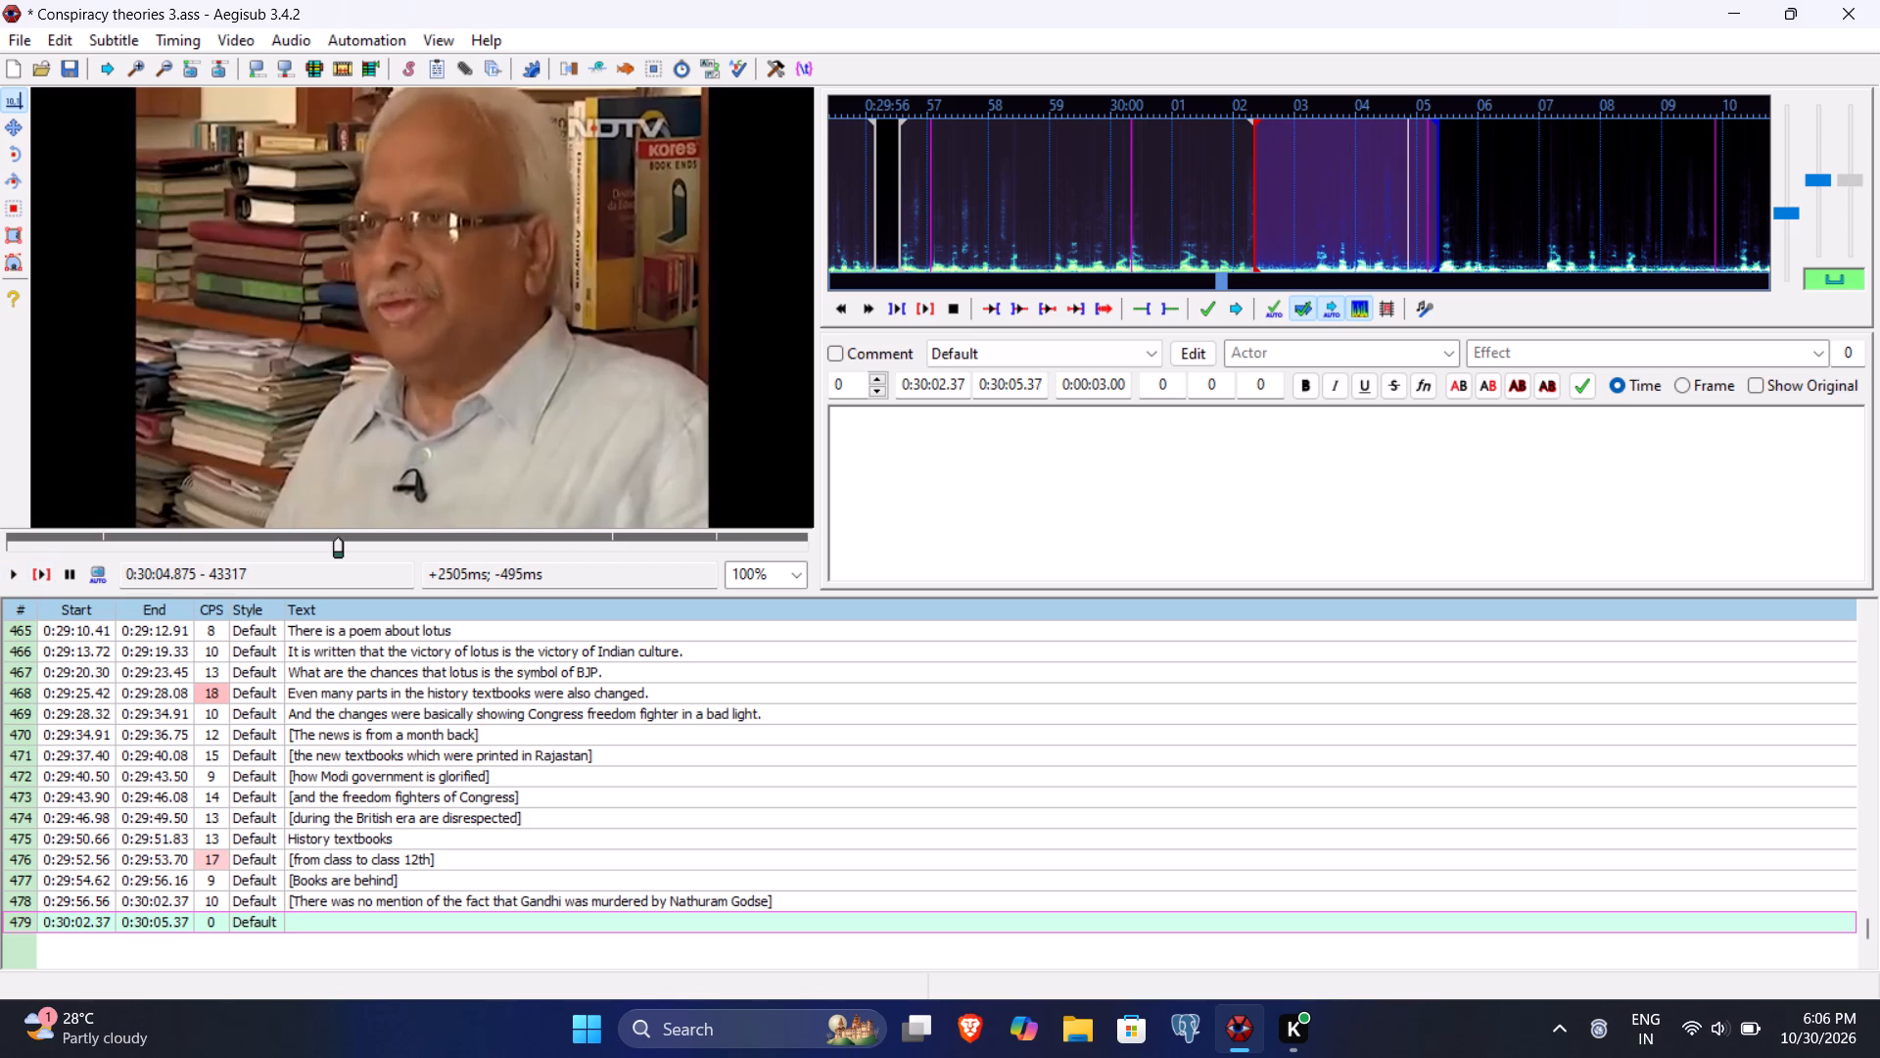
click(1018, 388)
text(487)
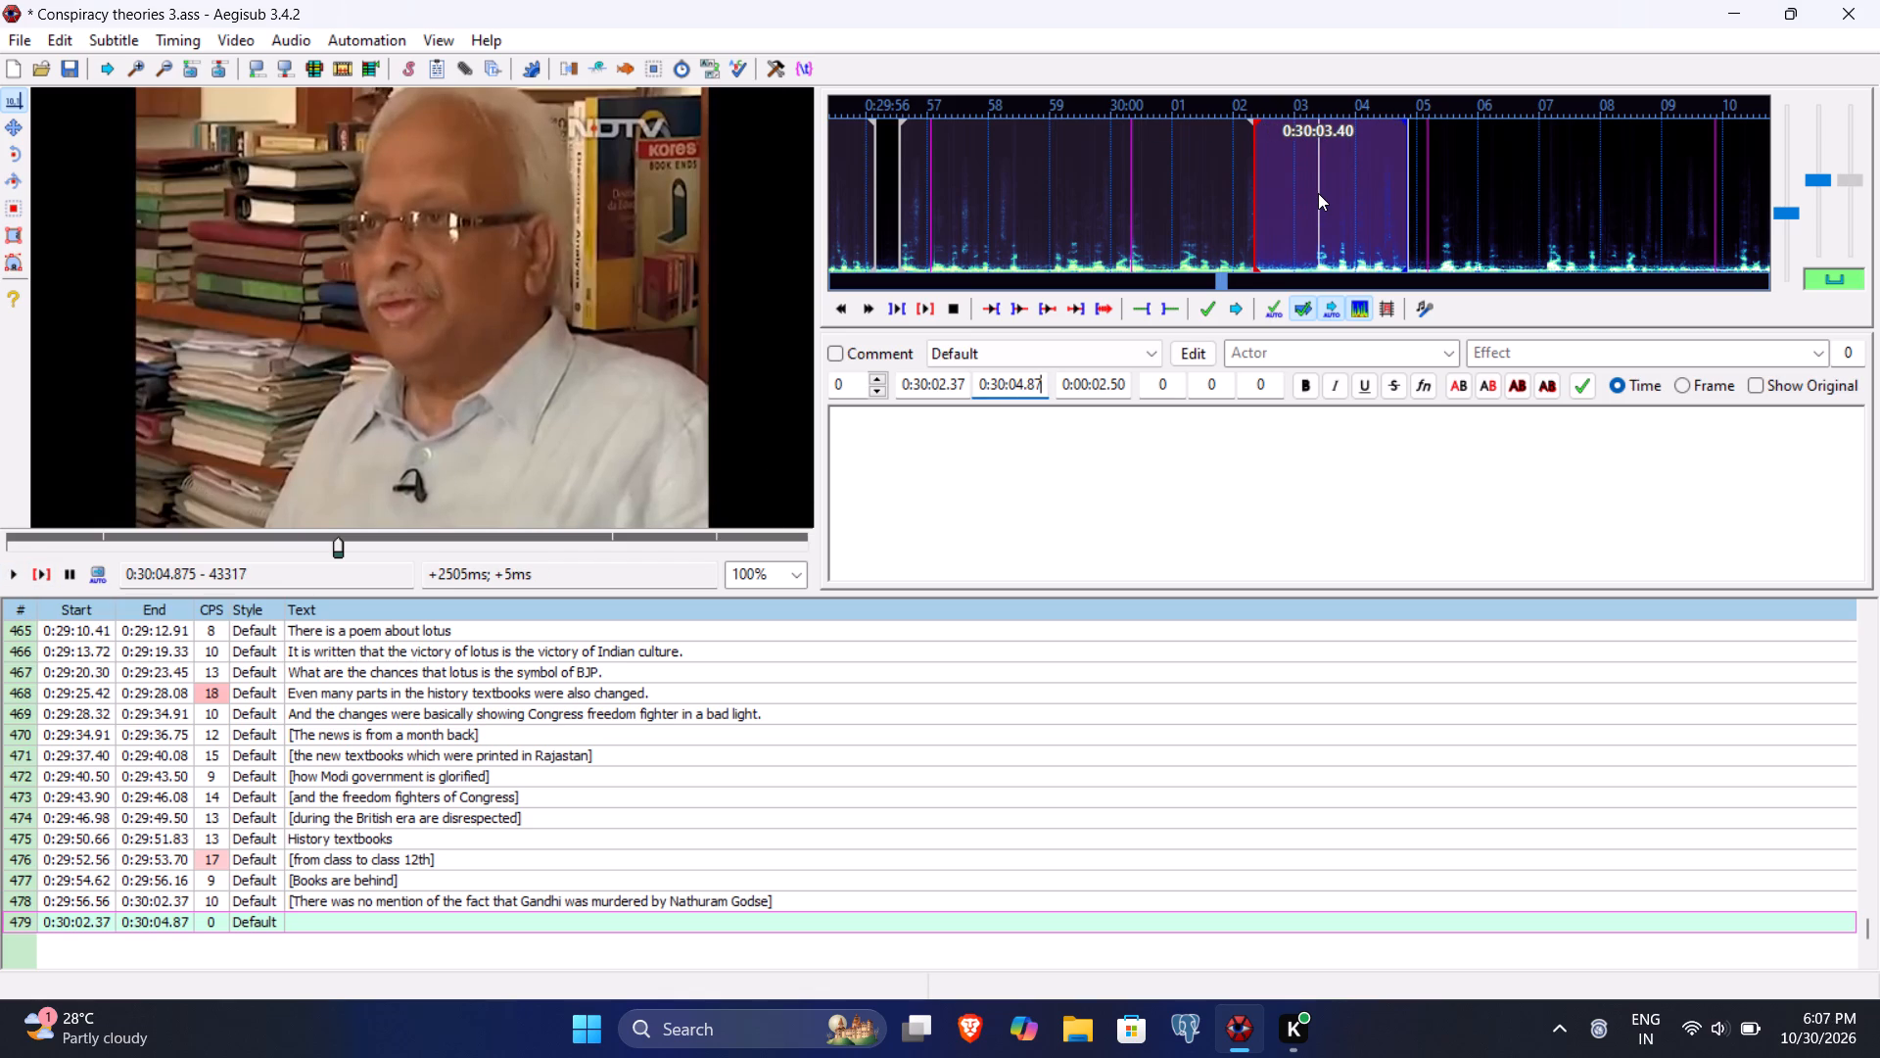
click(939, 384)
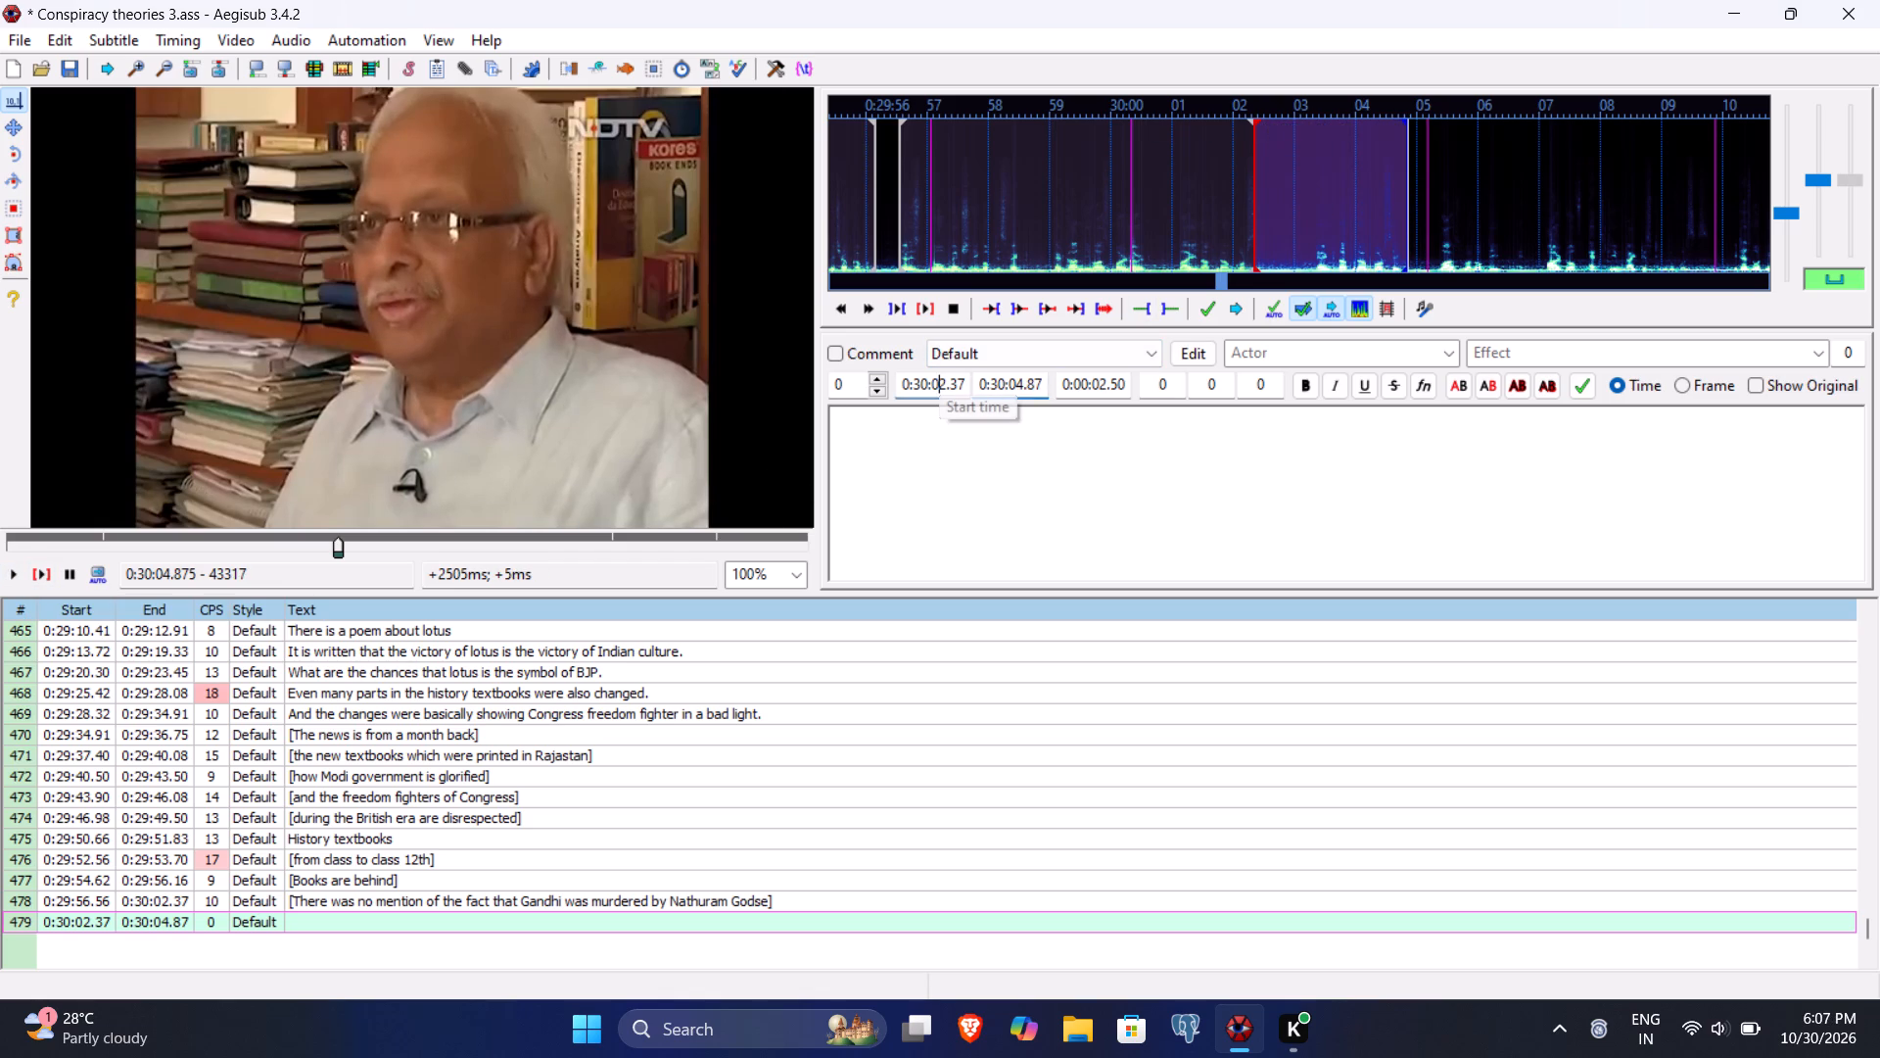
text(340)
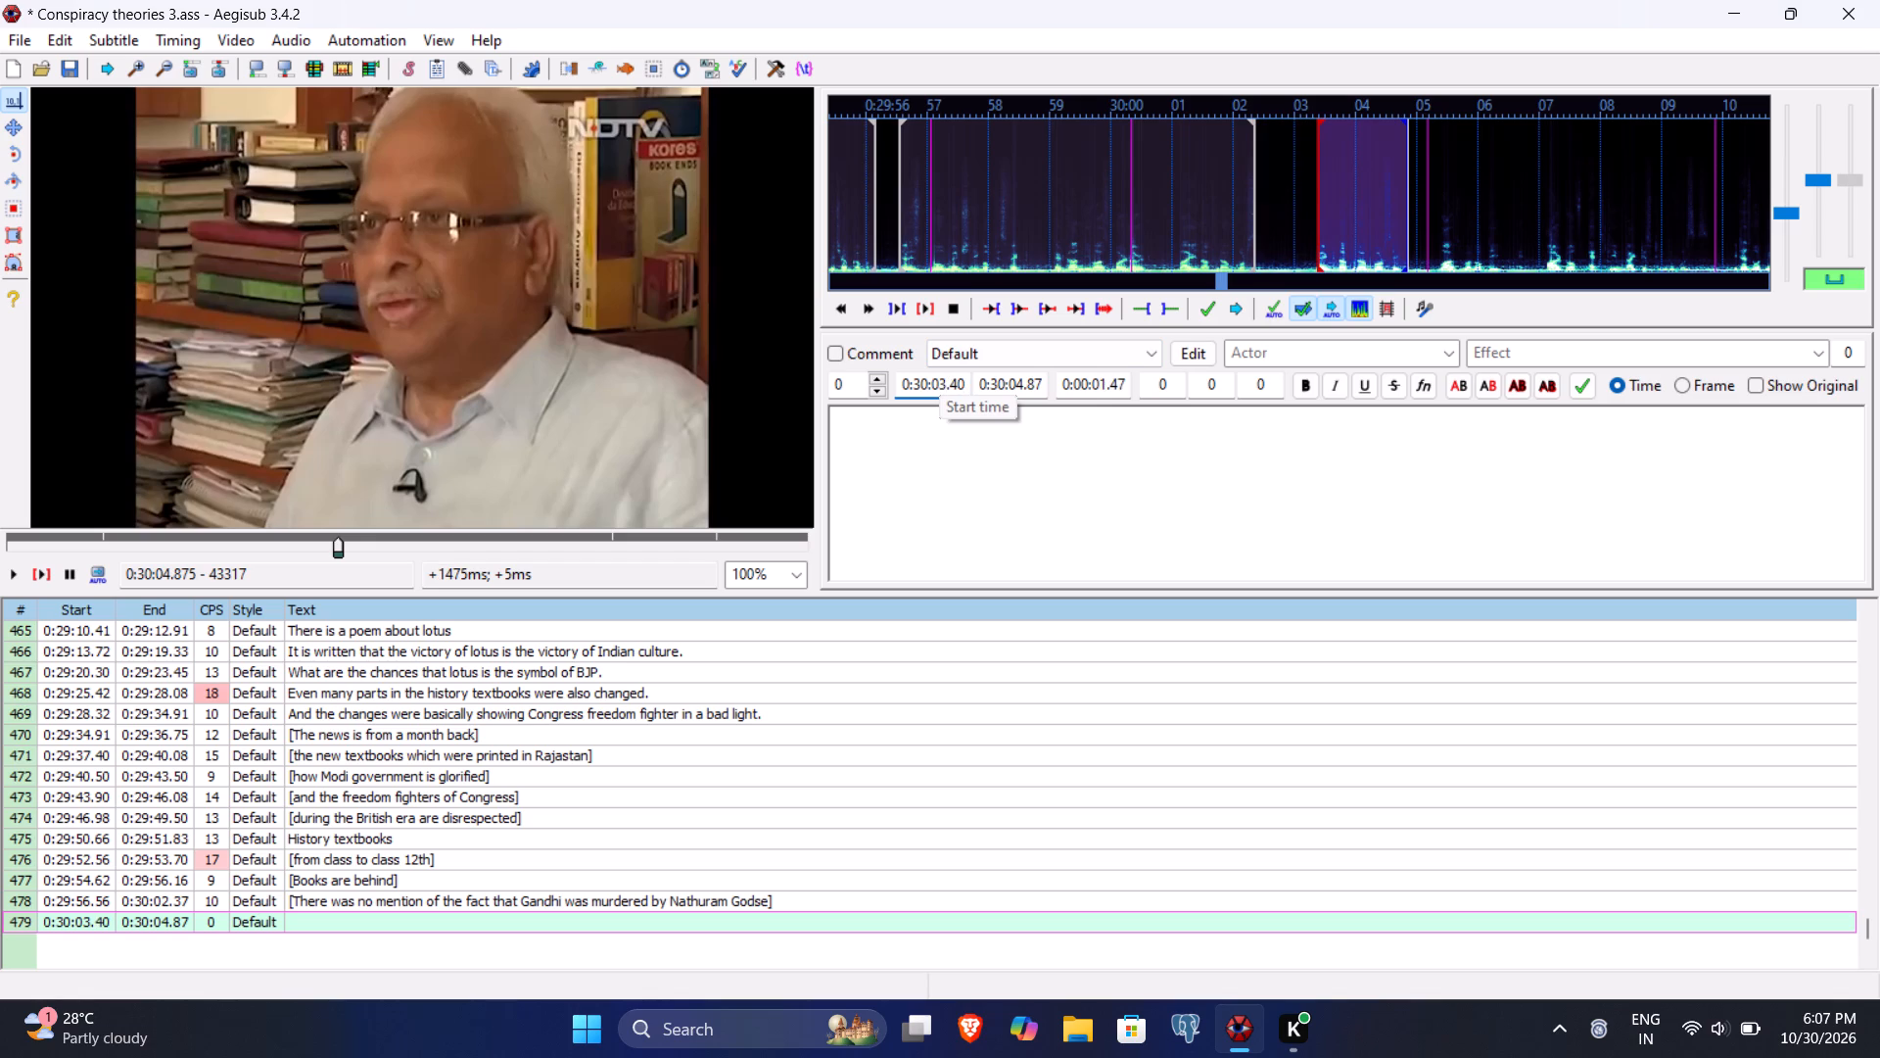
Enter line 479's text as "[And Nathuram Godse]" and commit the line.
click(938, 443)
text([And Nathuran)
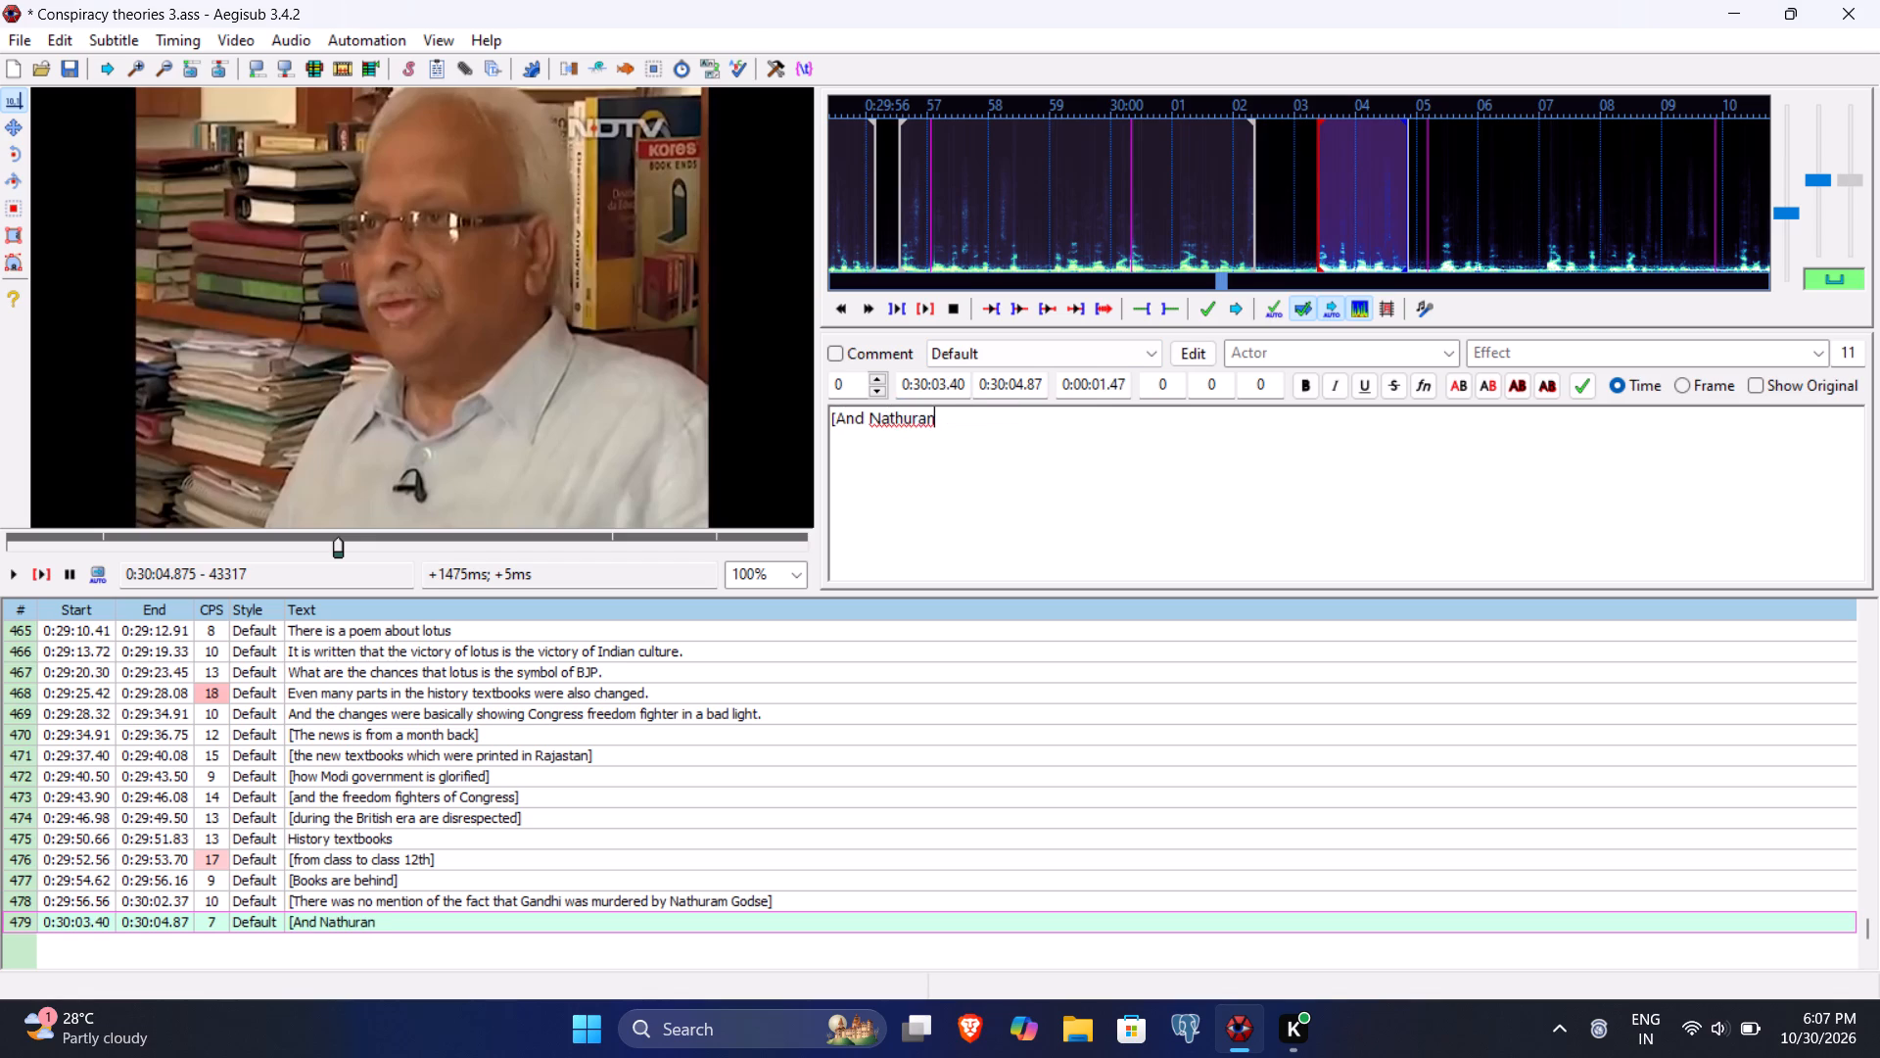
key(BackSpace)
text(m)
key(space)
text(Godse)
key(bracketright)
key(Return)
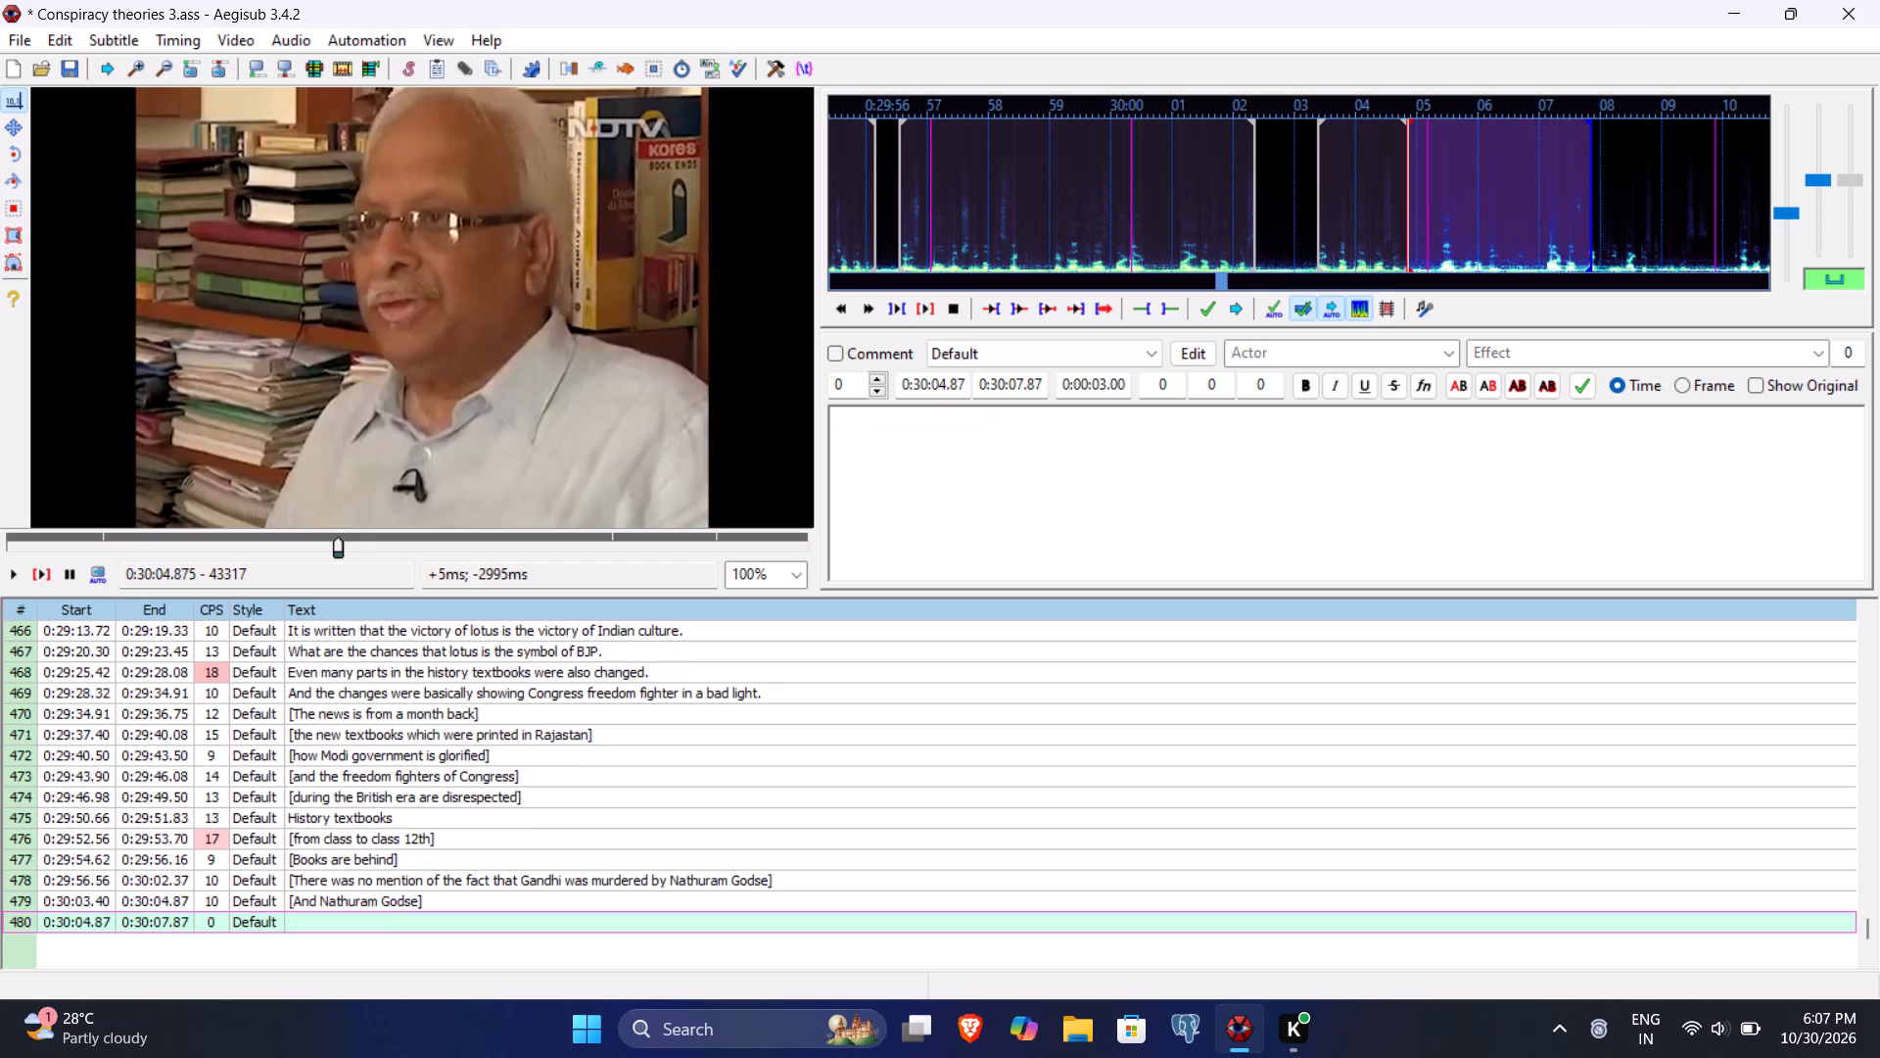
Play line 480 through its phrase, setting its end time to 0:30:08.83 and its start time to 0:30:05.34.
click(51, 575)
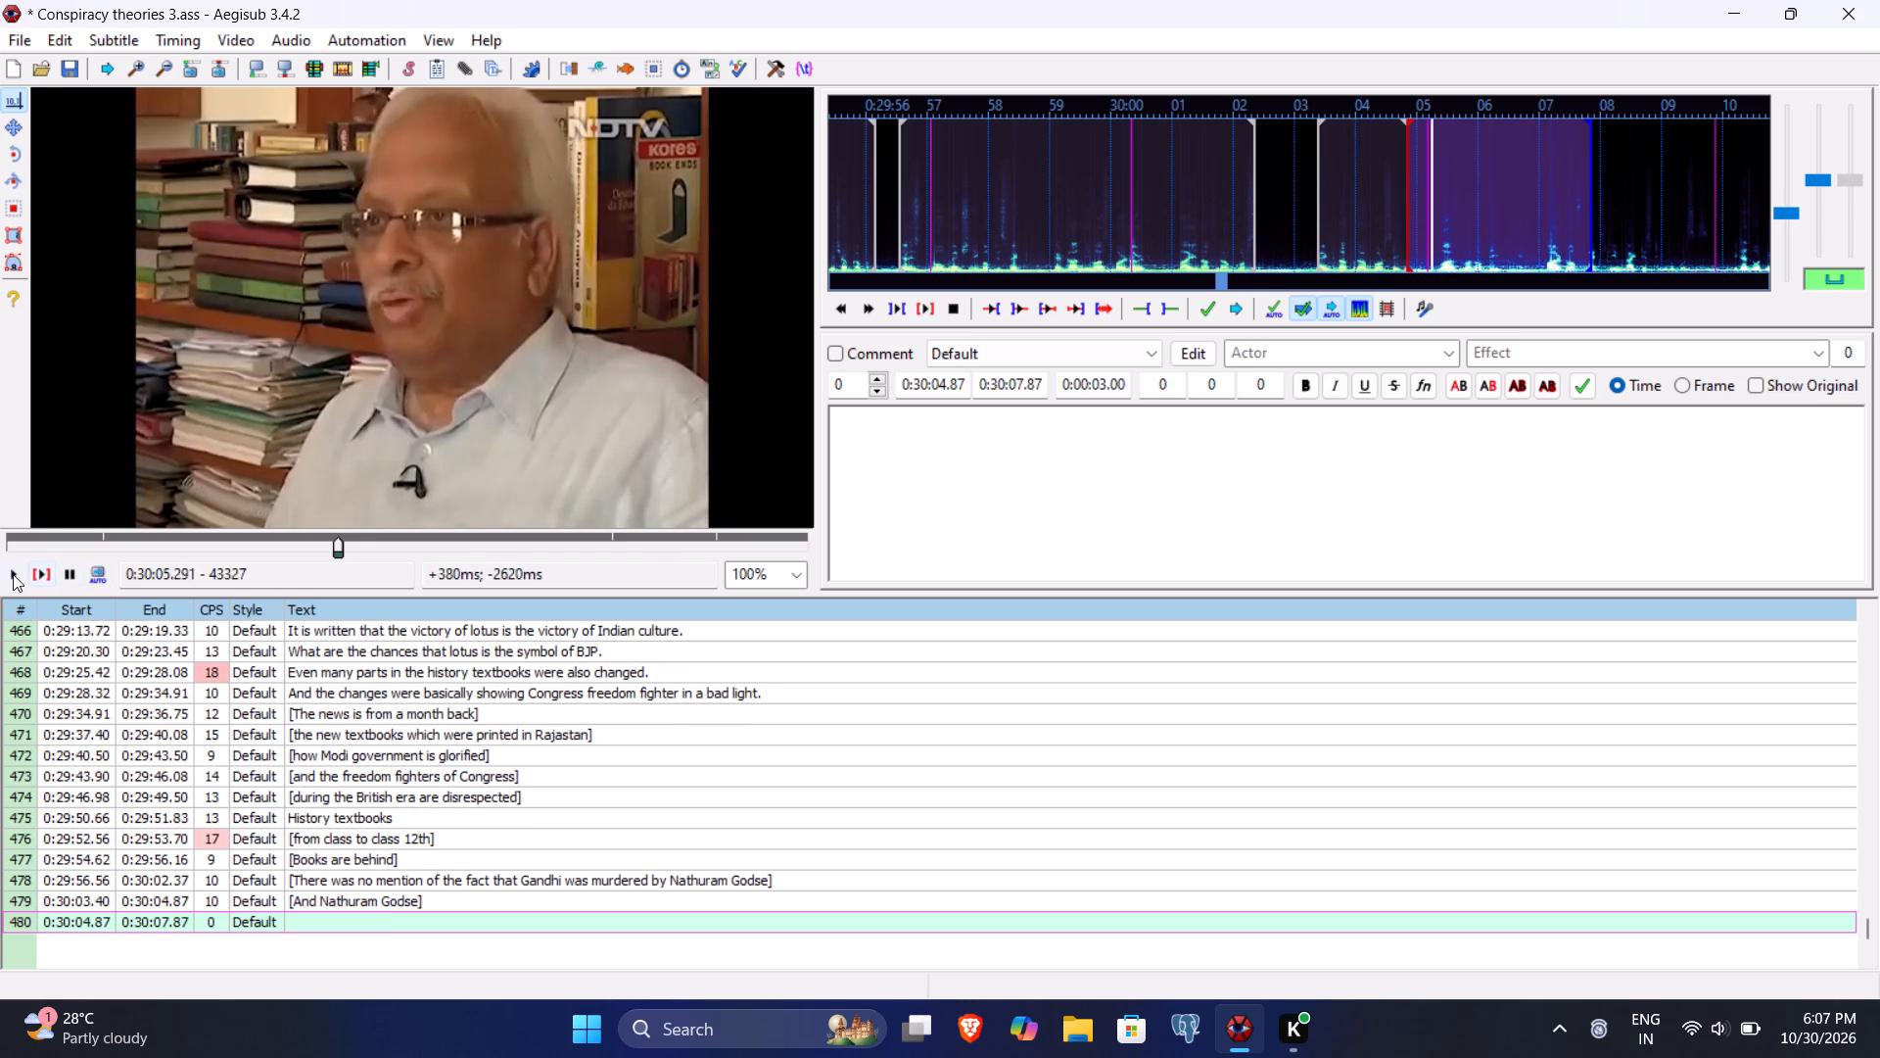
click(12, 574)
click(12, 574)
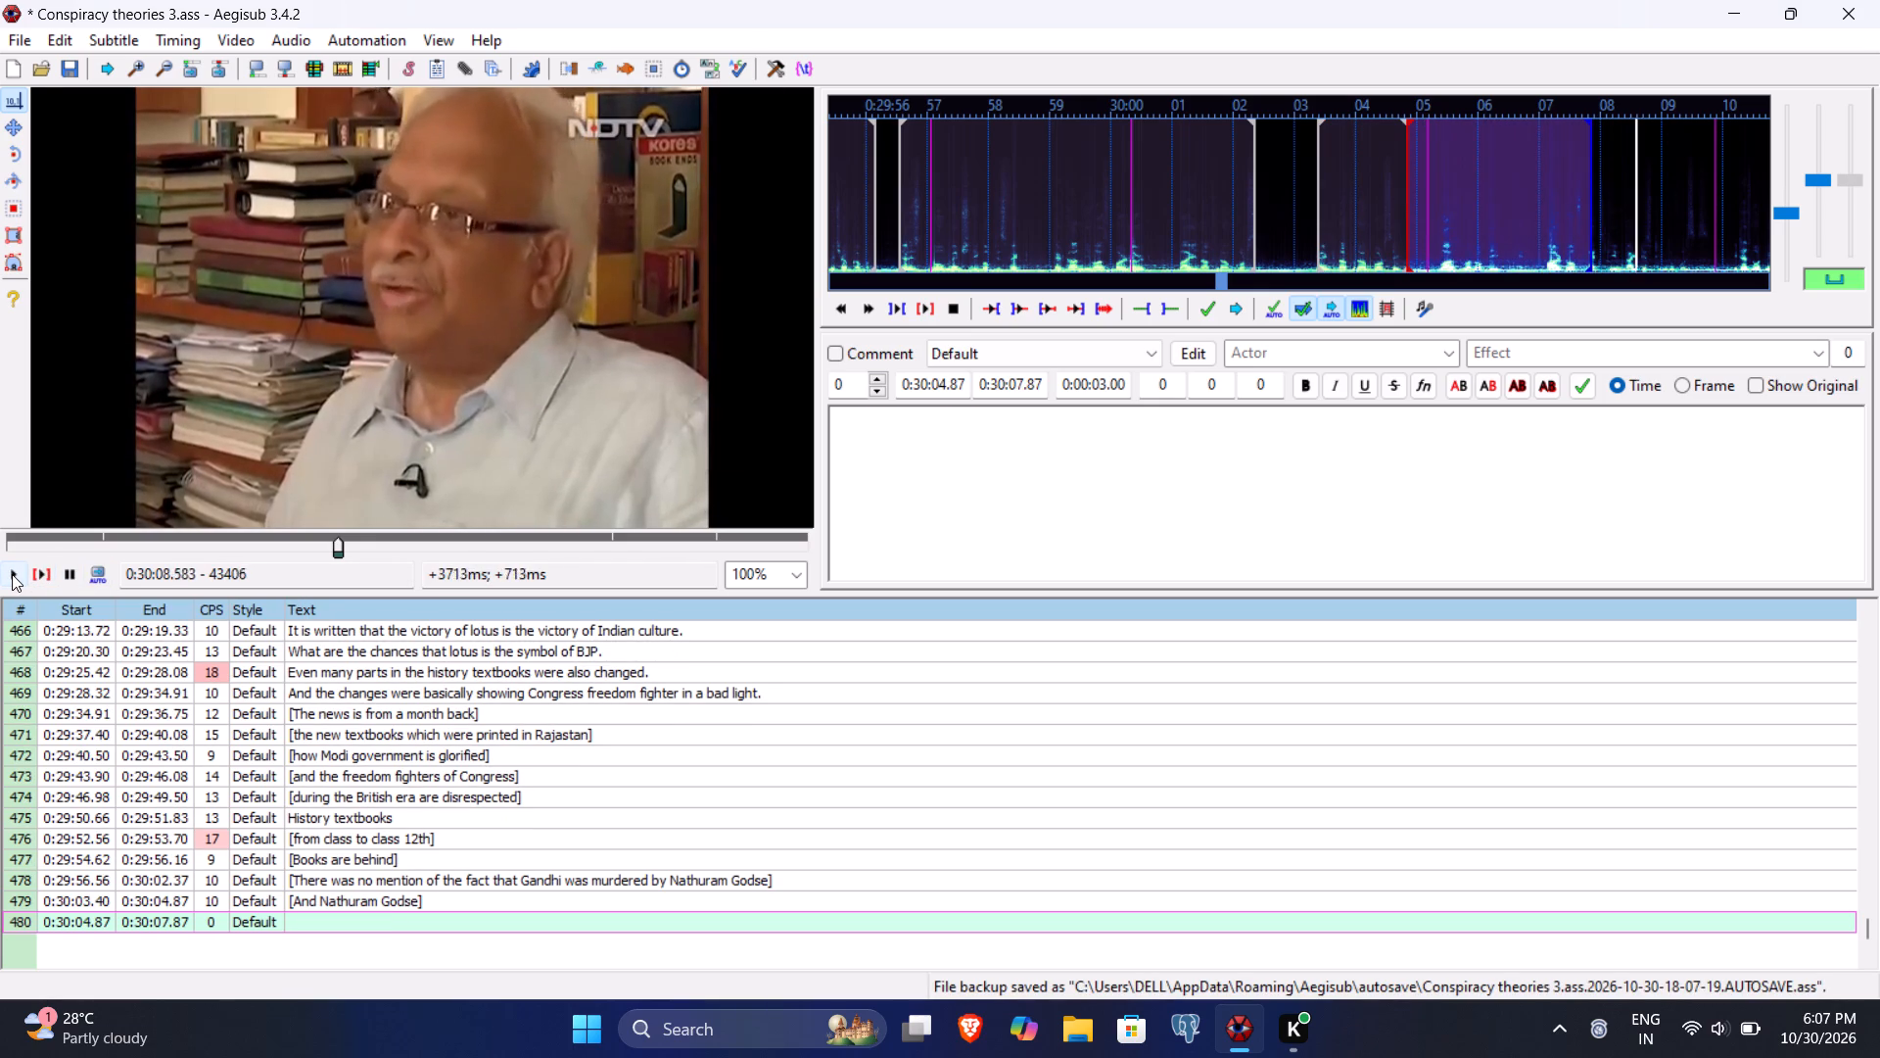
click(12, 574)
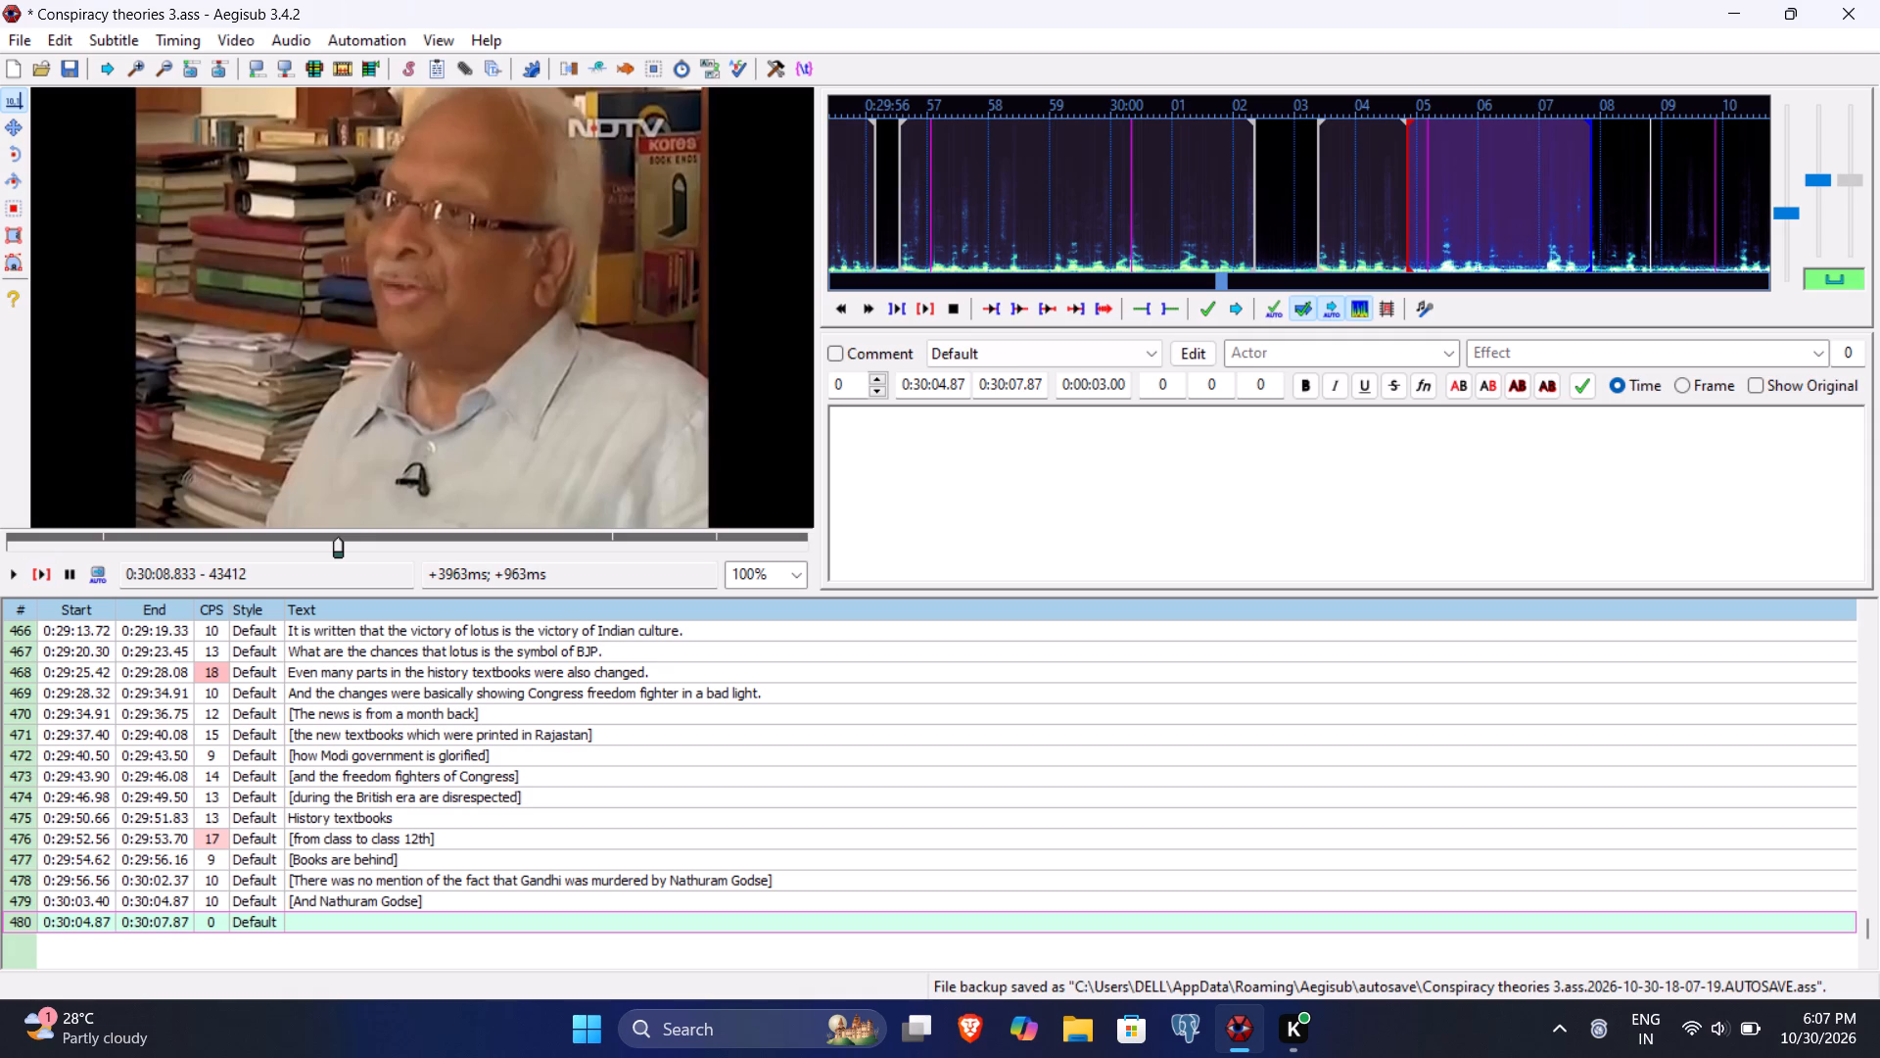
click(1017, 385)
key(8)
text(83)
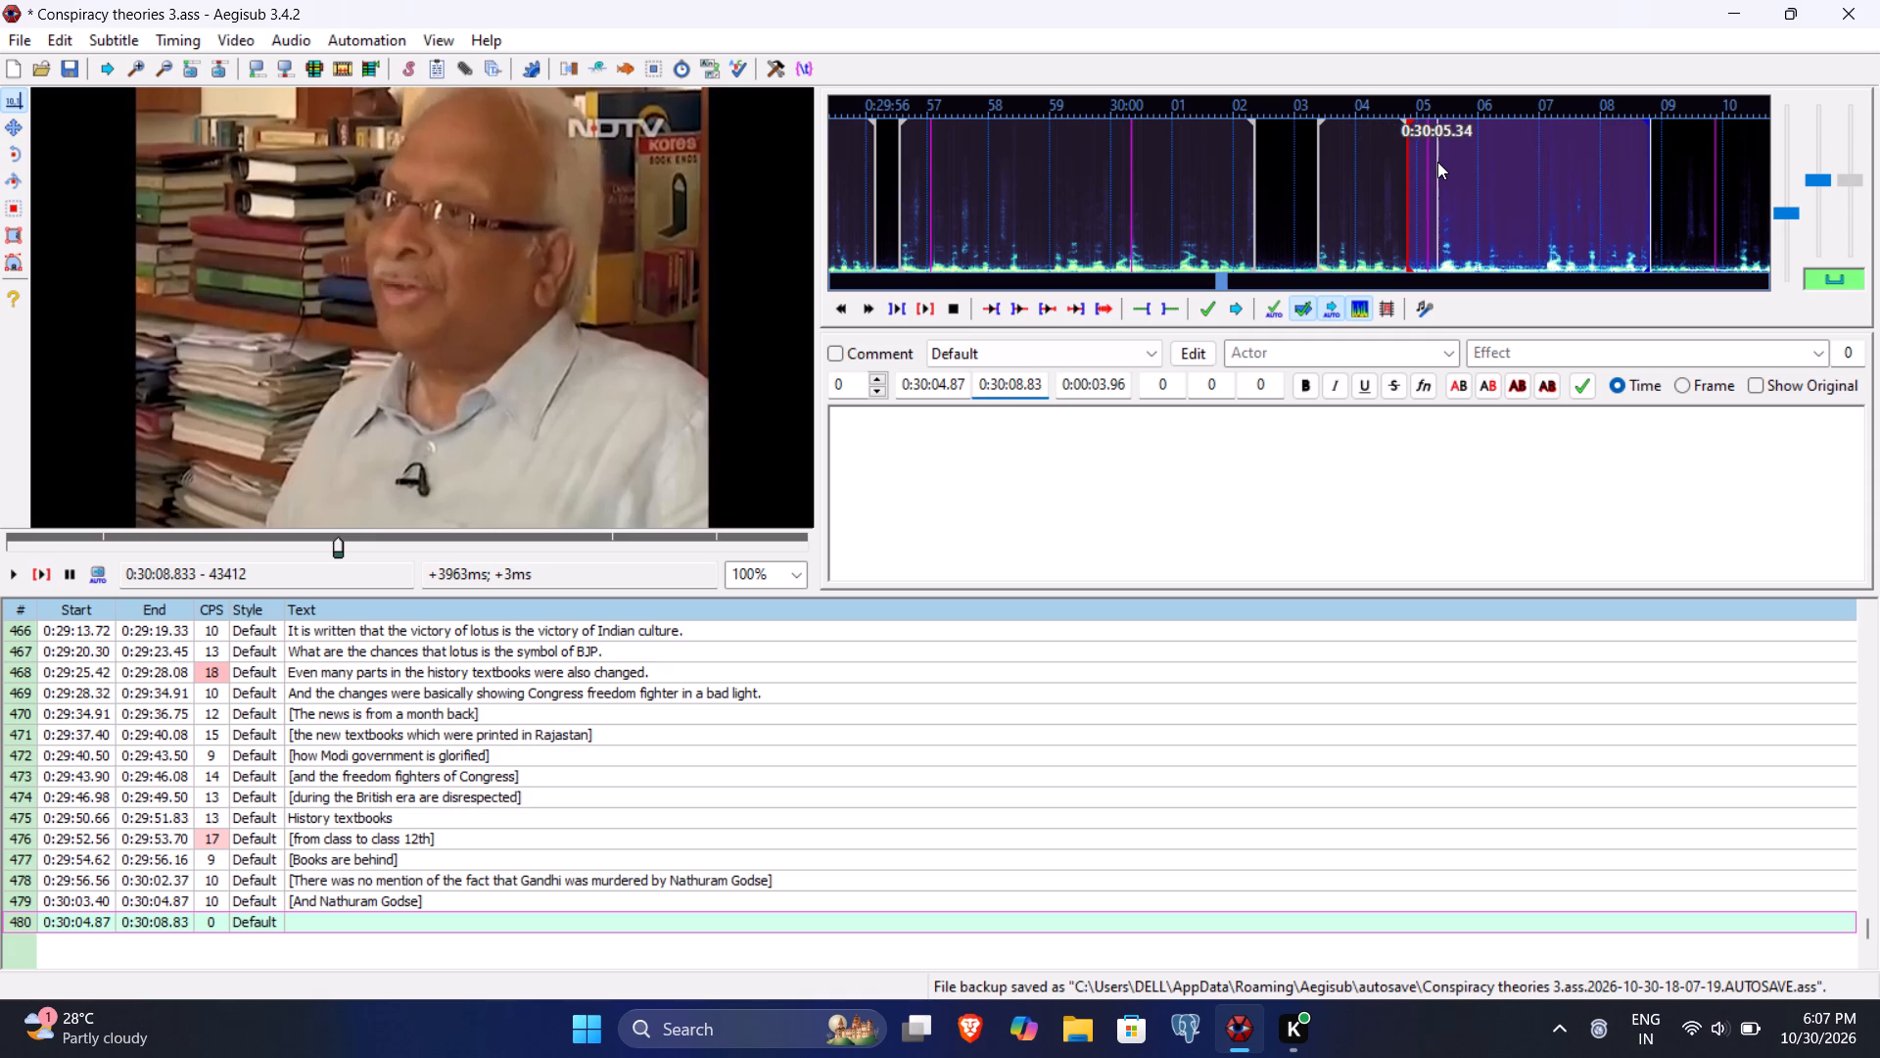
click(938, 388)
text(52)
key(BackSpace)
text(34)
click(929, 515)
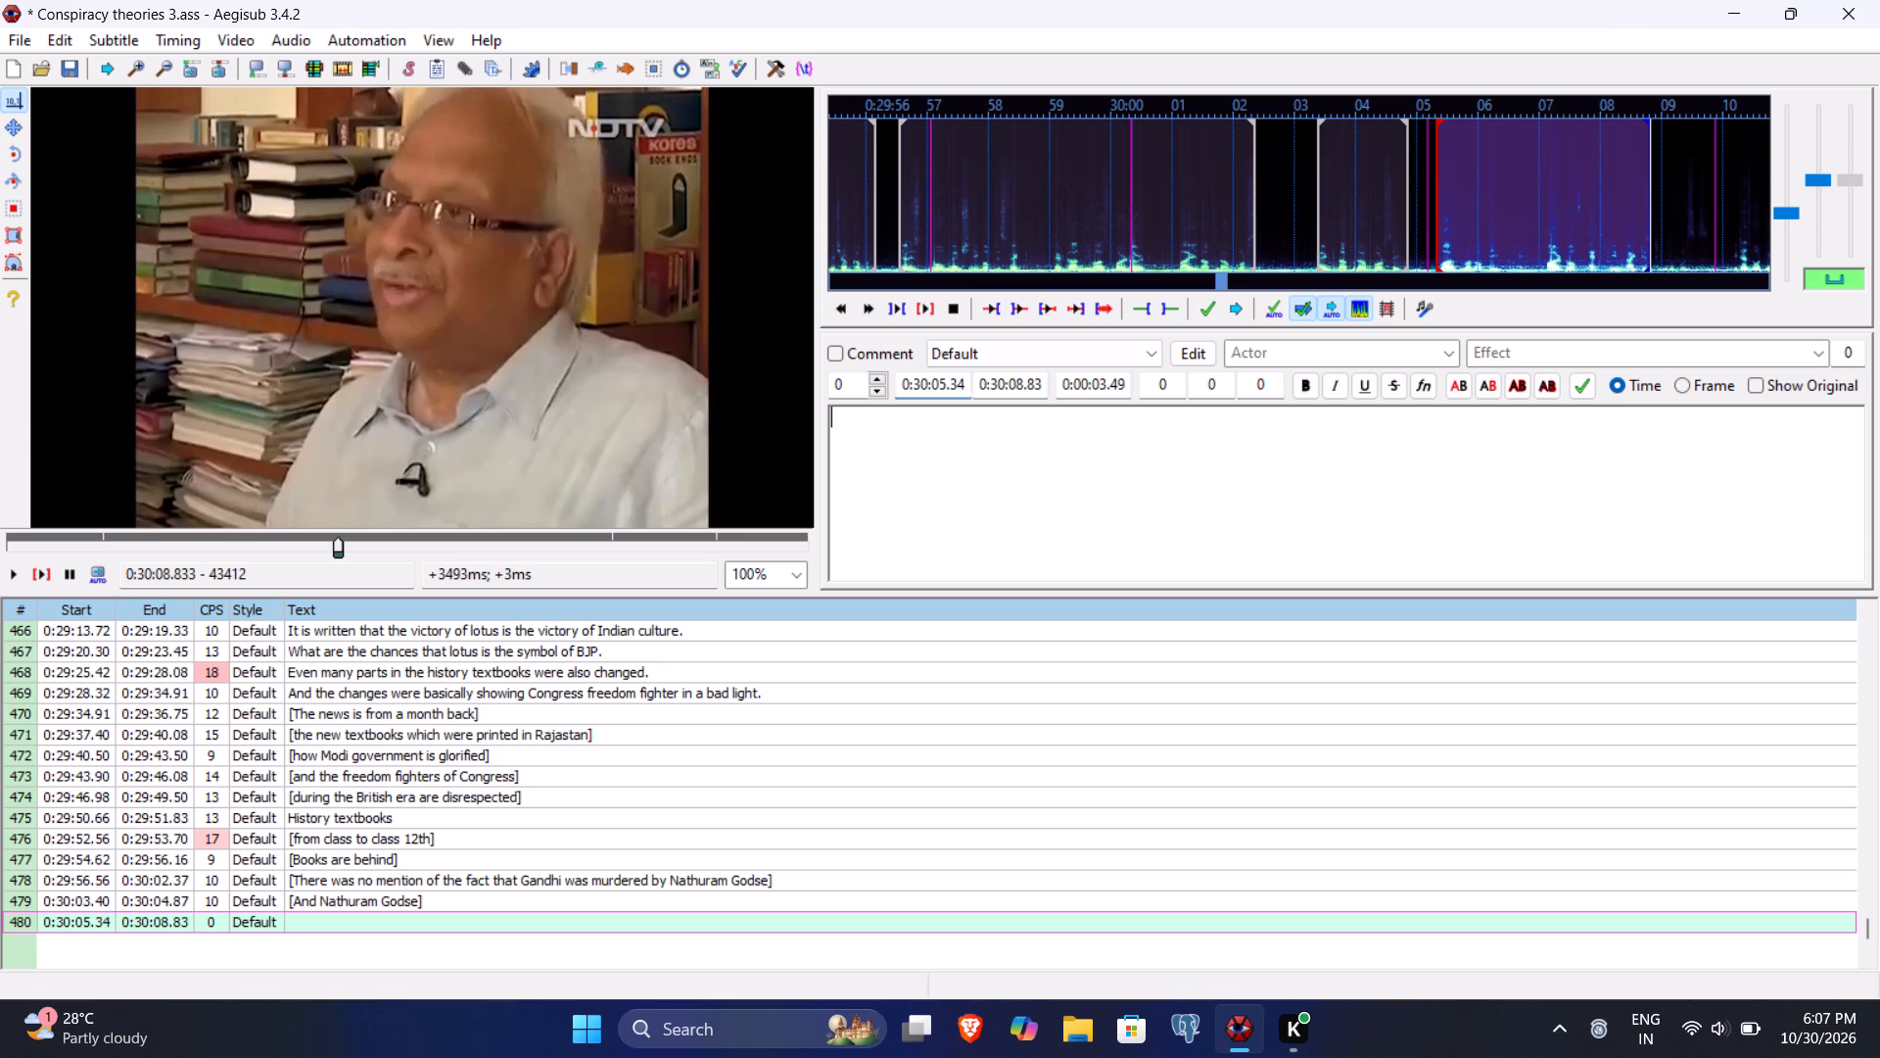
Enter line 480's text as "[was a part of extreme rightis]" and commit the line.
text([was a part of extreme righti)
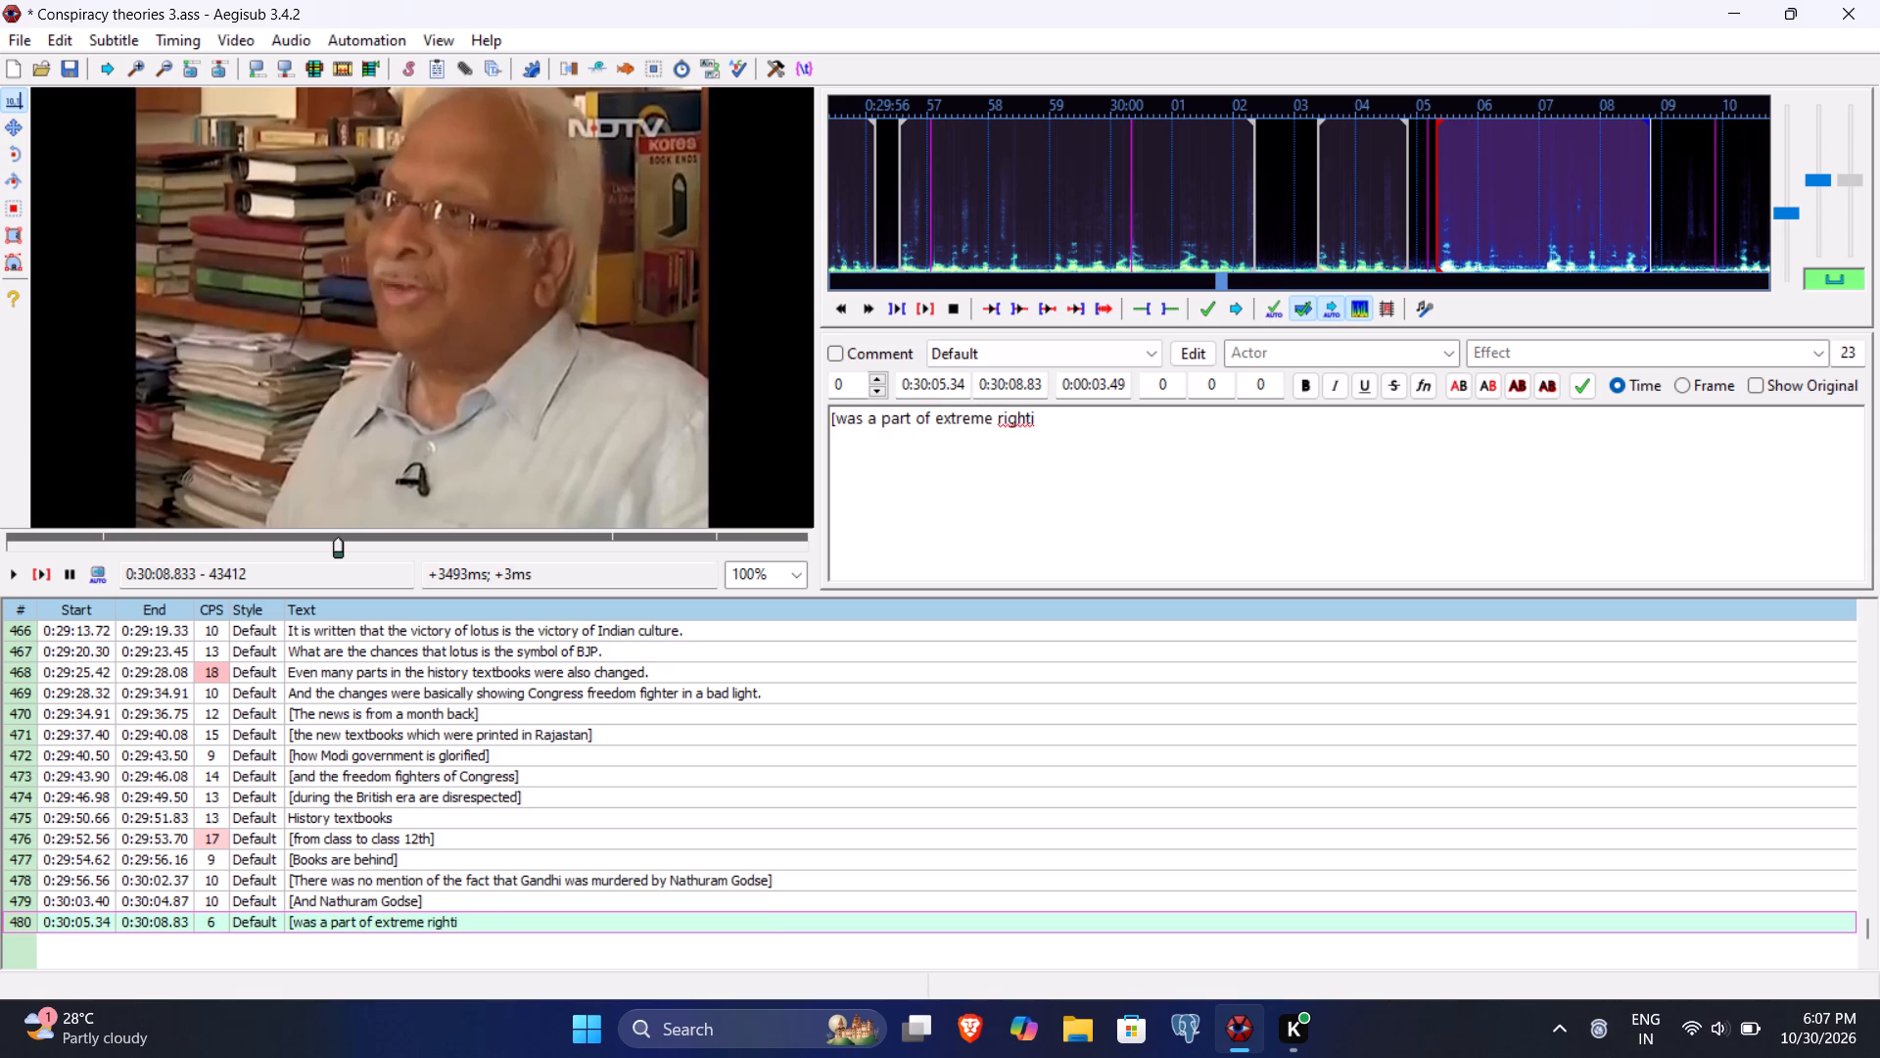
text(st)
key(bracketright)
key(Left)
key(BackSpace)
key(Return)
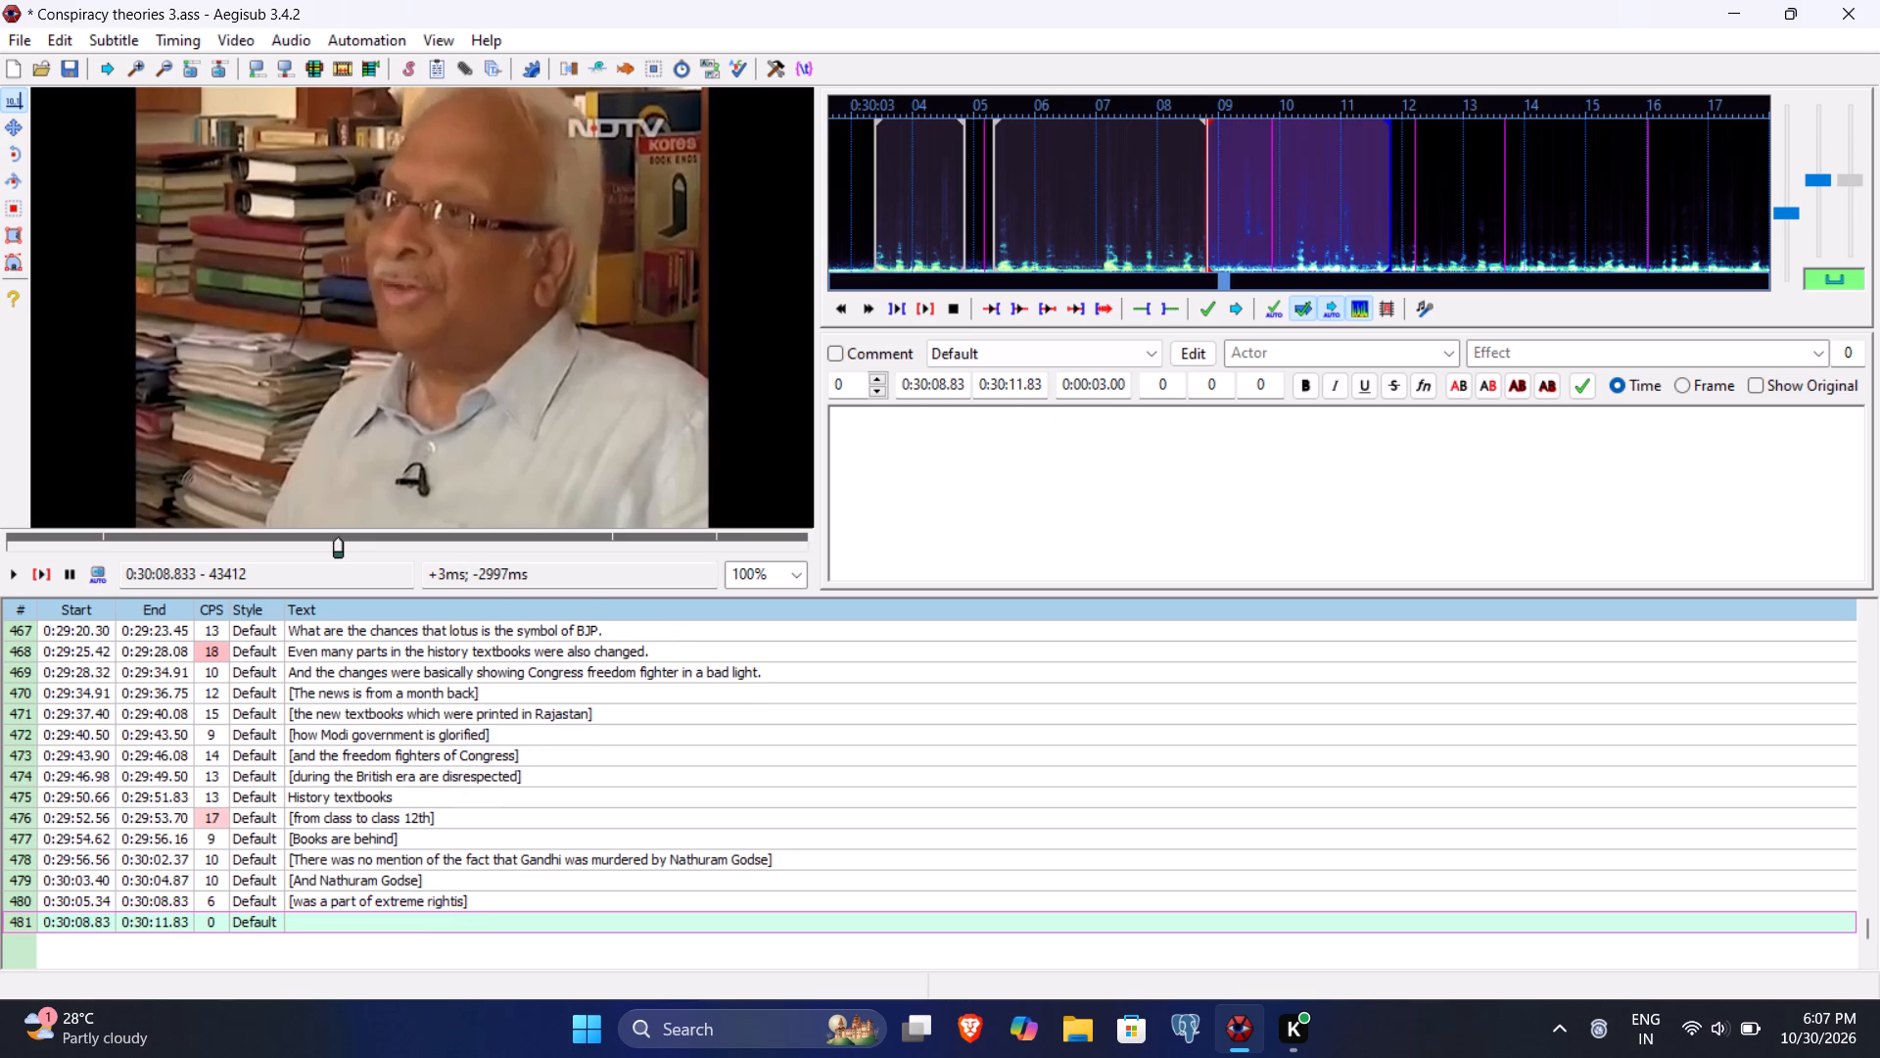
Play line 481 through its phrase and set its start time to 0:30:10.24, where the speech begins.
click(29, 572)
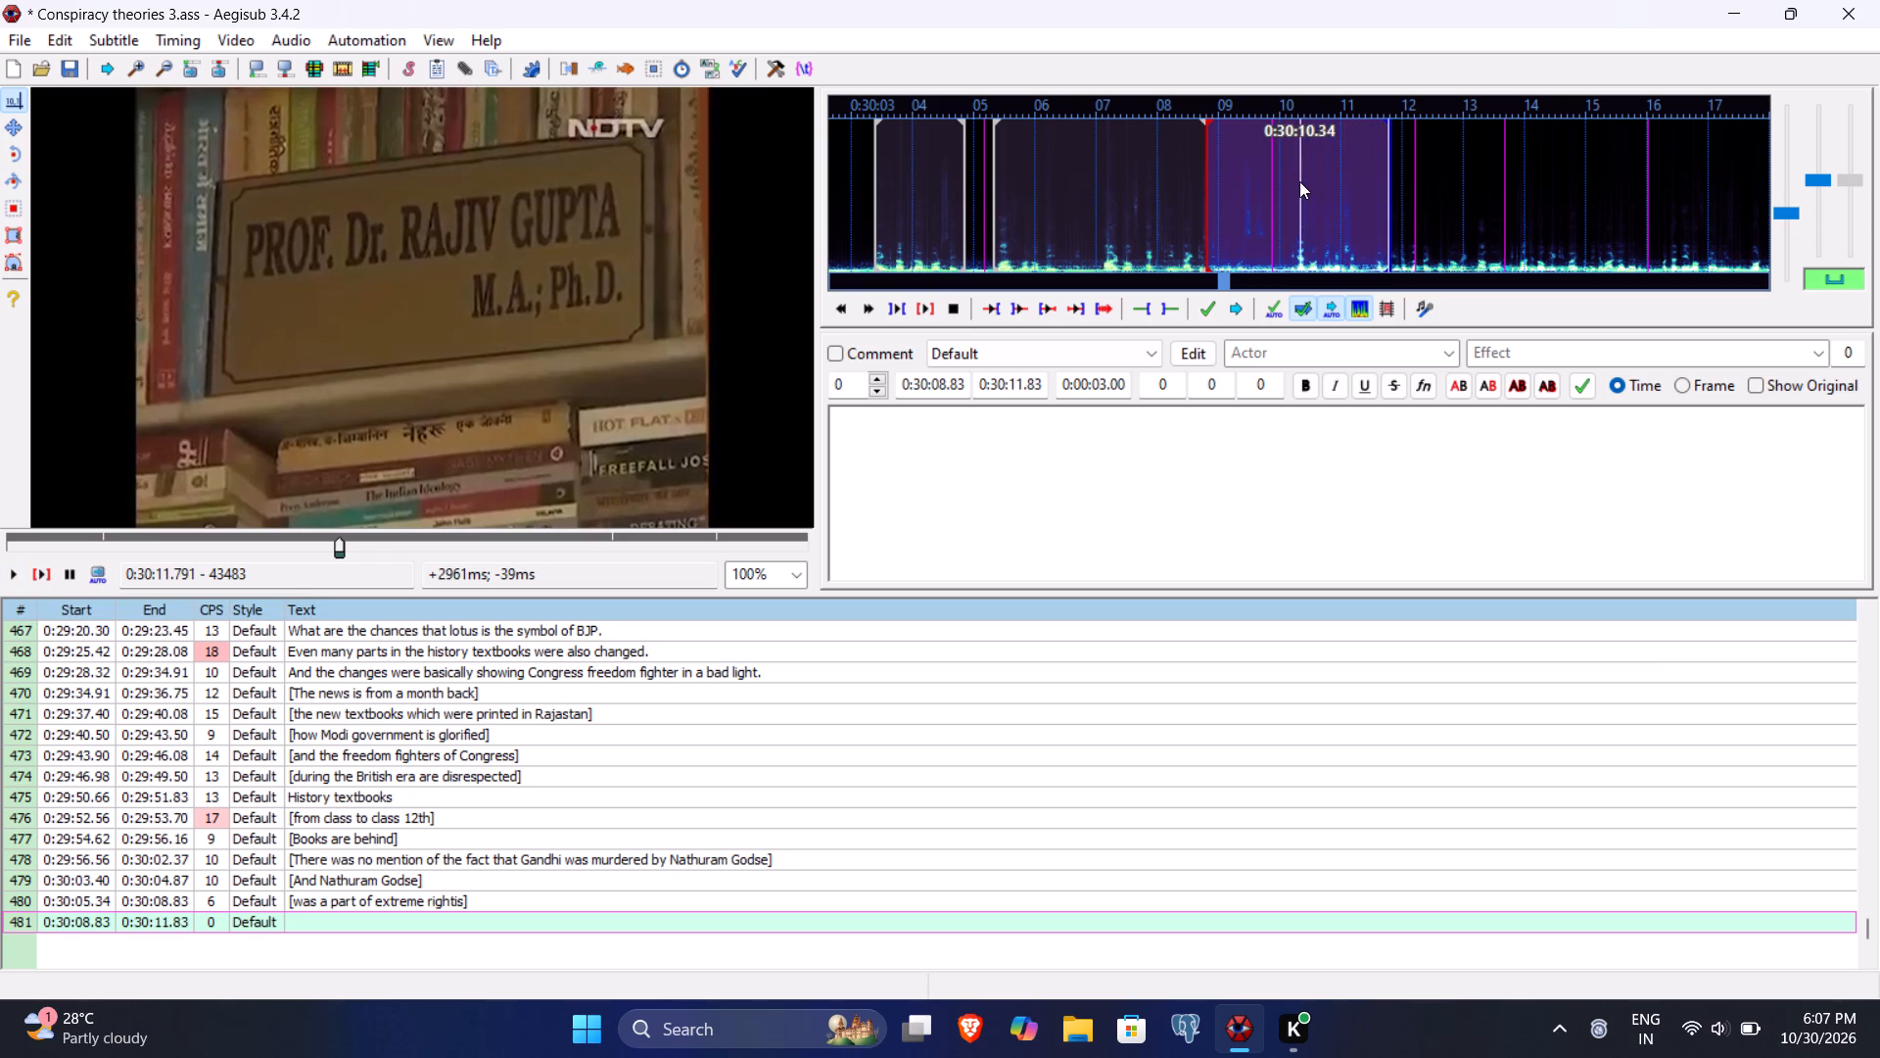
click(932, 381)
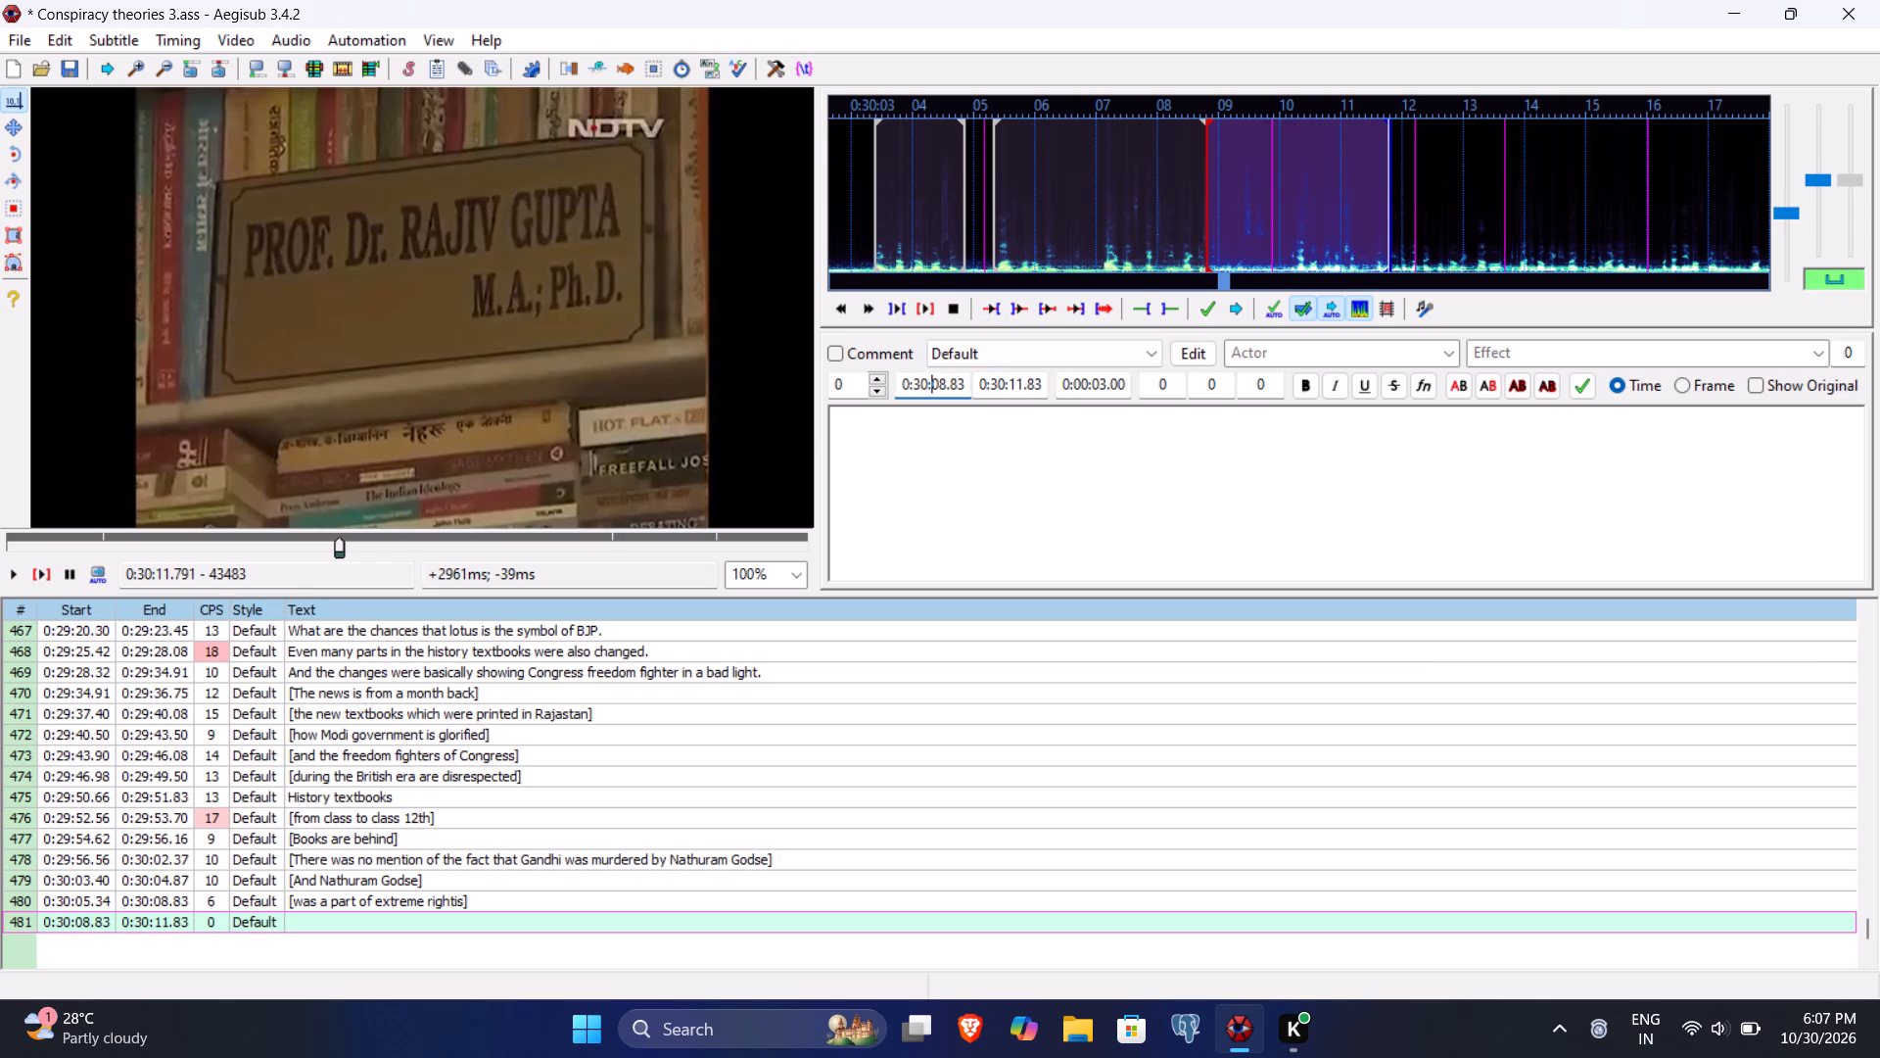
text(1024)
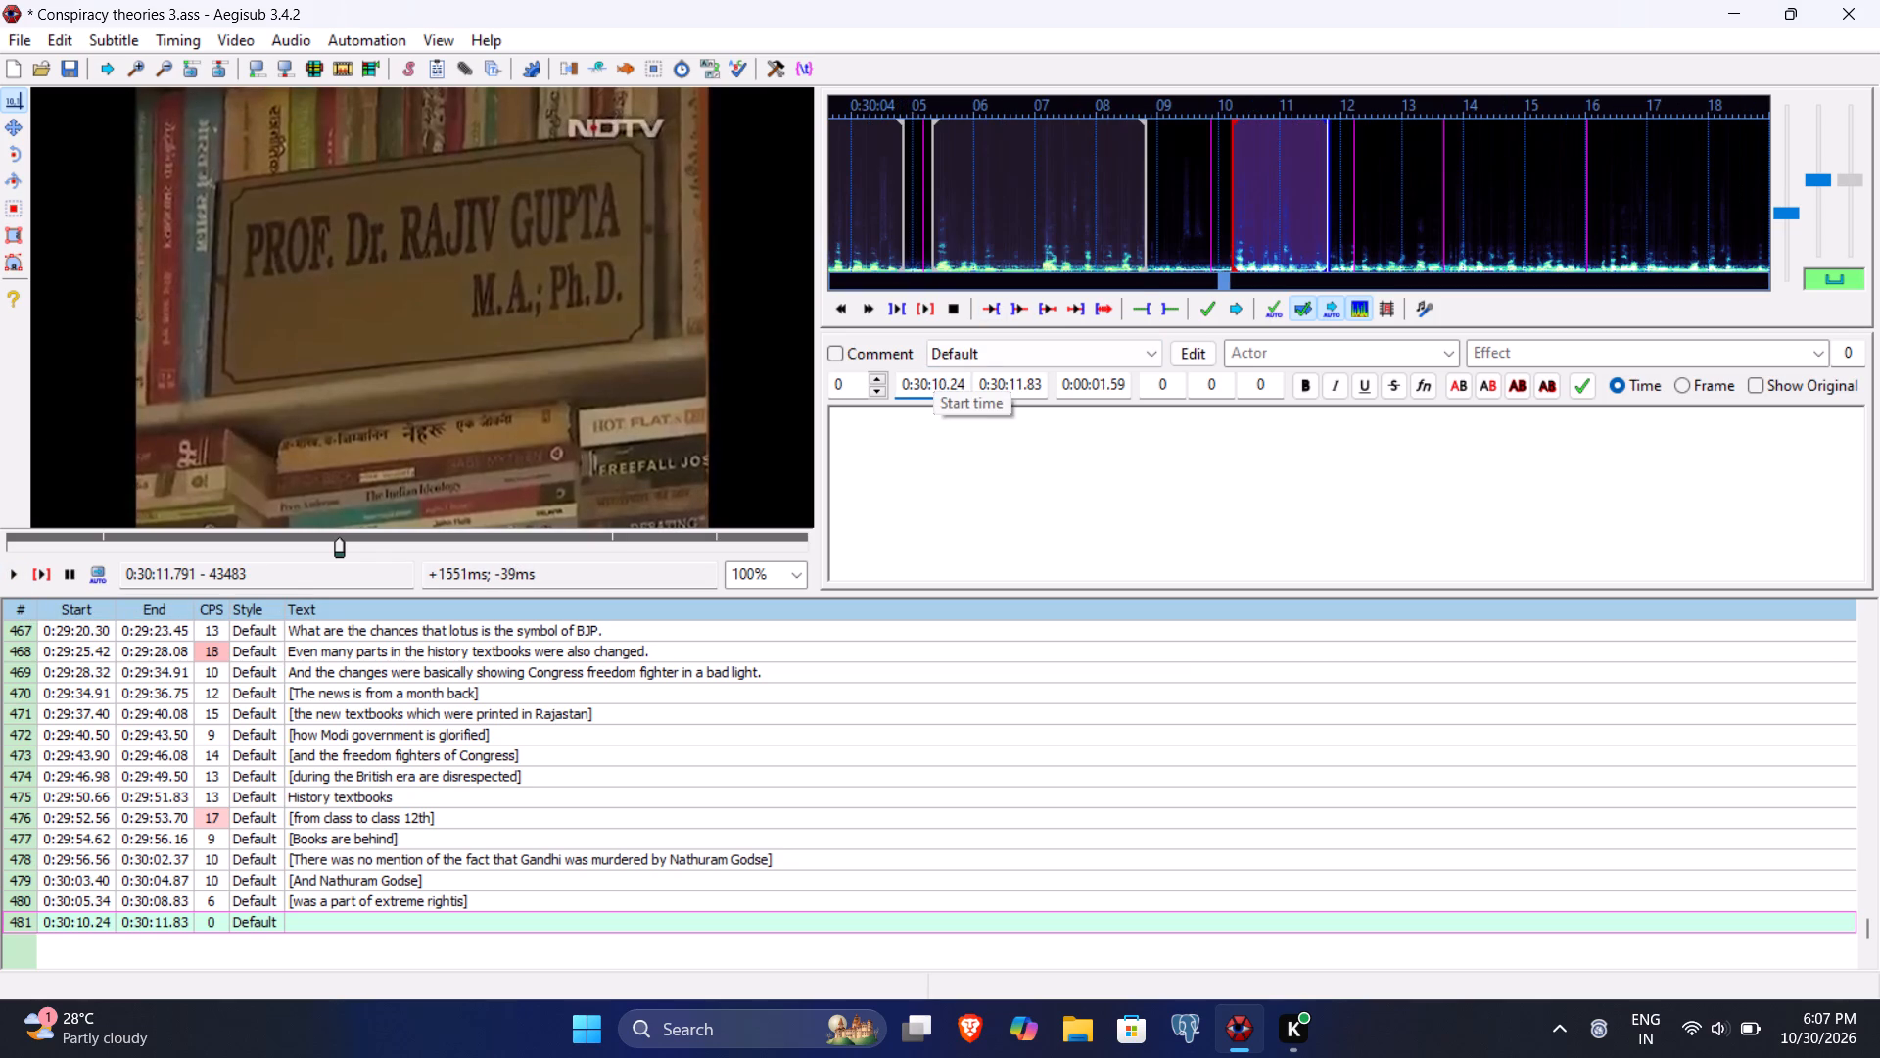
Enter line 481's text as "[It hasn't been mentioned]" and commit the line.
click(958, 472)
key(shift+i)
key(BackSpace)
text([It has)
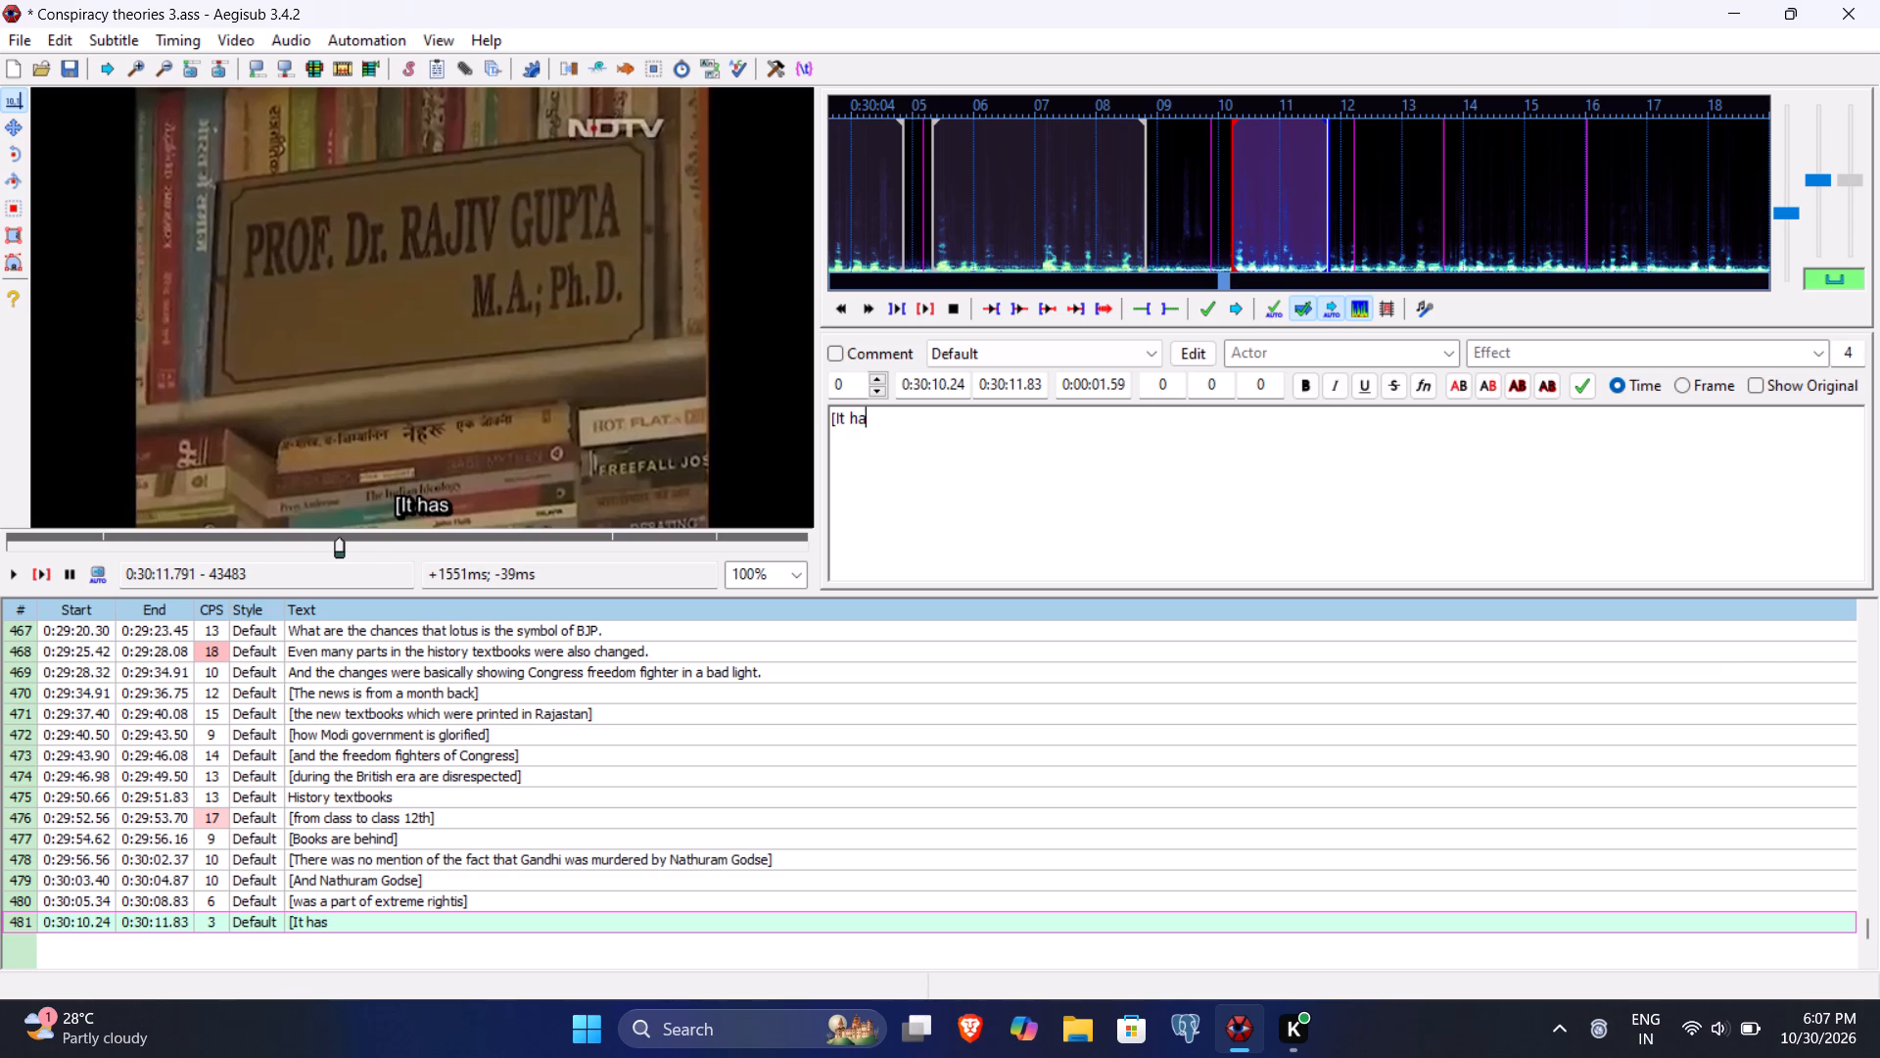
text(n't been mentioned)
key(bracketright)
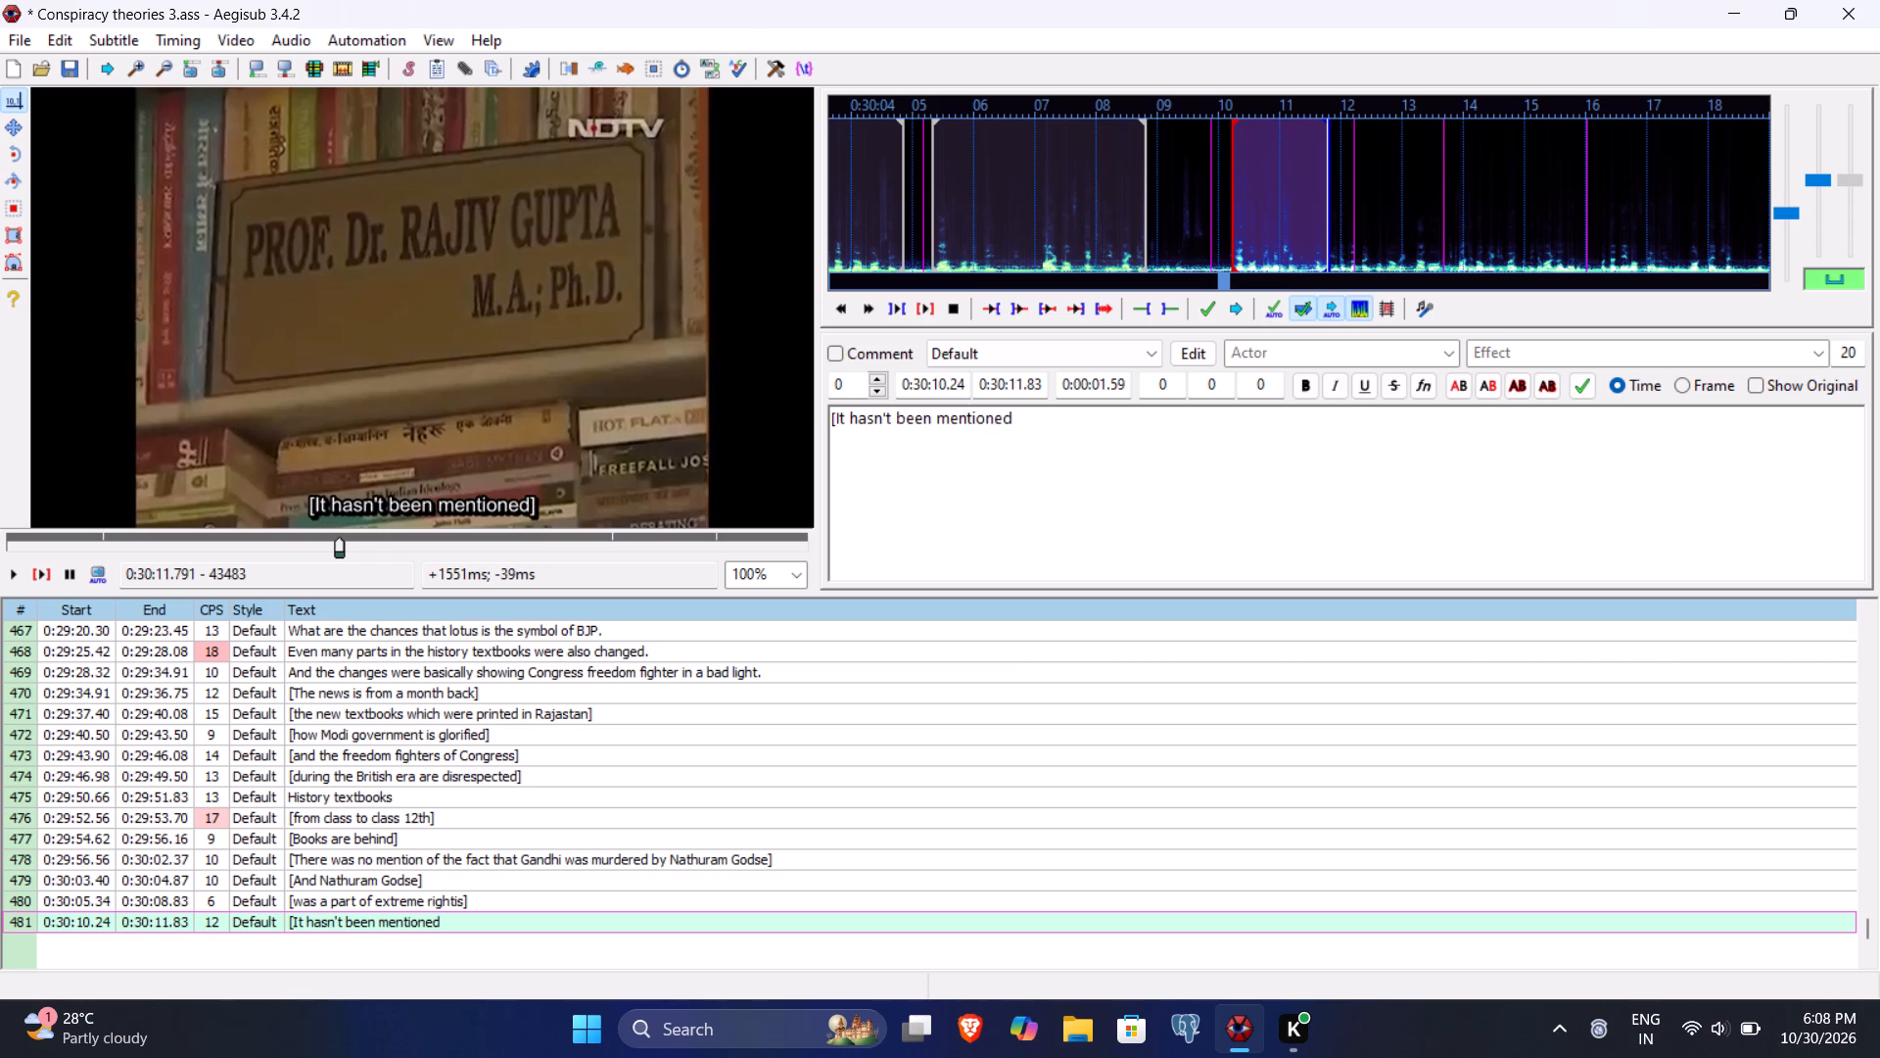
key(Return)
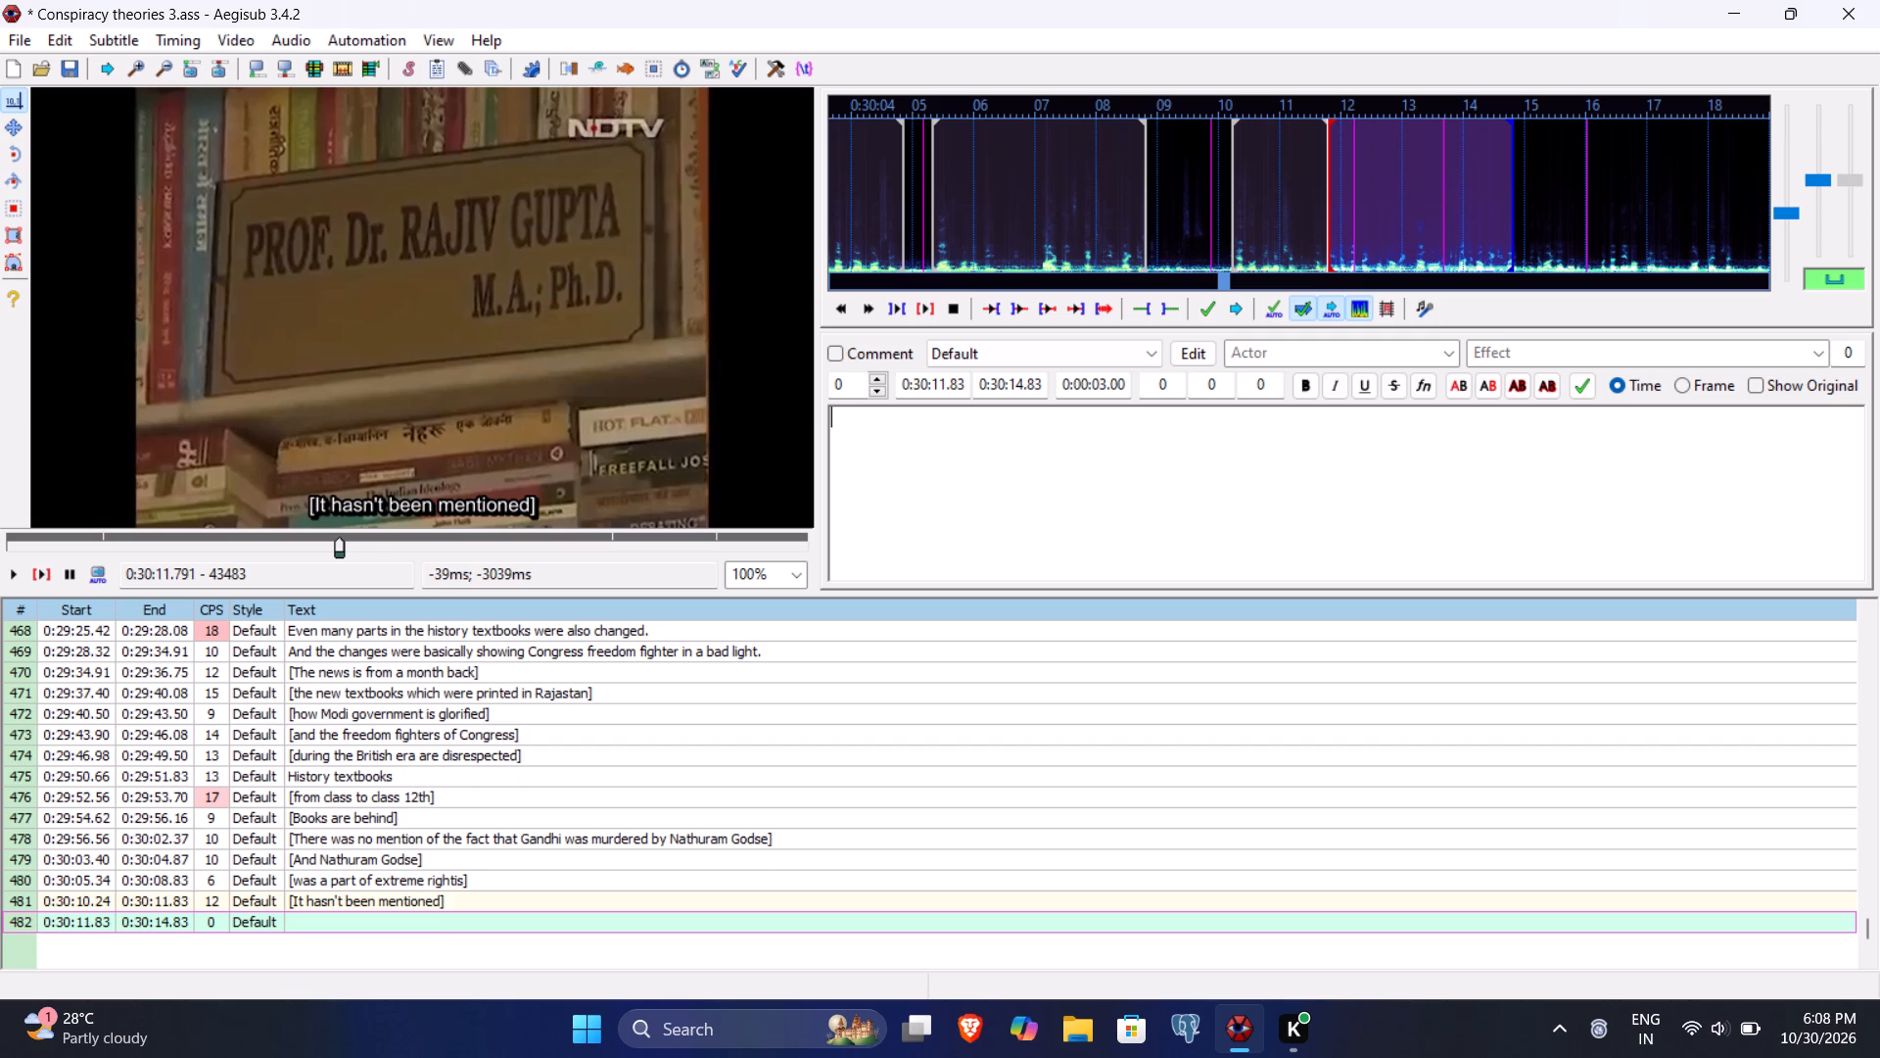
Play line 482's segment repeatedly to hear its phrase.
click(42, 574)
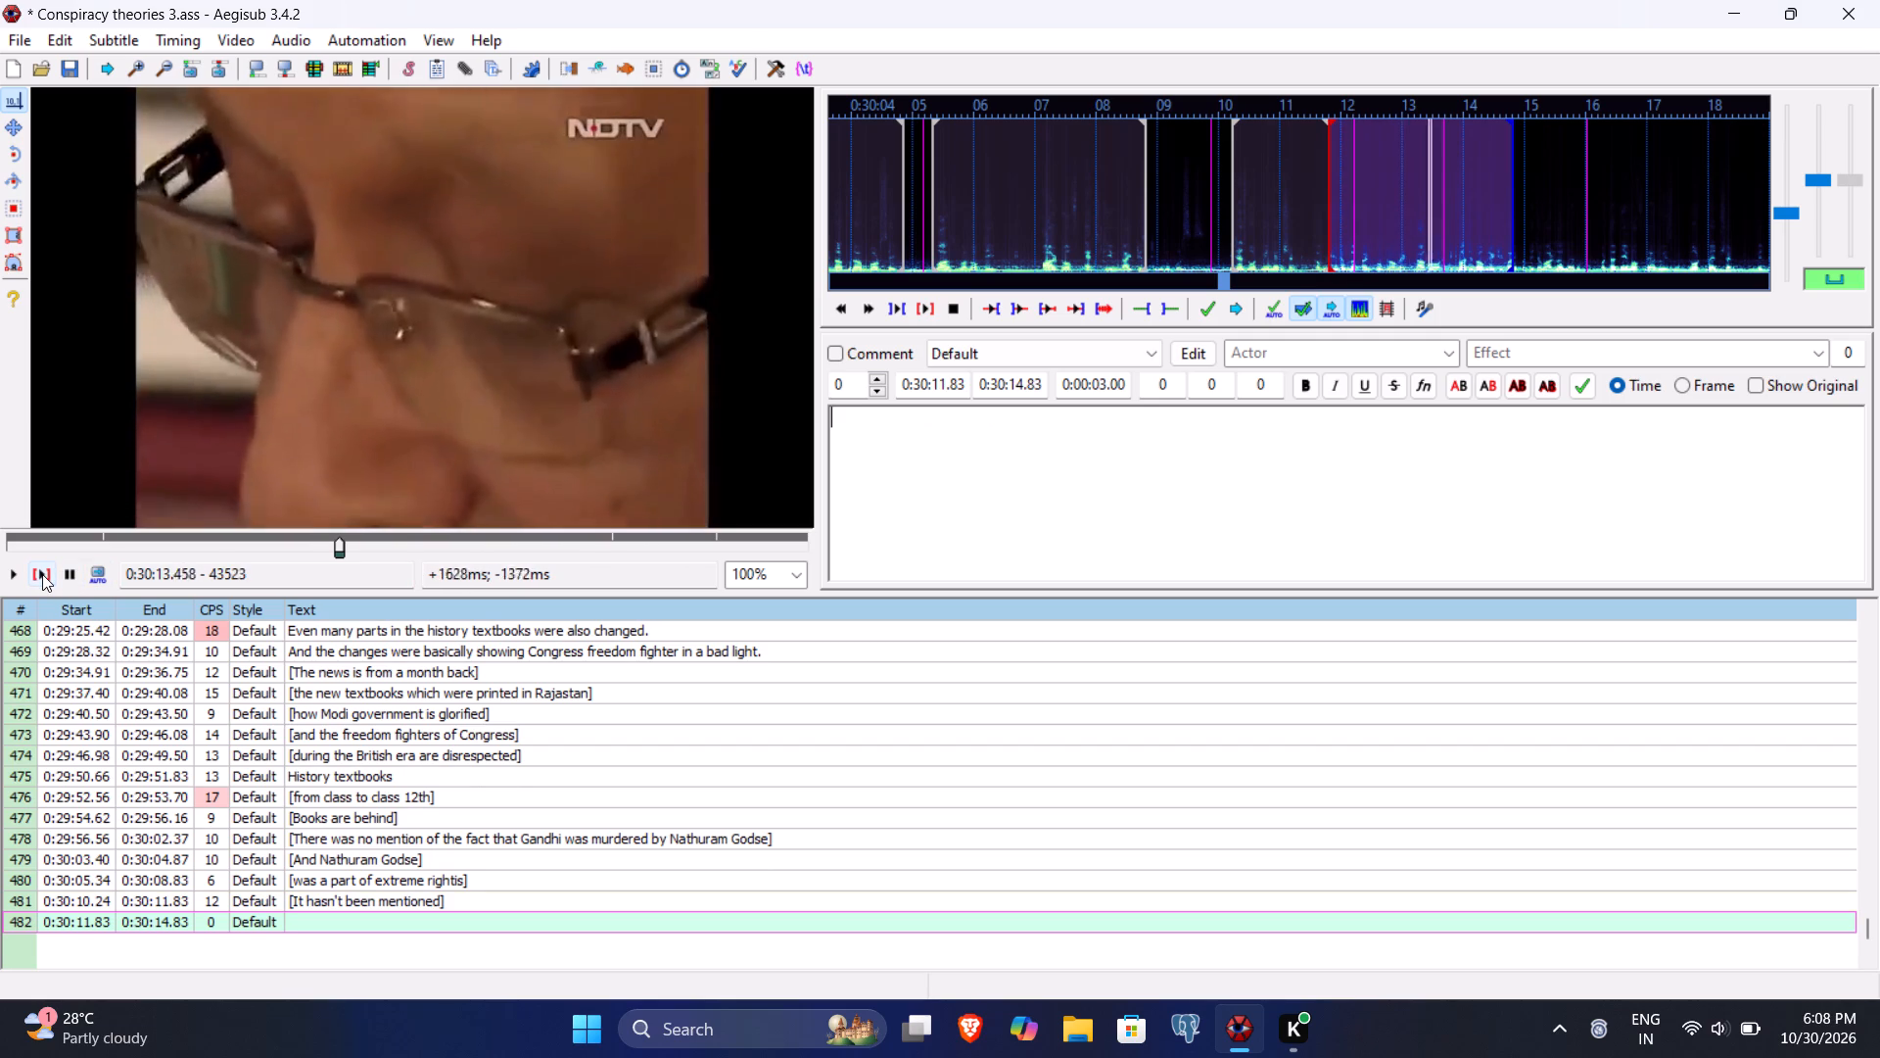
click(42, 574)
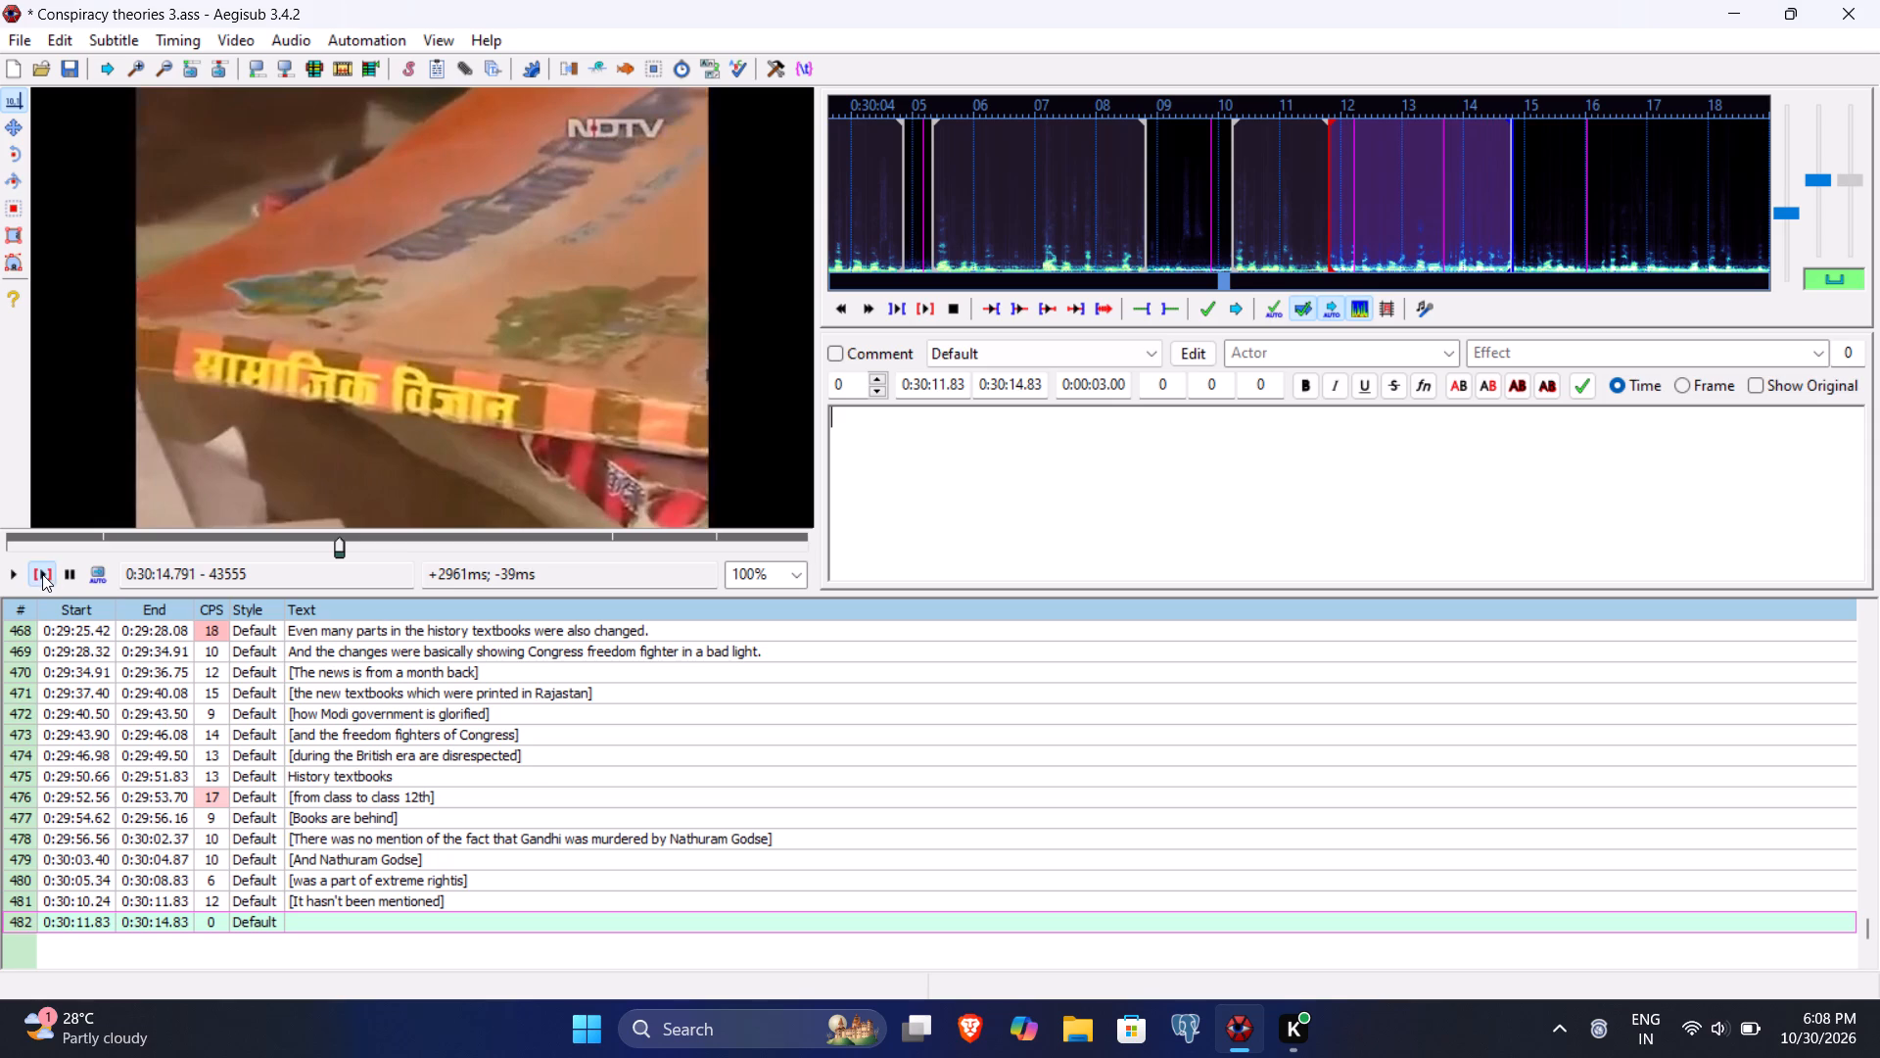
click(798, 557)
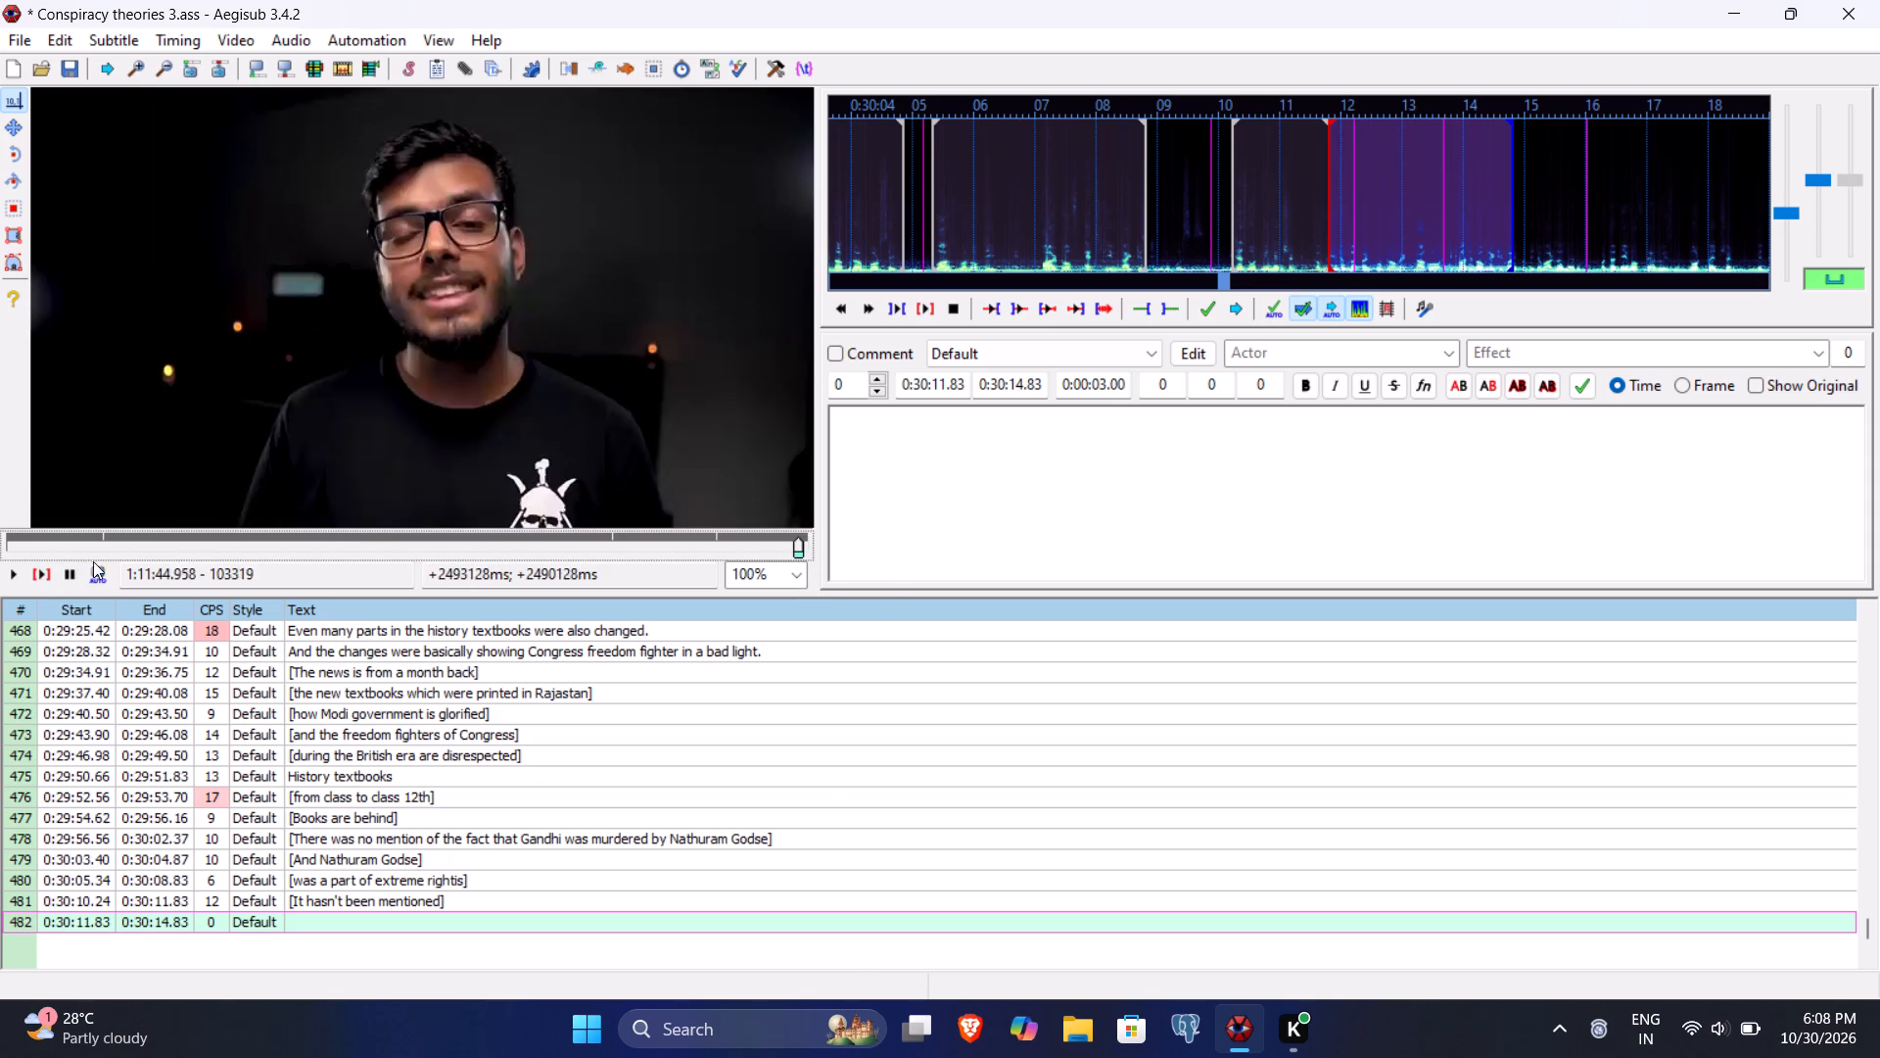
click(44, 581)
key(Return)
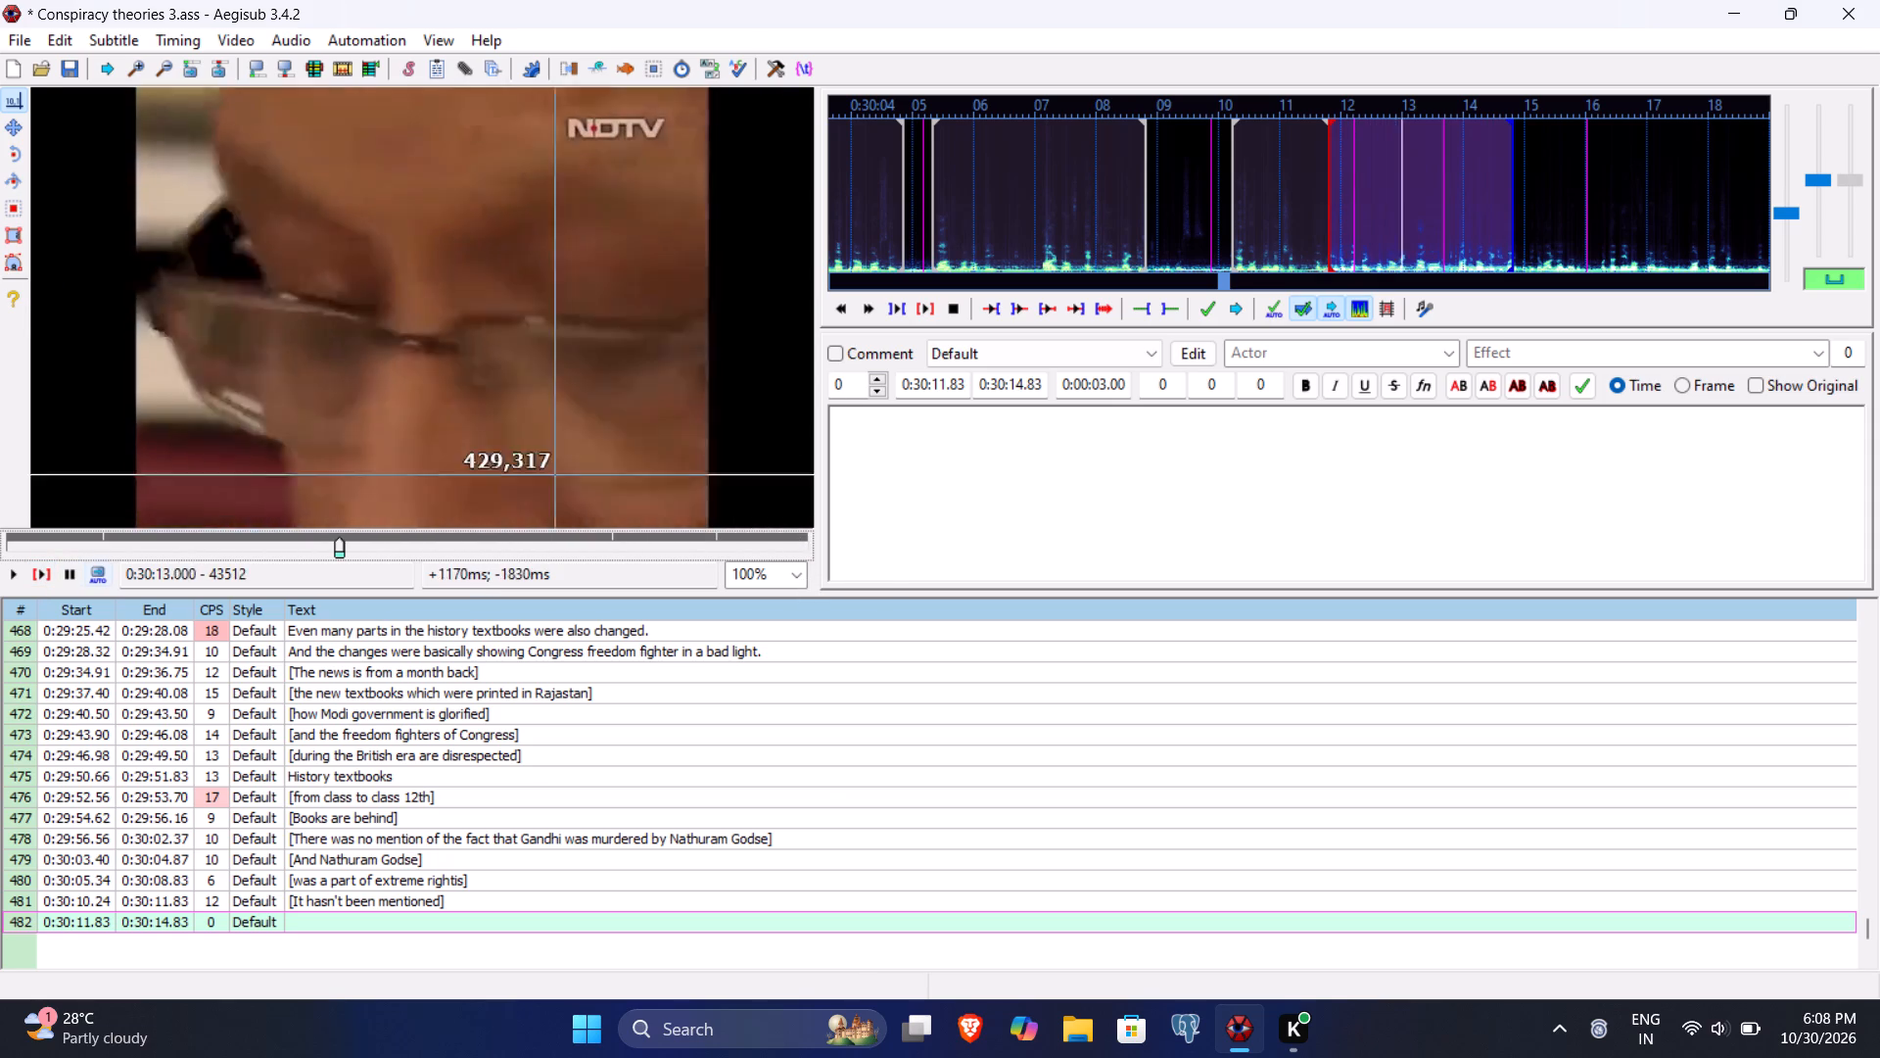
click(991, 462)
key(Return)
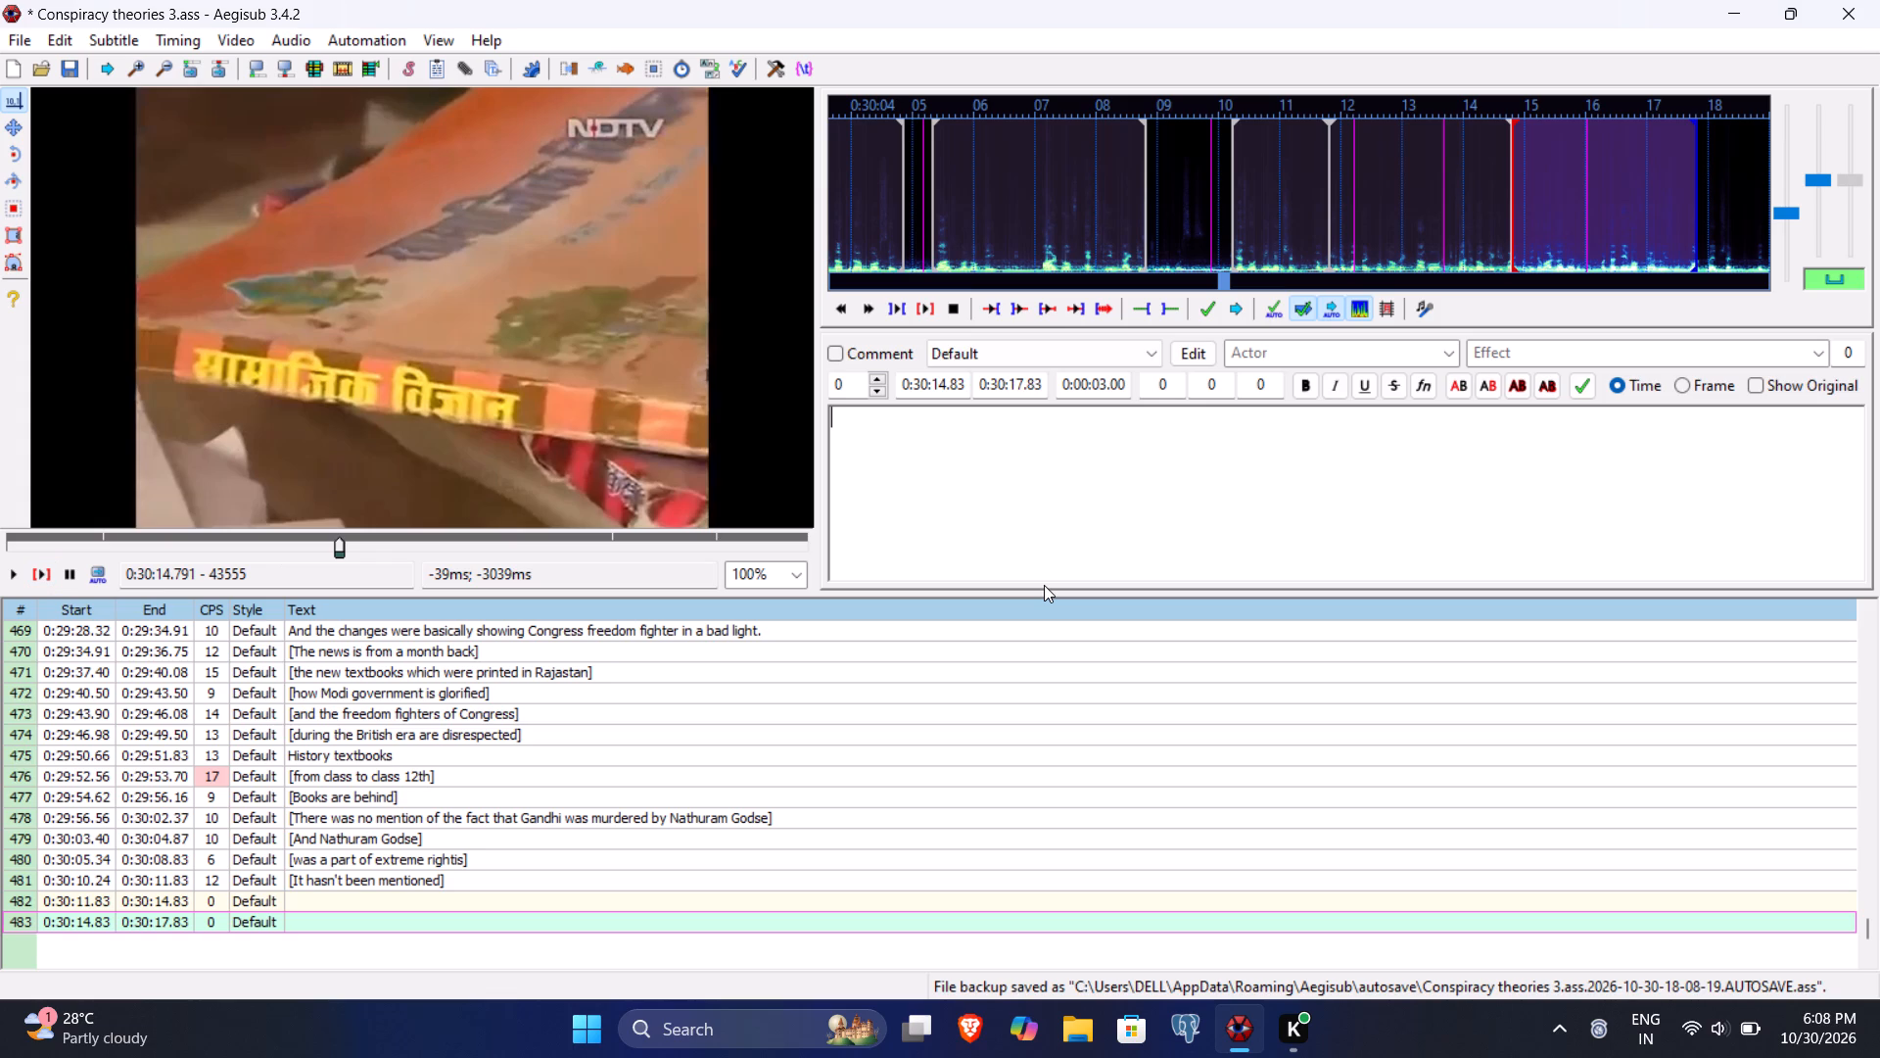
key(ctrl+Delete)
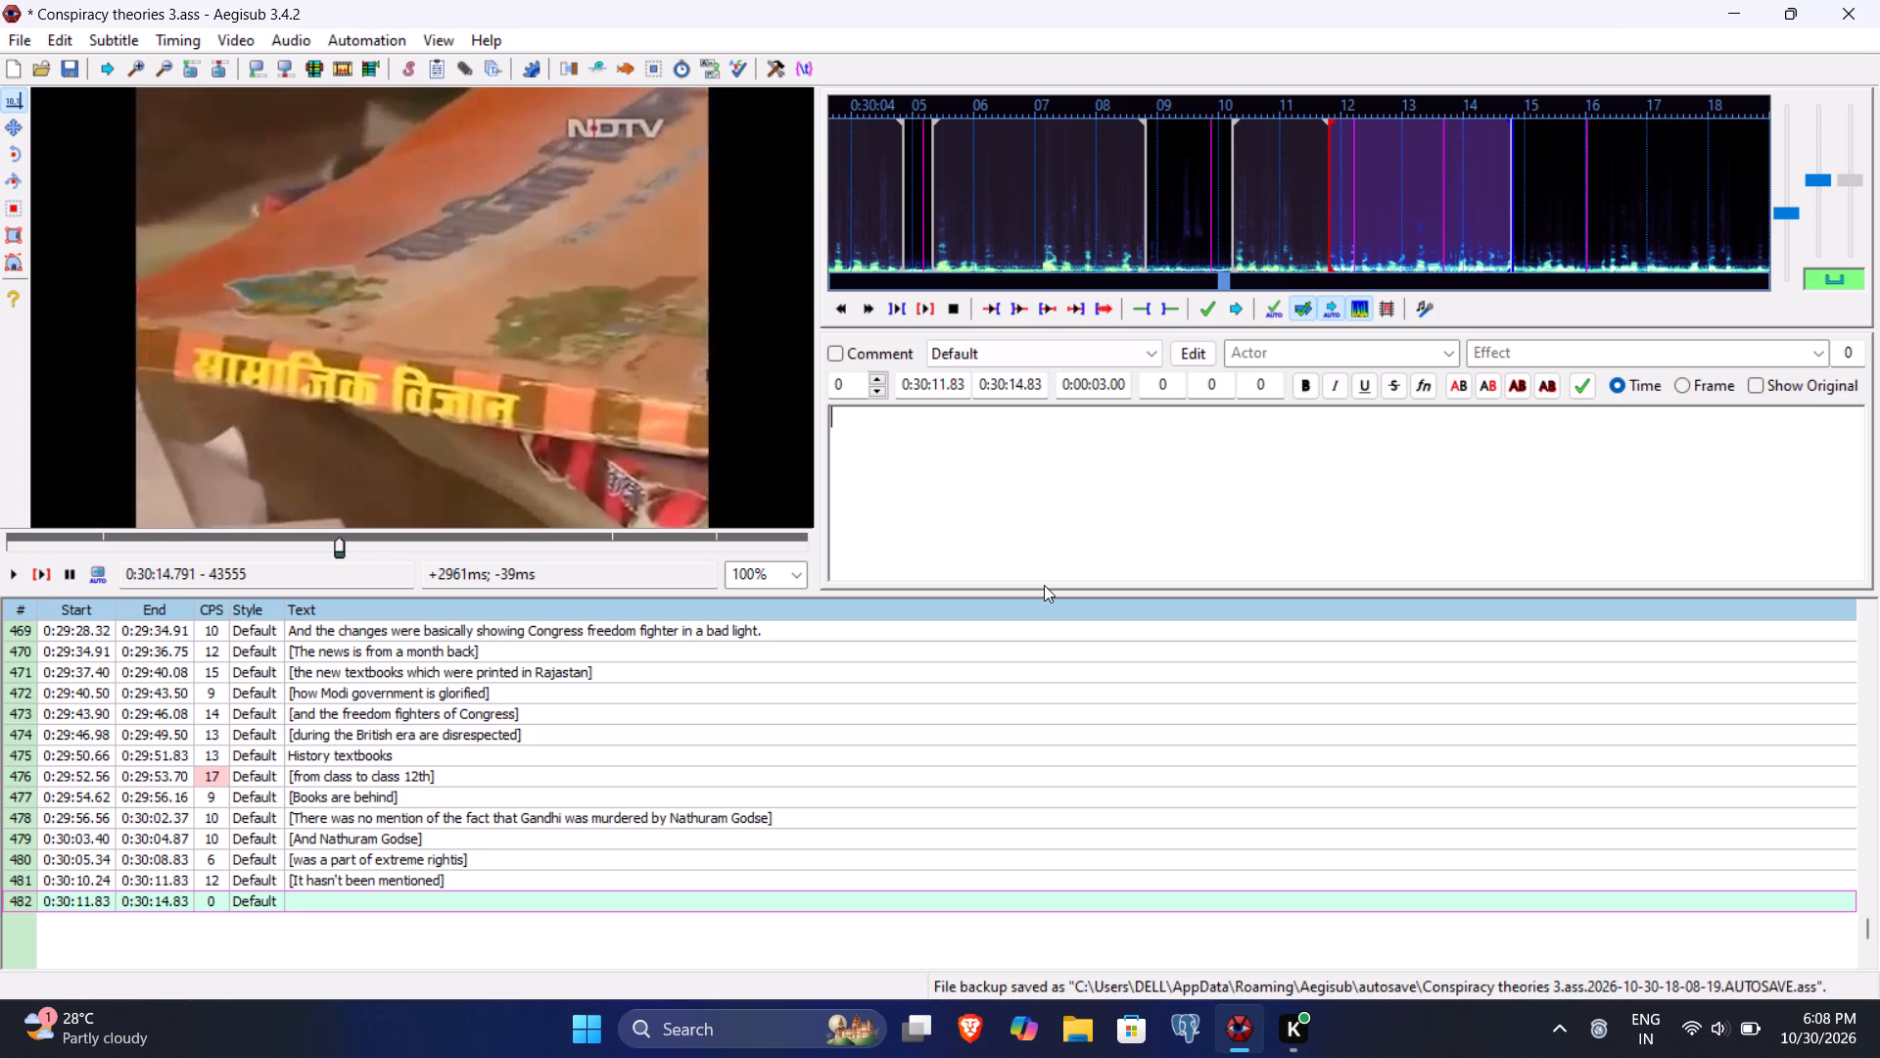
Enter line 482's text as "[It was inaugurated by]" and commit the line.
text([It was inaugurated by)
key(bracketright)
key(Return)
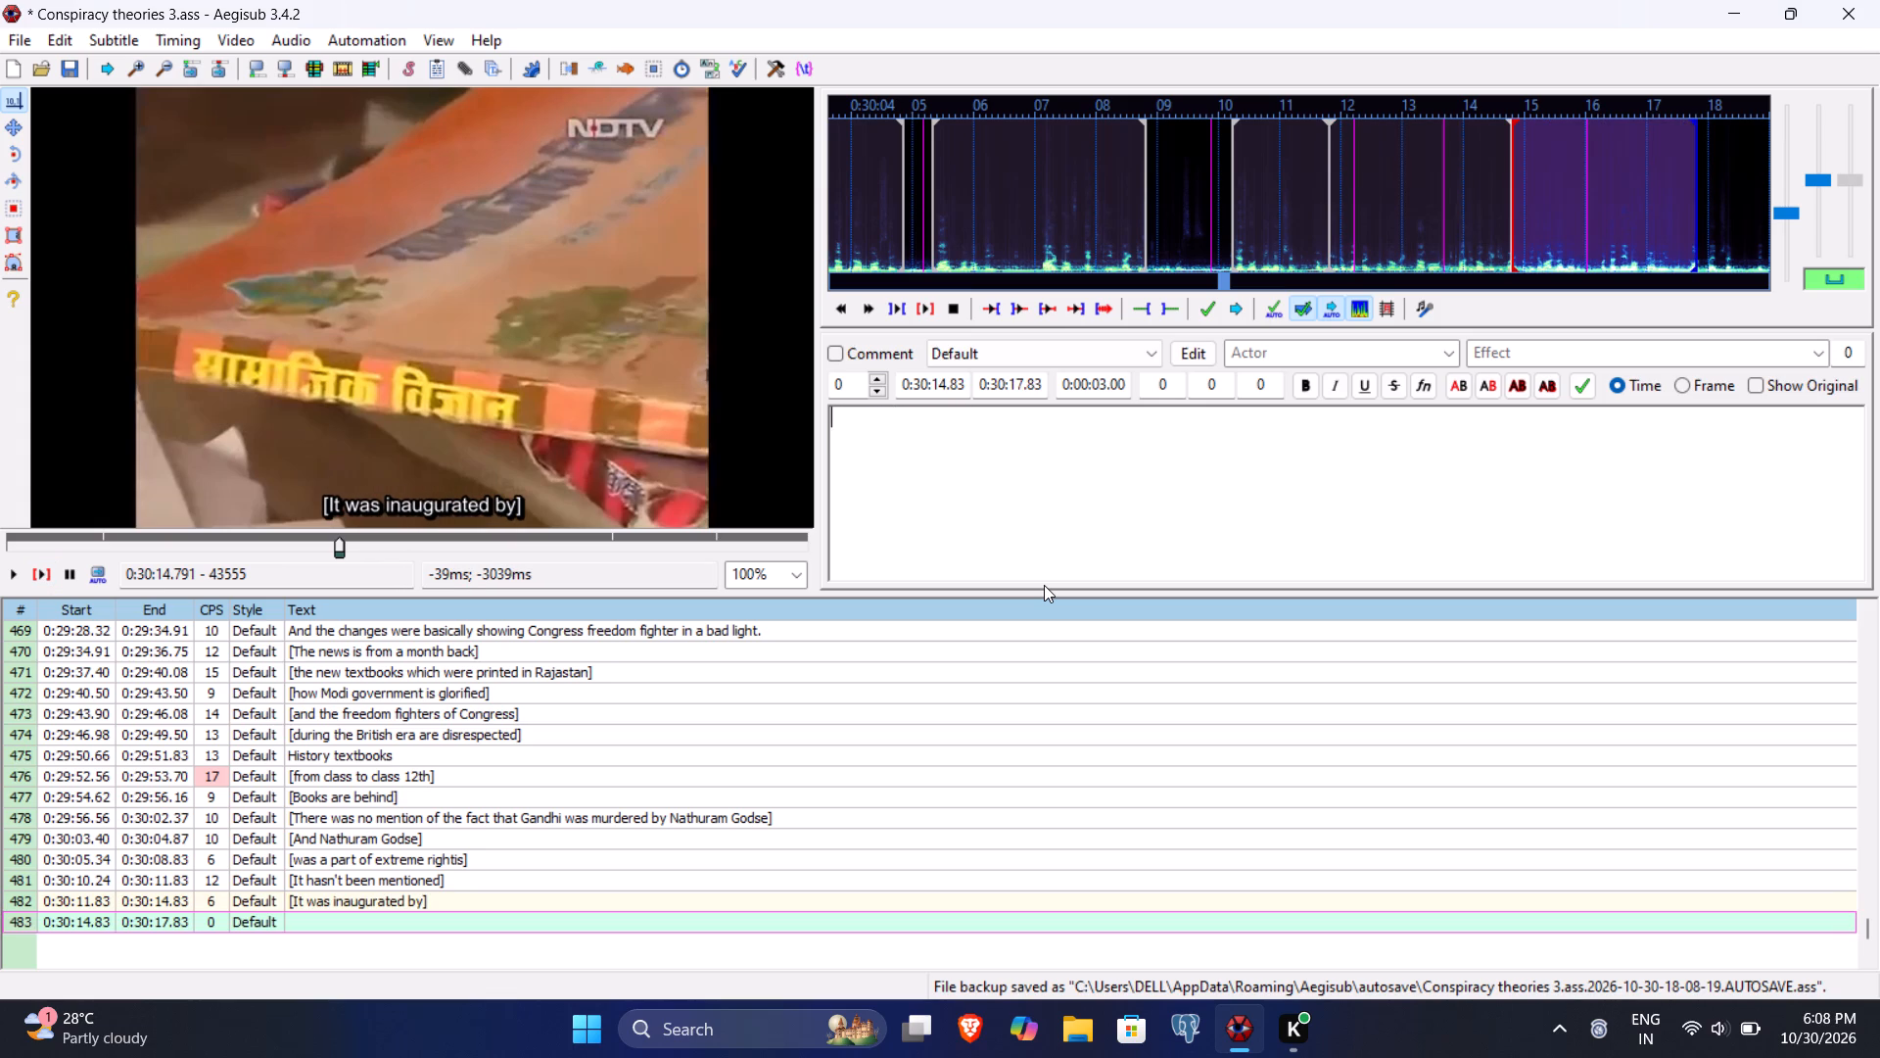
Play the video on through line 483's phrase and set the line's end time to 0:30:20.66.
click(15, 571)
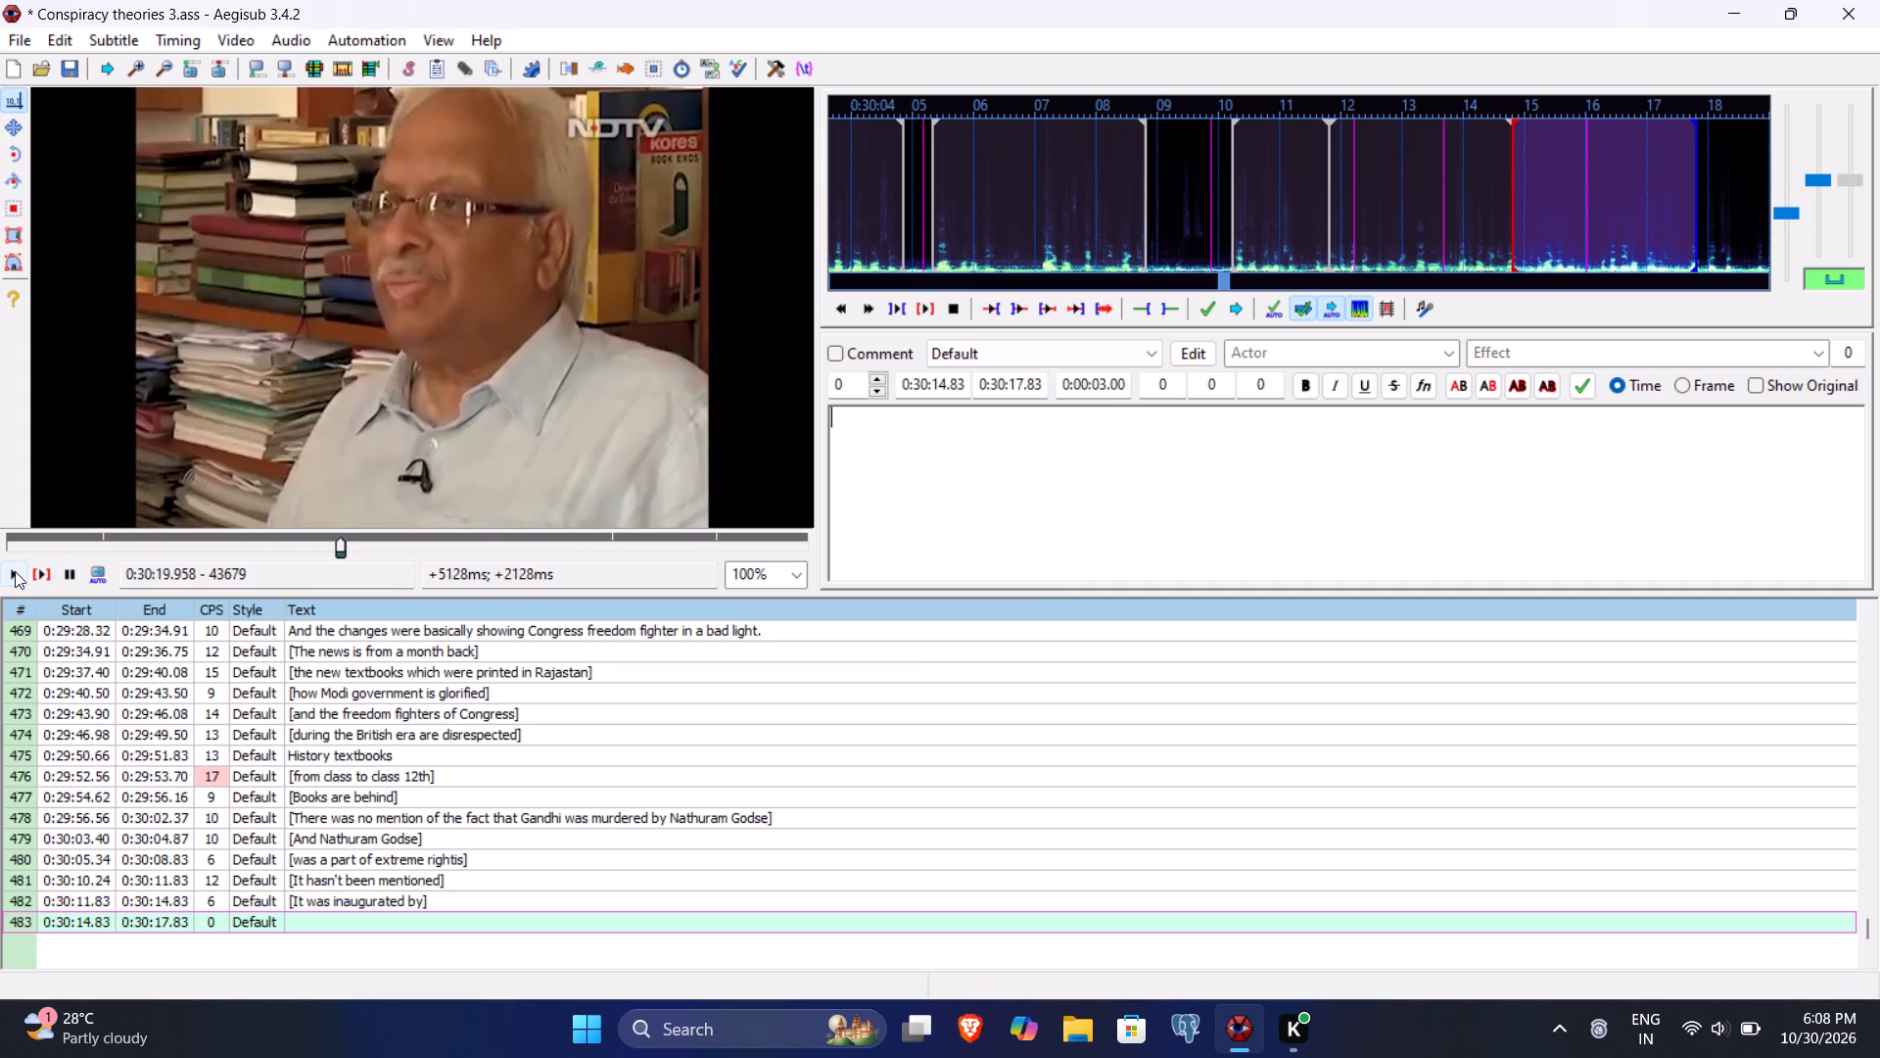
click(15, 571)
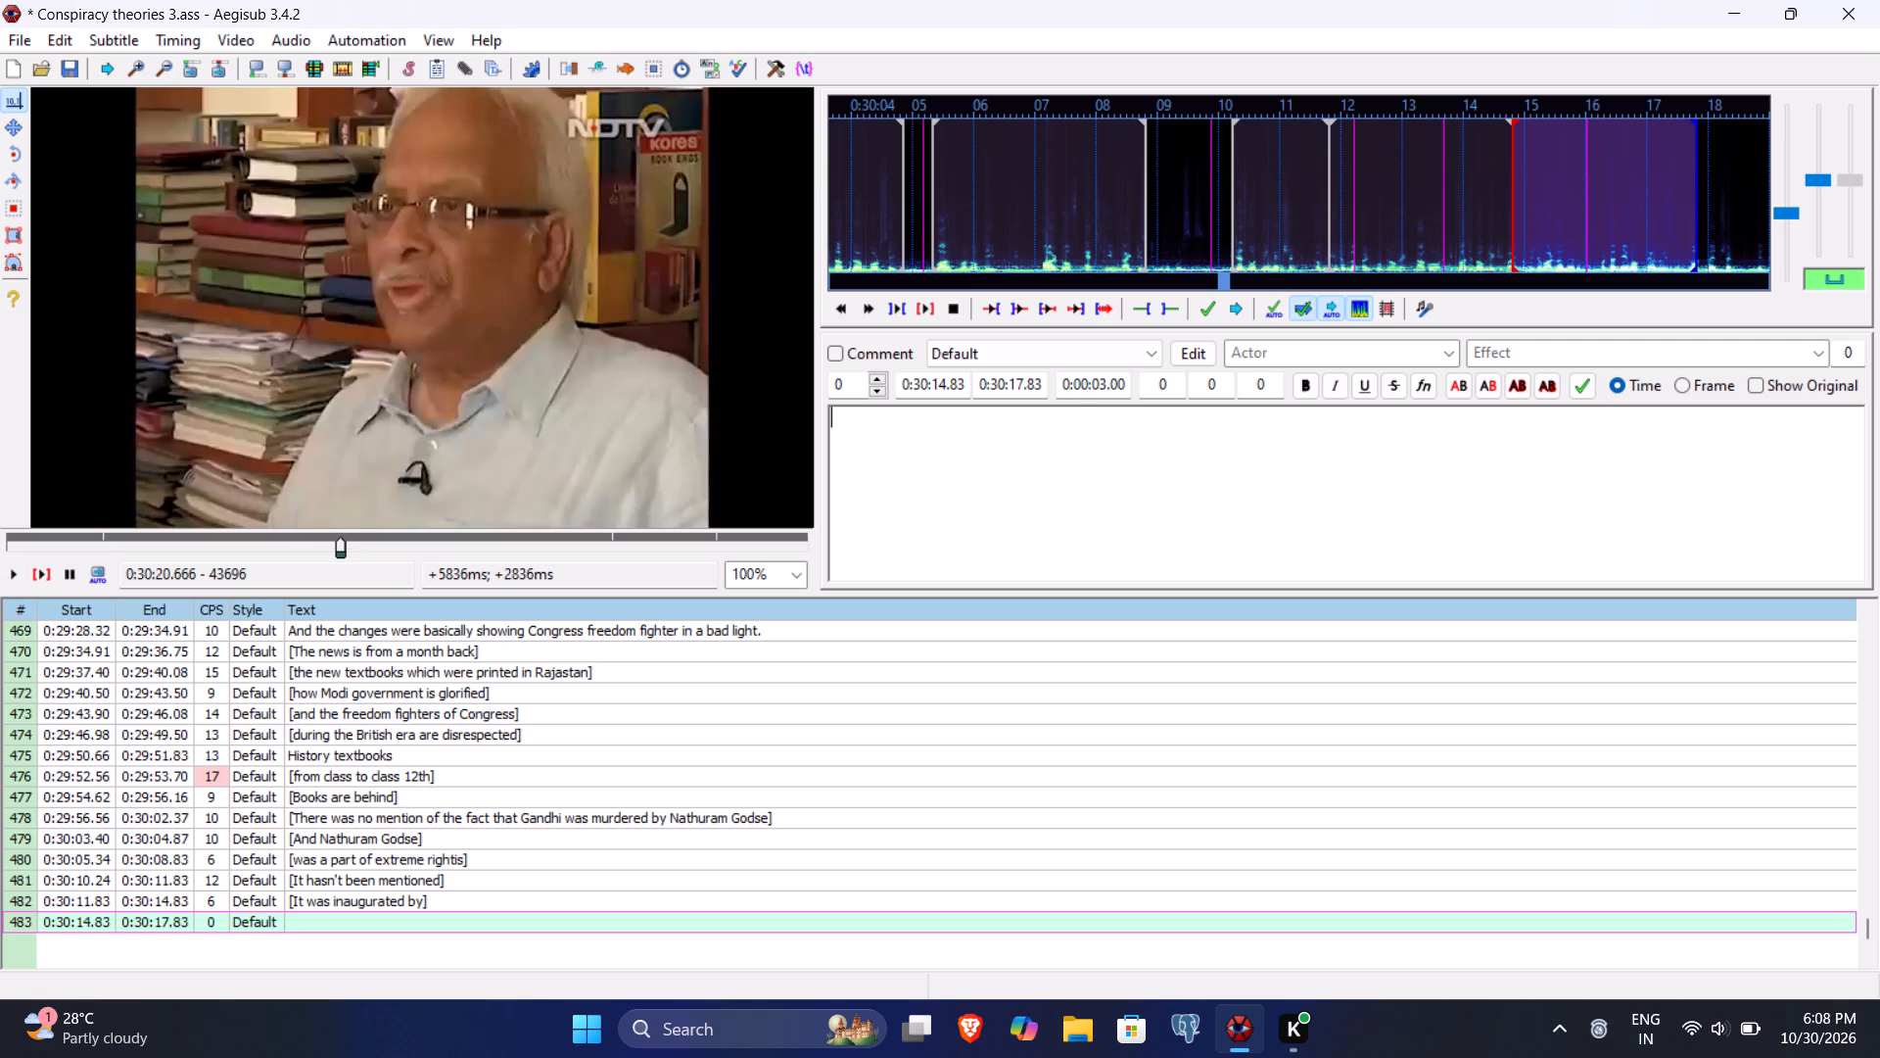
click(1011, 382)
text(2066)
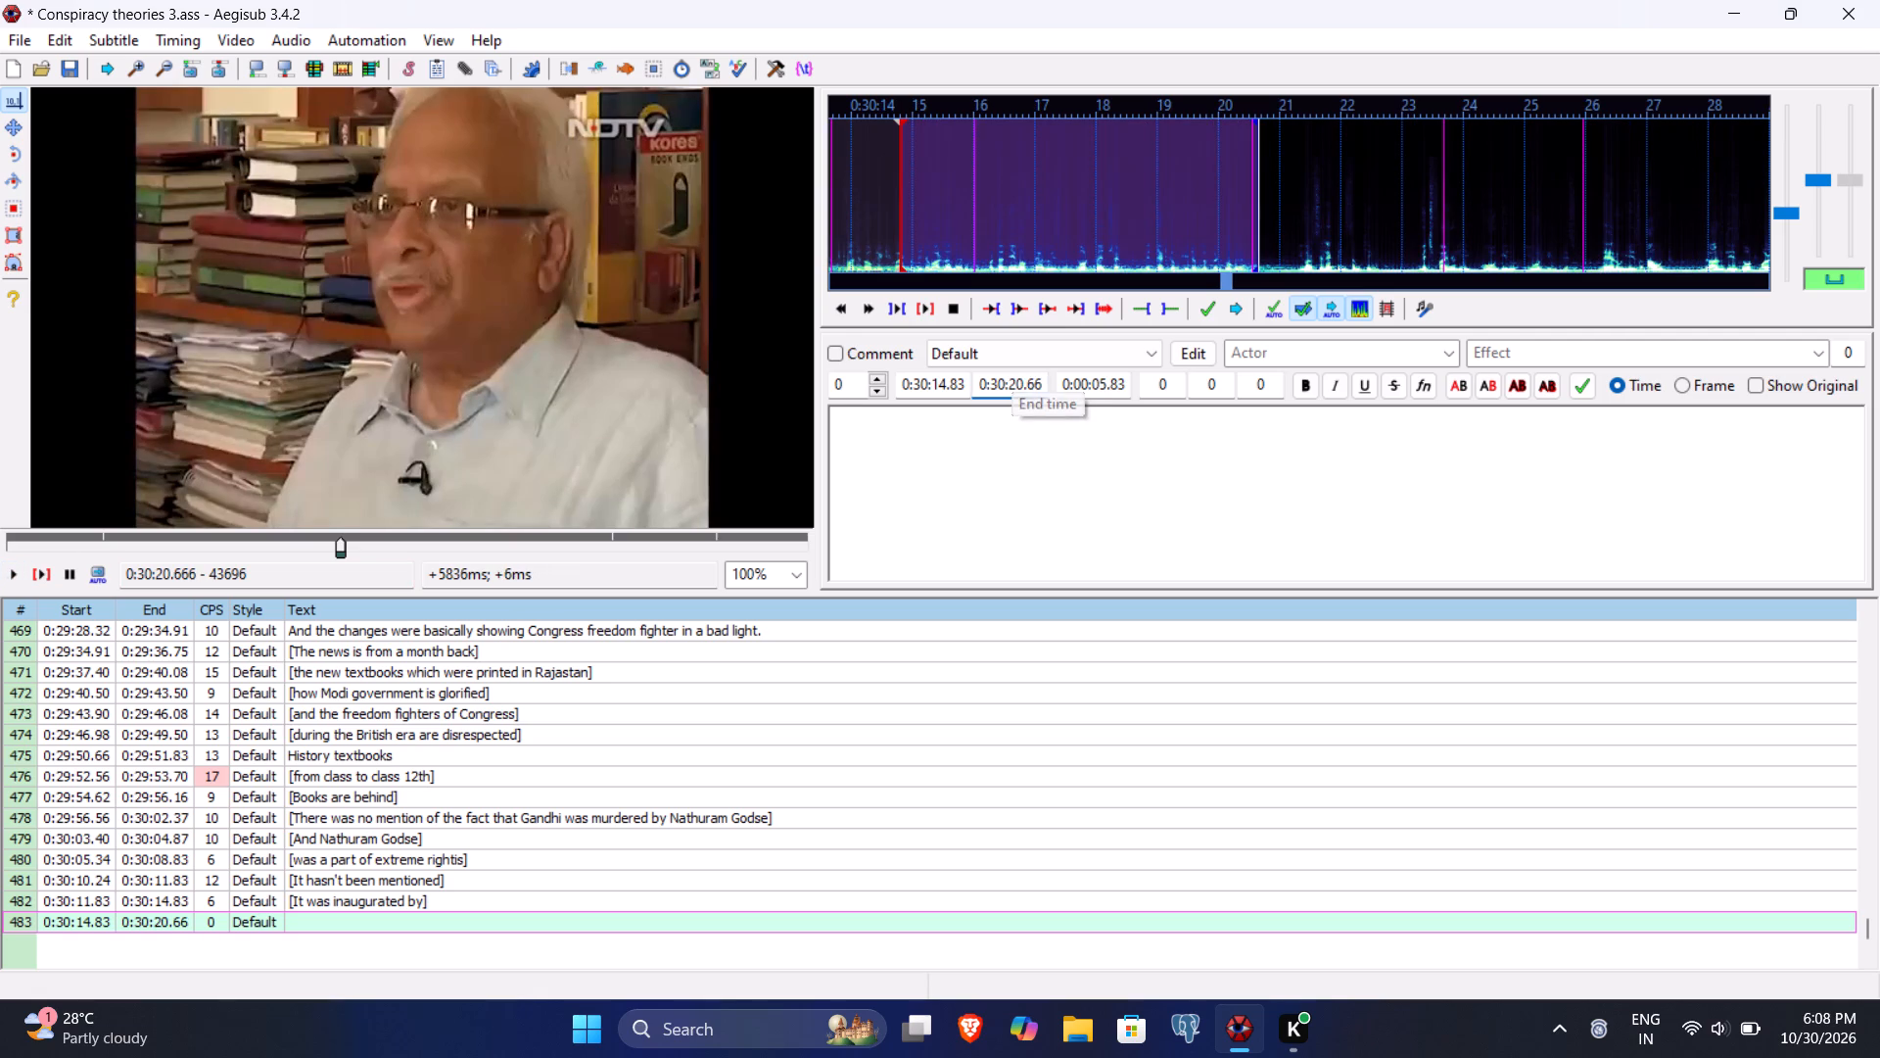
Enter line 483's text as "[but name of Nehru is not mentioned in the program]" and commit the line.
click(961, 492)
key(bracketleft)
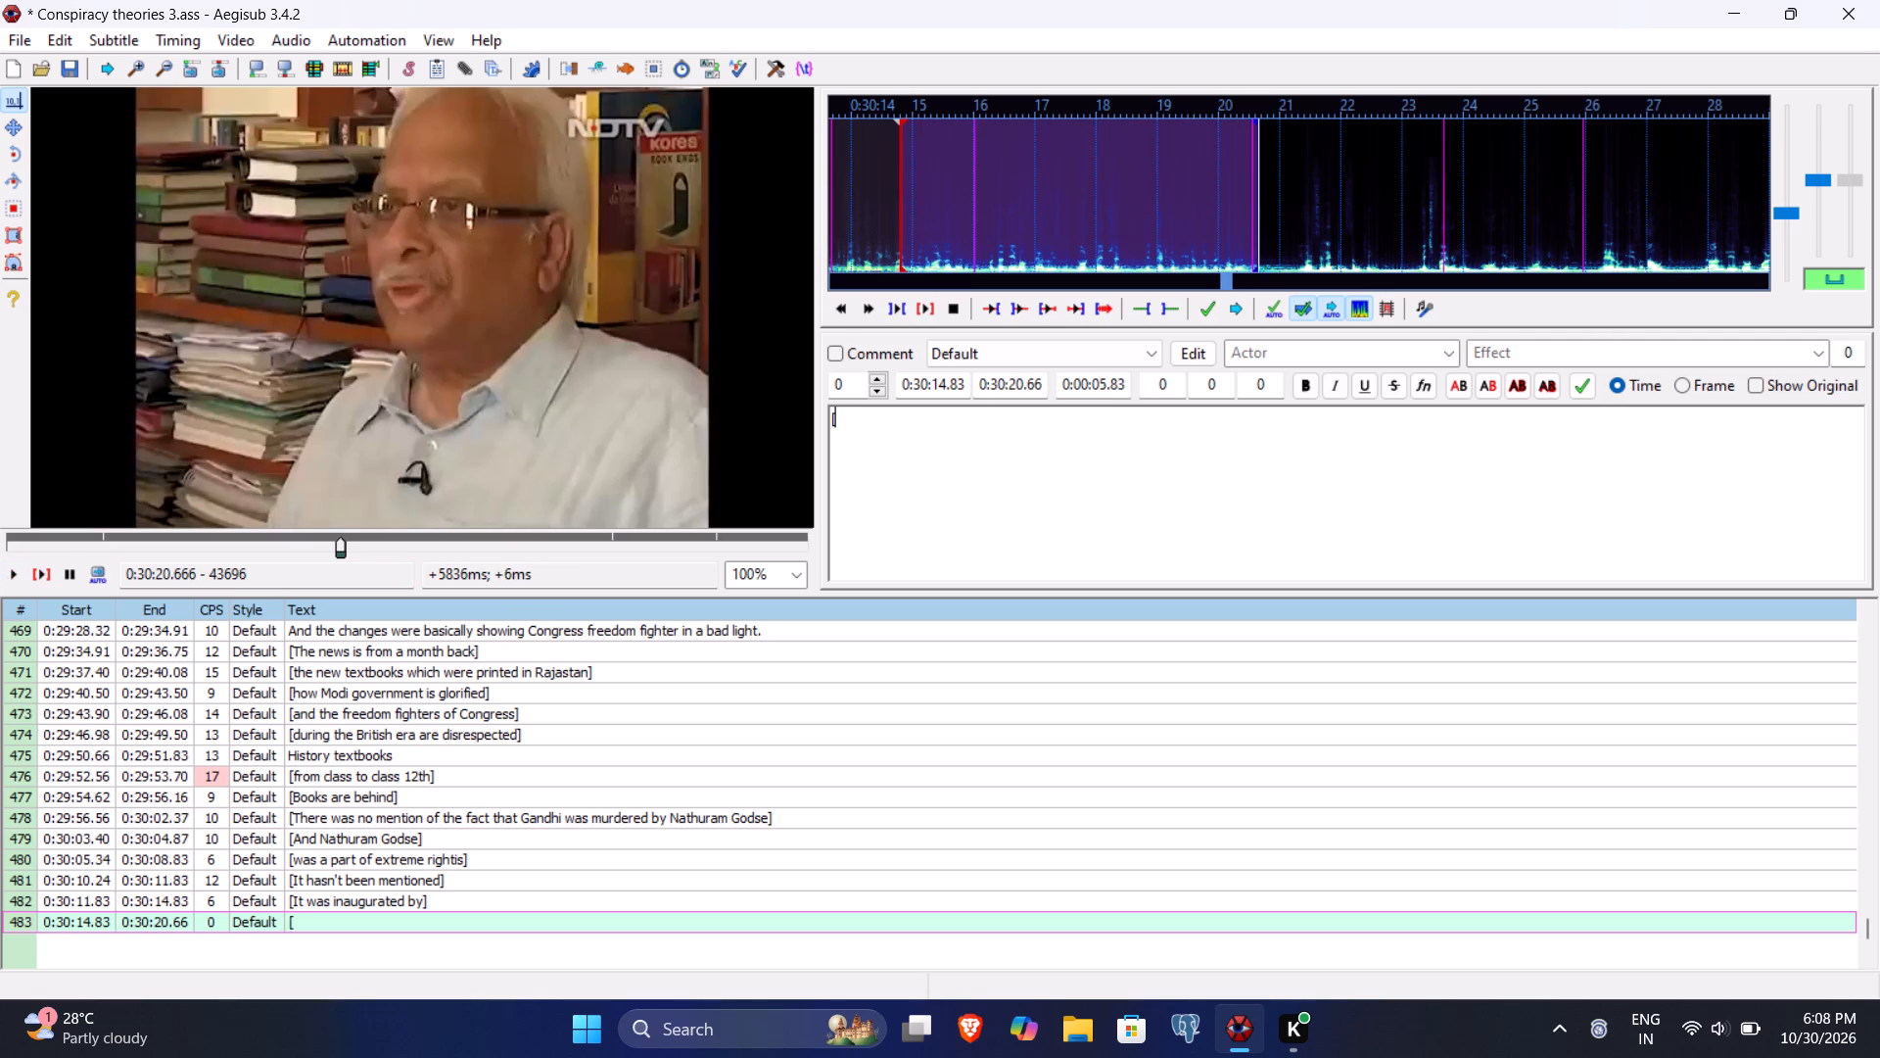
text(but name of Nehru is not mentioned in t)
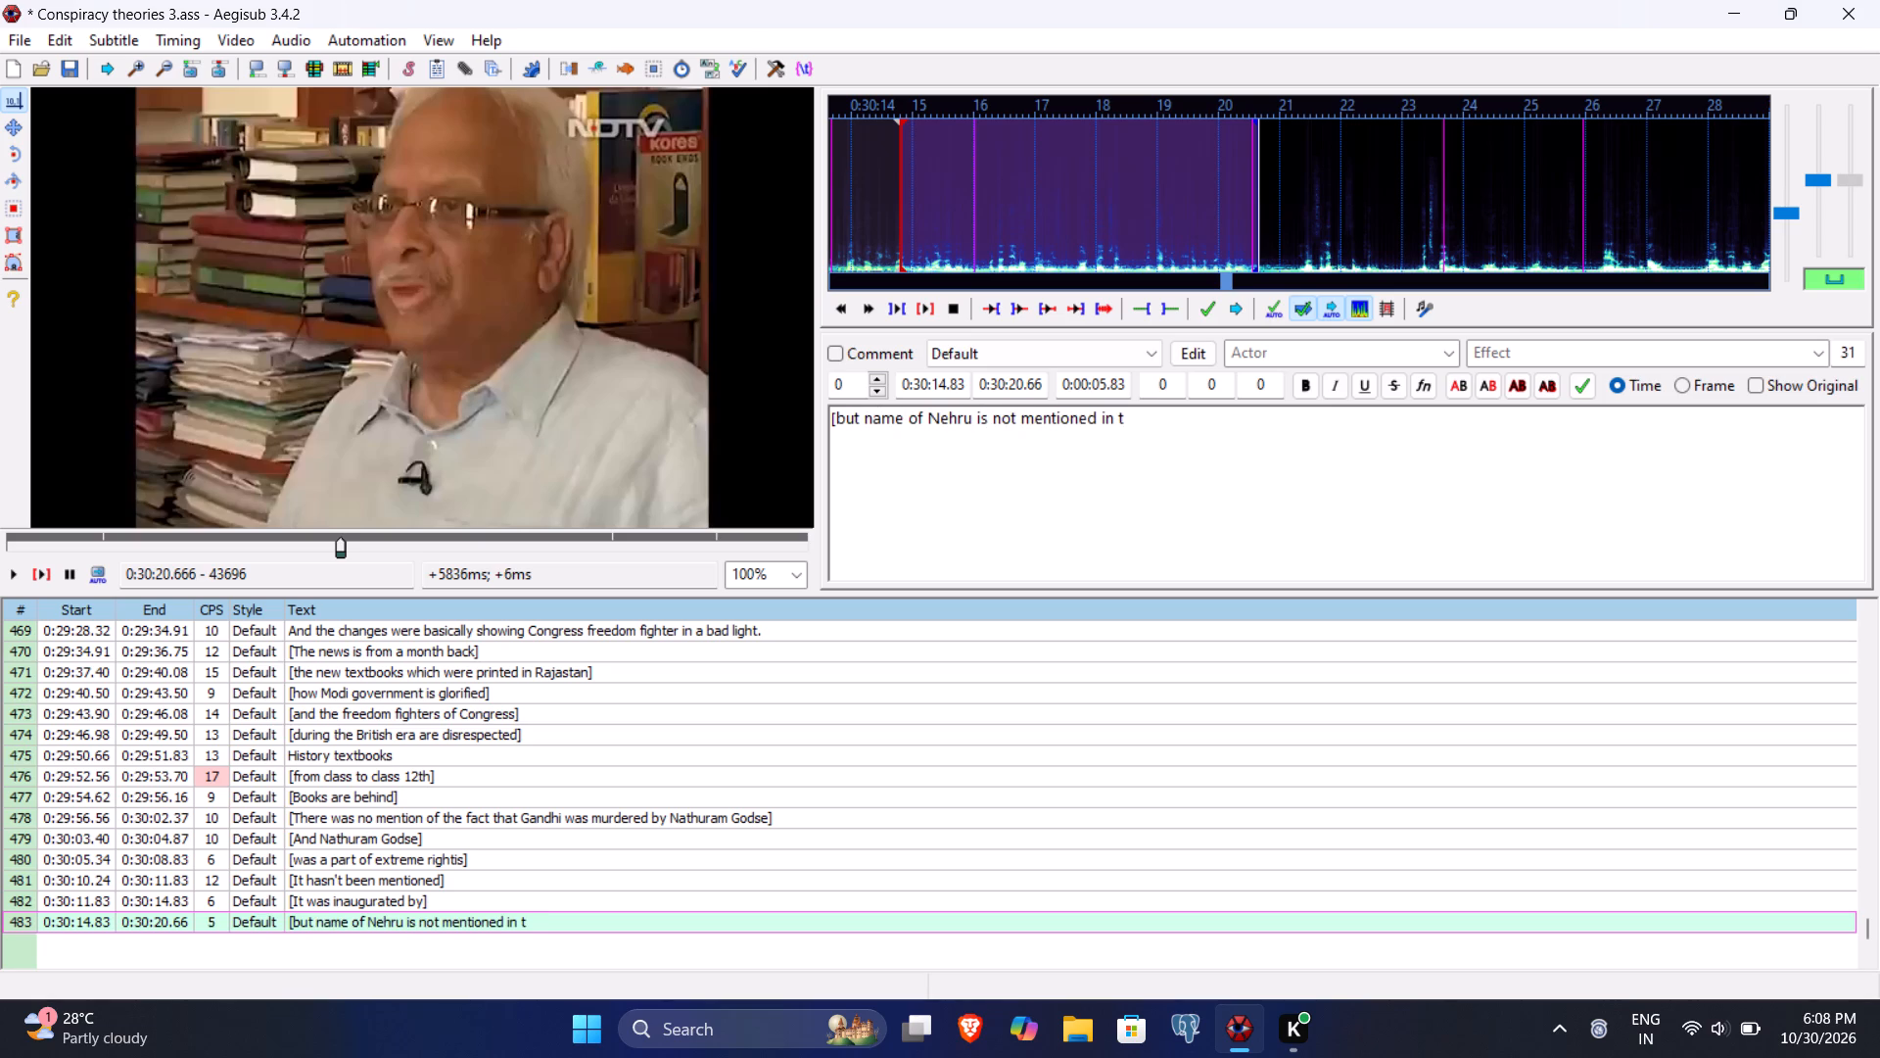
text(he)
key(space)
text(program])
key(Return)
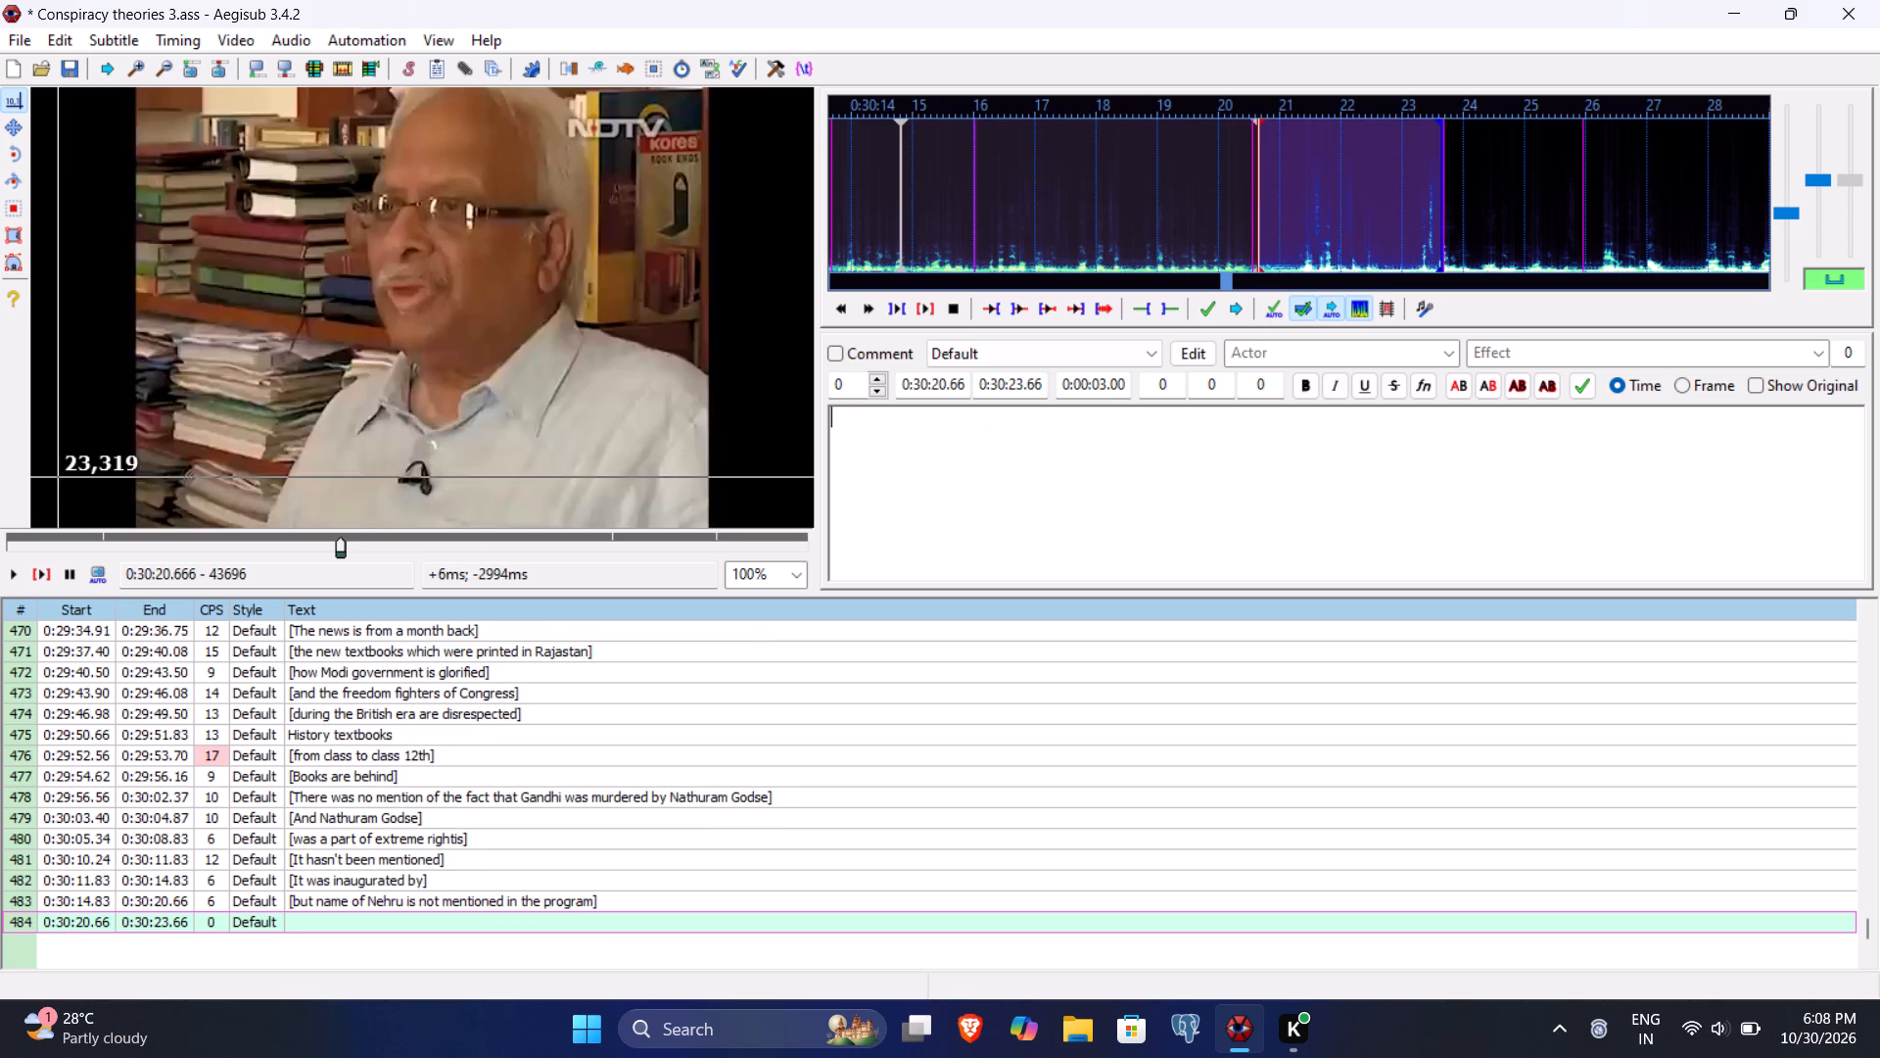
Play line 484 through its phrase, setting its end time to 0:30:22.79 and its start time to 0:30:21.34.
click(33, 572)
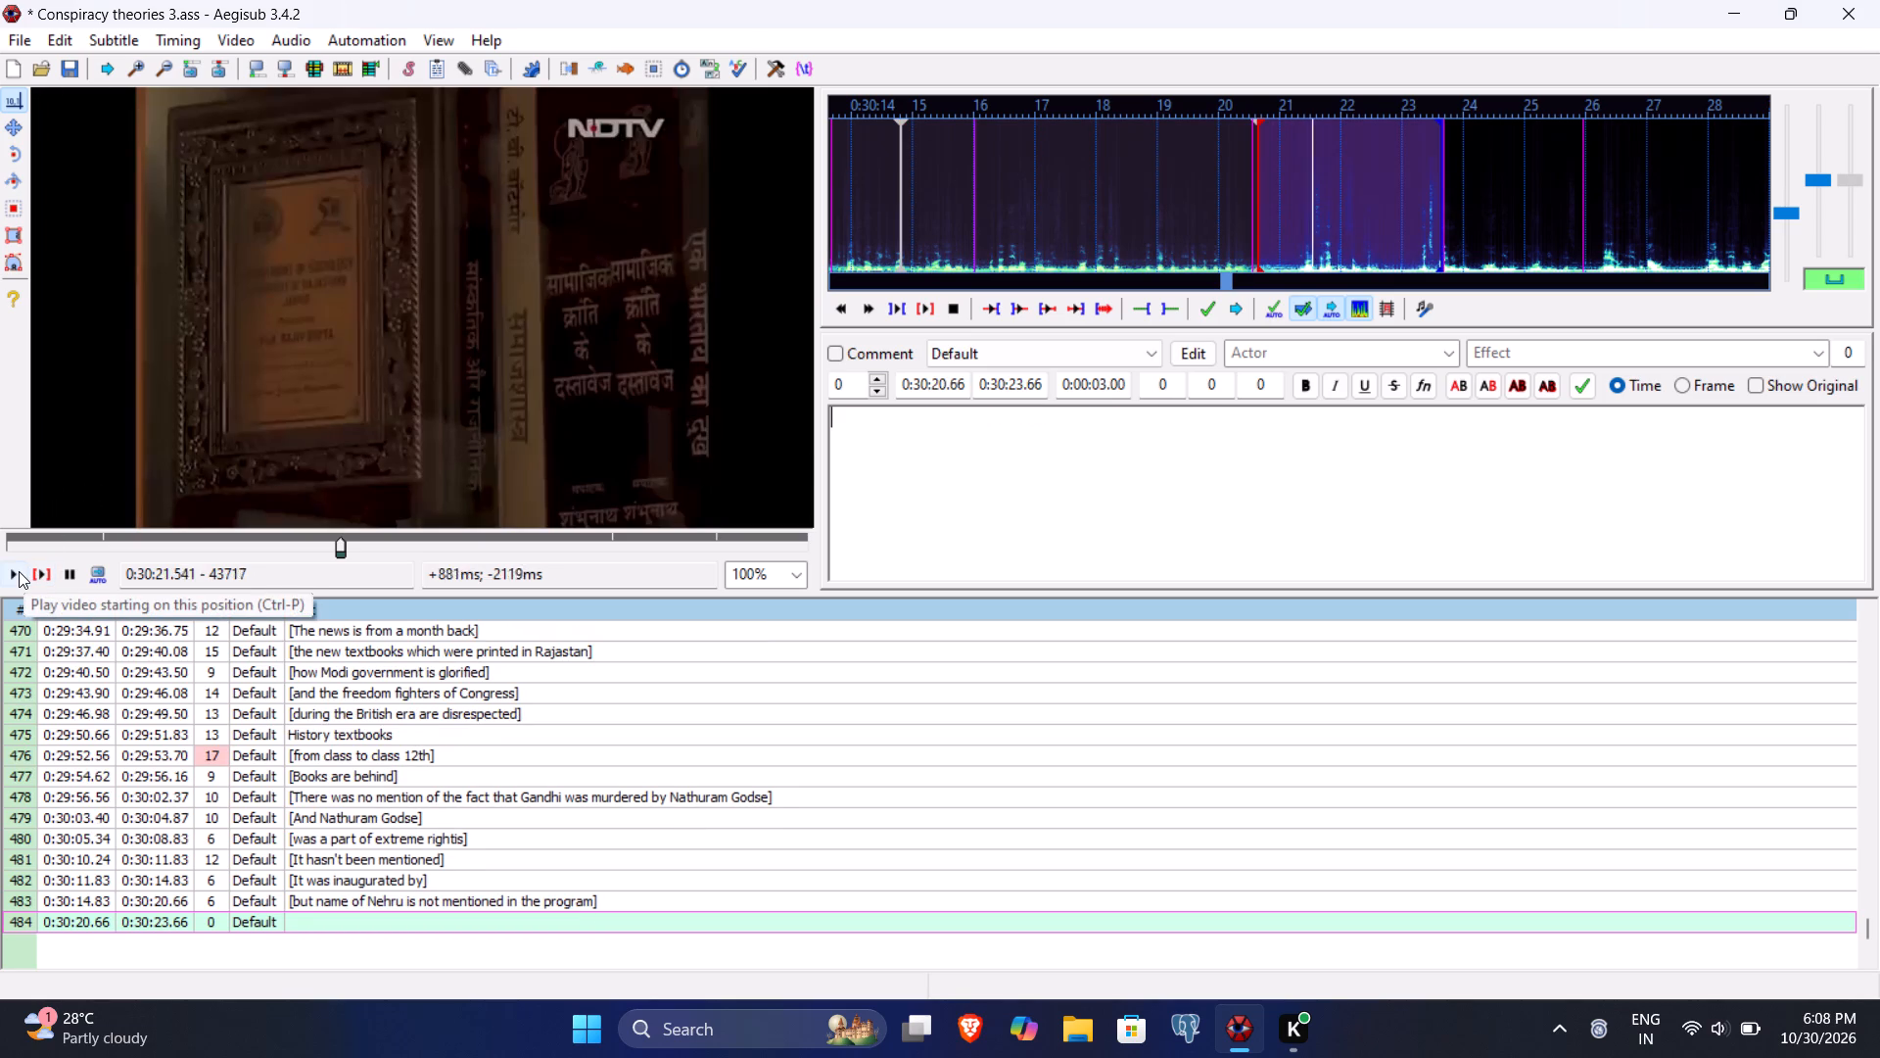
click(19, 571)
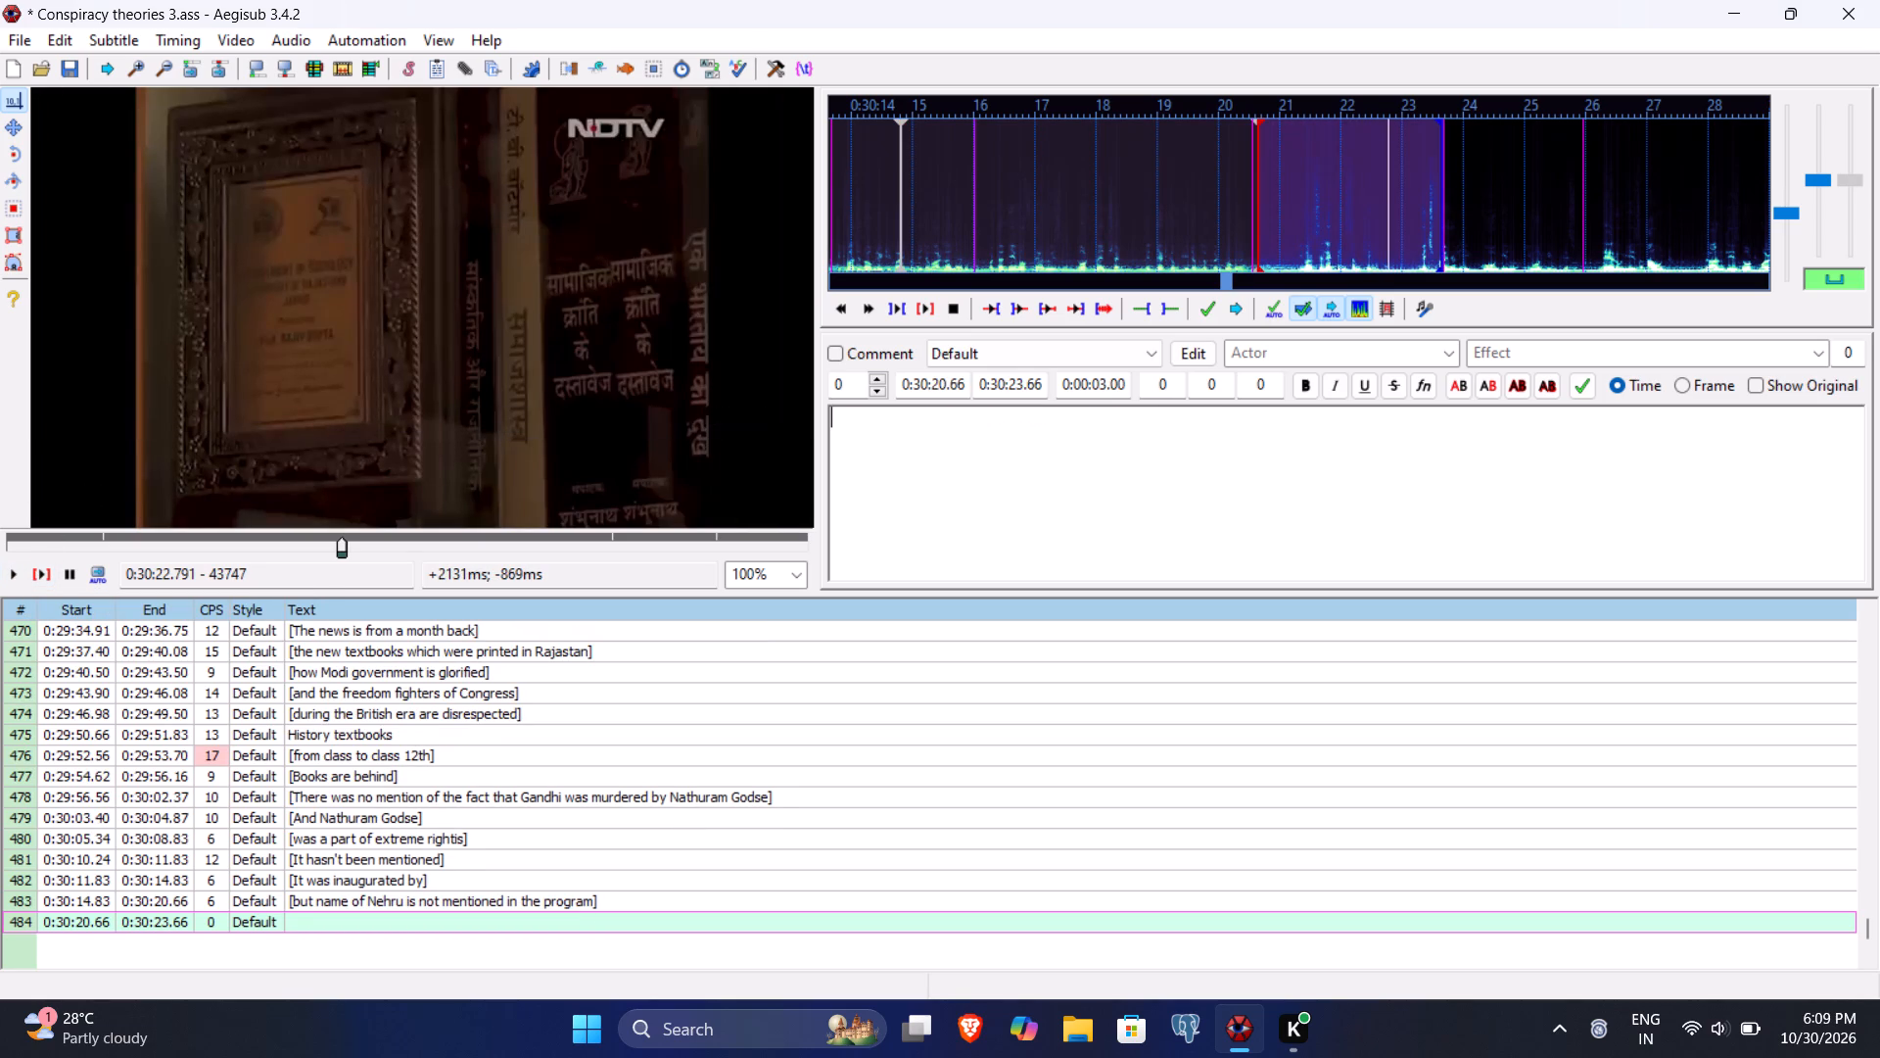
click(1014, 374)
key(2)
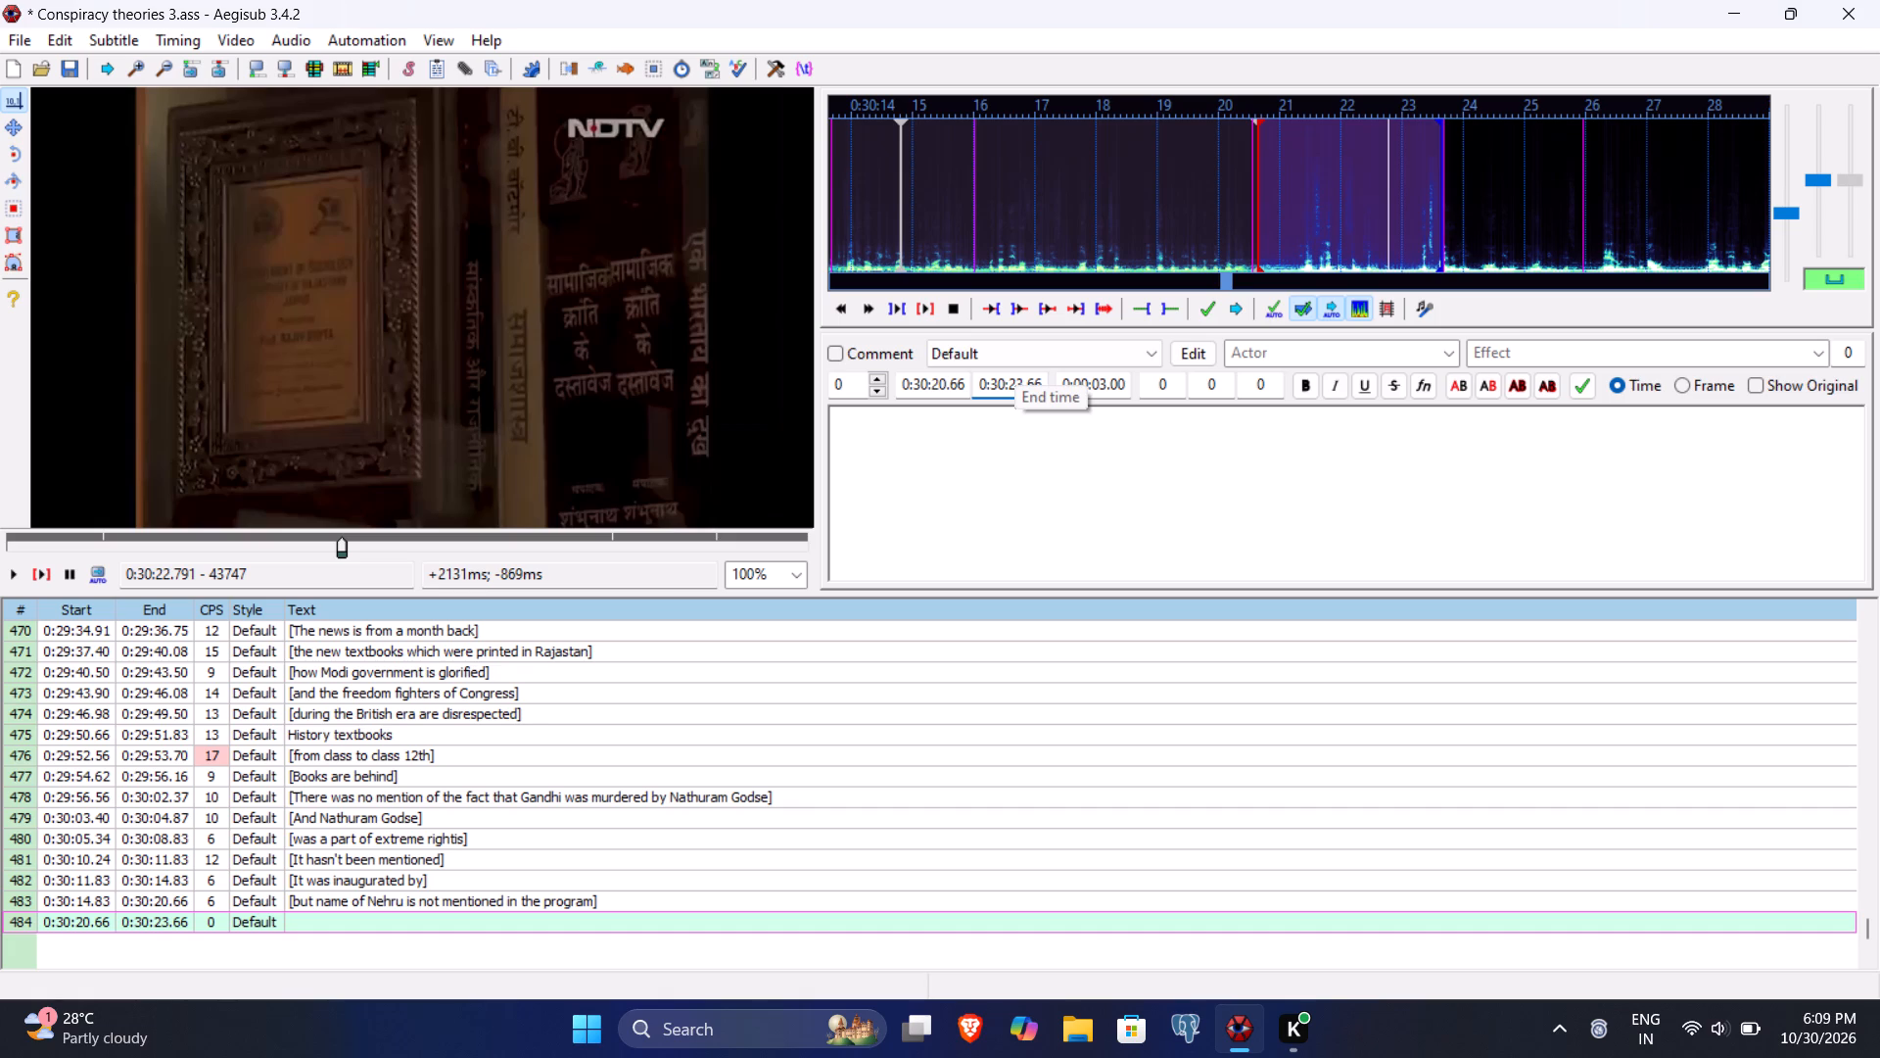
text(79)
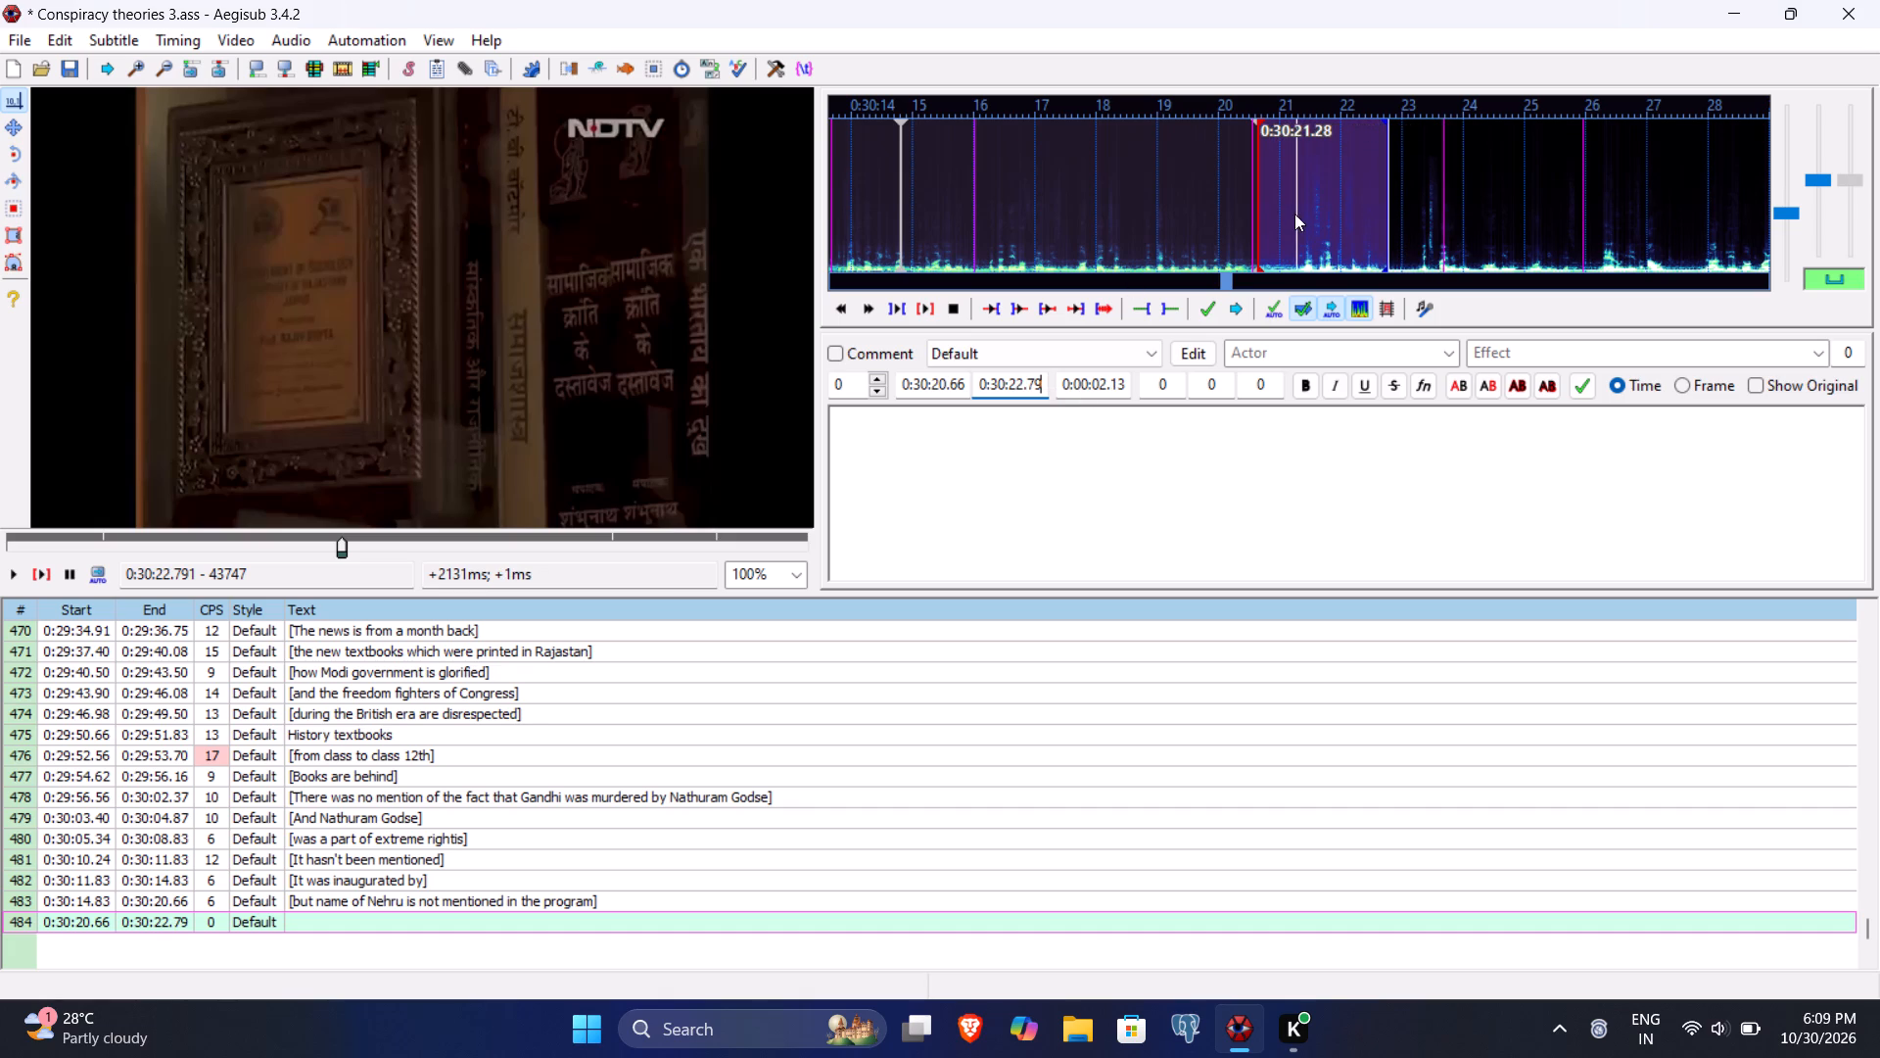
click(938, 379)
key(1)
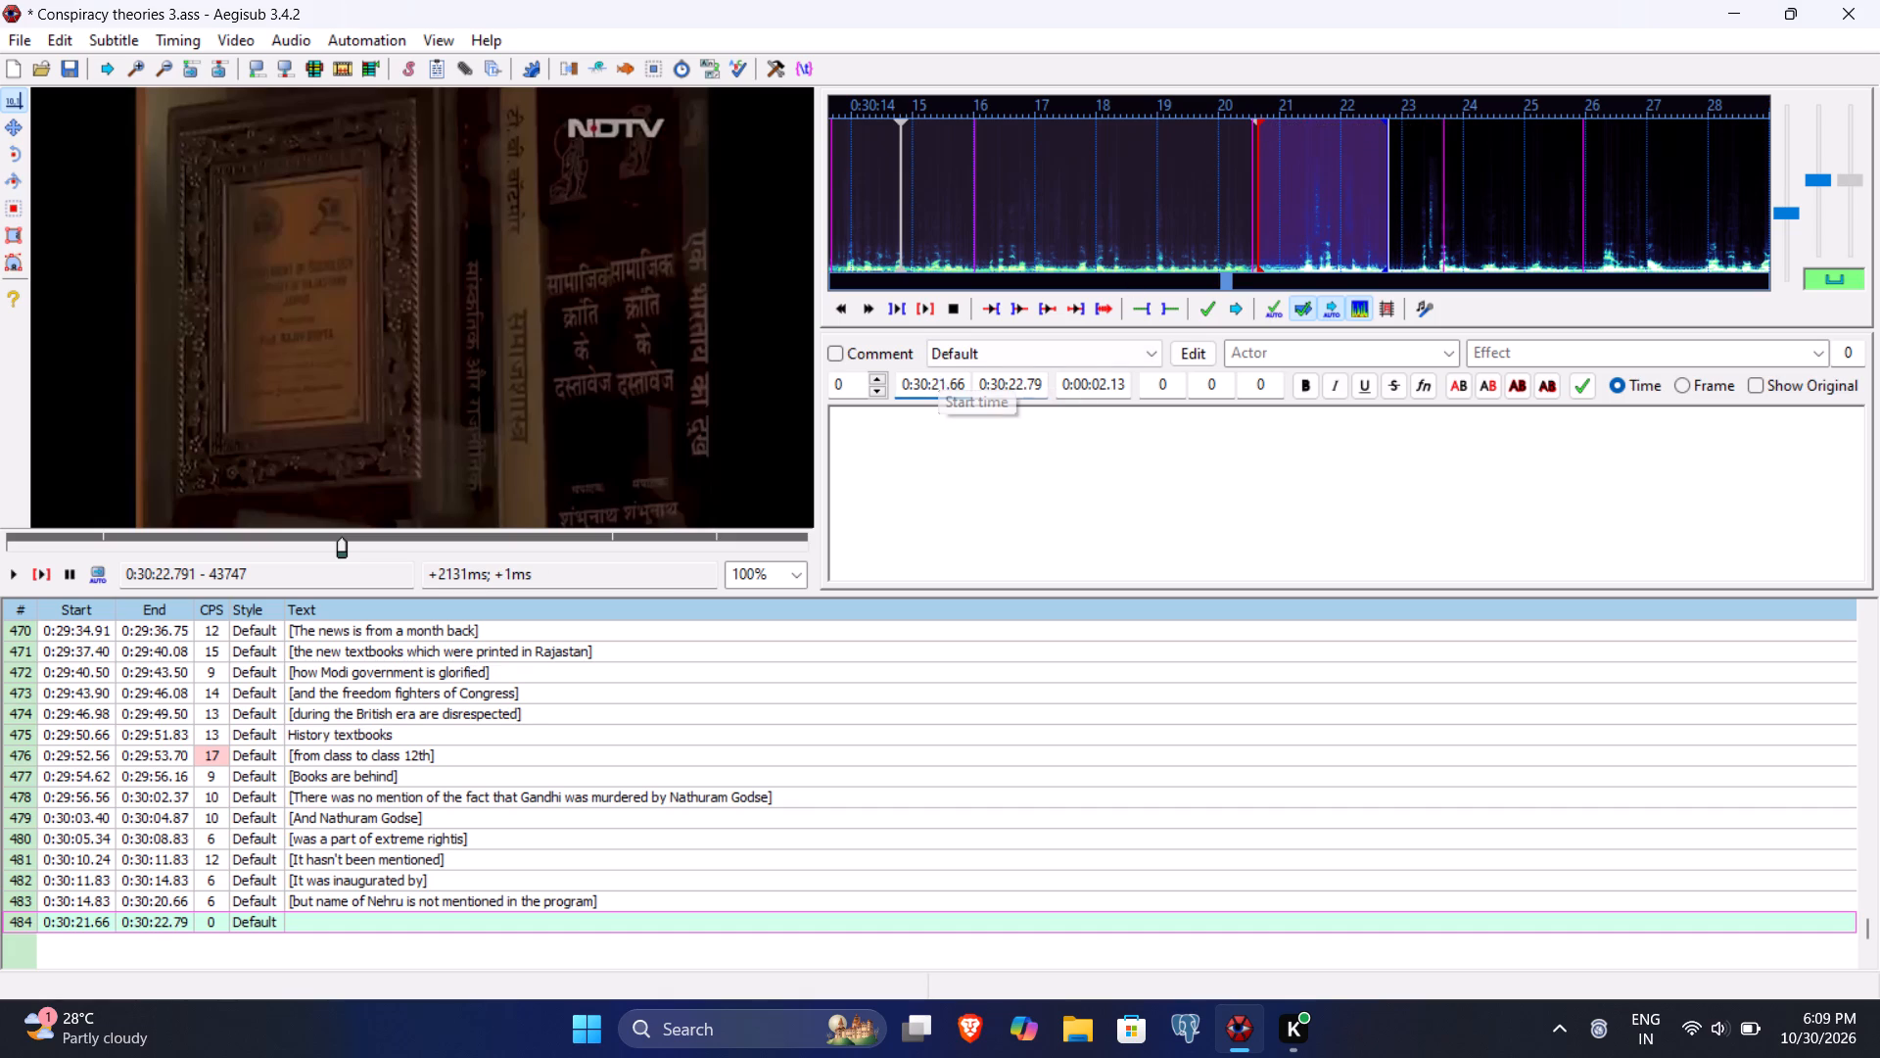
text(34)
Enter line 484's text as "[You're selecting something]" and commit the line.
click(912, 499)
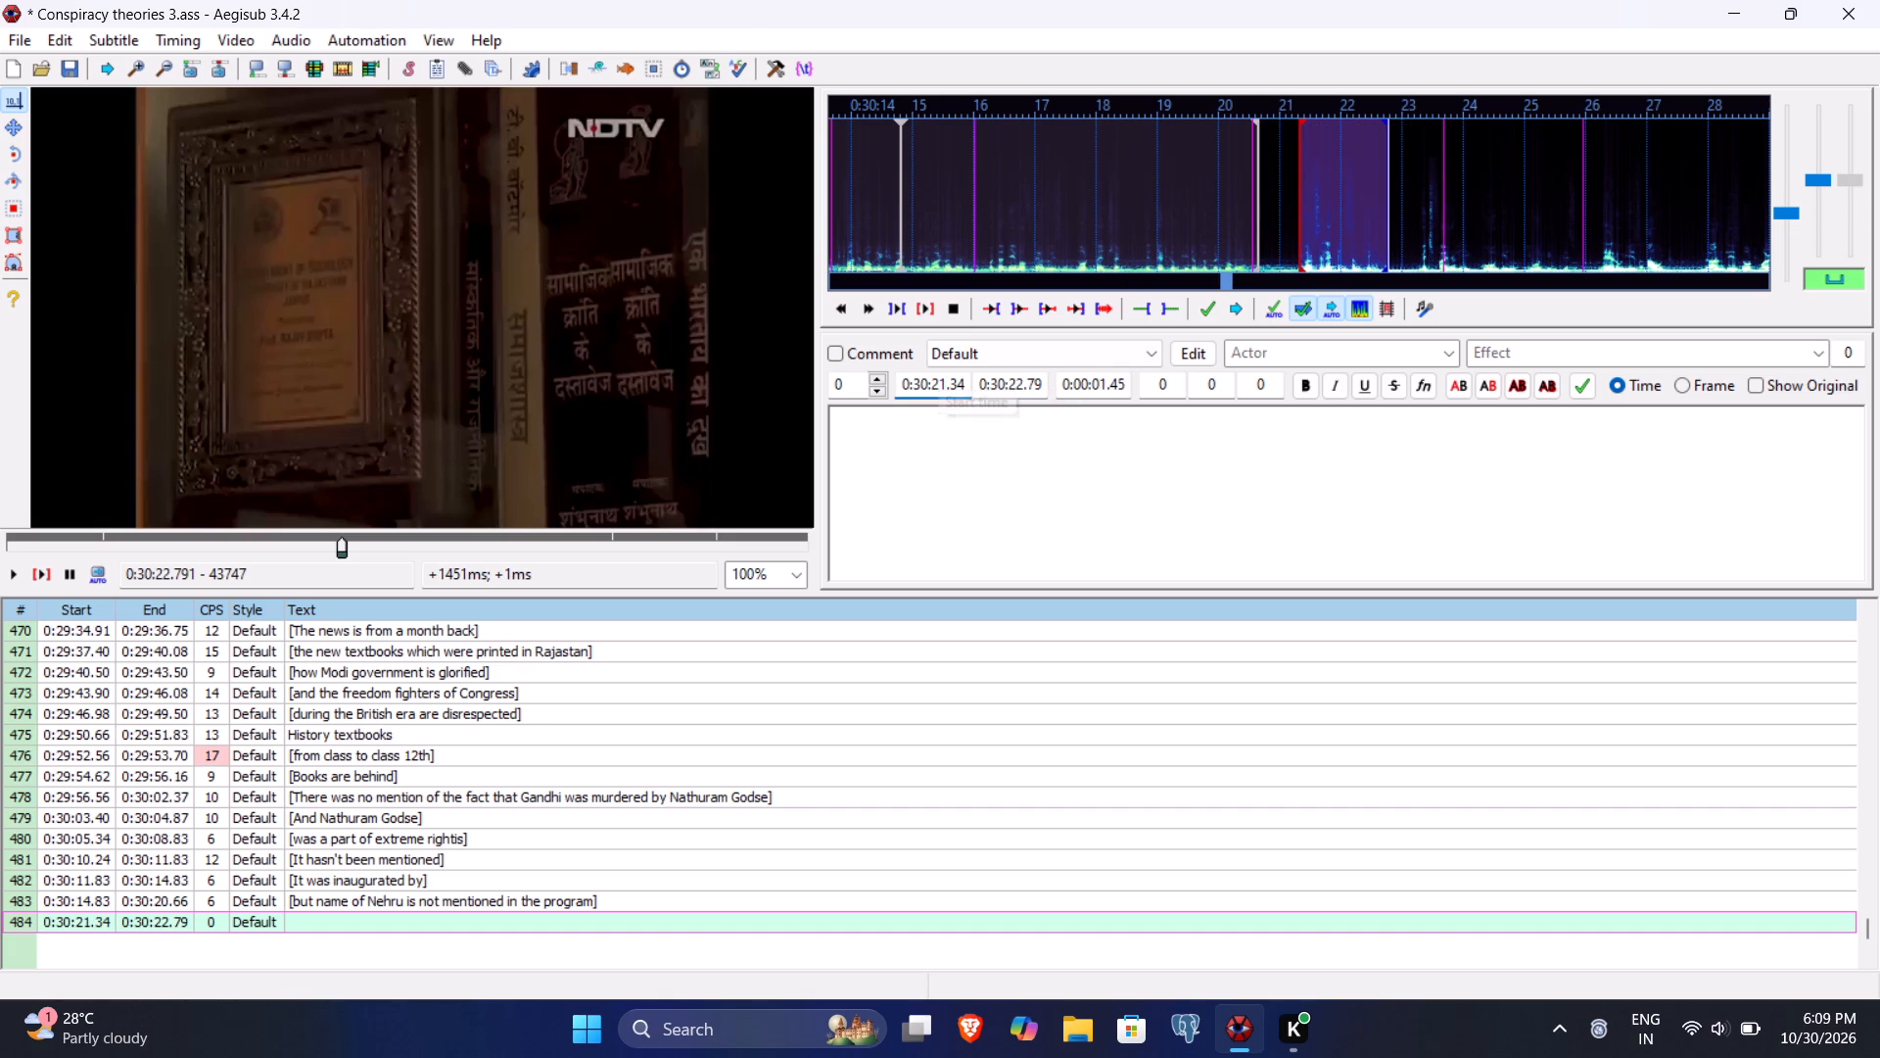
text([You)
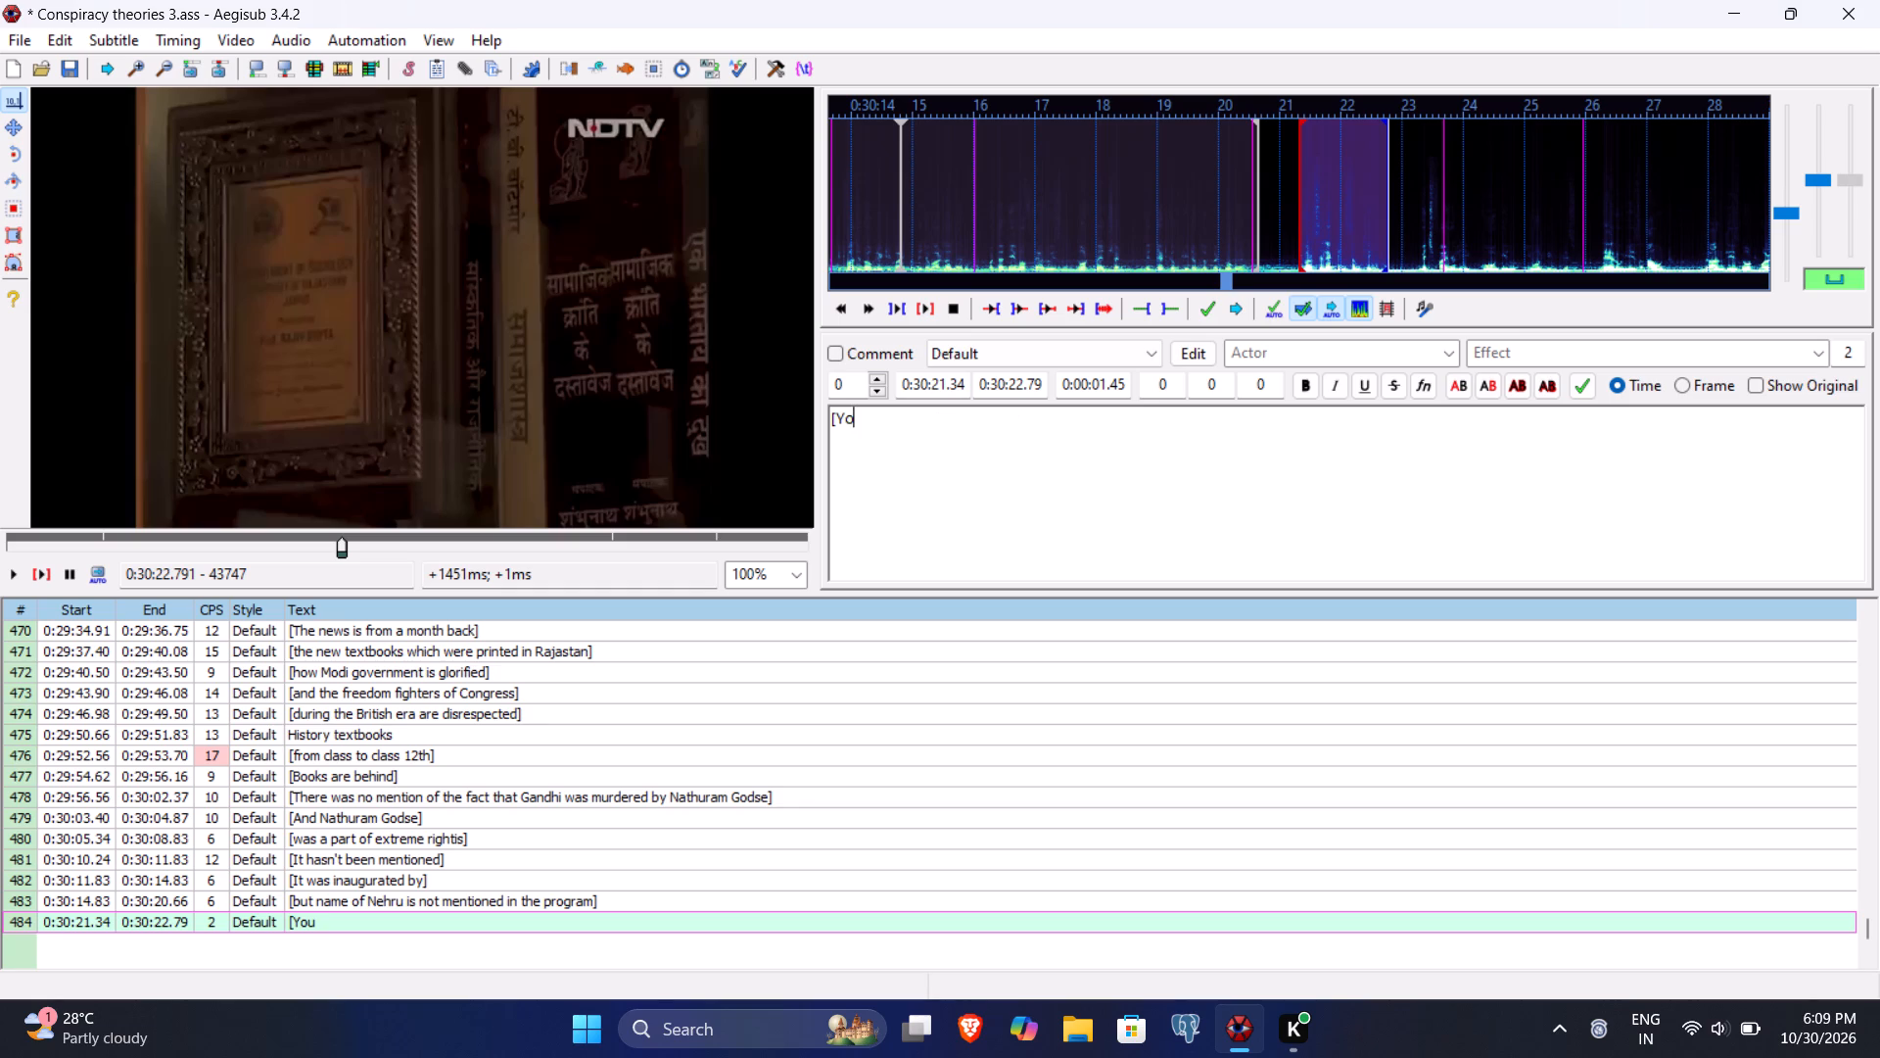
text('re selecting something)
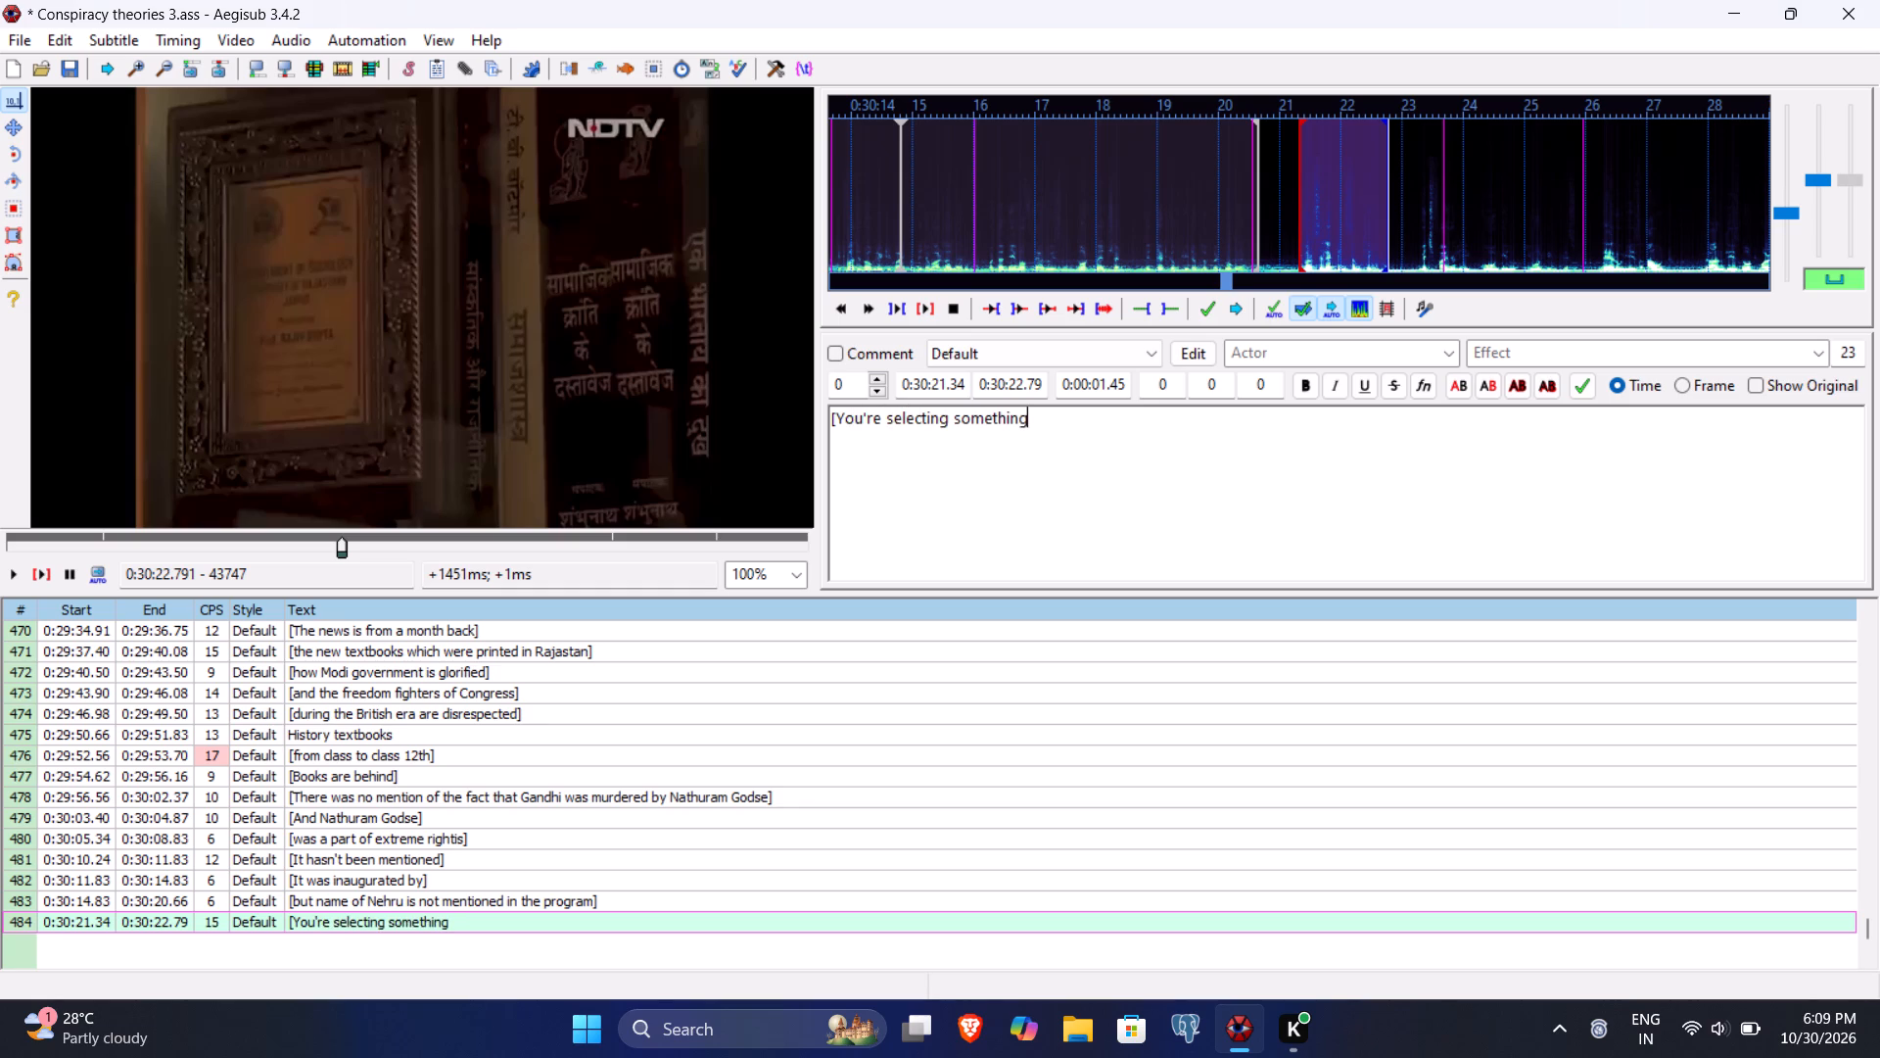
key(bracketright)
key(Return)
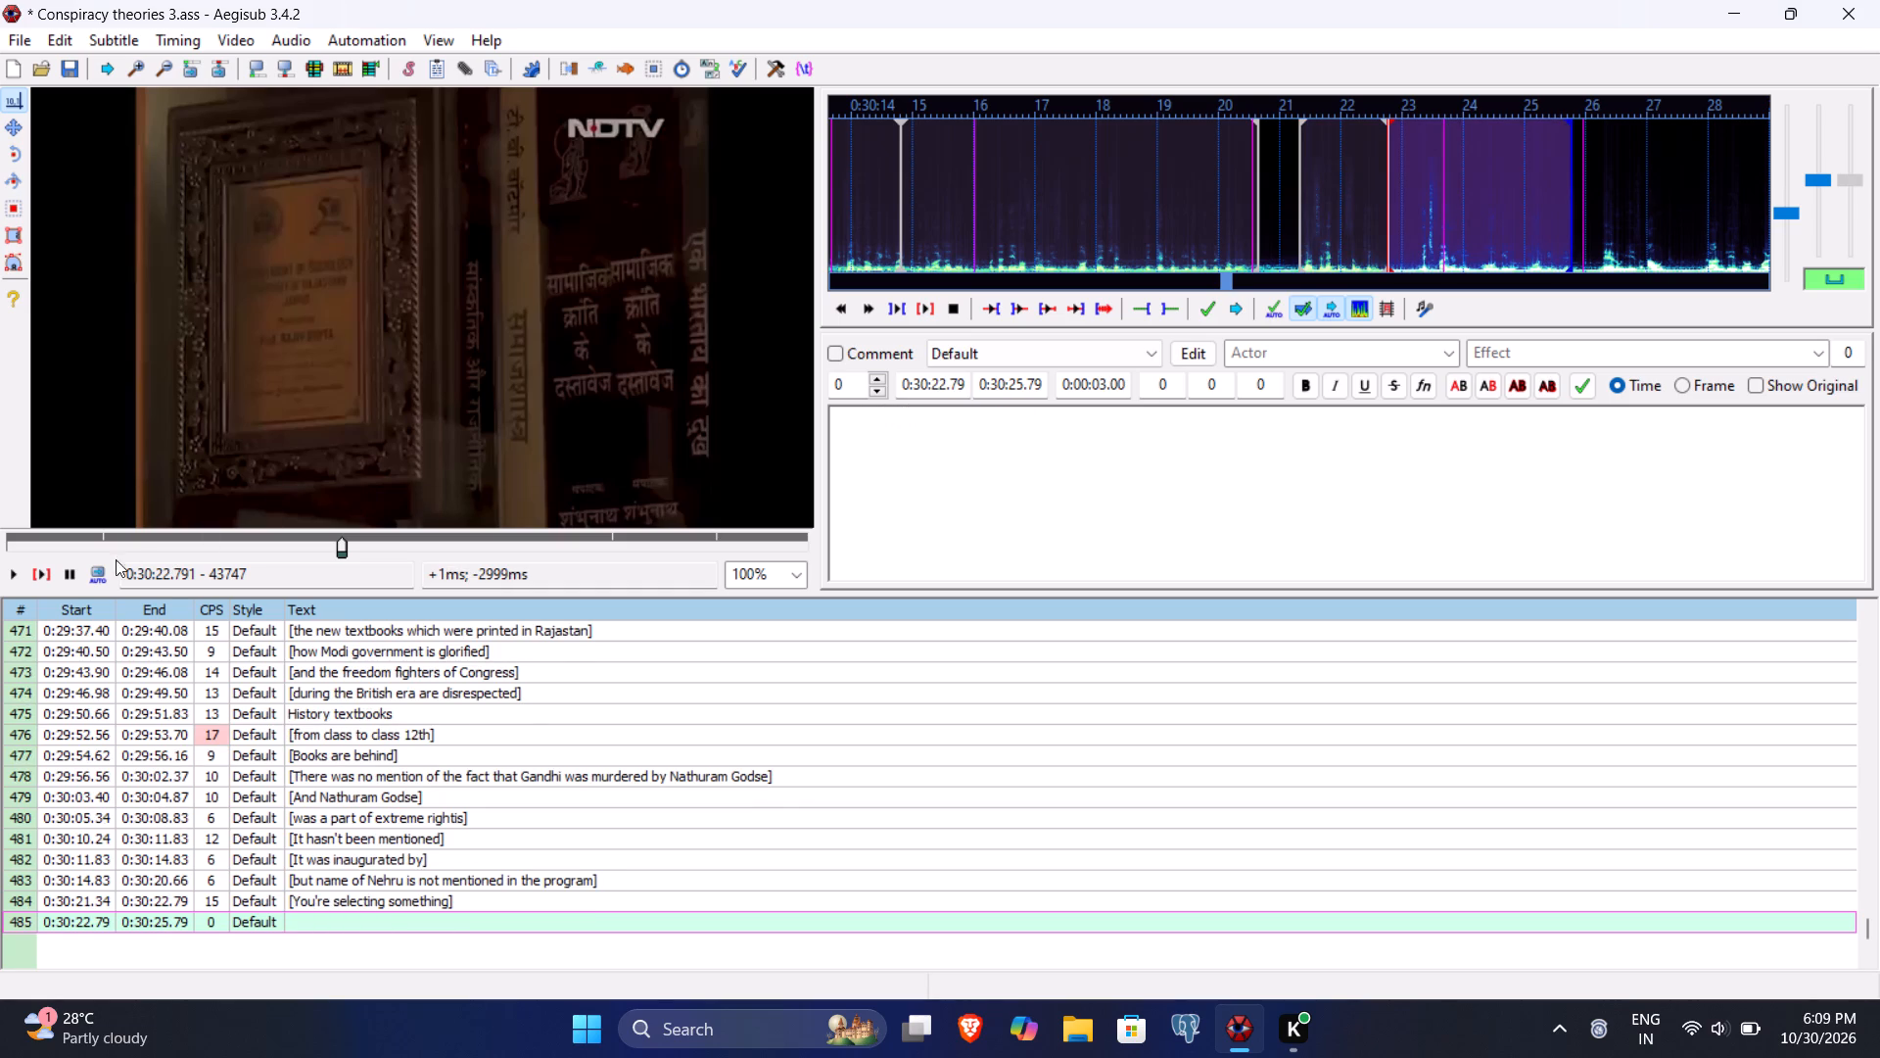
Play line 485 through its phrase and set its start time to 0:30:23.34, where the speech begins.
click(44, 578)
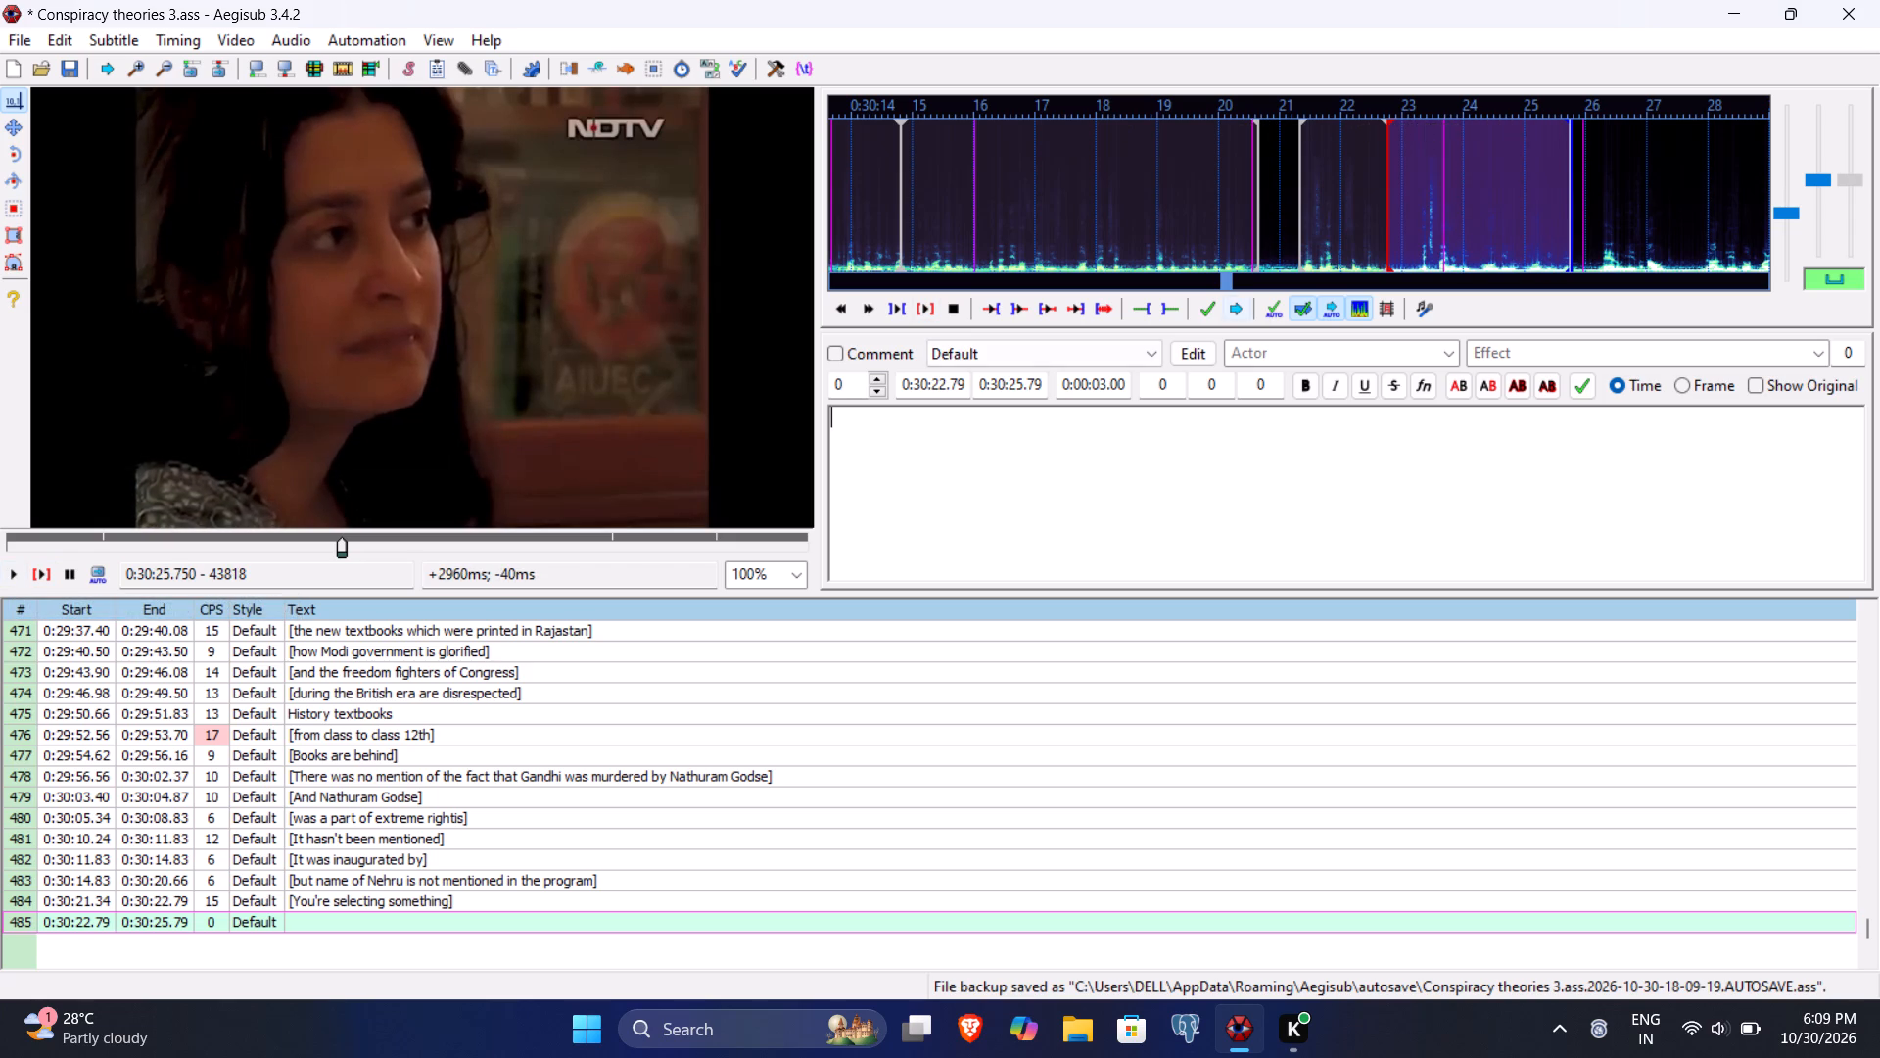
click(938, 387)
text(333)
key(BackSpace)
key(4)
click(916, 478)
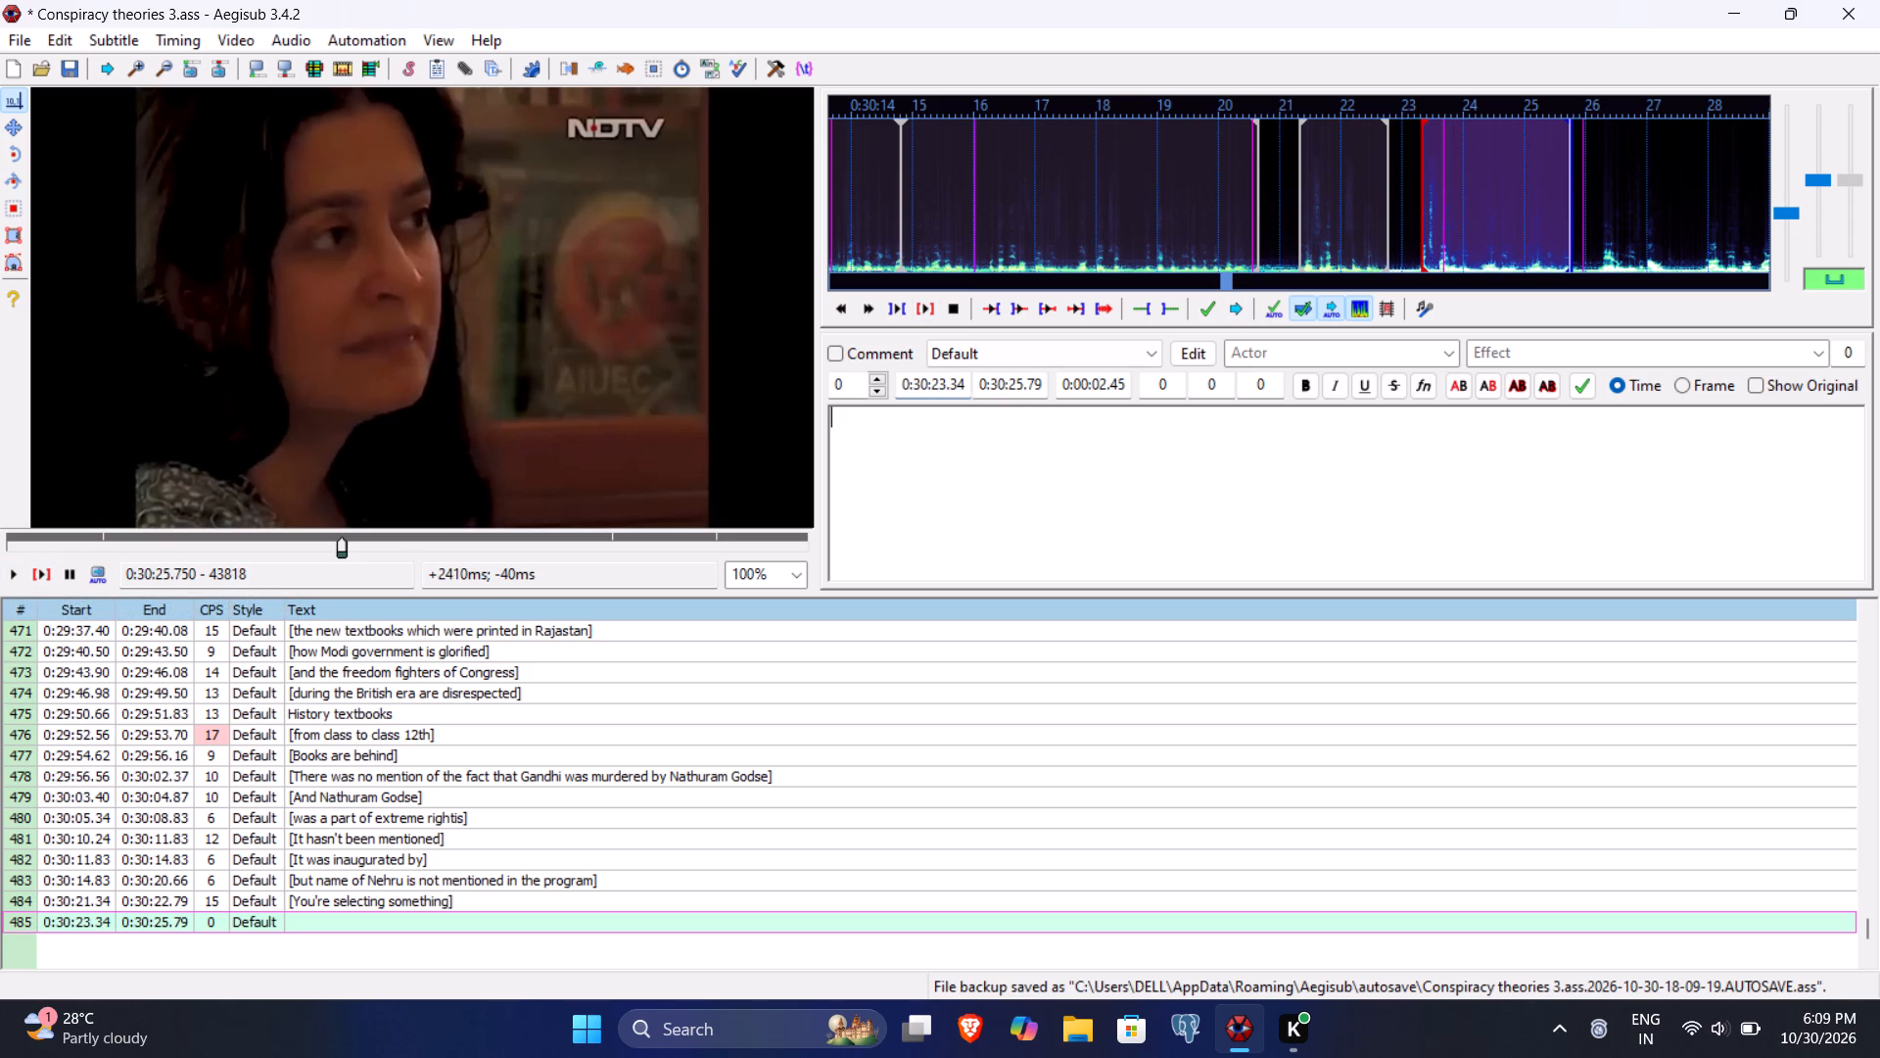
Enter line 485's text as "[Which finally works in your interest]" and commit the line.
key(bracketleft)
text(Which finally wok)
key(BackSpace)
text(rkd)
key(s)
key(BackSpace)
key(s)
key(BackSpace)
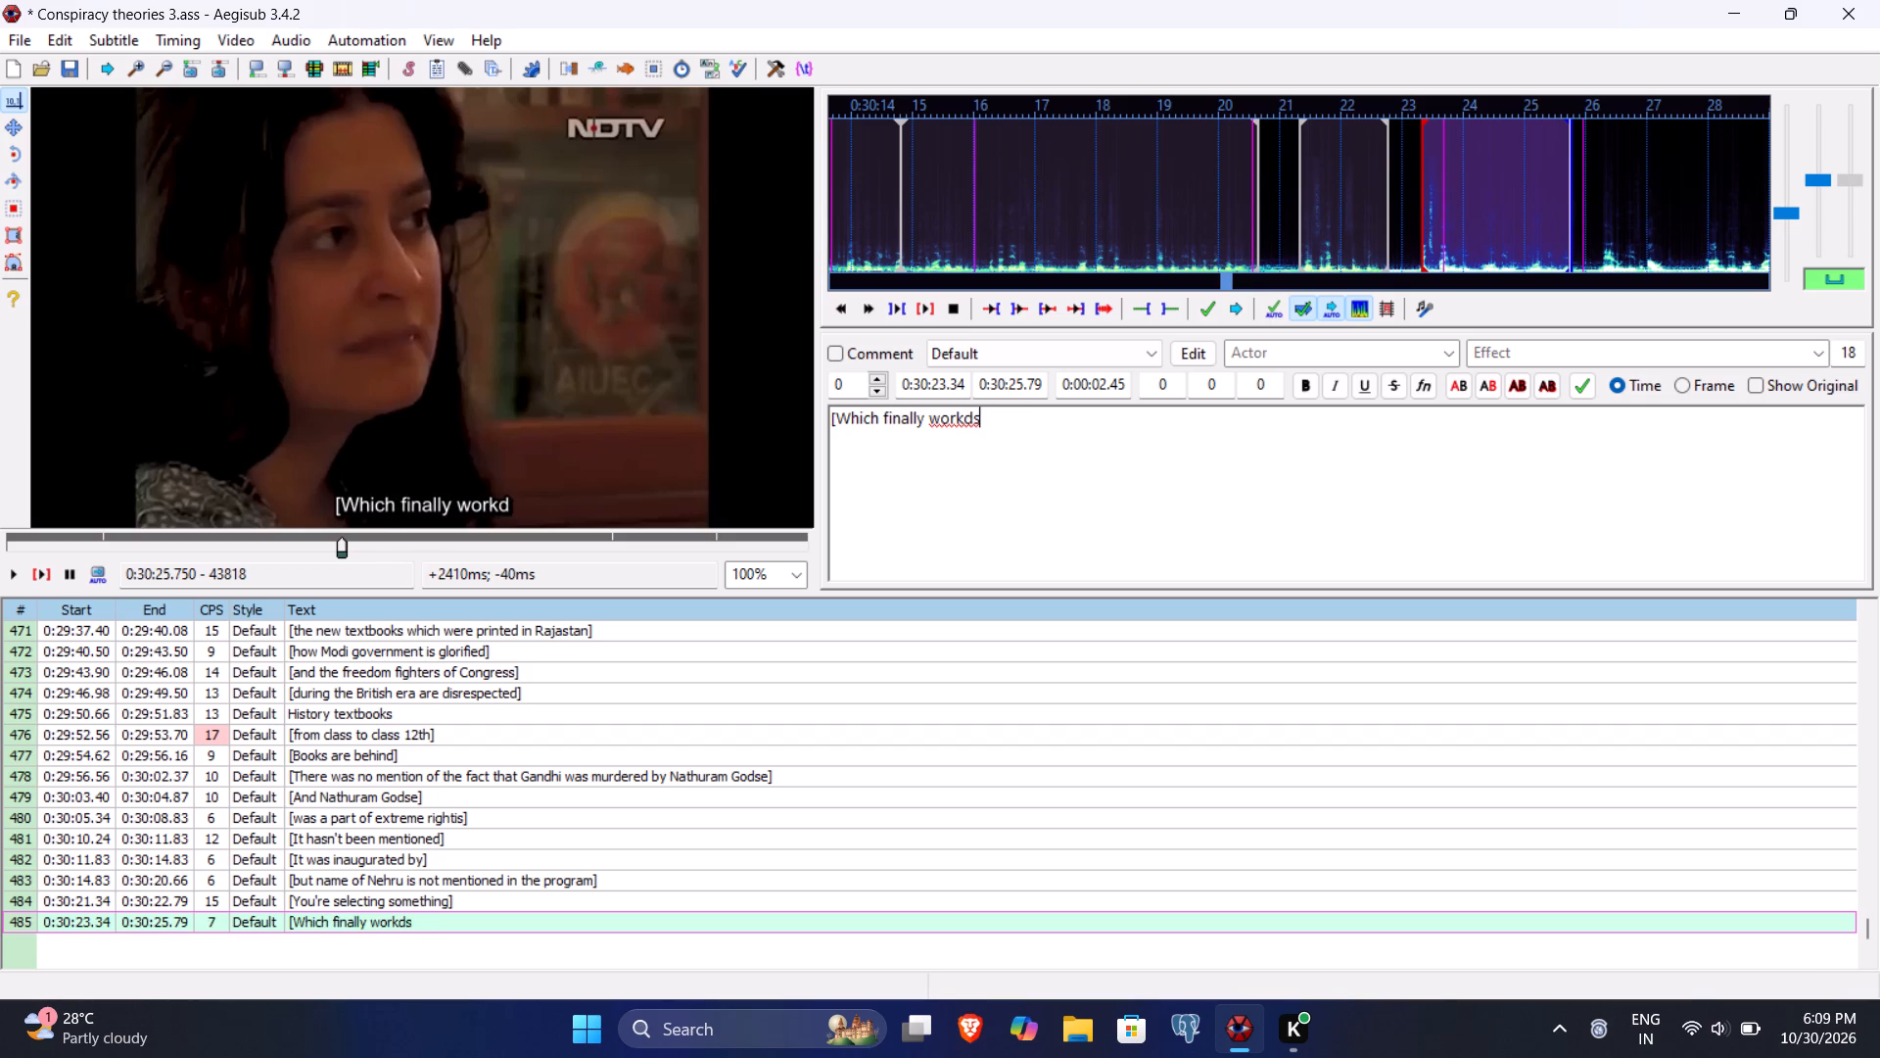
key(BackSpace)
text(s in your interest)
key(bracketright)
key(Return)
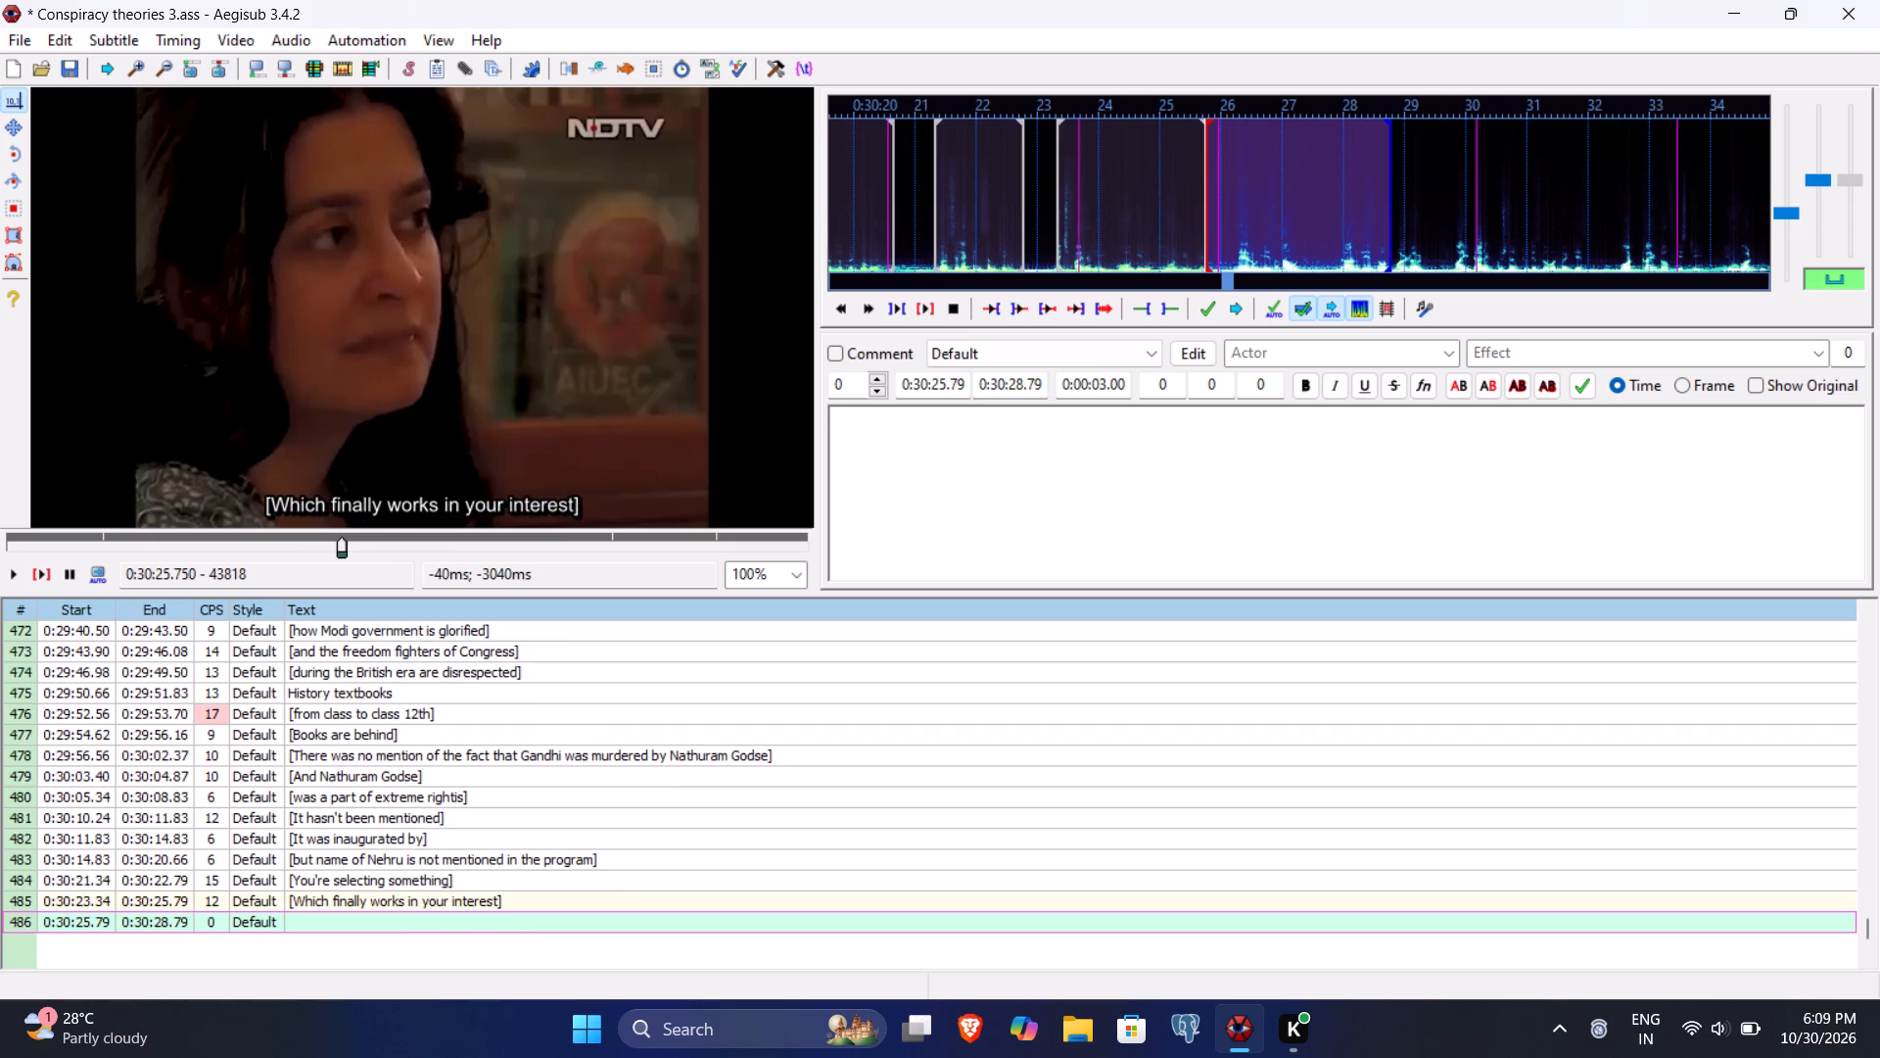
Play line 486 through its phrase, setting its end time to 0:30:27.45 and its start time to 0:30:26.26.
click(38, 566)
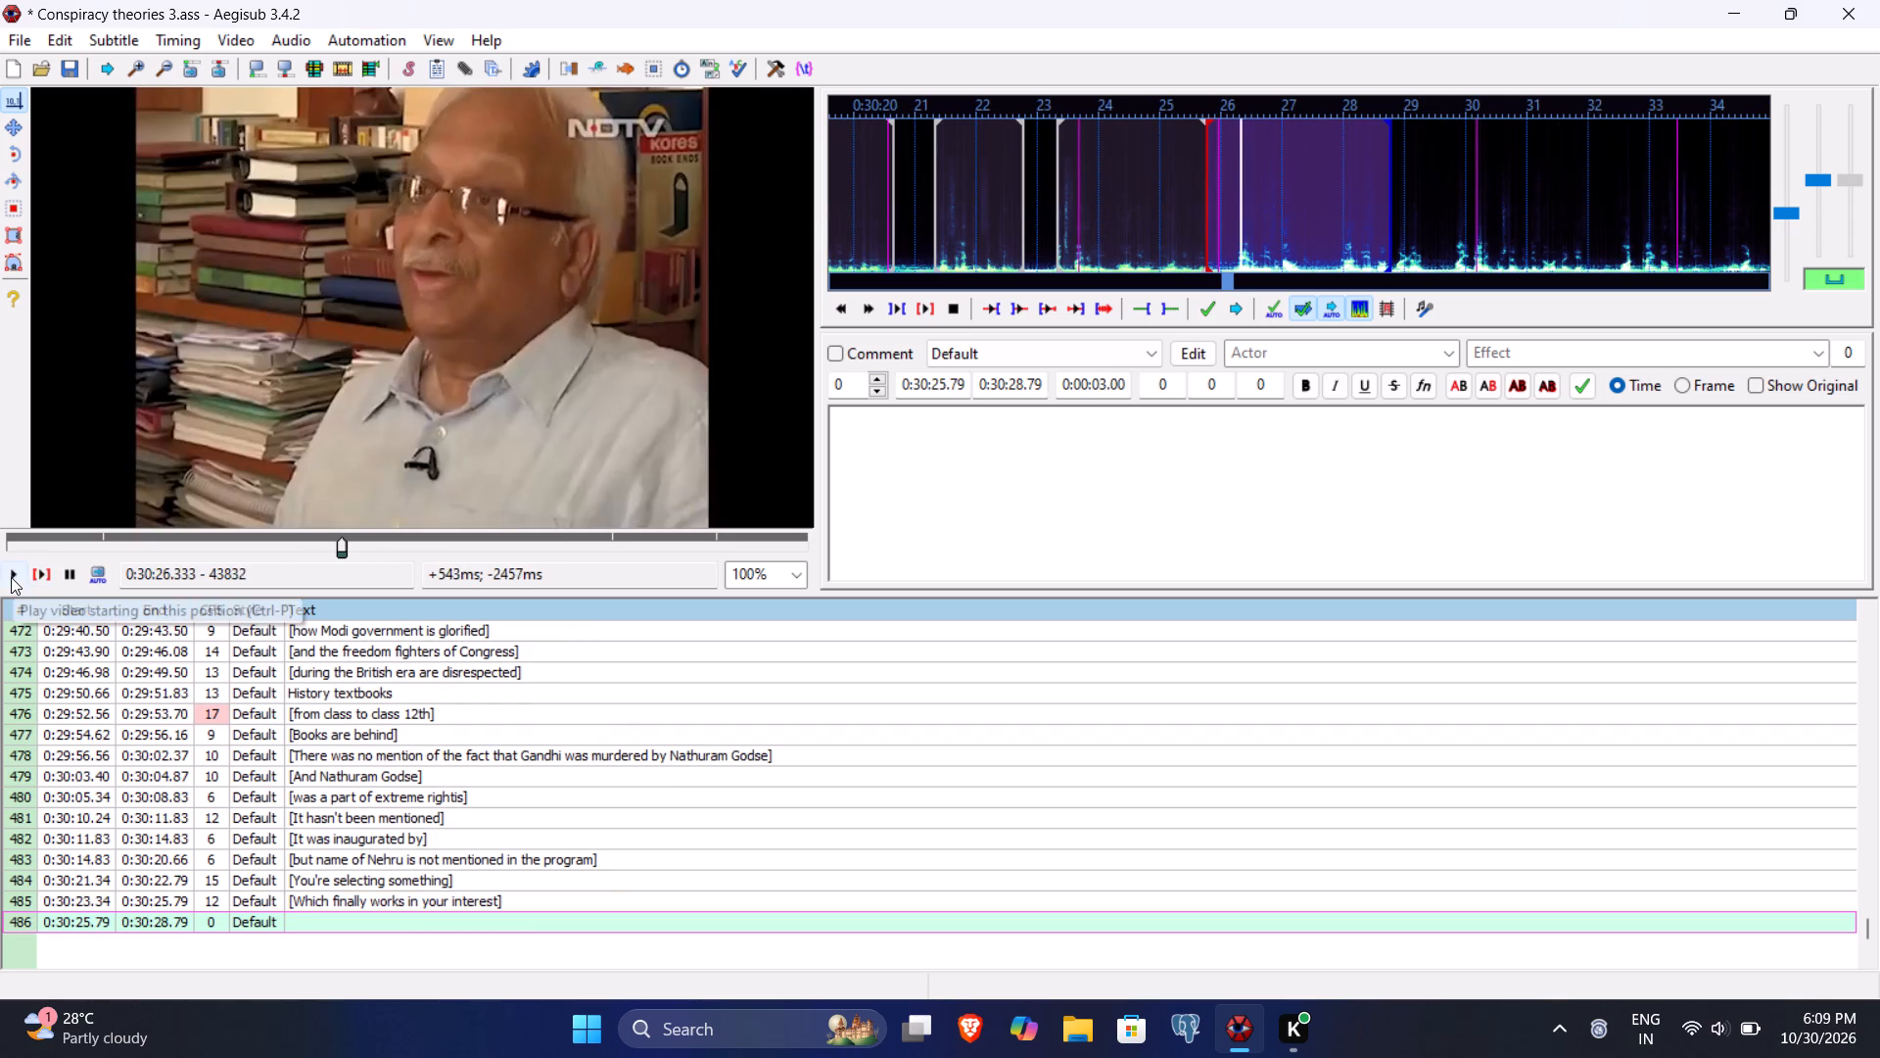
click(11, 575)
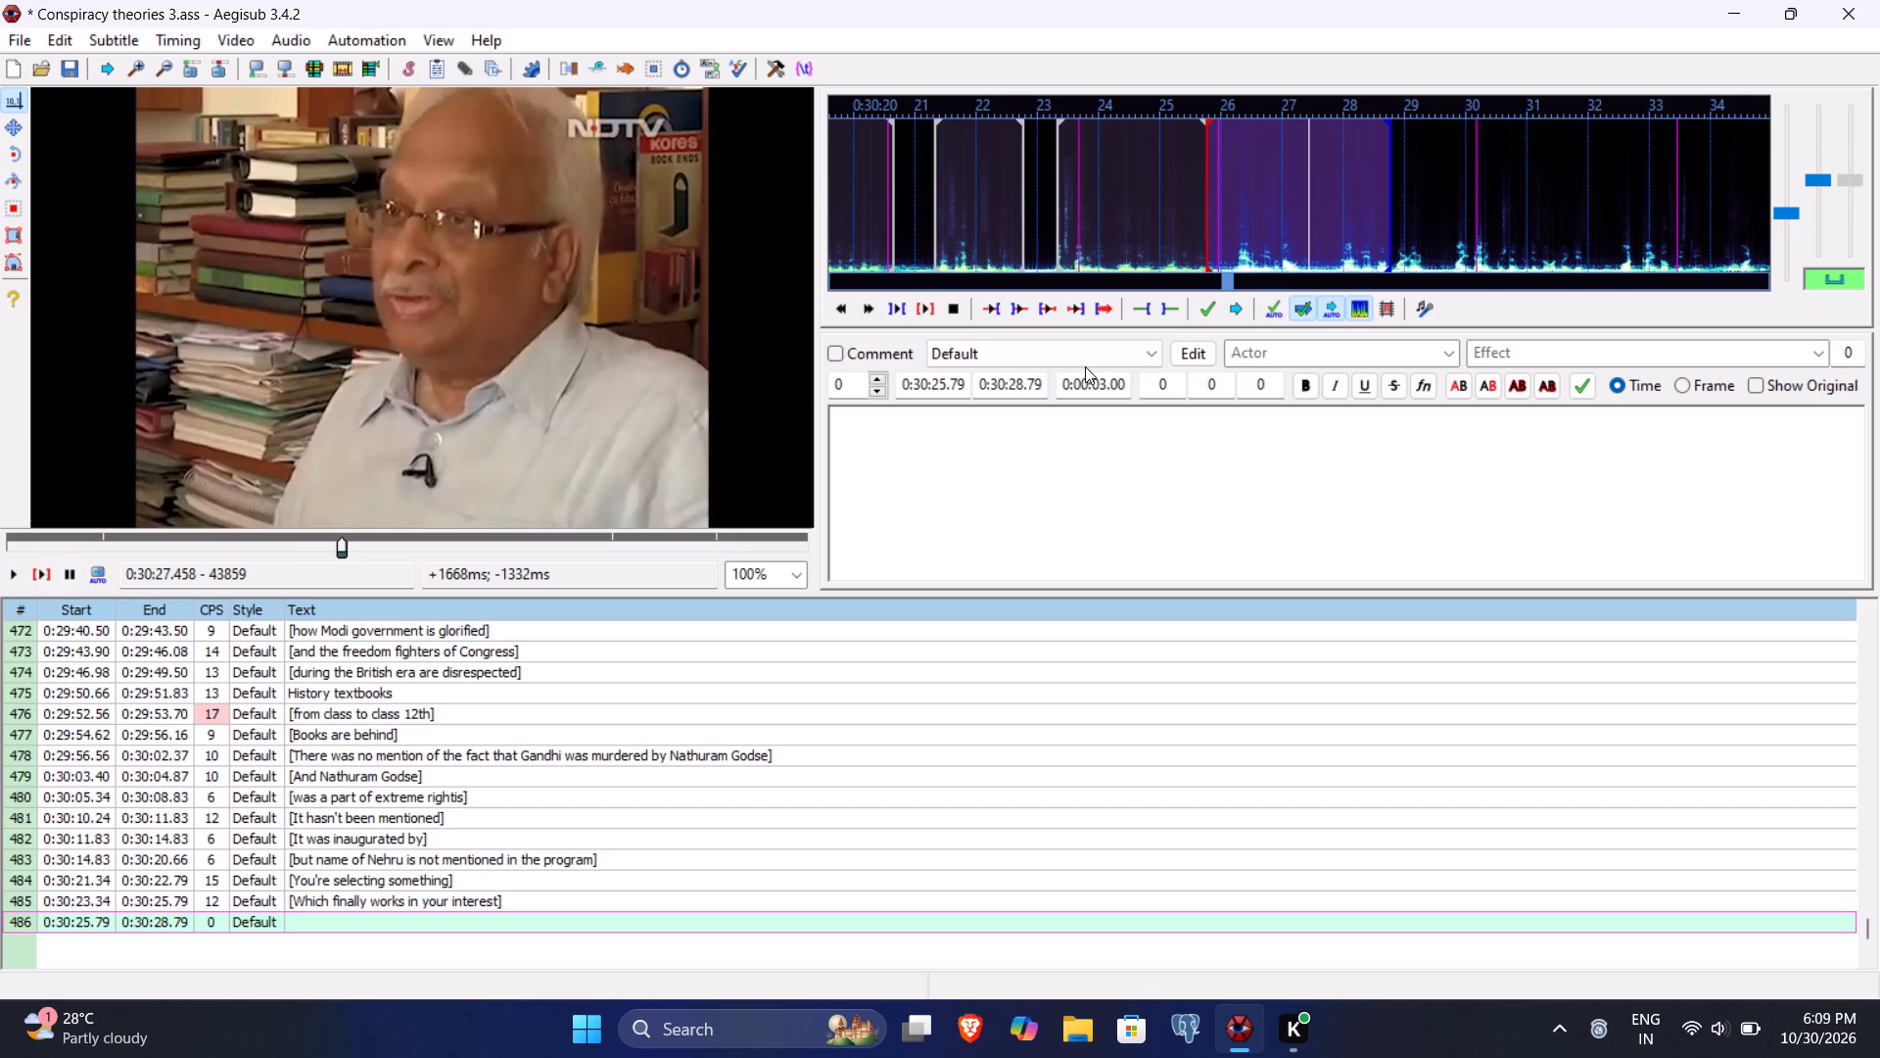
click(1010, 379)
text(2745)
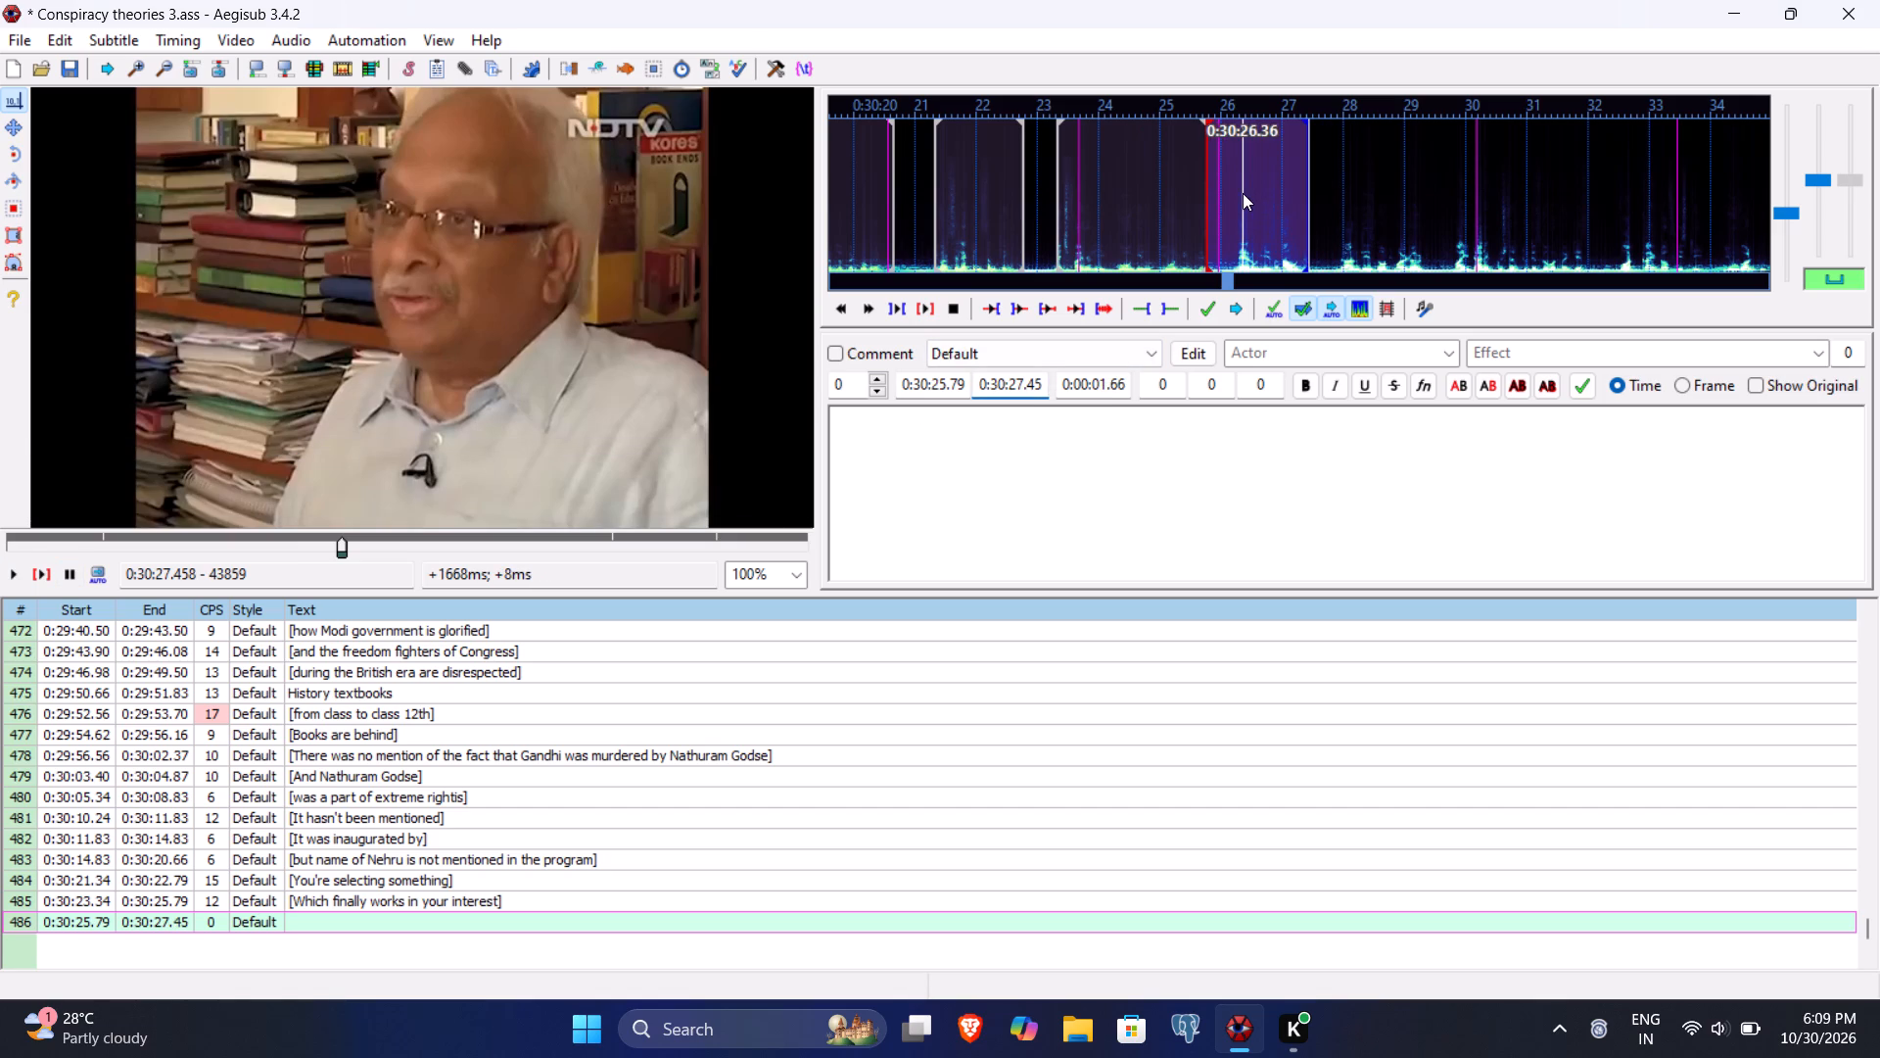
click(939, 386)
text(626)
Enter line 486's text as "[Nehru is out]" and commit the line.
click(922, 473)
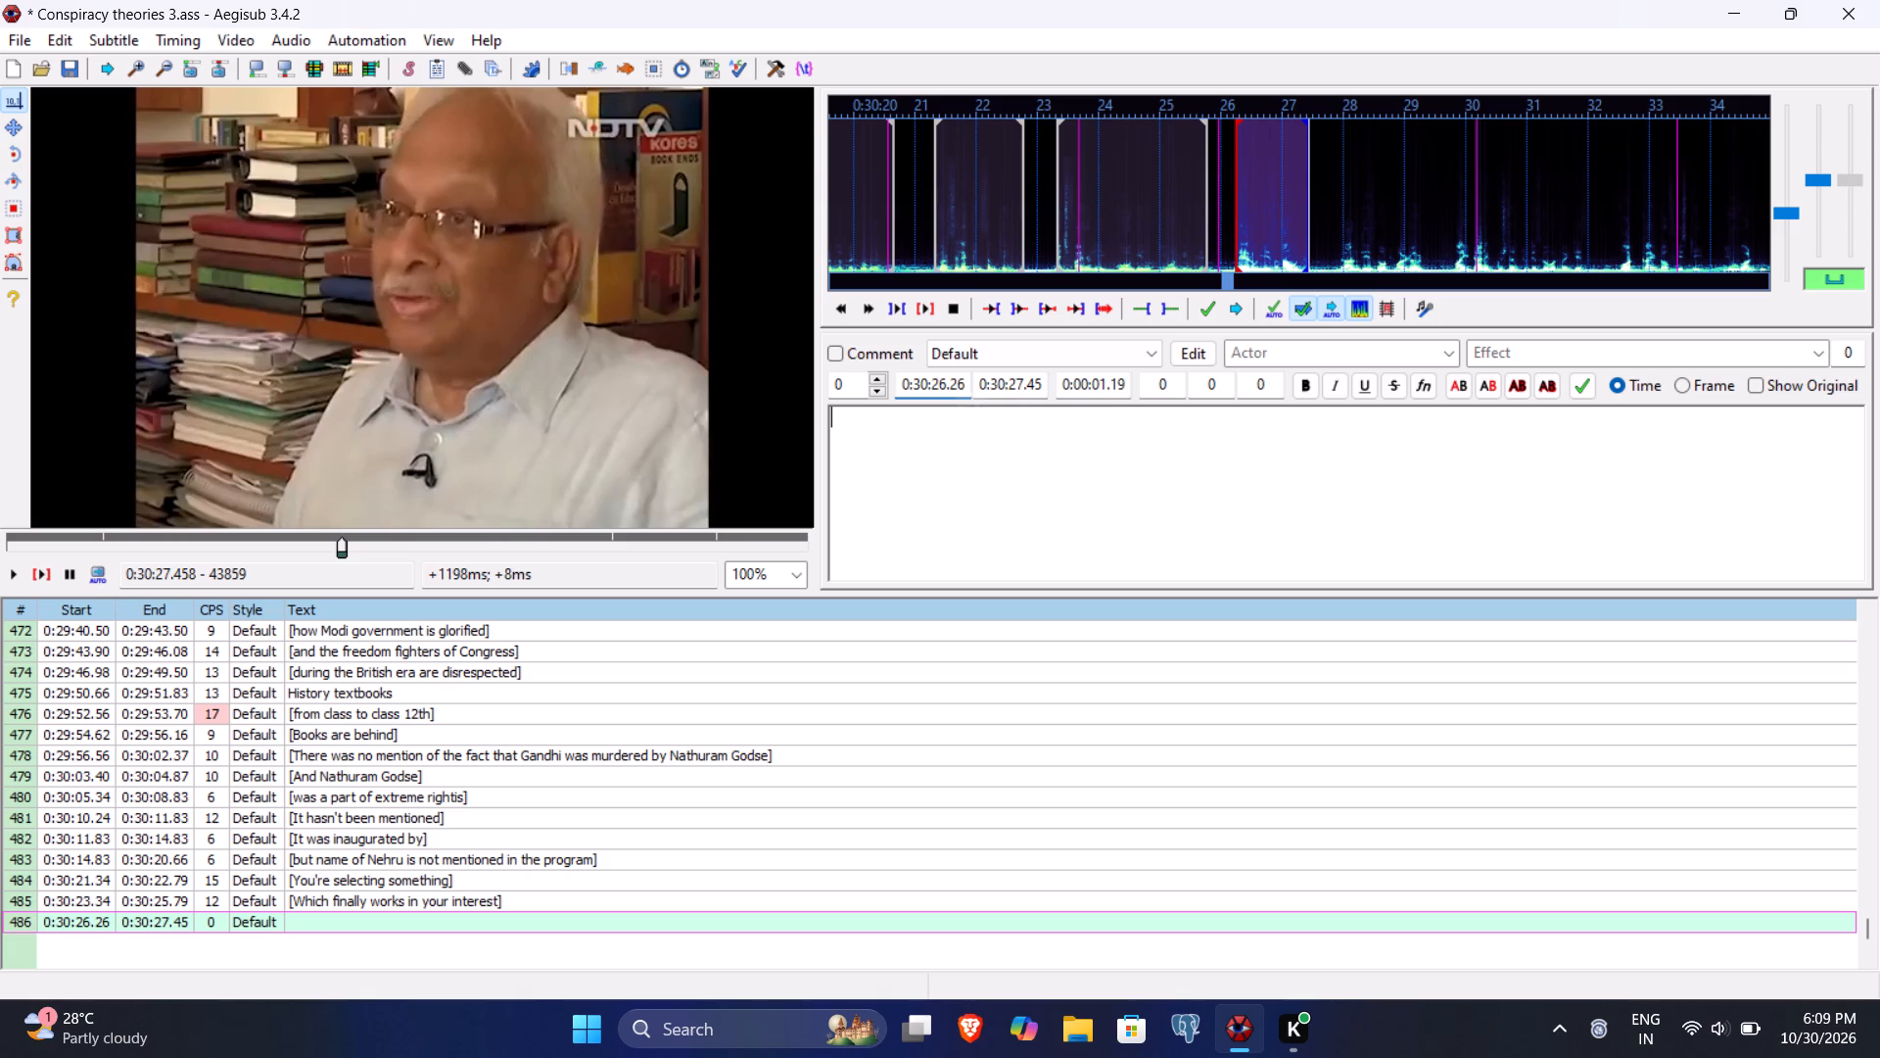
text([Nehru is out])
key(Return)
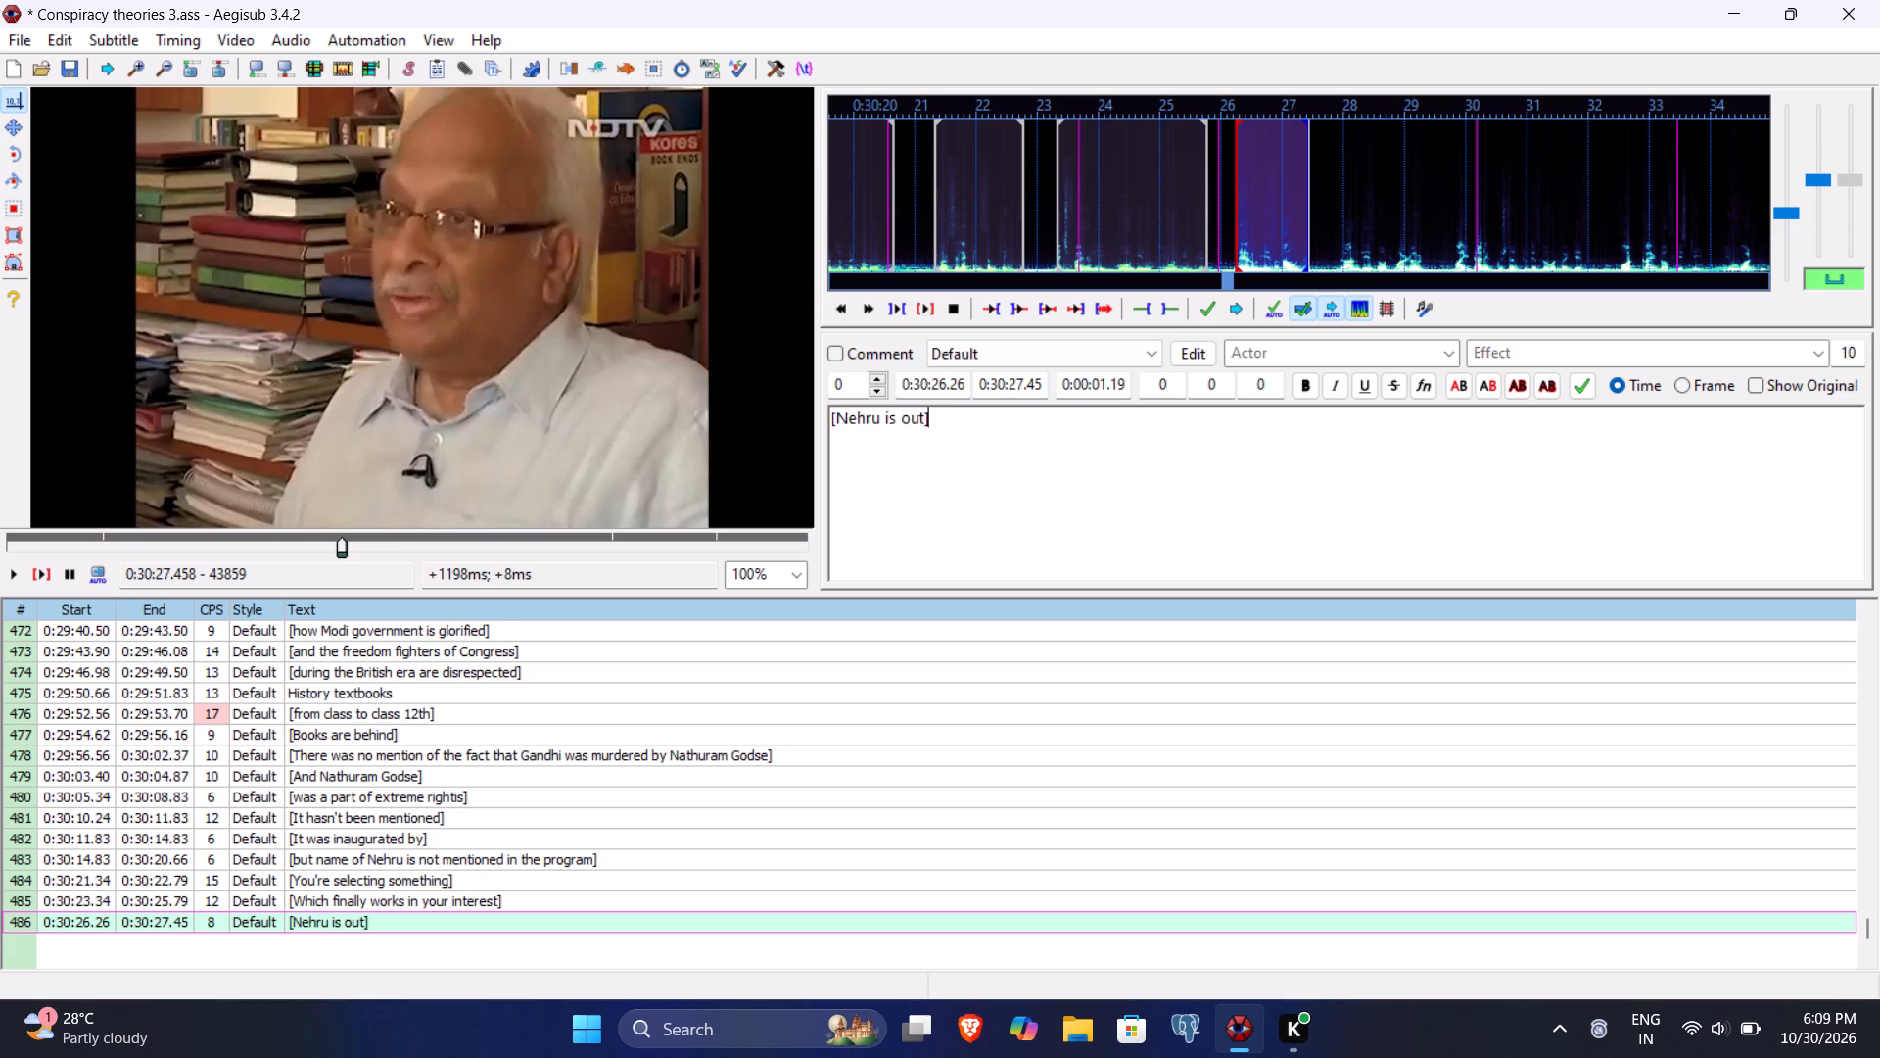
Play line 487 through its phrase, setting its end time to 0:30:29.41 and its start time to 0:30:28.00.
click(34, 570)
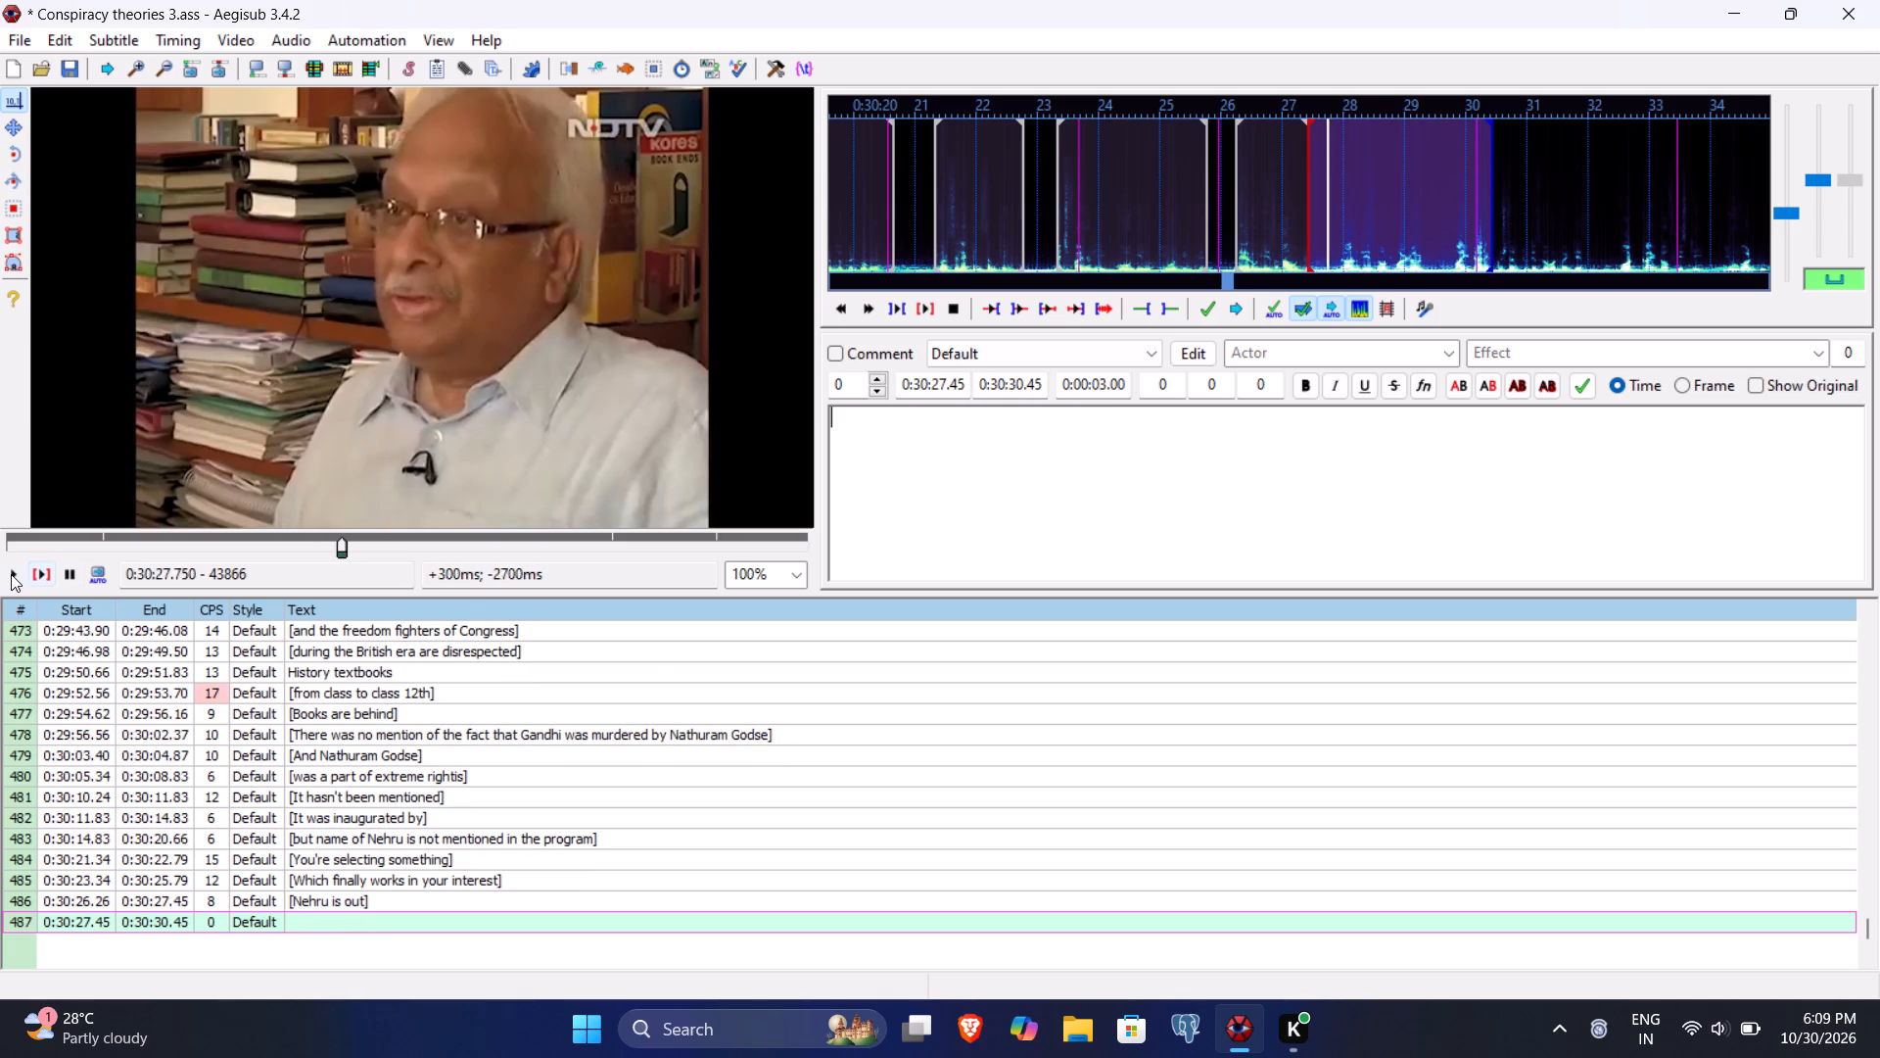
click(10, 574)
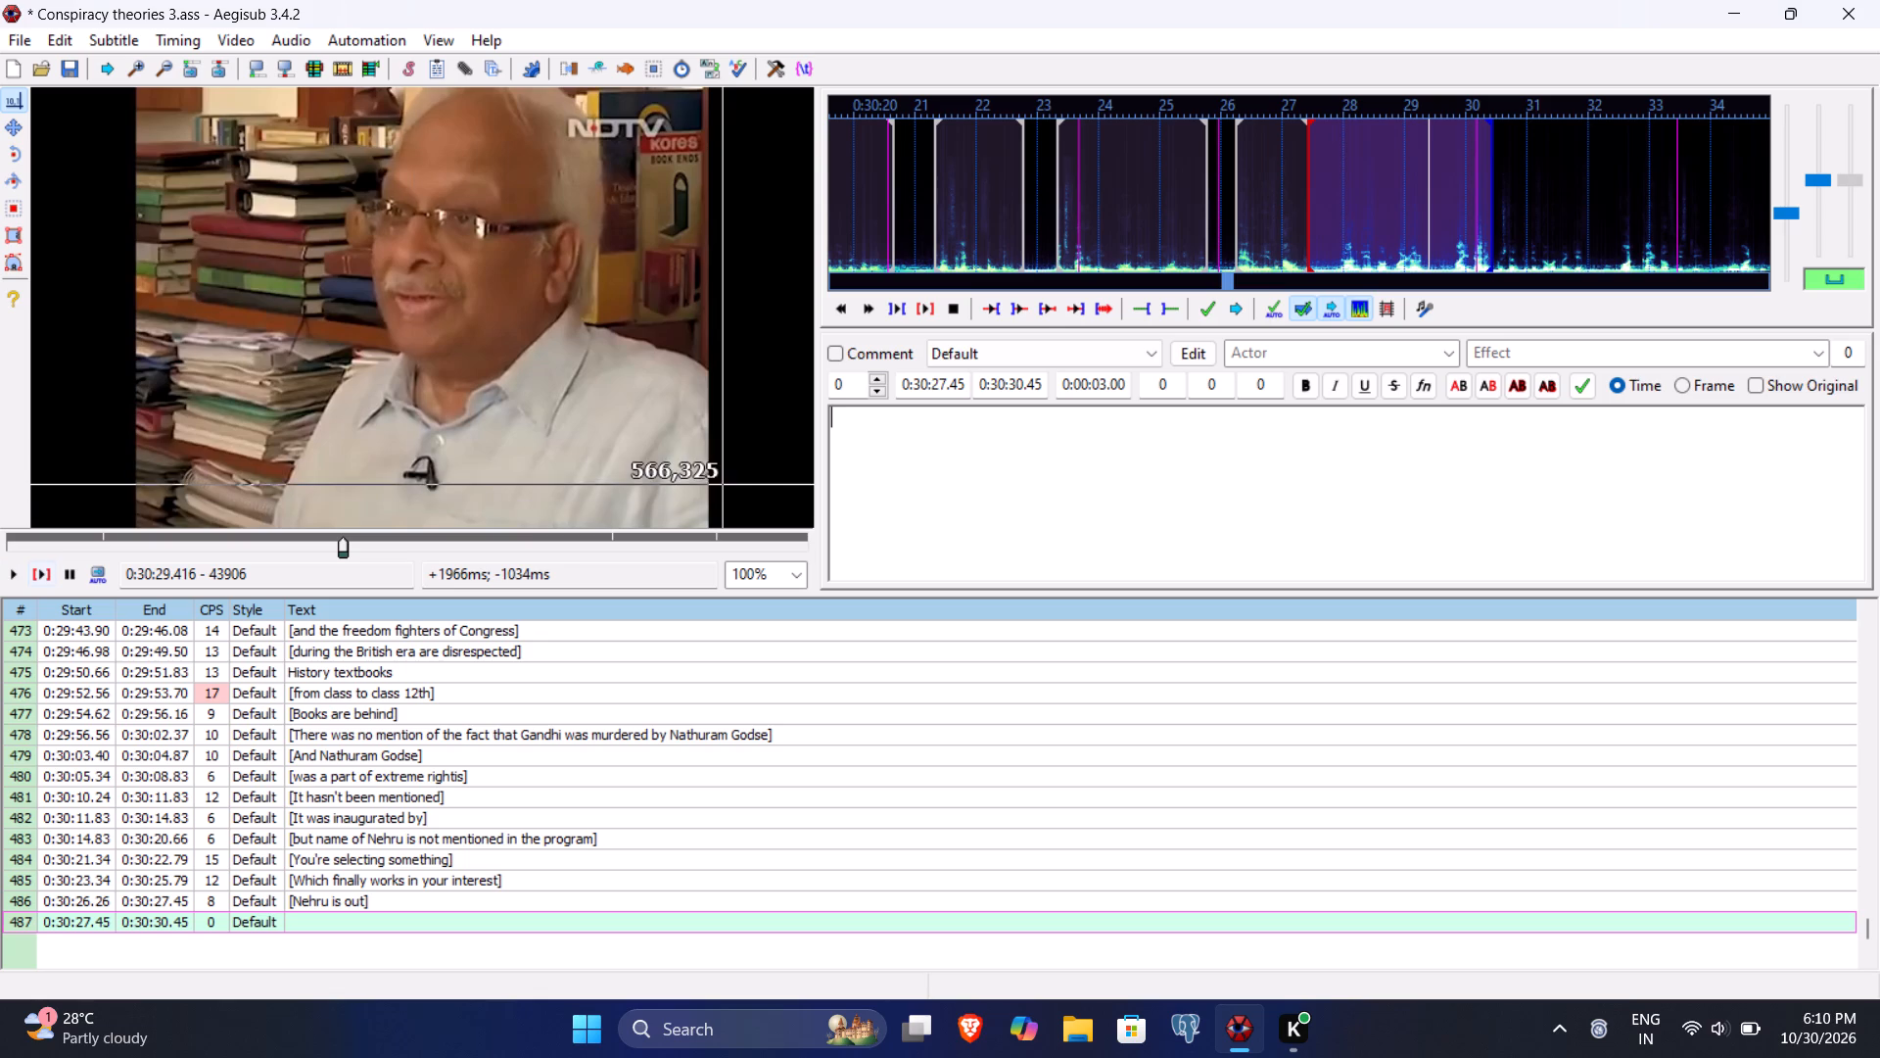
click(1007, 387)
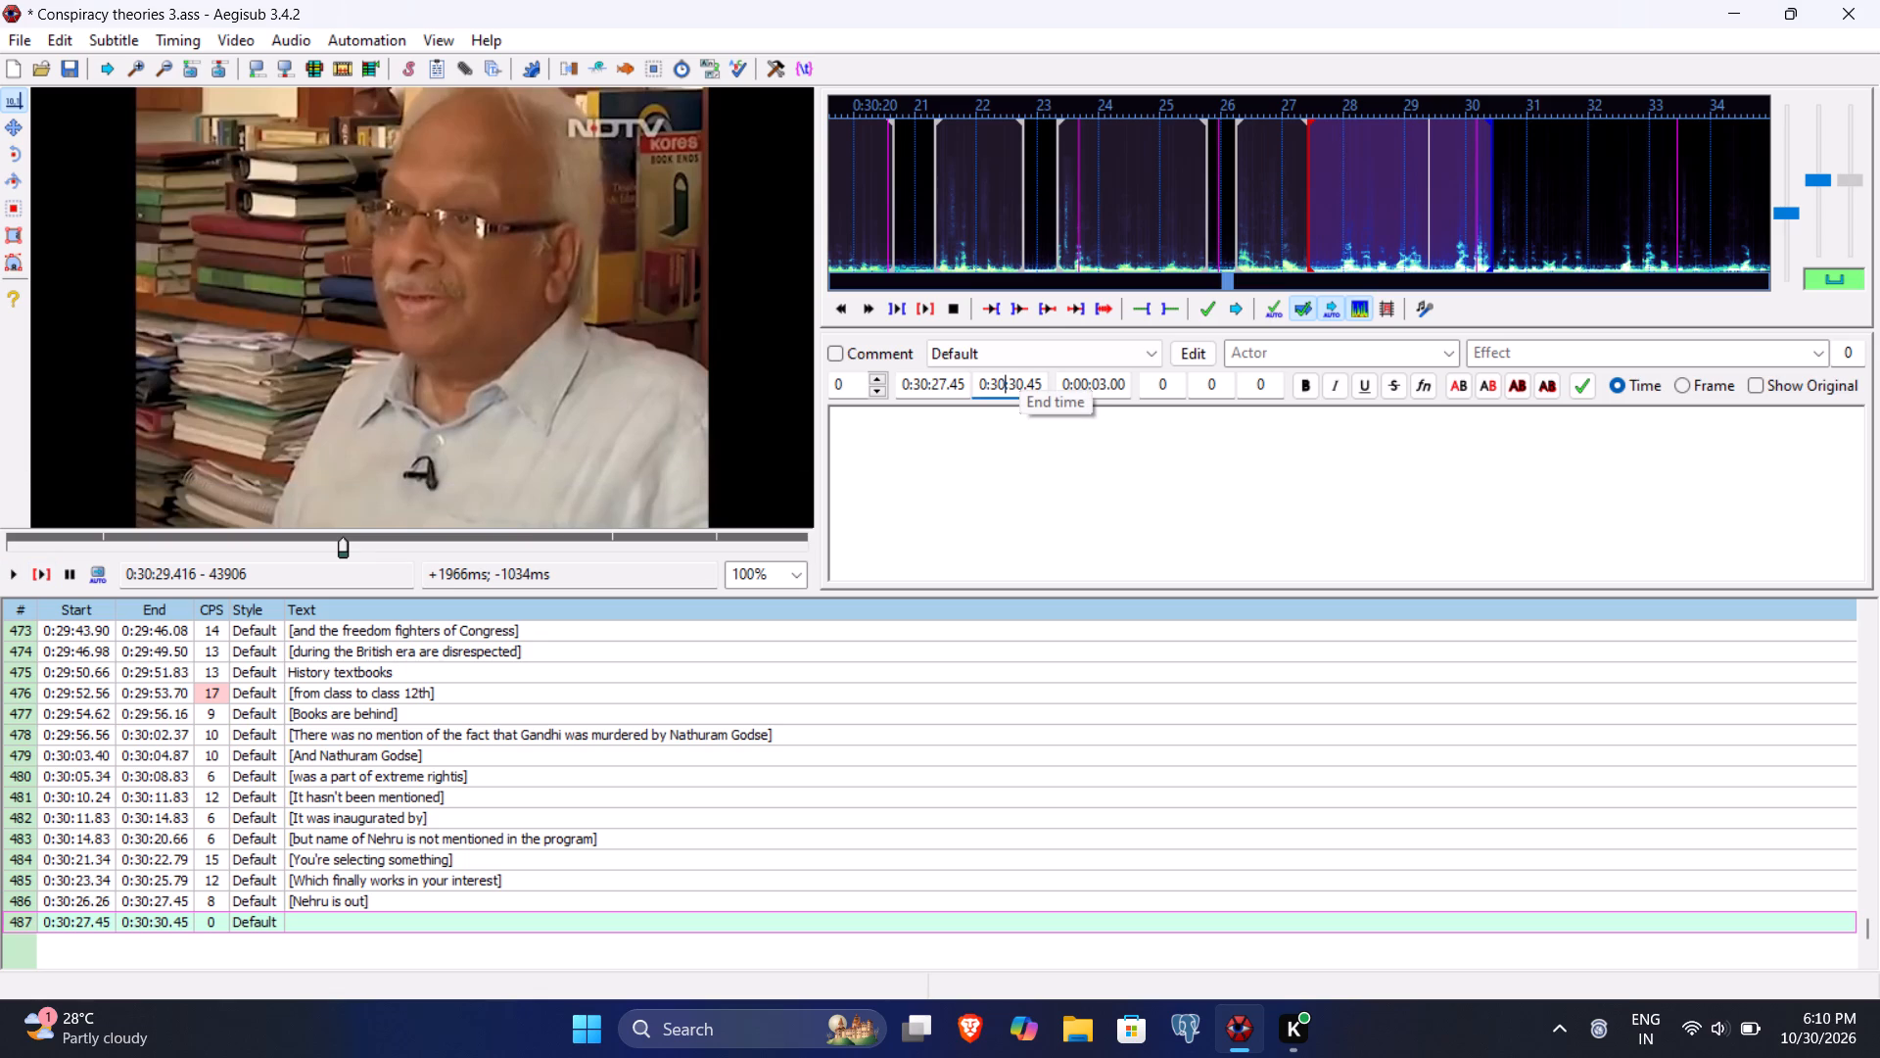
text(29)
text(41)
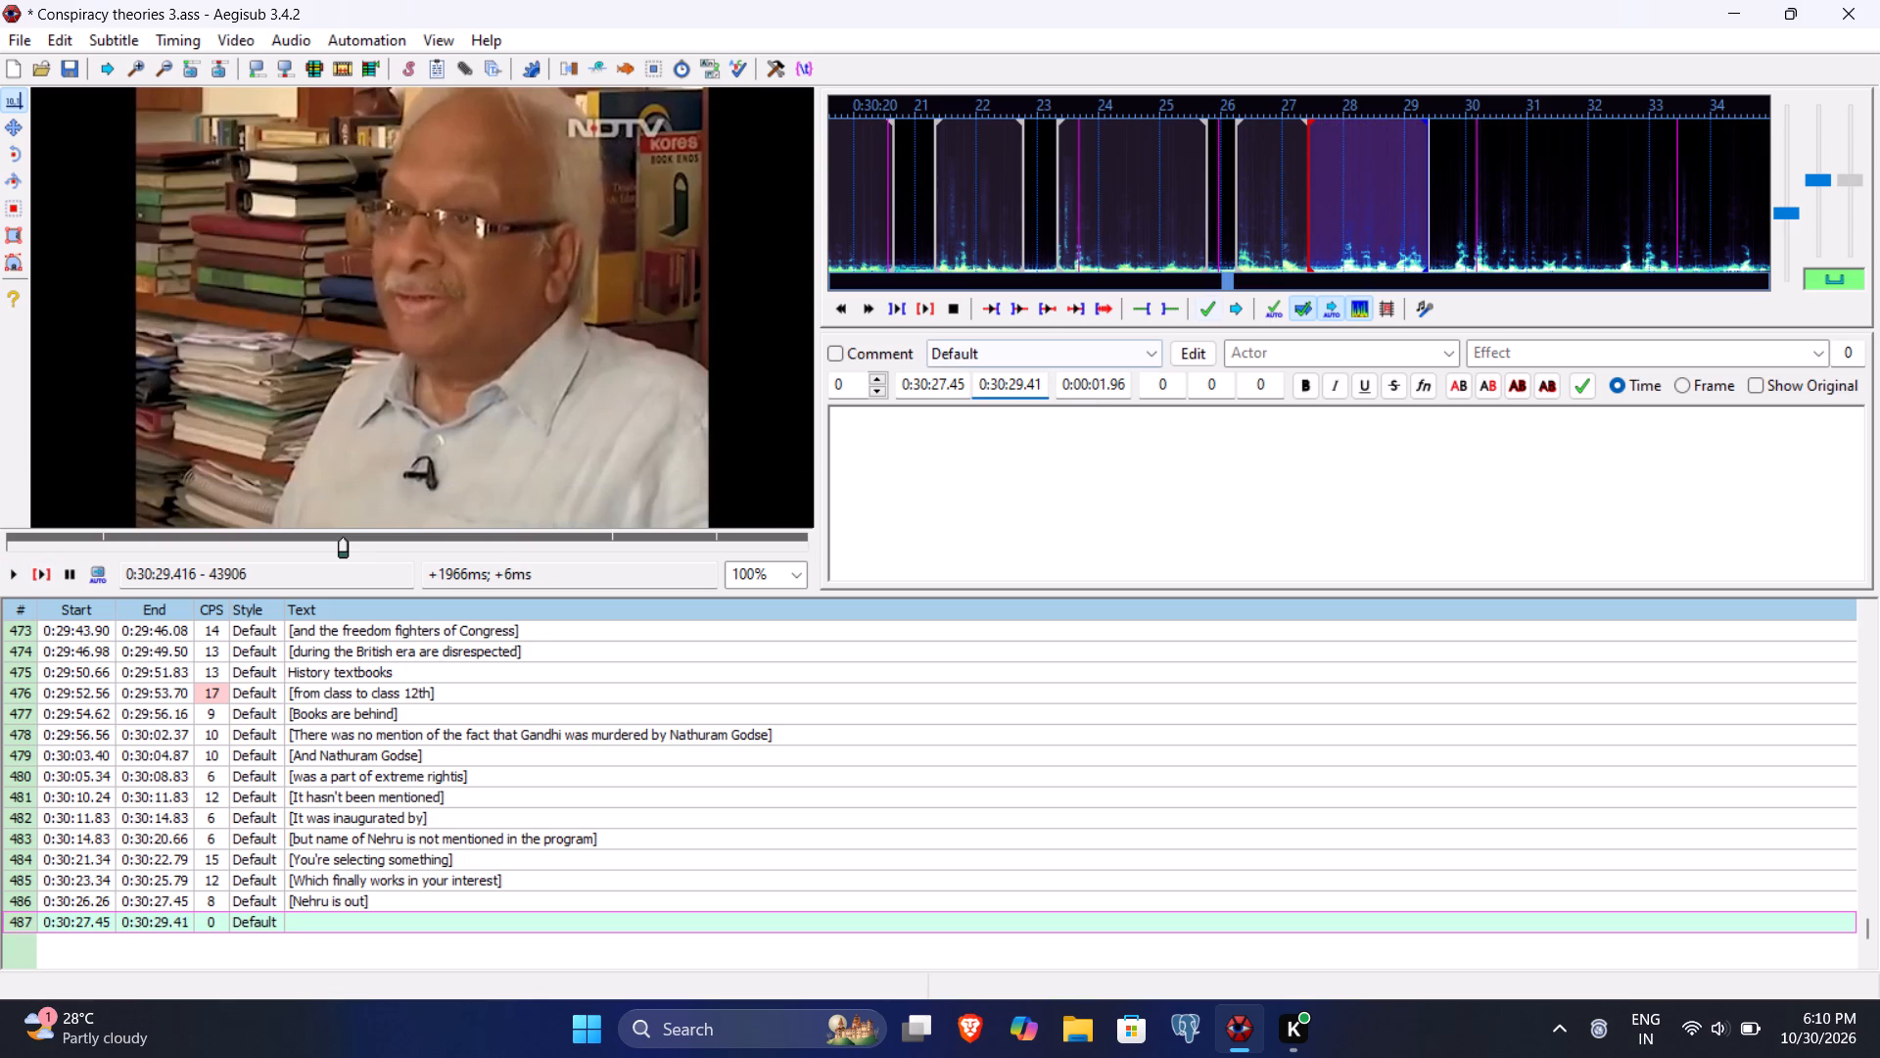
click(937, 384)
key(8)
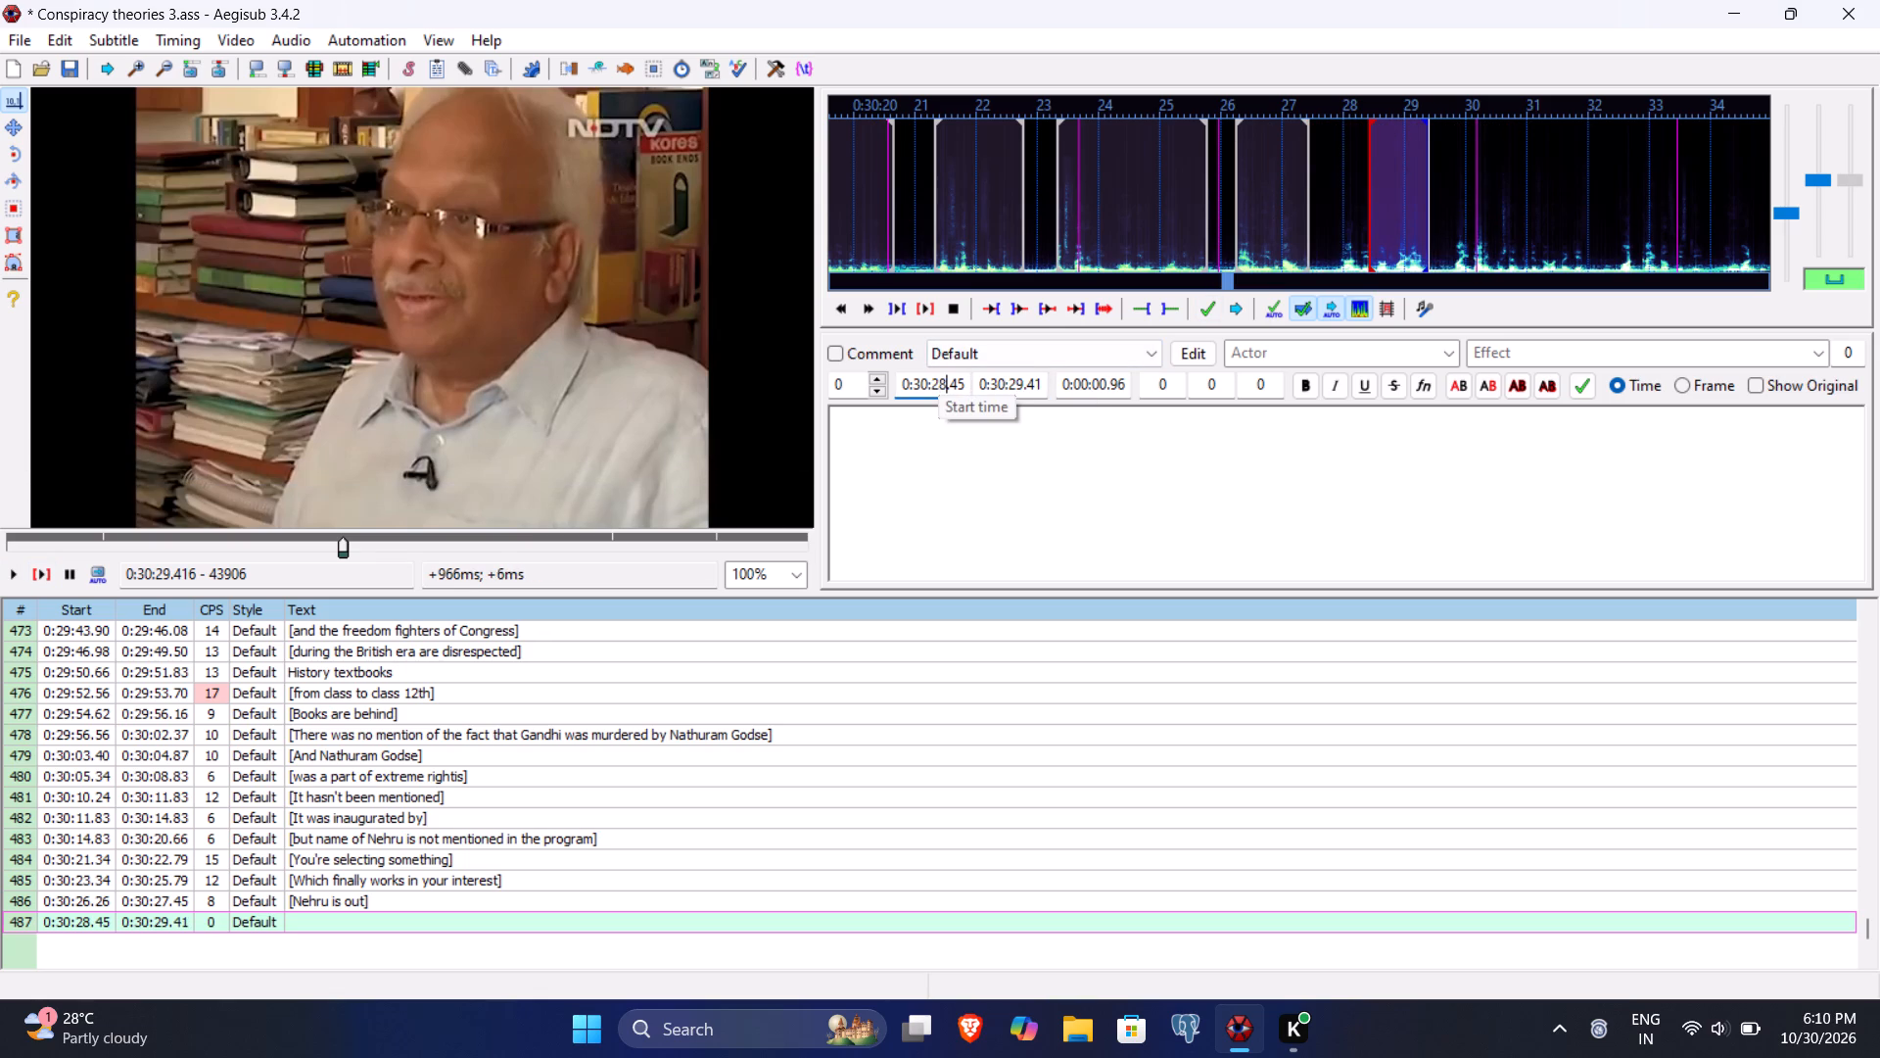
text(00)
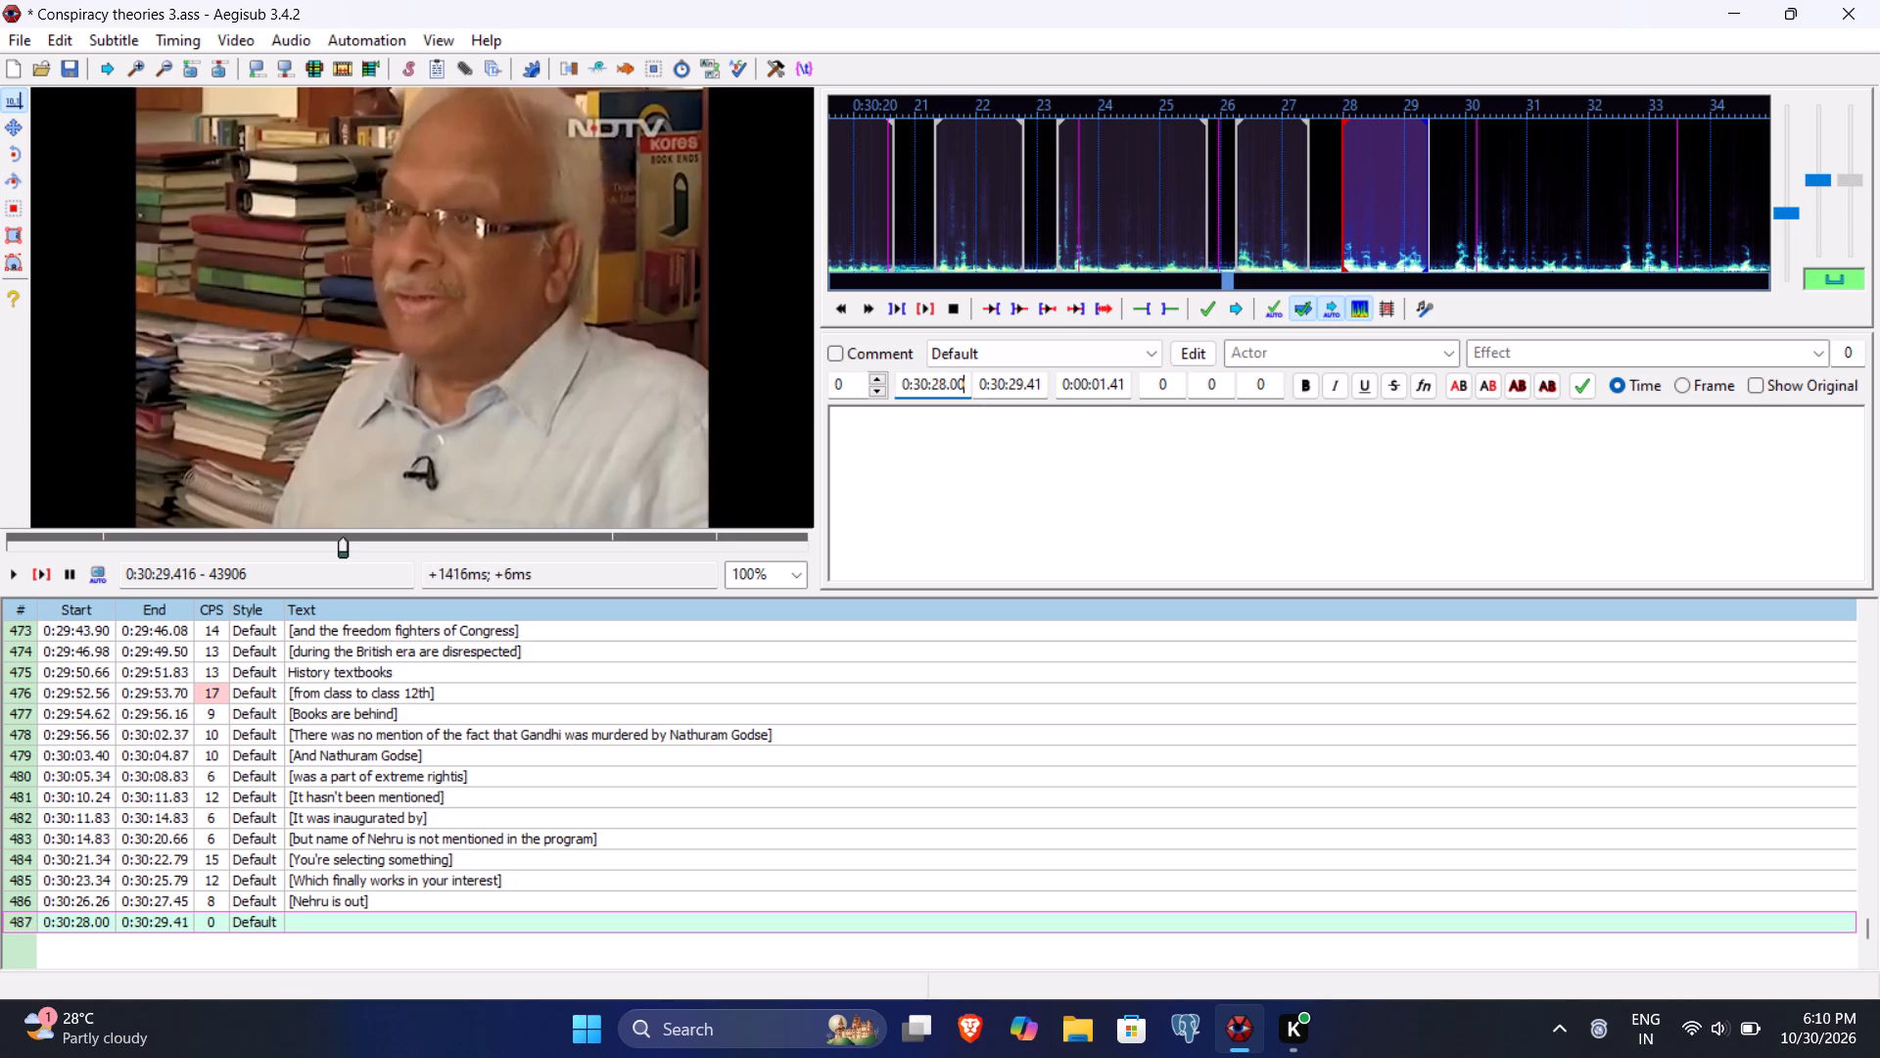
Enter line 487's text as "[Gandhi is not murdered]" and commit the line.
click(921, 429)
text([Gandhi is not murdered])
key(Return)
Play line 488 through its phrase and set its start time to 0:30:29.78, where the speech begins.
click(39, 572)
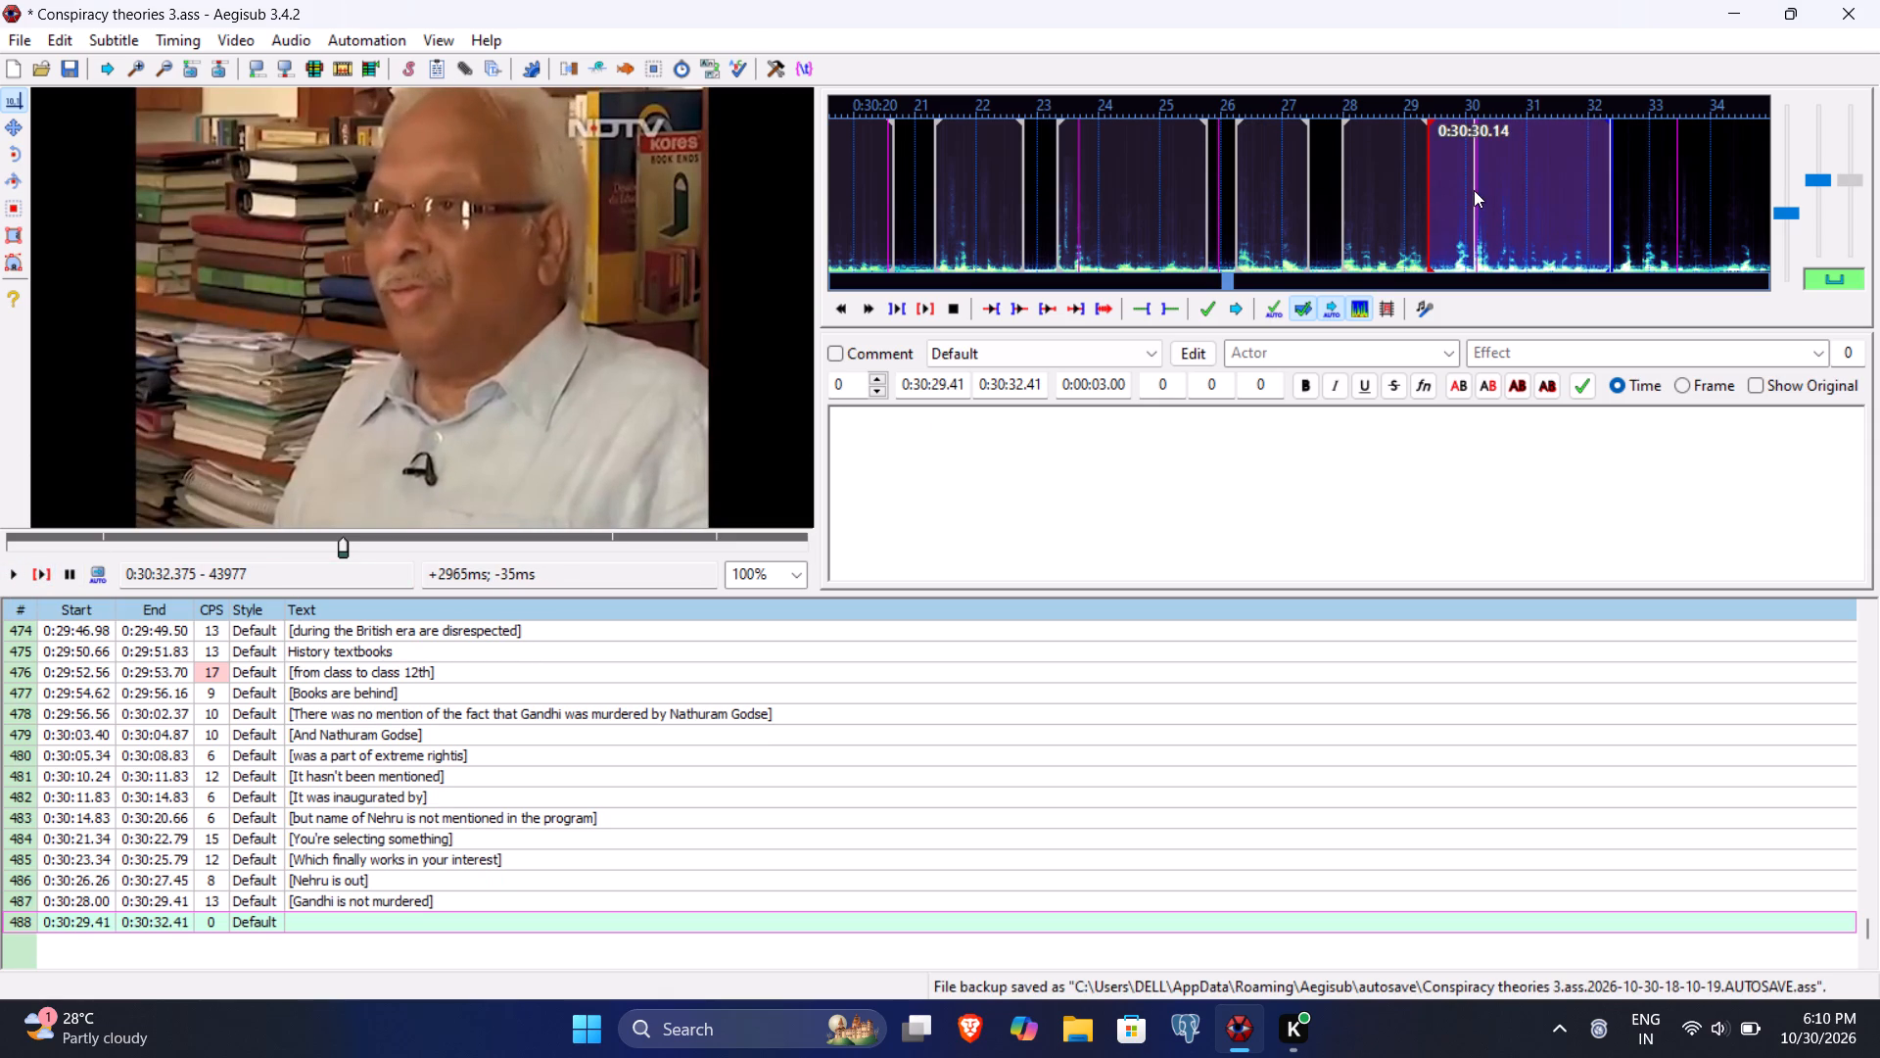
click(947, 386)
text(78)
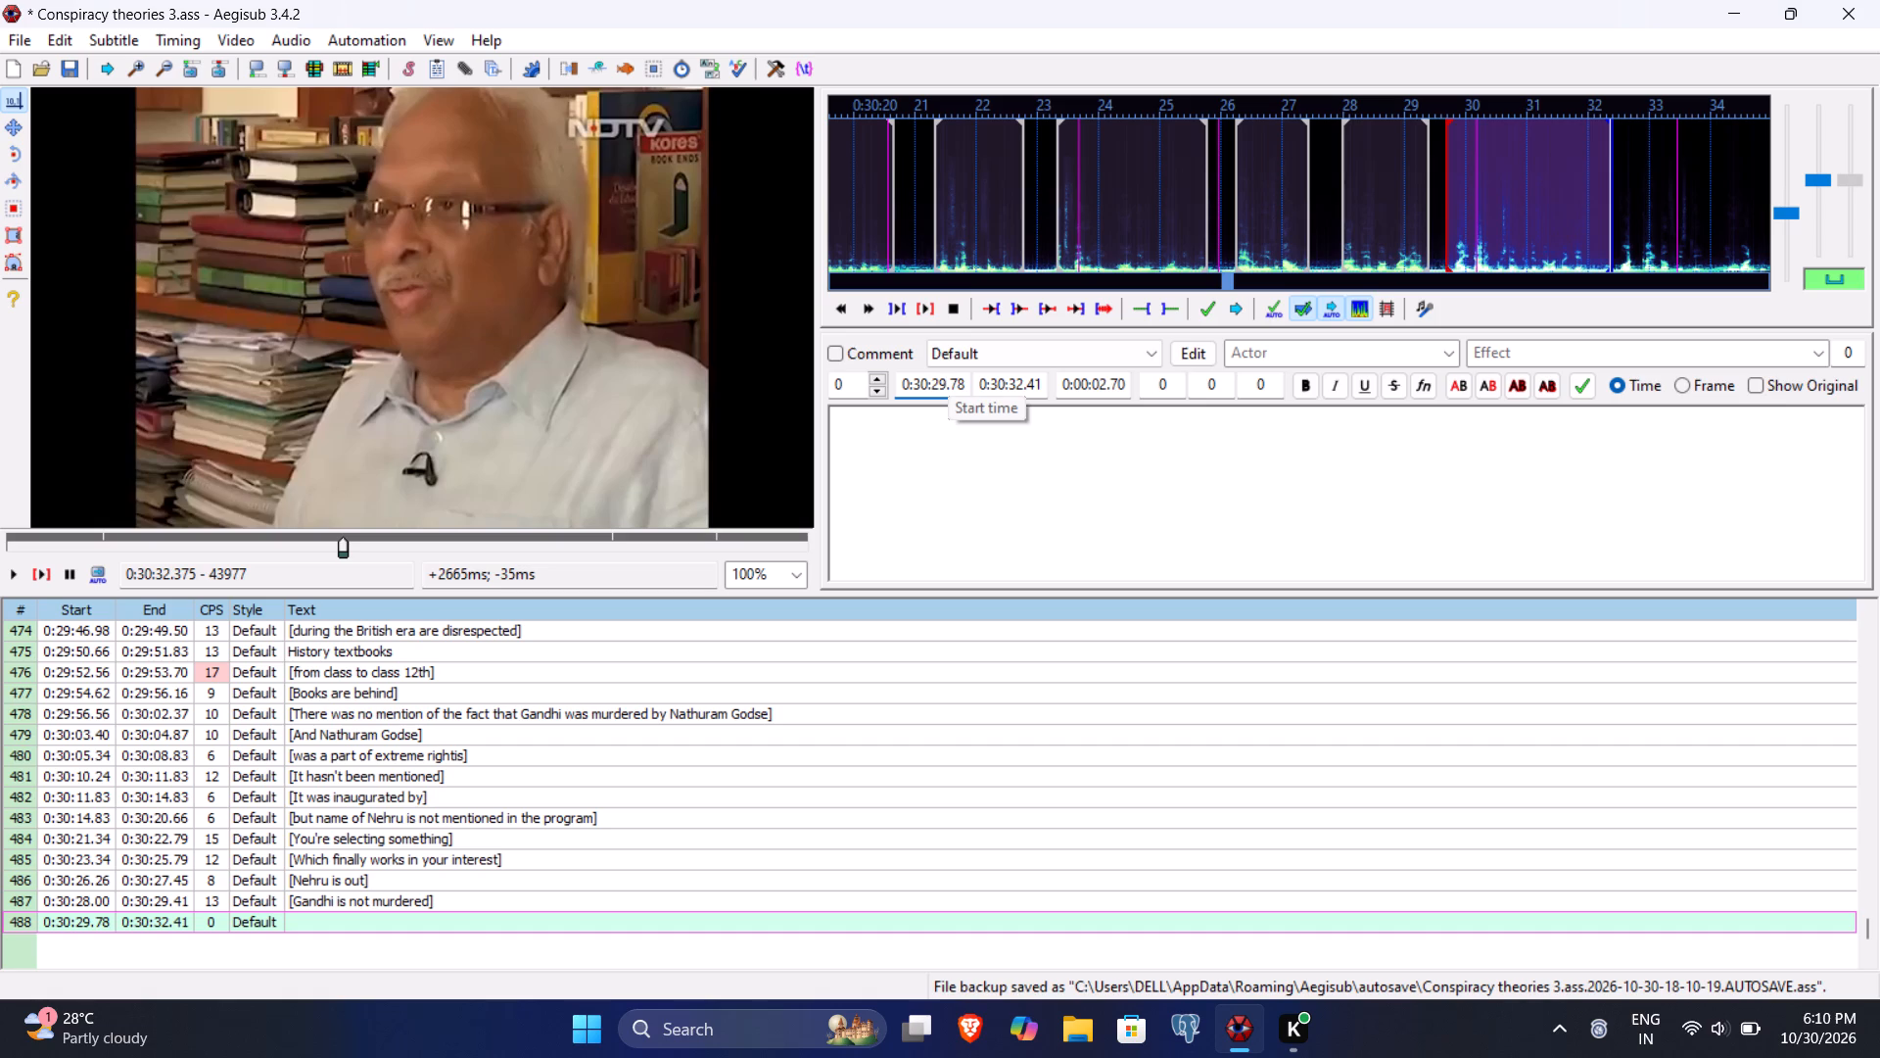
Begin line 488's text with "[My direct question".
click(930, 469)
text([My direct question)
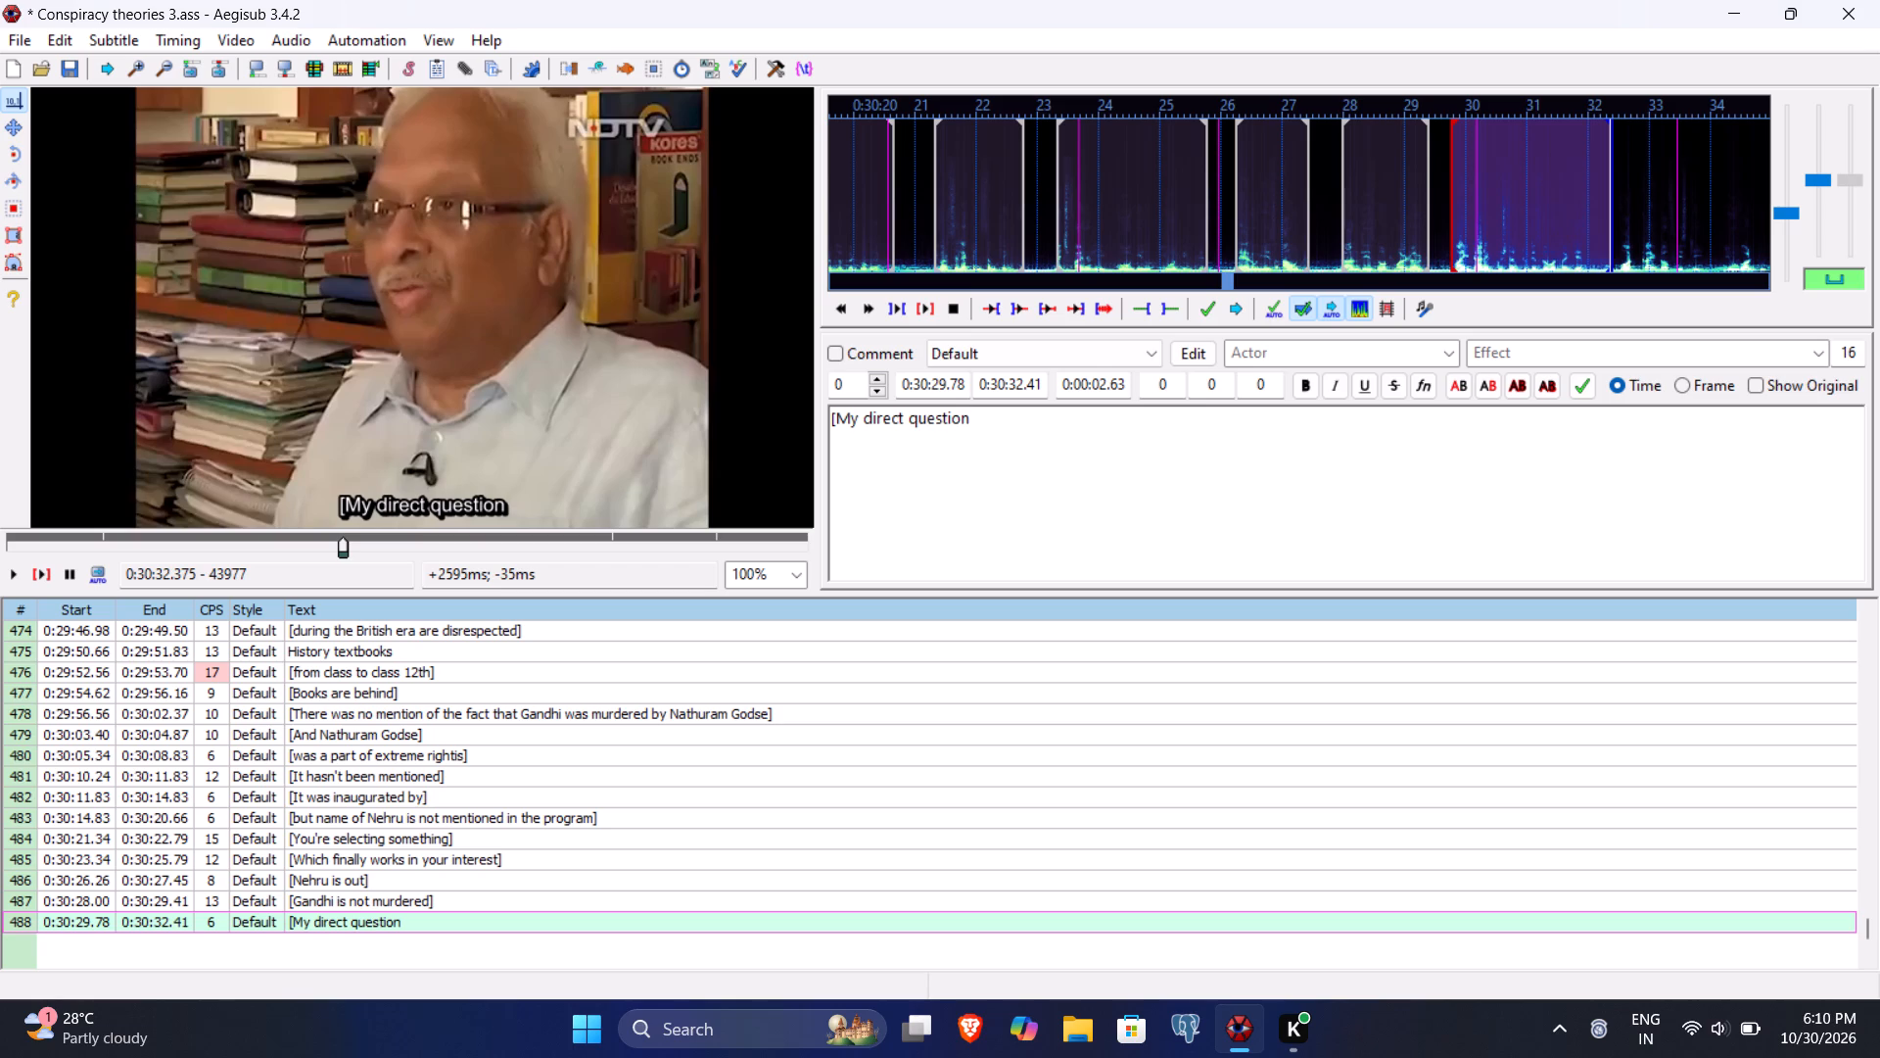
Save the subtitle file.
key(ctrl+s)
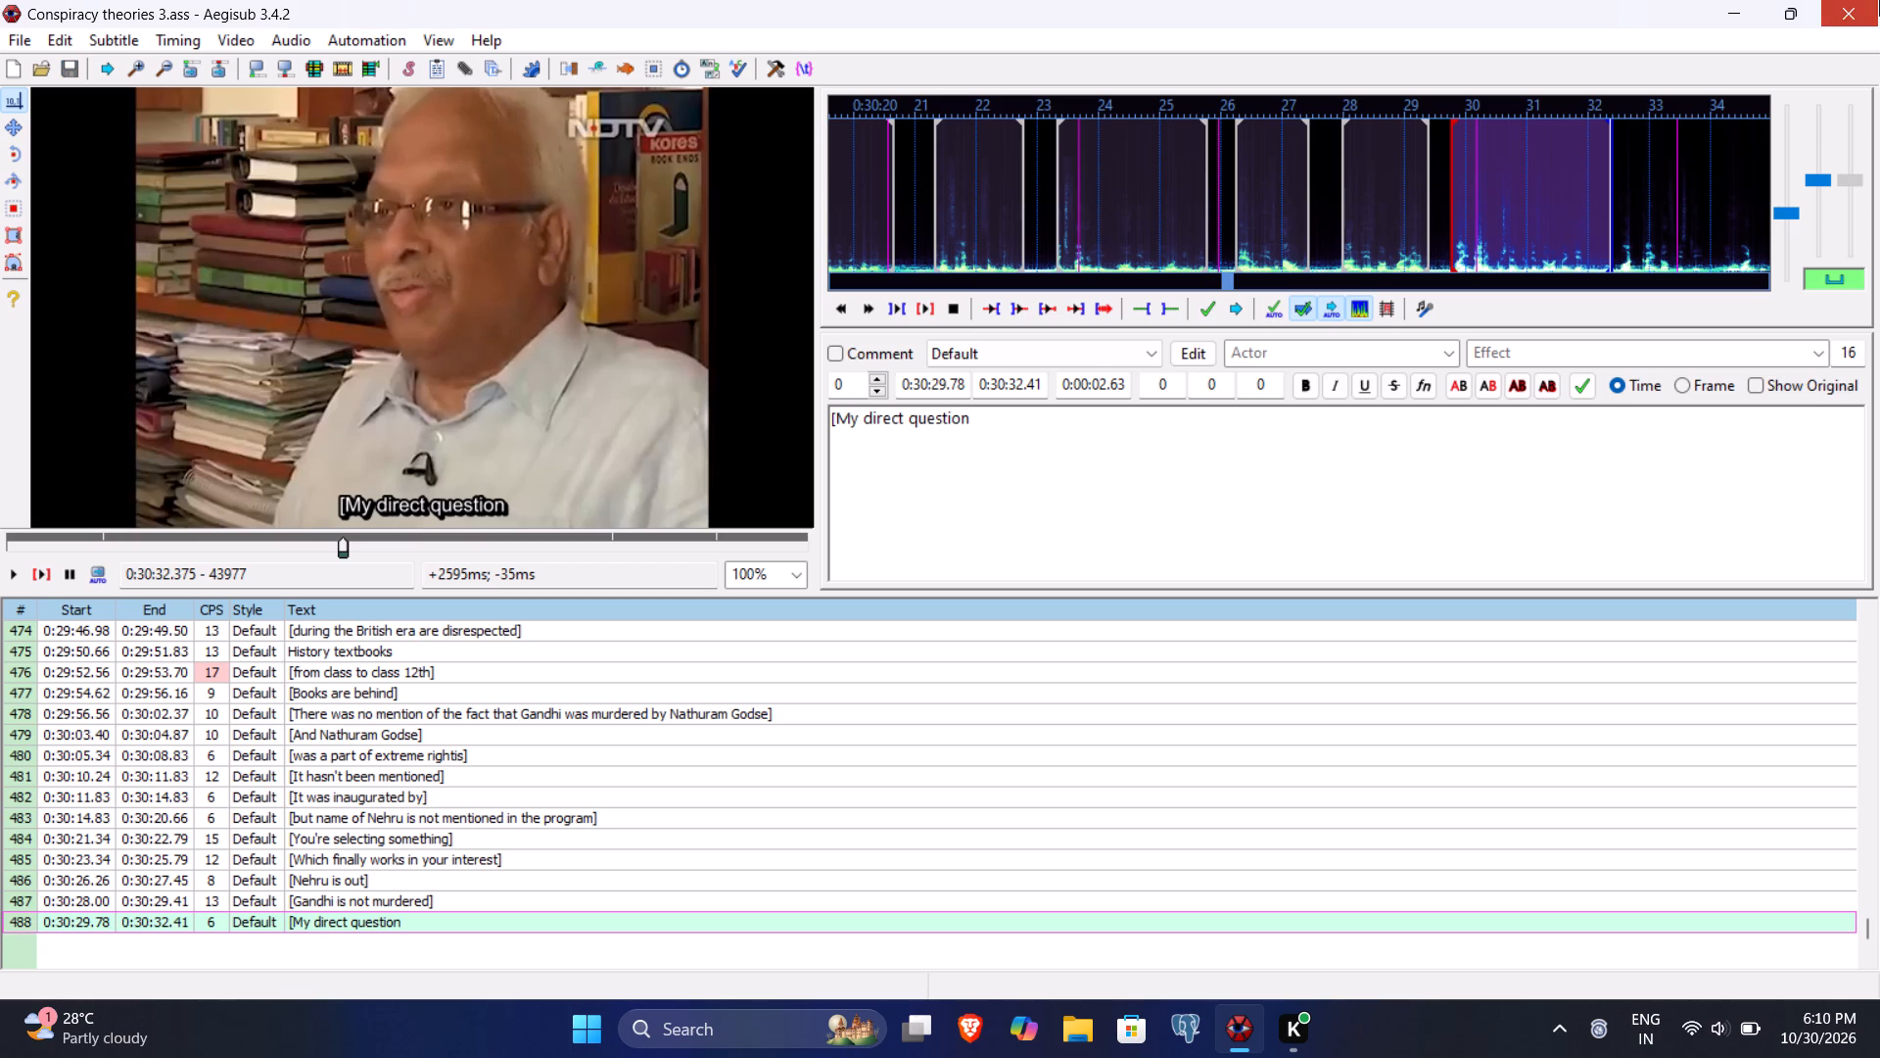